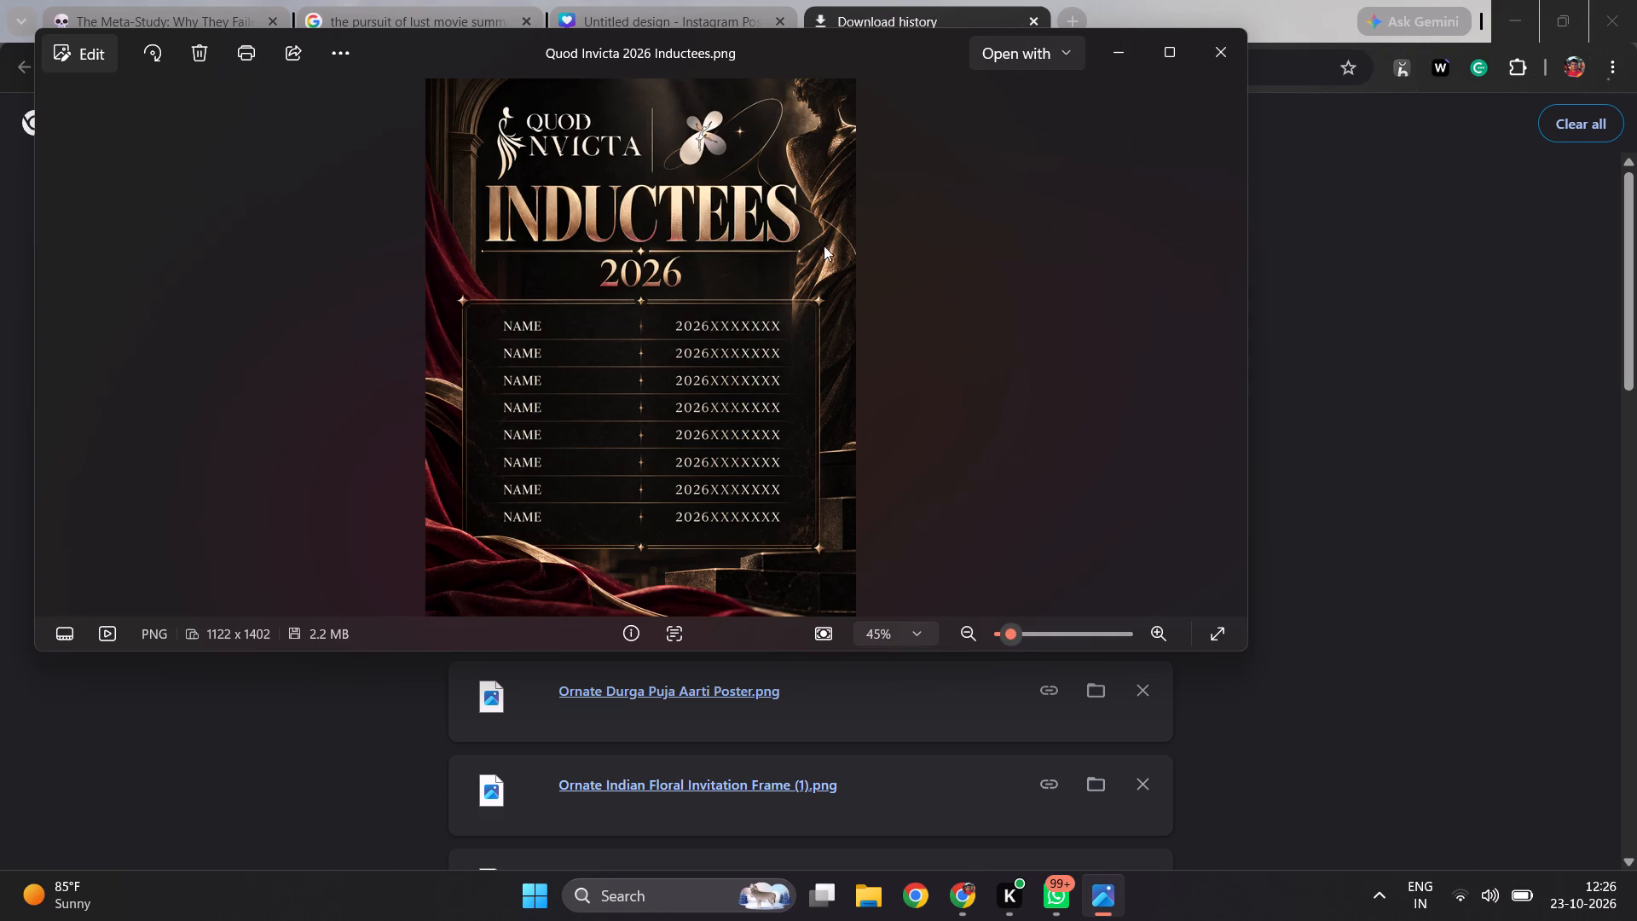
# Reposition the image viewer, close the download history, and restore the browser to a smaller window.
pyautogui.moveTo(1150, 119); pyautogui.dragTo(904, 74)
pyautogui.moveTo(904, 74); pyautogui.dragTo(901, 67)
pyautogui.moveTo(901, 67); pyautogui.dragTo(1012, 204)
pyautogui.click(1038, 26)
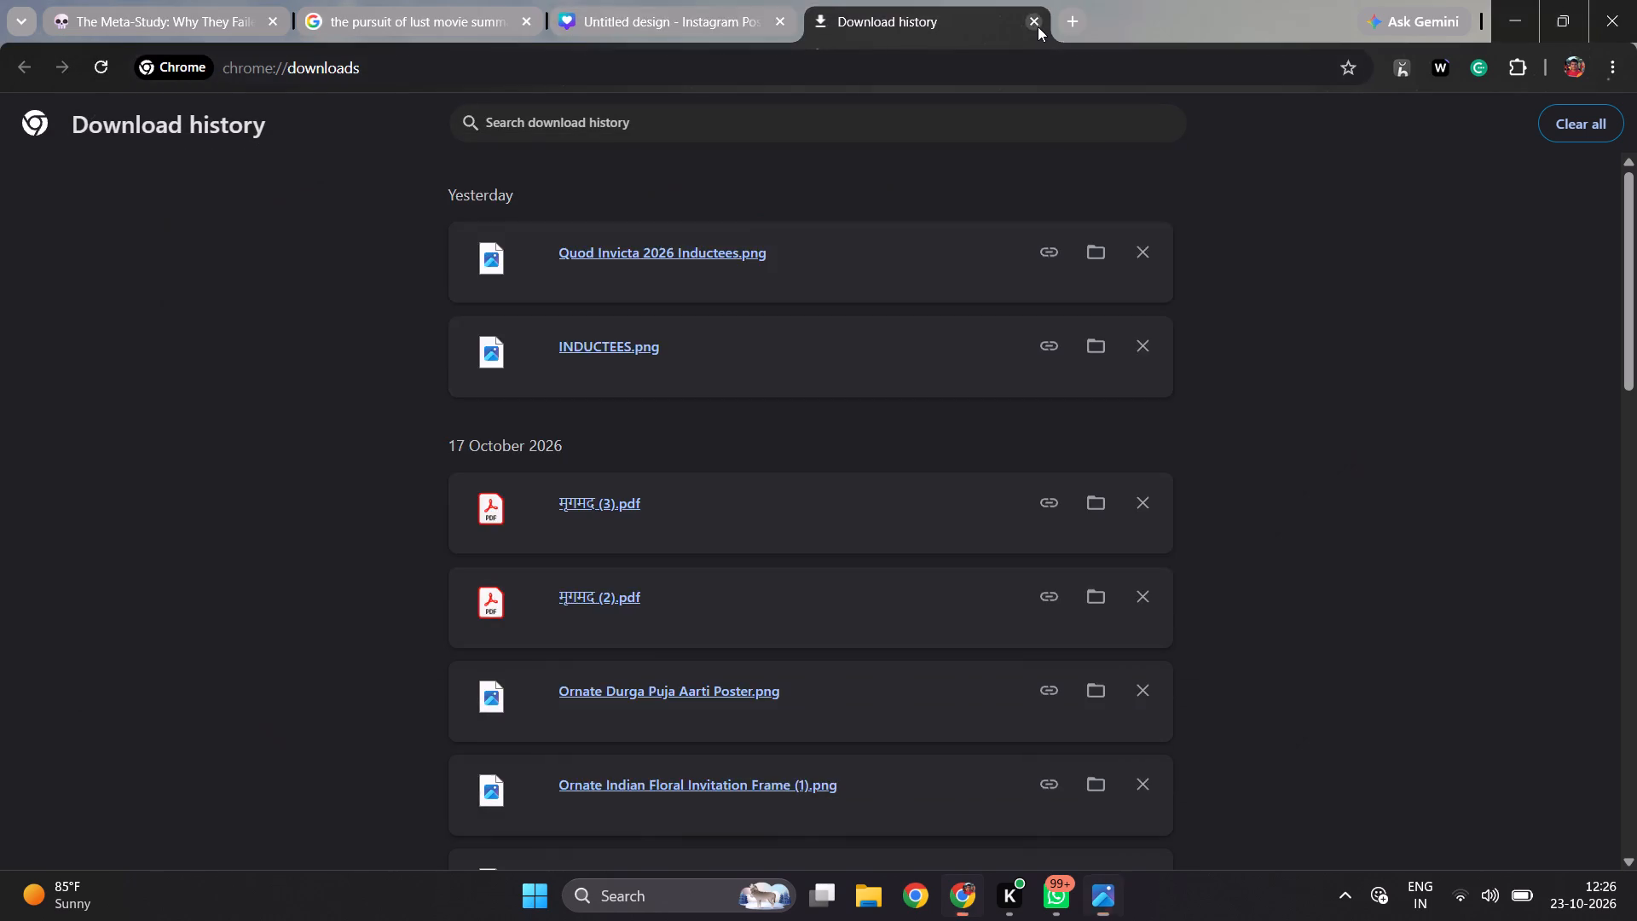
pyautogui.click(1568, 3)
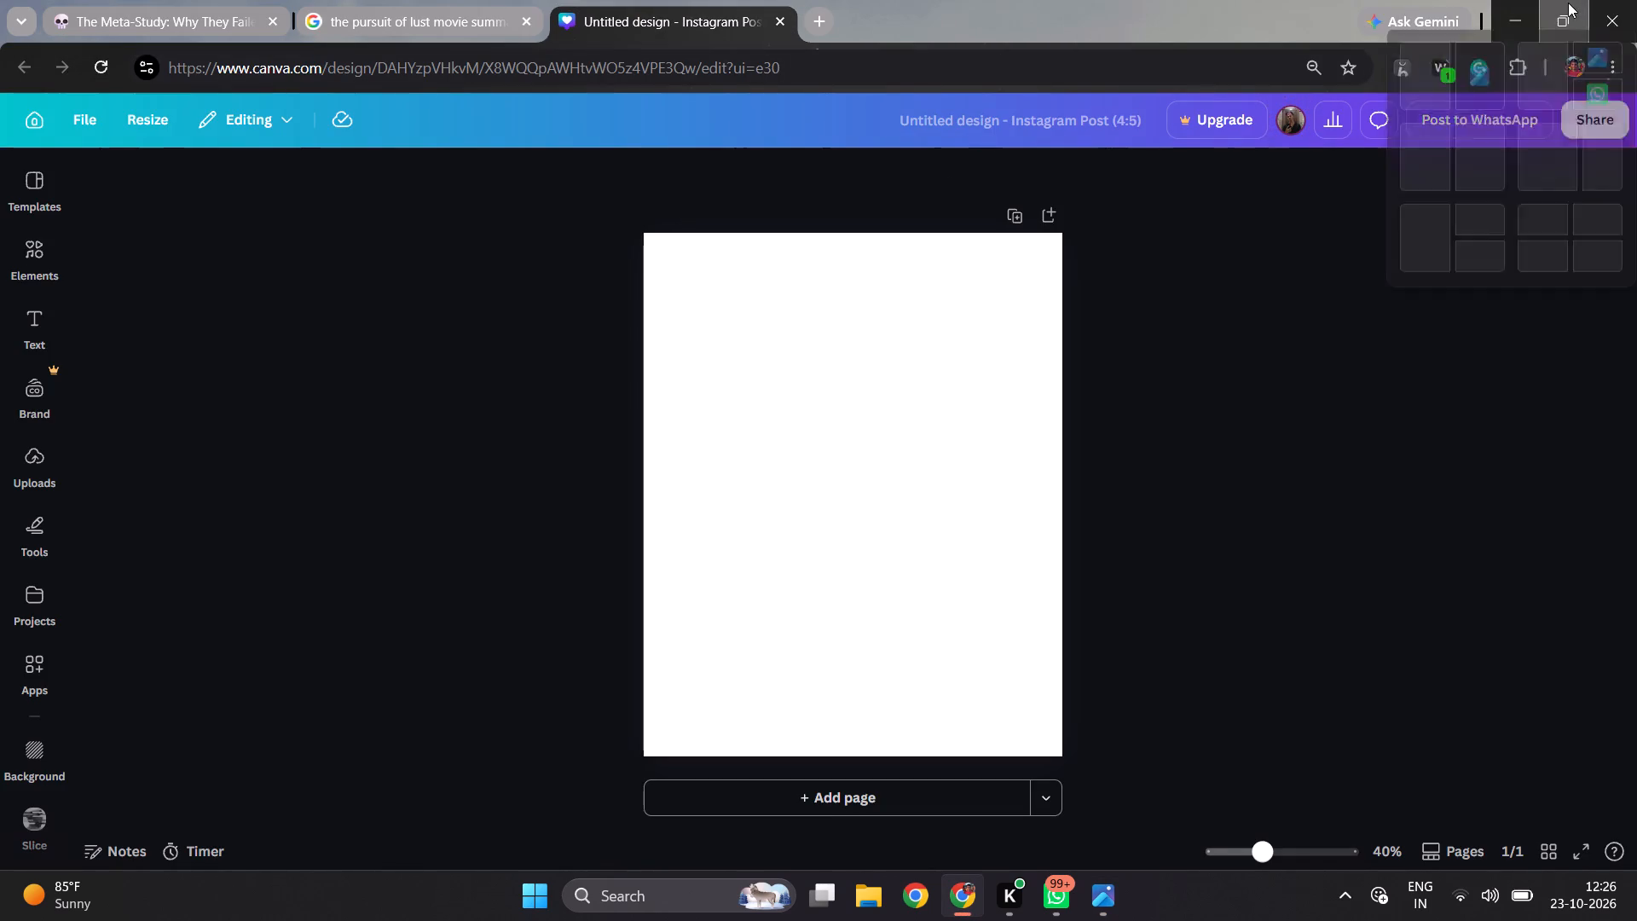
# Copy the Quod Invicta 2026 Inductees poster image from Photos to the clipboard.
pyautogui.click(679, 352)
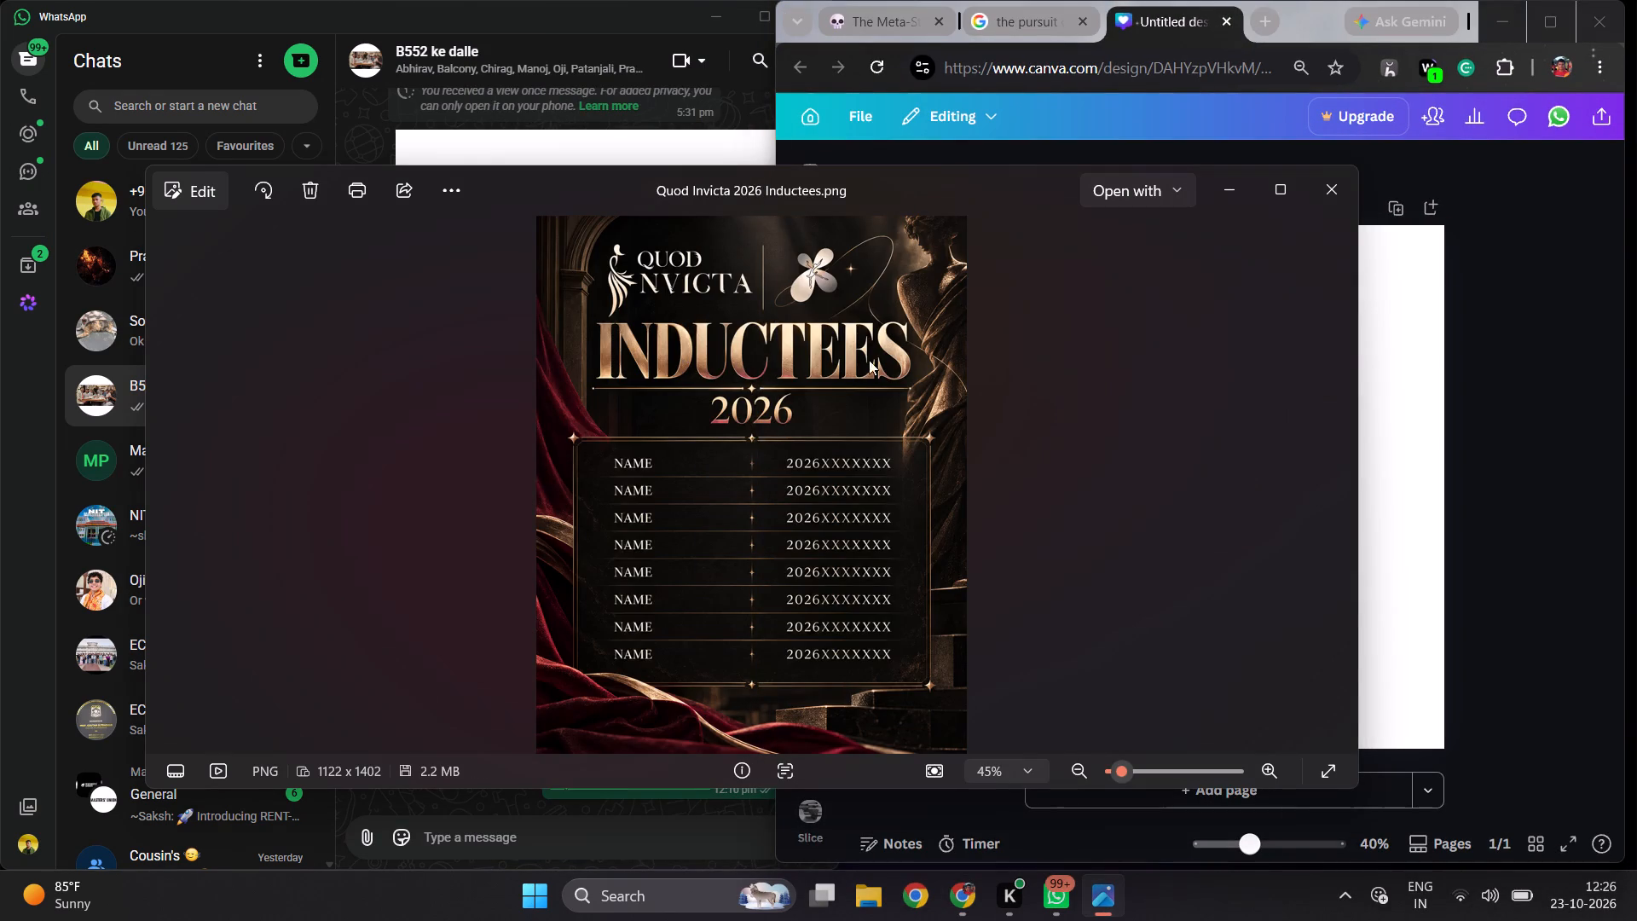
pyautogui.click(802, 415)
pyautogui.click(450, 183)
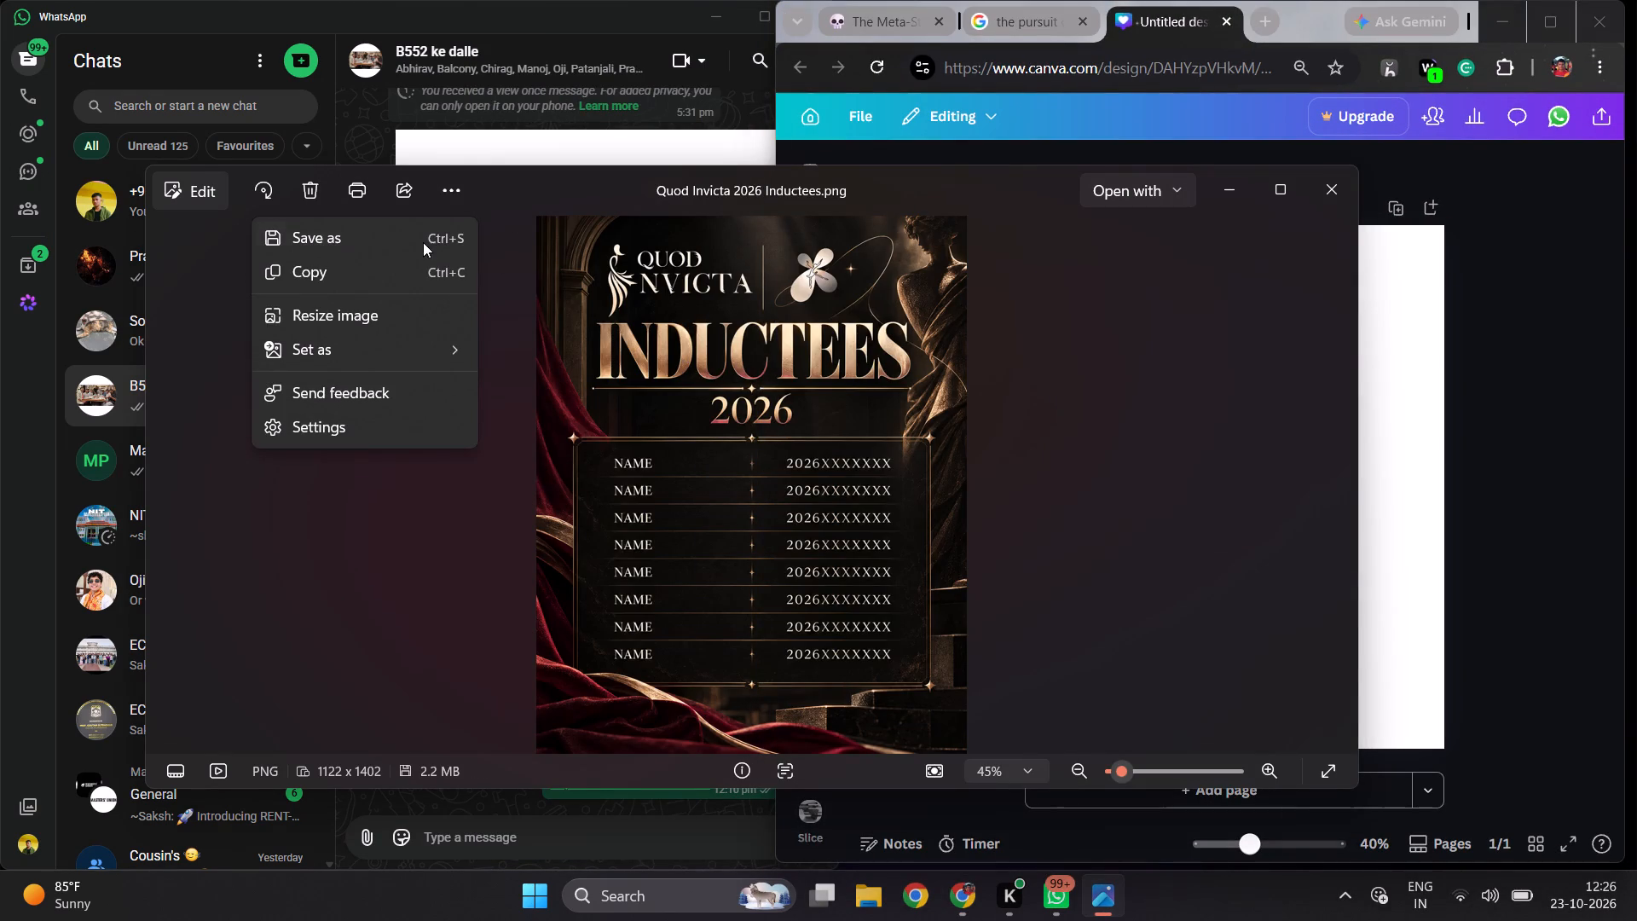
pyautogui.click(417, 259)
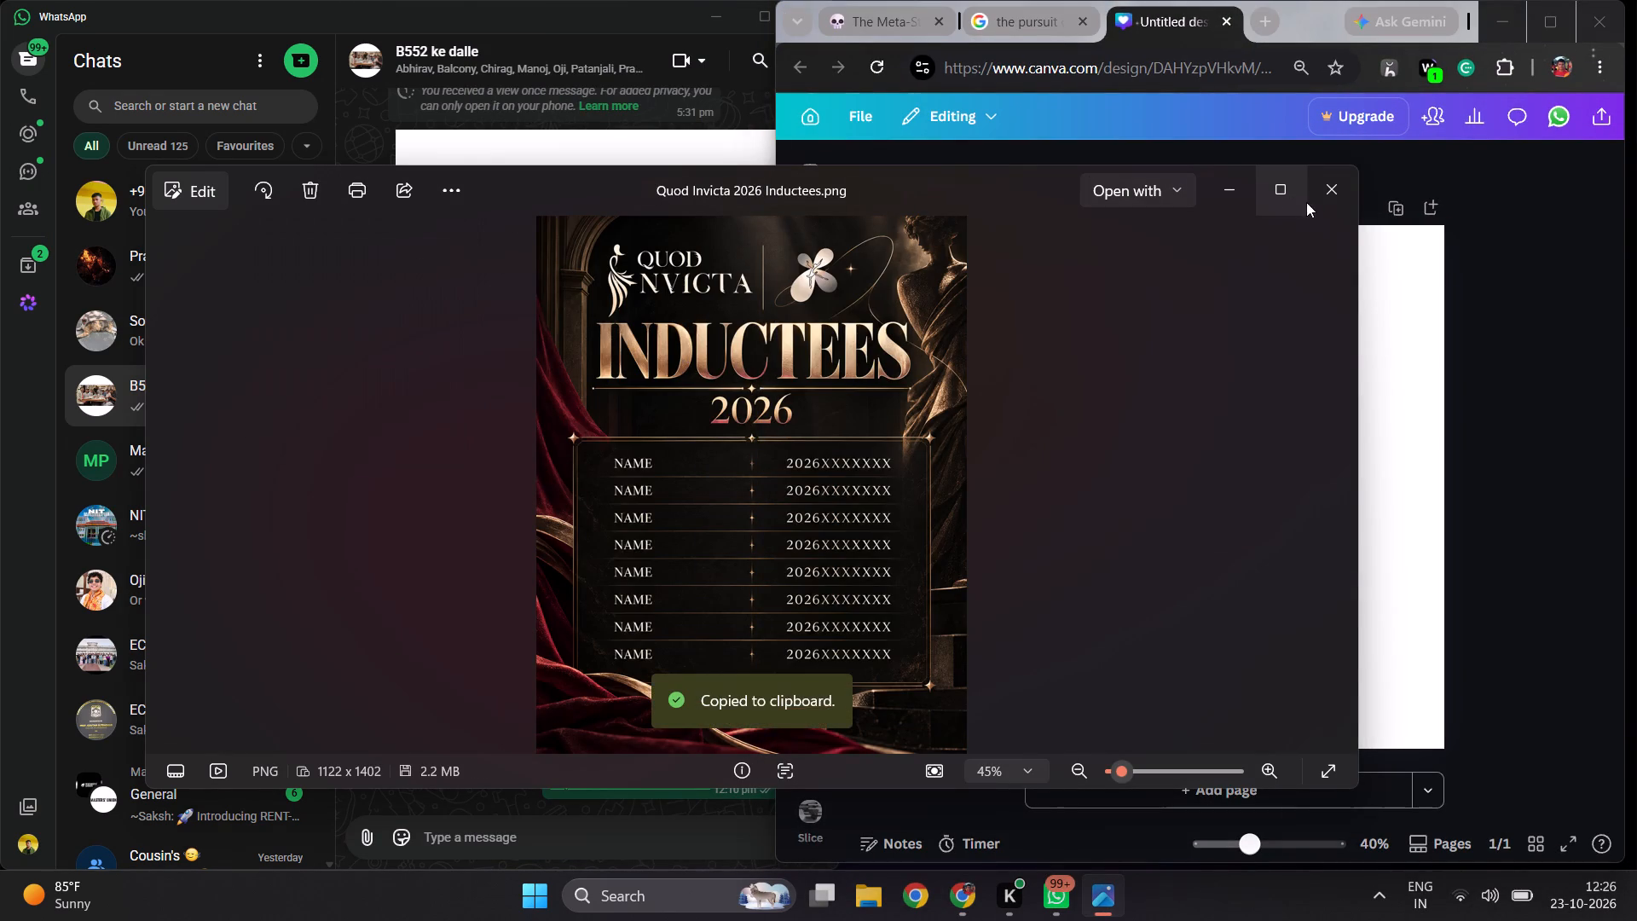
# Minimize Photos, return to the maximized Canva design, and paste the copied Inductees poster onto the blank Instagram post page.
pyautogui.click(1241, 186)
pyautogui.click(1564, 11)
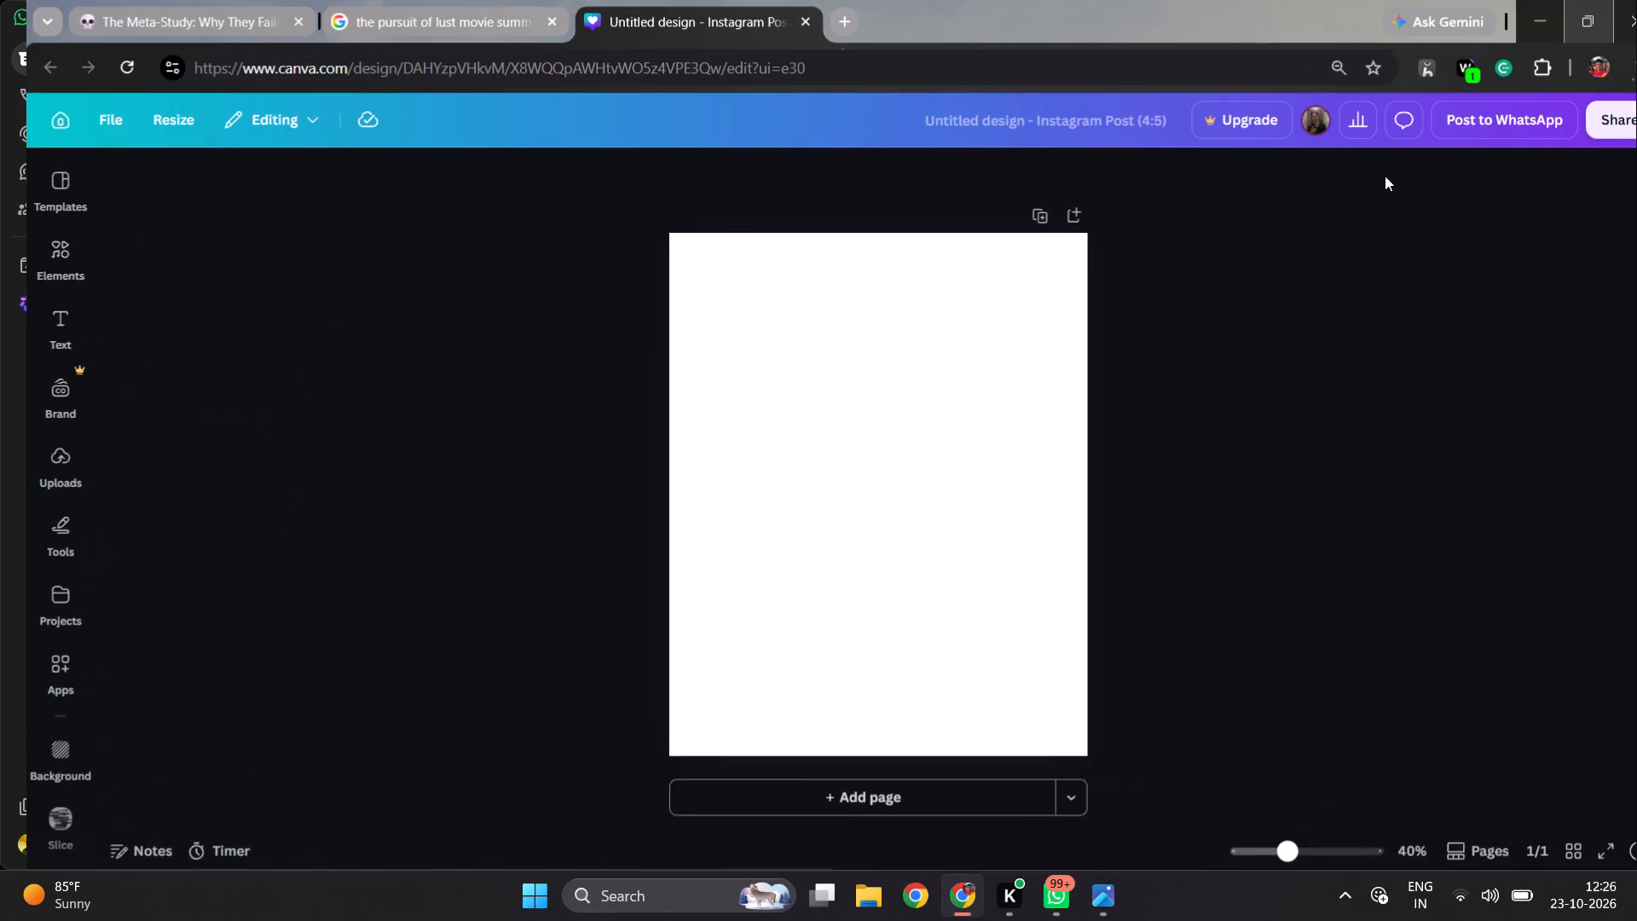
pyautogui.click(998, 428)
pyautogui.hotkey('ctrl', 'v')
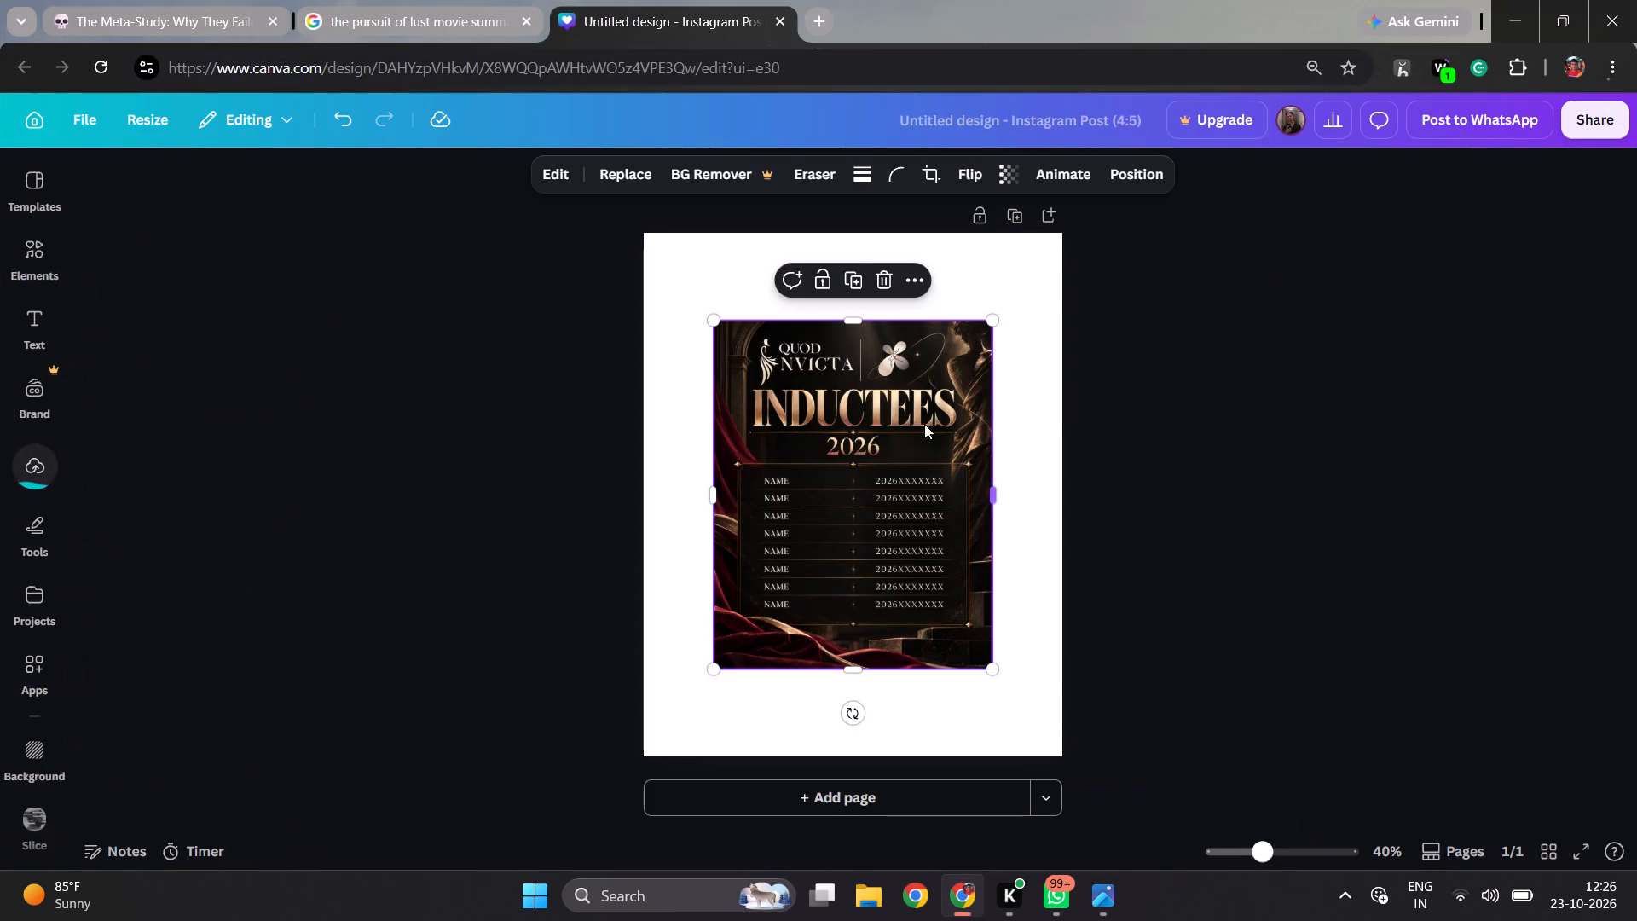
# Enlarge the pasted Inductees poster from its opposite corners until it fills the whole Instagram post page.
pyautogui.click(714, 319)
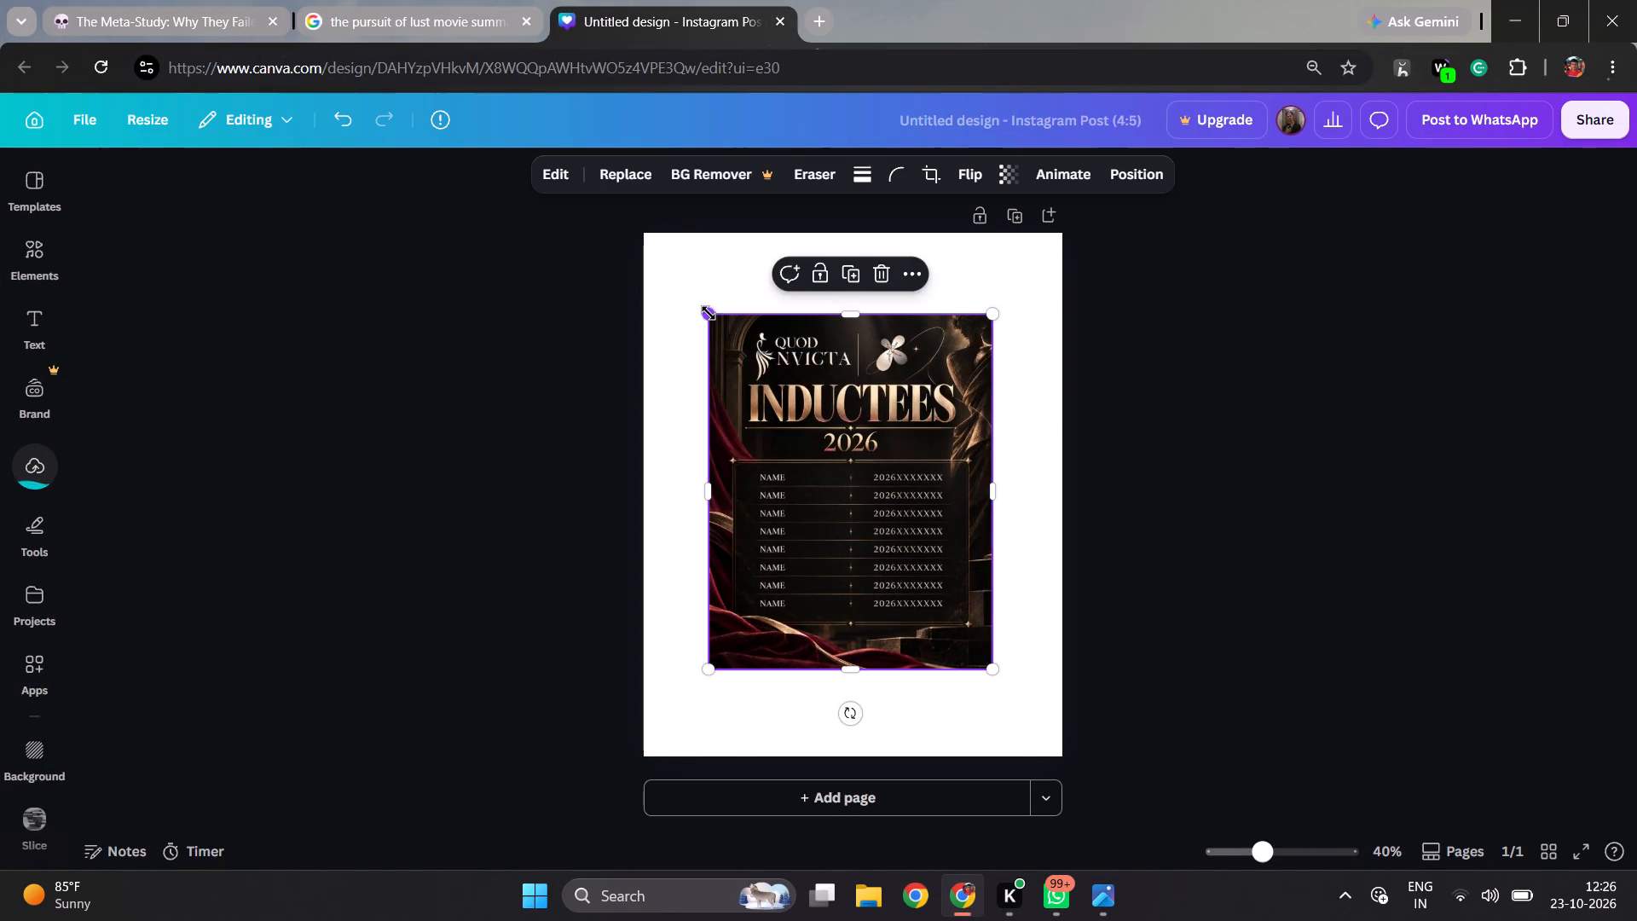
pyautogui.moveTo(709, 313); pyautogui.dragTo(639, 237)
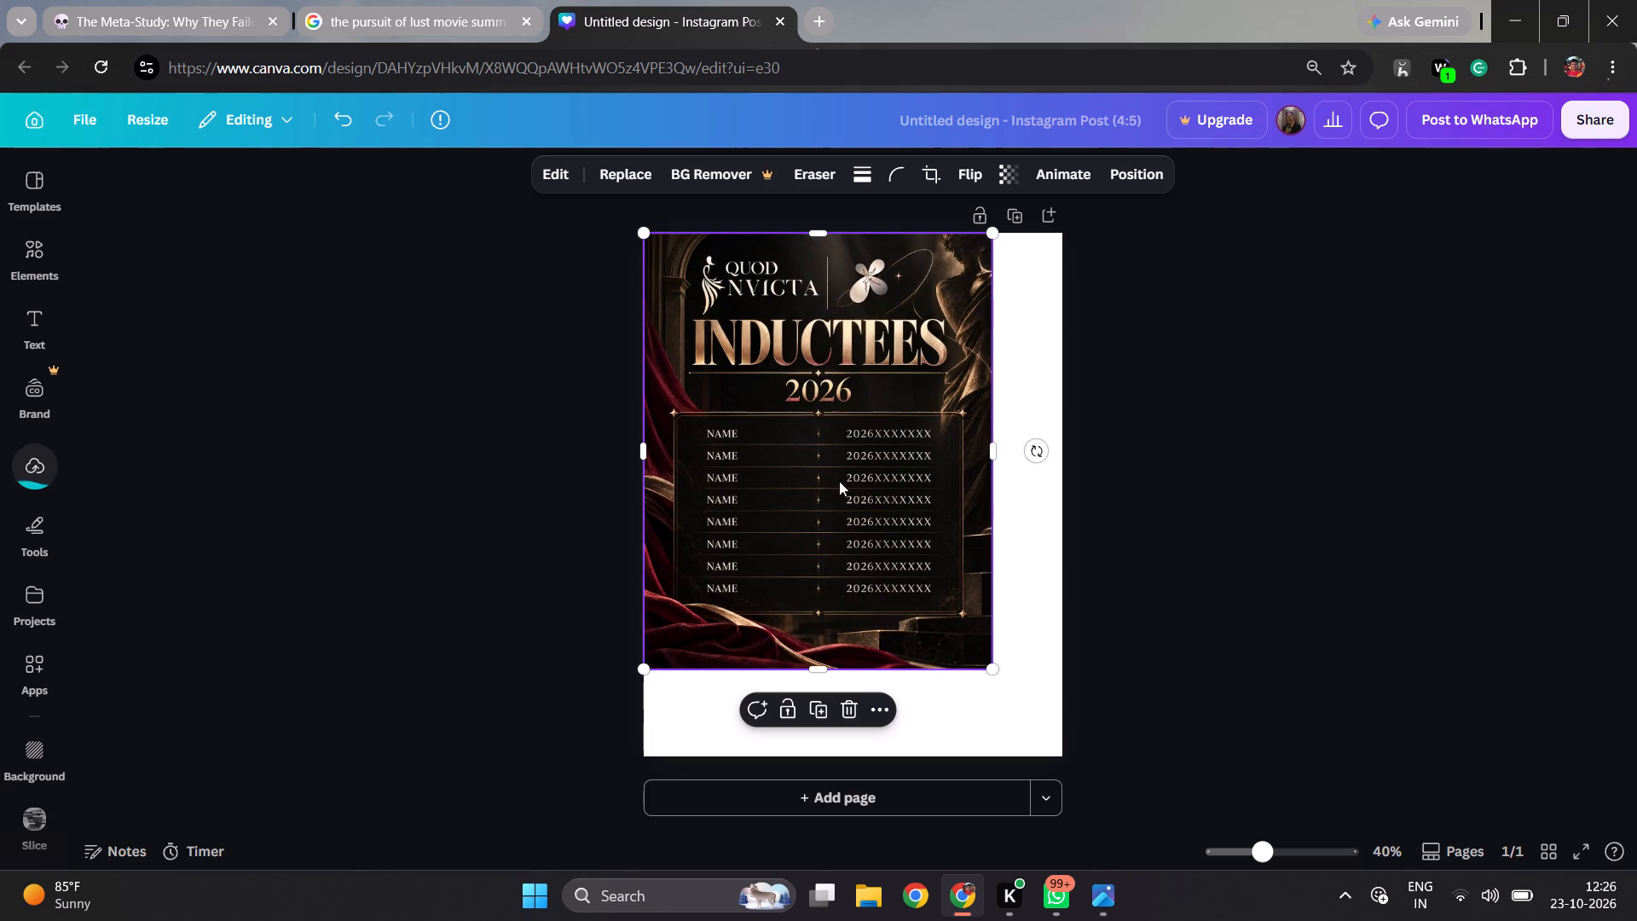
pyautogui.moveTo(993, 673); pyautogui.dragTo(1050, 764)
pyautogui.click(1201, 673)
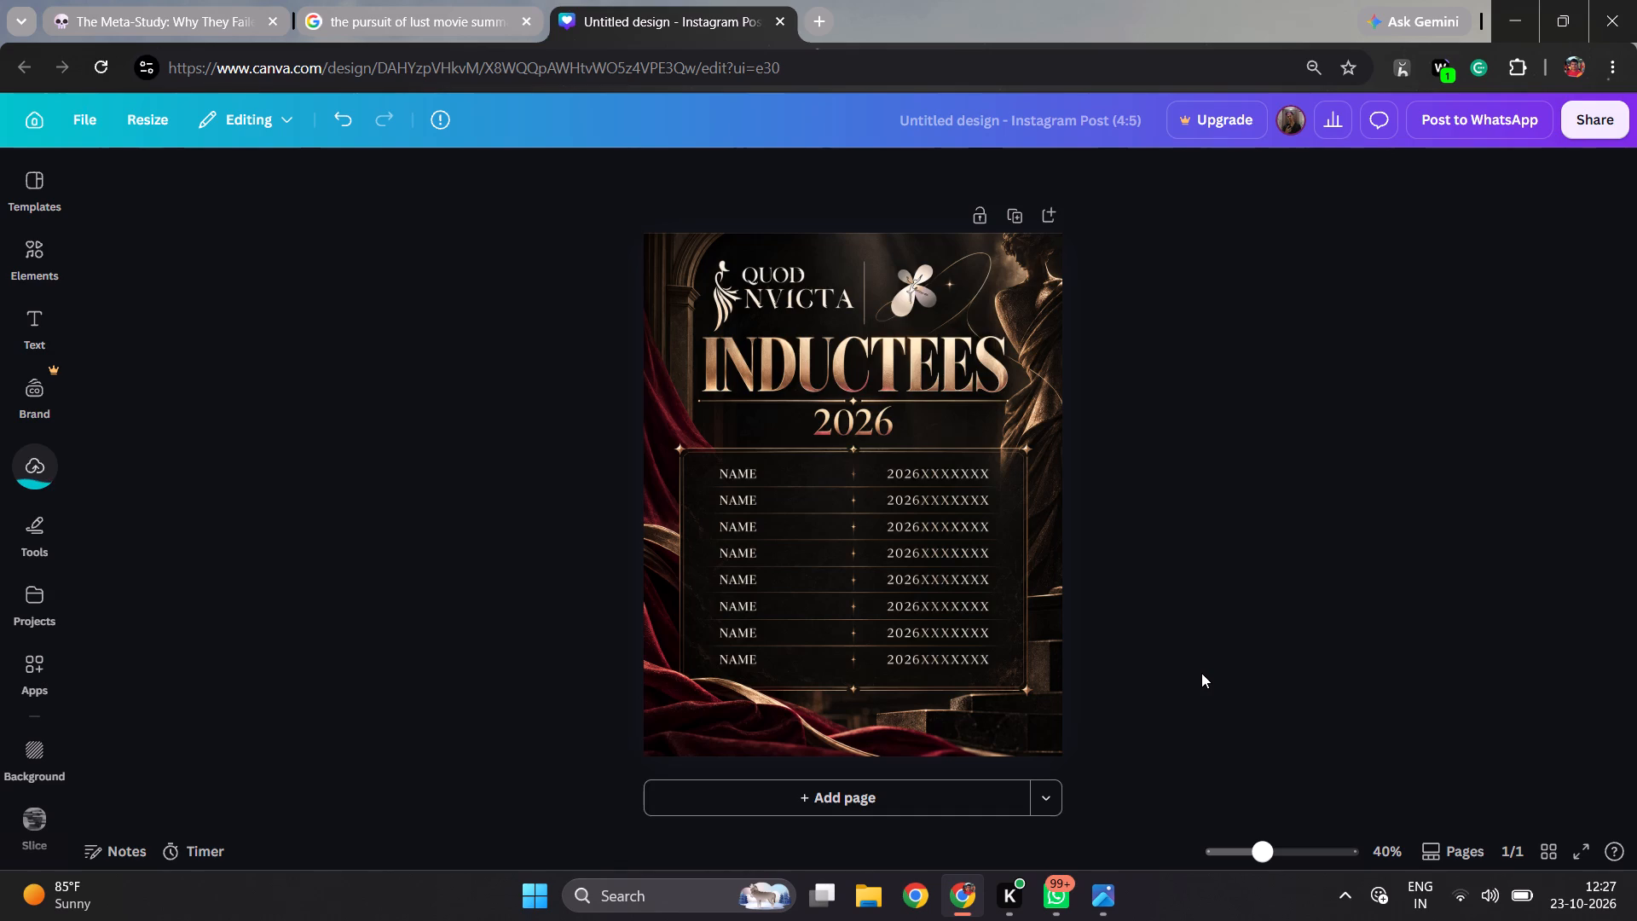
# Open the poster's image editing options and look through the full set of editing tools.
pyautogui.click(895, 481)
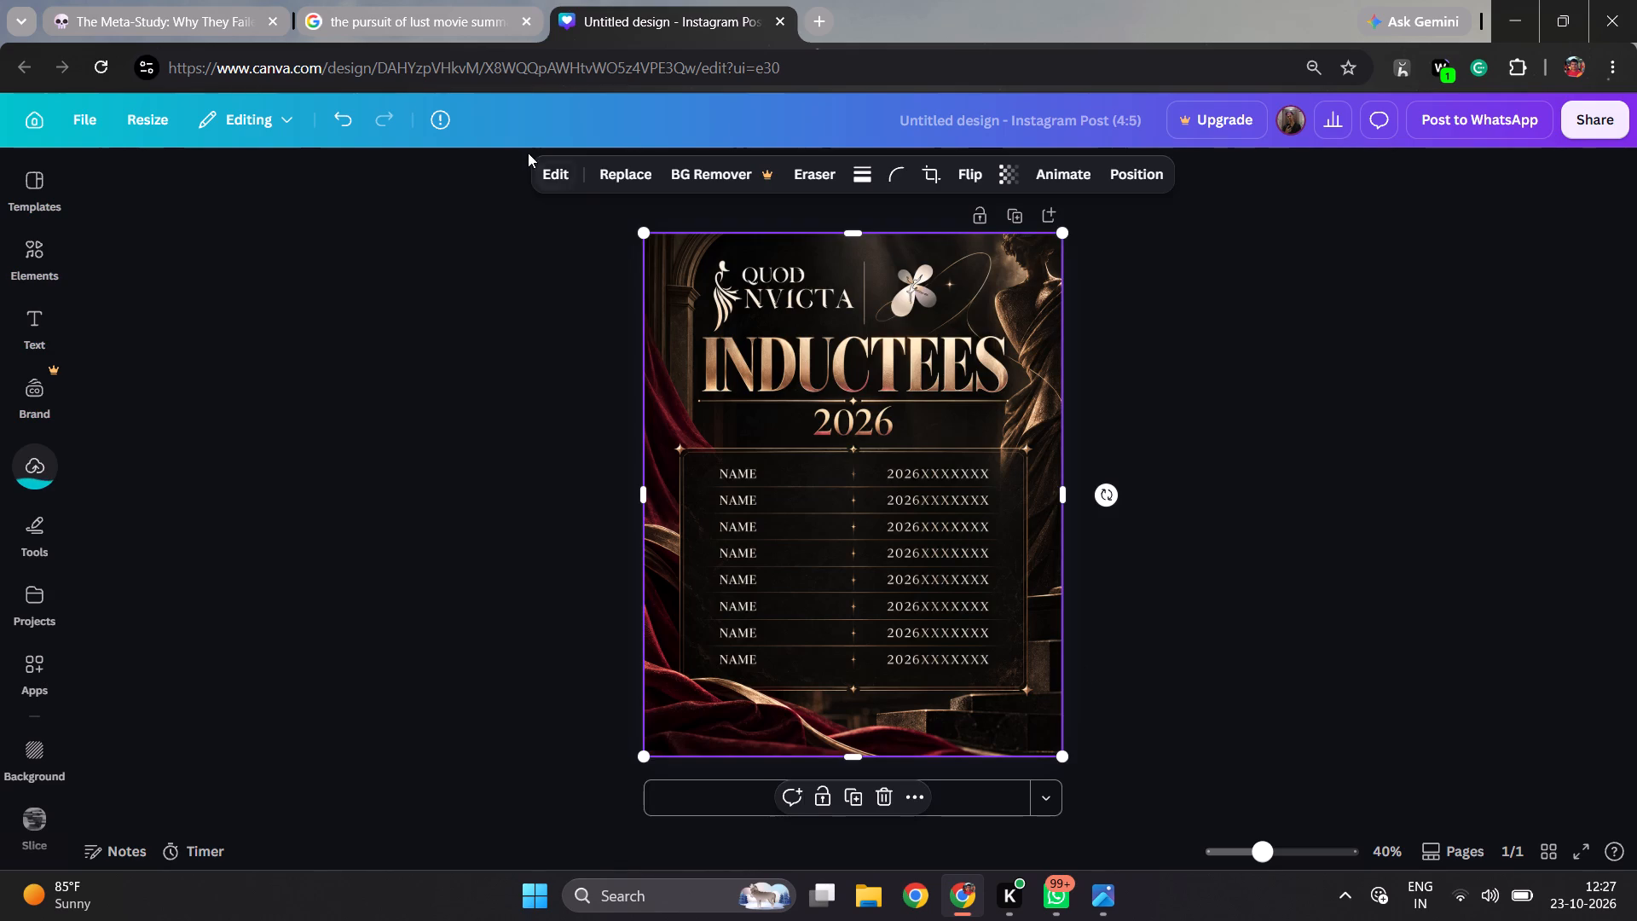
pyautogui.click(546, 166)
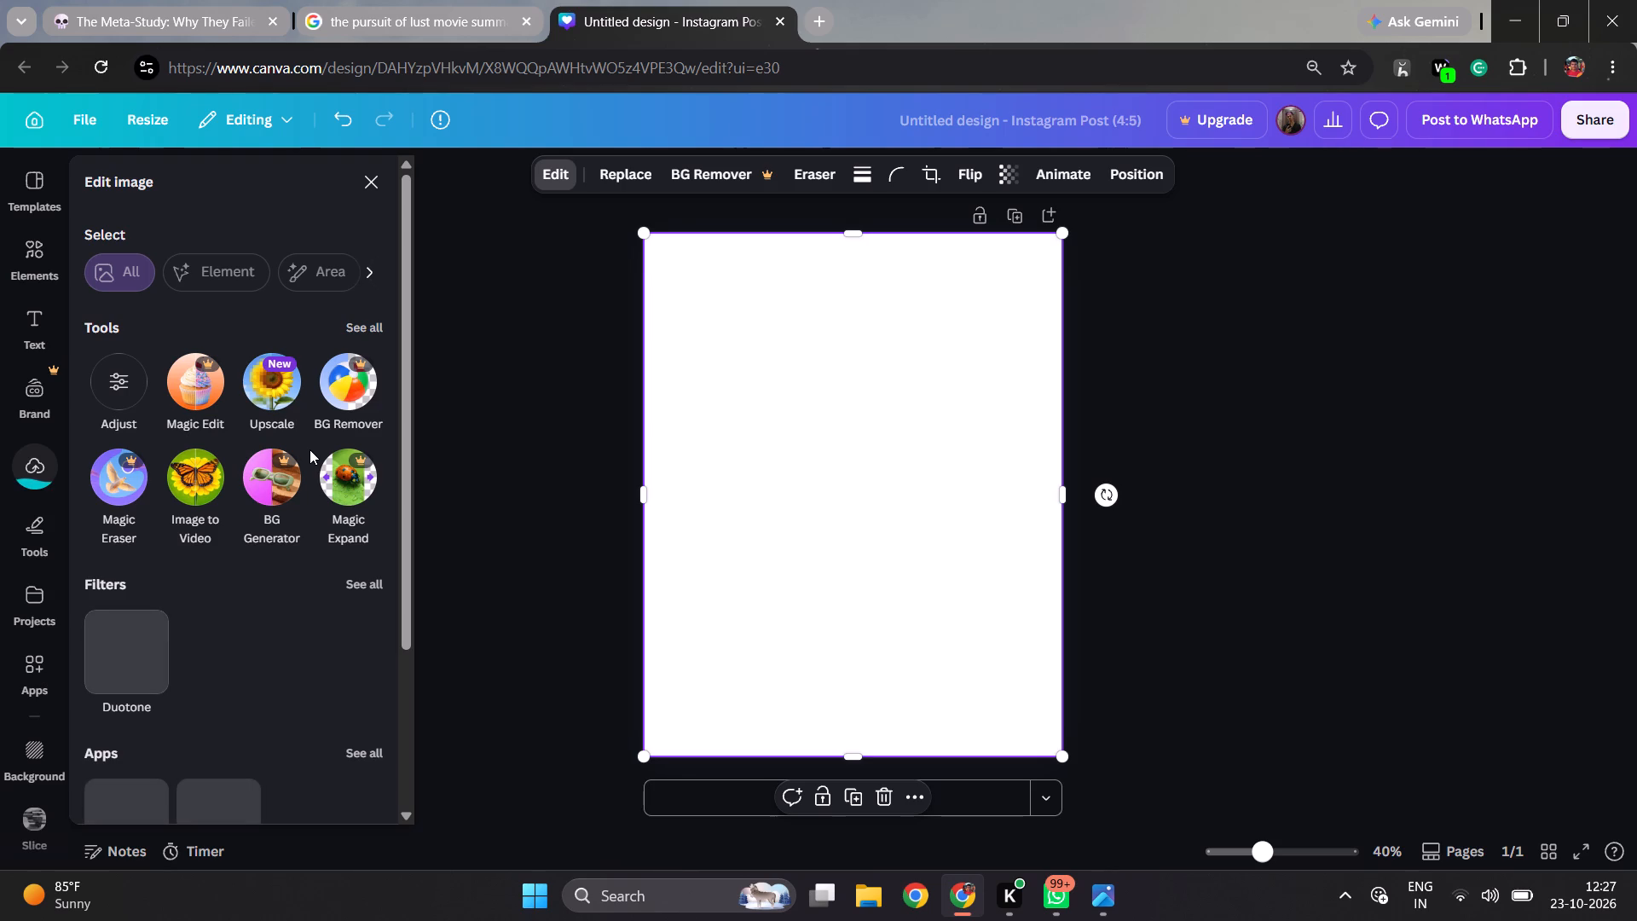
pyautogui.hscroll(-1, 309, 449)
pyautogui.click(359, 318)
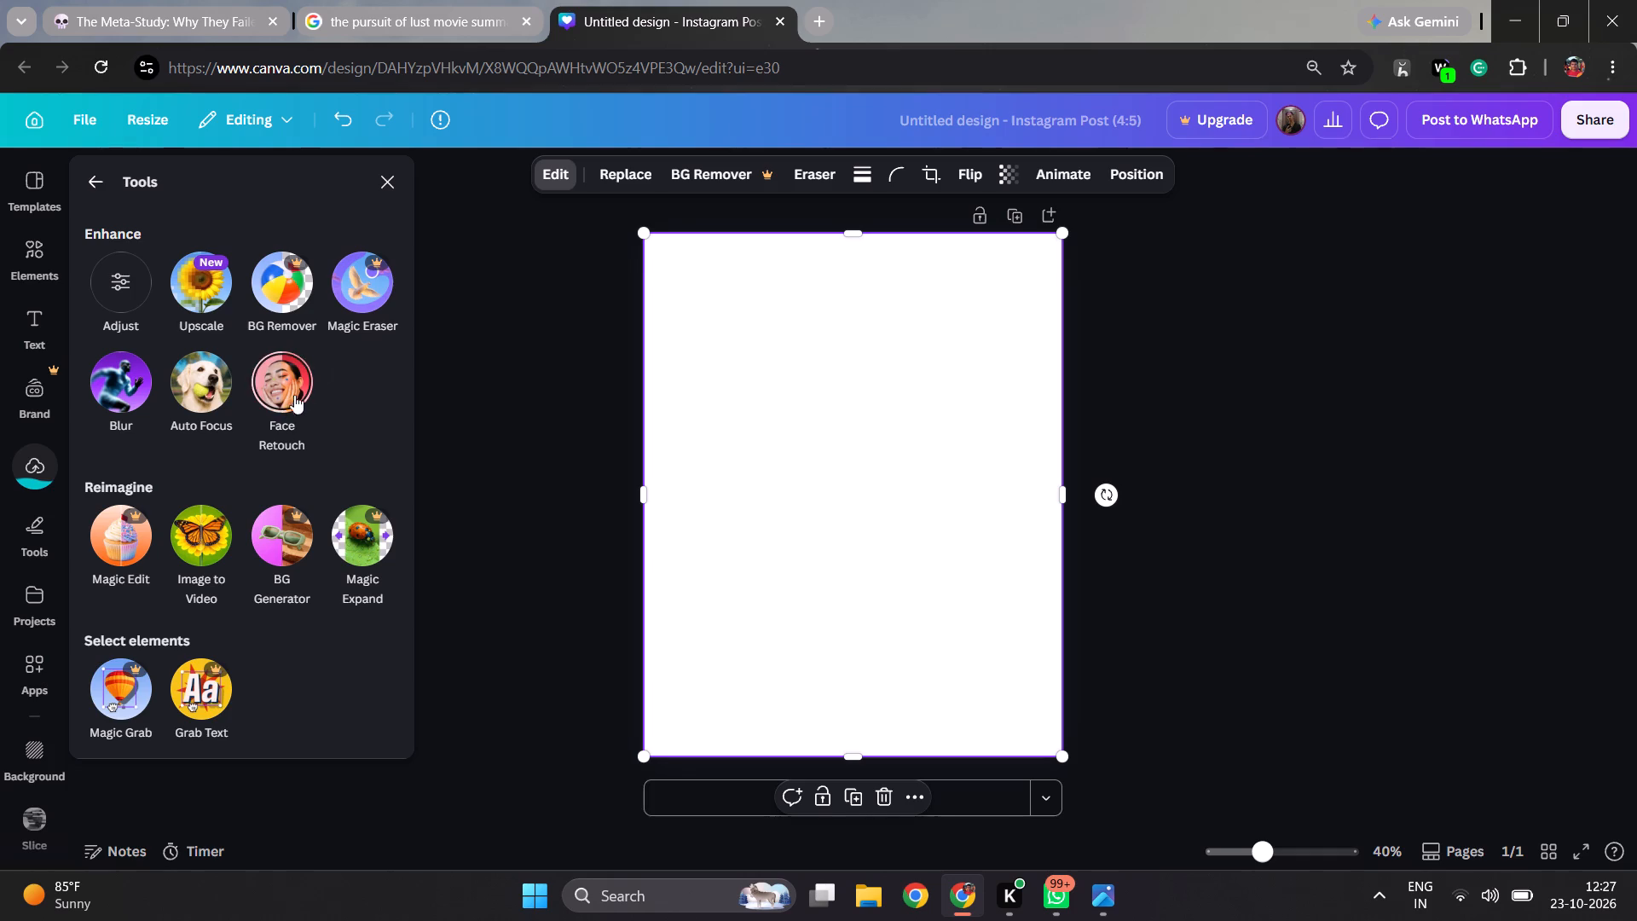
pyautogui.scroll(-2, 304, 469)
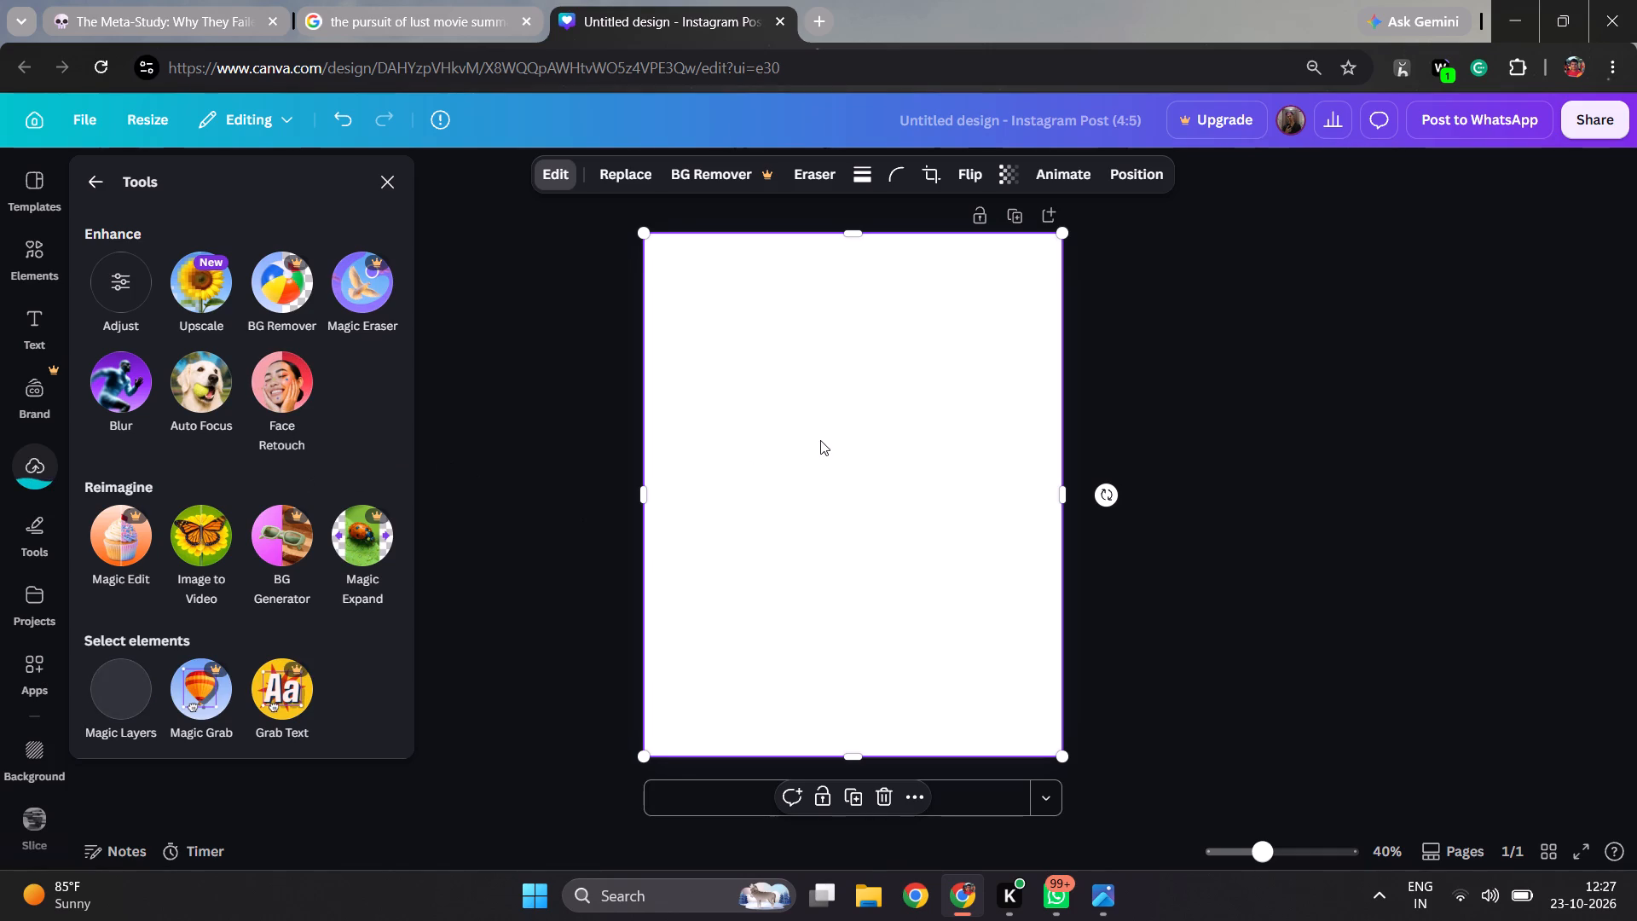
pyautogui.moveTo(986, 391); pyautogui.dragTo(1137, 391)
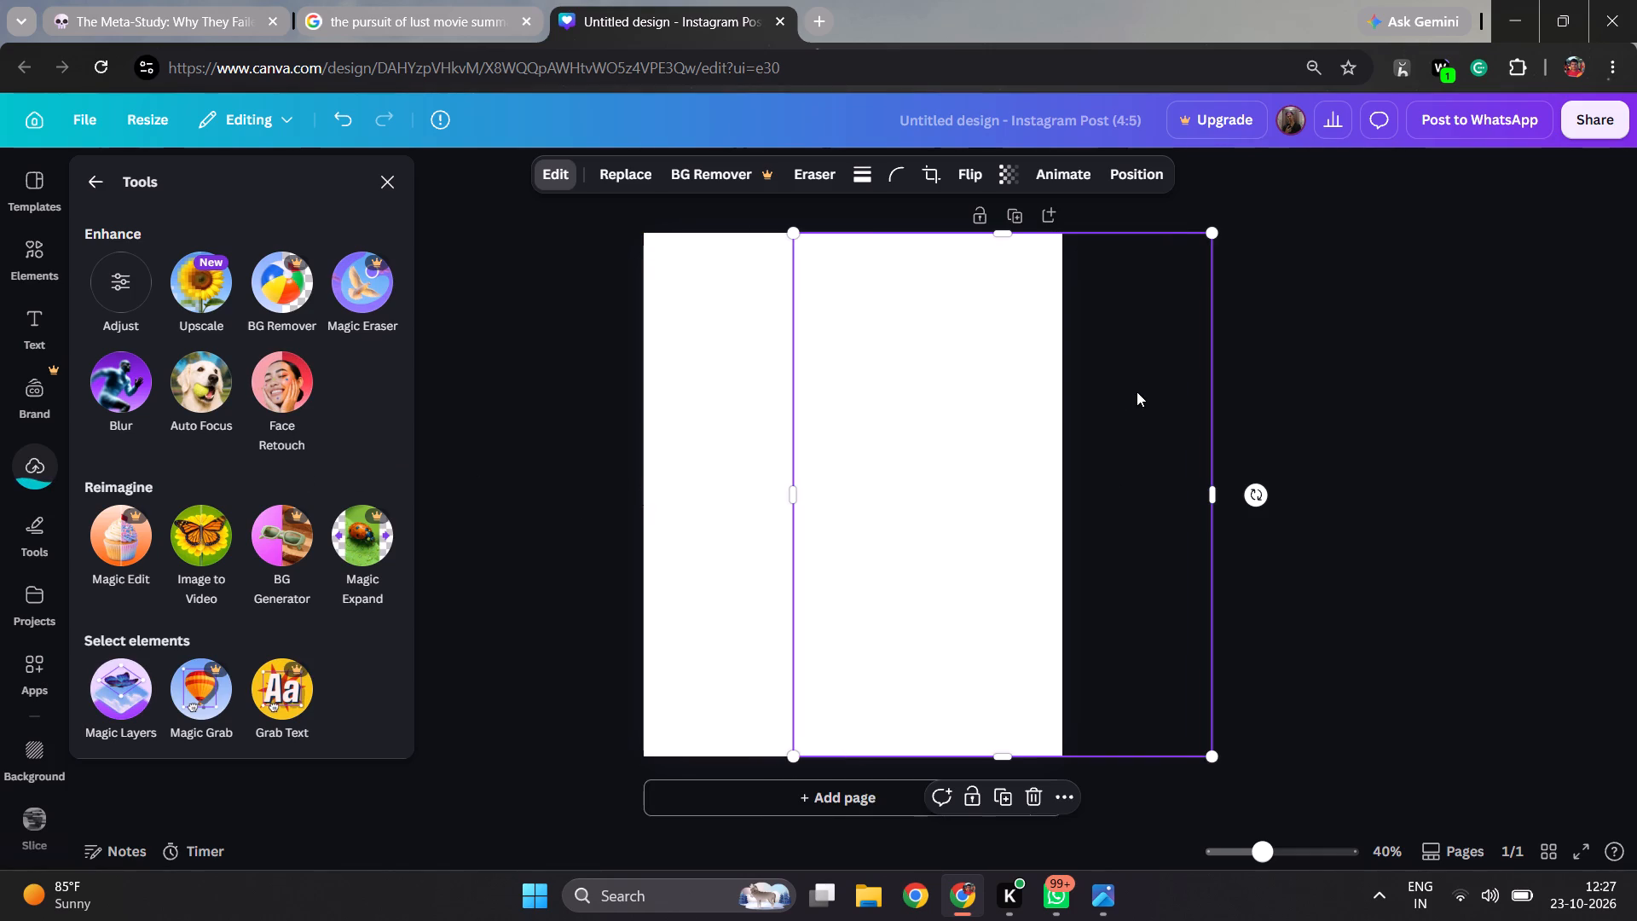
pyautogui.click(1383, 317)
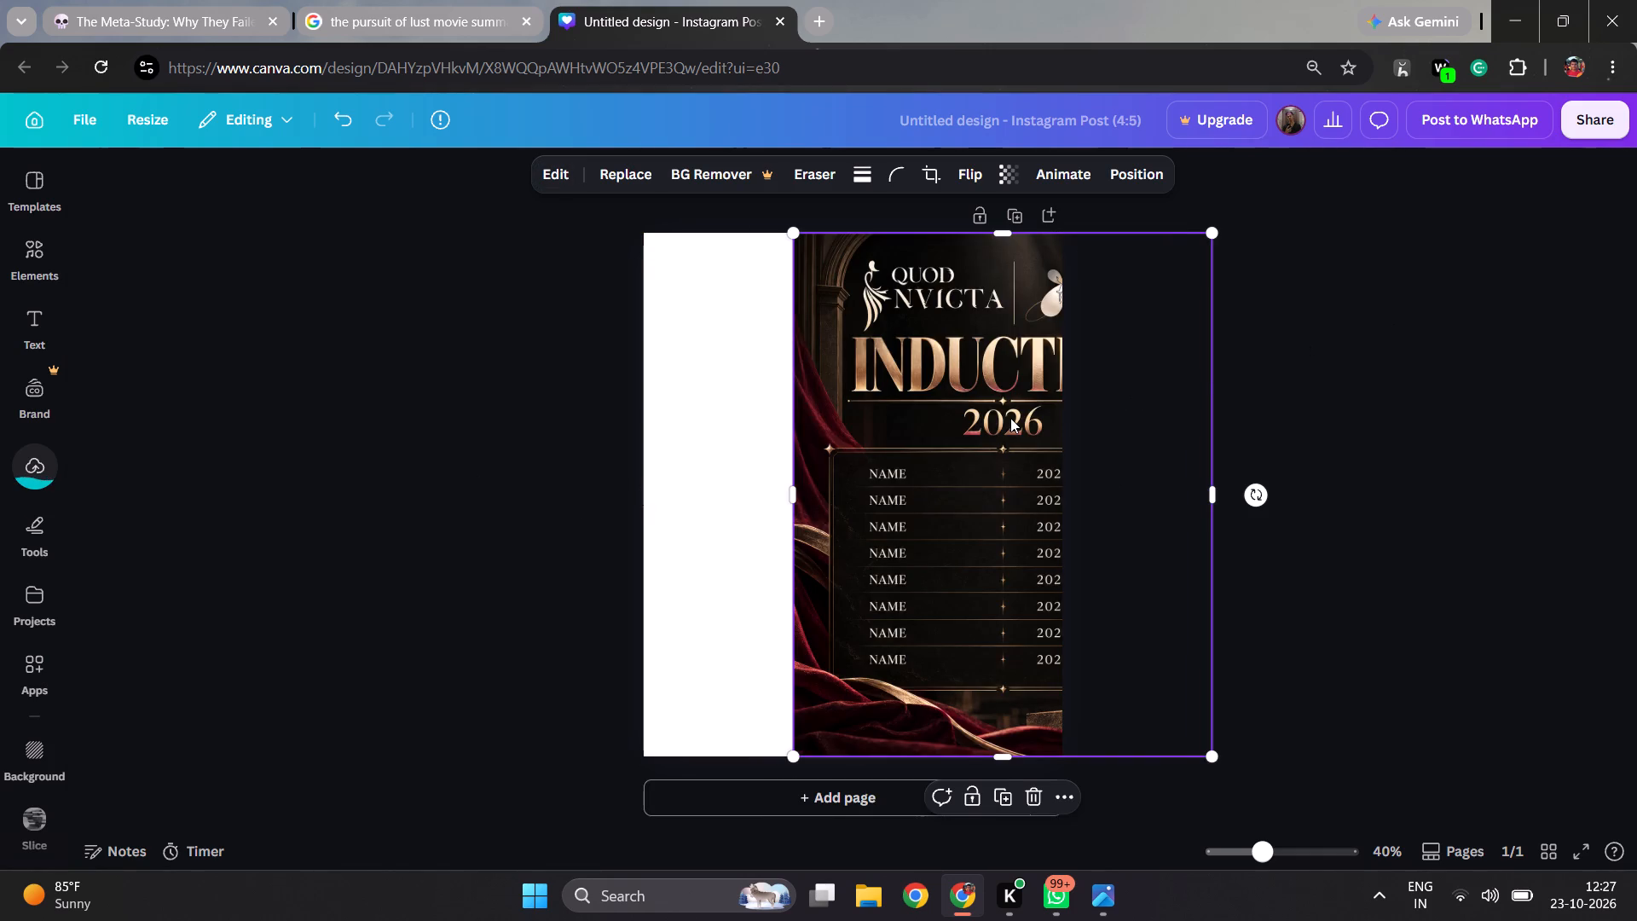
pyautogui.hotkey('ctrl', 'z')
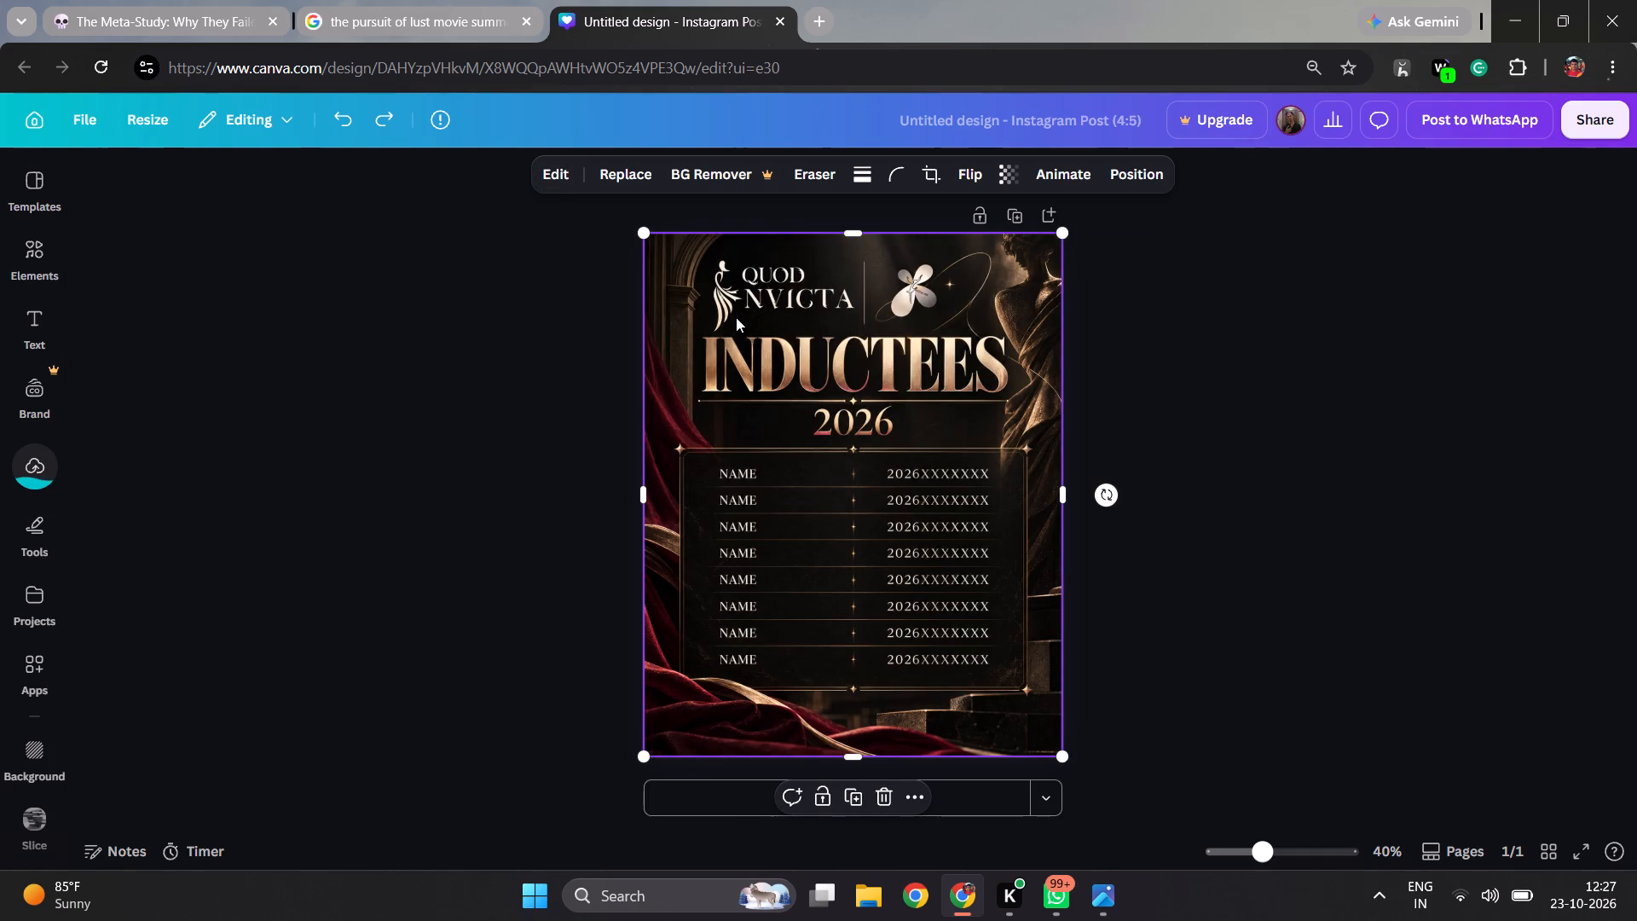
# Reopen the image editing options for the Inductees poster.
pyautogui.click(736, 317)
pyautogui.click(739, 294)
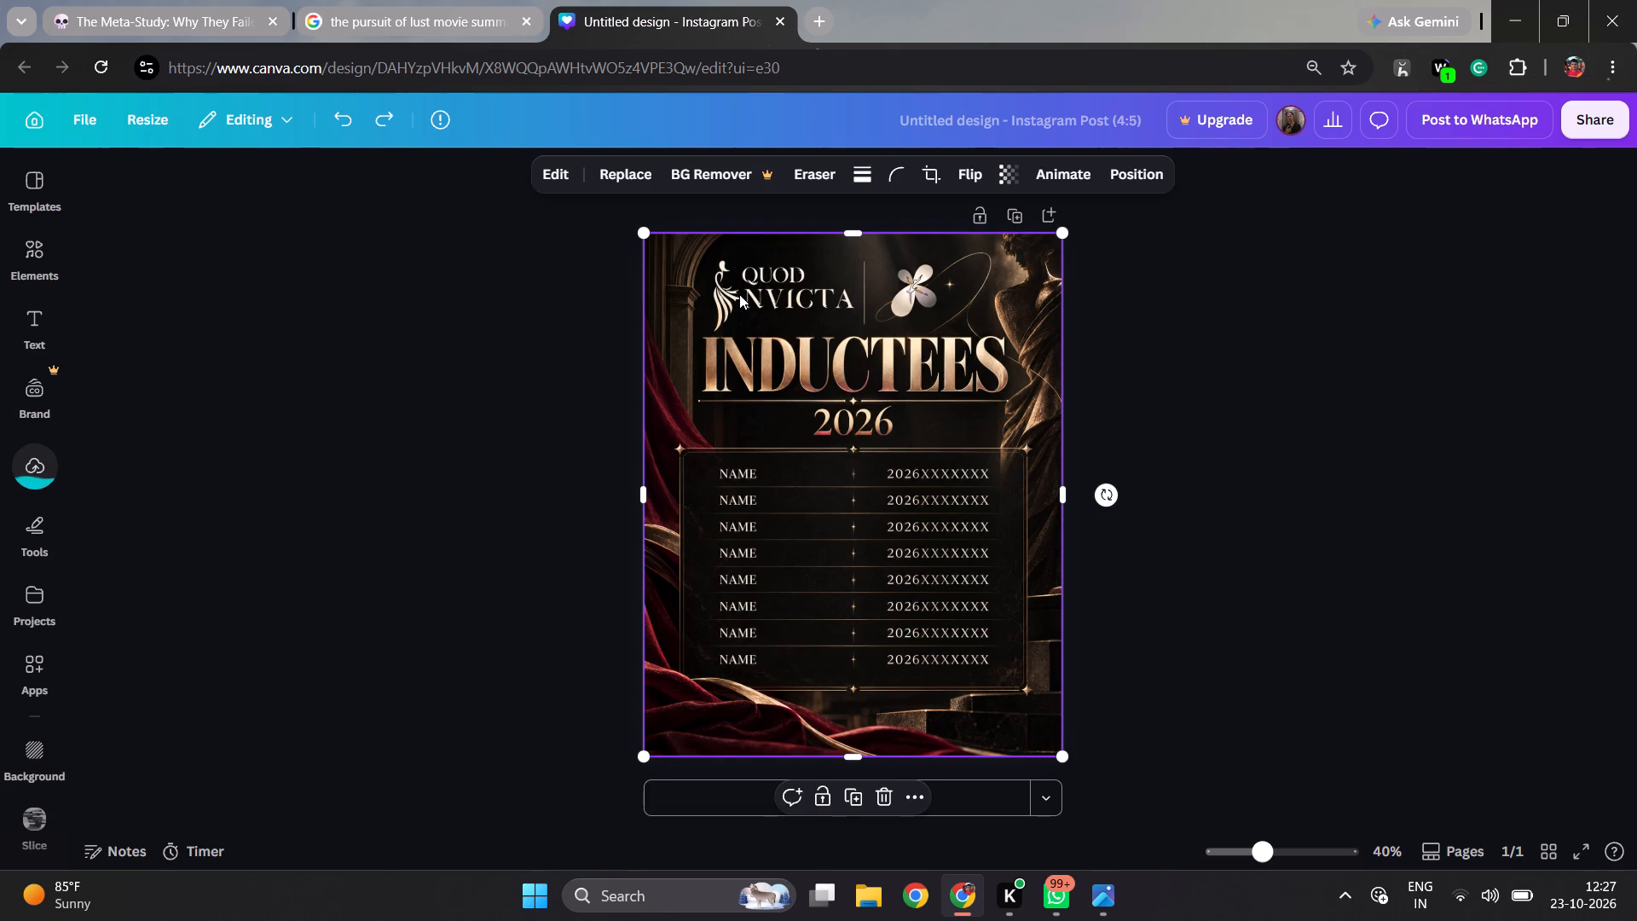
pyautogui.click(546, 159)
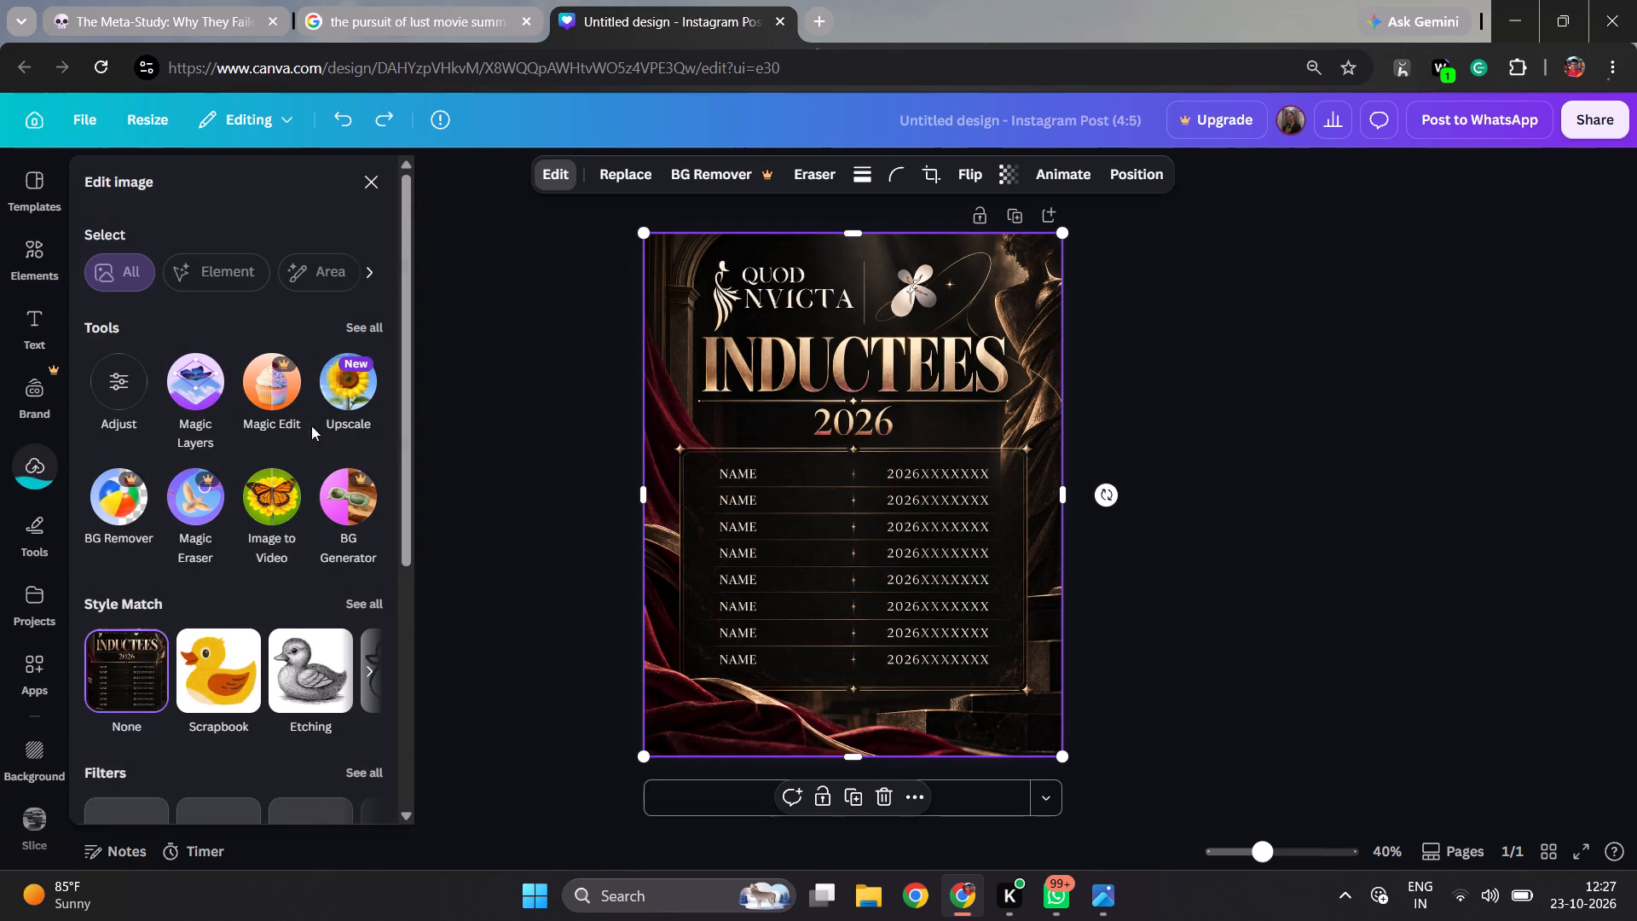
# Apply Magic Layers to the Inductees poster image.
pyautogui.click(207, 397)
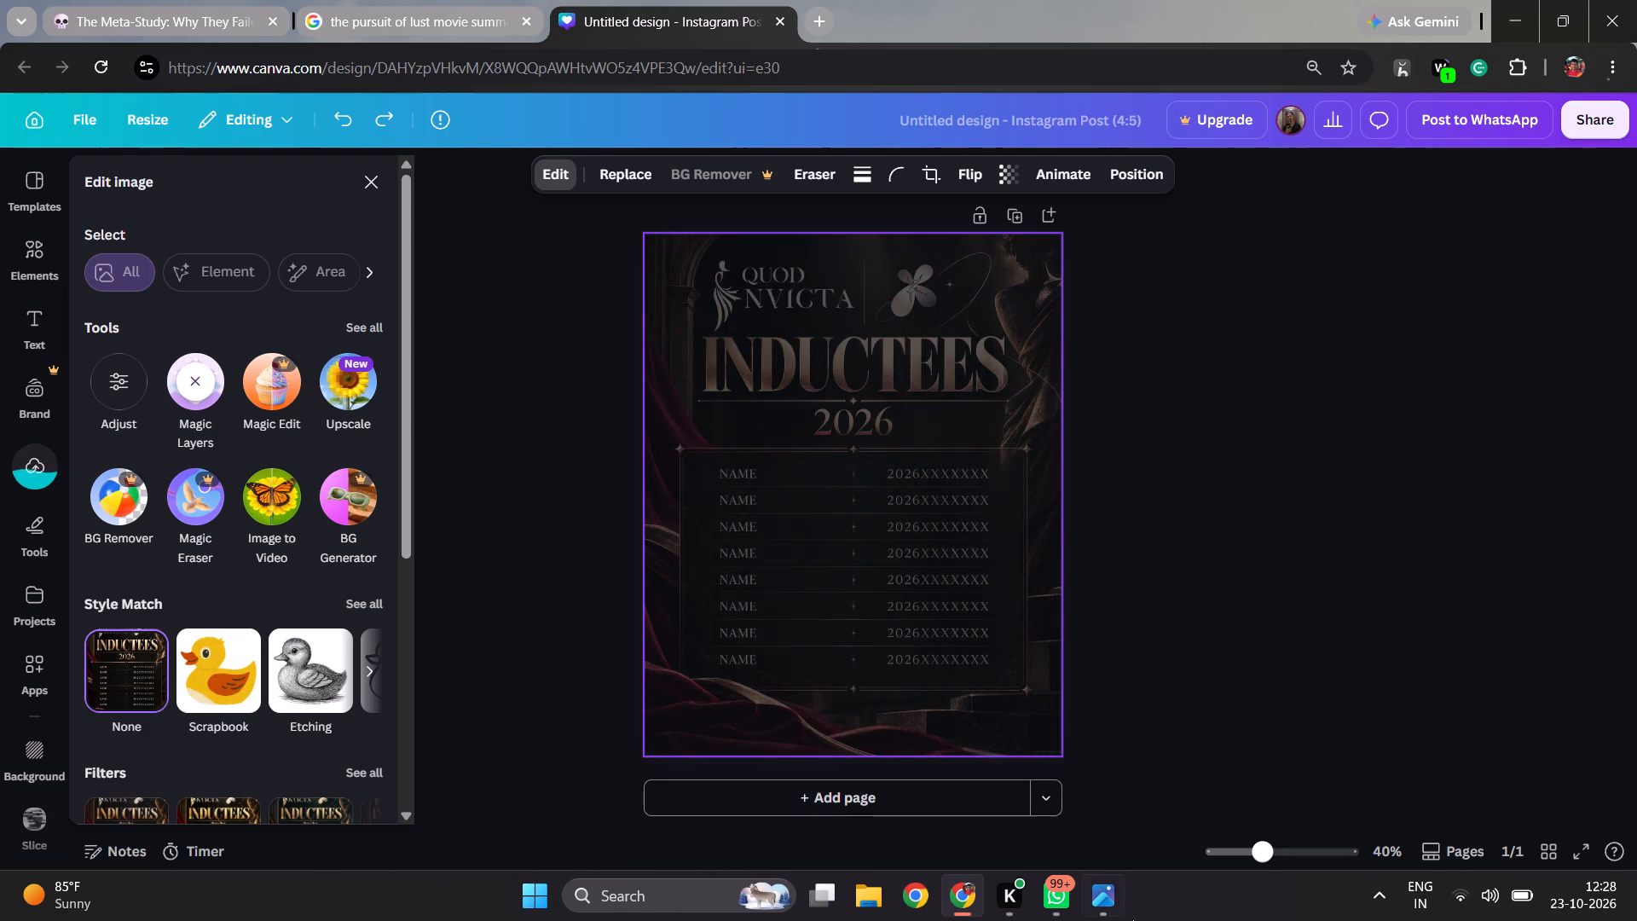
# Close the Photos window that is open in the background.
pyautogui.click(1208, 719)
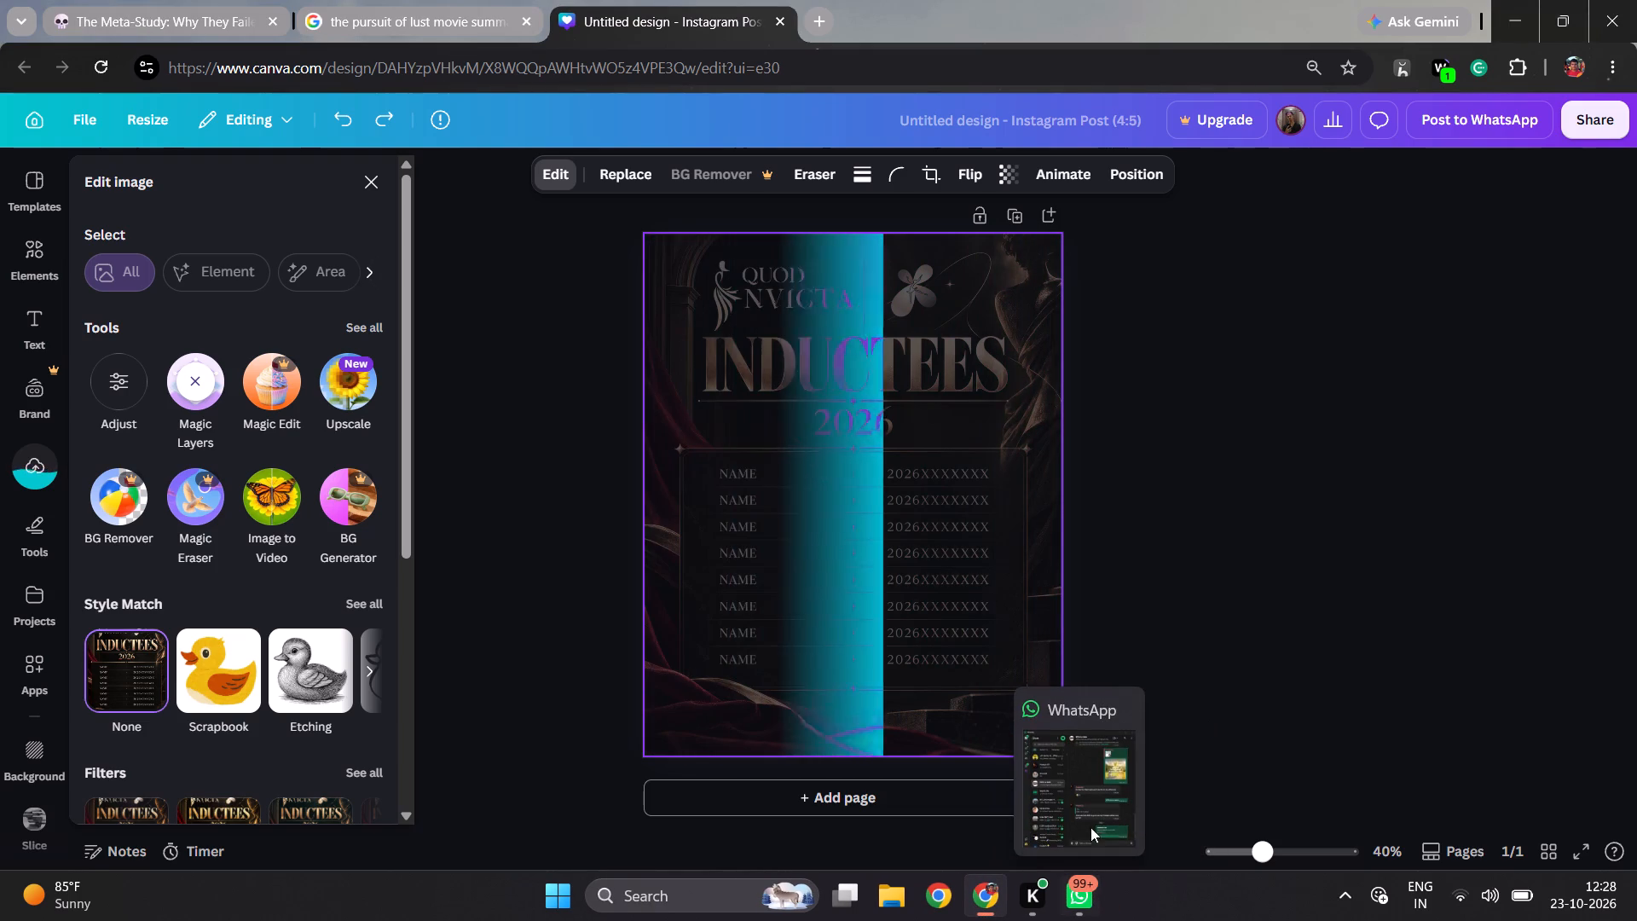
# Add a blank second page to the design below the Inductees poster.
pyautogui.click(791, 796)
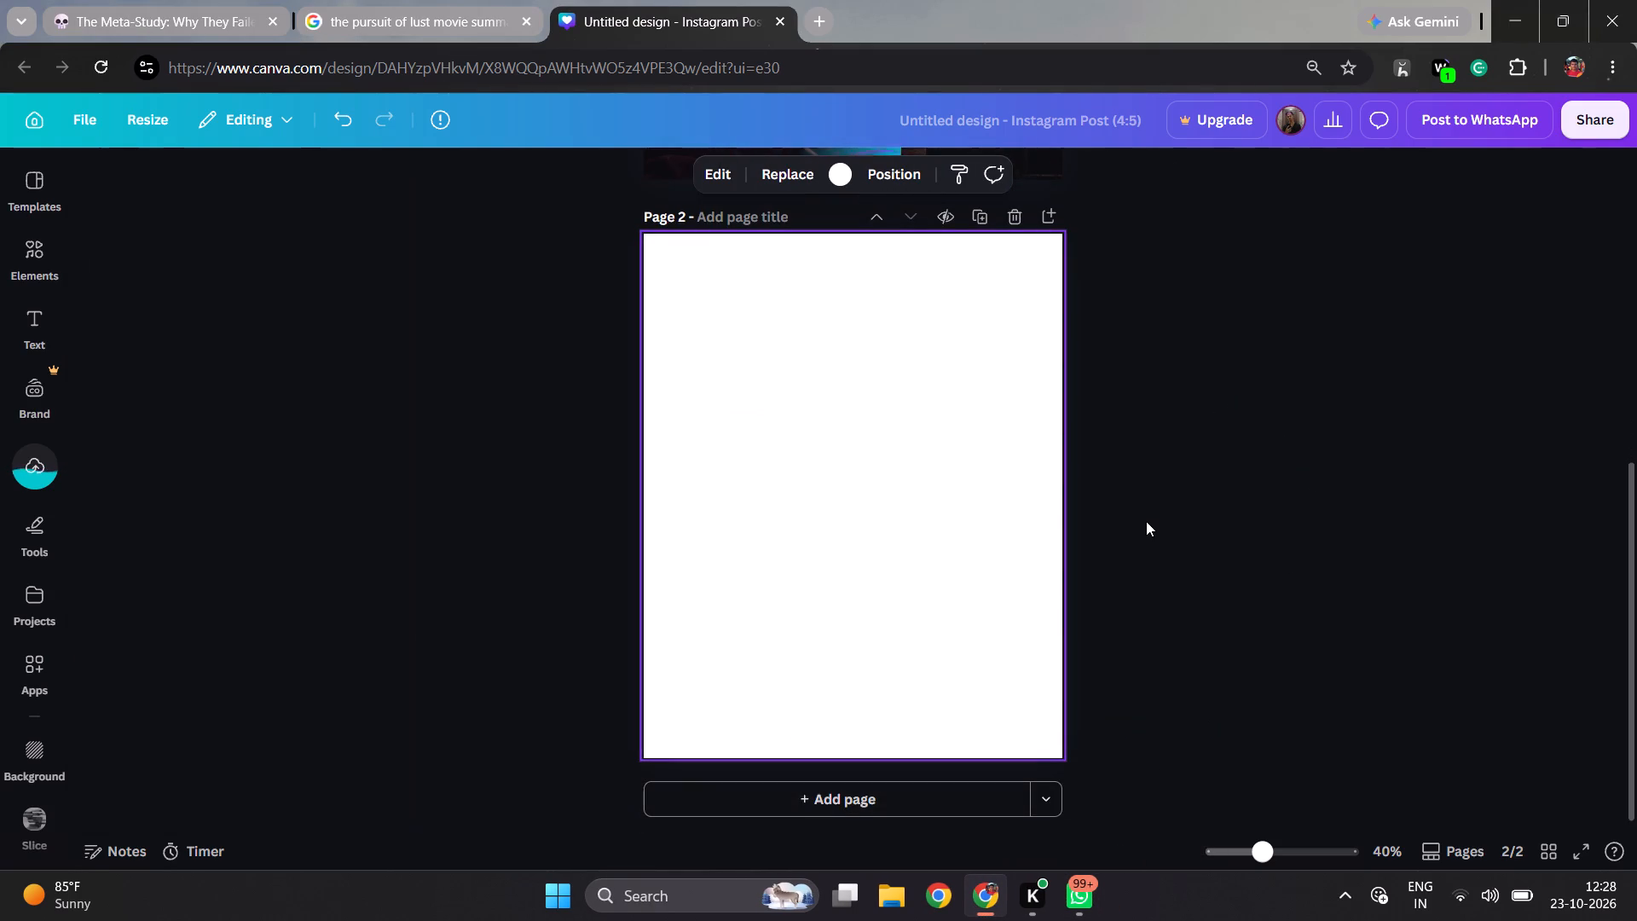
pyautogui.scroll(1, 1146, 521)
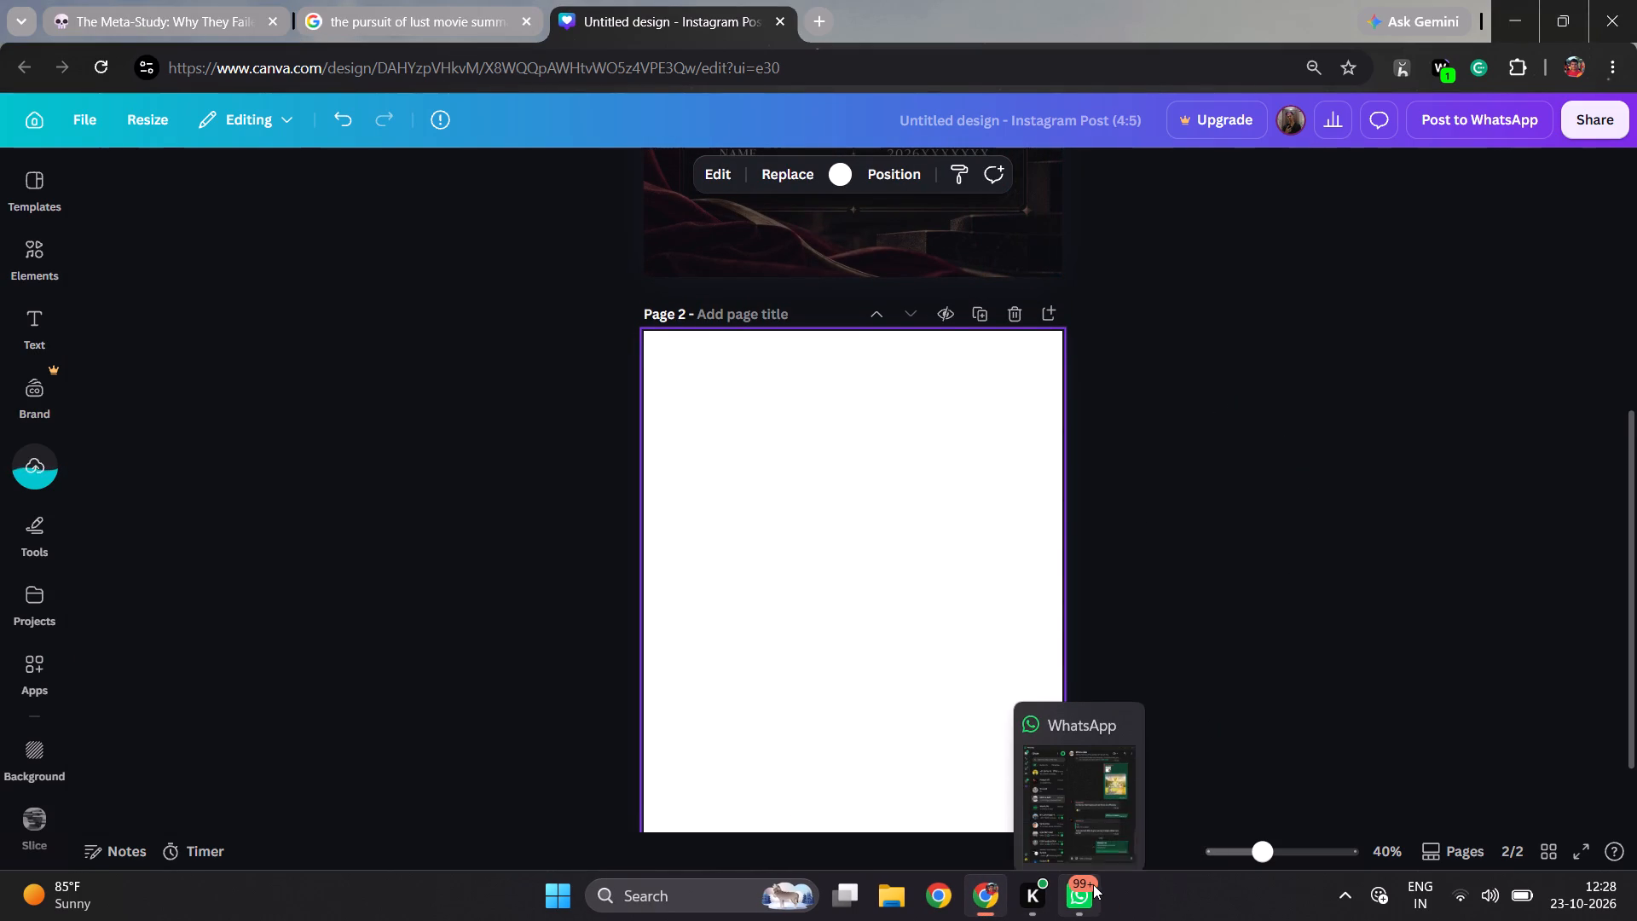
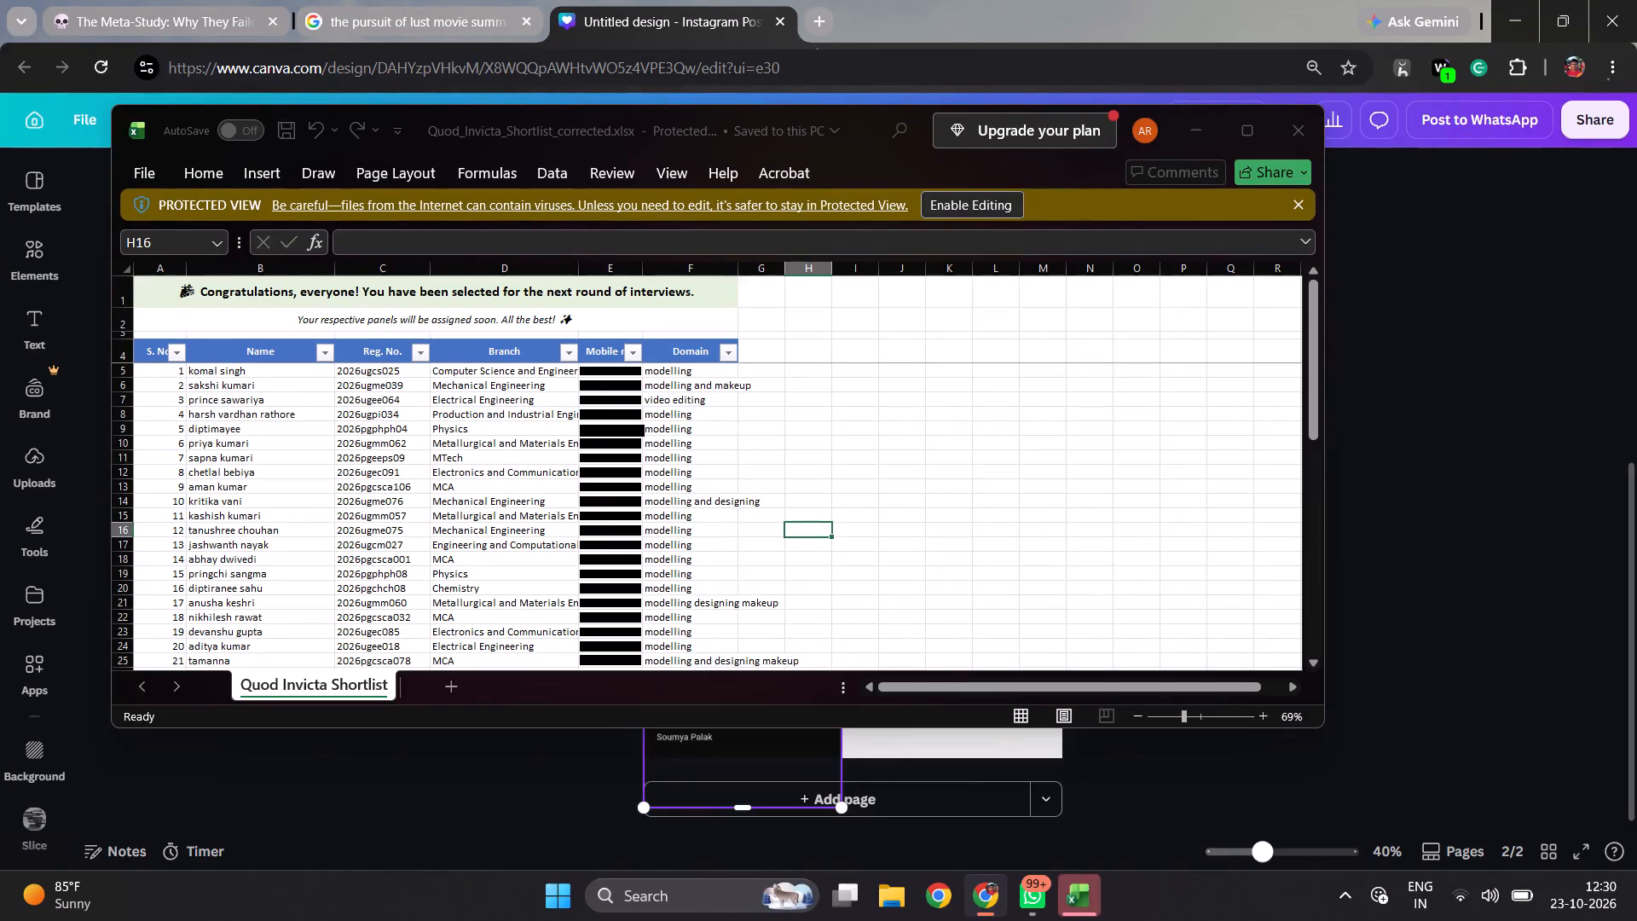
# Dismiss the Protected View message bar in the Quod_Invicta_Shortlist_corrected workbook in Excel without enabling editing.
pyautogui.click(1299, 202)
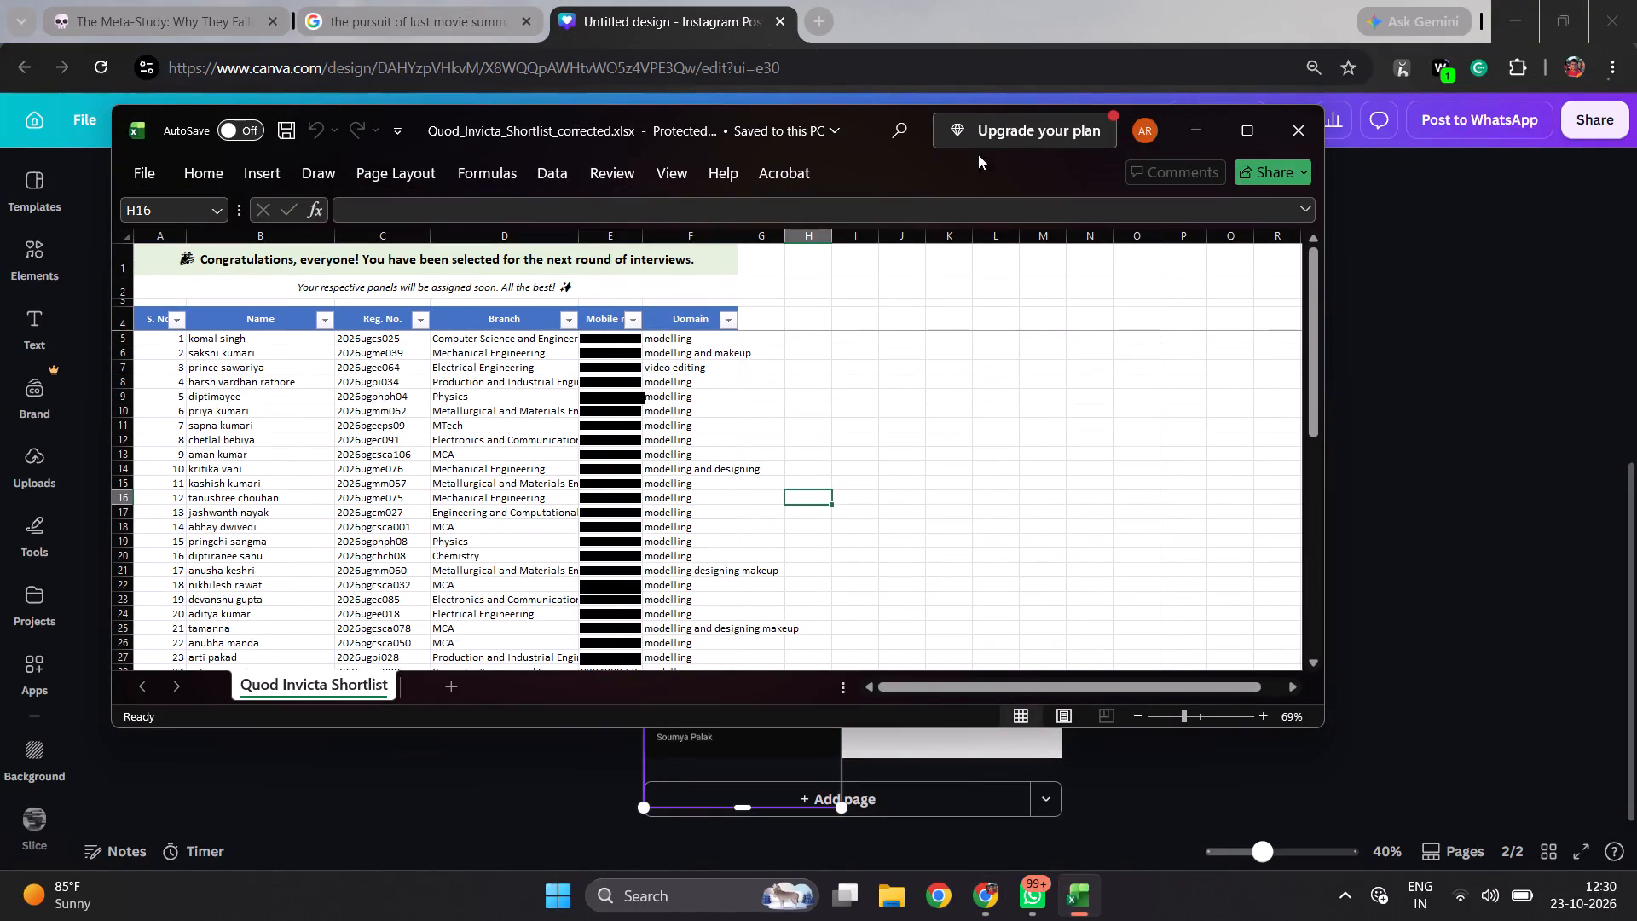
# Minimize the Quod Invicta shortlist workbook in Excel to return to the Canva design.
pyautogui.click(1207, 136)
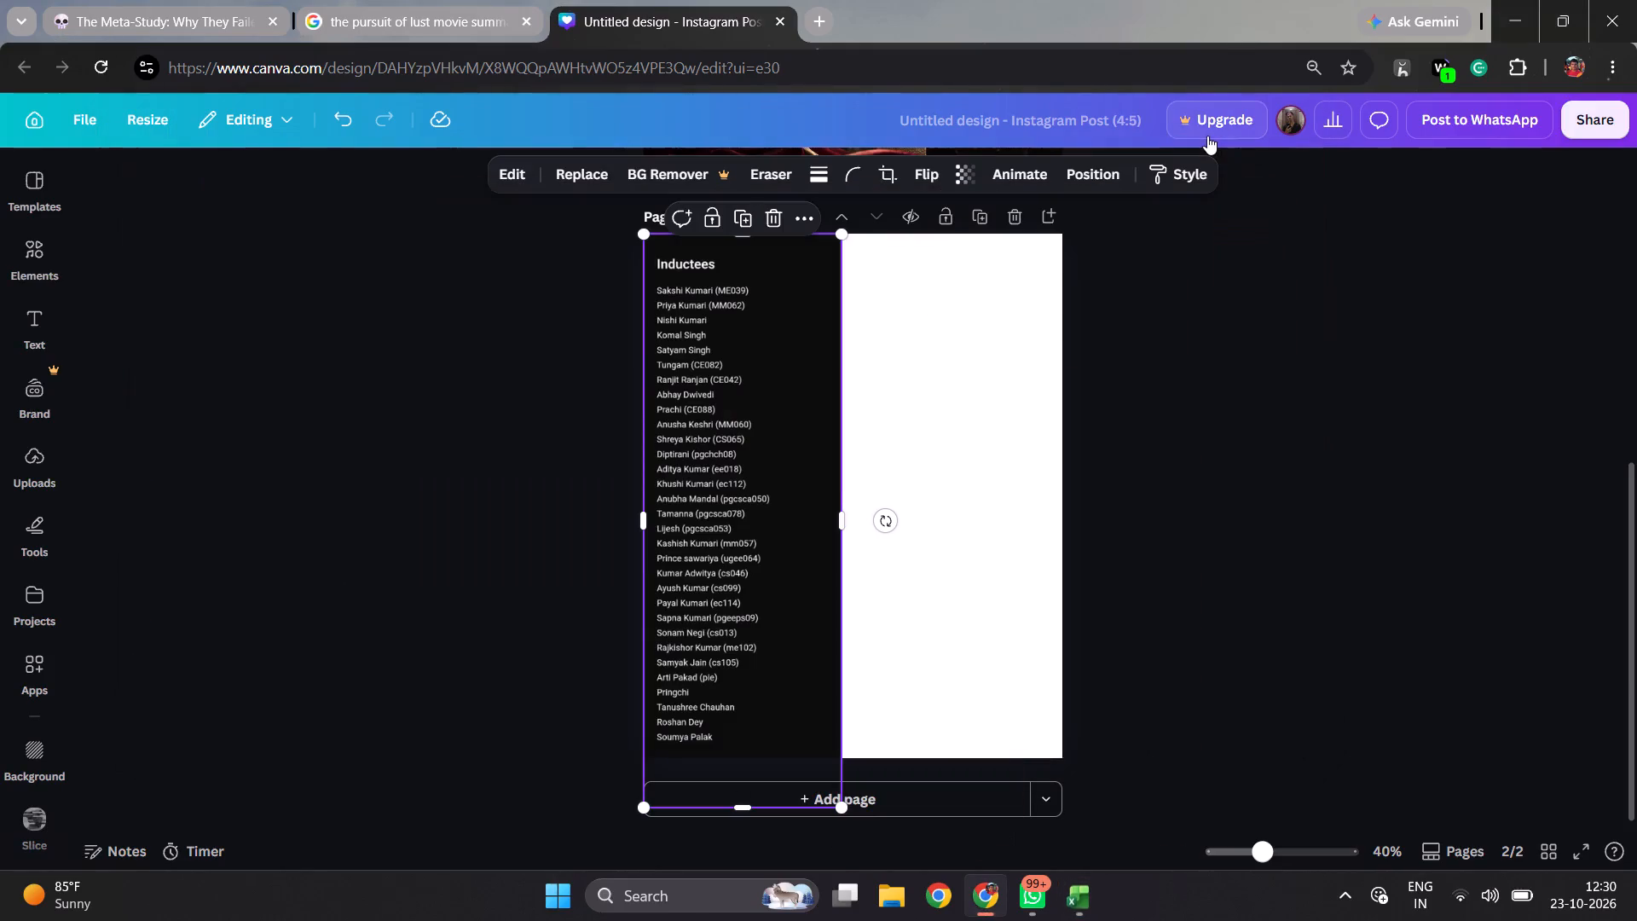
# Check the layer list of the Inductees 2026 poster page, then dismiss it.
pyautogui.scroll(1, 980, 353)
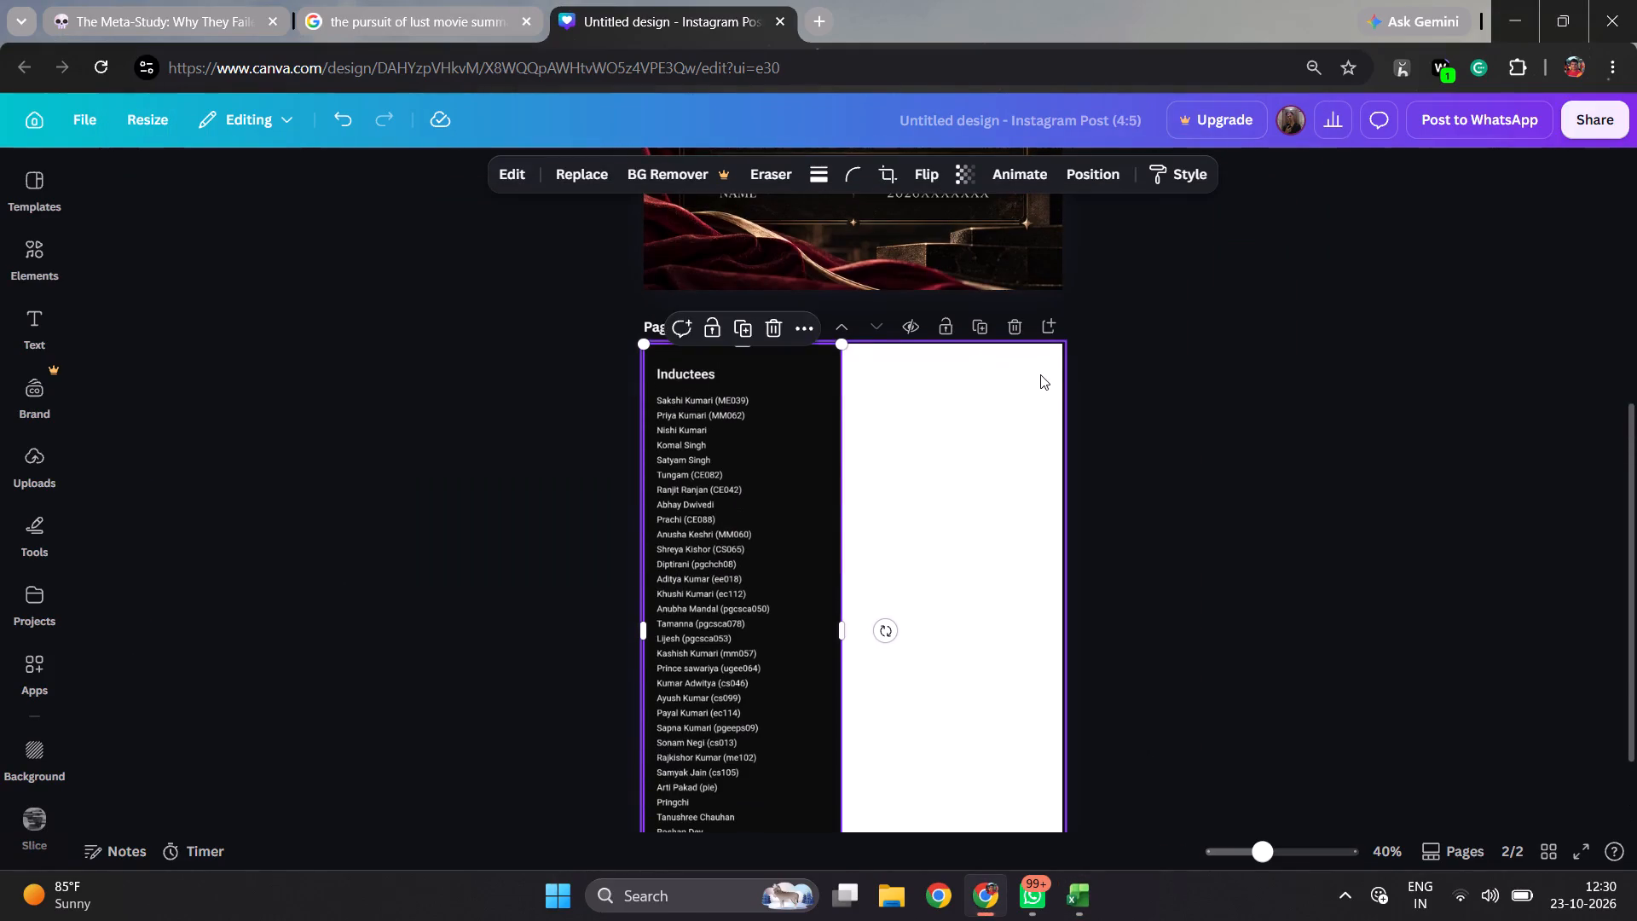
pyautogui.scroll(4, 1040, 374)
pyautogui.click(897, 498)
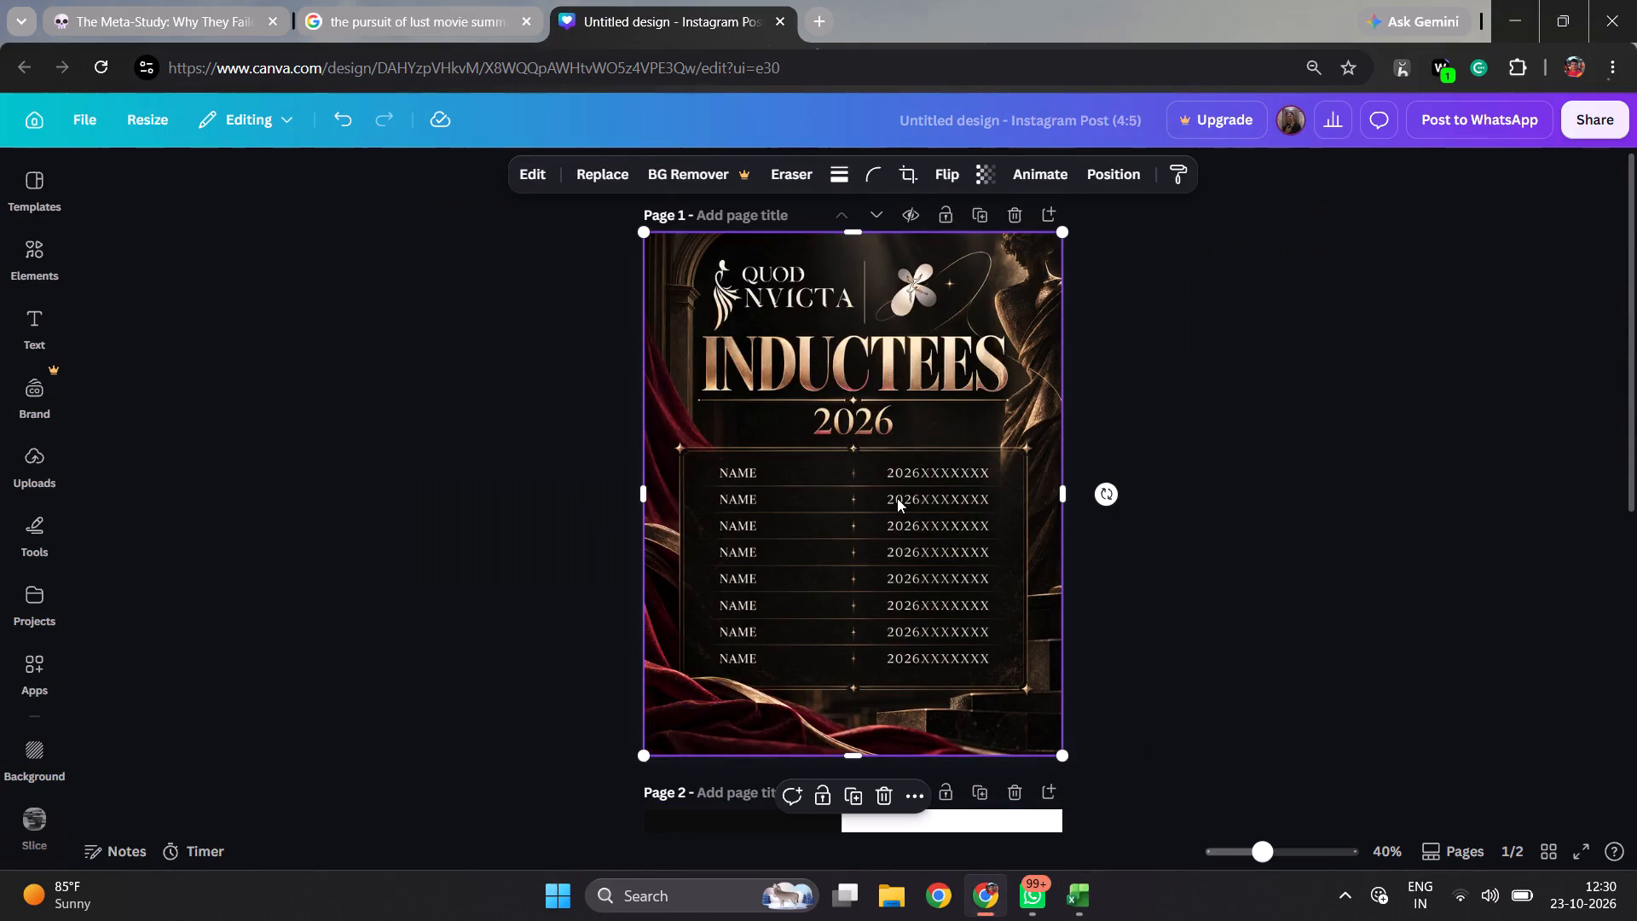
pyautogui.click(897, 498)
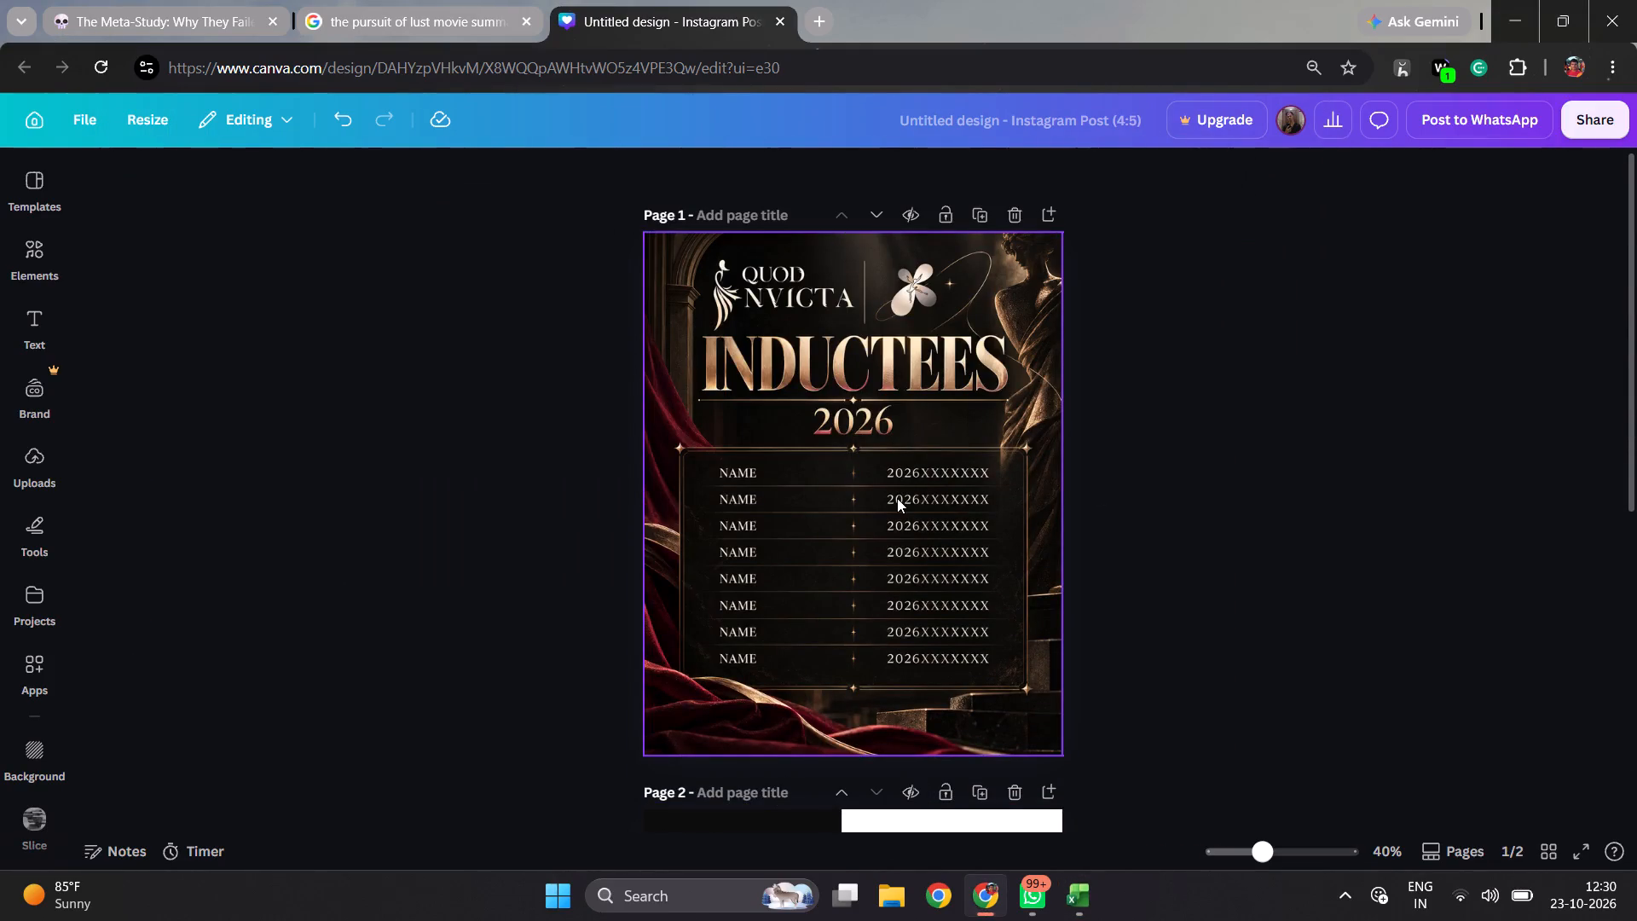
pyautogui.hotkey('alt', '1')
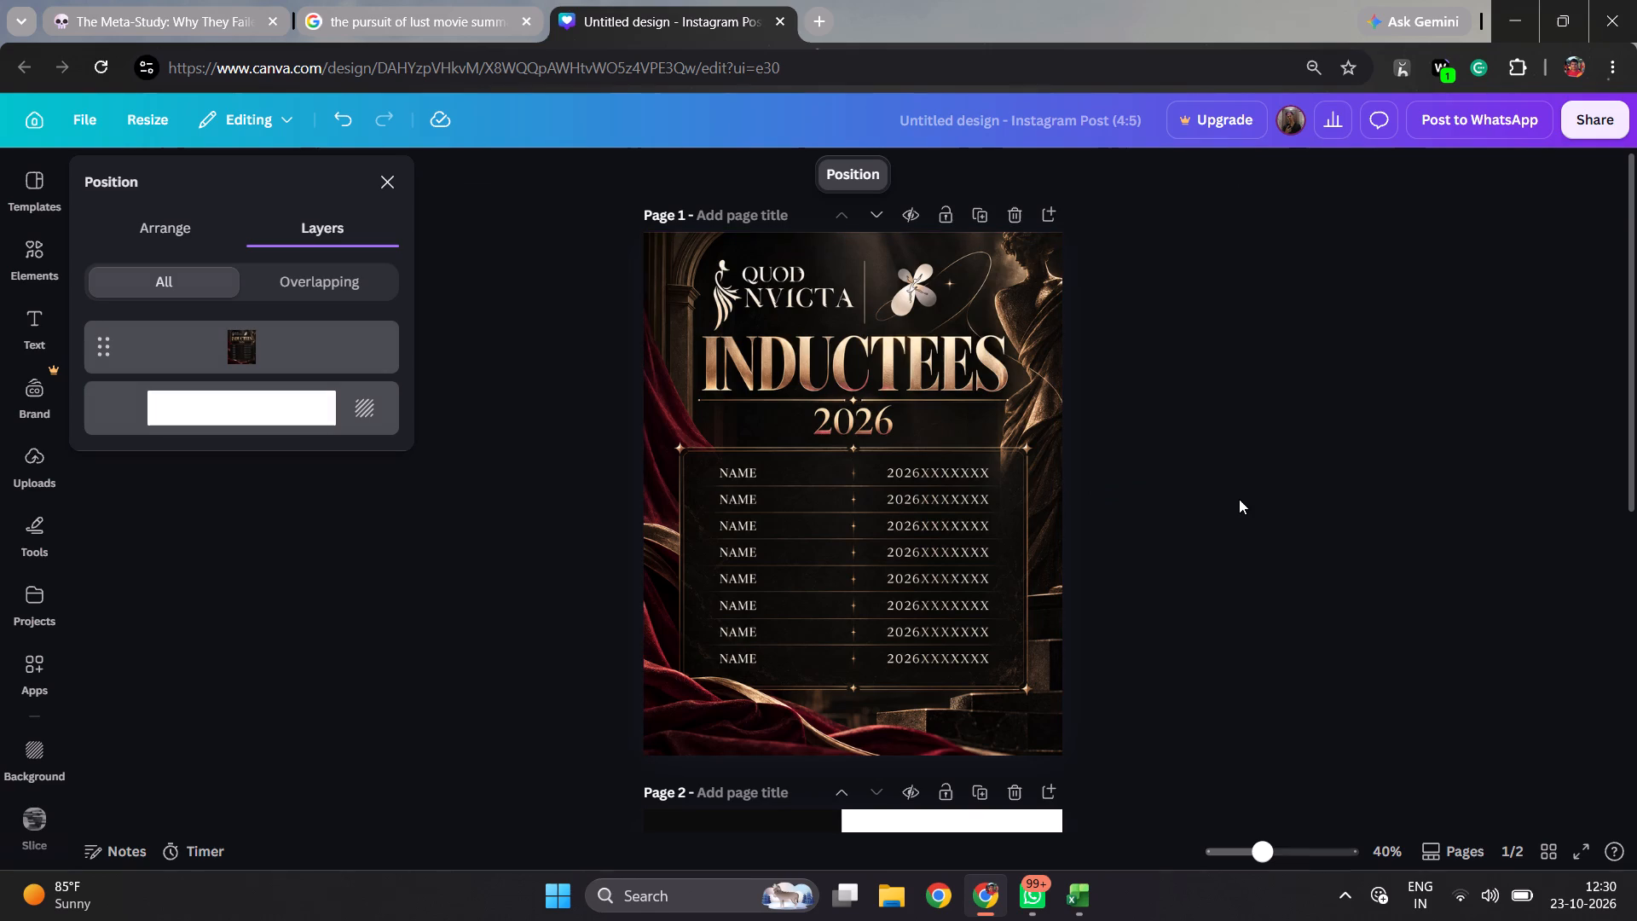
pyautogui.click(1239, 499)
# Run Magic Layers on the whole Inductees 2026 poster on page 1.
pyautogui.click(980, 429)
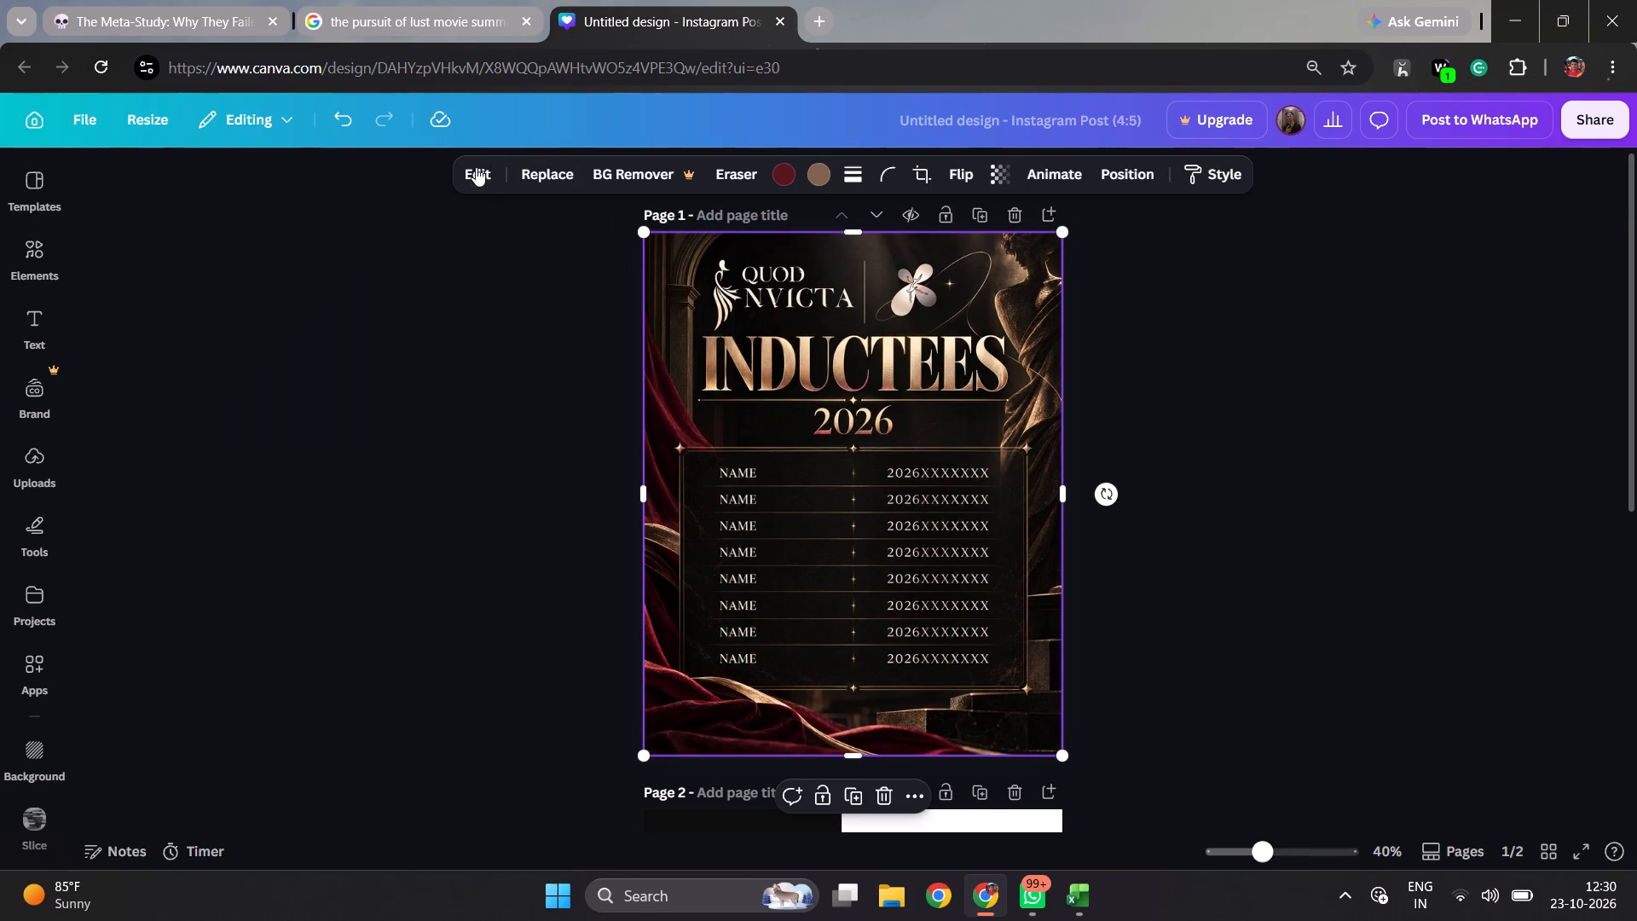
pyautogui.click(475, 170)
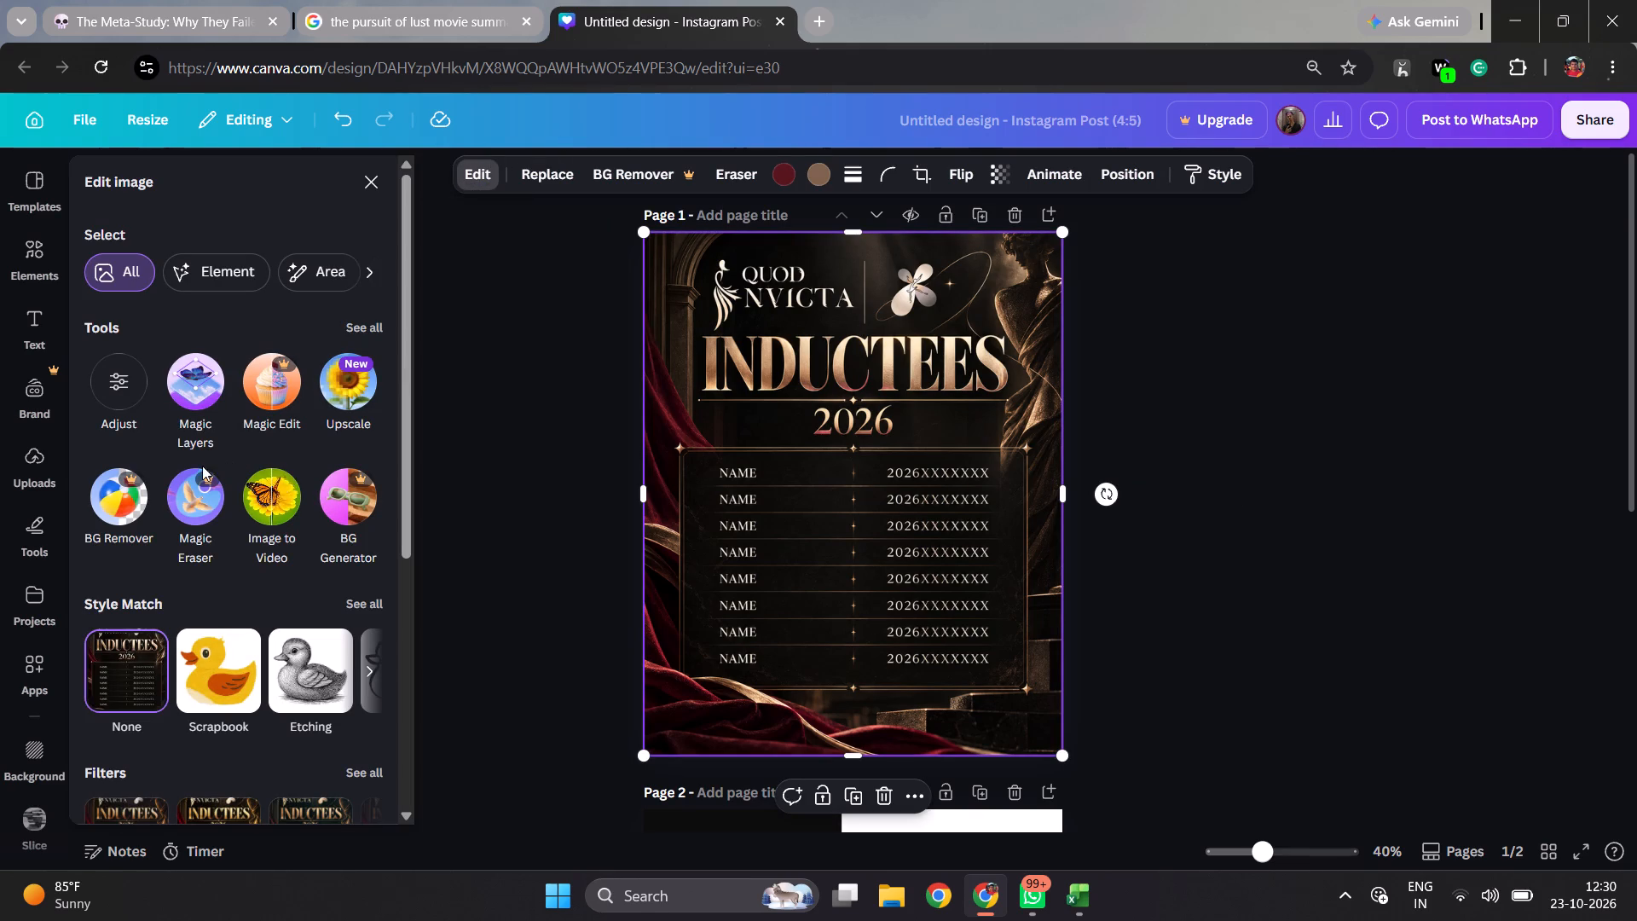
pyautogui.click(191, 391)
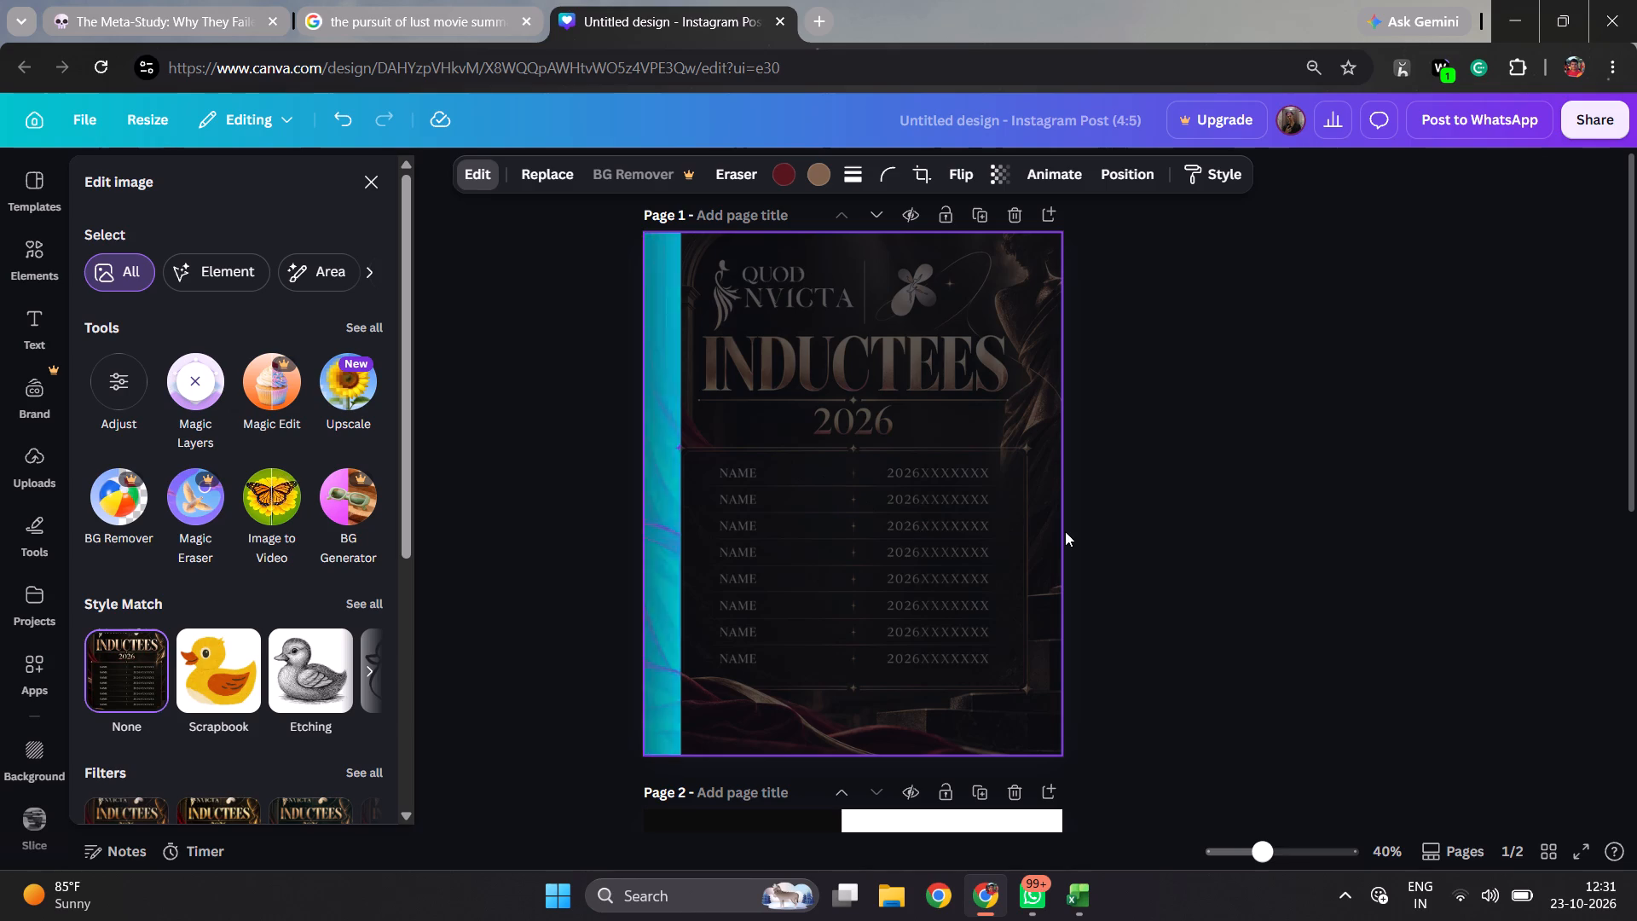
pyautogui.scroll(-2, 1065, 531)
pyautogui.scroll(2, 1065, 531)
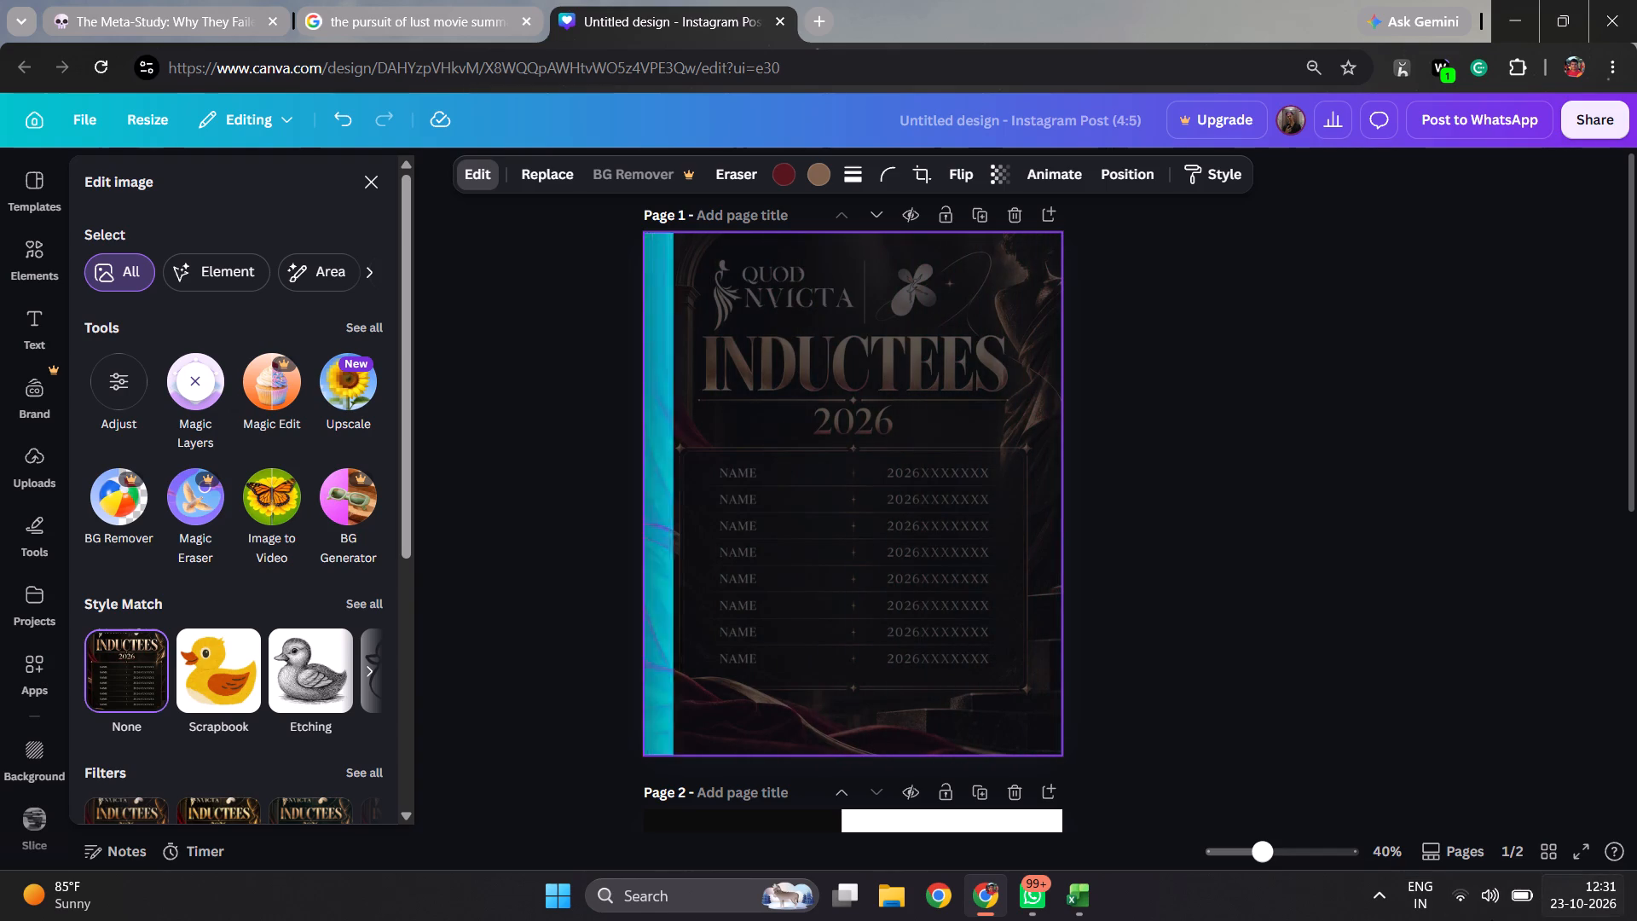
# Show the hidden system tray icons.
pyautogui.click(1380, 881)
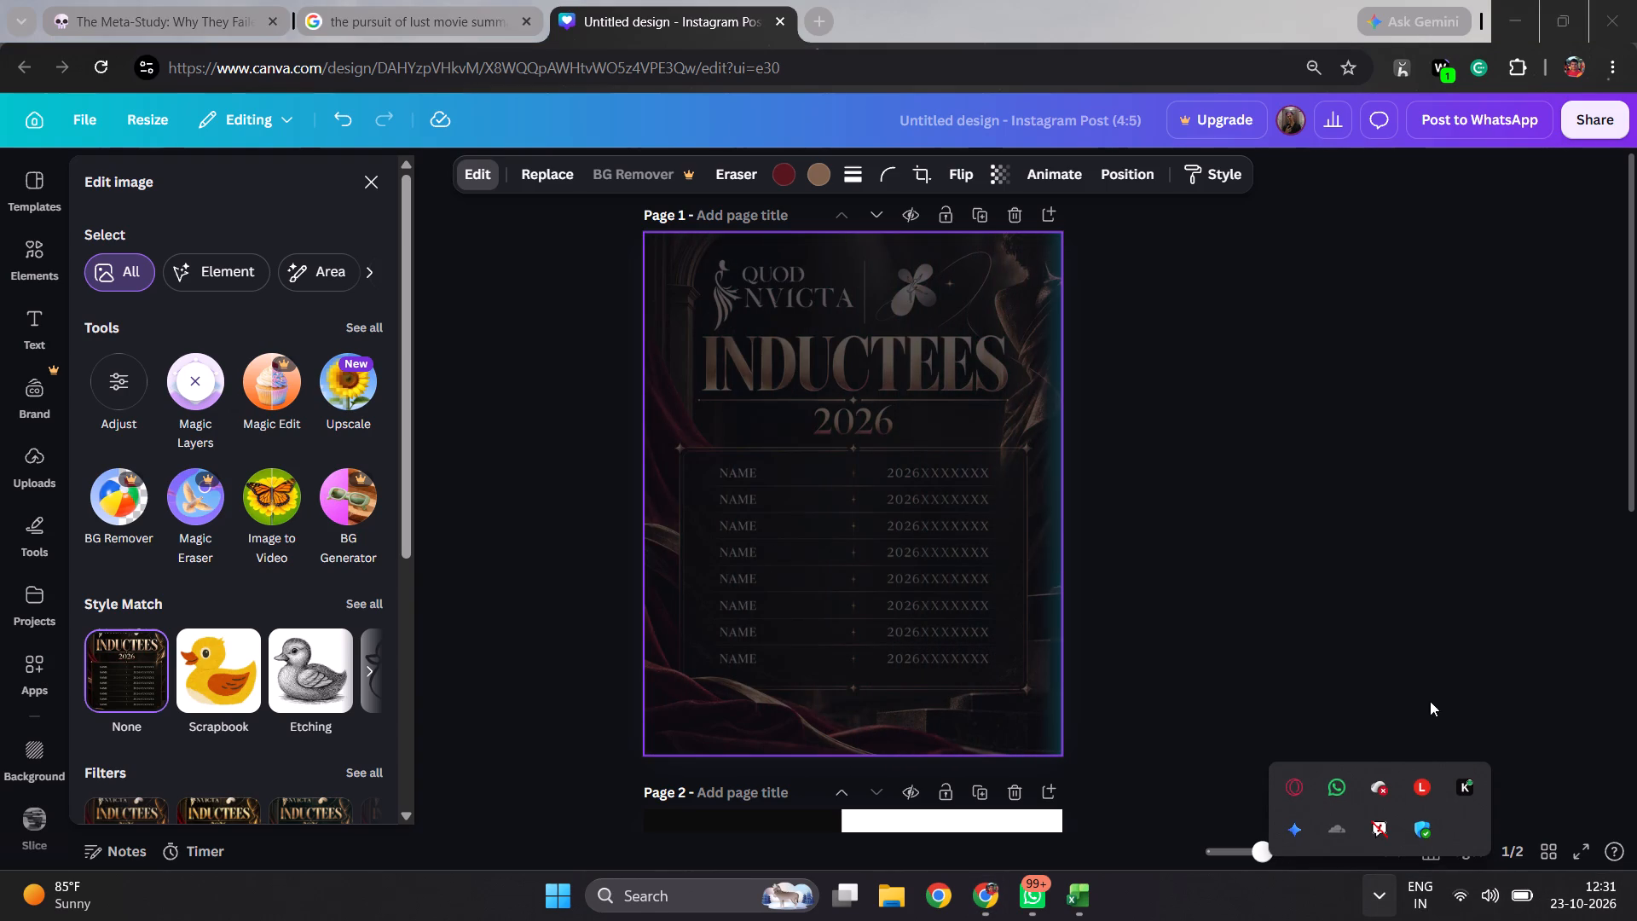
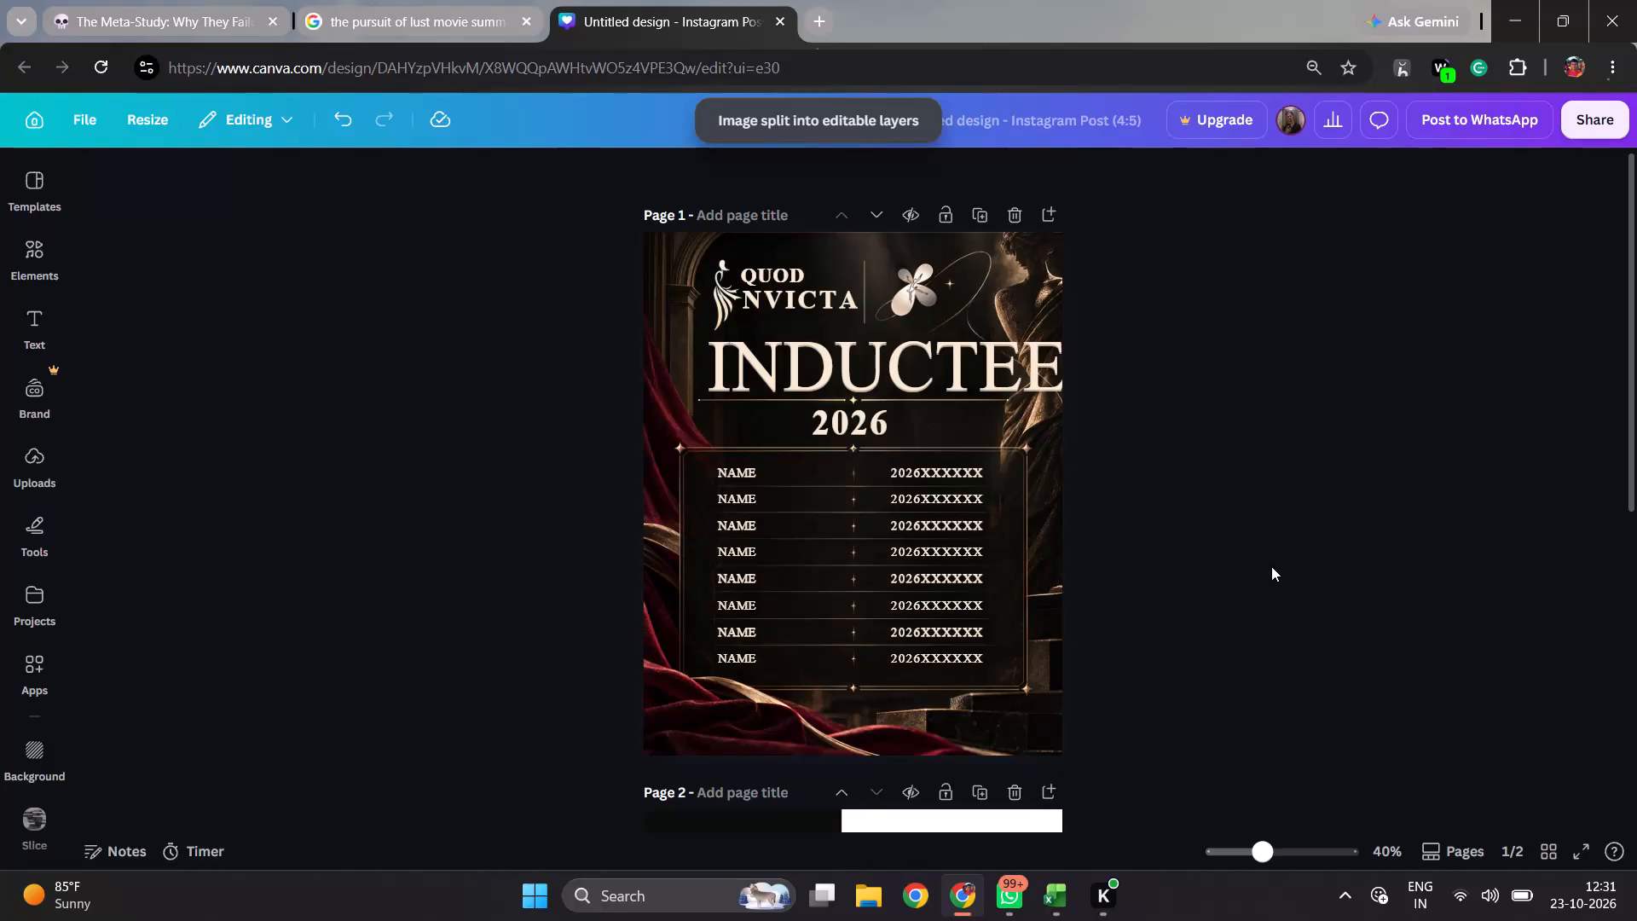
# Compare the original poster with its Magic Layers version by repeatedly undoing and redoing the split, ending on the split version.
pyautogui.hotkey('ctrl', 'z')
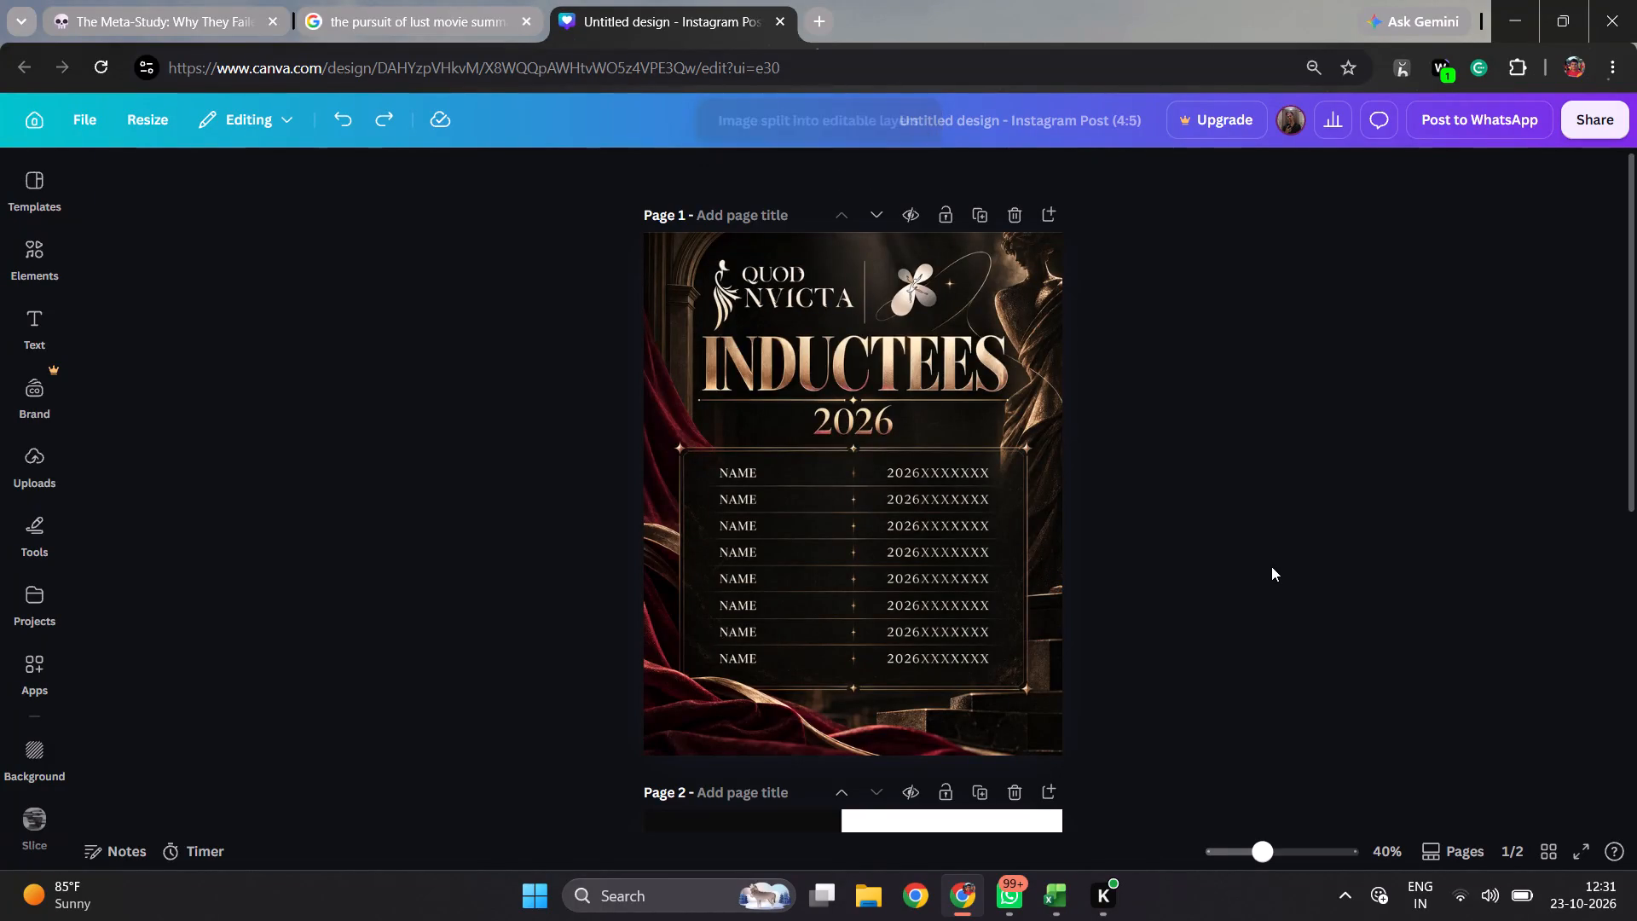
pyautogui.hotkey('ctrl', 'y')
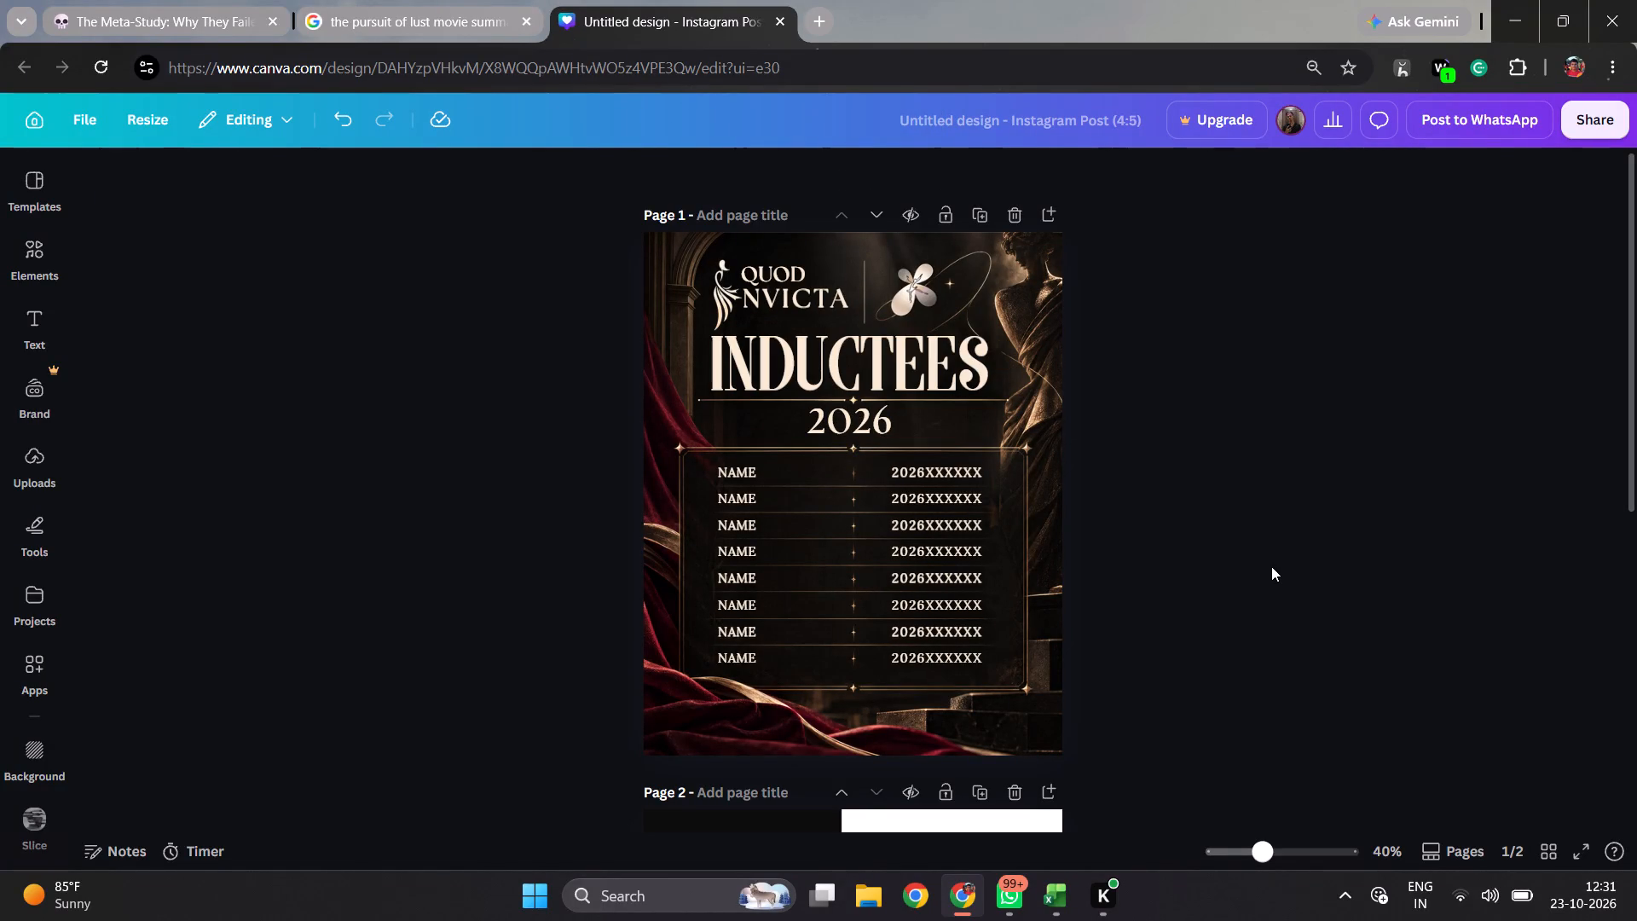
pyautogui.hotkey('ctrl', 'z')
pyautogui.hotkey('ctrl', 'y')
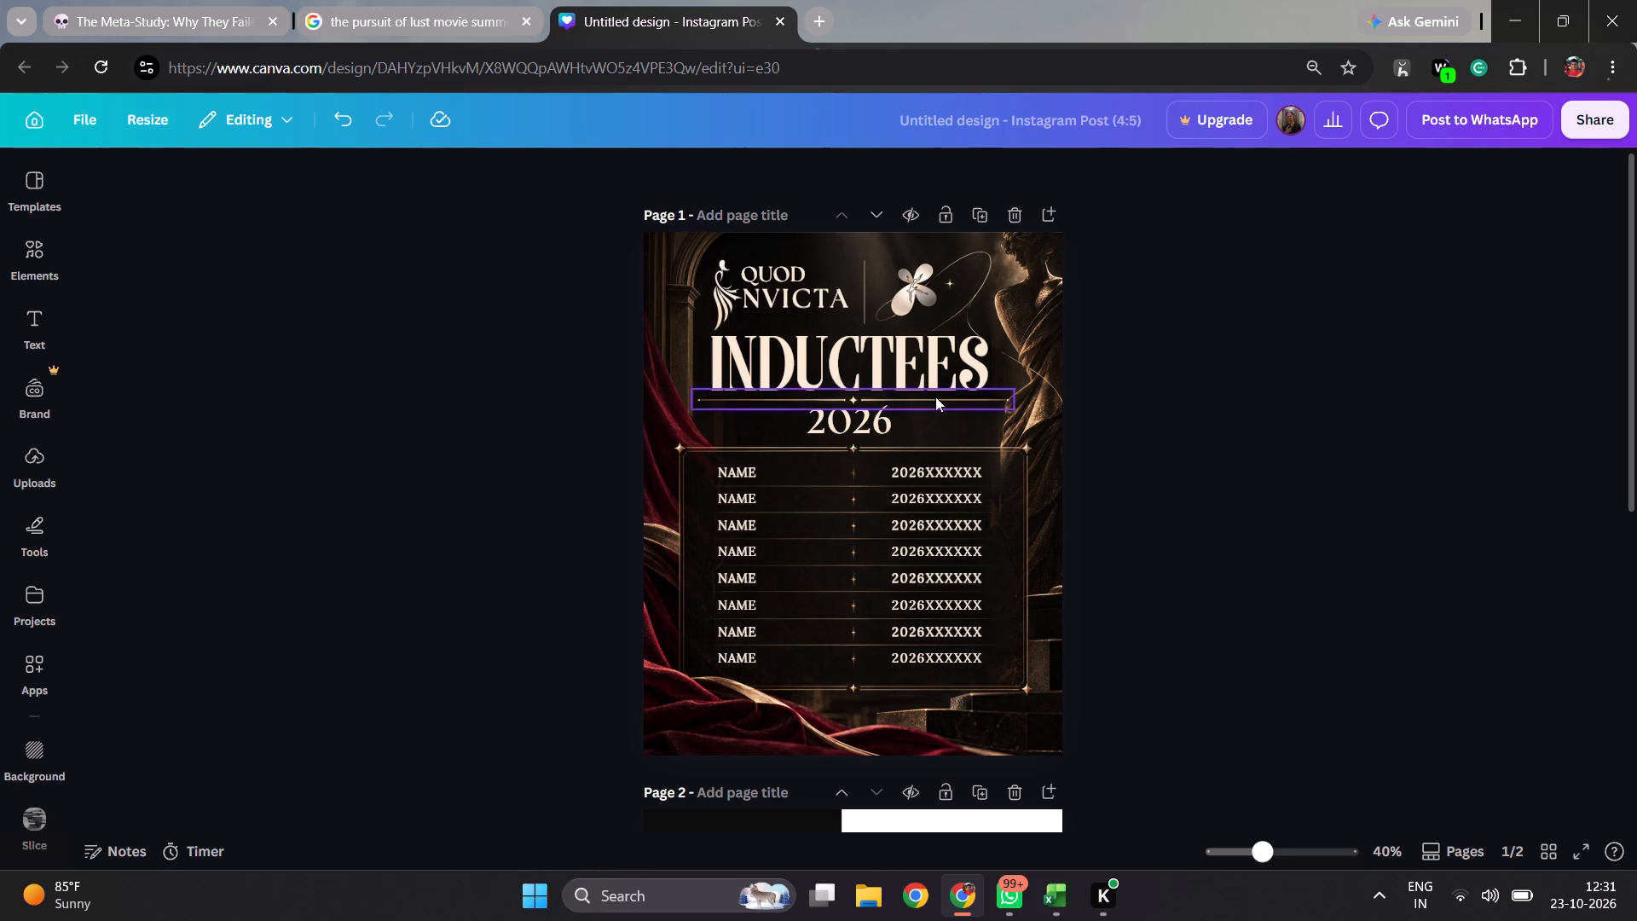
pyautogui.hotkey('ctrl', 'z')
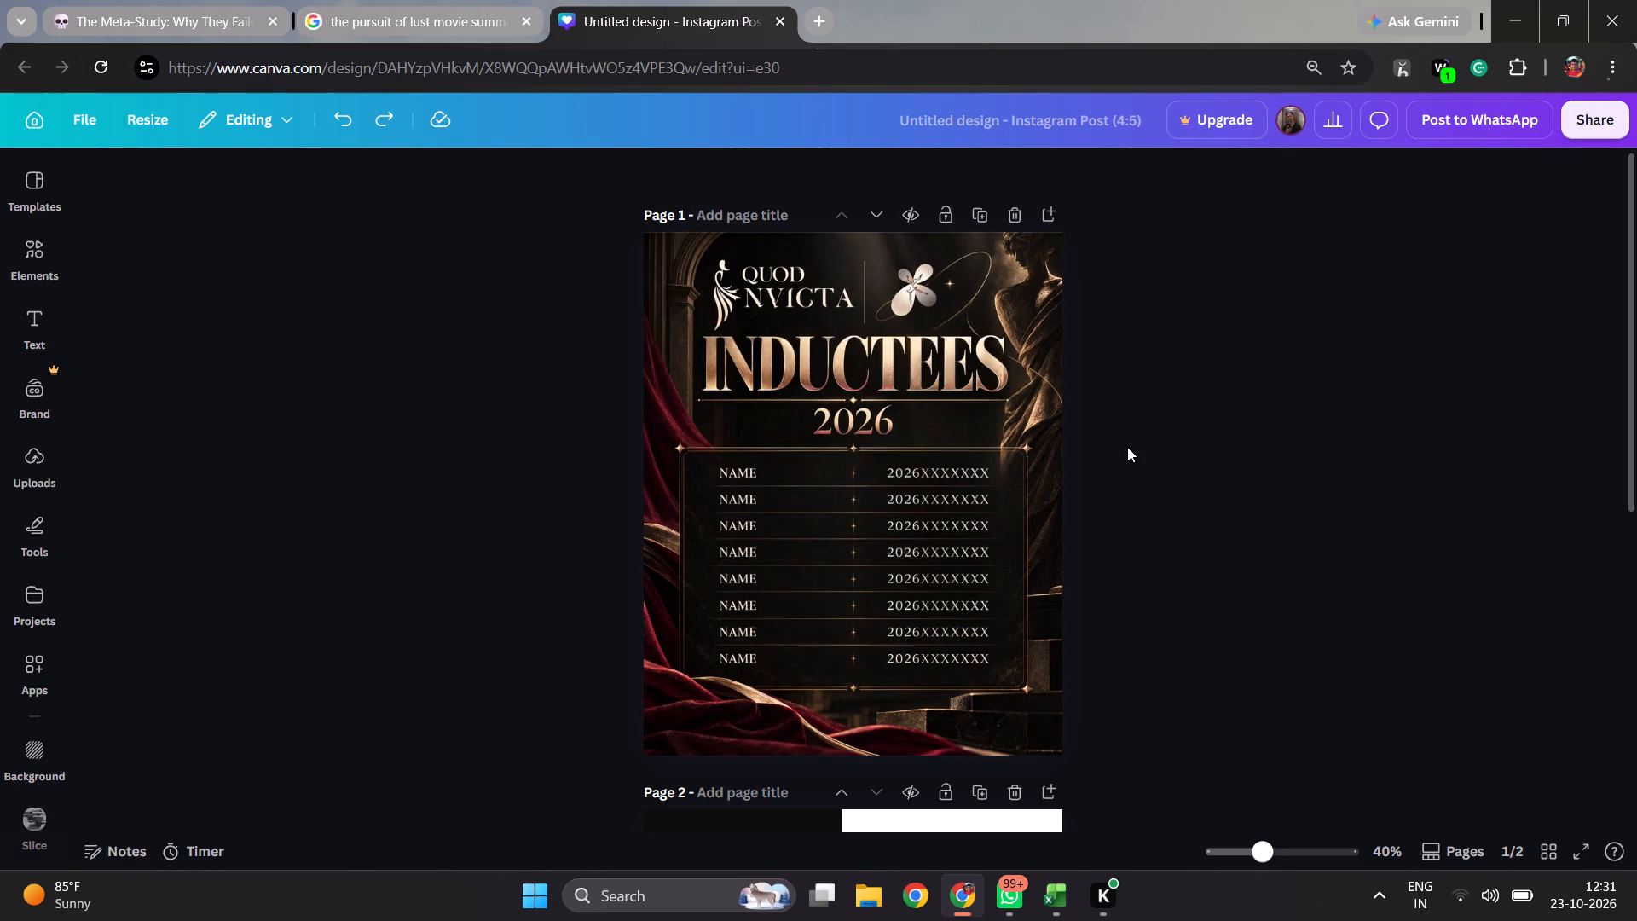
pyautogui.hotkey('ctrl', 'y')
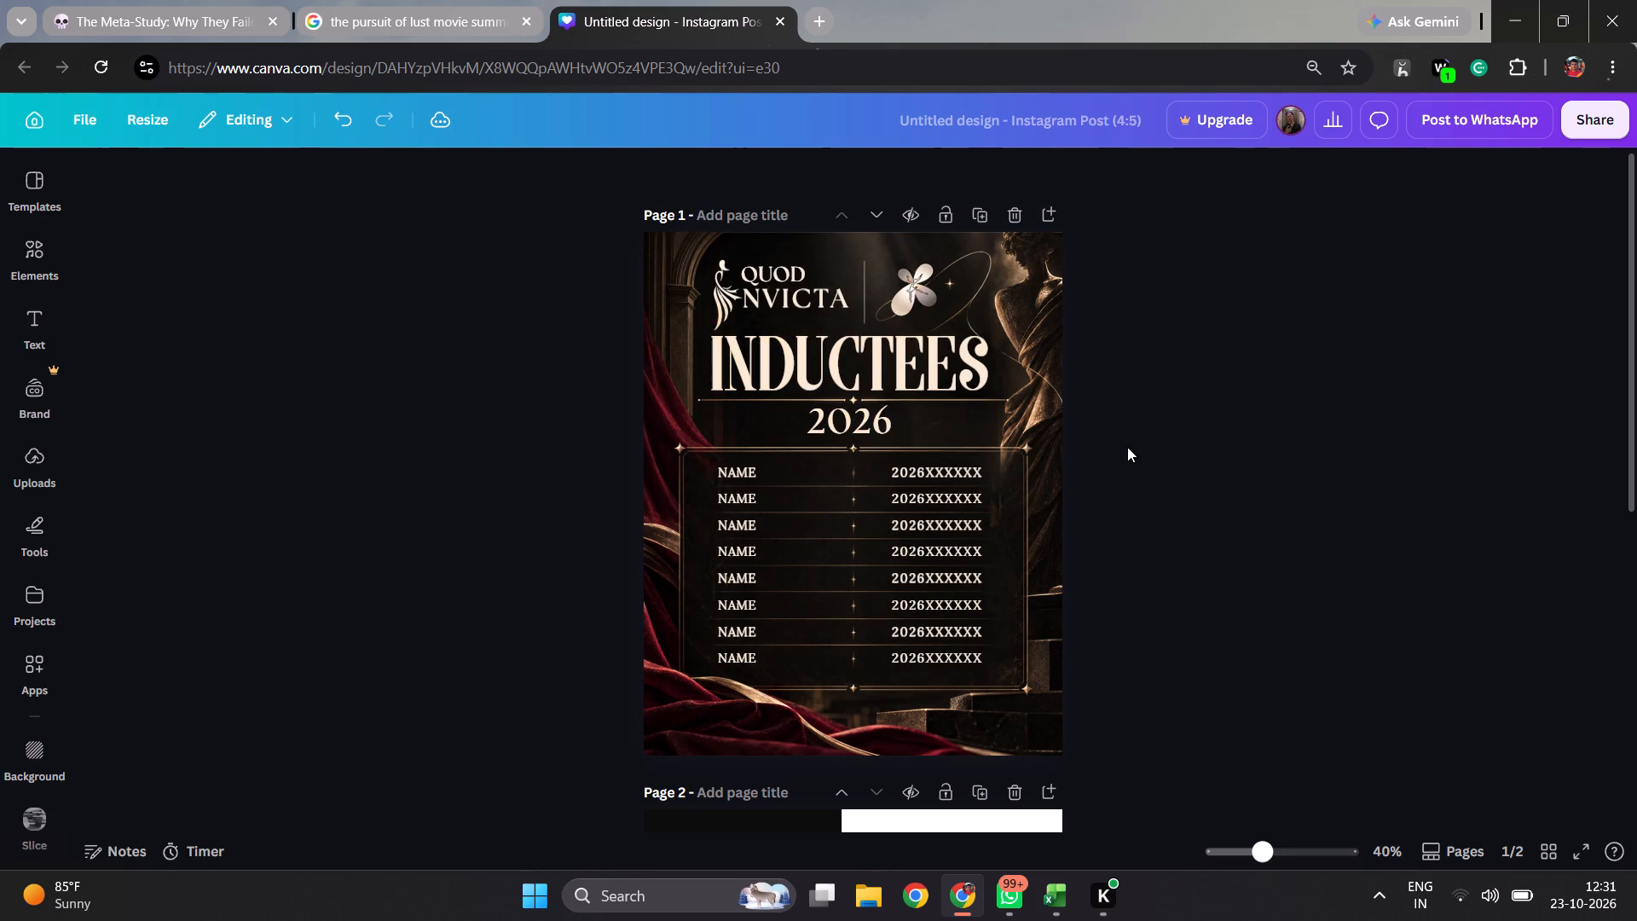
pyautogui.hotkey('ctrl', 'z')
pyautogui.hotkey('ctrl', 'y')
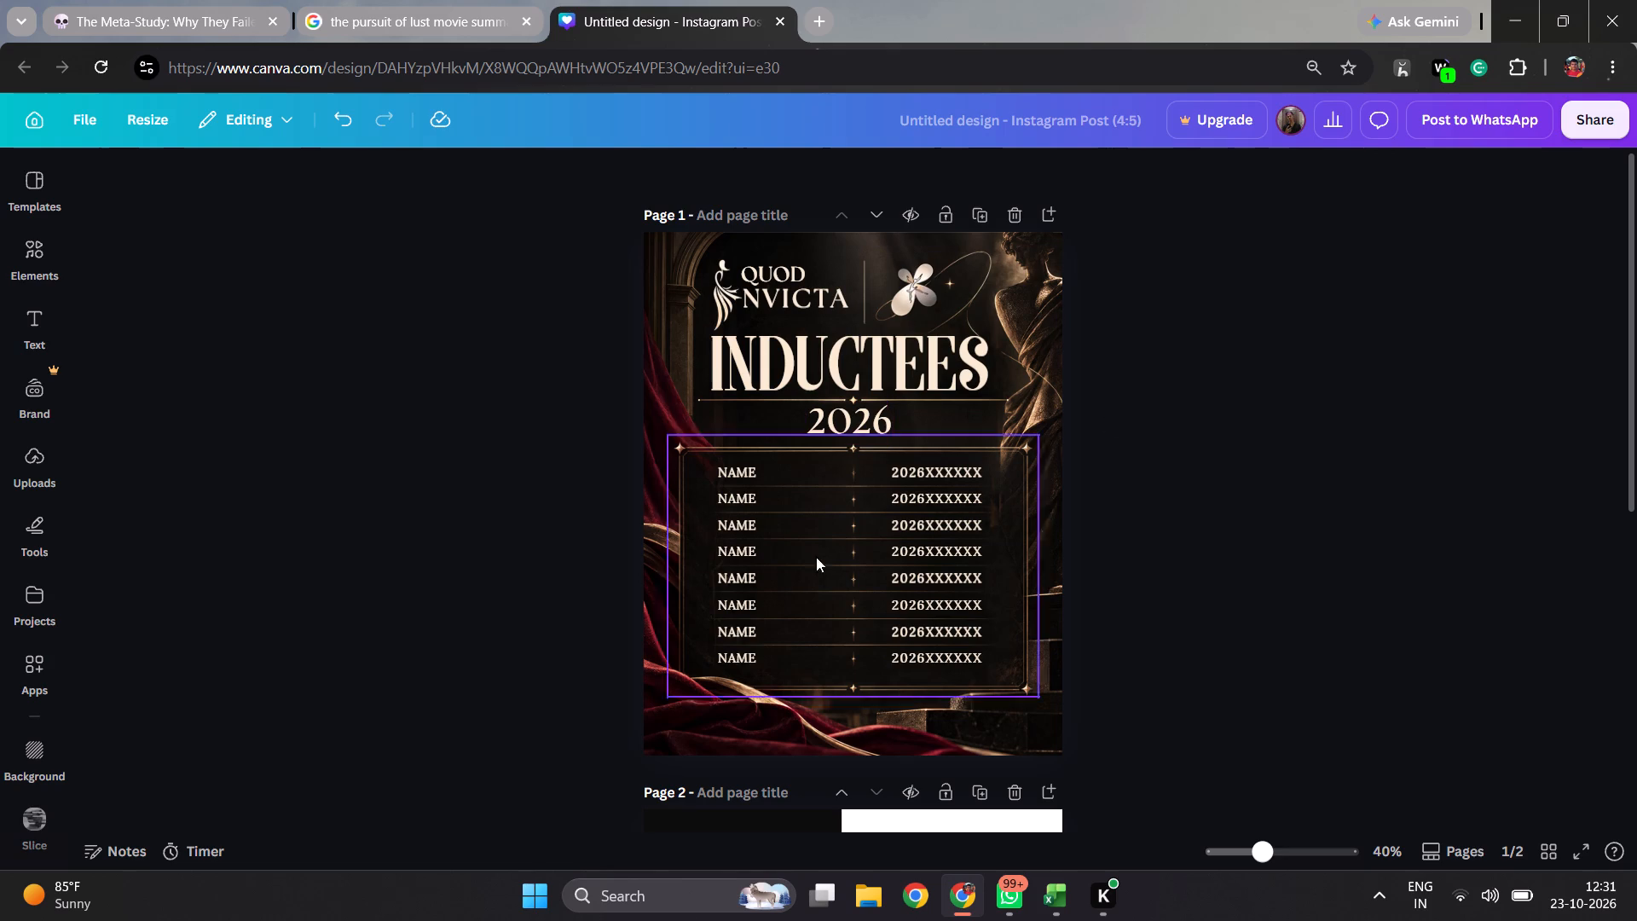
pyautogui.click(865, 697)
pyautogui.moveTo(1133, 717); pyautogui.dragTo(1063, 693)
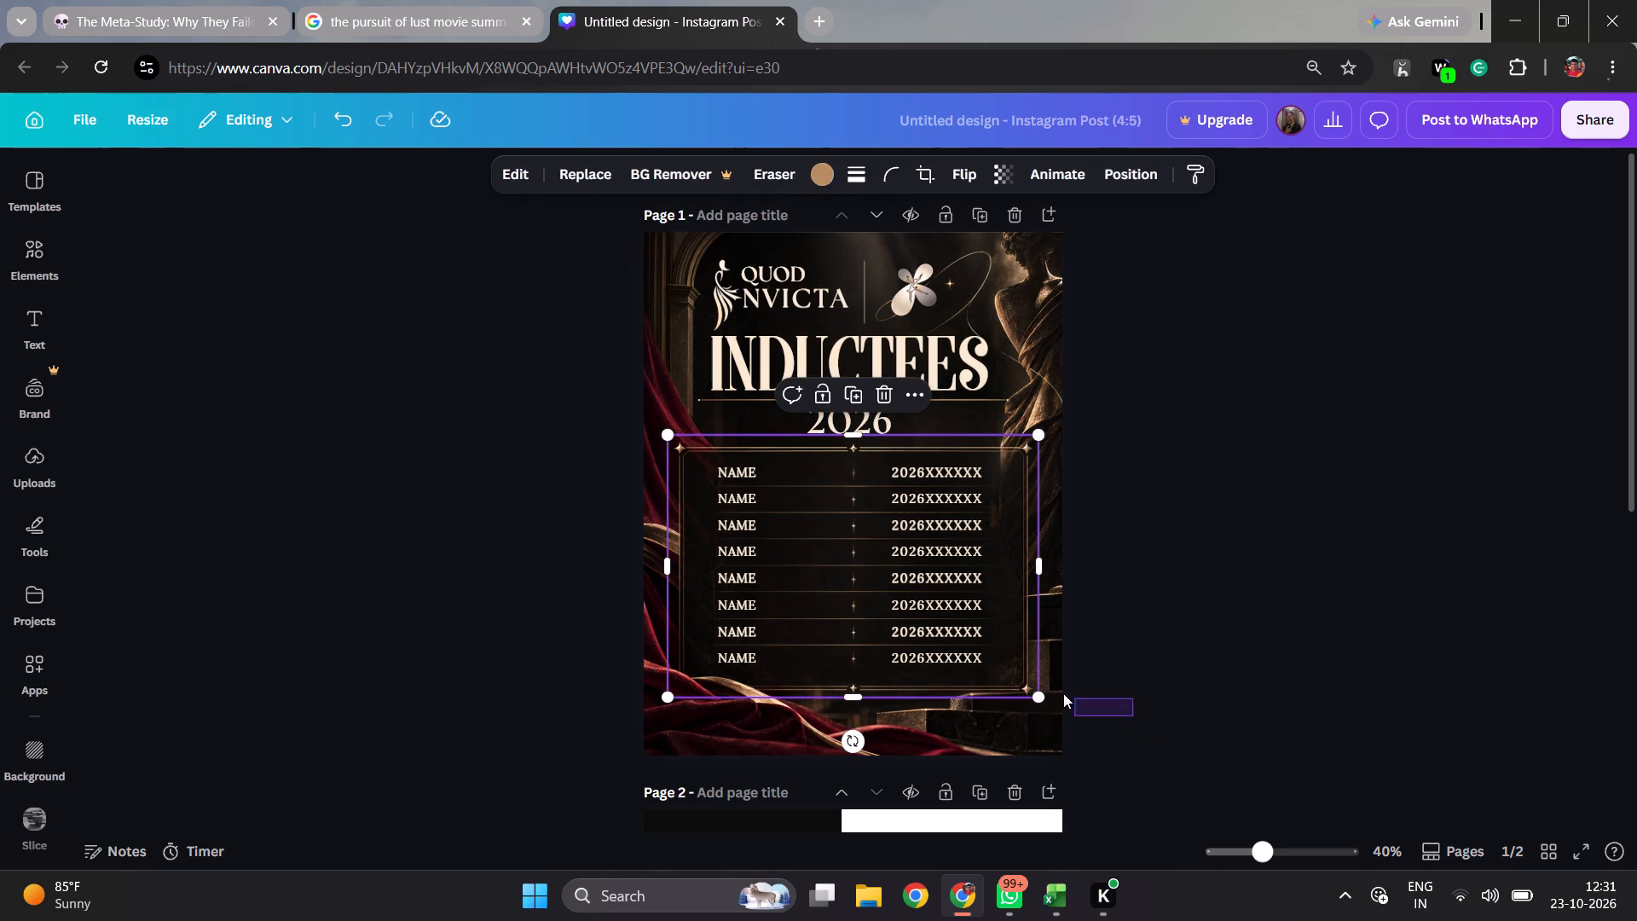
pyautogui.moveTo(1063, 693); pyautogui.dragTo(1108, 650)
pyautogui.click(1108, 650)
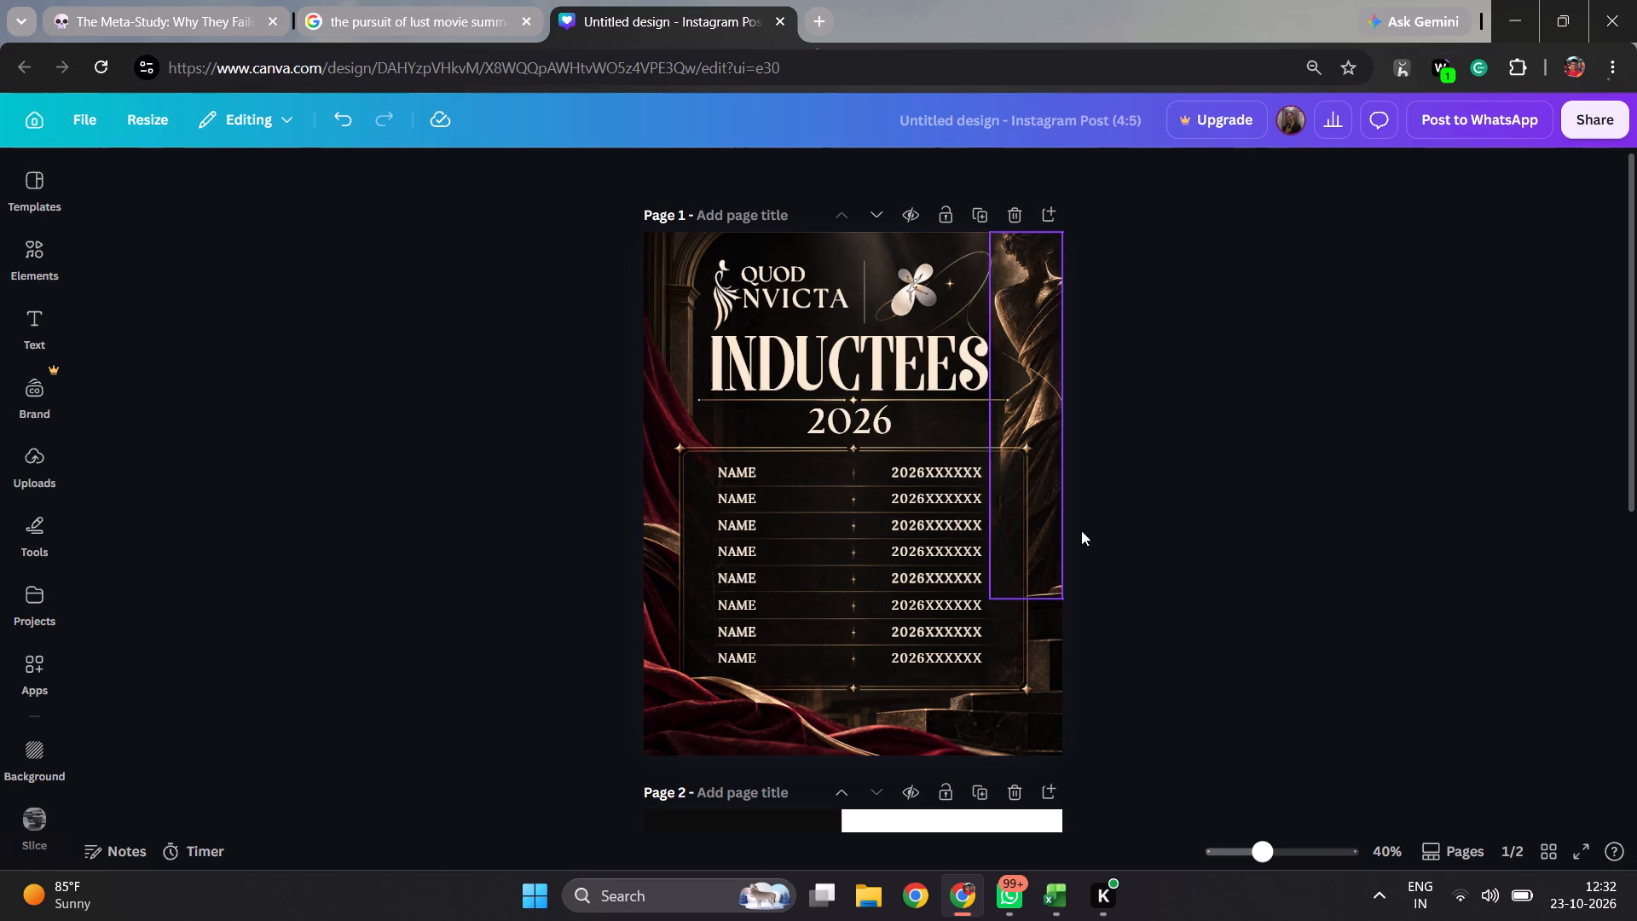
# Examine page 1's layer list to see how the poster's lines, texts, logos and background pieces are separated.
pyautogui.hotkey('alt', '1')
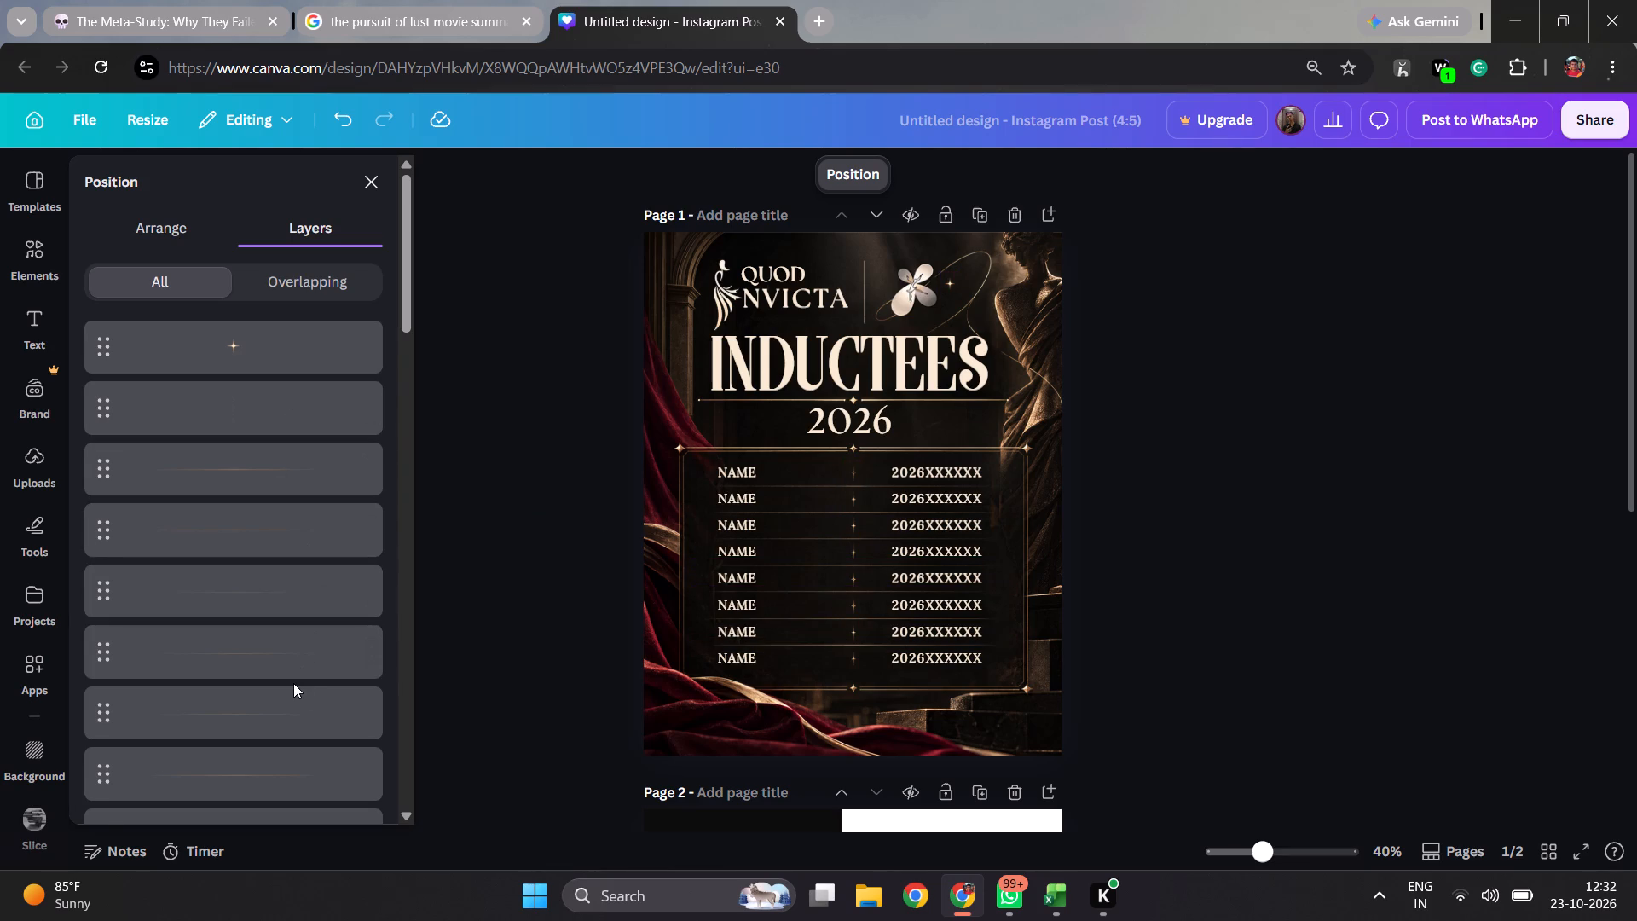
pyautogui.scroll(-3, 293, 683)
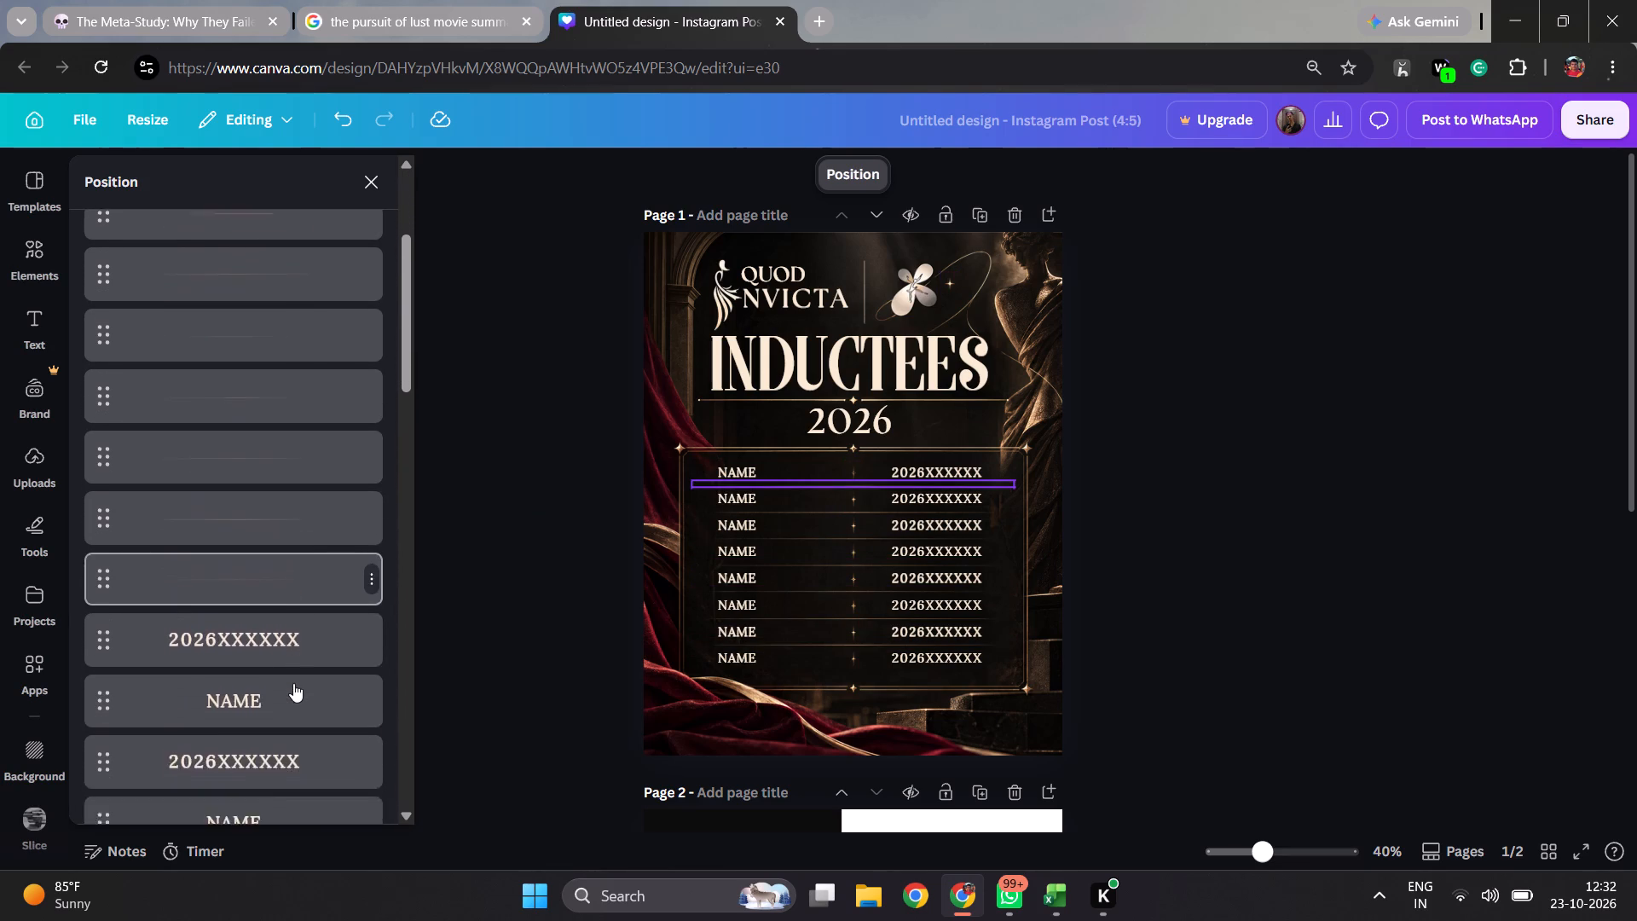
pyautogui.scroll(-4, 293, 683)
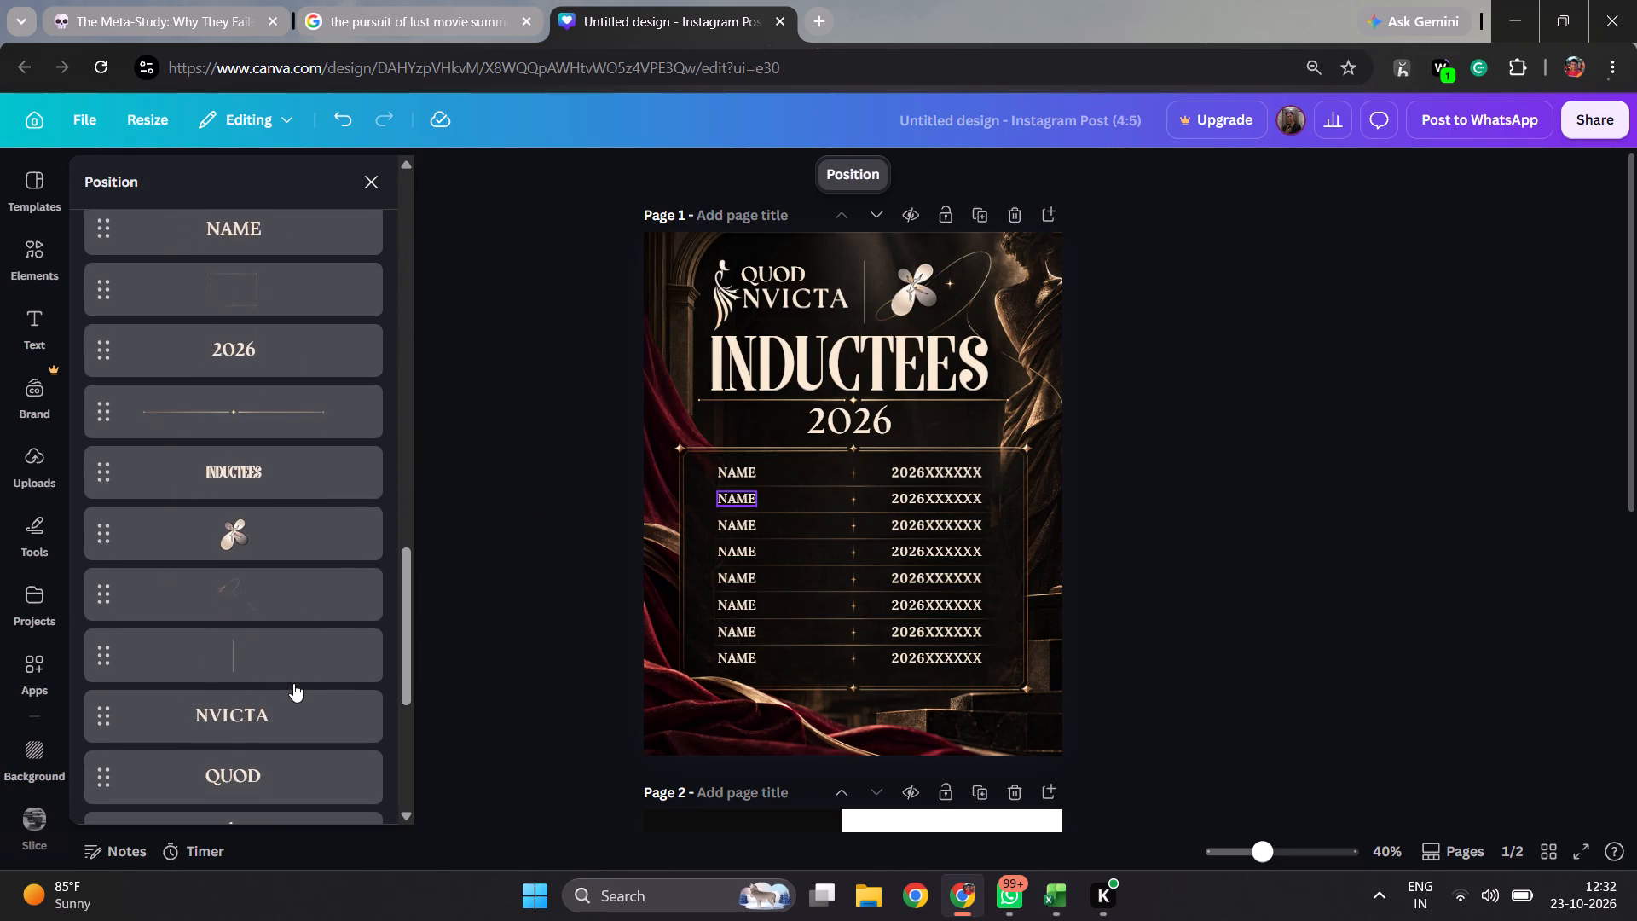
pyautogui.scroll(-1, 293, 683)
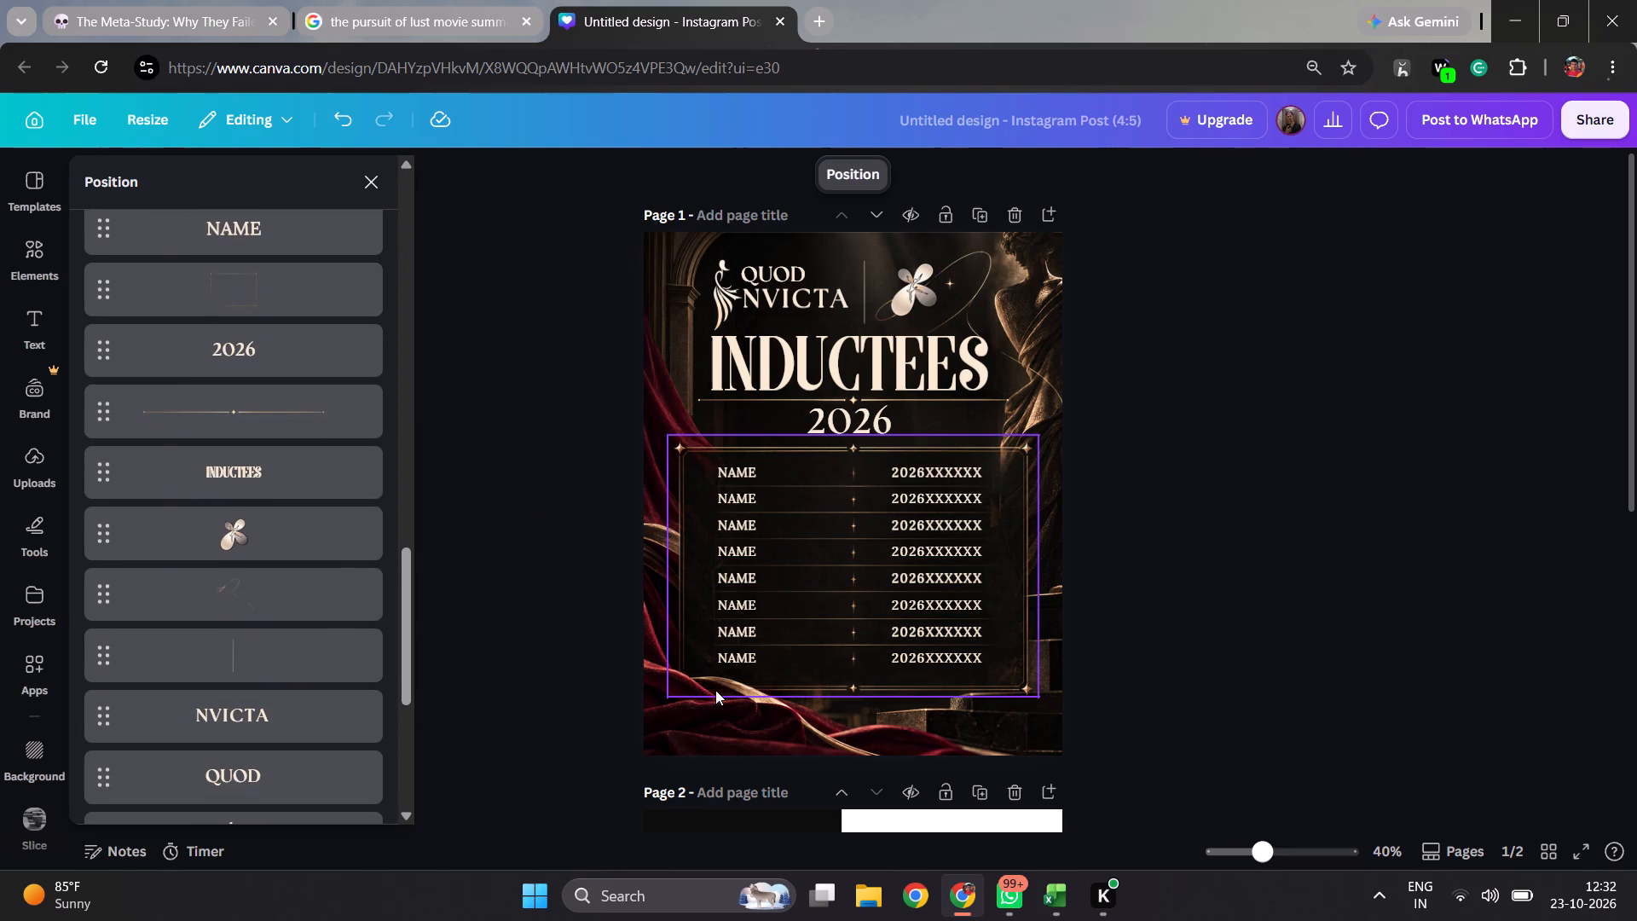
# Group the table frame, row lines, divider and all NAME and 2026XXXXXX texts, excluding the drapery, stone steps, statue and background layers.
pyautogui.click(715, 690)
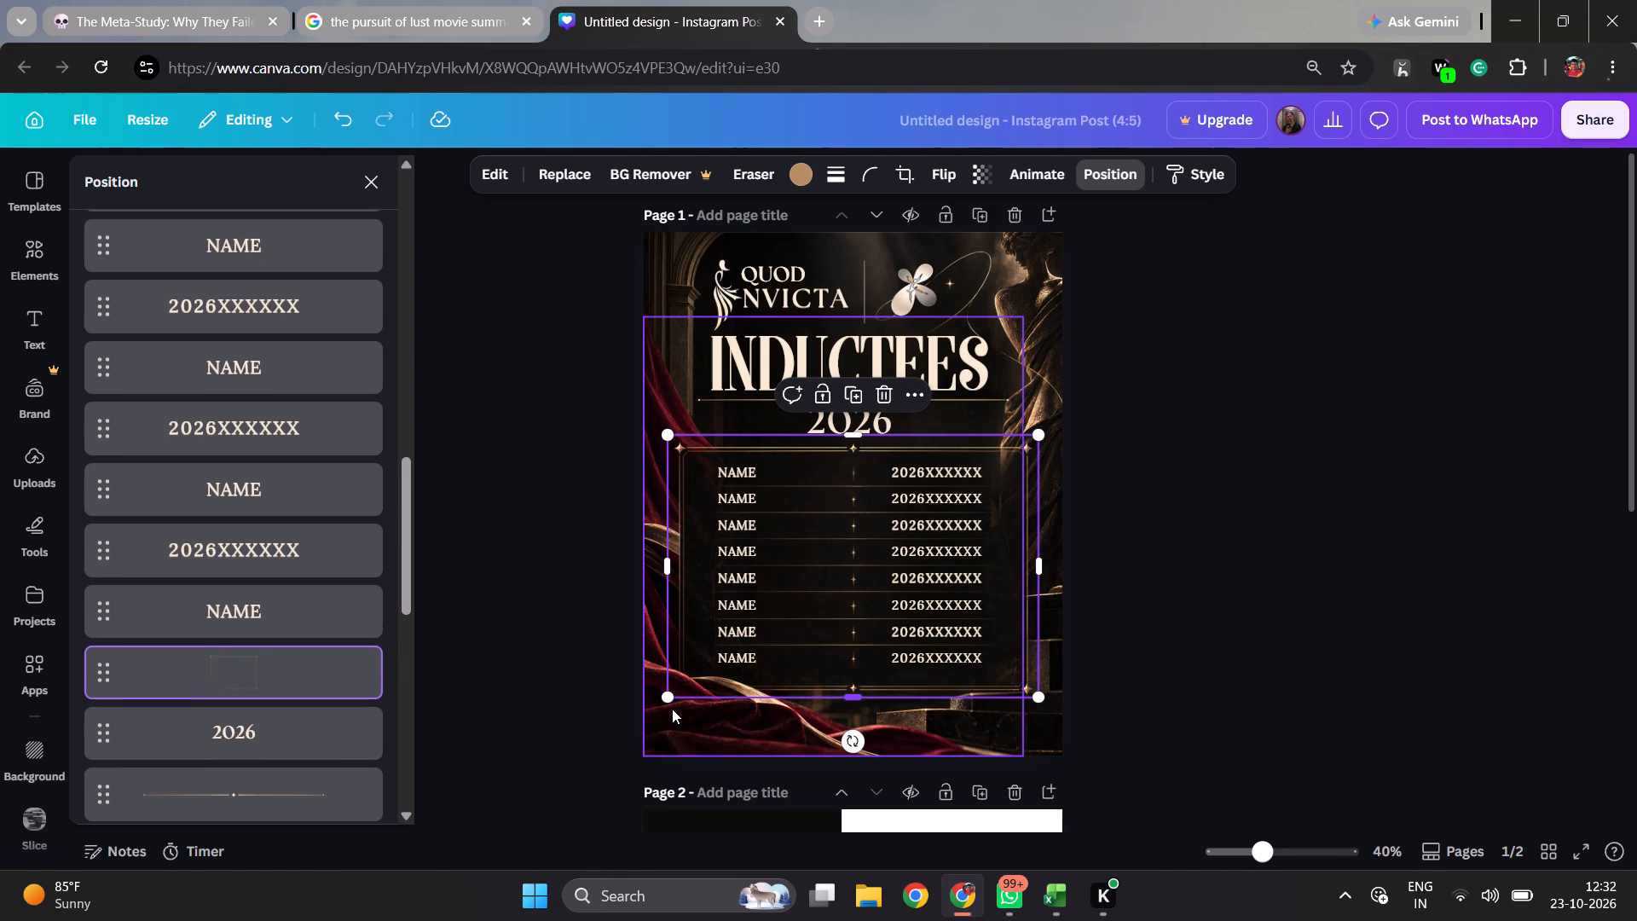
pyautogui.moveTo(613, 698); pyautogui.dragTo(656, 684)
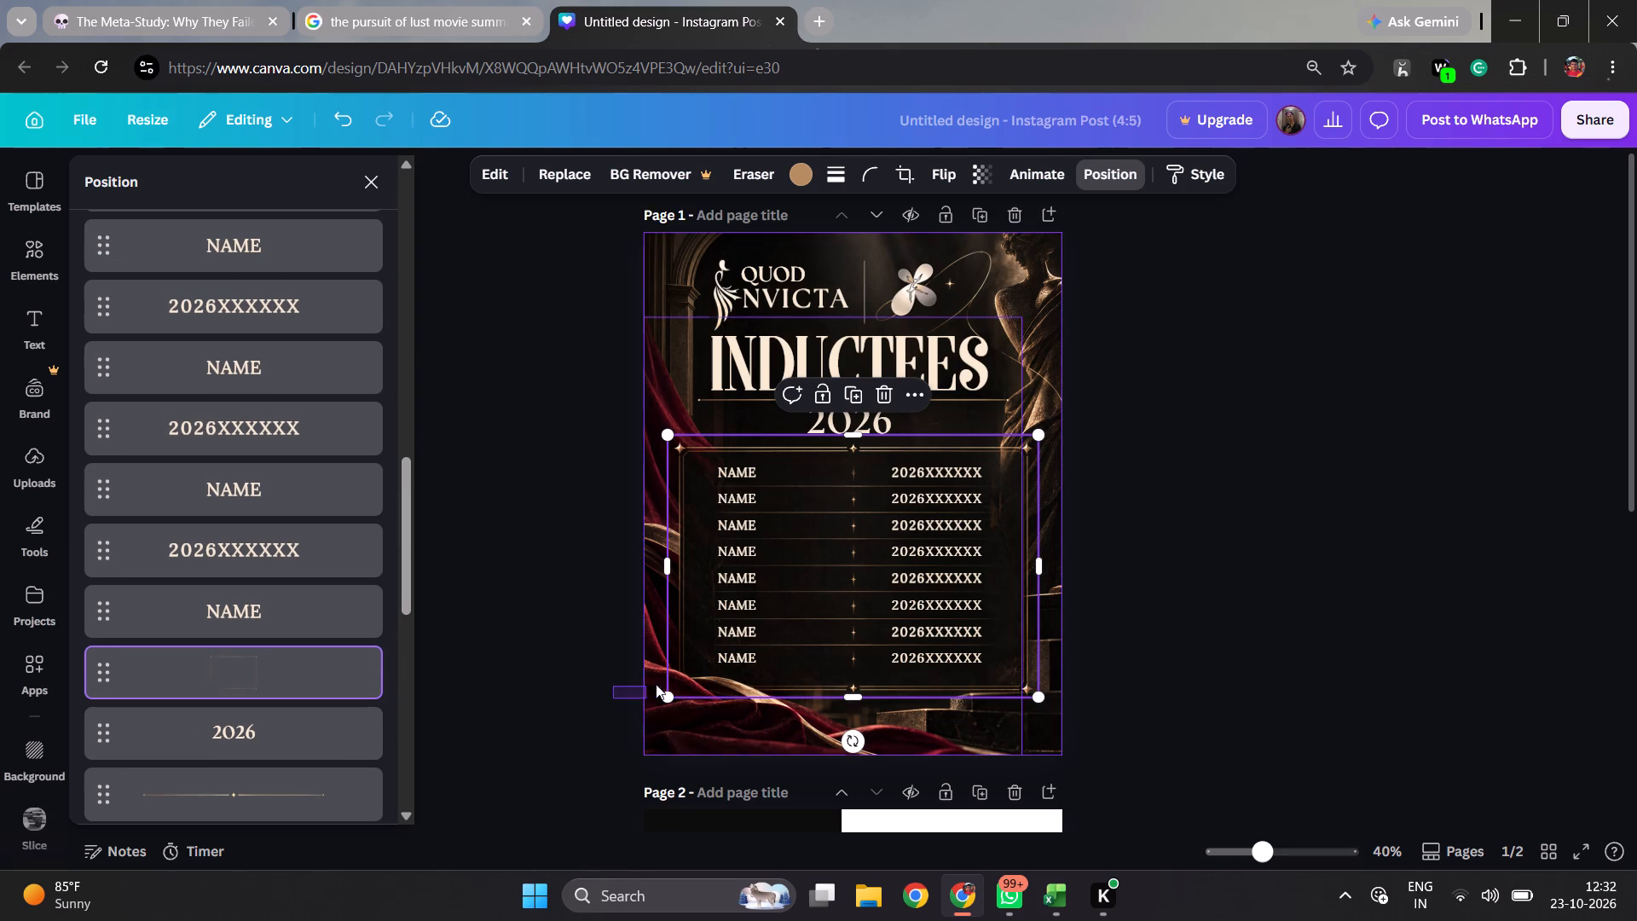
pyautogui.moveTo(656, 684); pyautogui.dragTo(888, 529)
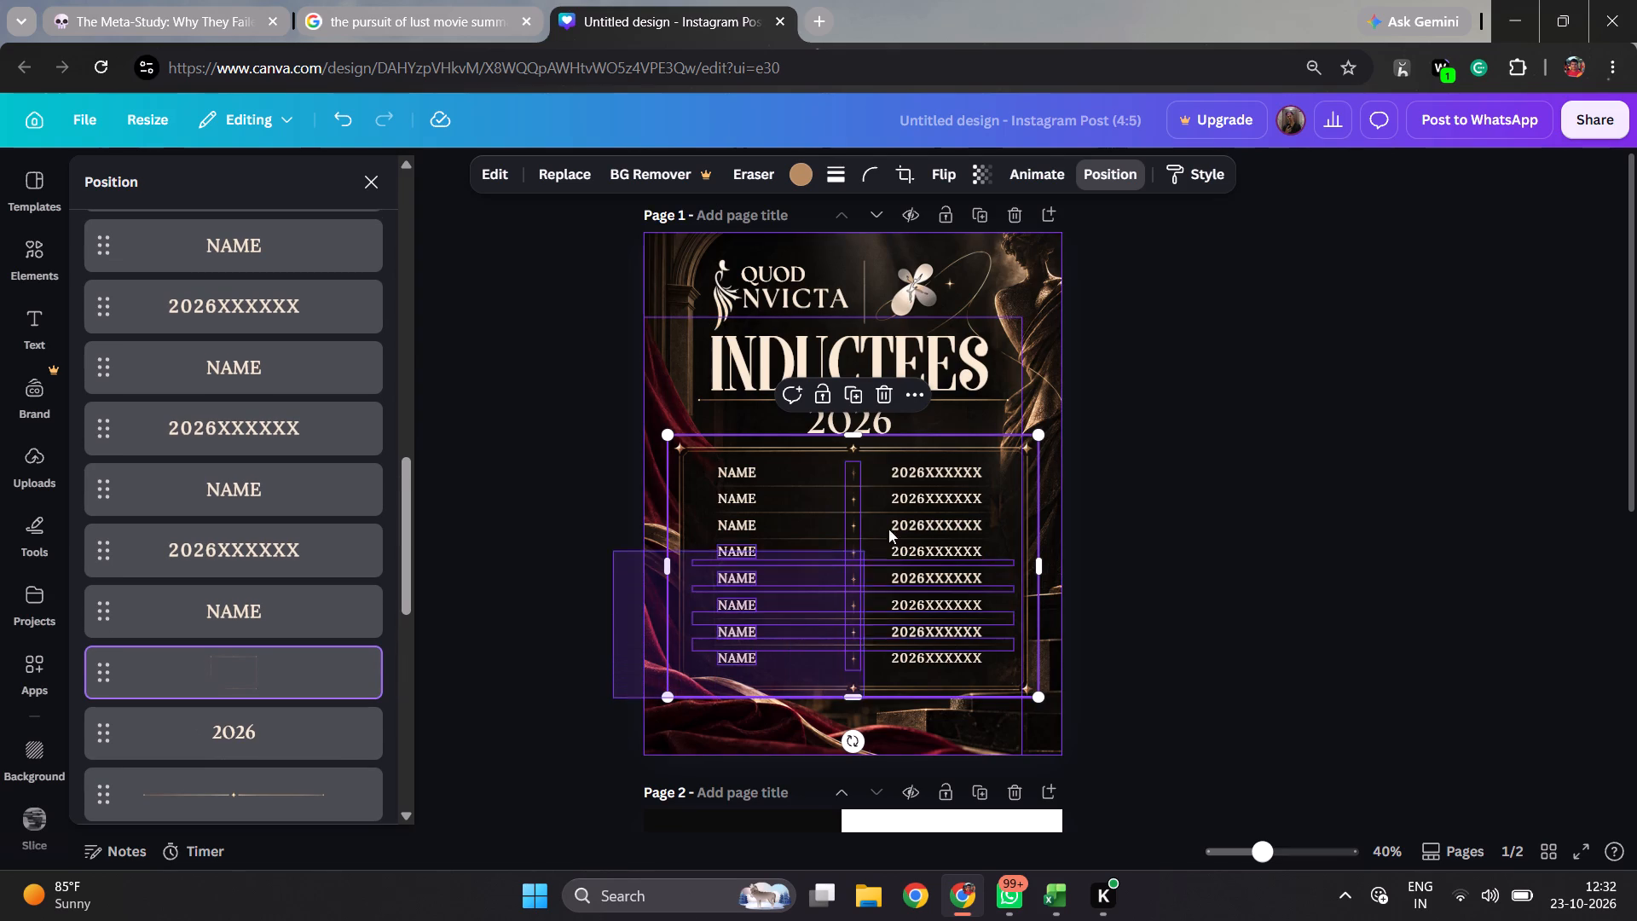
pyautogui.moveTo(888, 529); pyautogui.dragTo(1017, 444)
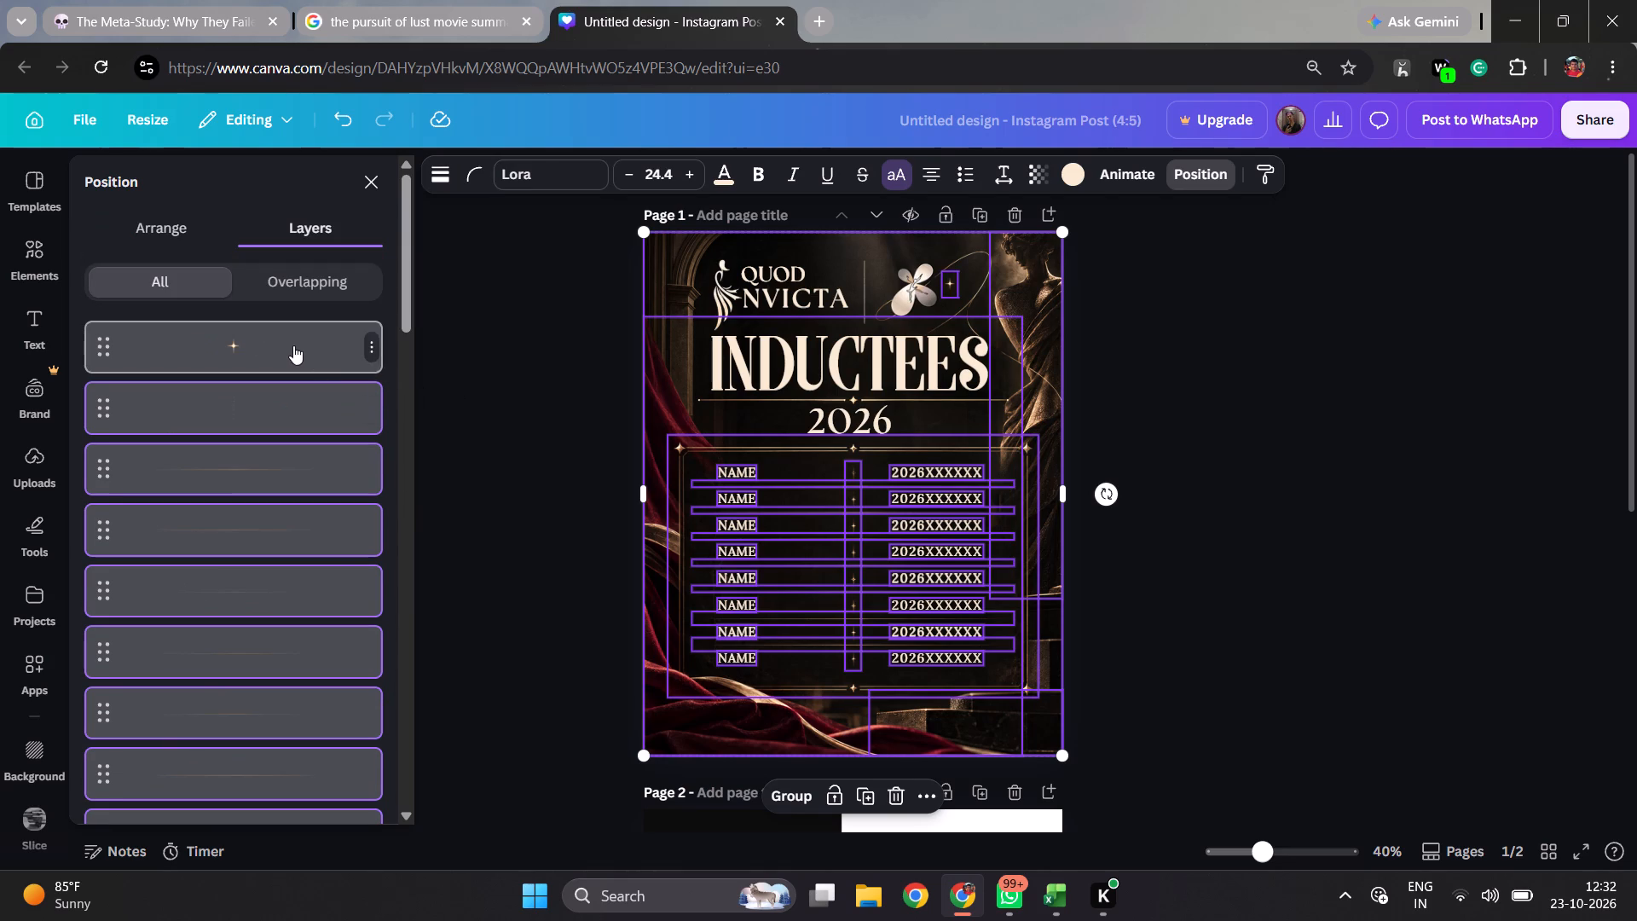
pyautogui.scroll(-2, 333, 562)
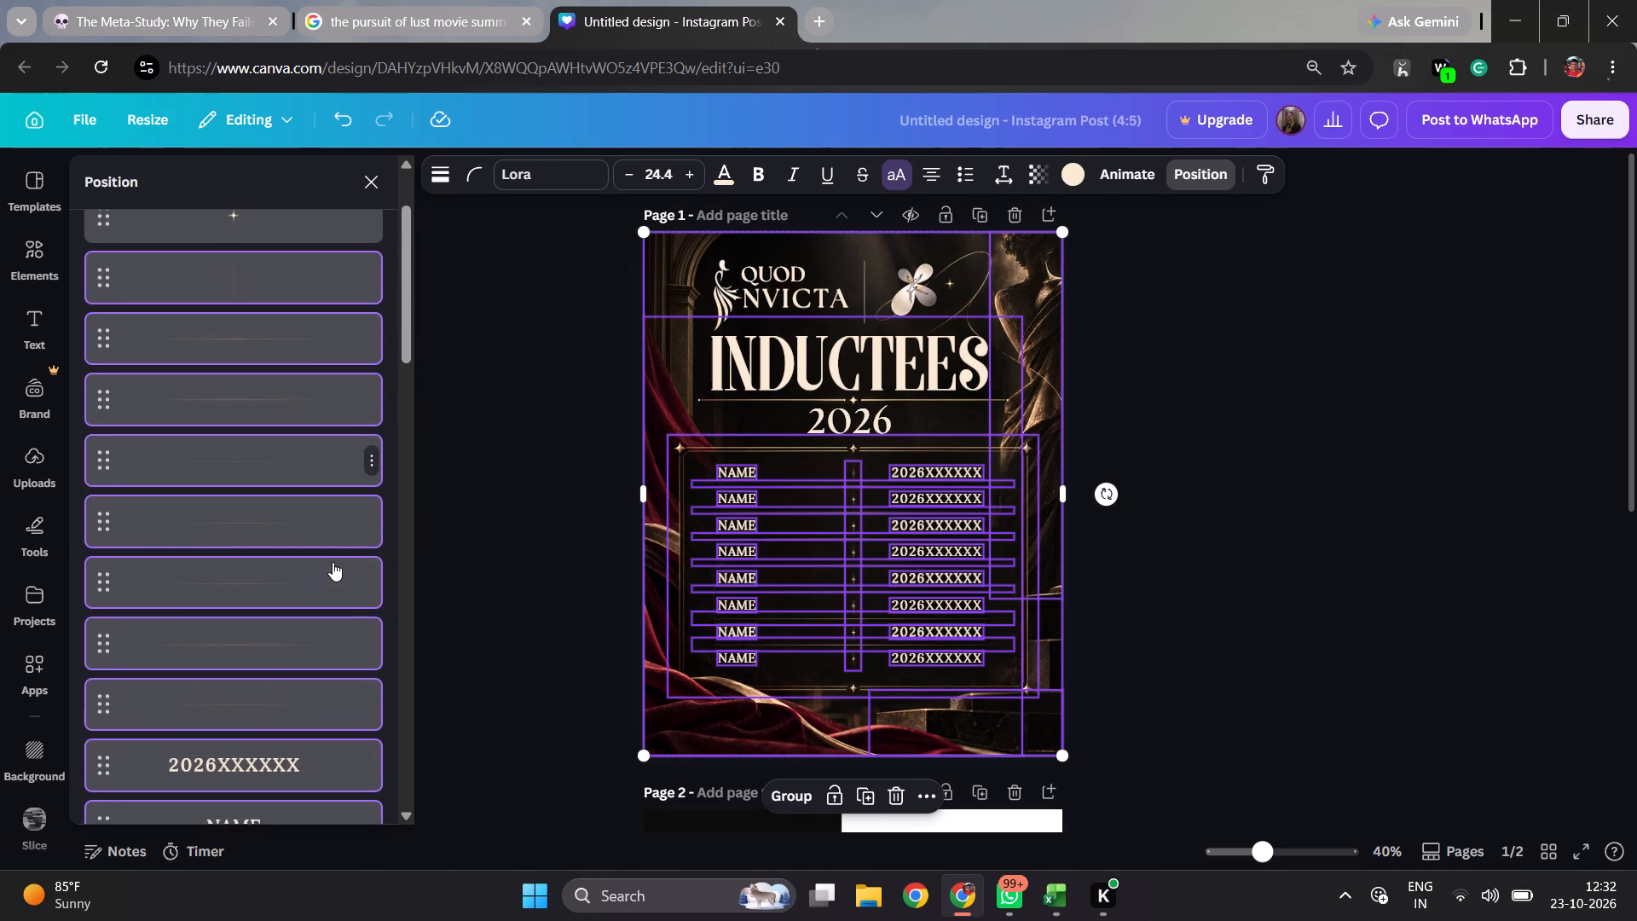
pyautogui.scroll(-5, 333, 562)
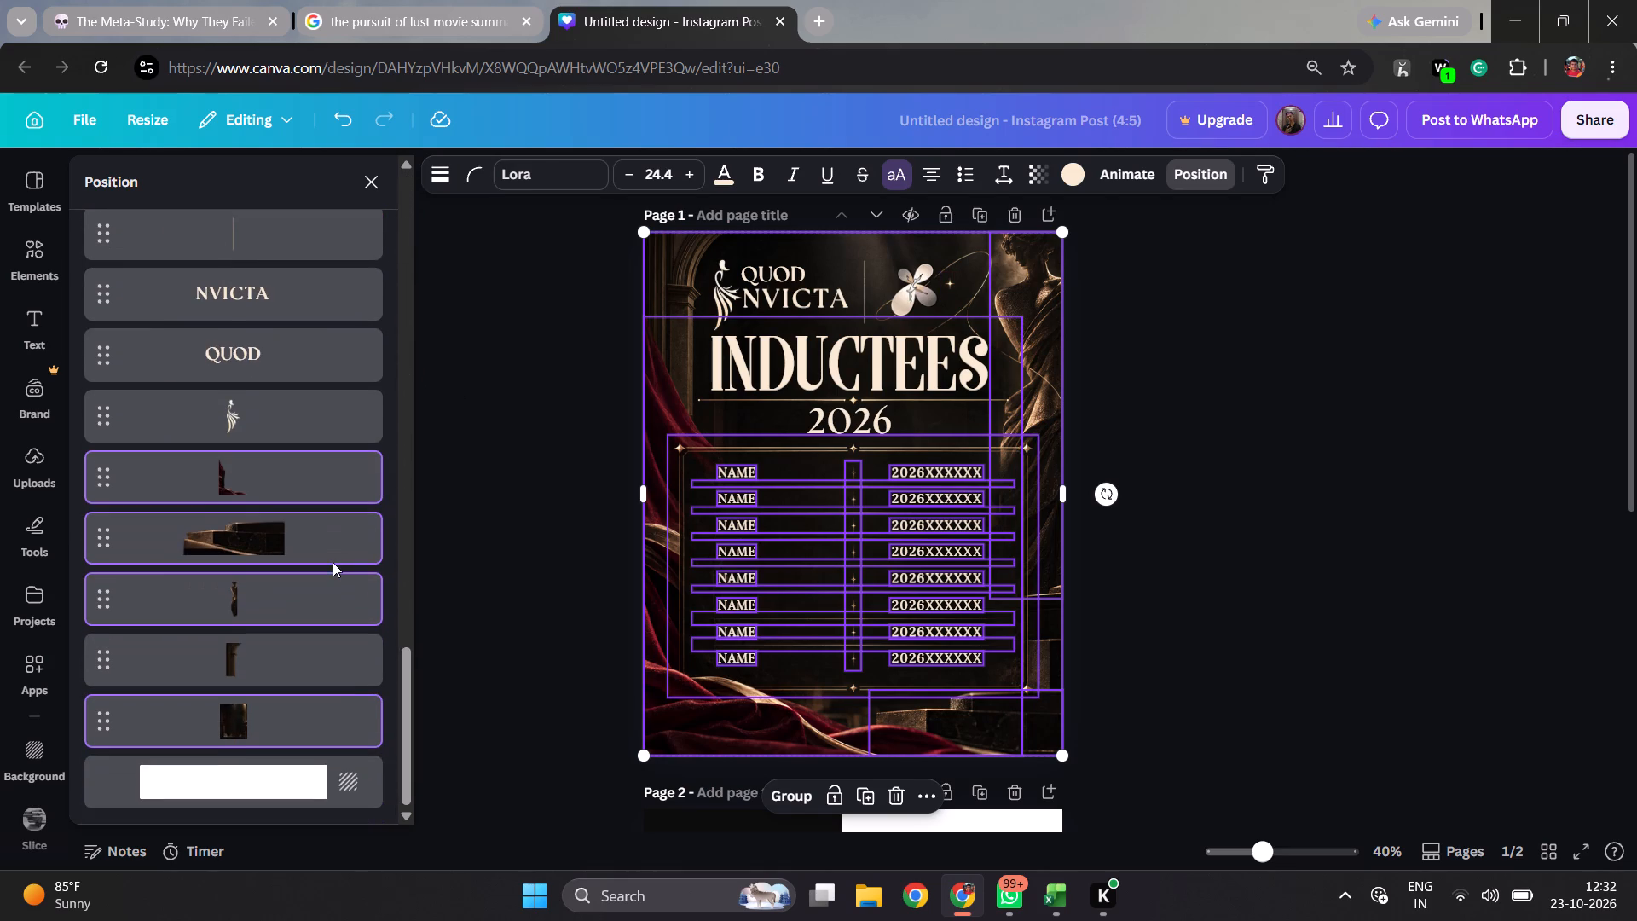
pyautogui.keyDown('ctrl'); pyautogui.click(309, 465); pyautogui.keyUp('ctrl')
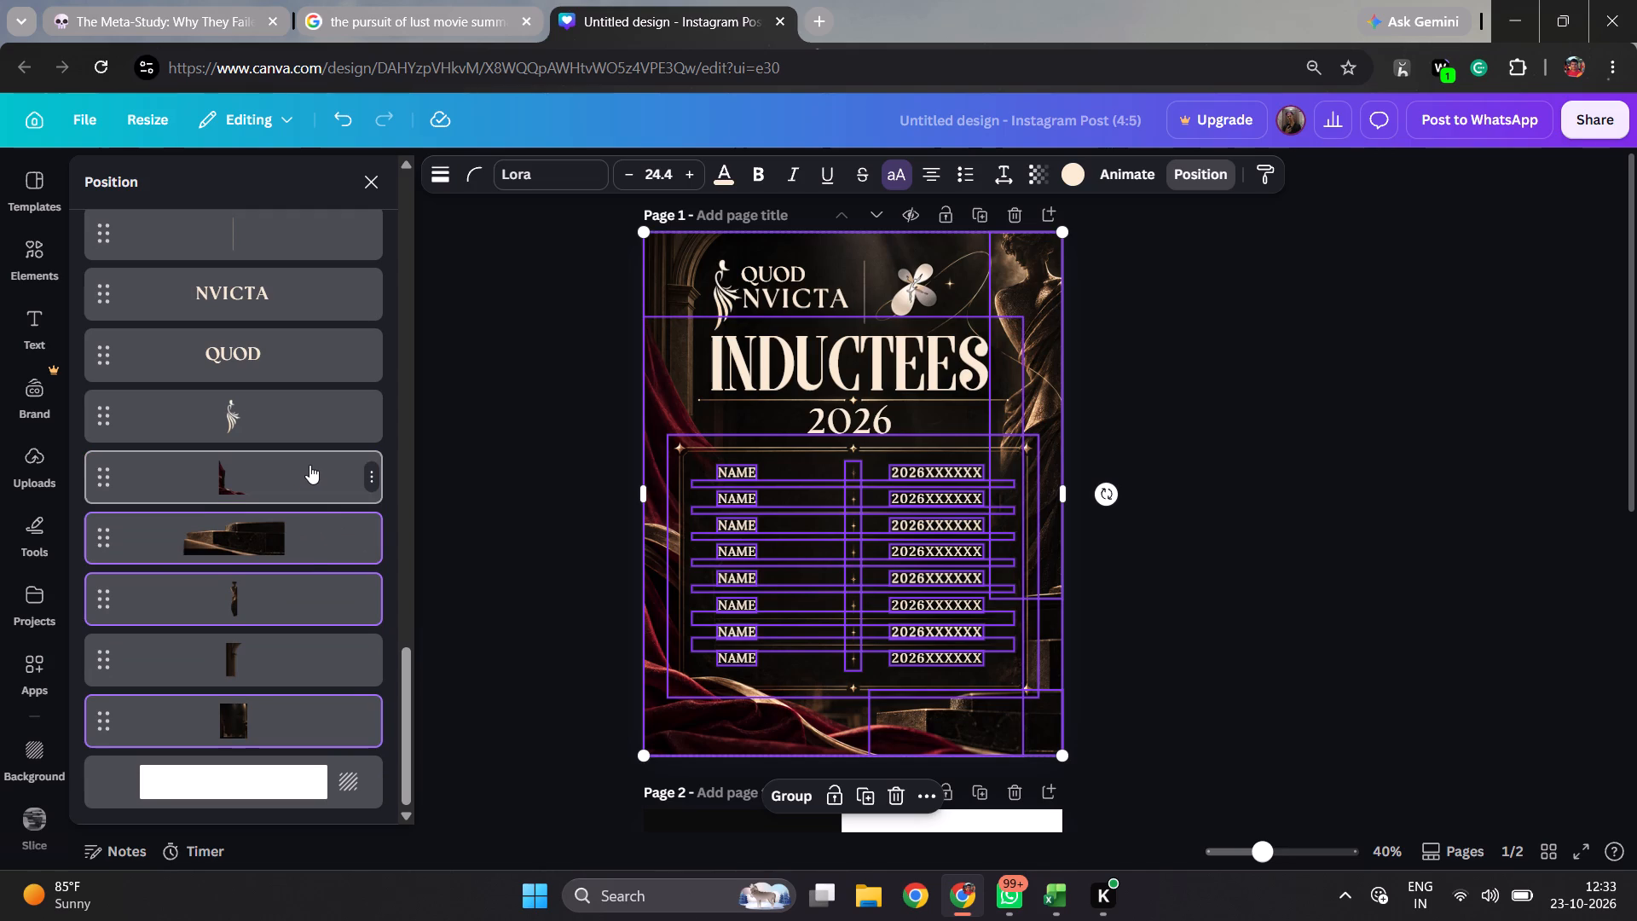
pyautogui.keyDown('ctrl'); pyautogui.click(309, 545); pyautogui.keyUp('ctrl')
pyautogui.keyDown('ctrl'); pyautogui.click(309, 588); pyautogui.keyUp('ctrl')
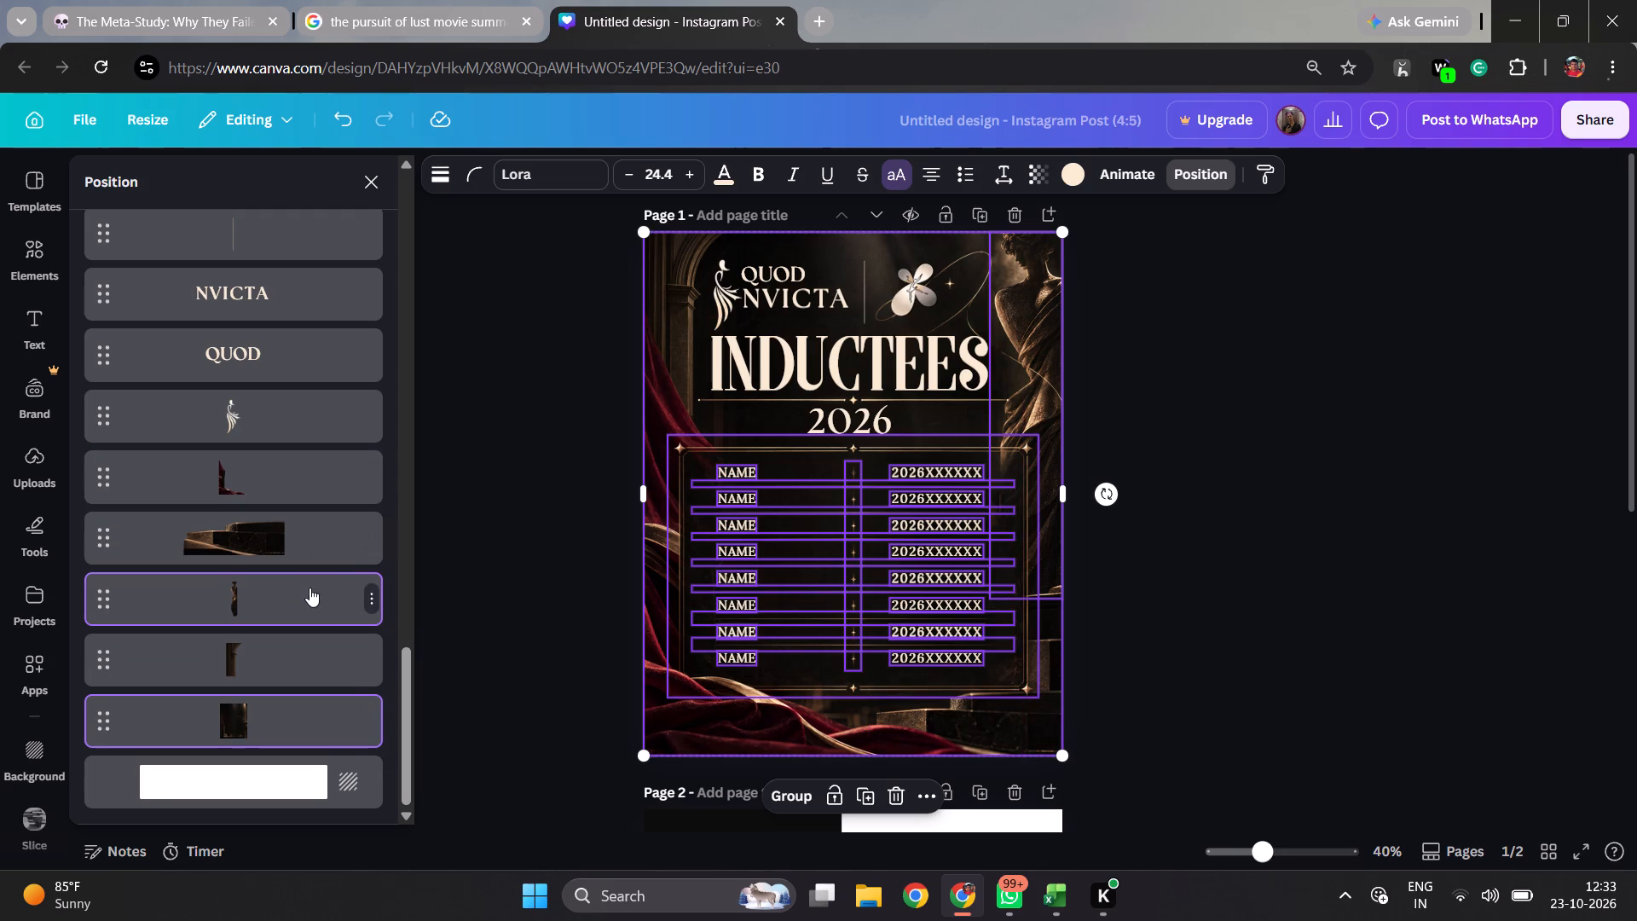
pyautogui.keyDown('ctrl'); pyautogui.click(305, 711); pyautogui.keyUp('ctrl')
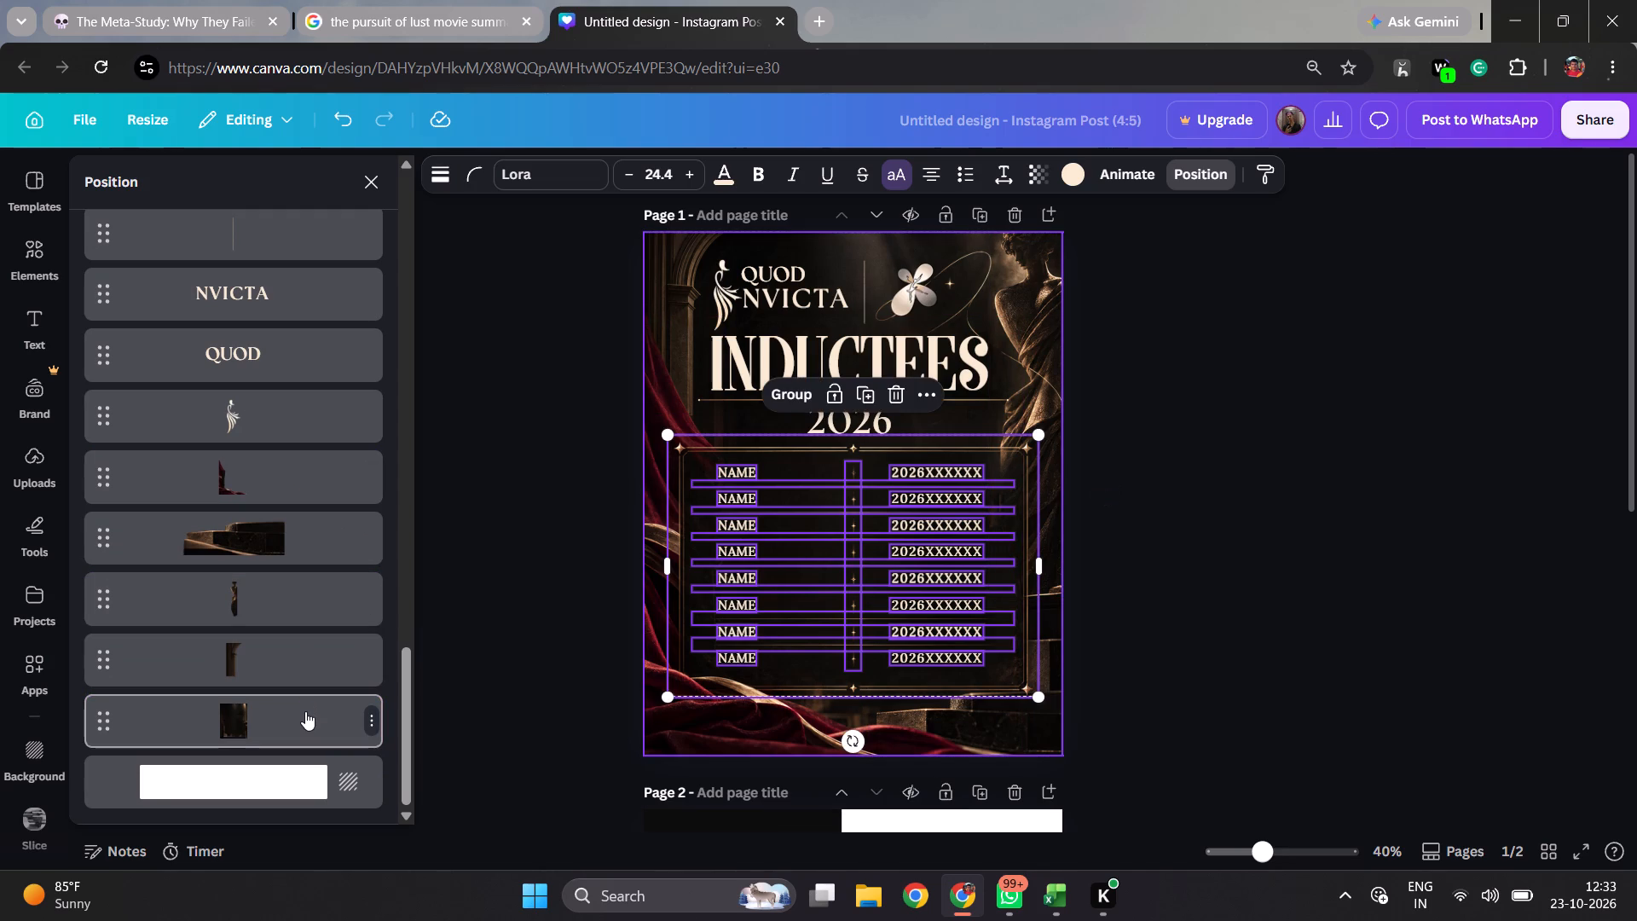
pyautogui.scroll(-2, 309, 565)
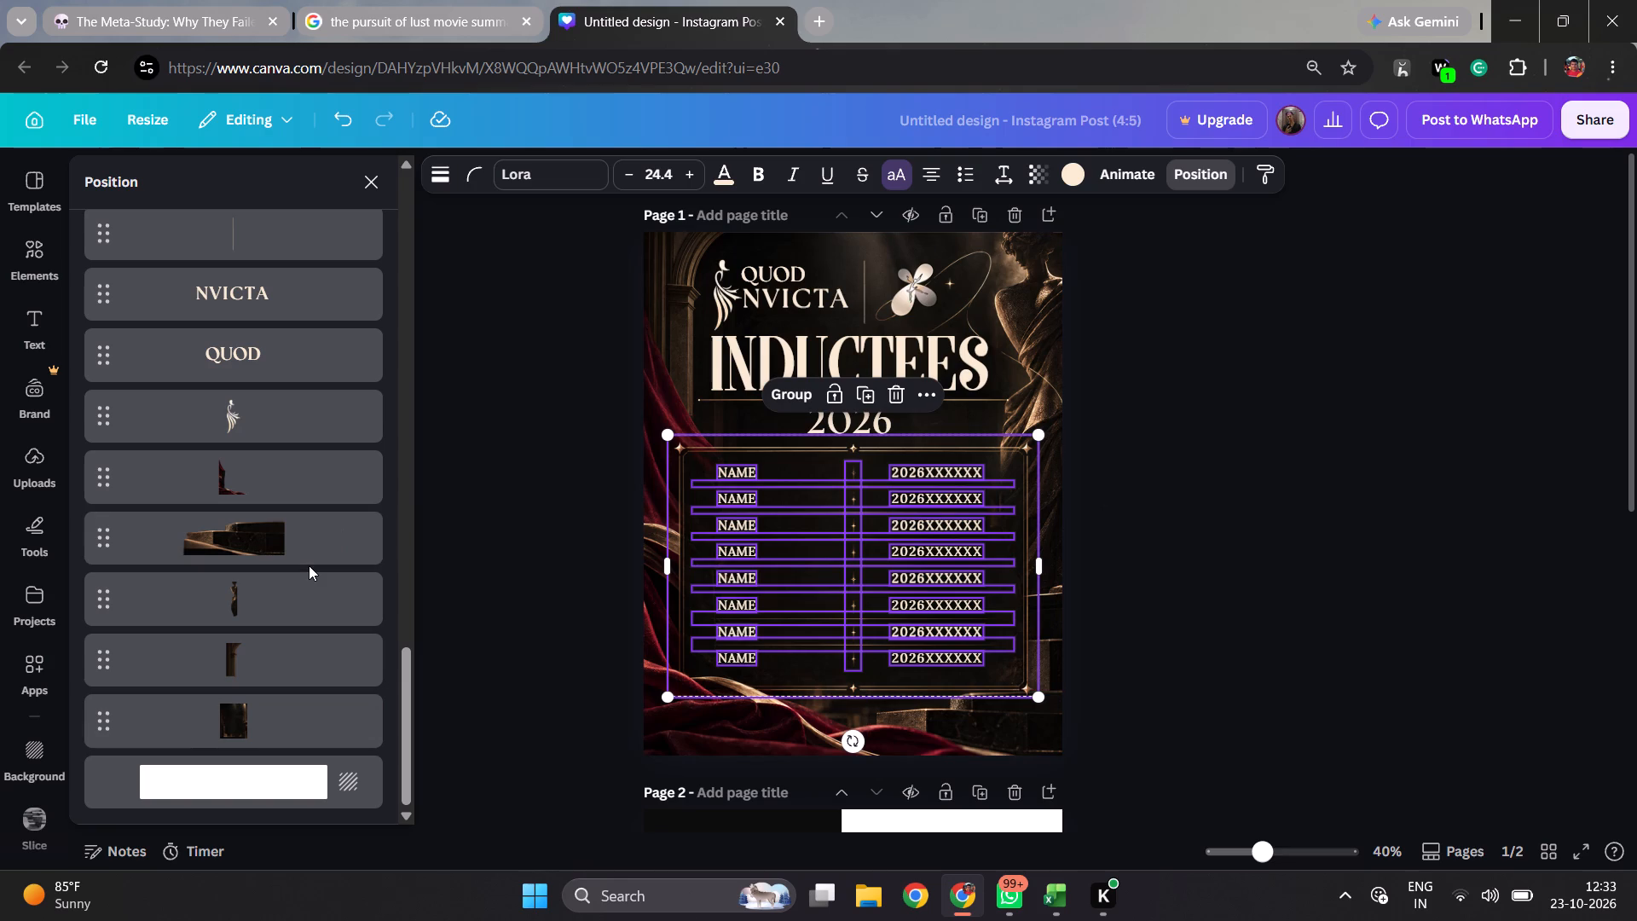
pyautogui.scroll(-1, 309, 565)
pyautogui.scroll(7, 309, 565)
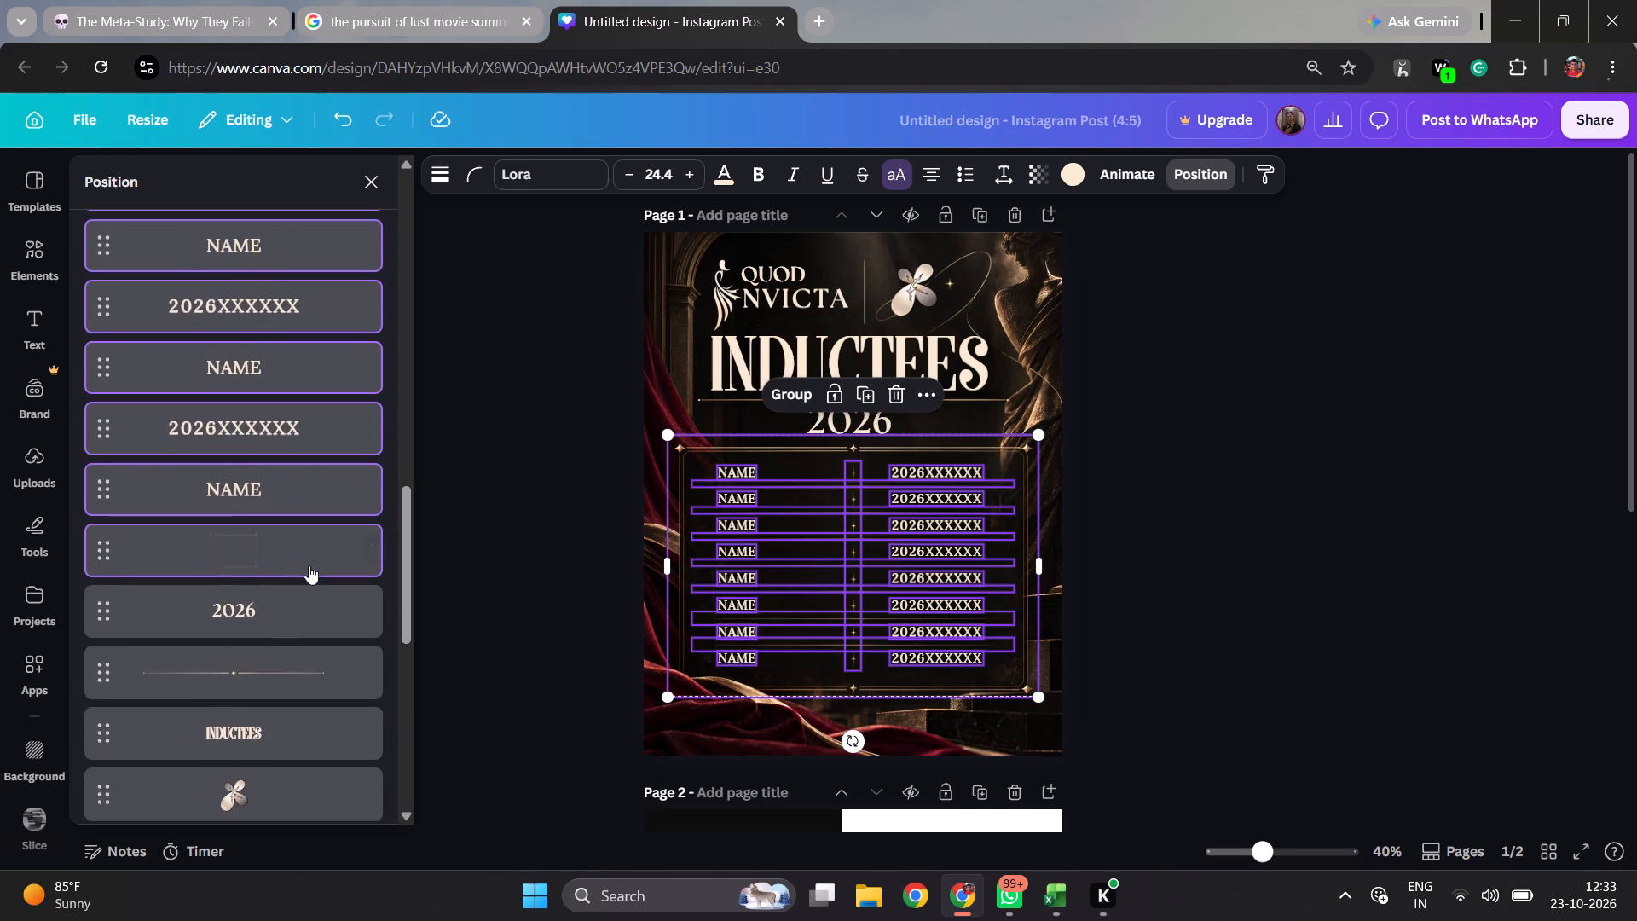
pyautogui.scroll(2, 309, 565)
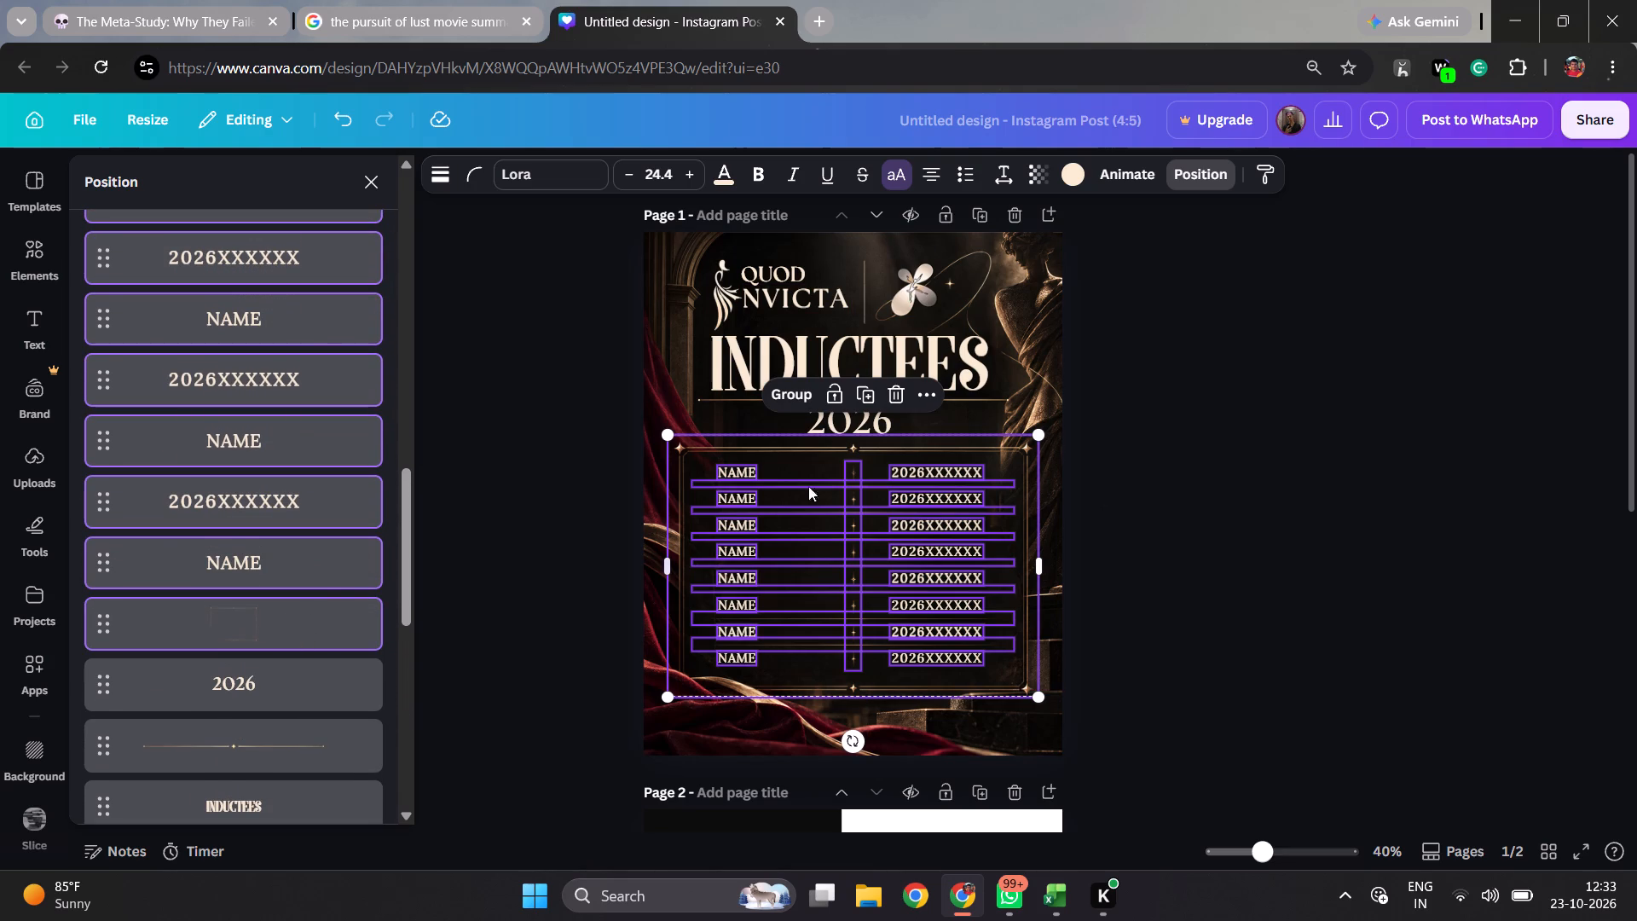
pyautogui.click(786, 391)
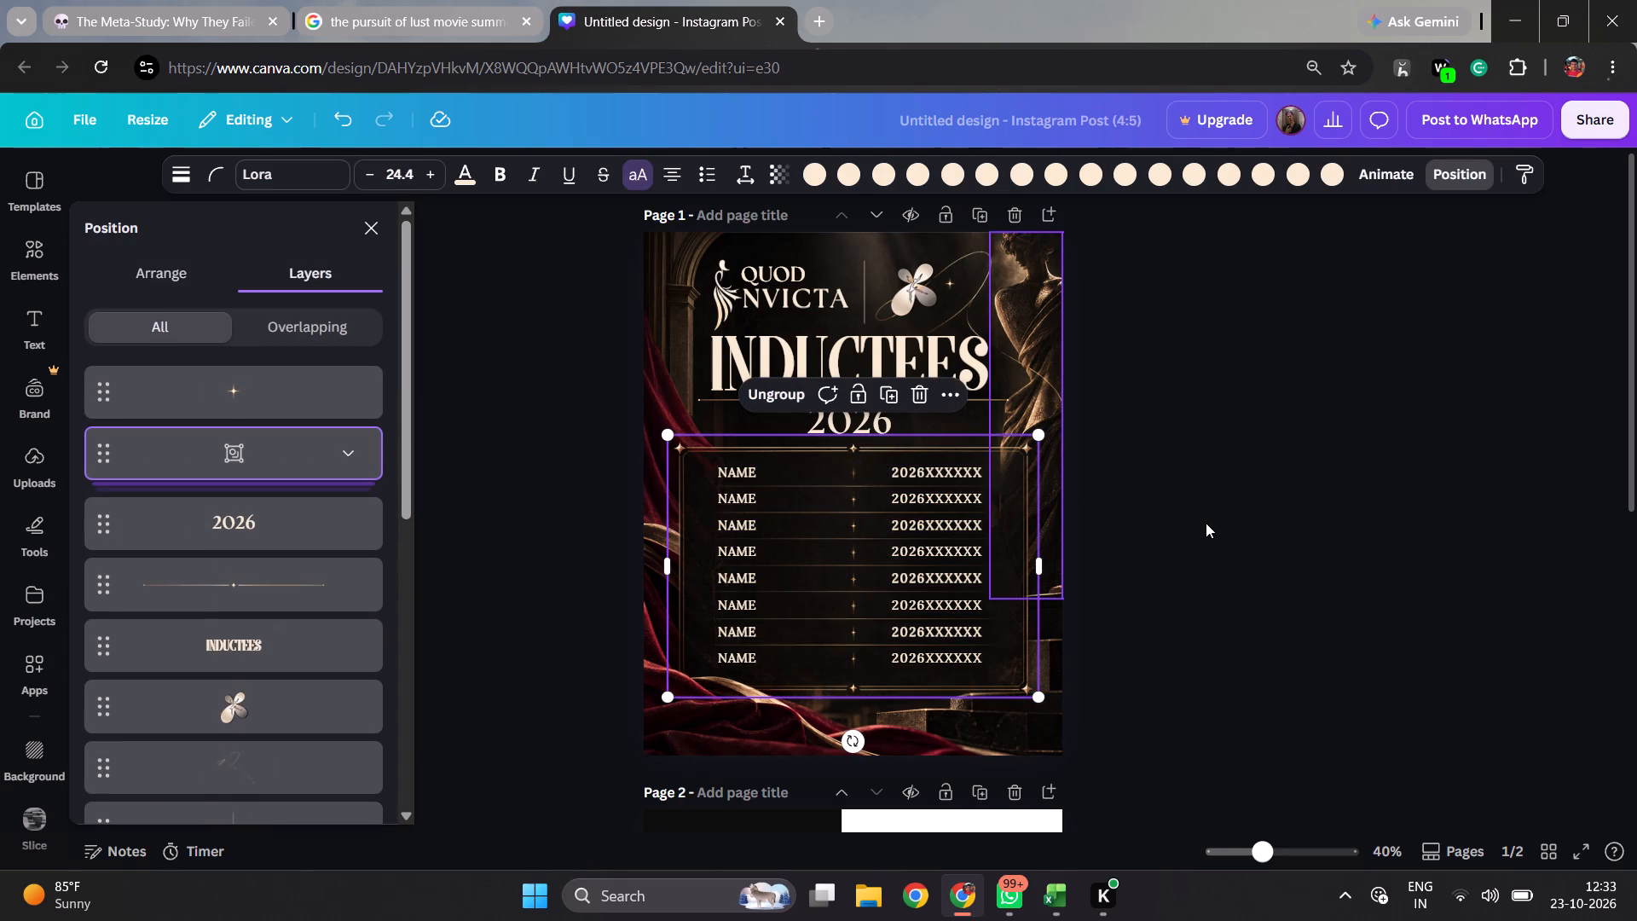
pyautogui.click(1206, 522)
pyautogui.click(1218, 561)
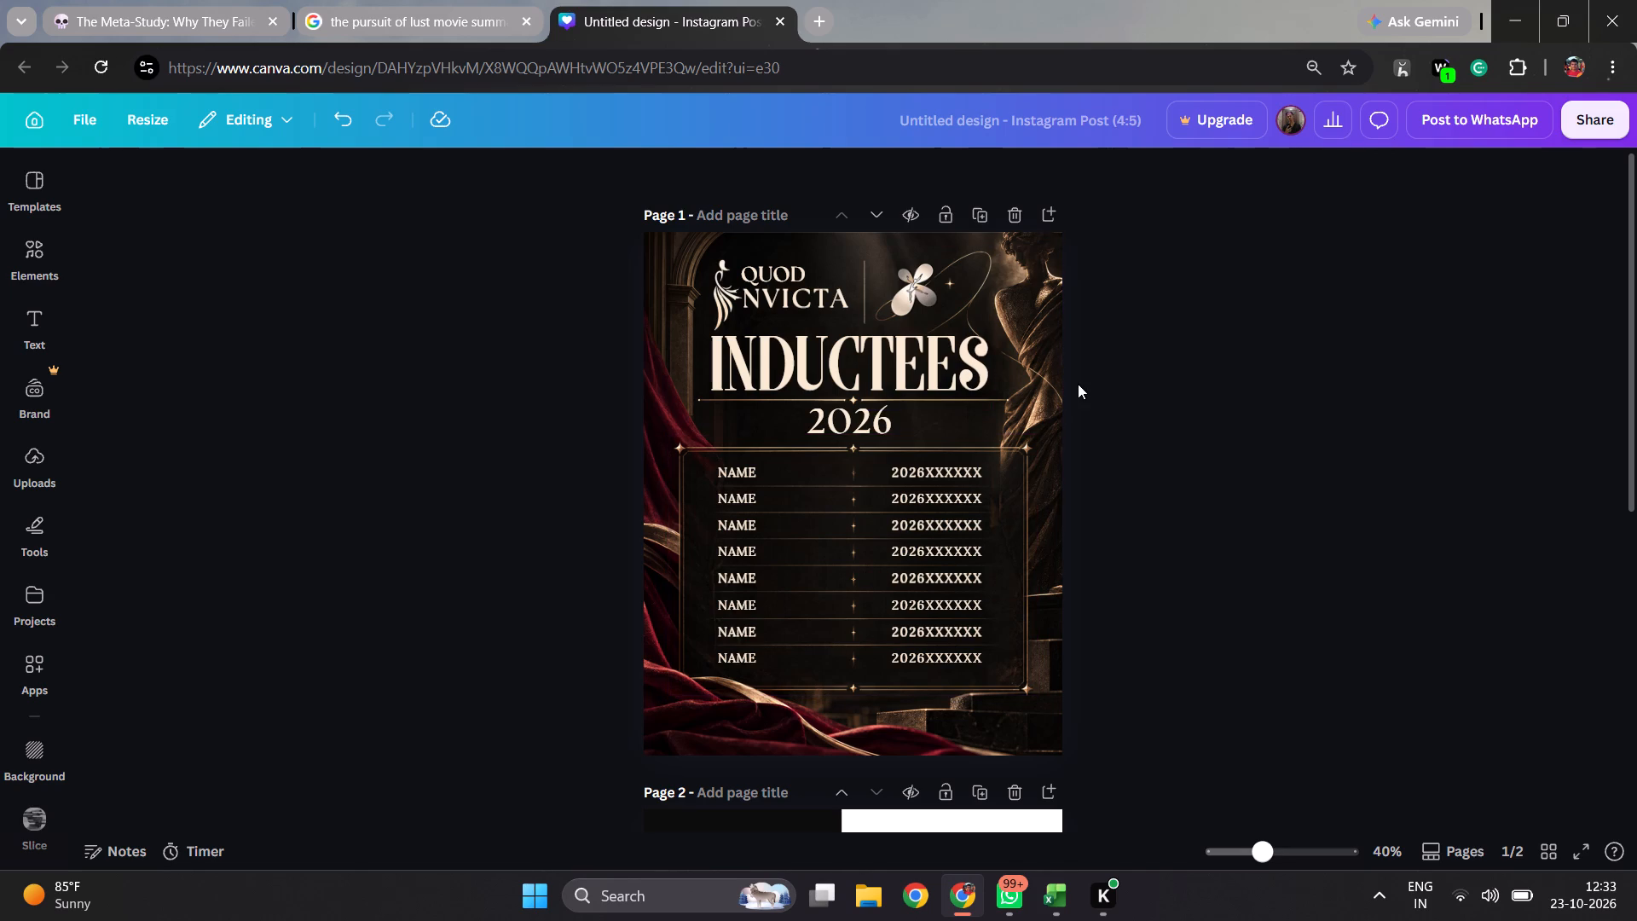
# Nudge the grouped name table straight down to widen the gap beneath the 2026 heading on page 1.
pyautogui.click(889, 581)
pyautogui.press('Down')
pyautogui.press('Down')
pyautogui.press('Down')
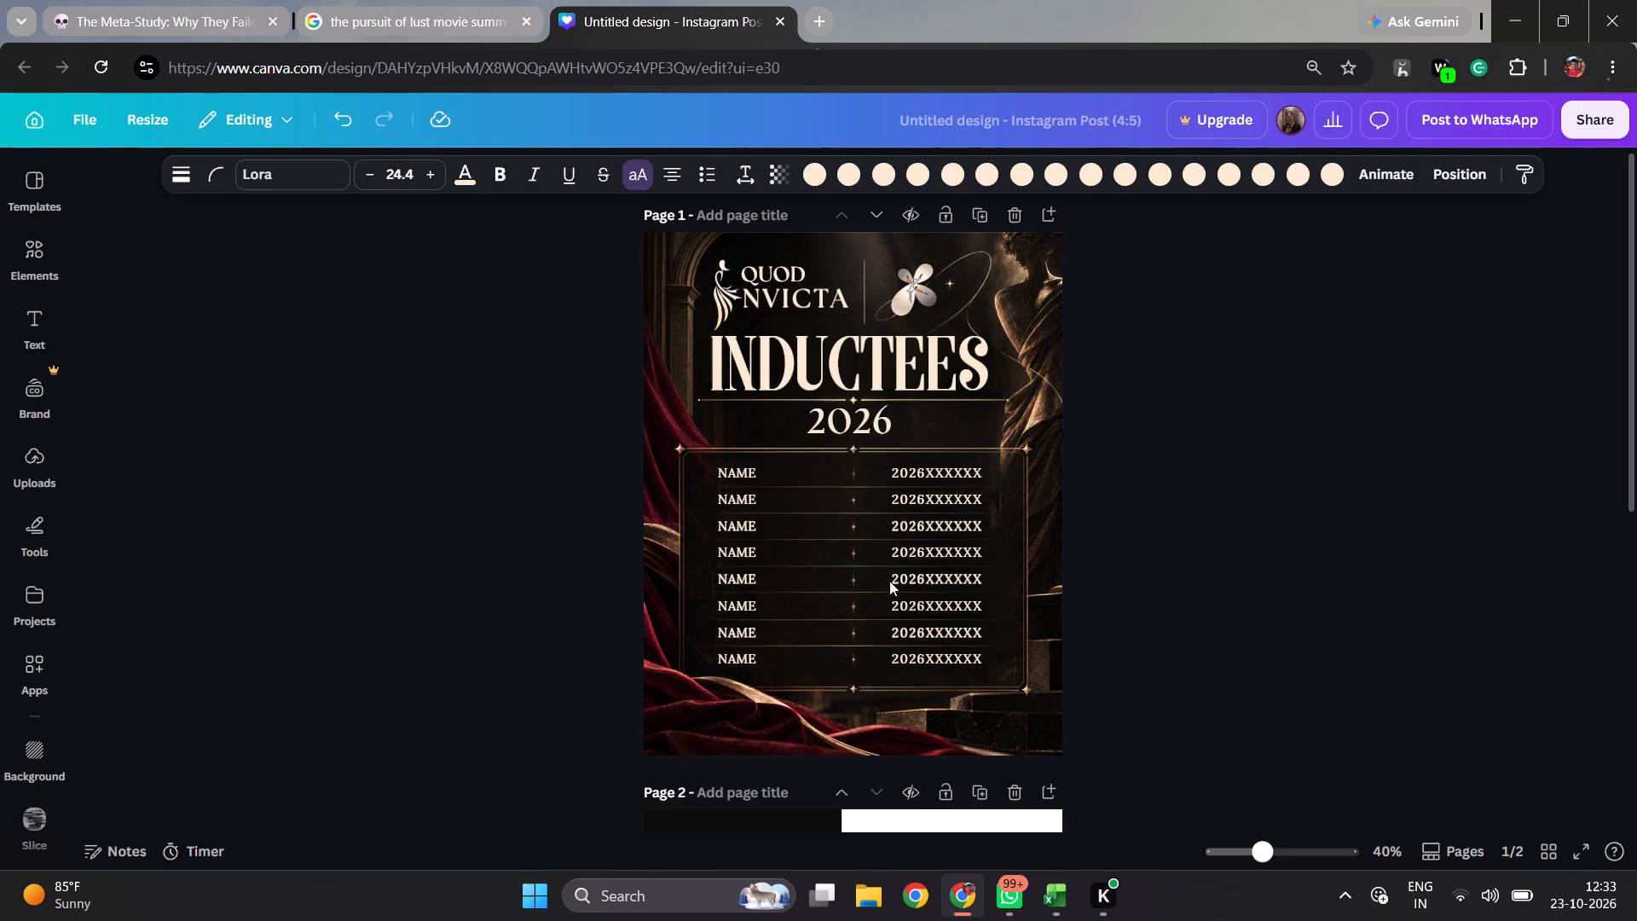
pyautogui.press('Down')
pyautogui.press('Down')
pyautogui.press('Down')
pyautogui.press('Down')
pyautogui.press('Down')
pyautogui.press('Down')
pyautogui.press('Down')
pyautogui.press('Down')
pyautogui.press('Down')
pyautogui.press('Down')
pyautogui.press('Down')
pyautogui.press('Down')
pyautogui.press('Down')
pyautogui.press('Down')
pyautogui.press('Down')
pyautogui.press('Down')
pyautogui.press('Down')
pyautogui.press('Down')
pyautogui.press('Down')
pyautogui.press('Down')
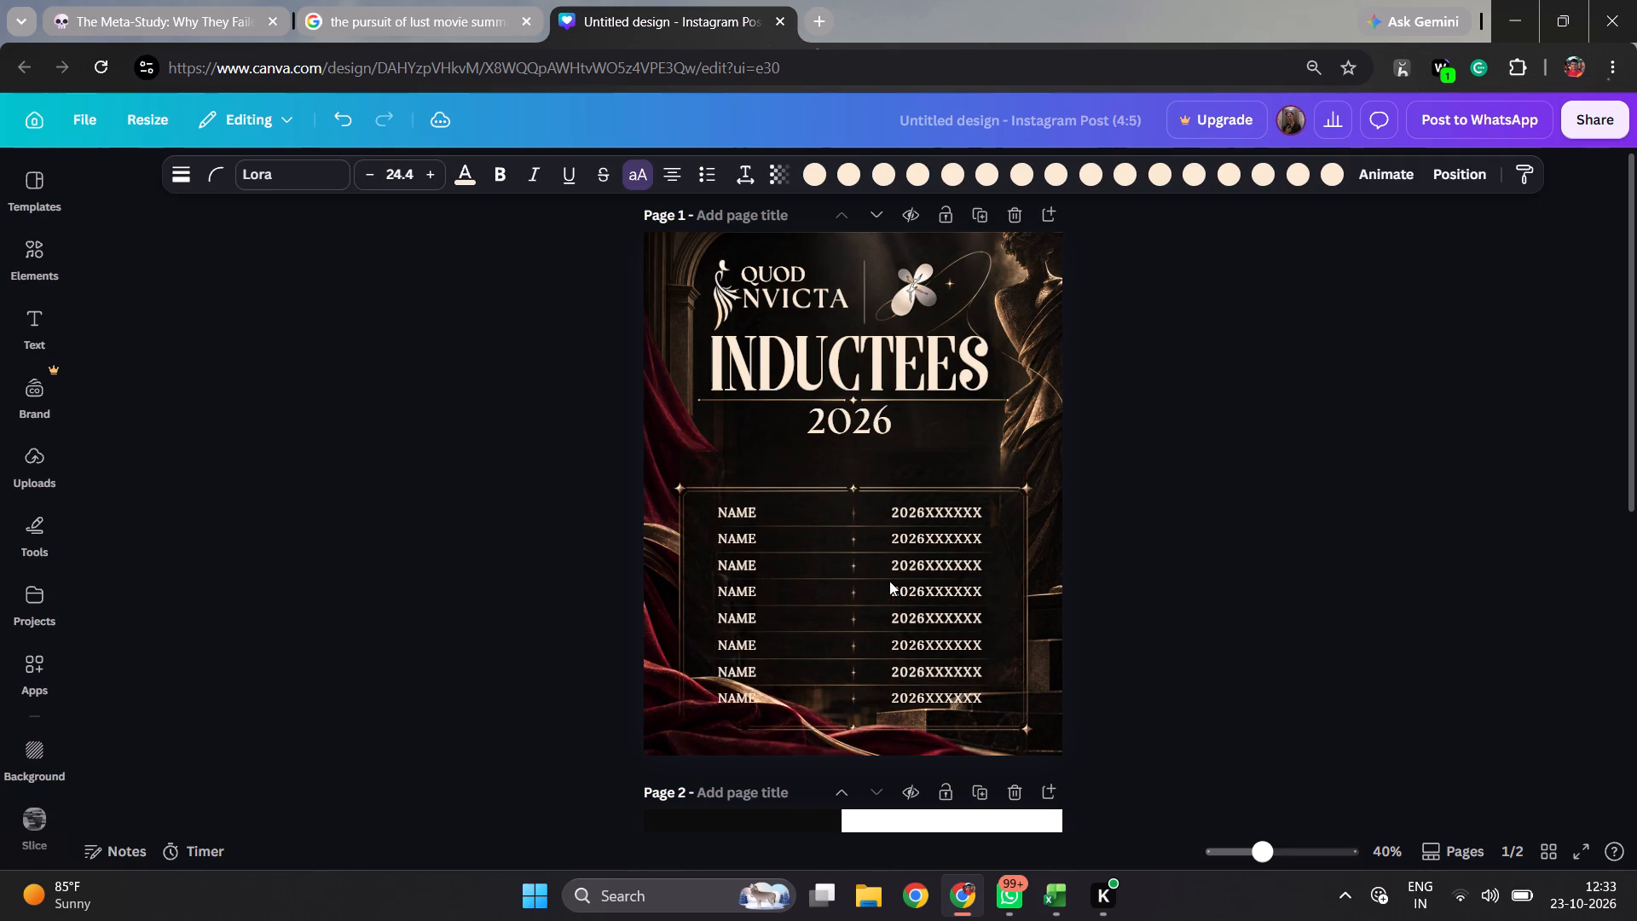
# Check page 1's layer list with the name table group selected, then dismiss it and clear the selection.
pyautogui.hotkey('alt', '1')
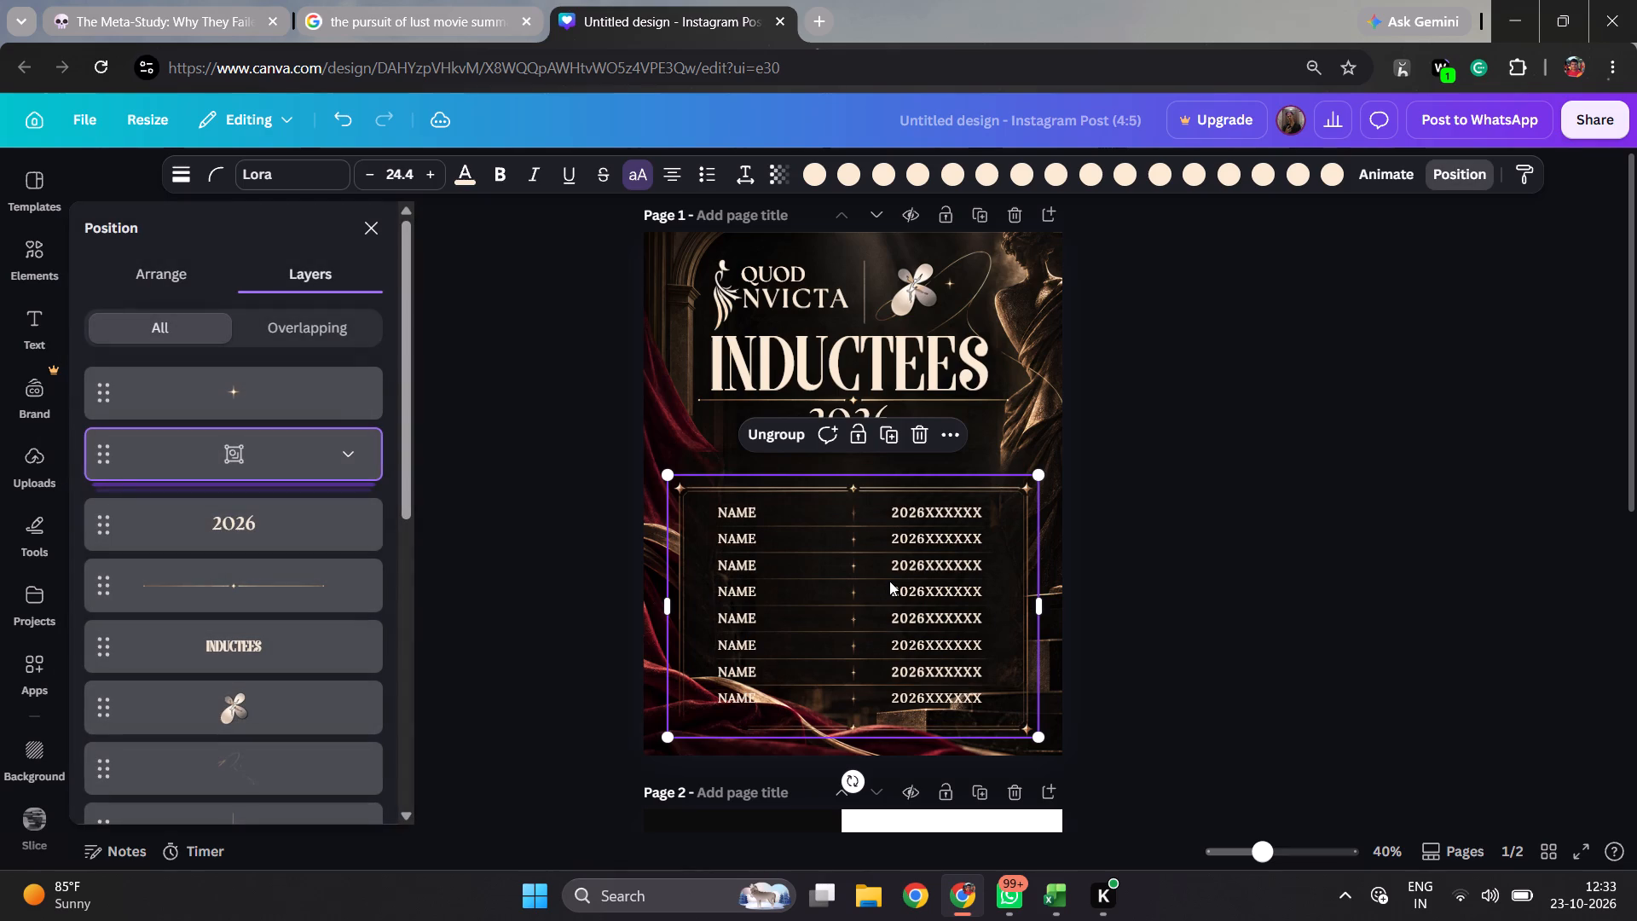
pyautogui.scroll(-2, 273, 647)
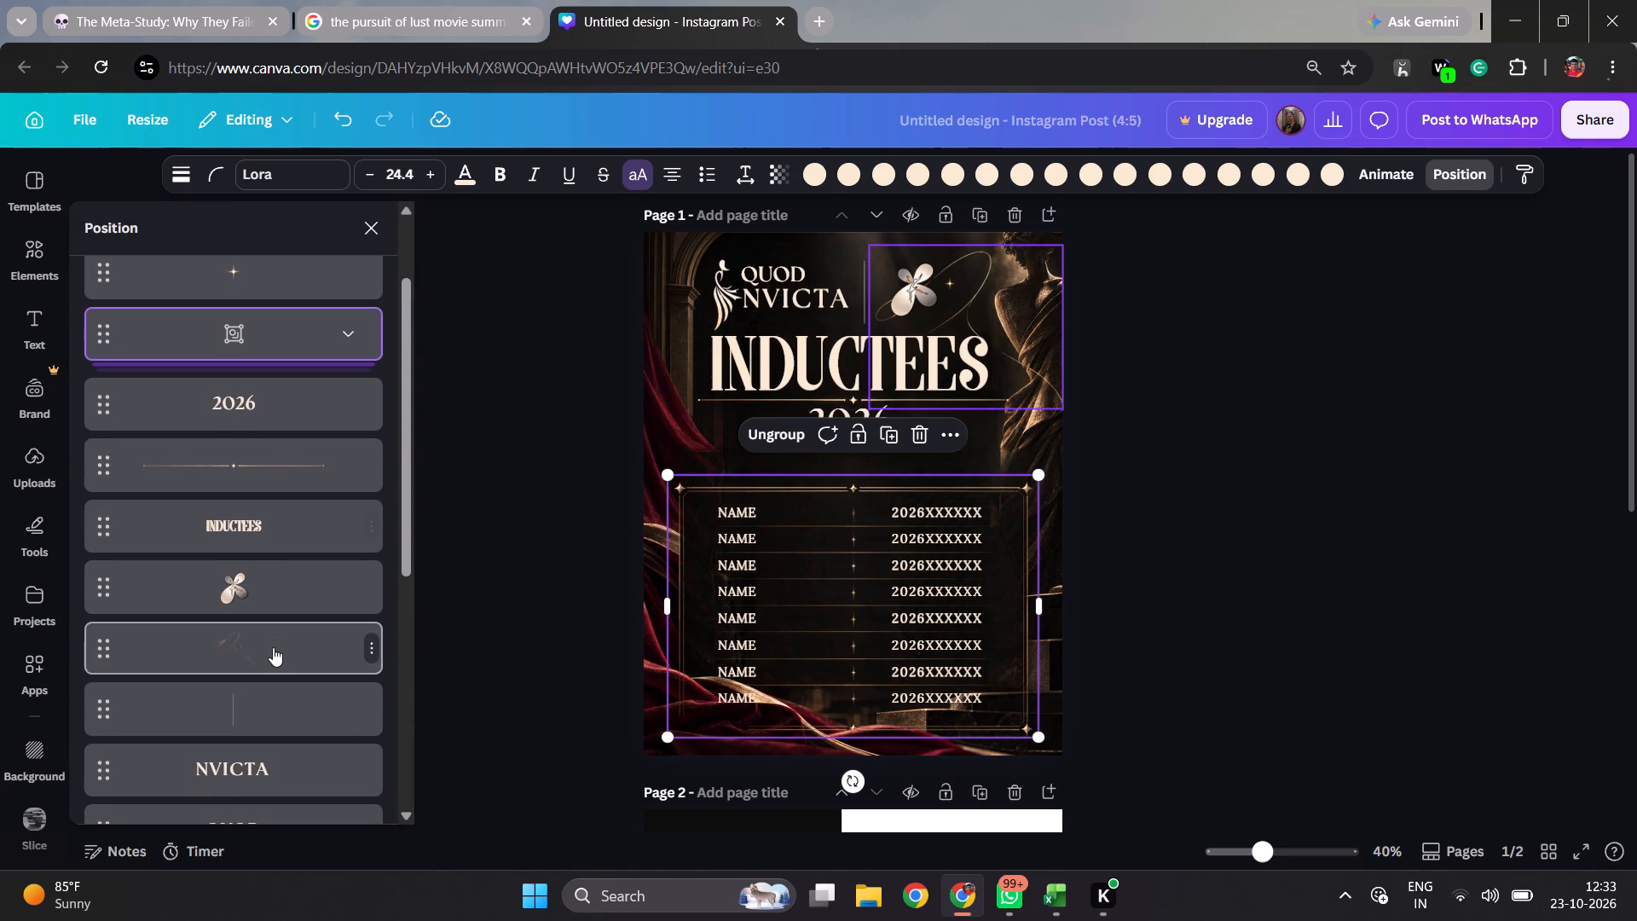
pyautogui.scroll(-3, 273, 647)
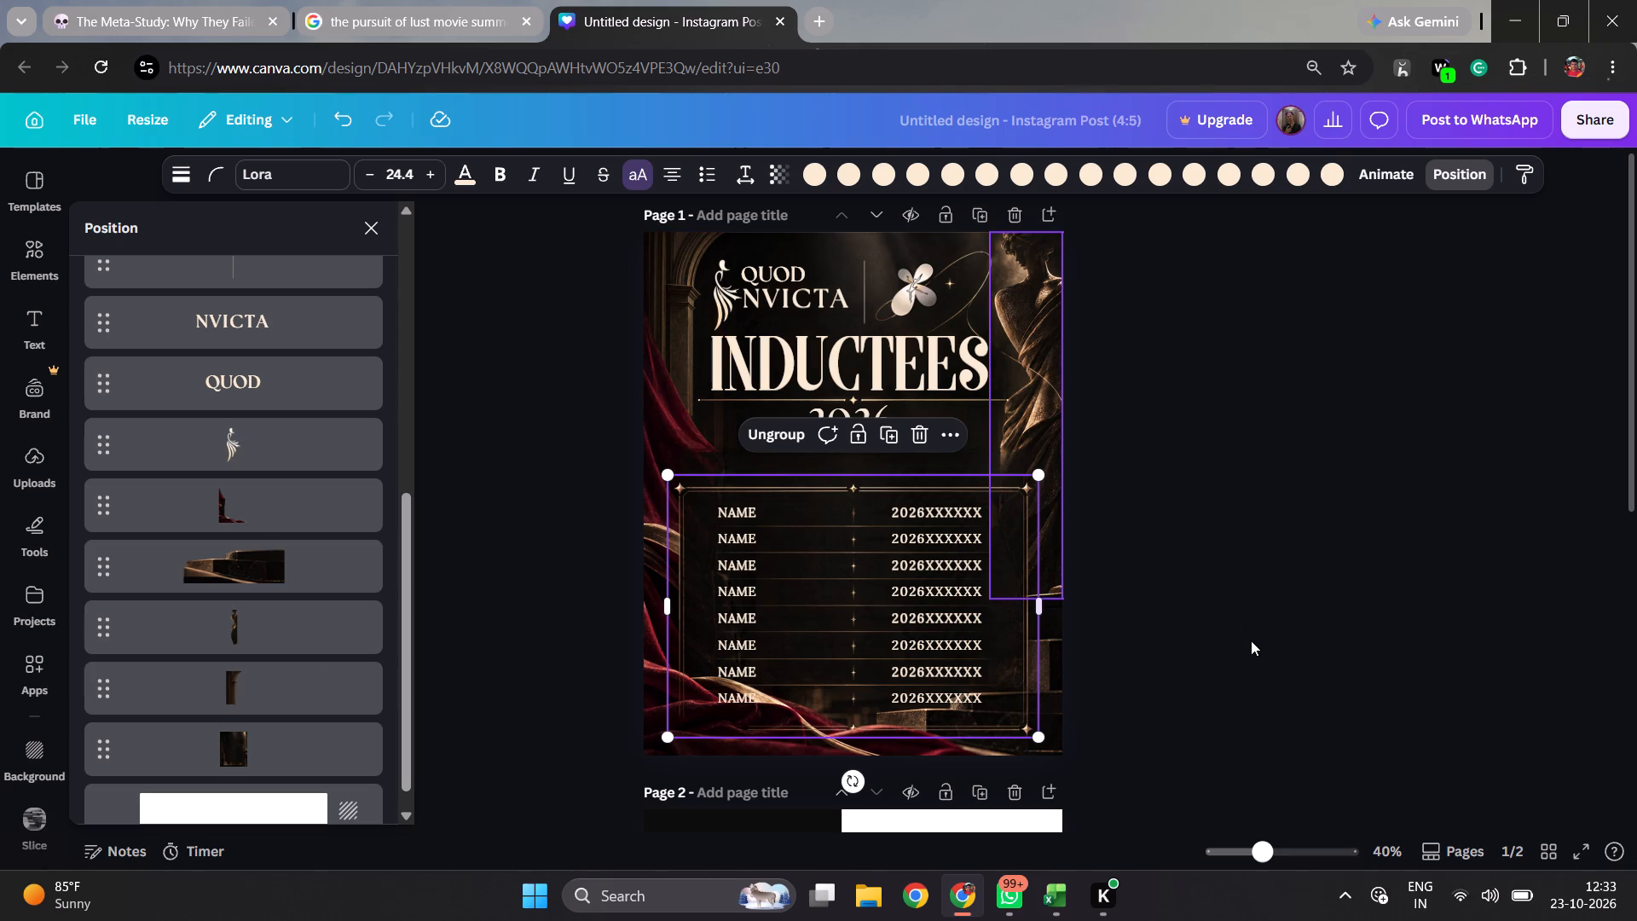
pyautogui.click(1220, 502)
pyautogui.scroll(1, 1220, 502)
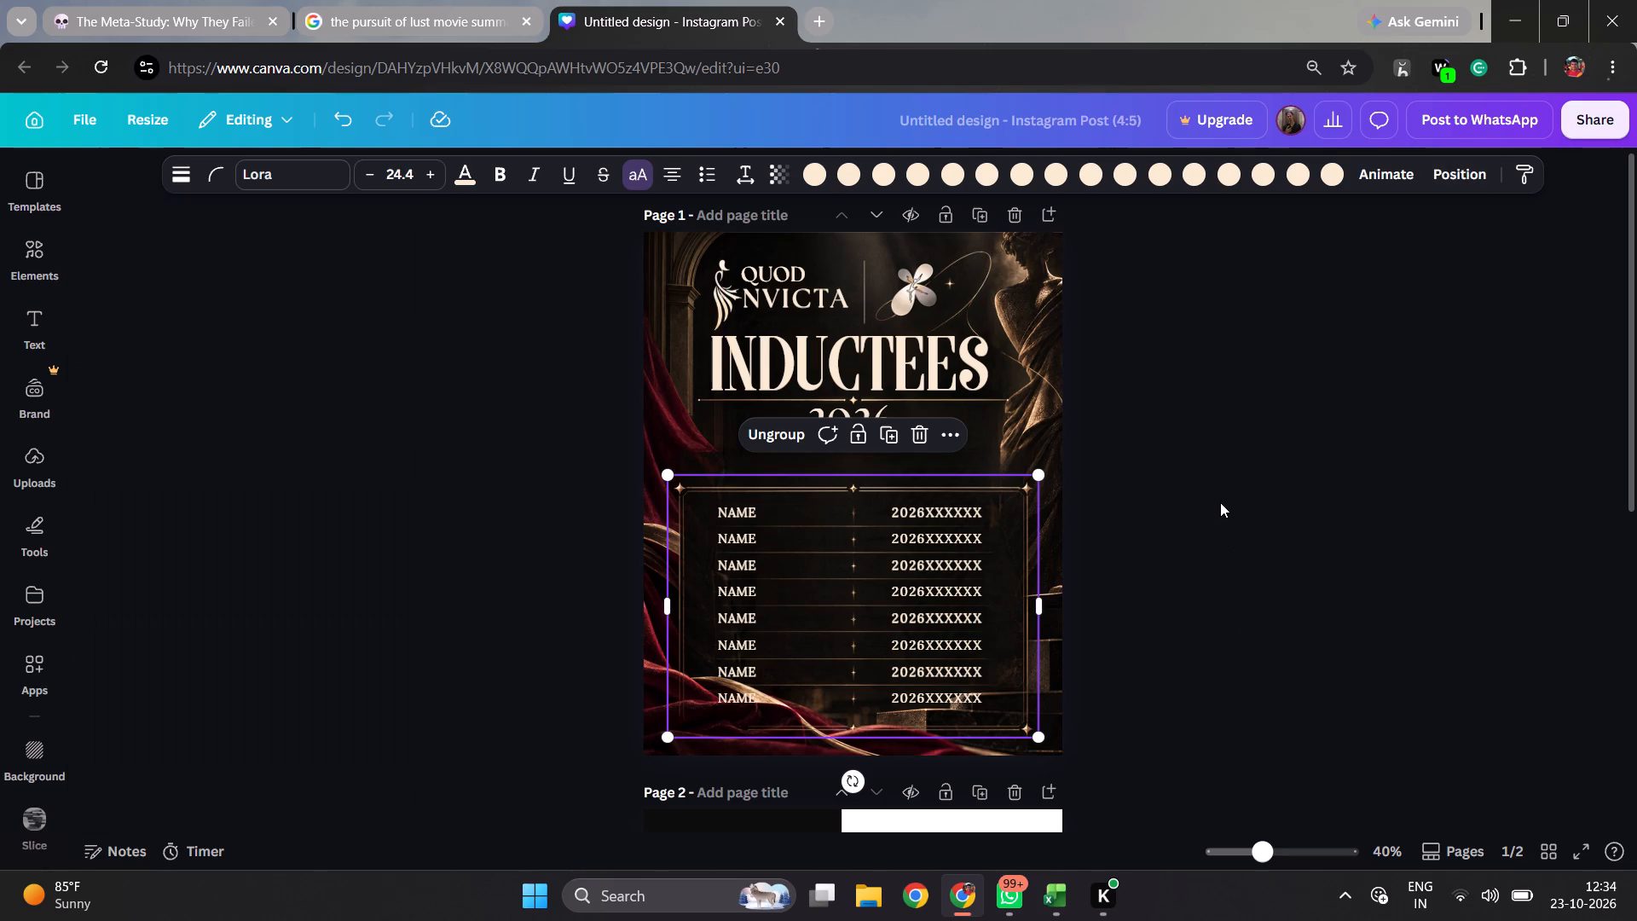
pyautogui.scroll(1, 1220, 502)
pyautogui.click(1220, 502)
# Review the full inductee name list on page 2, then return to the poster on page 1.
pyautogui.scroll(-4, 1220, 502)
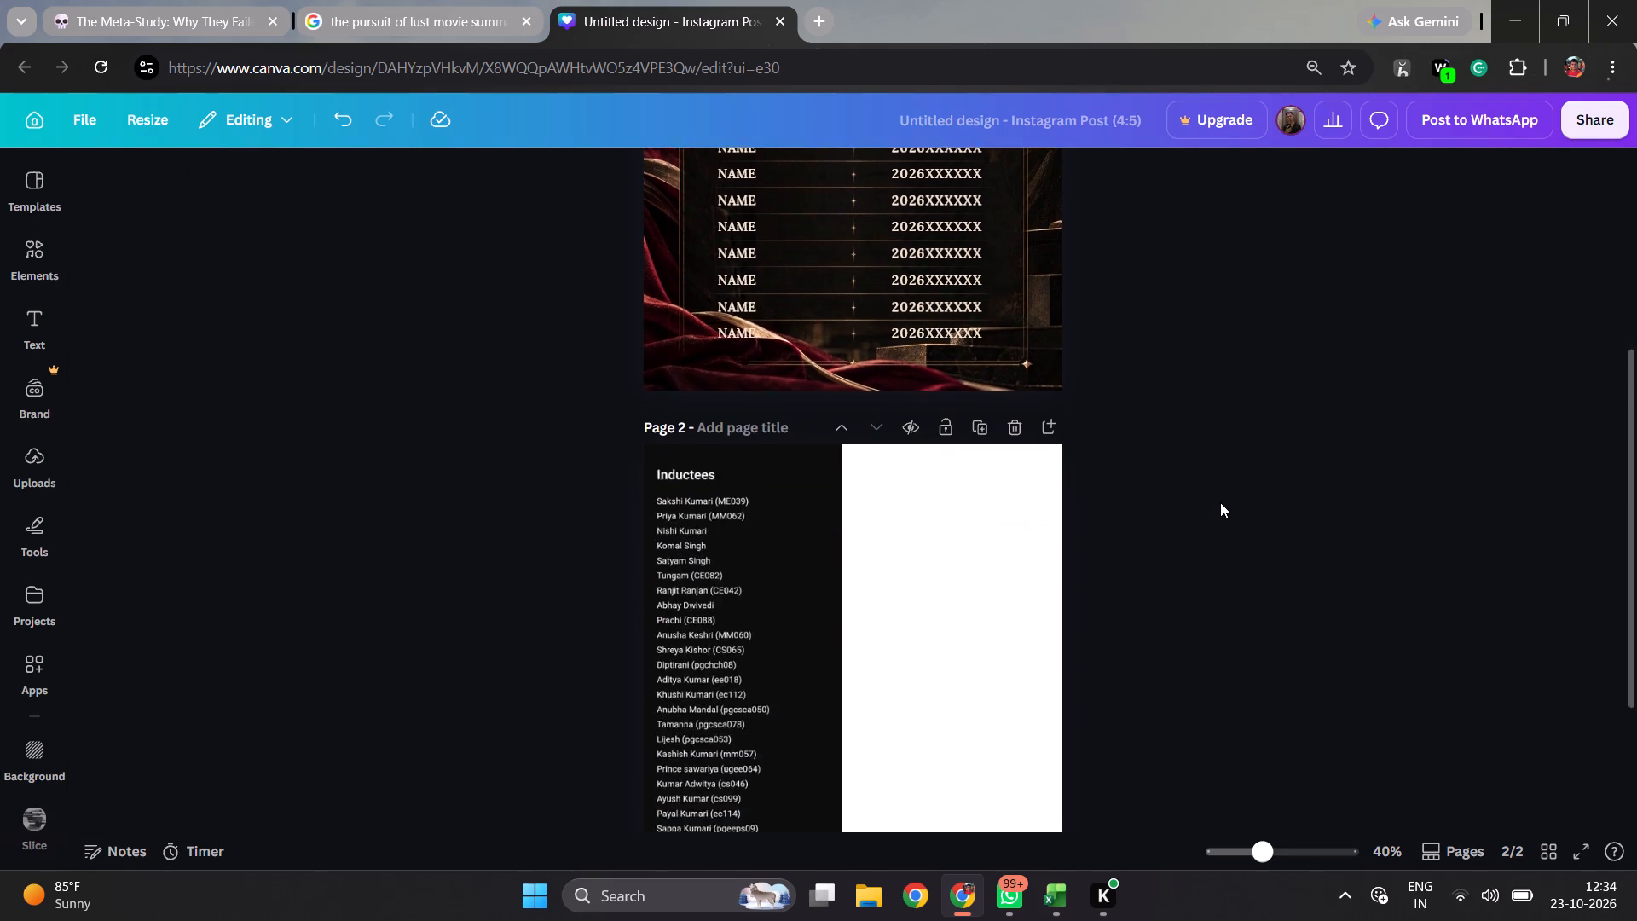
pyautogui.scroll(-2, 1220, 502)
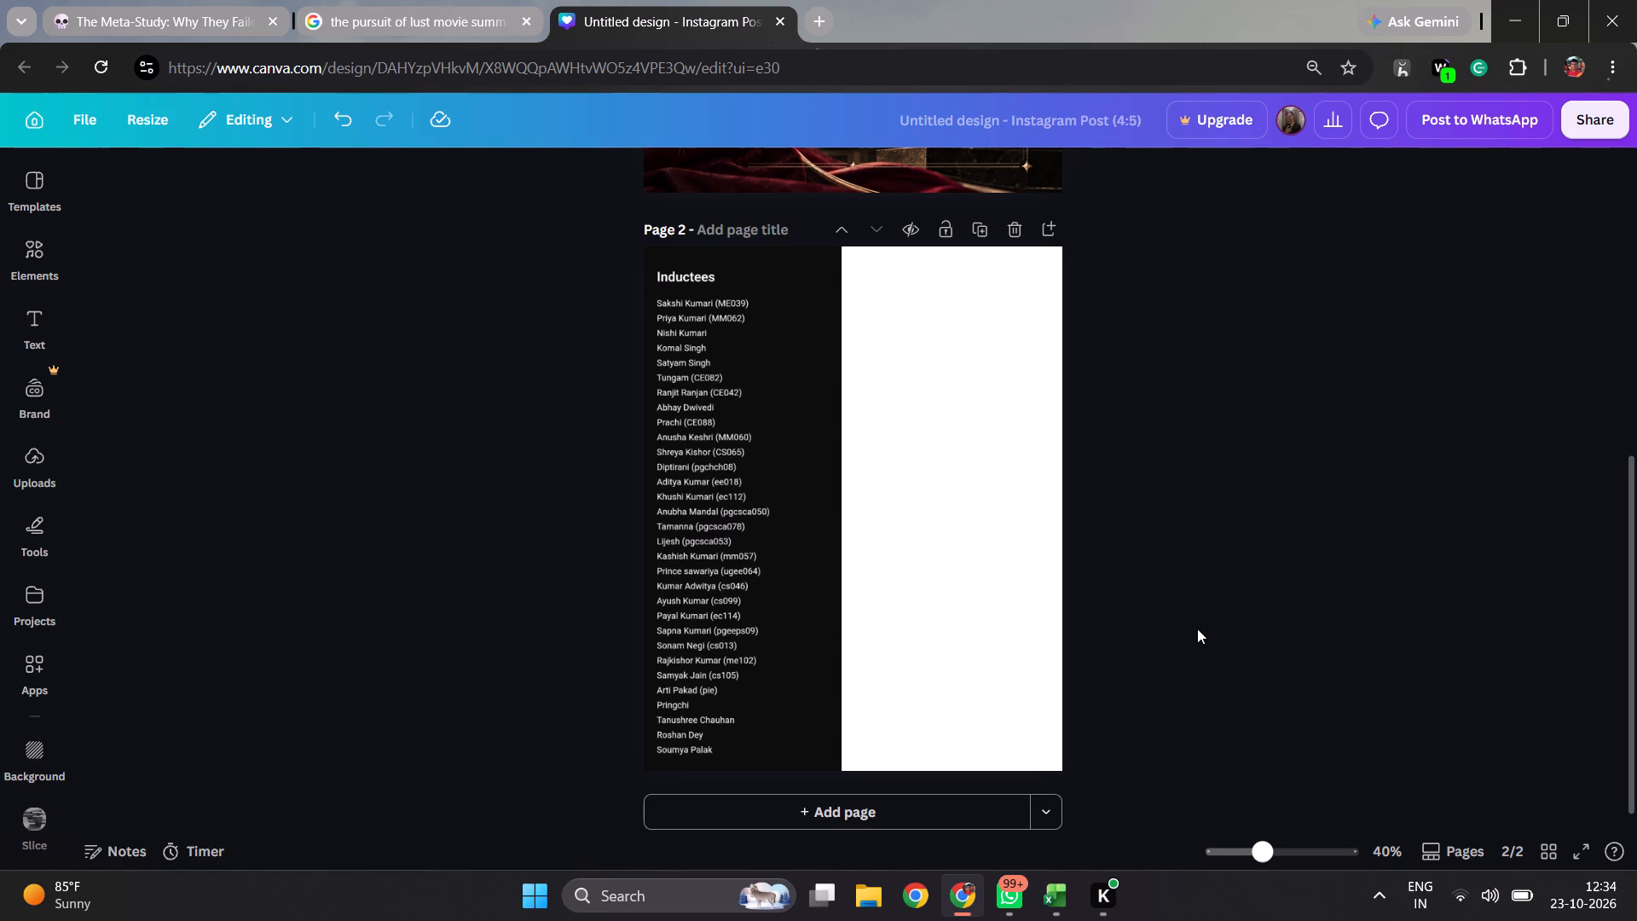
pyautogui.scroll(3, 1197, 628)
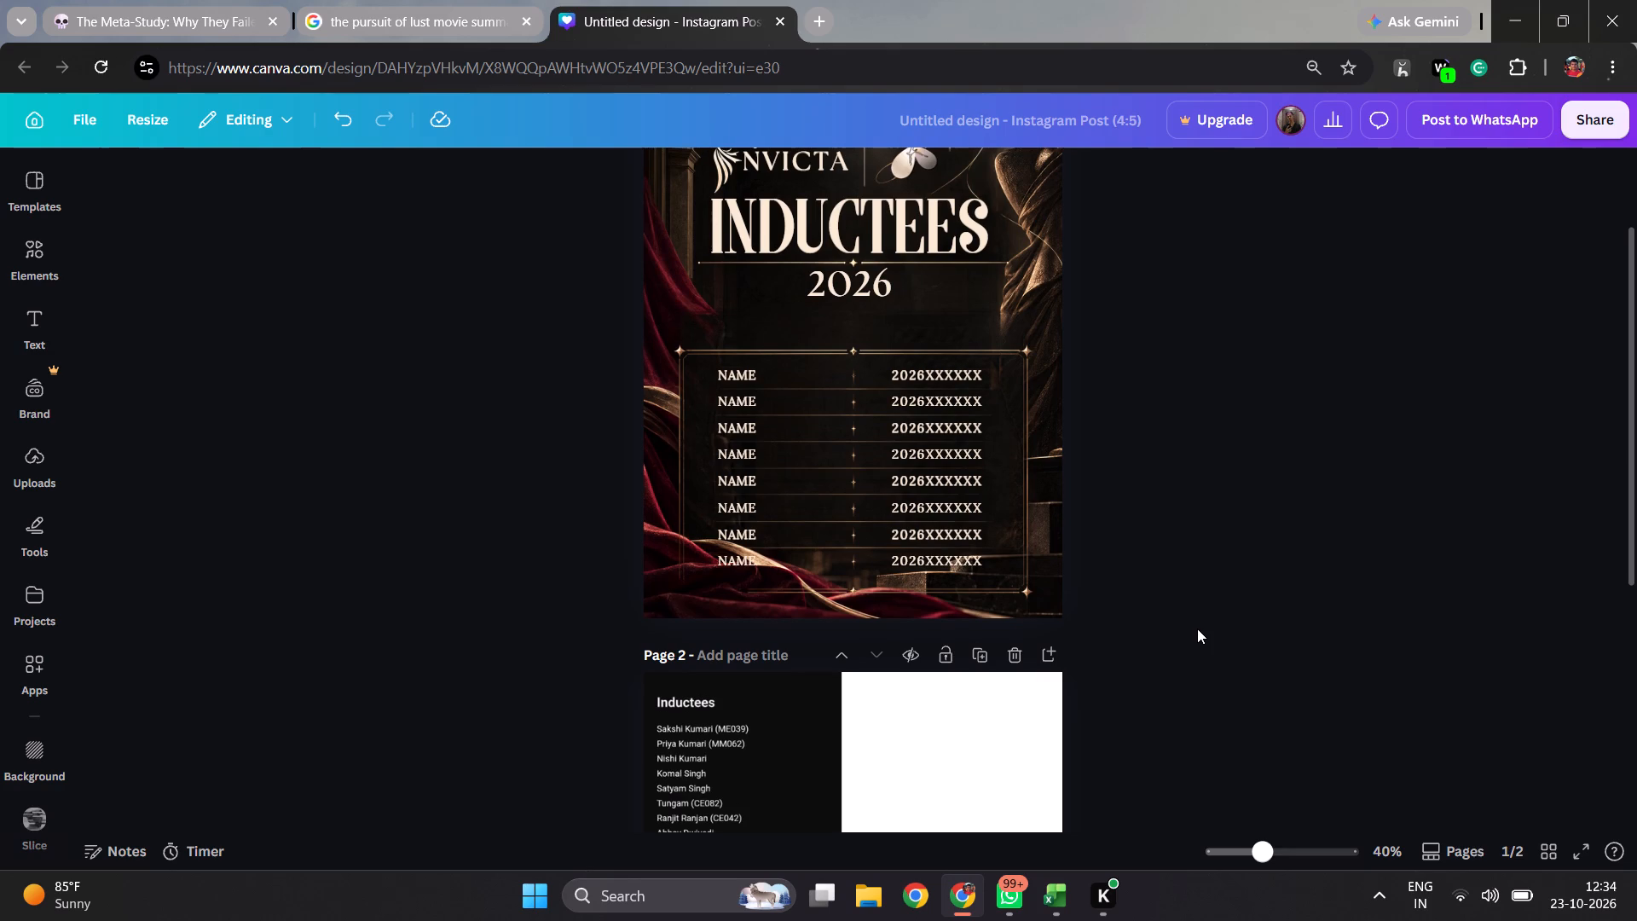
# Open a new browser tab and search Google for "a56 samsung".
pyautogui.click(822, 10)
pyautogui.write('a56')
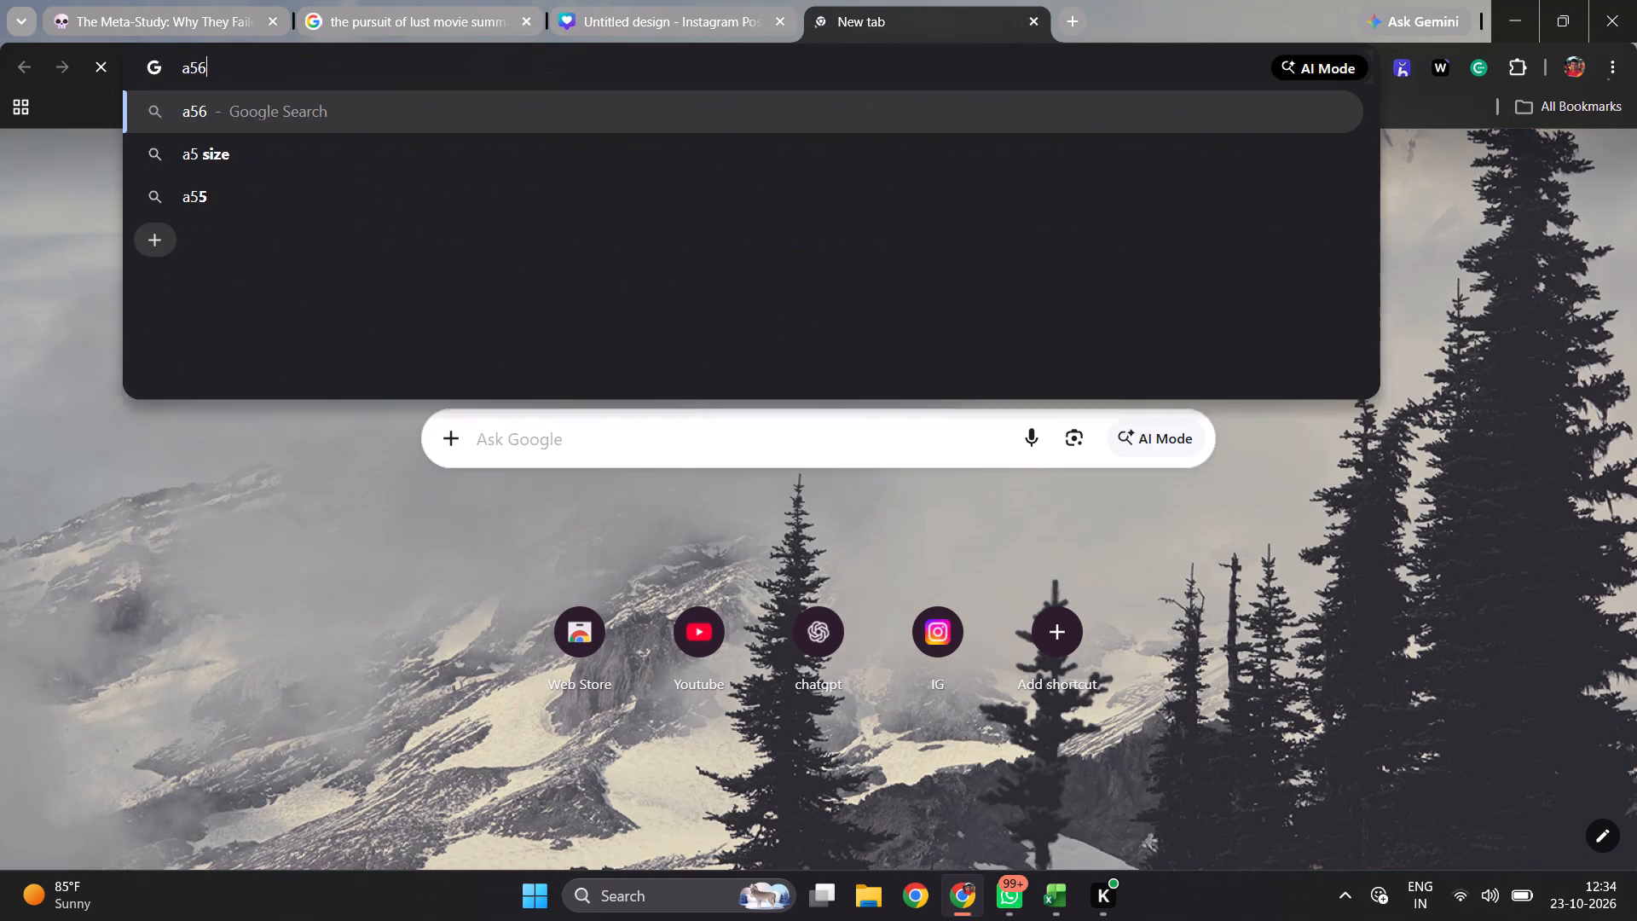
pyautogui.press('space')
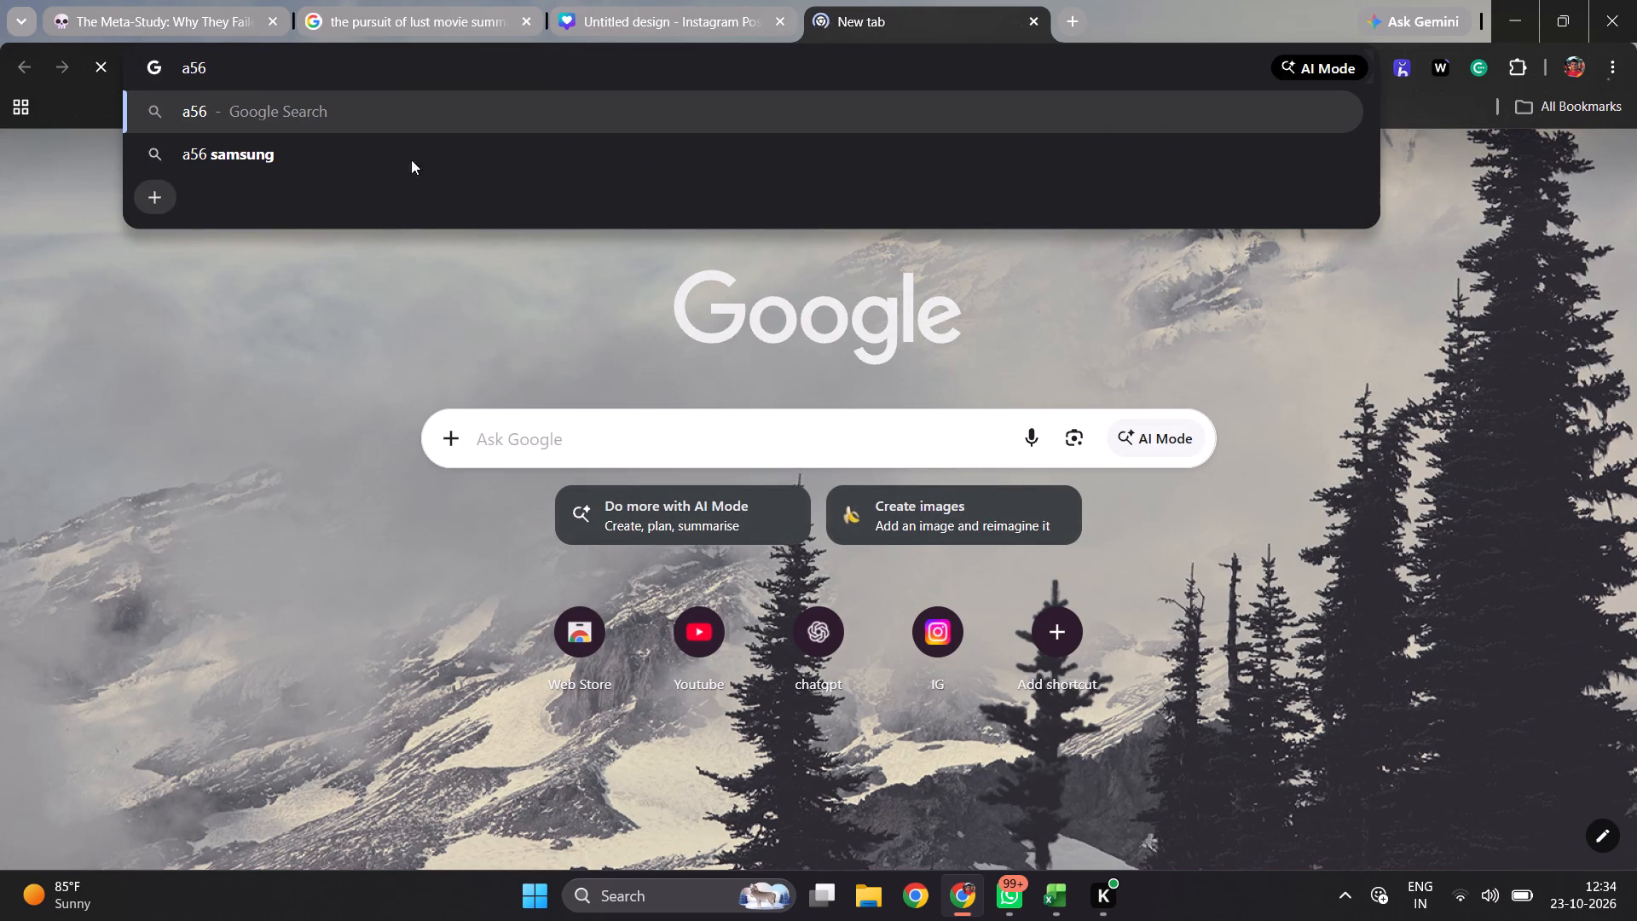
pyautogui.click(232, 141)
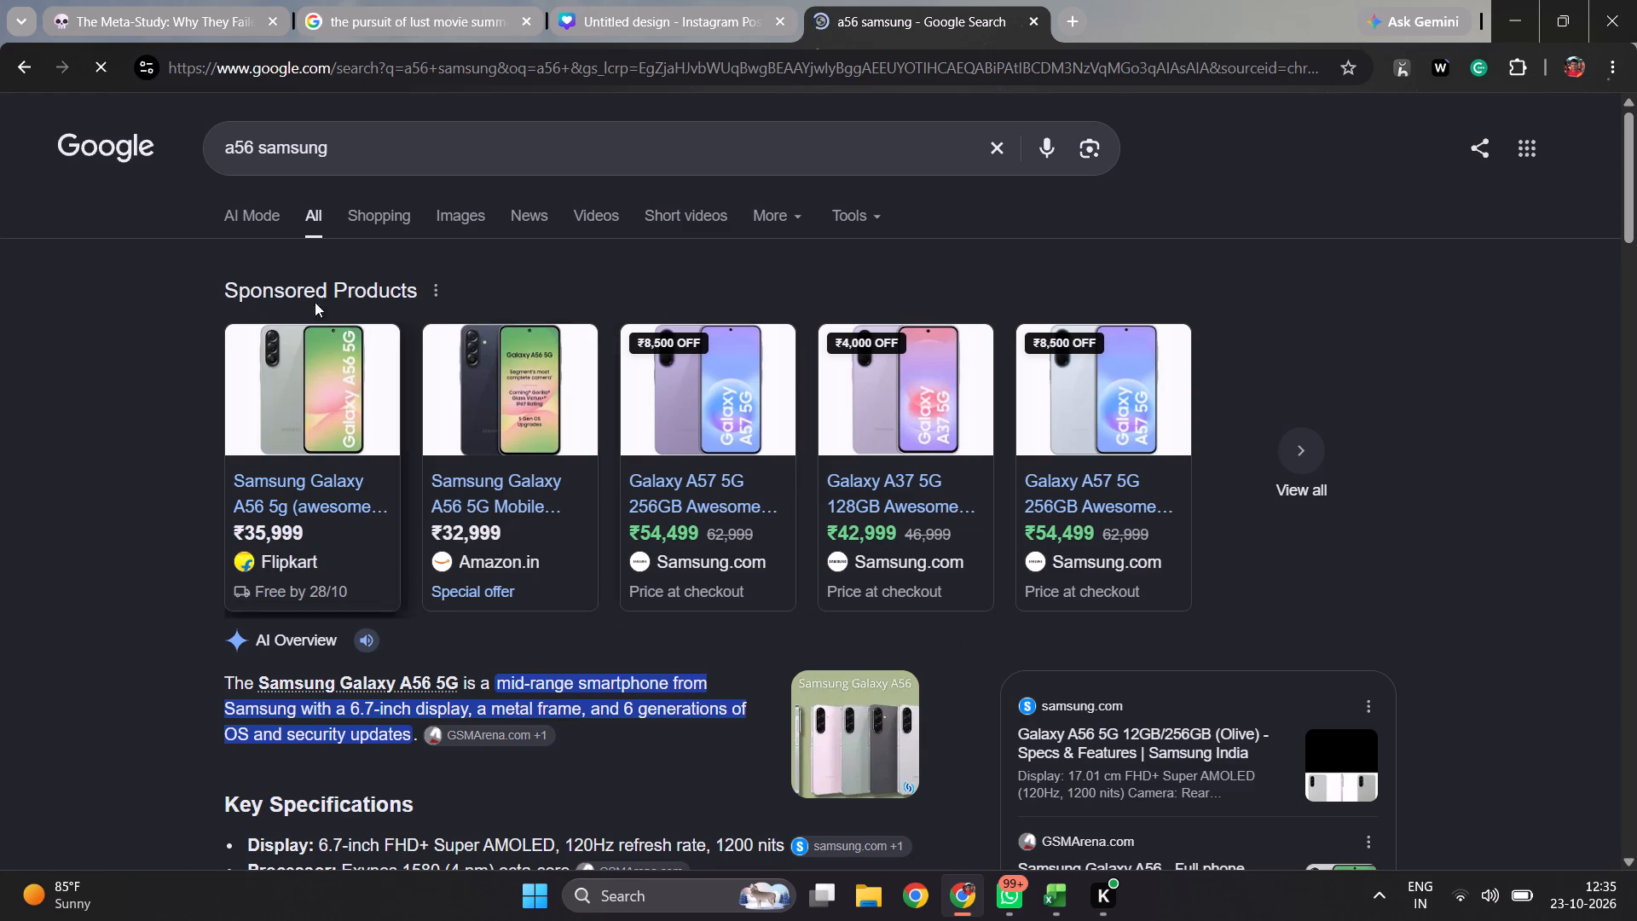
# Change the phone model in the Google query and search for "a57 samsung".
pyautogui.click(253, 153)
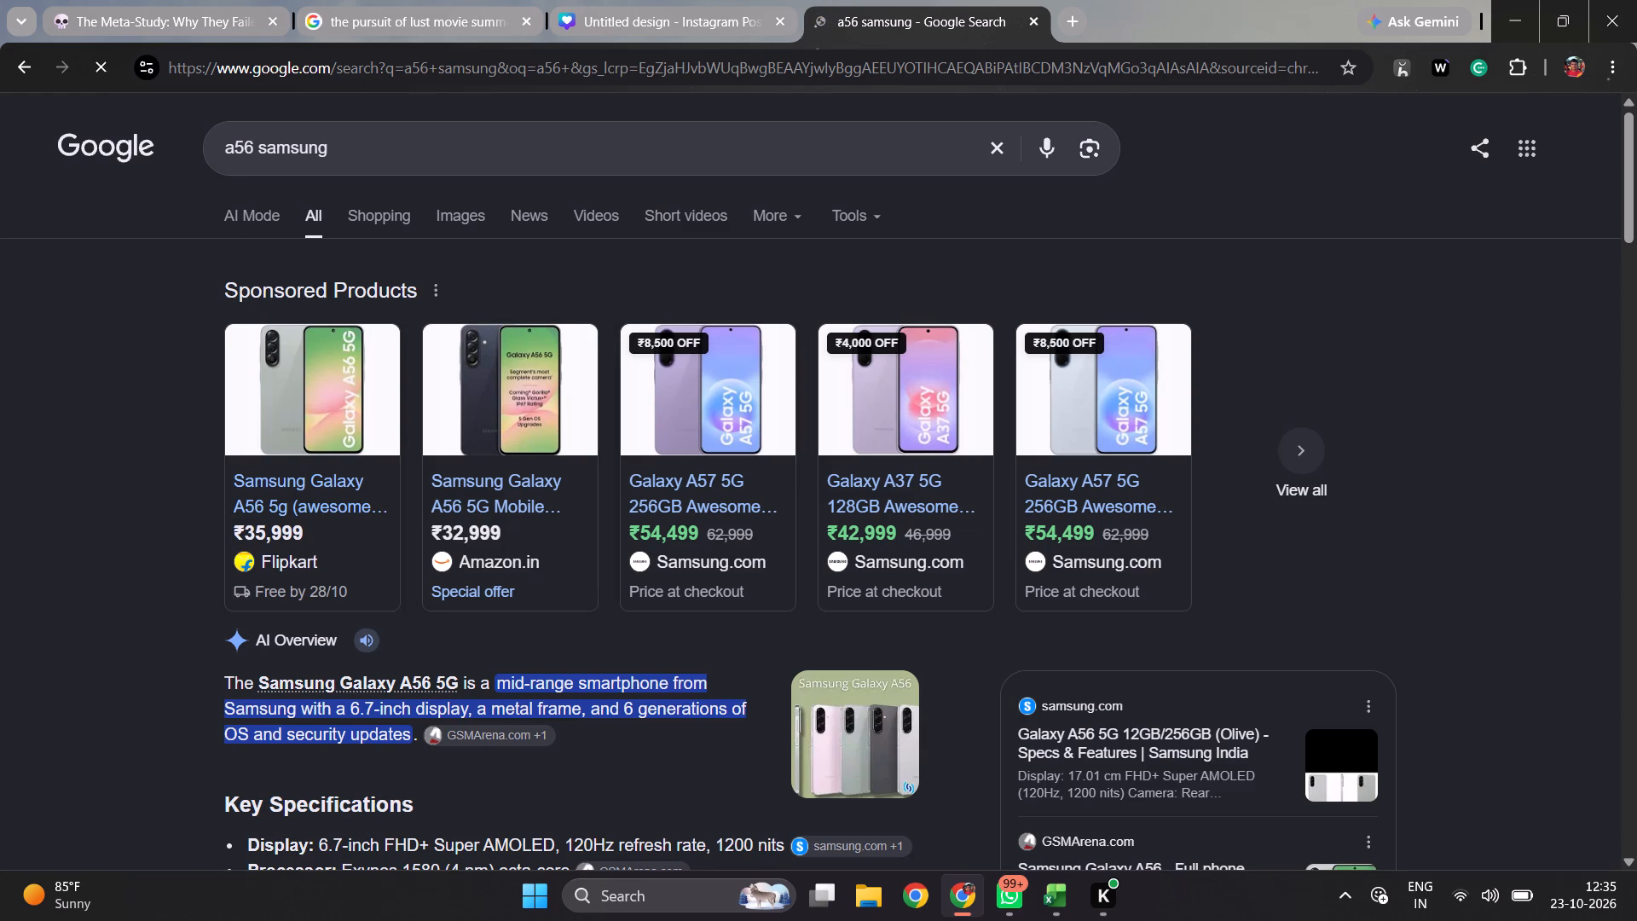
pyautogui.press('BackSpace')
pyautogui.press('7')
pyautogui.press('Return')
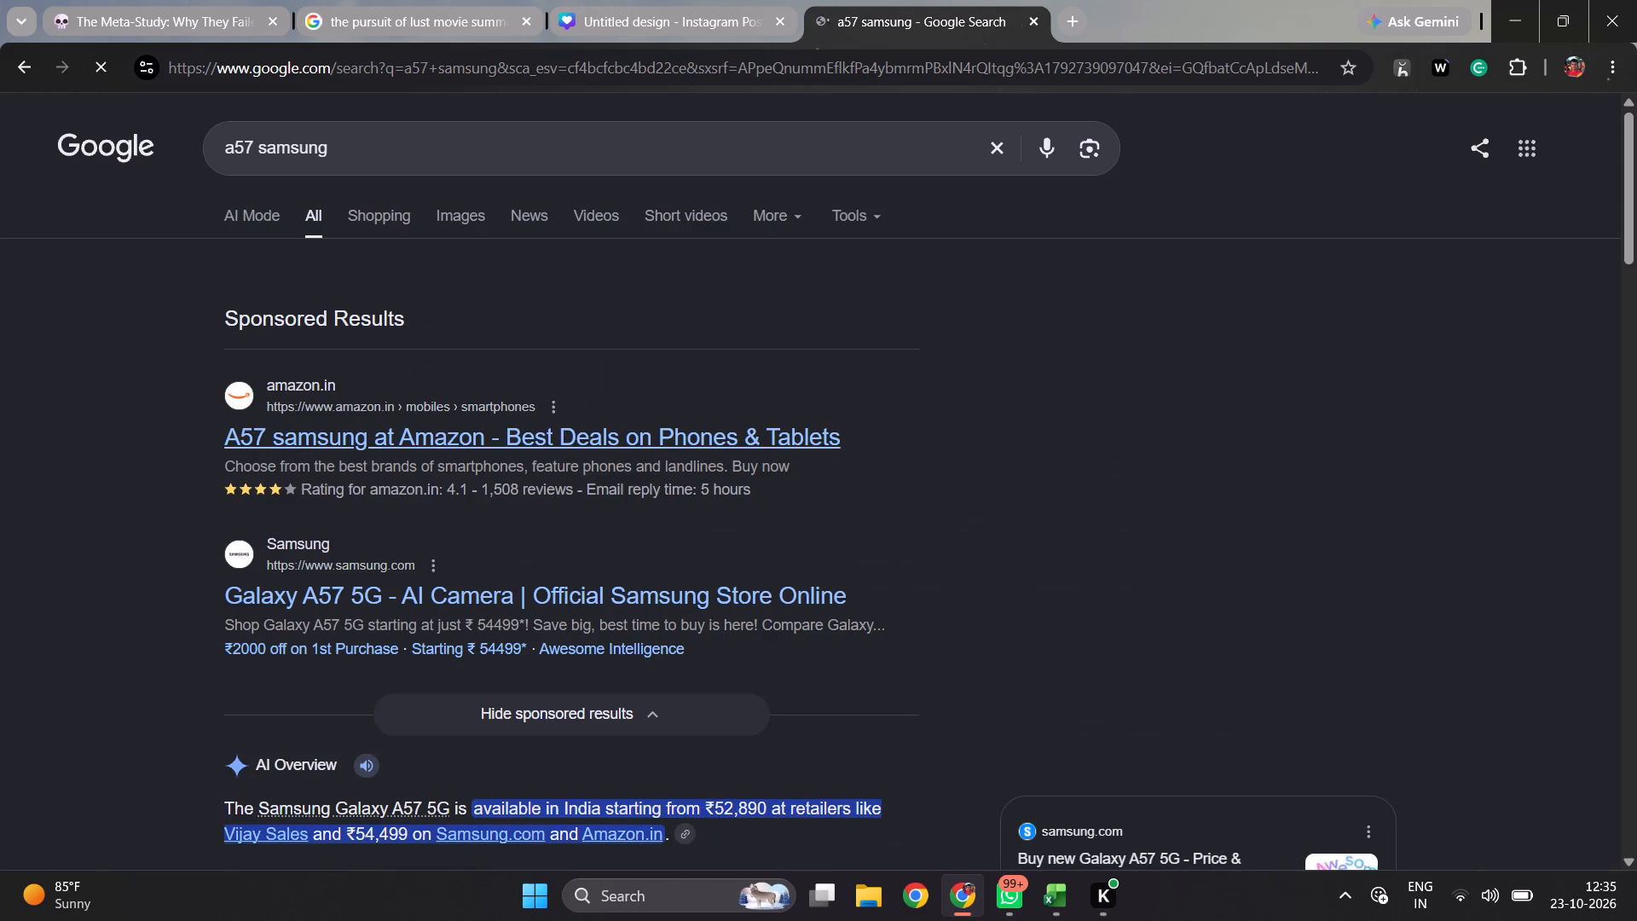
# Examine the Samsung A57 search results for prices, key specifications and store listings, then return to the search query.
pyautogui.scroll(-1, 850, 417)
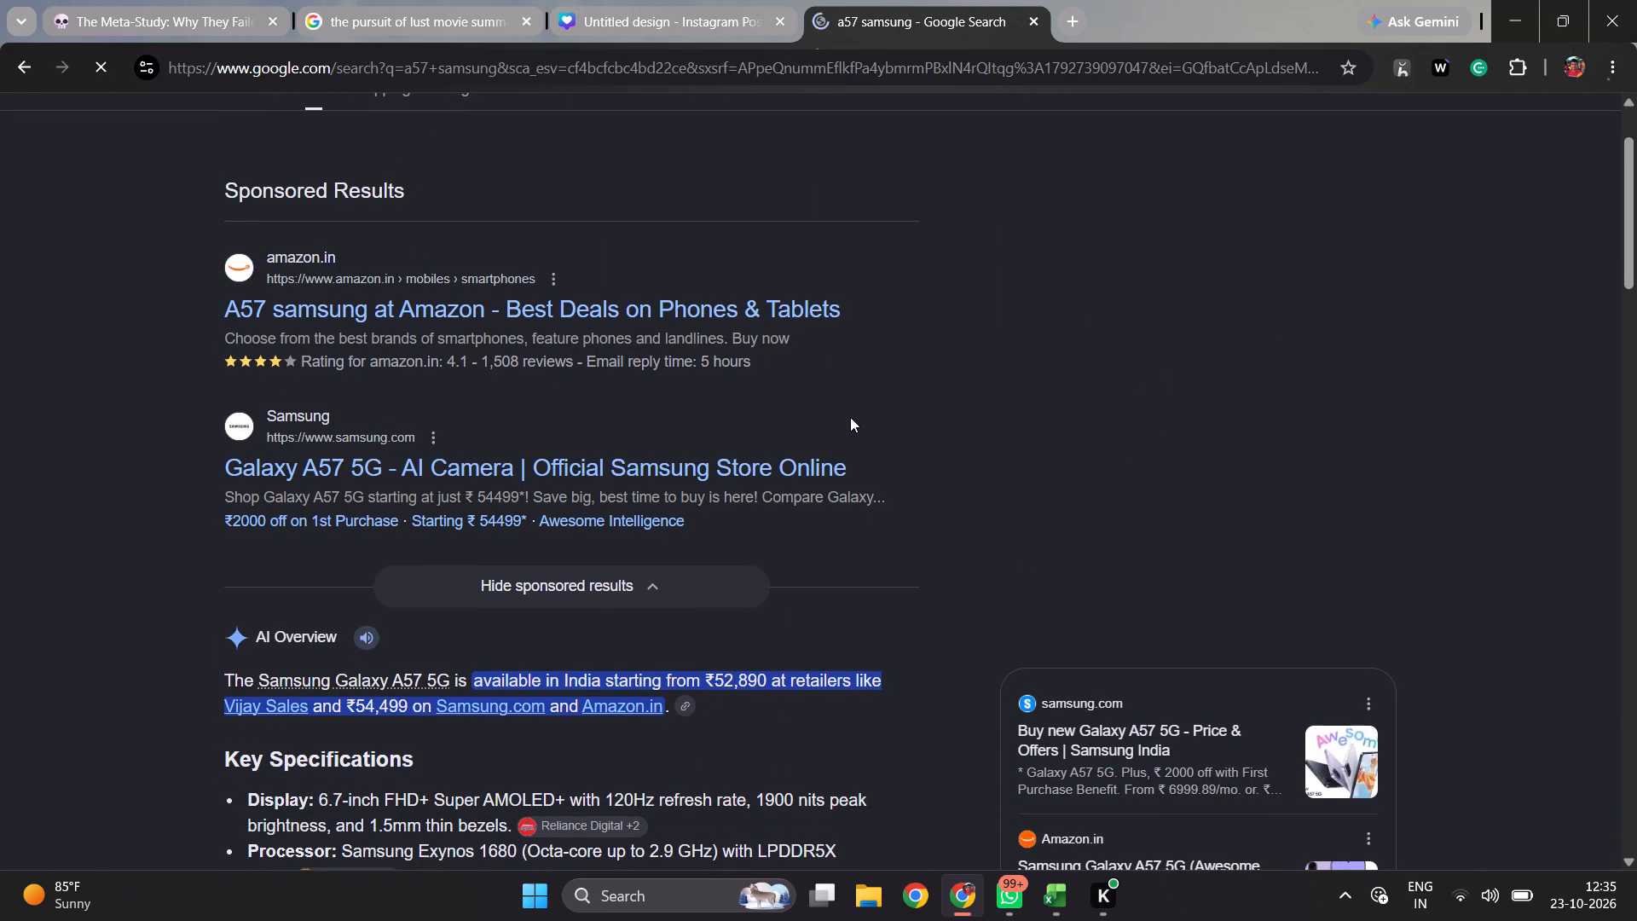
pyautogui.scroll(-2, 850, 417)
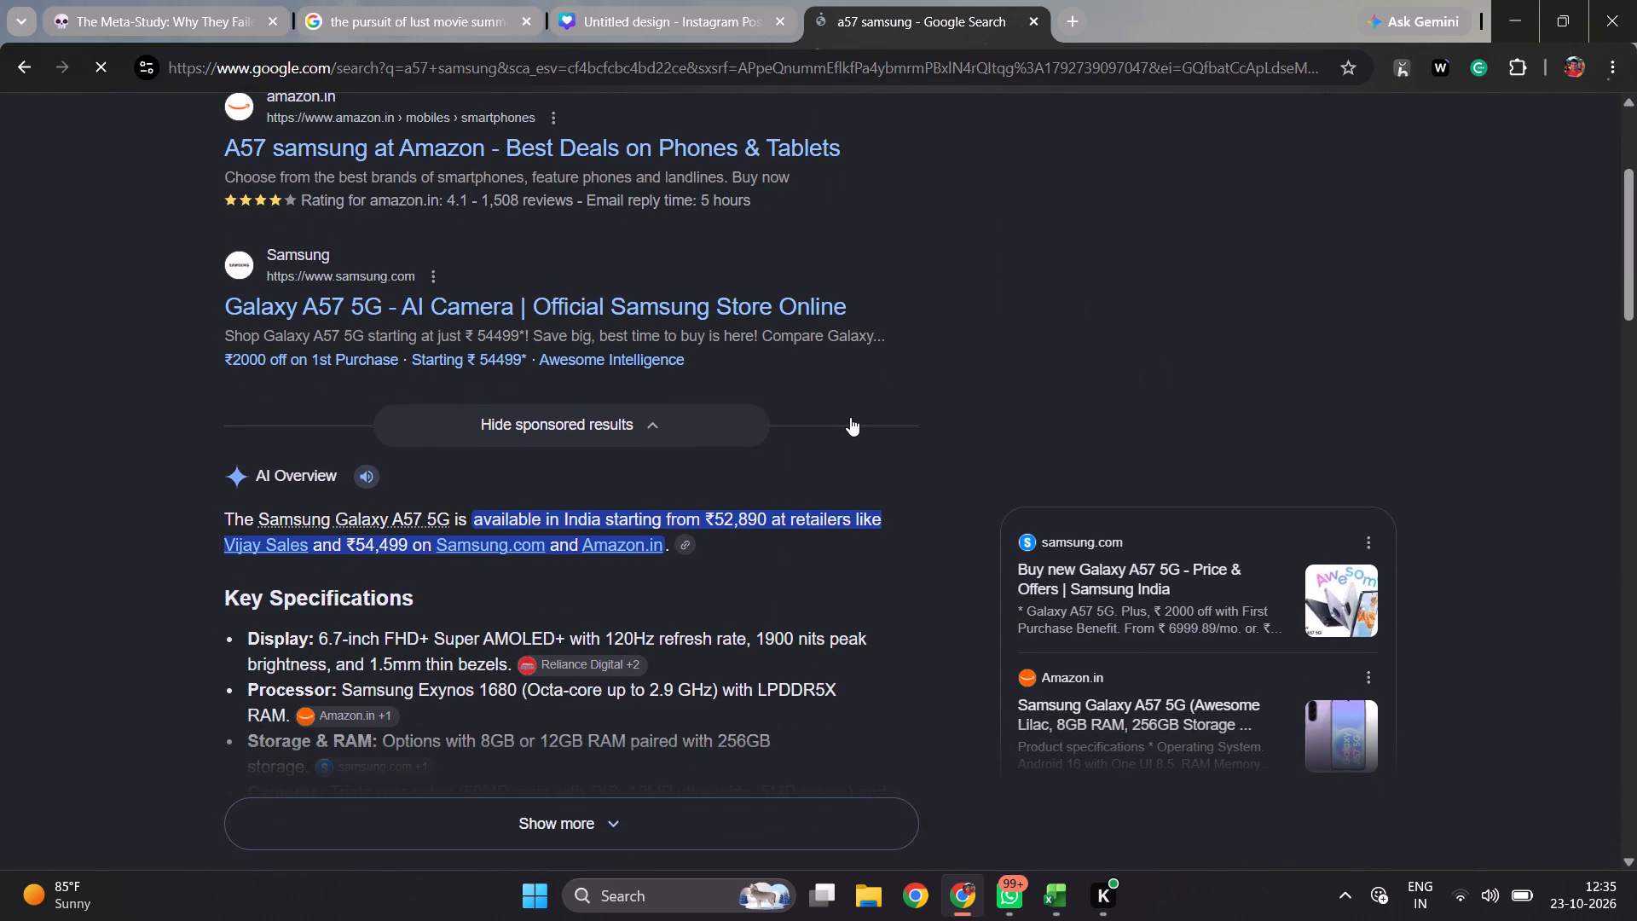
pyautogui.scroll(-1, 921, 463)
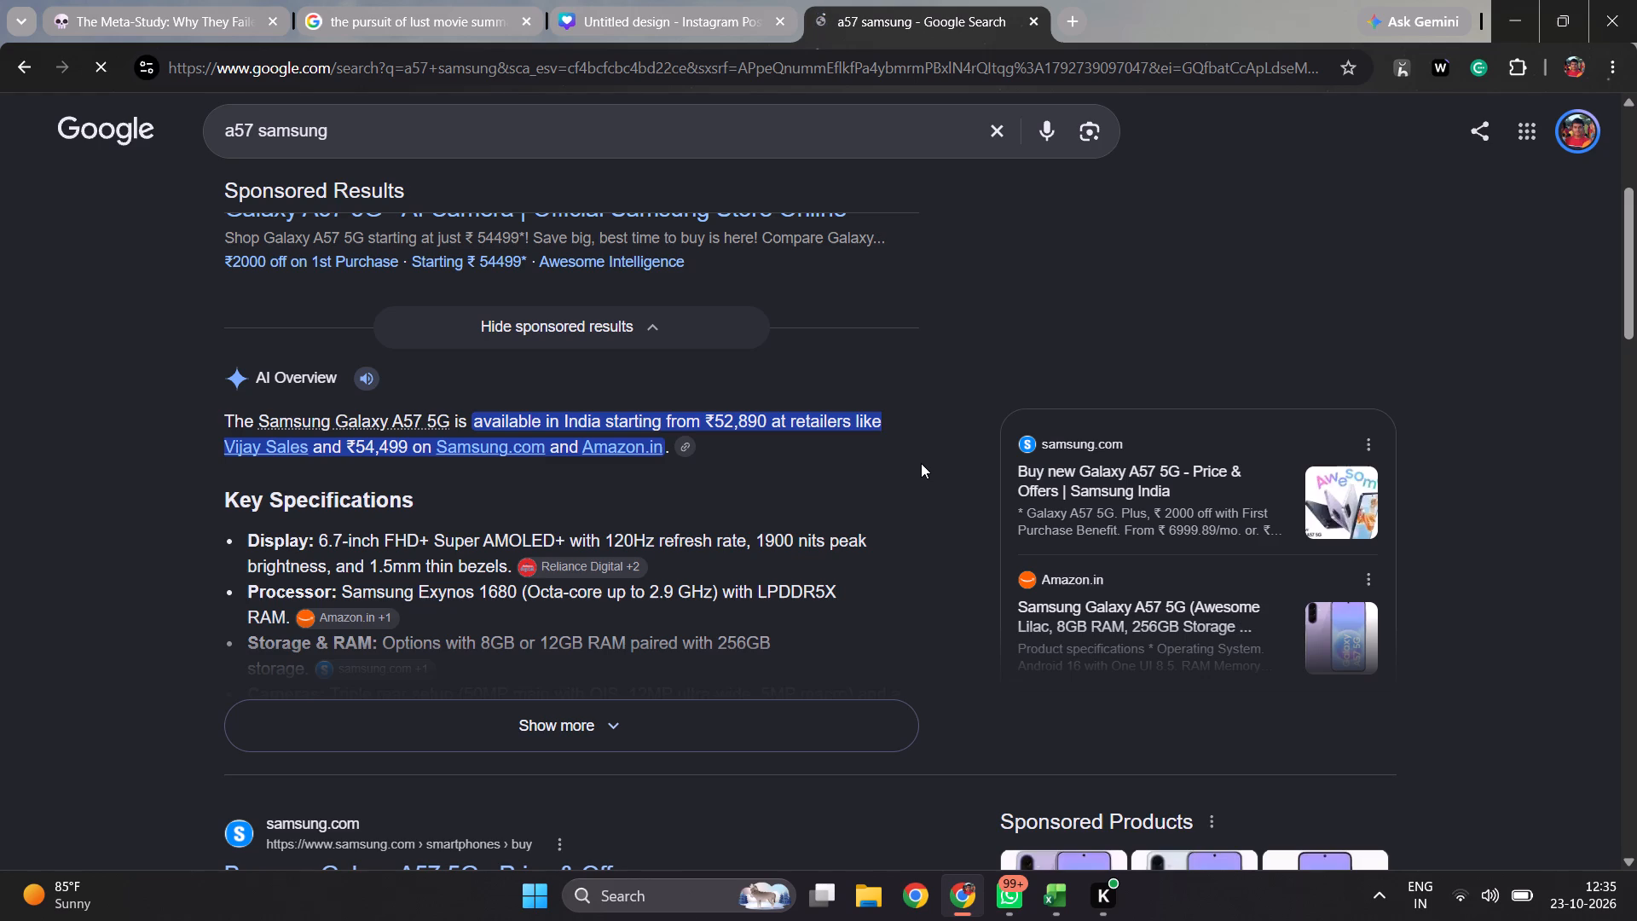
pyautogui.scroll(-2, 796, 643)
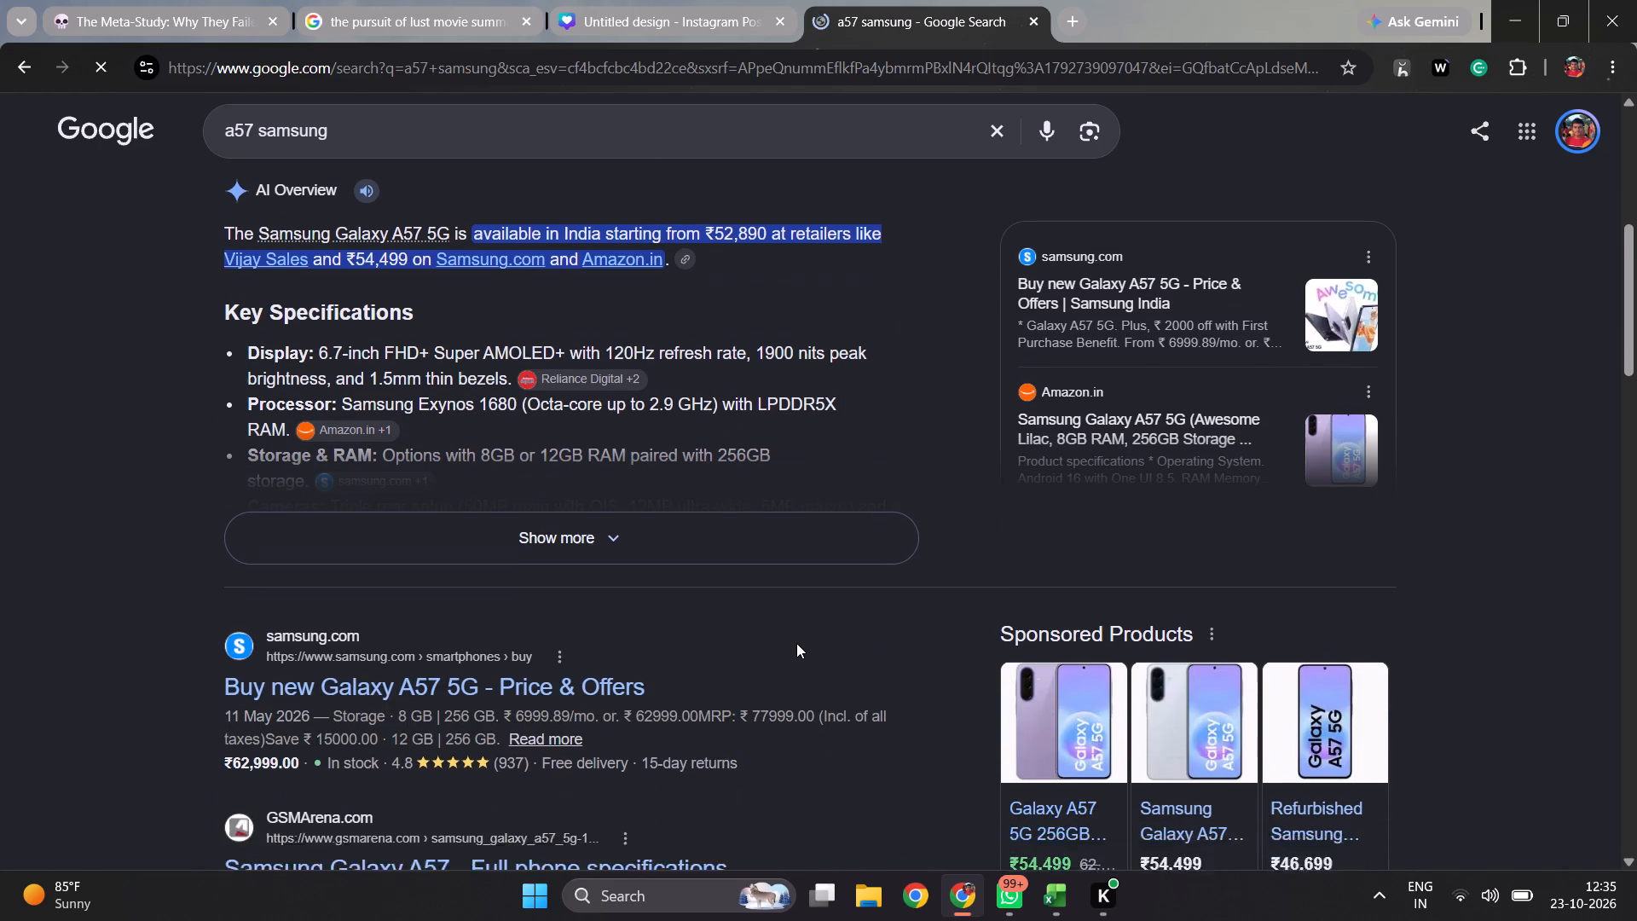
pyautogui.scroll(-1, 796, 643)
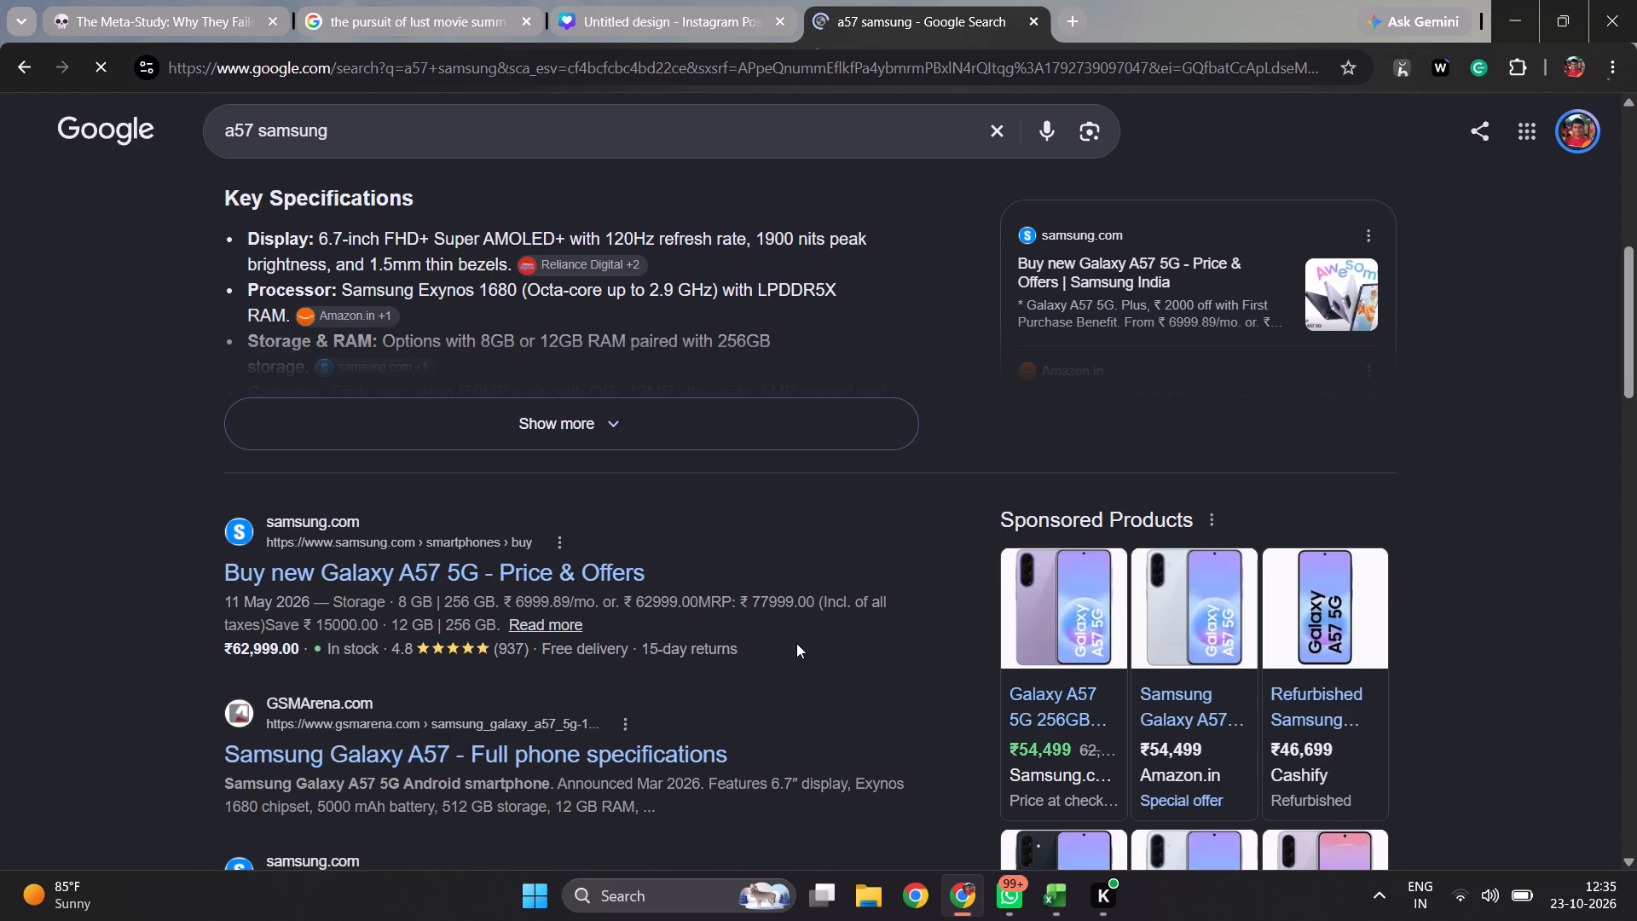
pyautogui.scroll(-1, 796, 643)
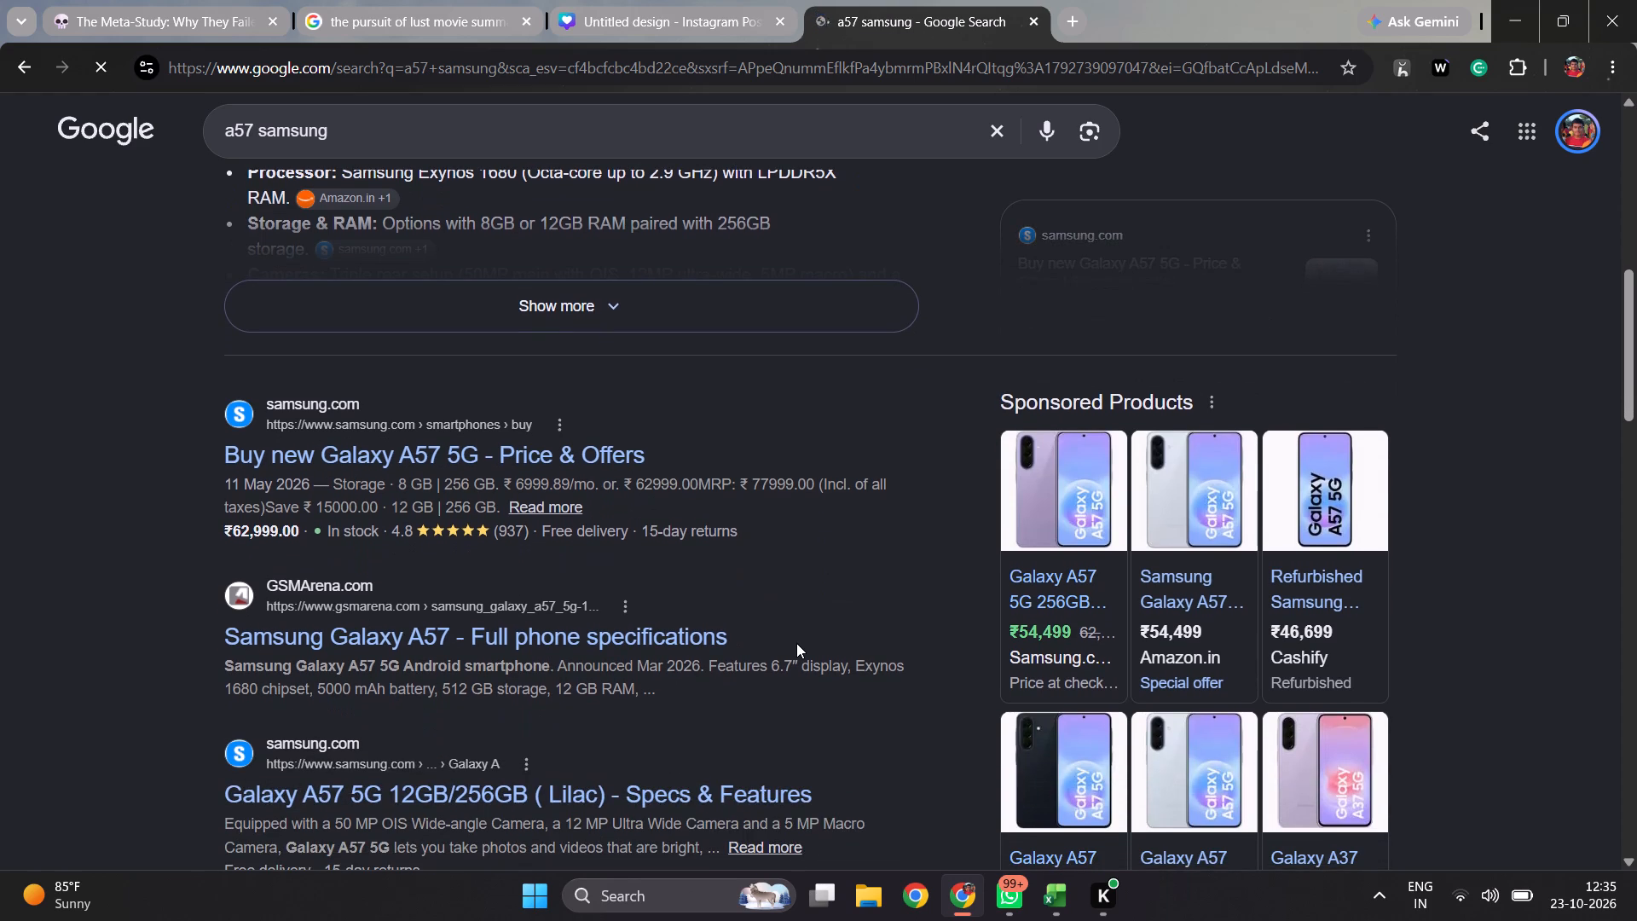
pyautogui.scroll(-2, 796, 643)
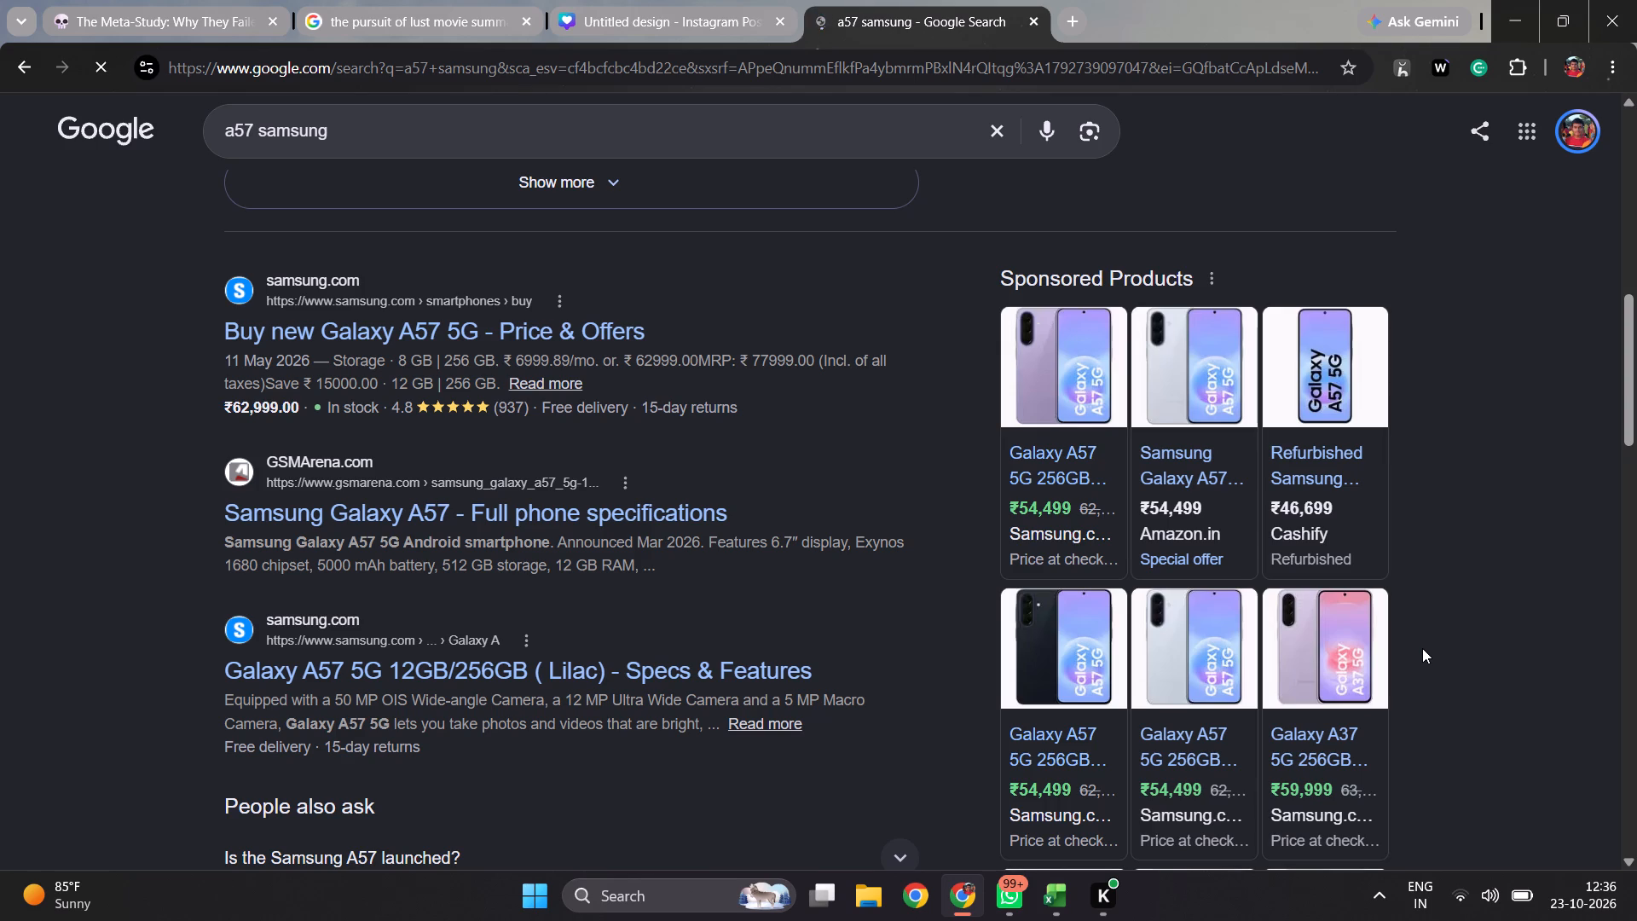
pyautogui.scroll(3, 821, 460)
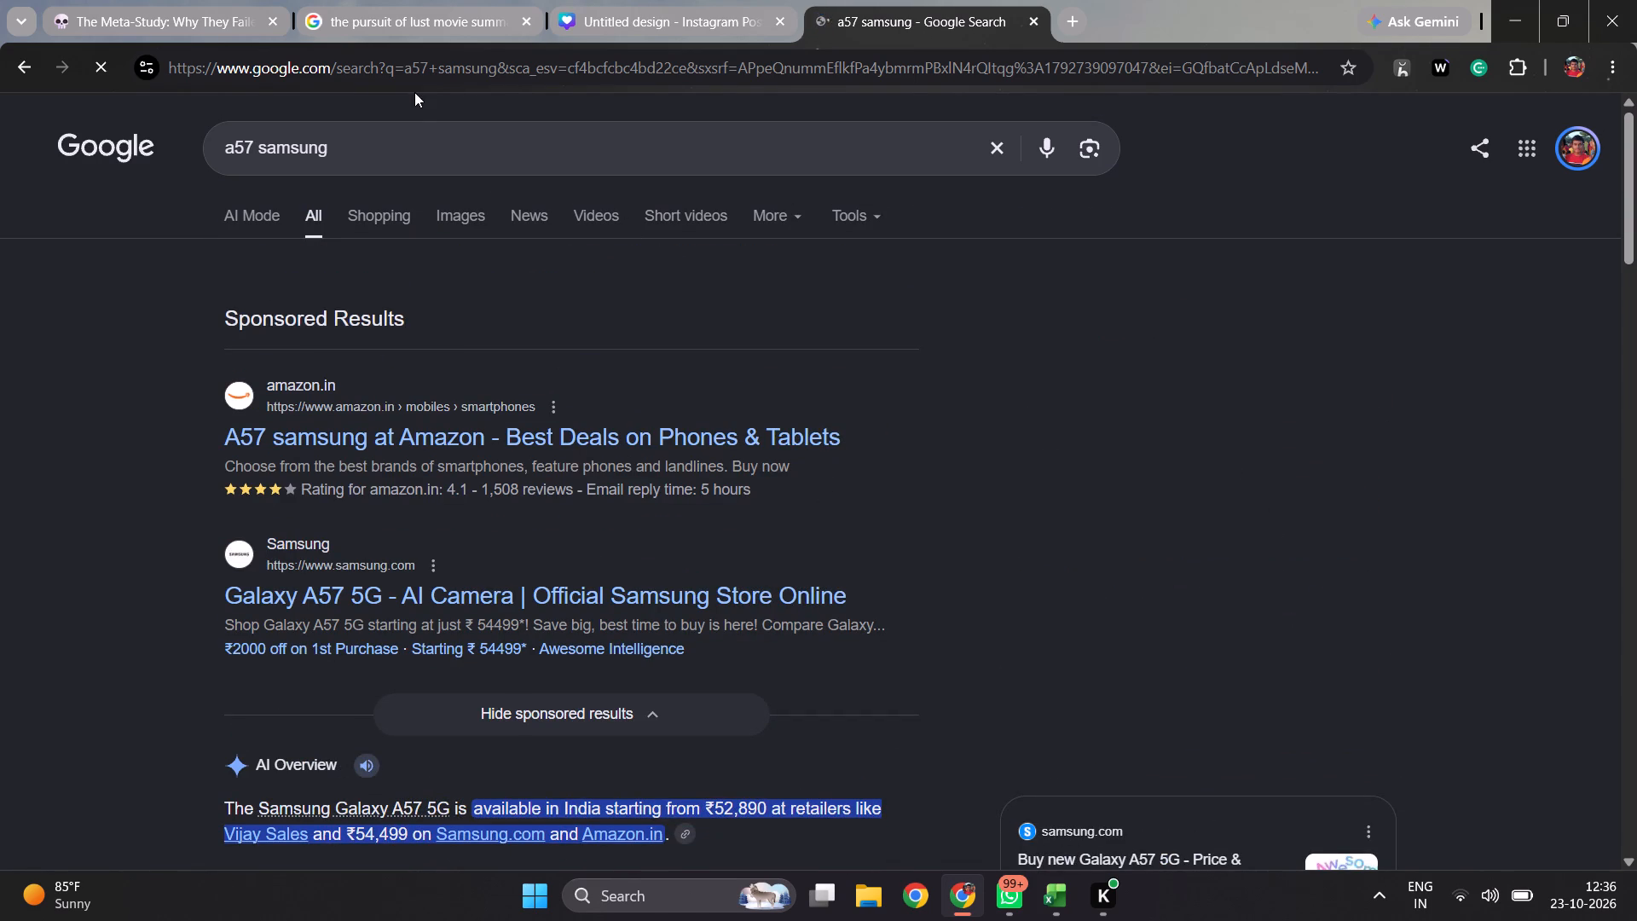
# Extend the Google query to "a57 samsung charger".
pyautogui.click(402, 148)
pyautogui.press('space')
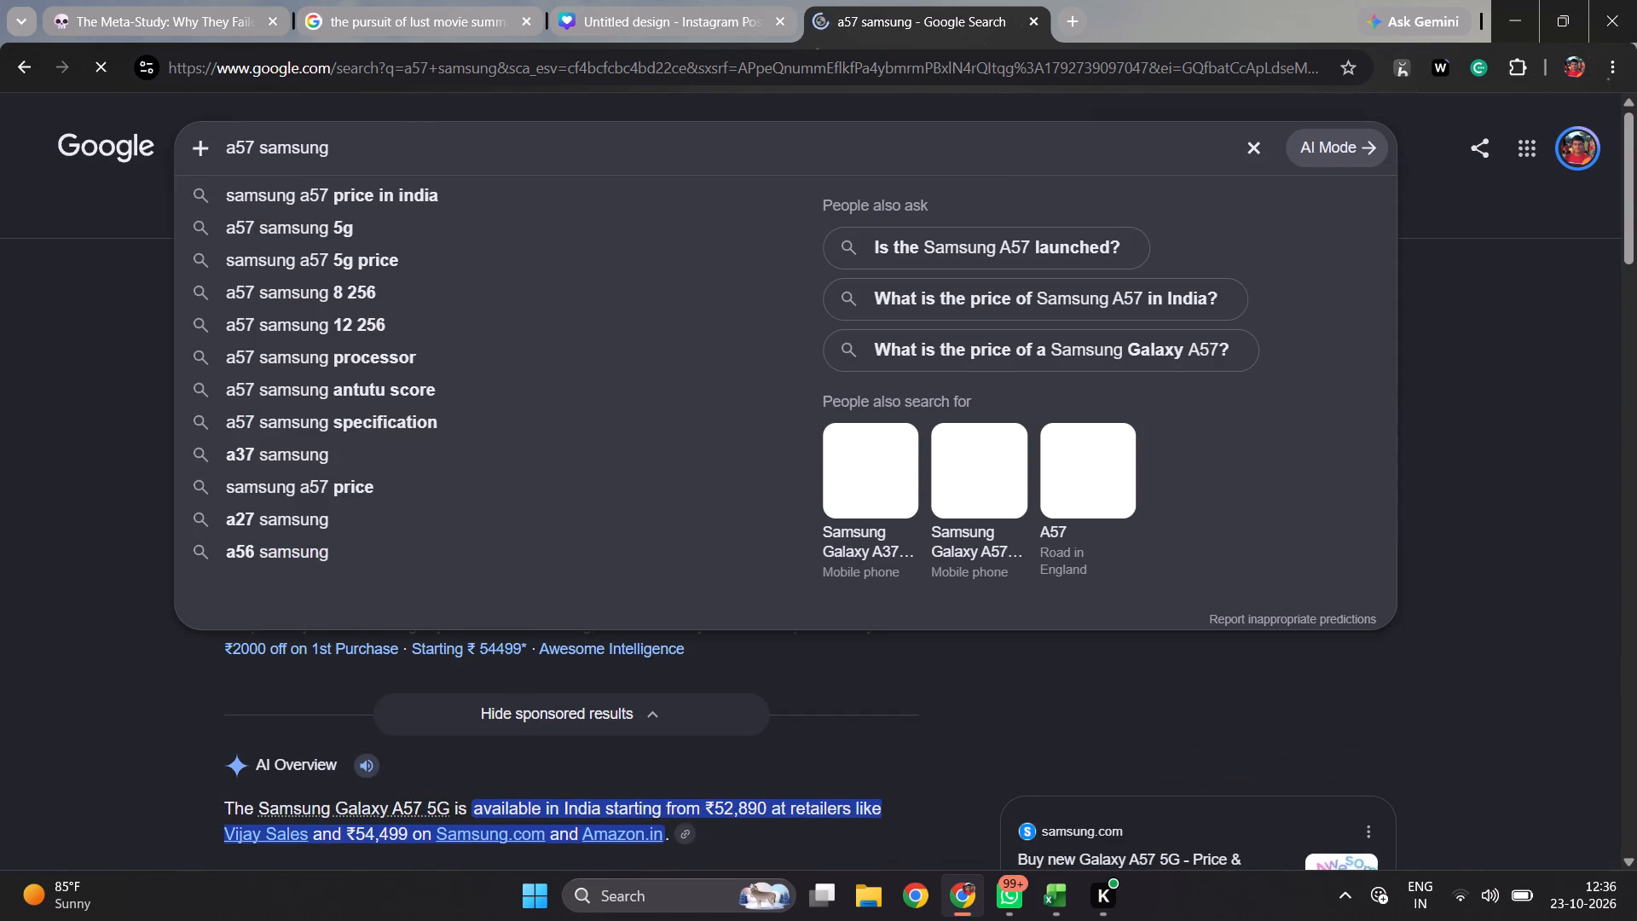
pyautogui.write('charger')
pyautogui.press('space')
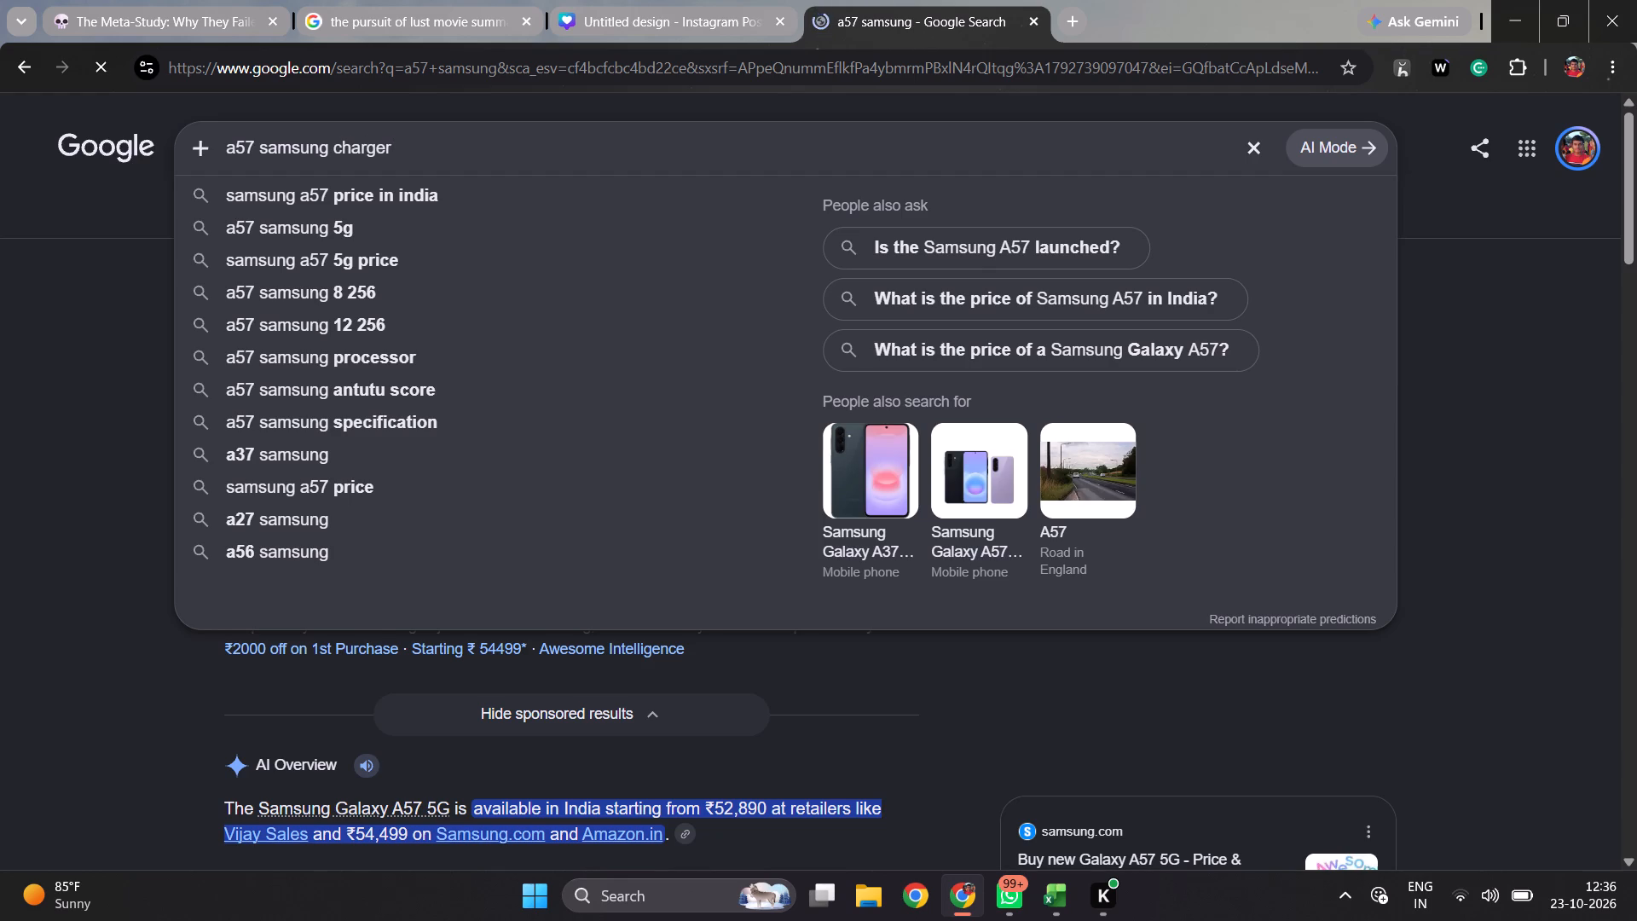
# Run the Google search for "a57 samsung charger".
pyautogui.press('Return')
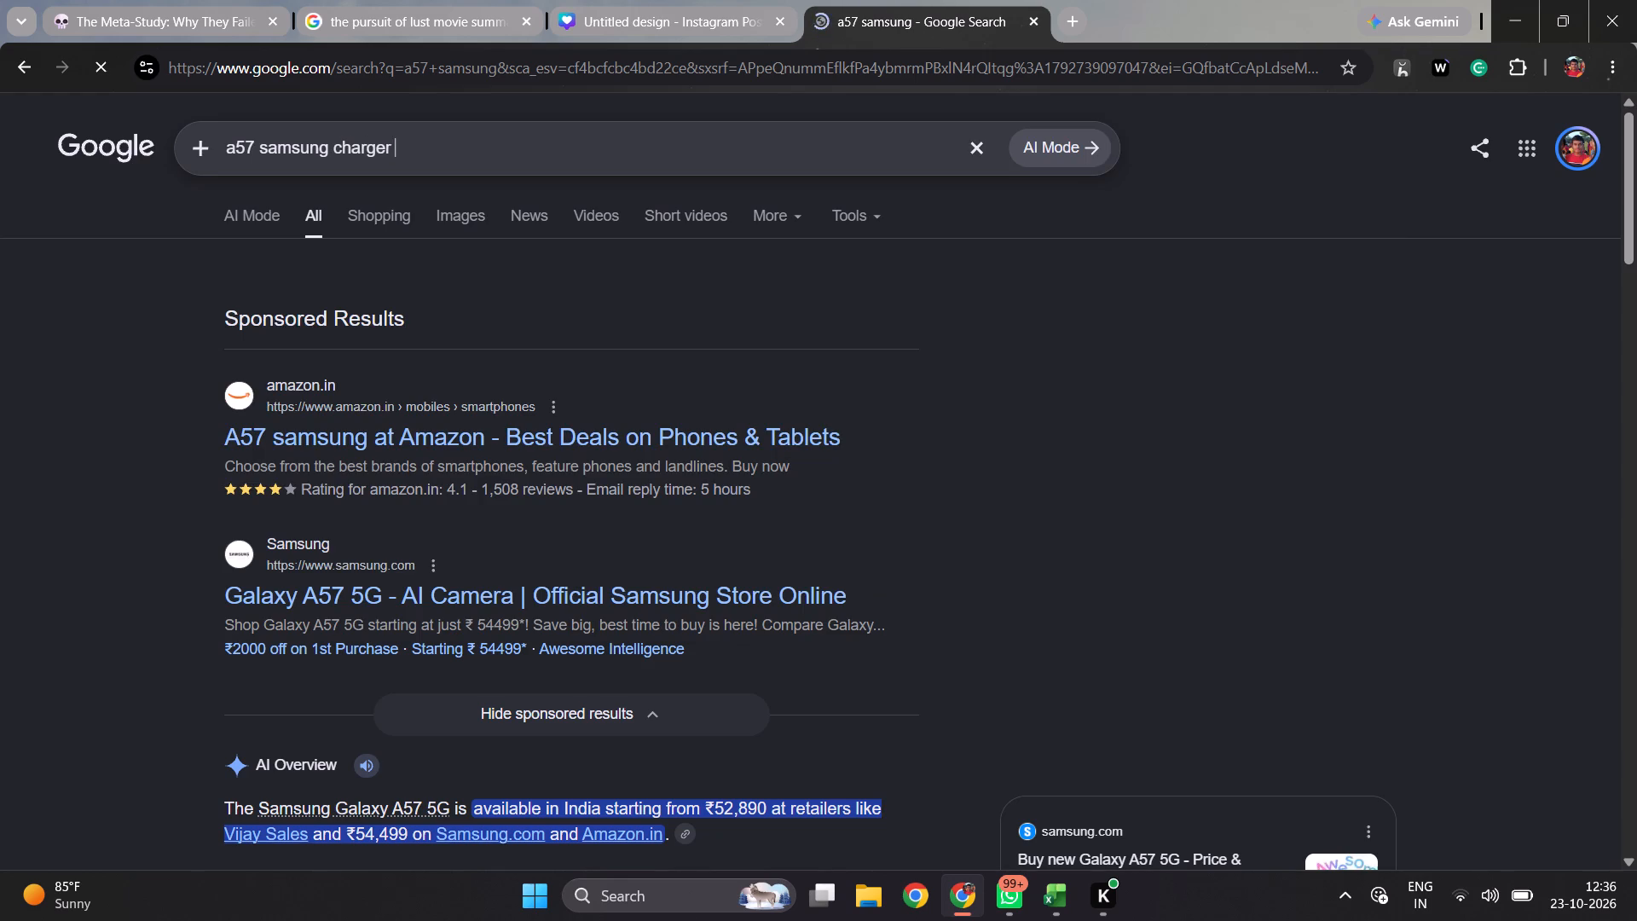
# Expand the AI Overview for the Samsung Galaxy A57 5G and examine its full key specifications.
pyautogui.scroll(-1, 402, 148)
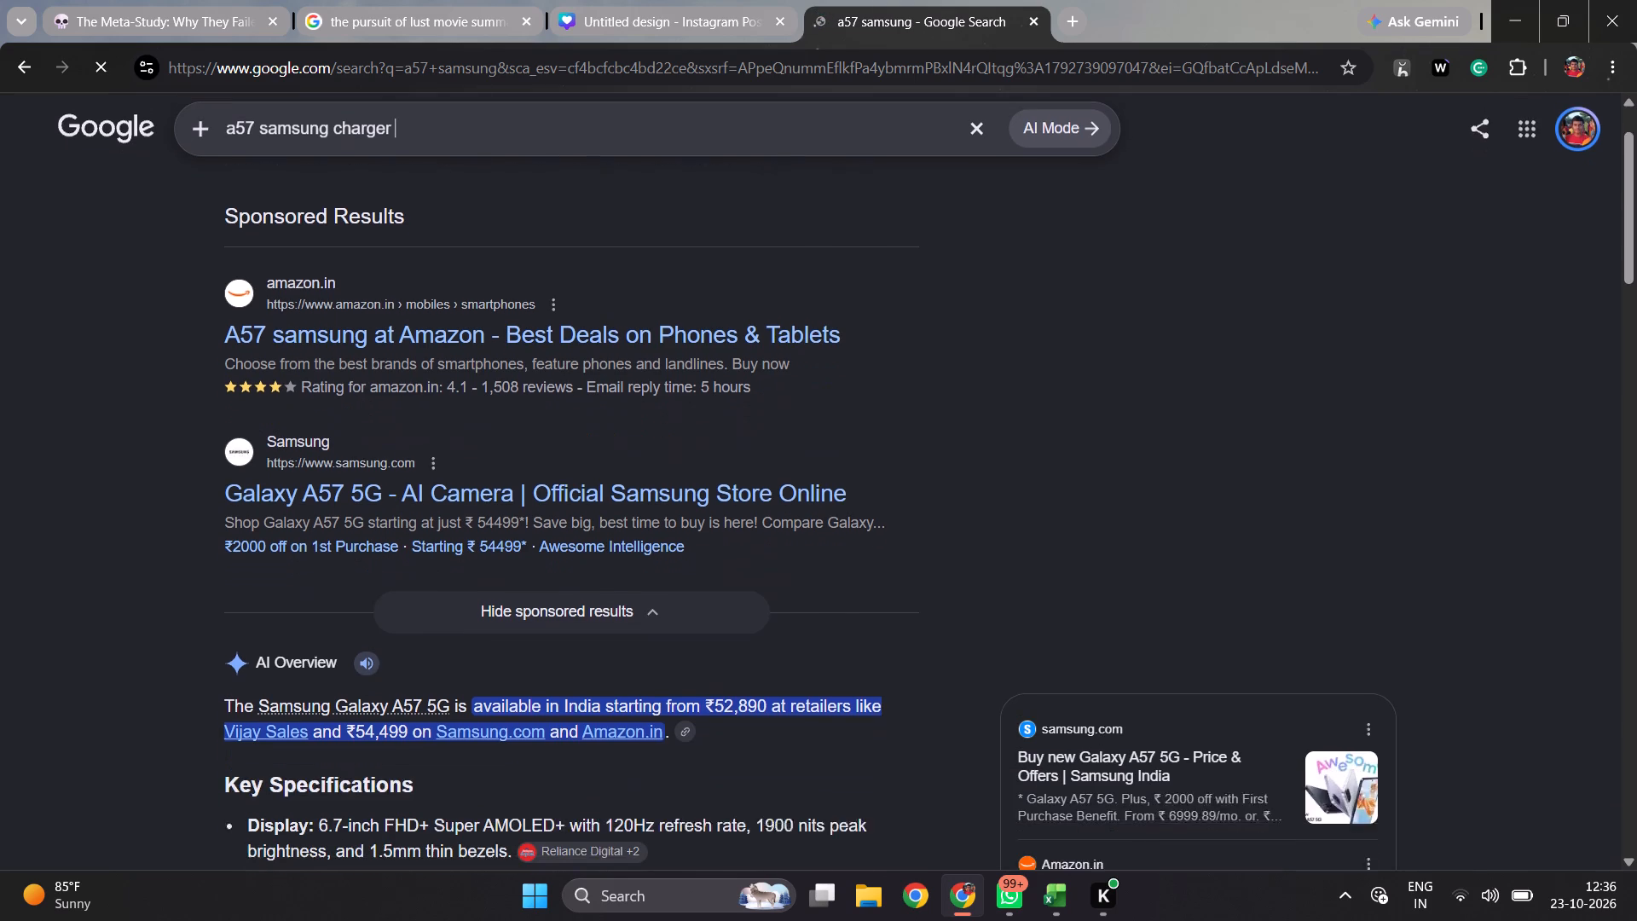
pyautogui.scroll(-2, 402, 148)
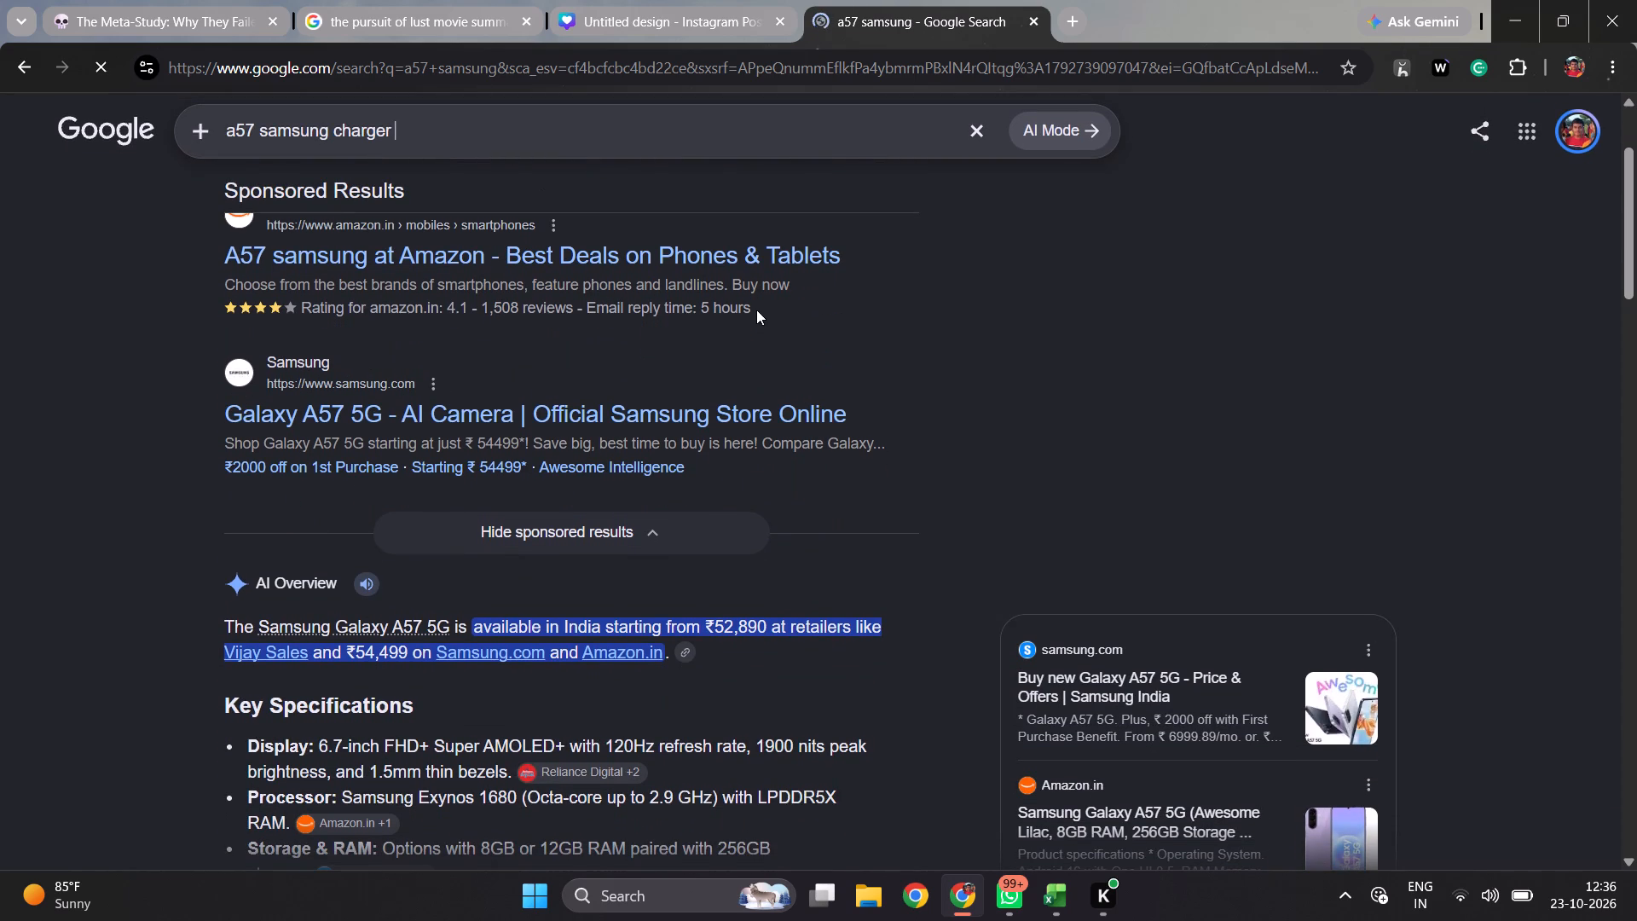
pyautogui.scroll(-2, 756, 310)
pyautogui.click(584, 751)
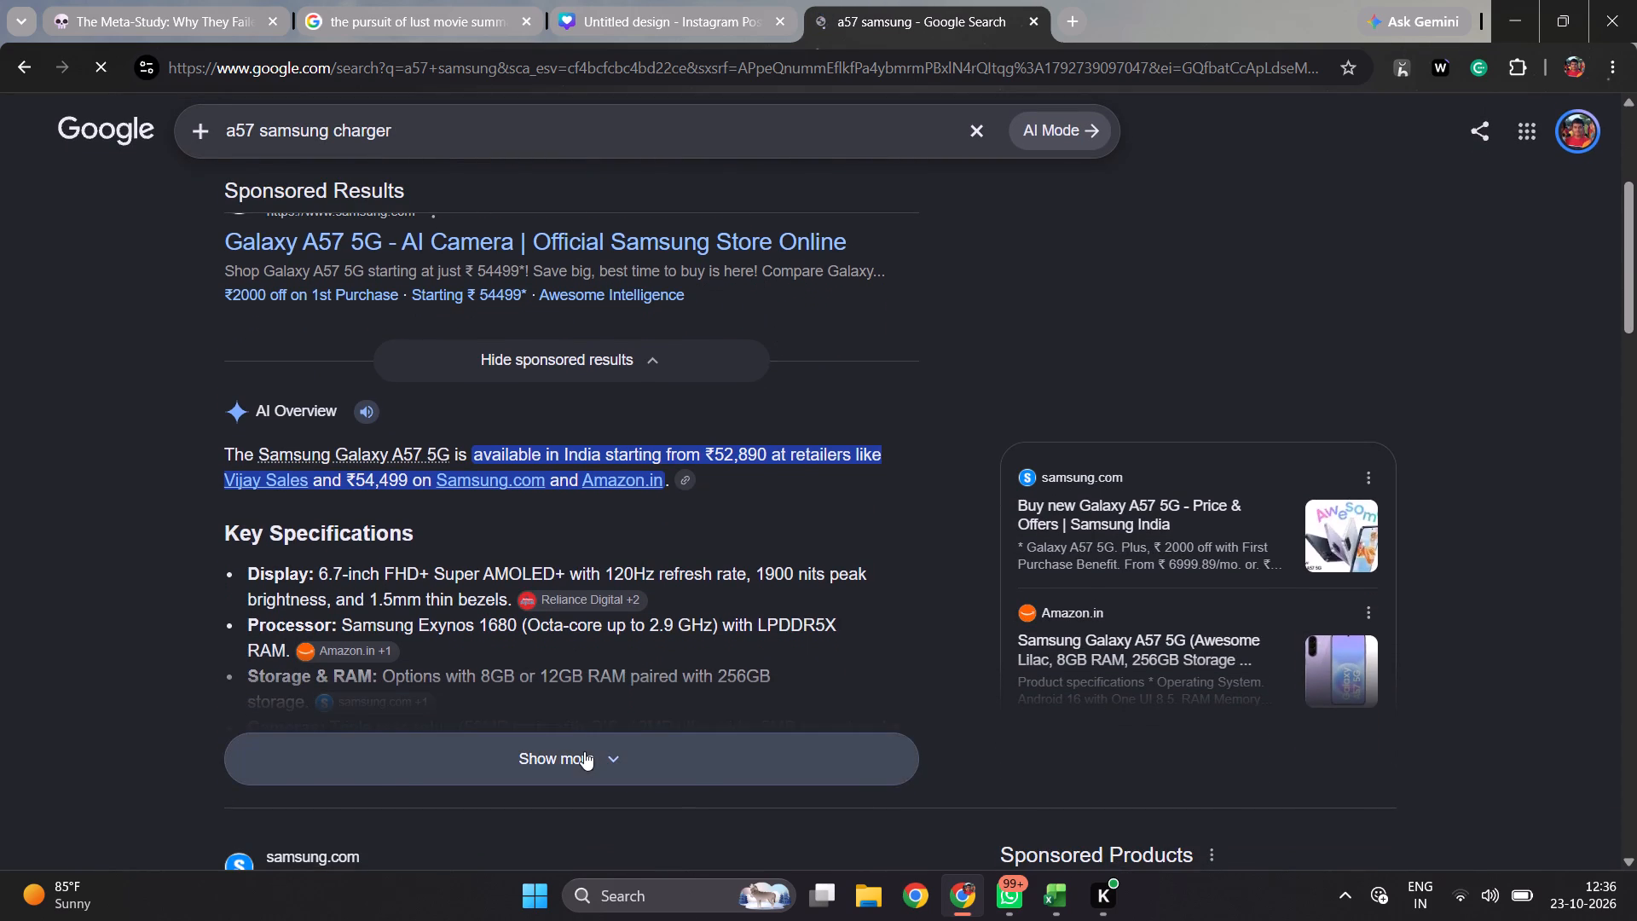
pyautogui.hscroll(1, 691, 745)
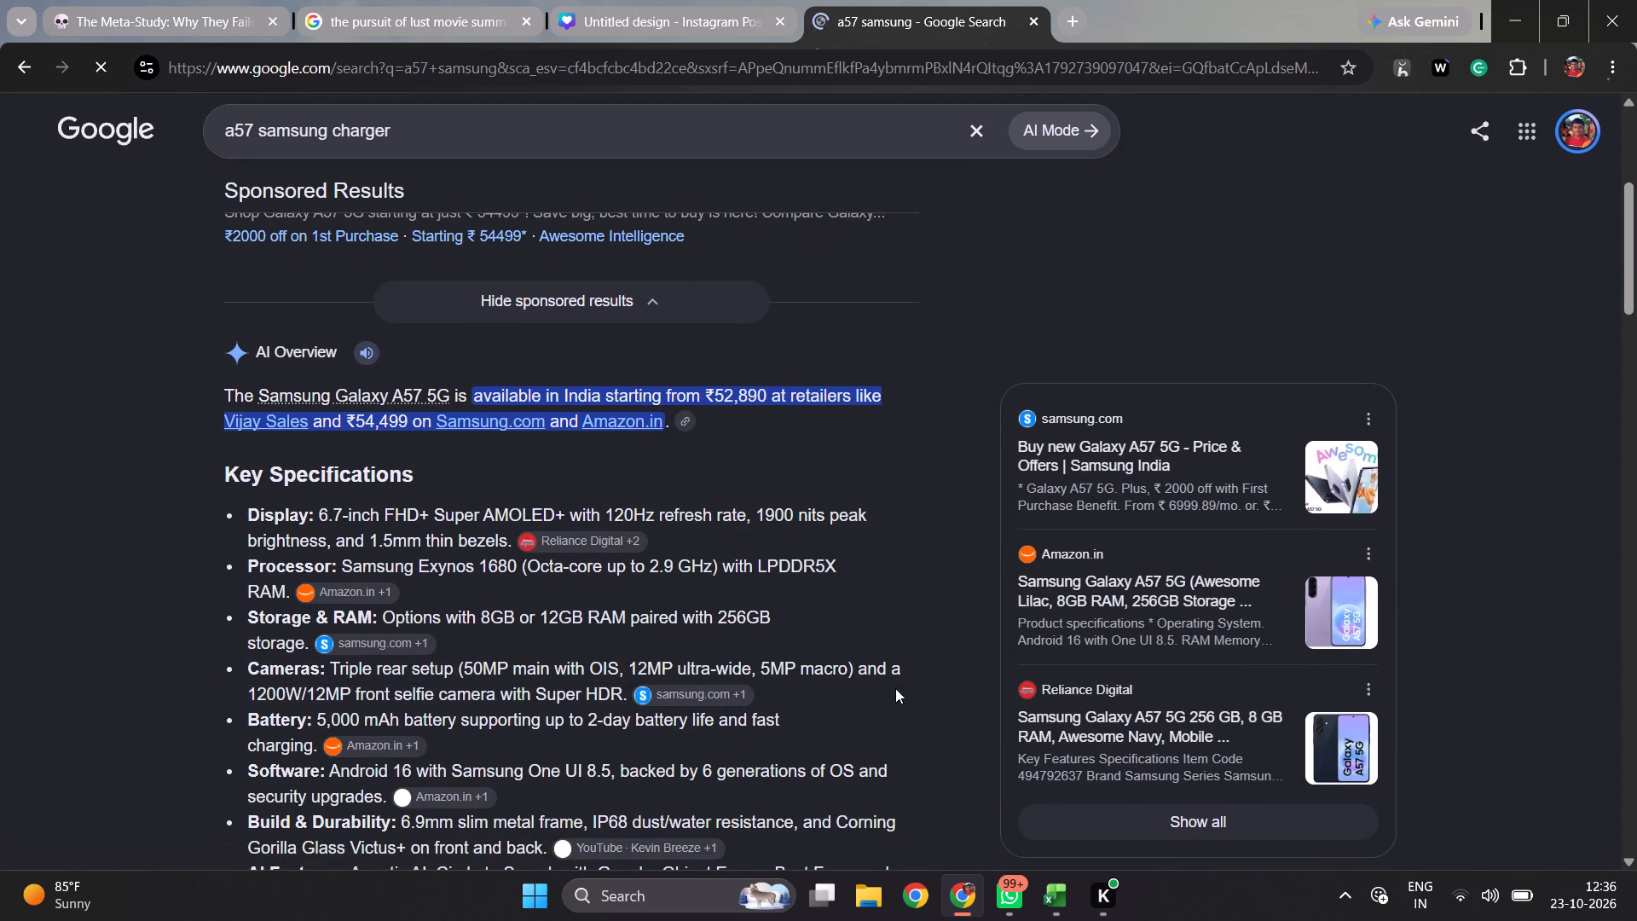
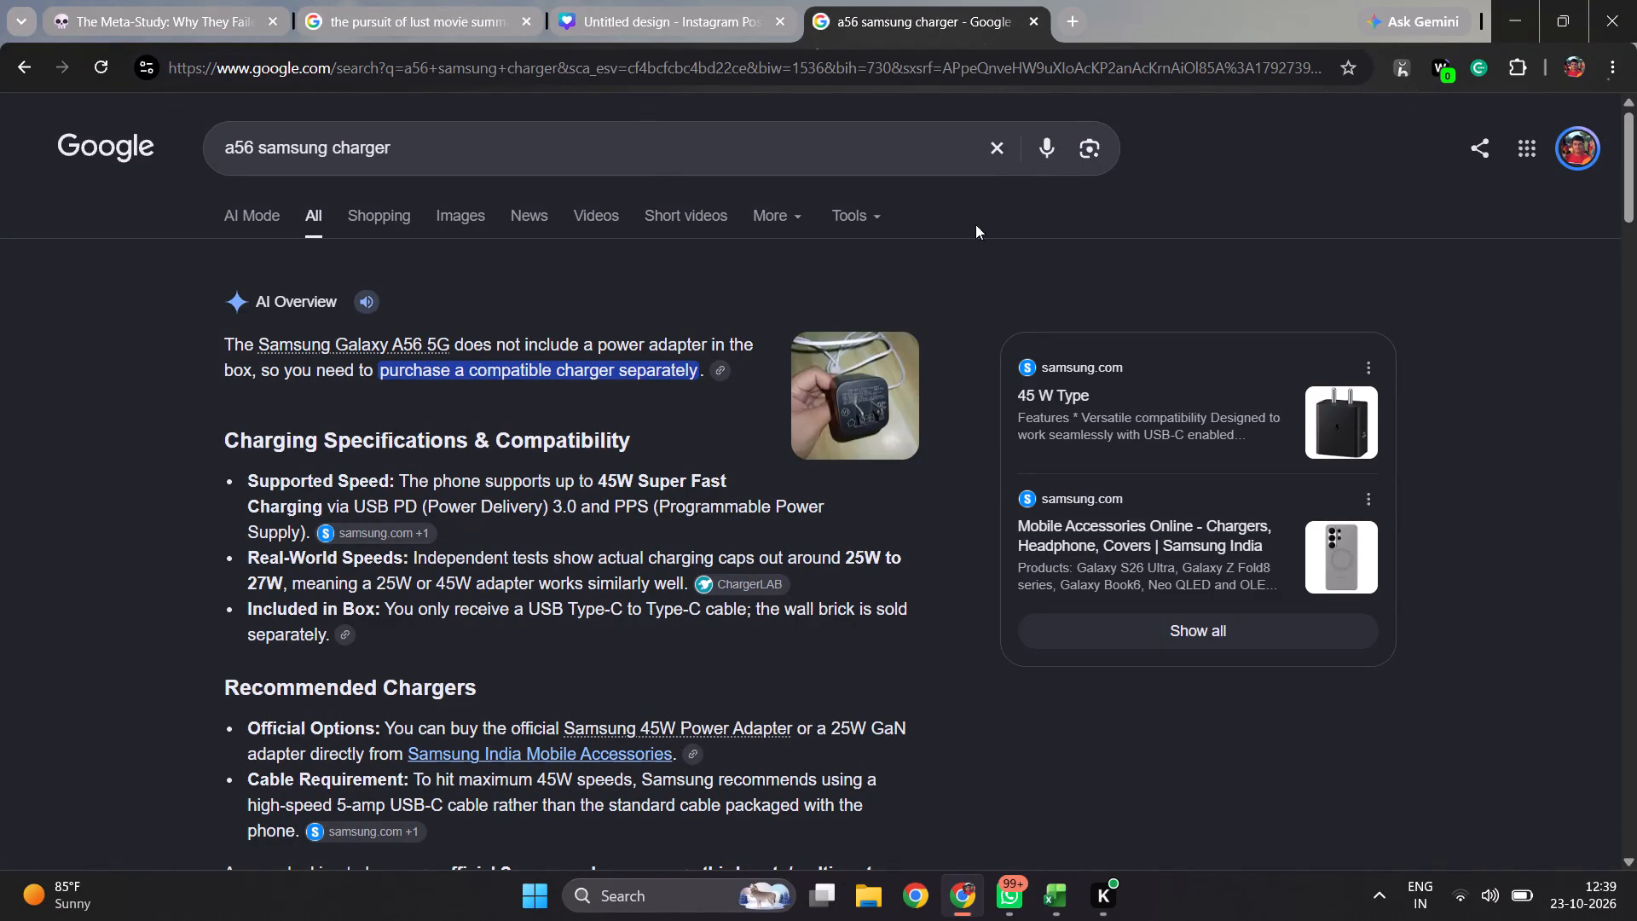
# Close the Samsung charger search tab and return to the Canva Instagram post.
pyautogui.click(1027, 18)
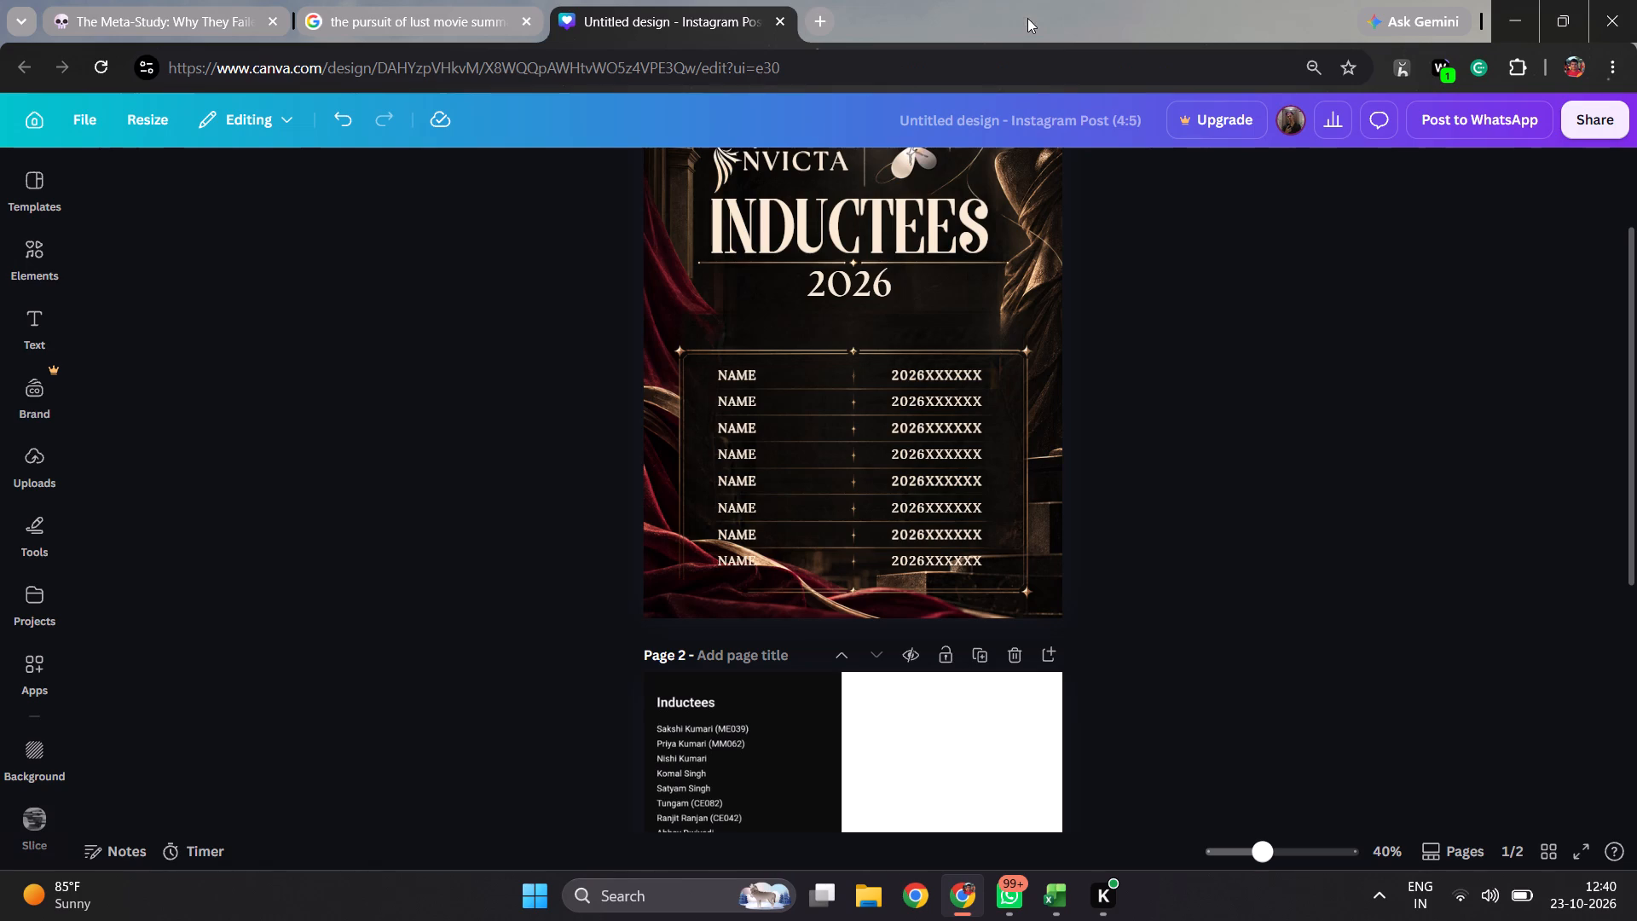
# Select the red drapery image from page 1's layers, nudge it slightly downward, and deselect it.
pyautogui.scroll(1, 1206, 547)
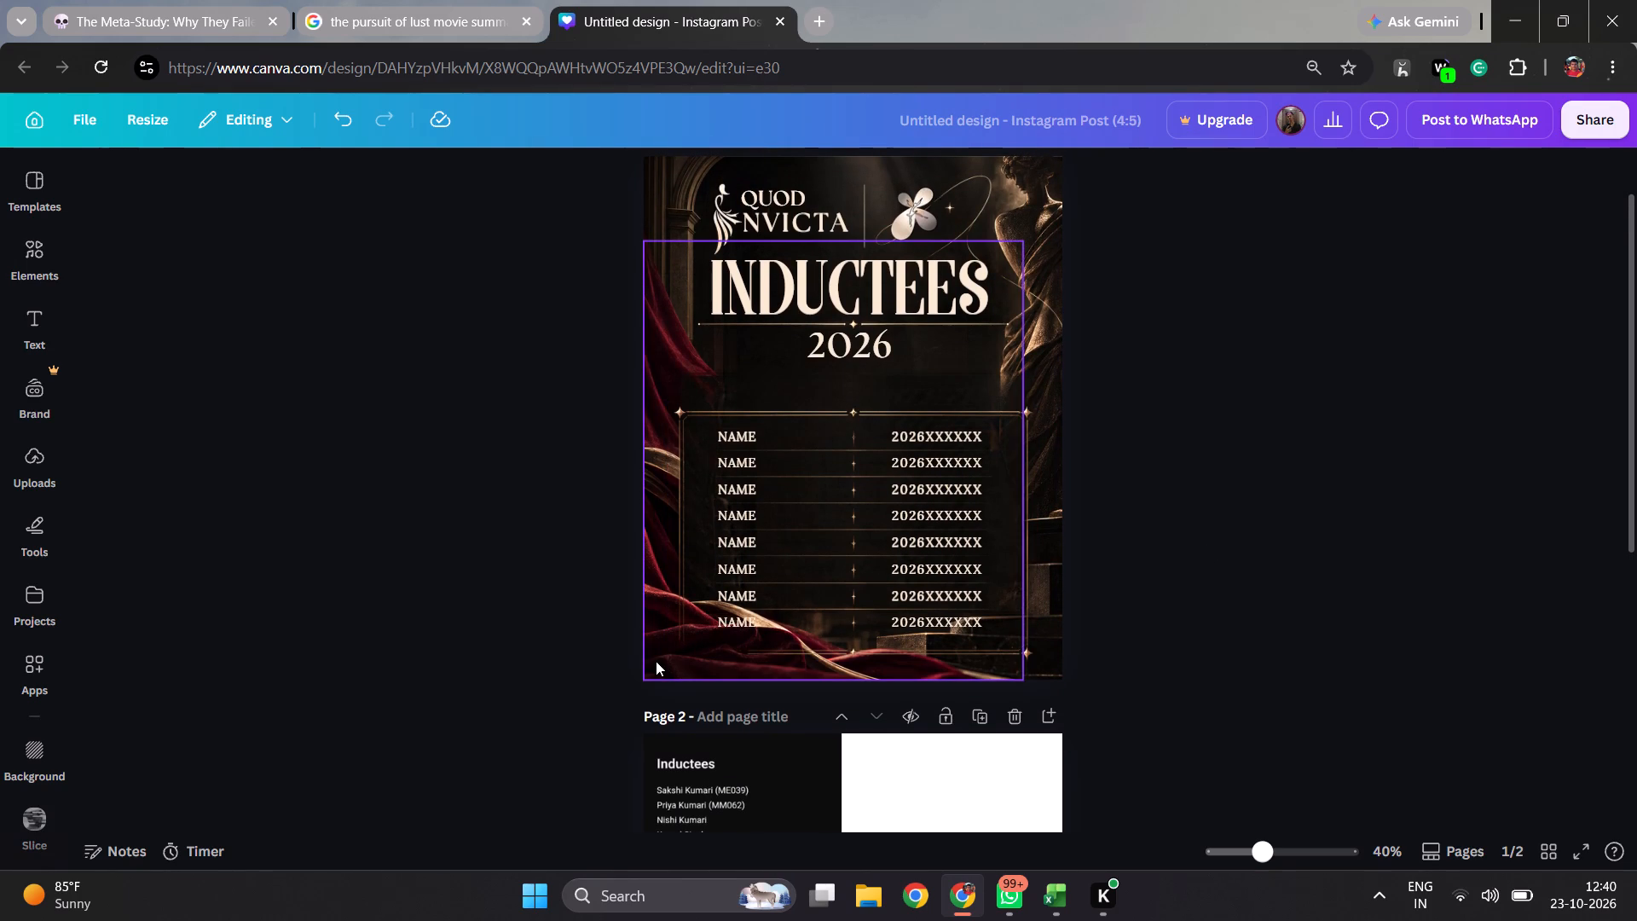
pyautogui.hotkey('alt', '1')
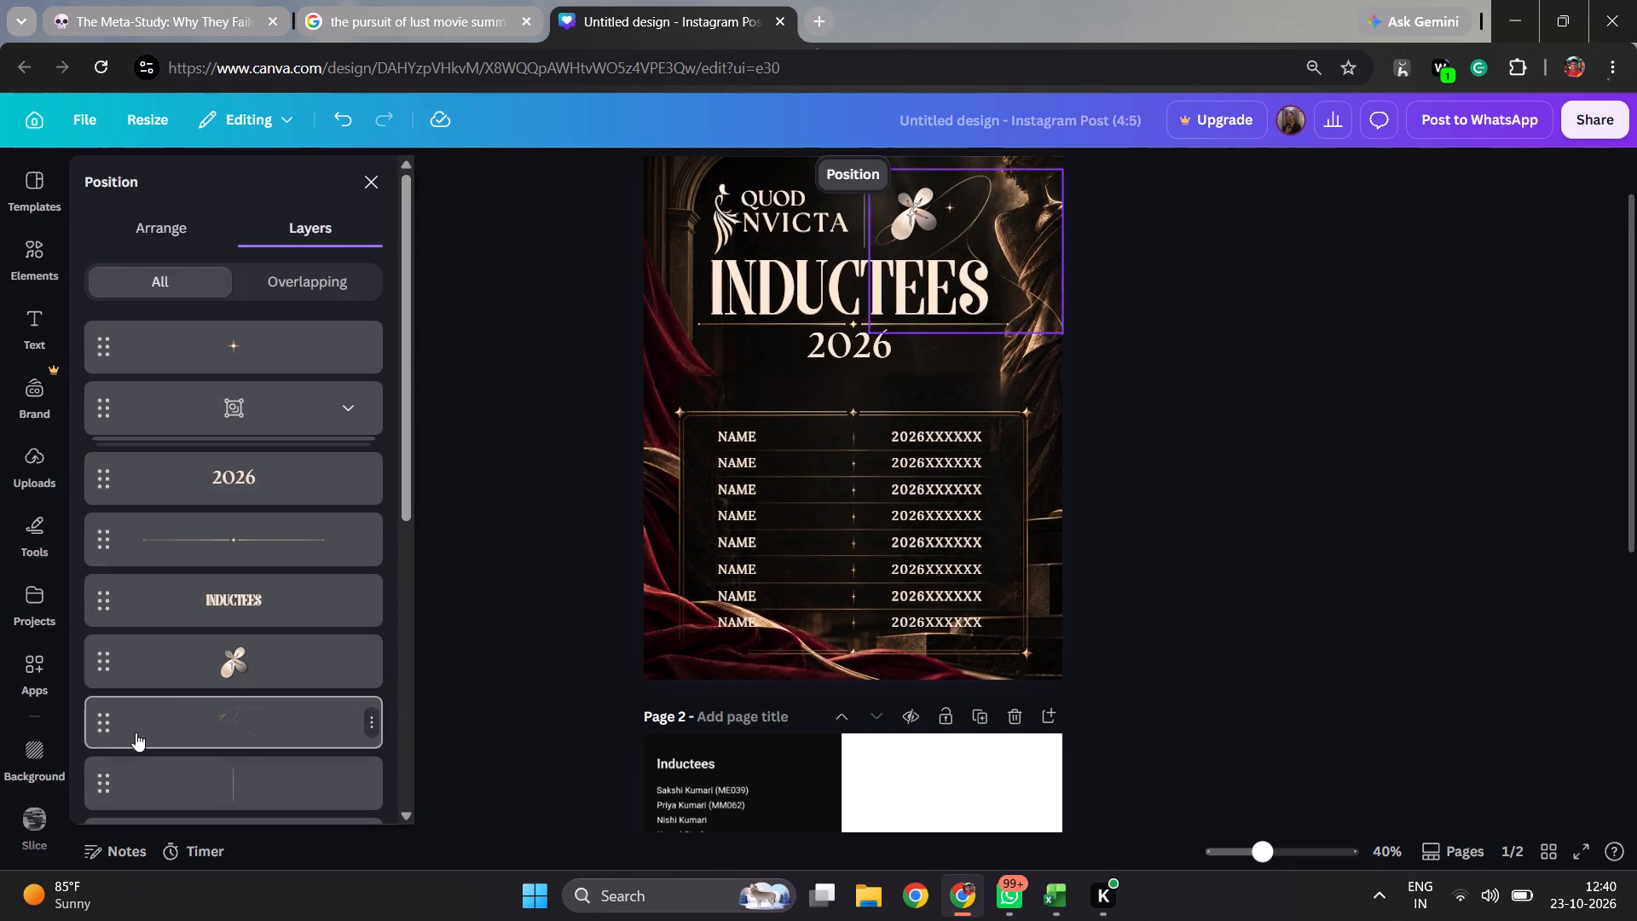
pyautogui.scroll(-4, 182, 686)
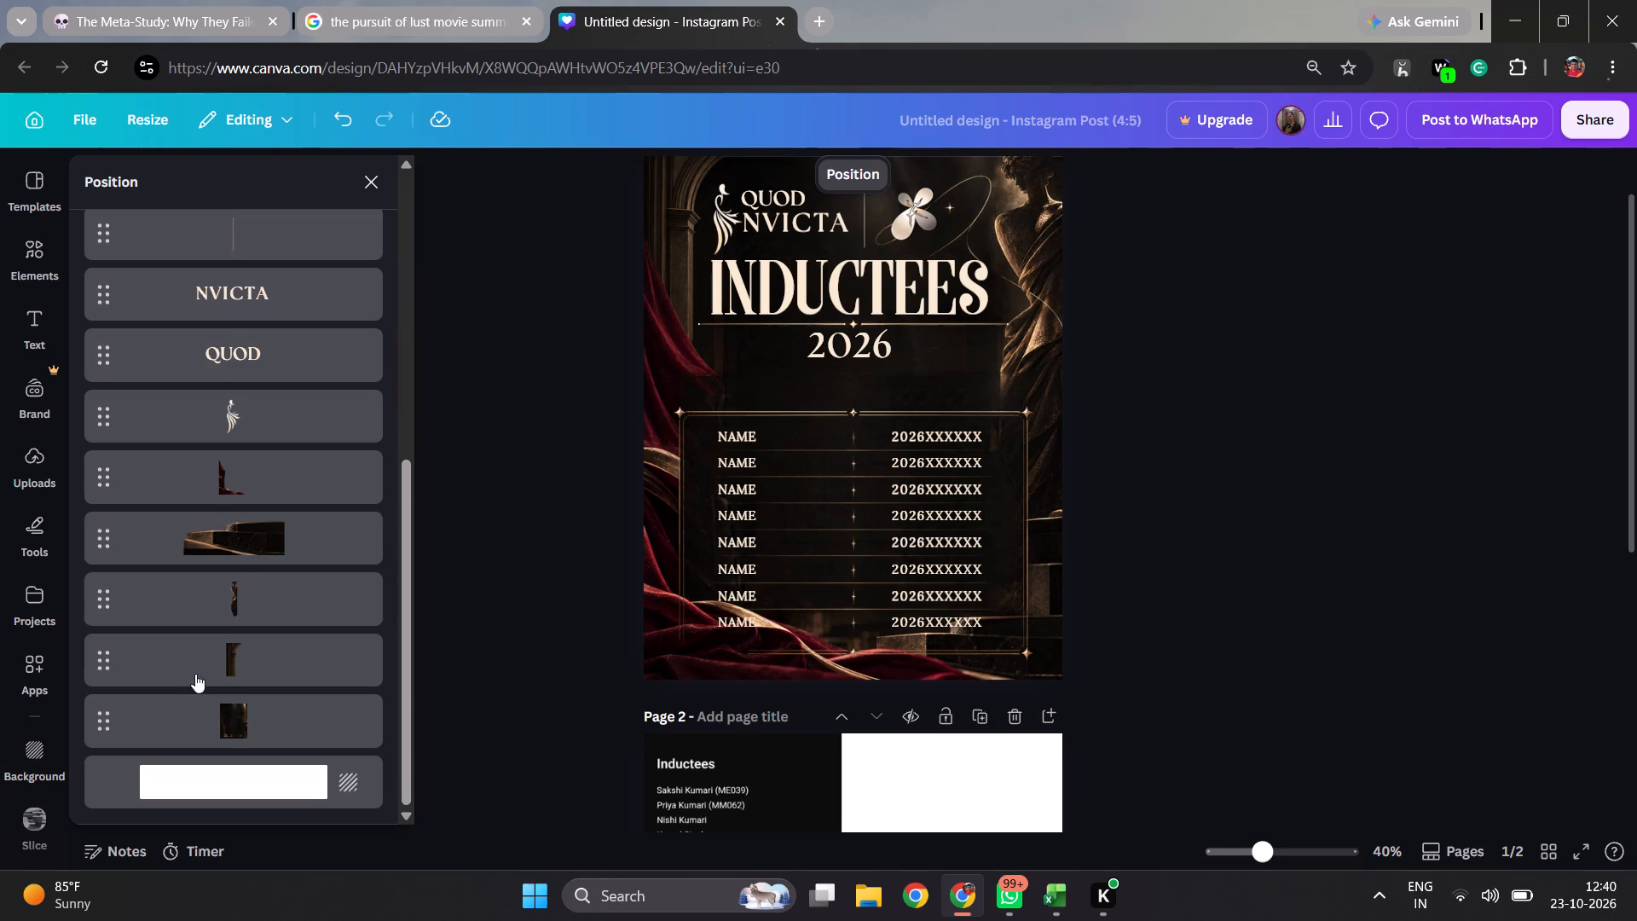
pyautogui.click(269, 484)
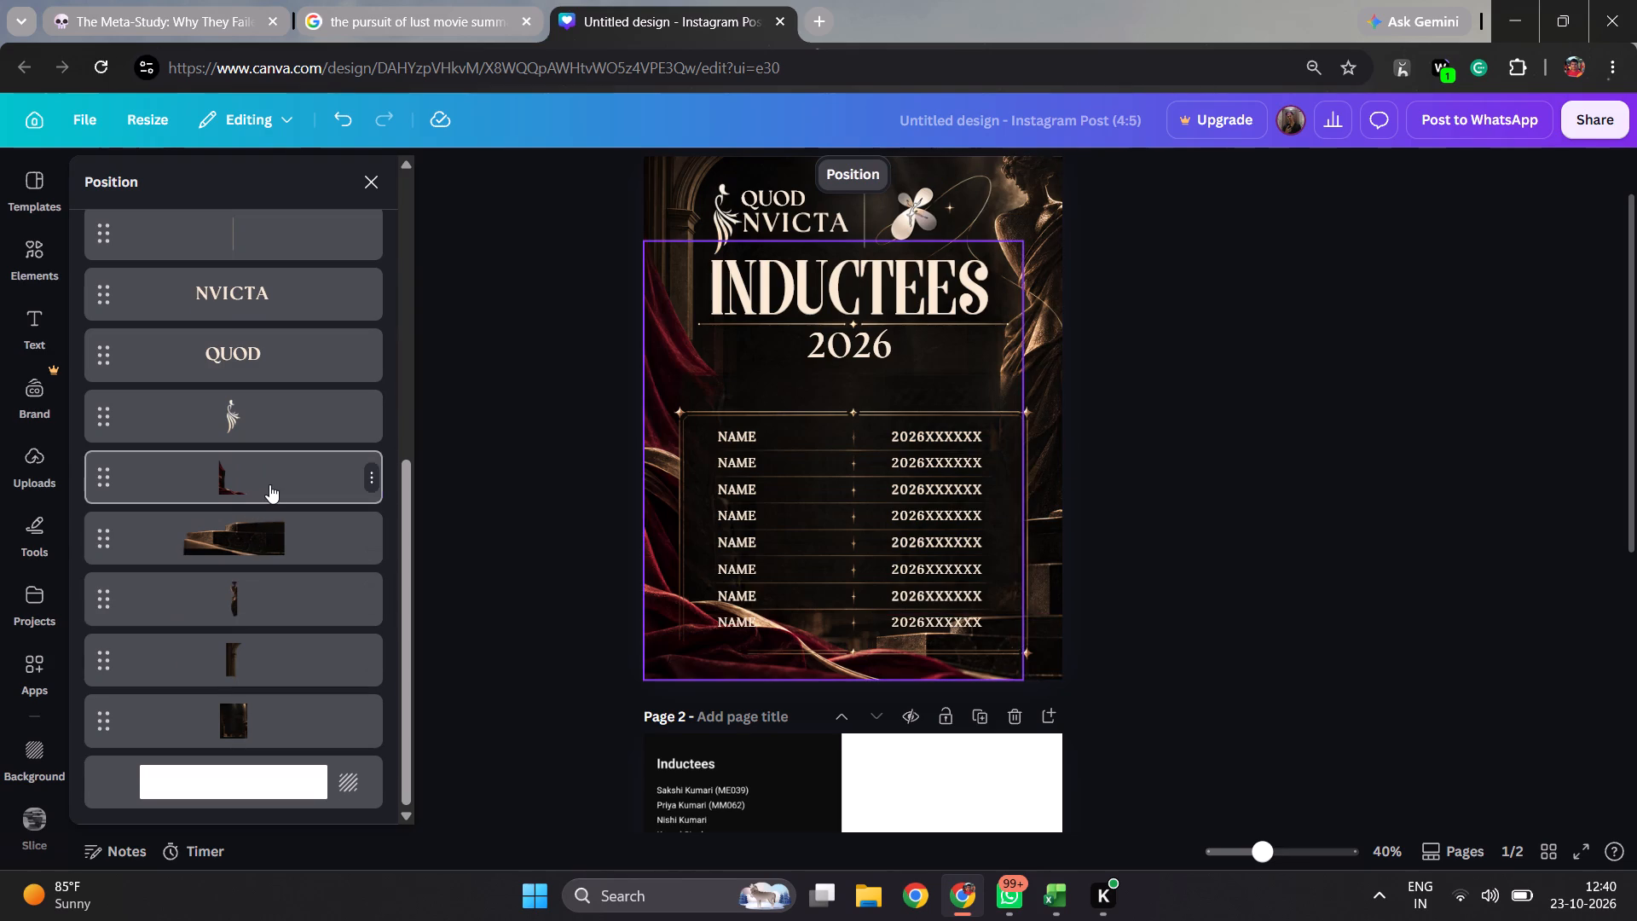
pyautogui.press('Down')
pyautogui.press('Down')
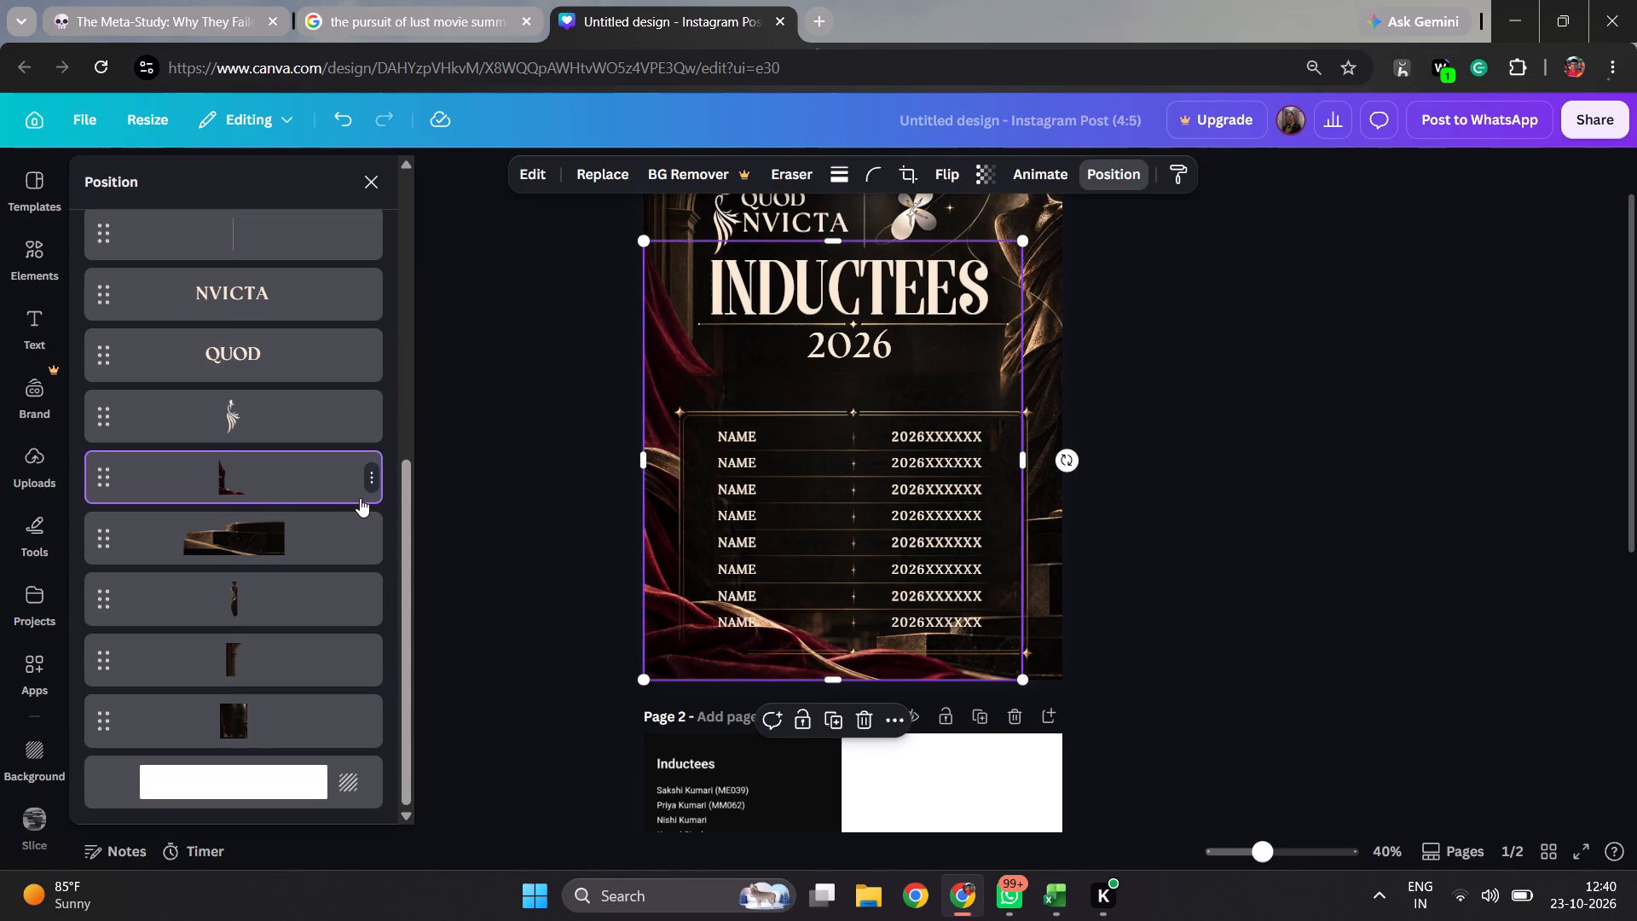
pyautogui.press('Down')
pyautogui.click(681, 368)
pyautogui.press('Down')
pyautogui.press('Down')
pyautogui.click(641, 364)
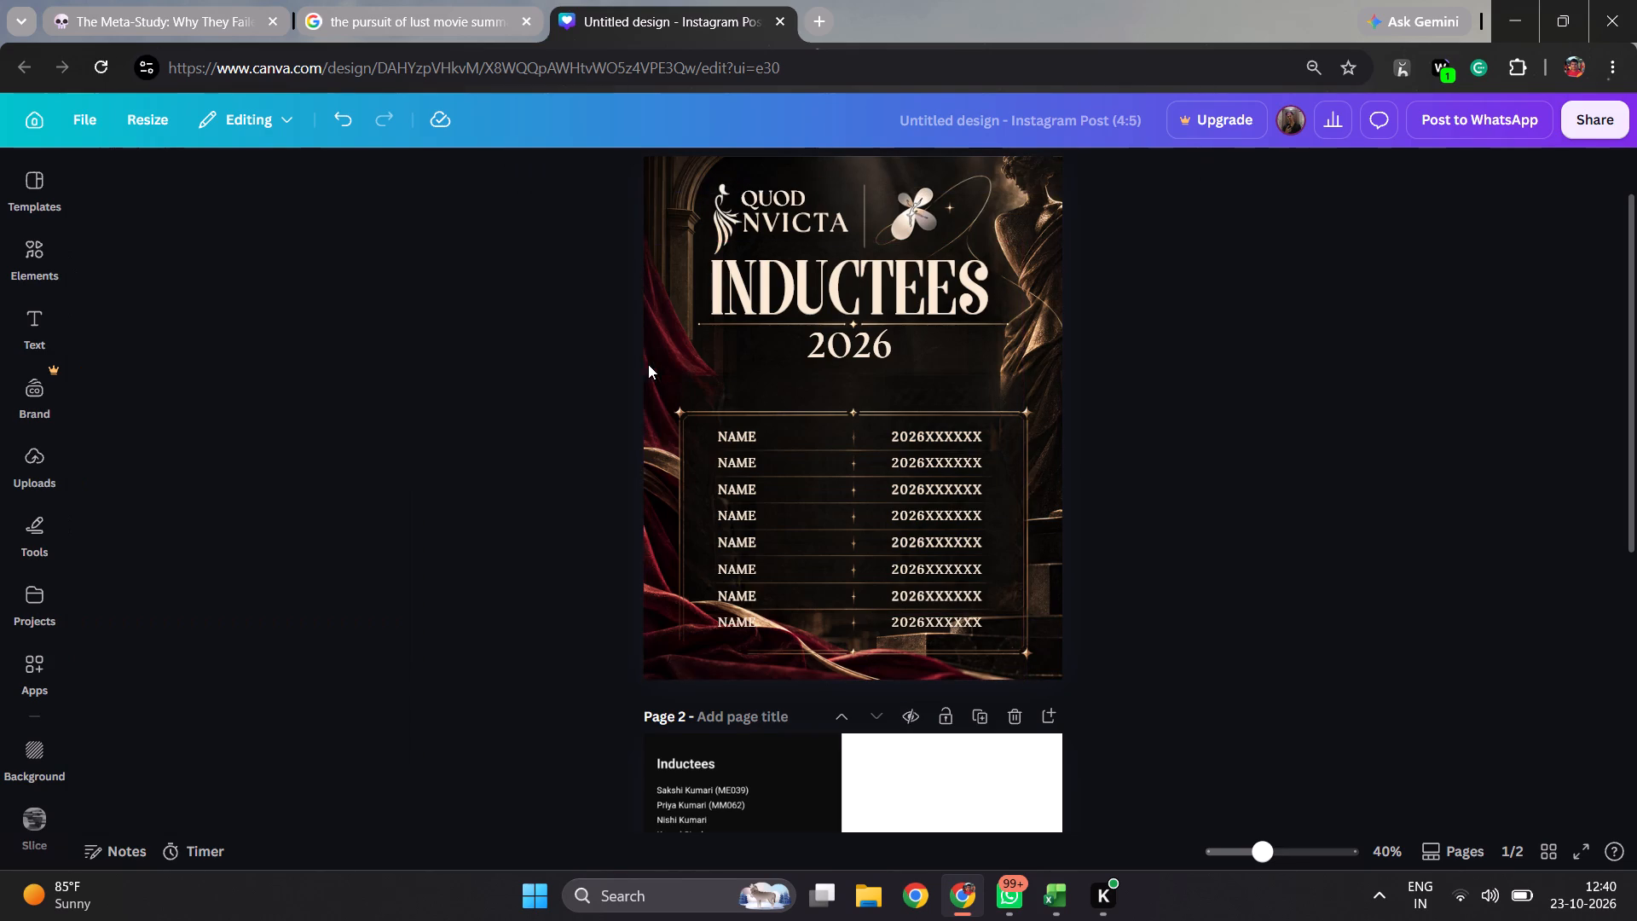
# Nudge the red curtain image on page 1 slightly downward.
pyautogui.click(683, 364)
pyautogui.press('Down')
pyautogui.press('Down')
pyautogui.press('Down')
pyautogui.press('Down')
pyautogui.press('Down')
pyautogui.press('Down')
pyautogui.press('Down')
pyautogui.press('Down')
pyautogui.press('Down')
pyautogui.press('Down')
pyautogui.press('Down')
pyautogui.press('Down')
pyautogui.press('Down')
pyautogui.press('Down')
pyautogui.press('Down')
pyautogui.press('Down')
pyautogui.press('Down')
pyautogui.press('Down')
pyautogui.press('Down')
pyautogui.press('Down')
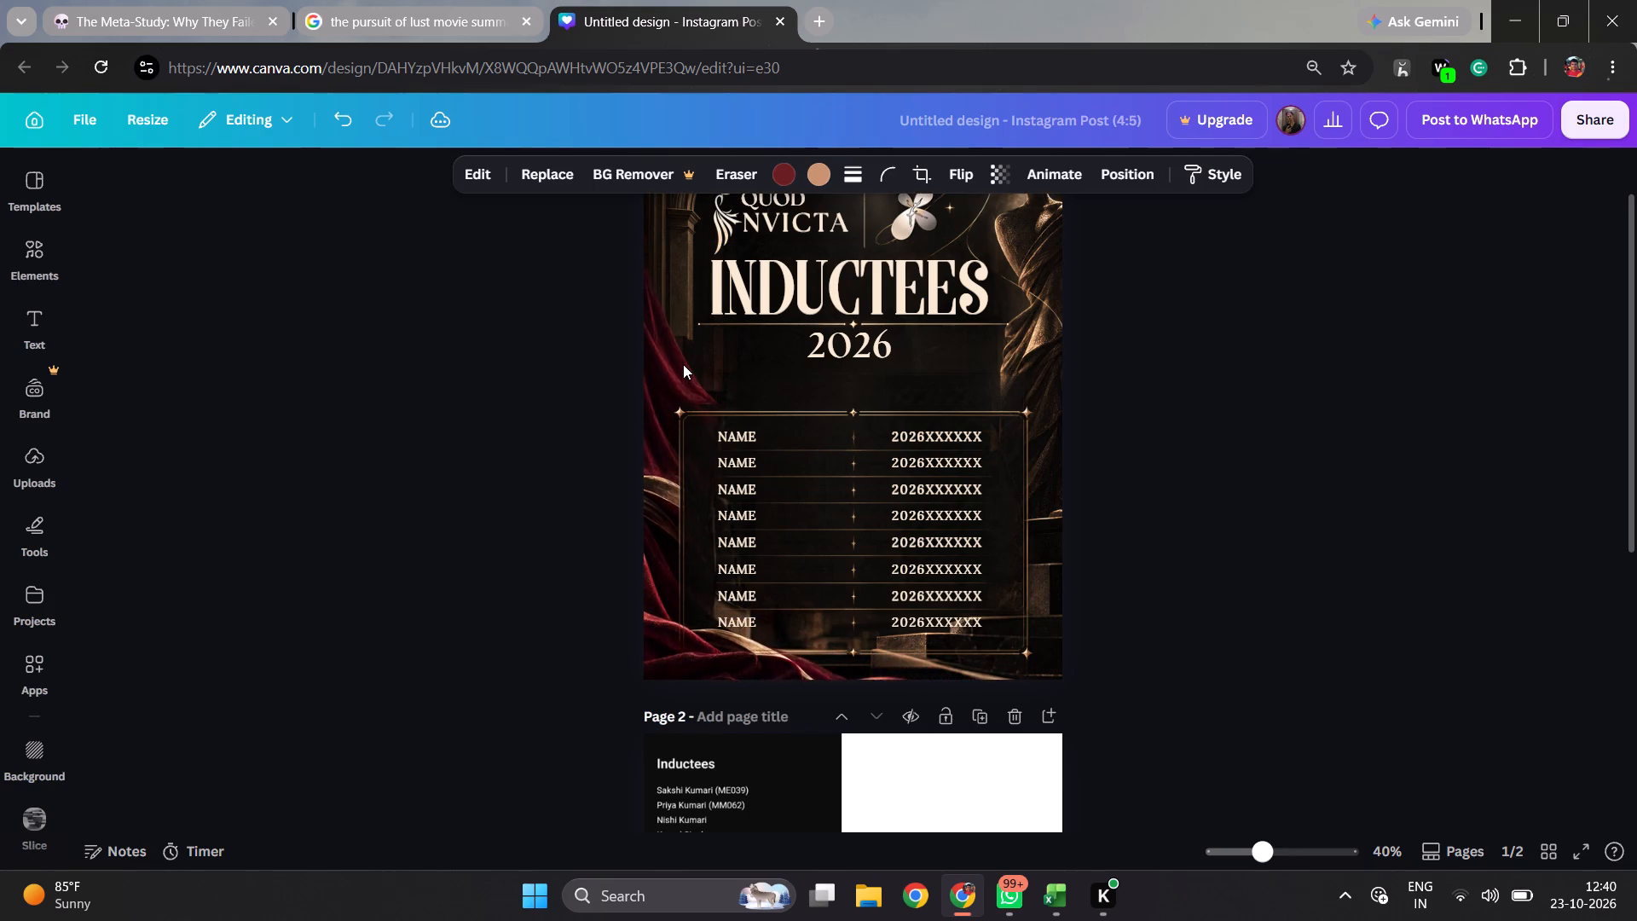
pyautogui.scroll(1, 683, 364)
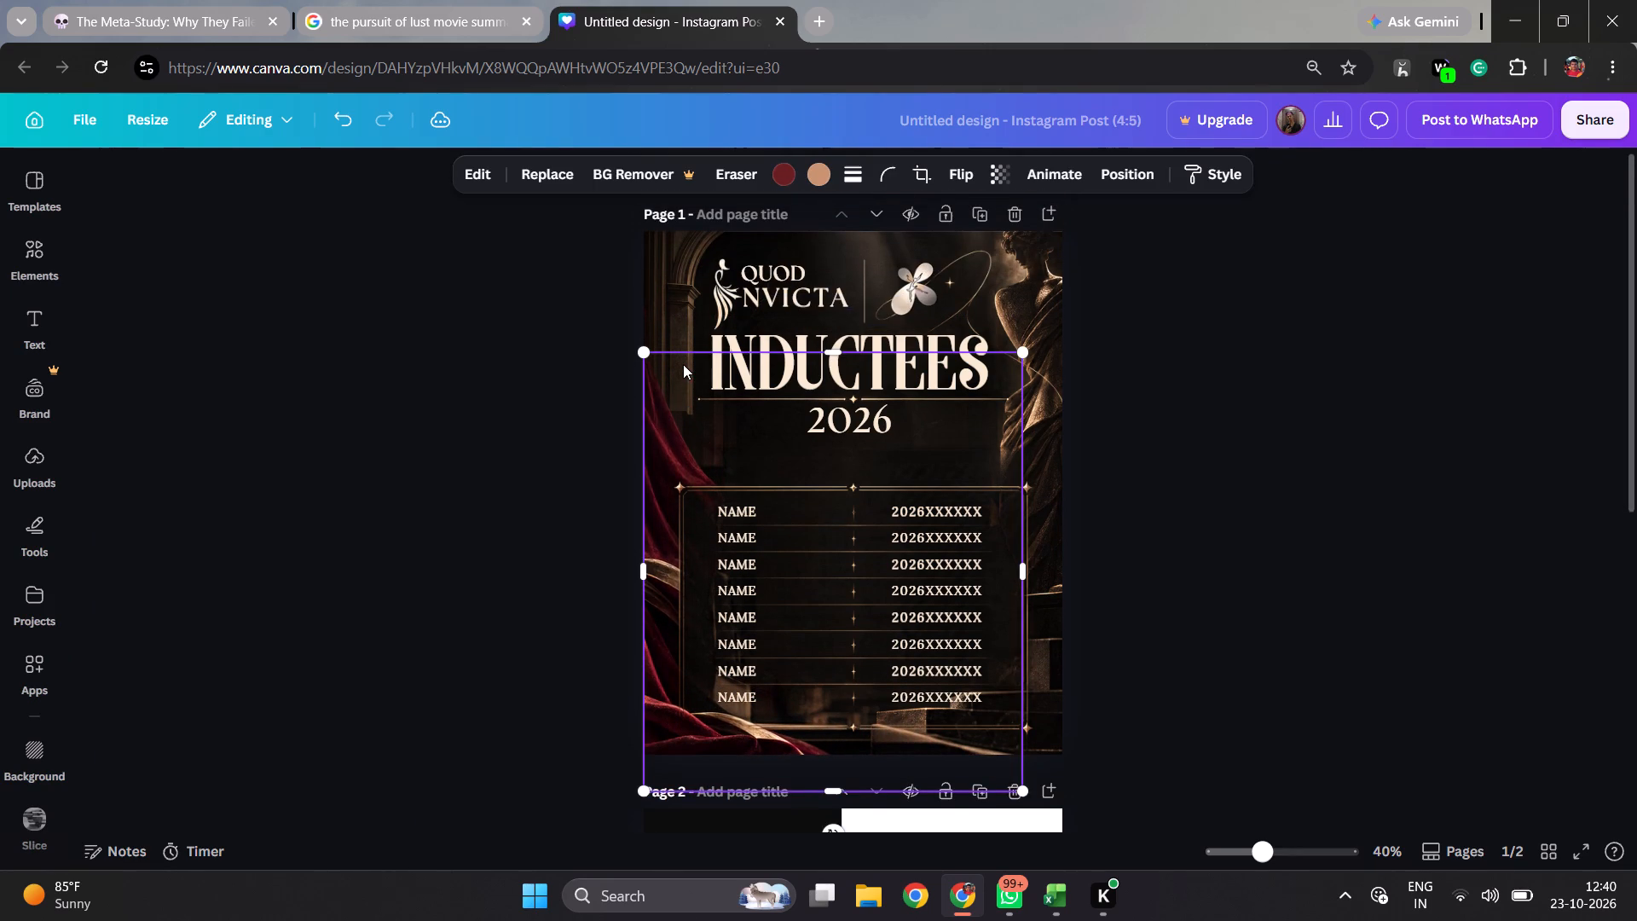
pyautogui.scroll(1, 683, 364)
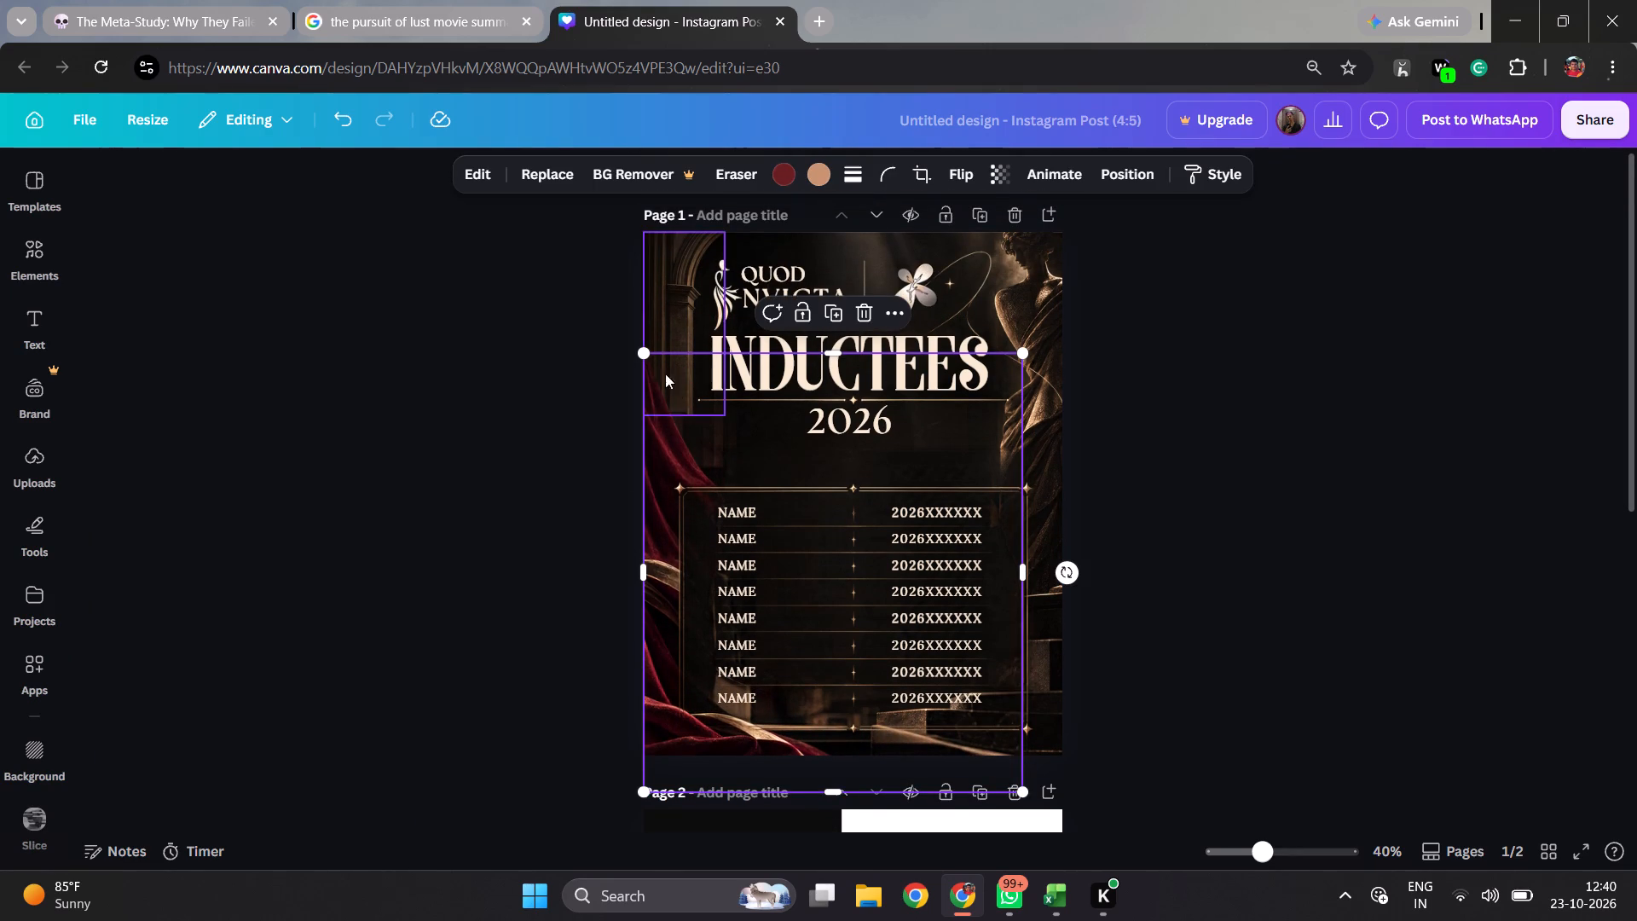
pyautogui.scroll(1, 629, 518)
pyautogui.scroll(1, 558, 429)
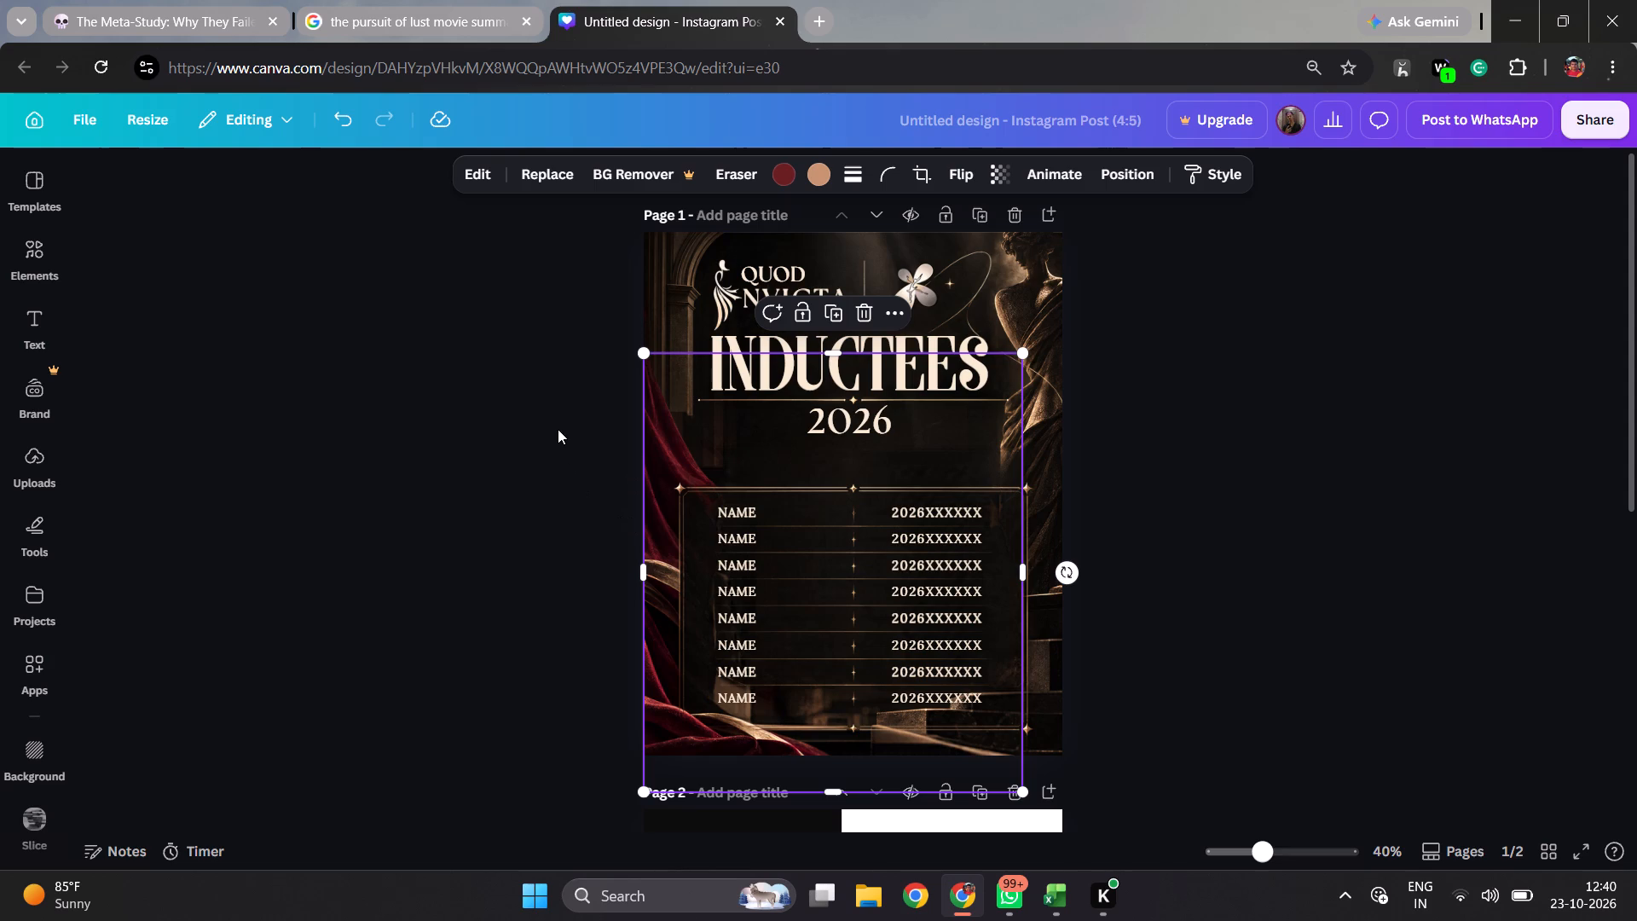
pyautogui.click(1210, 402)
pyautogui.scroll(1, 1210, 402)
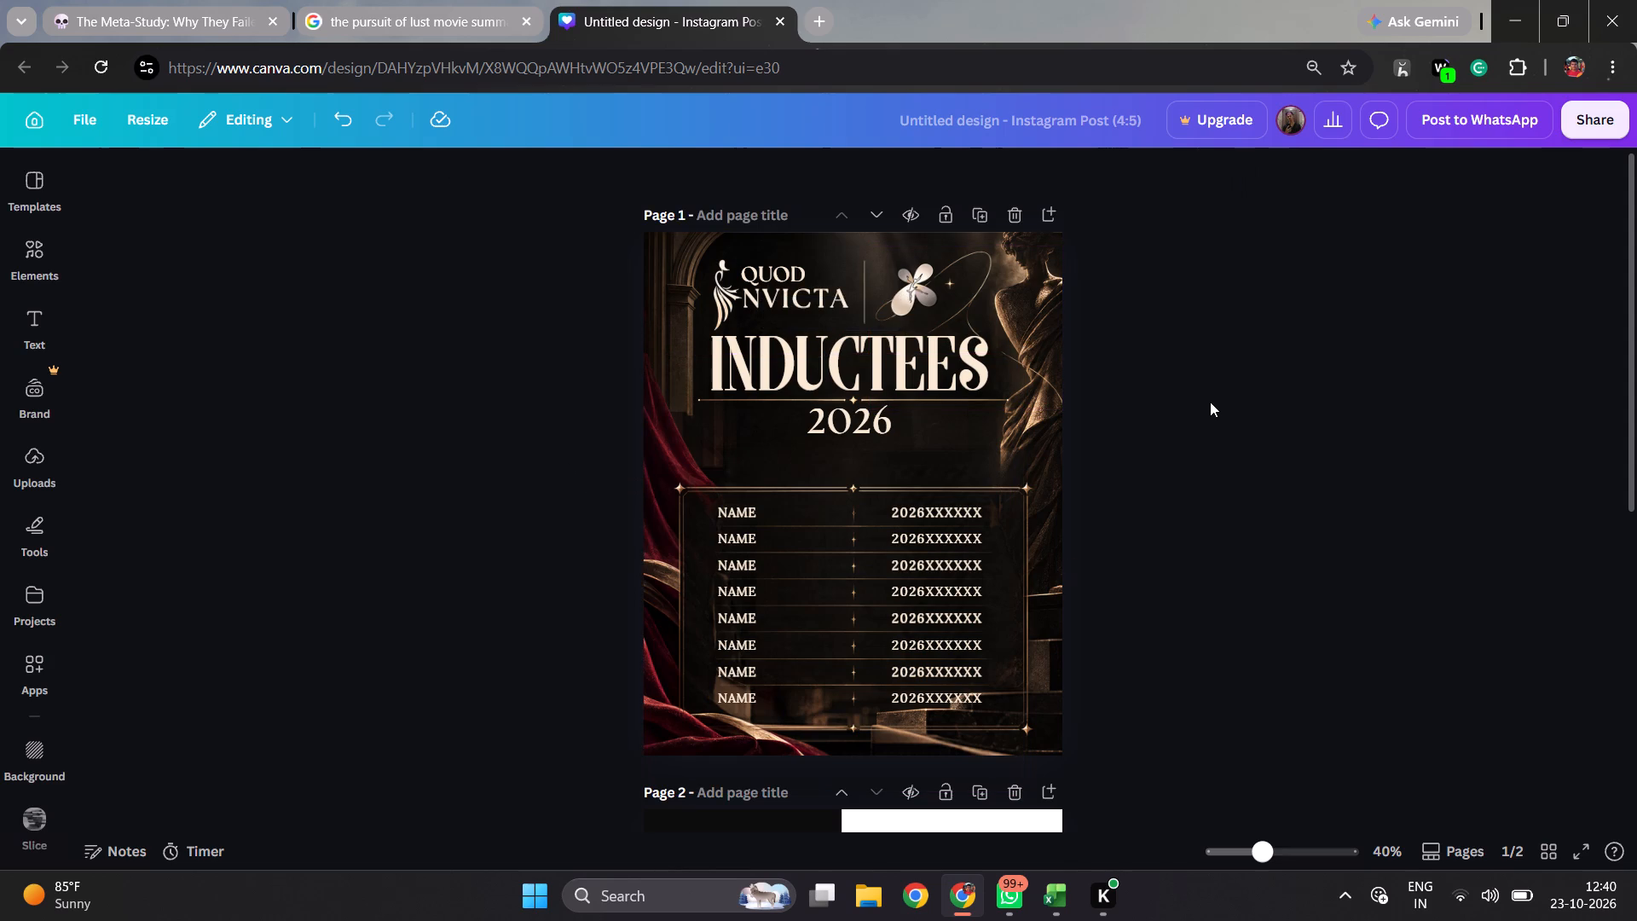
# Nudge the stone pillar image at the poster's upper-left corner outward to the left, partly past the page edge.
pyautogui.click(679, 297)
pyautogui.press('Left')
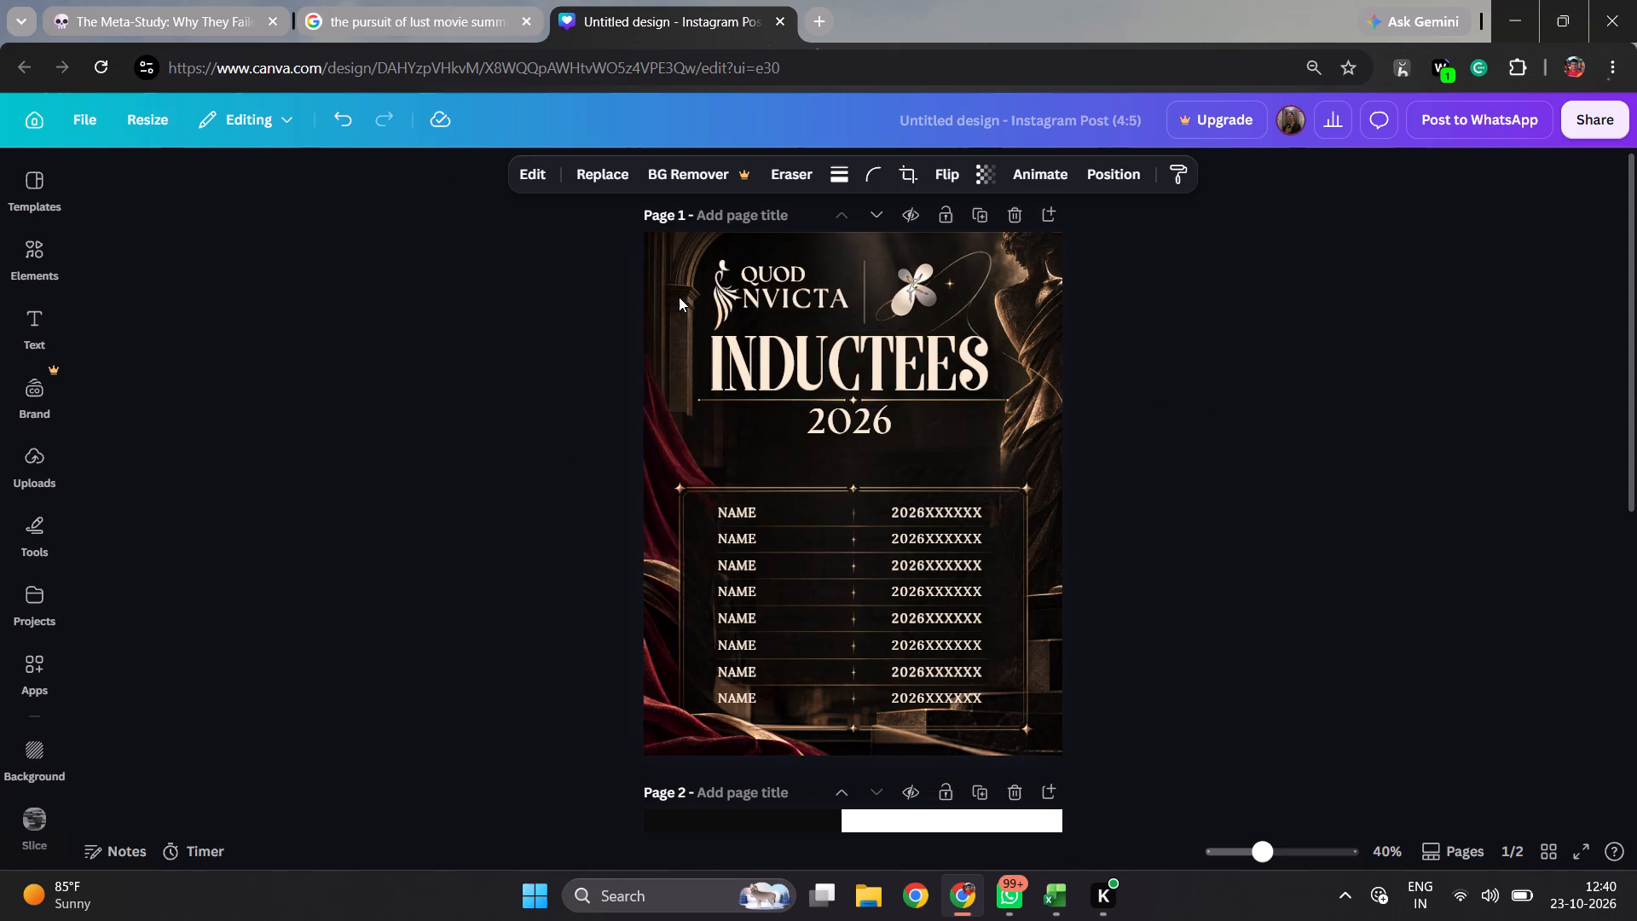
pyautogui.press('Left')
pyautogui.press('Left')
pyautogui.press('Left')
pyautogui.press('Left')
pyautogui.press('Left')
pyautogui.press('Left')
pyautogui.press('Left')
pyautogui.press('Left')
pyautogui.press('Left')
pyautogui.press('Left')
pyautogui.press('Left')
pyautogui.press('Left')
pyautogui.press('Left')
pyautogui.press('Left')
pyautogui.press('Left')
pyautogui.press('Left')
pyautogui.press('Left')
pyautogui.press('Left')
pyautogui.press('Left')
pyautogui.press('Left')
pyautogui.press('Left')
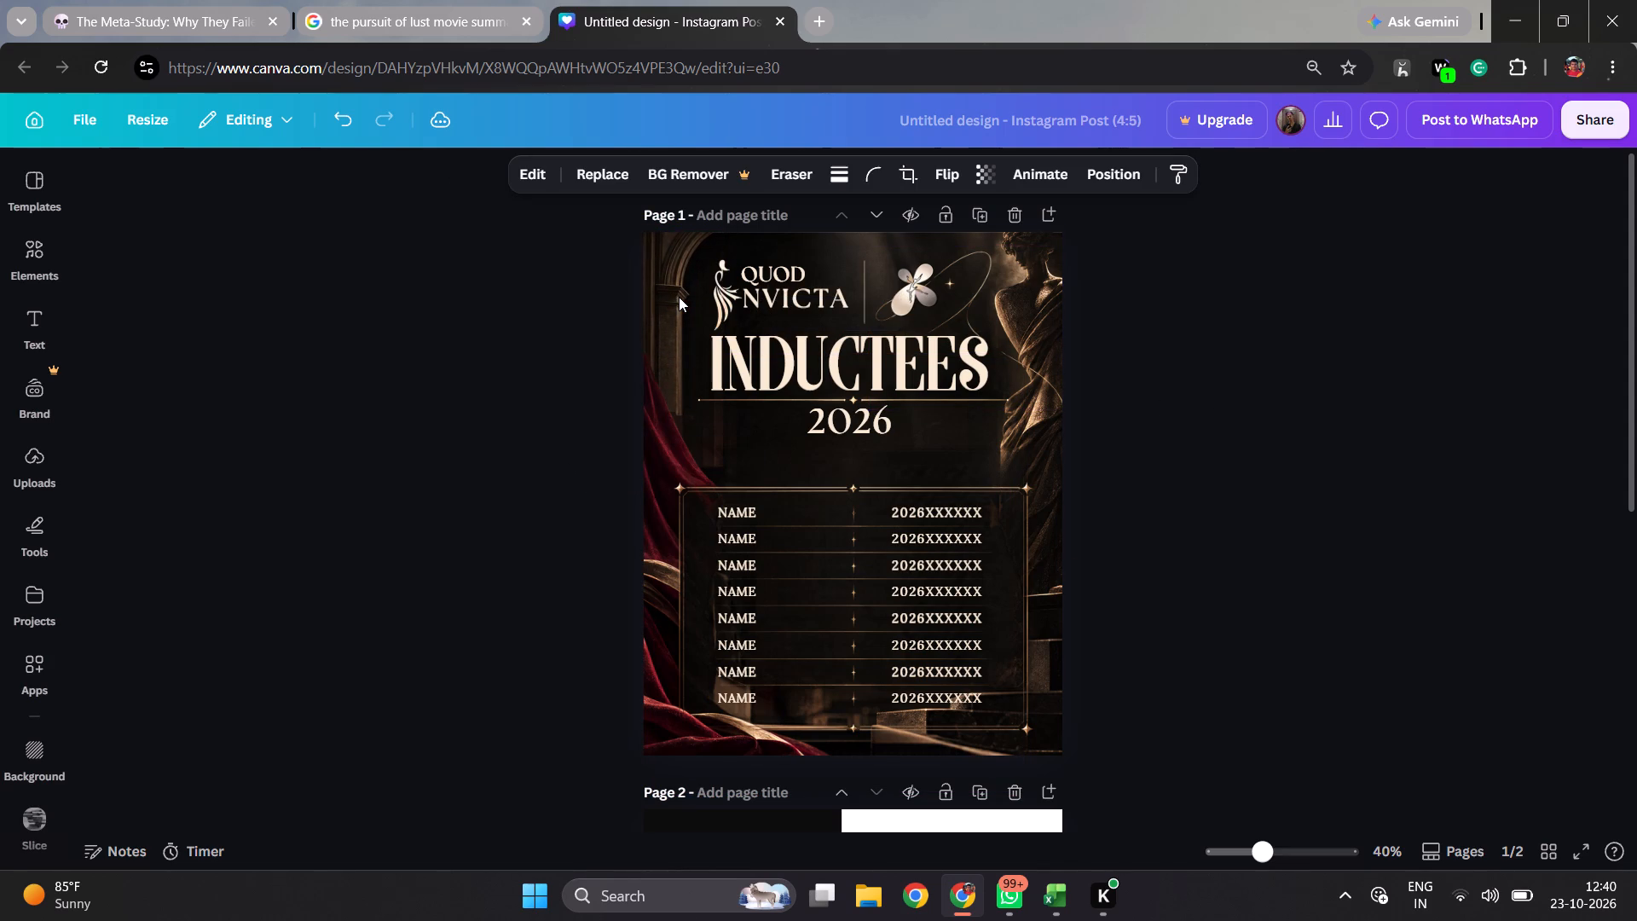
pyautogui.press('Left')
pyautogui.press('Left')
pyautogui.press('Left')
pyautogui.press('Left')
pyautogui.press('Left')
pyautogui.press('Left')
pyautogui.press('Left')
pyautogui.press('Left')
pyautogui.press('Left')
pyautogui.press('Left')
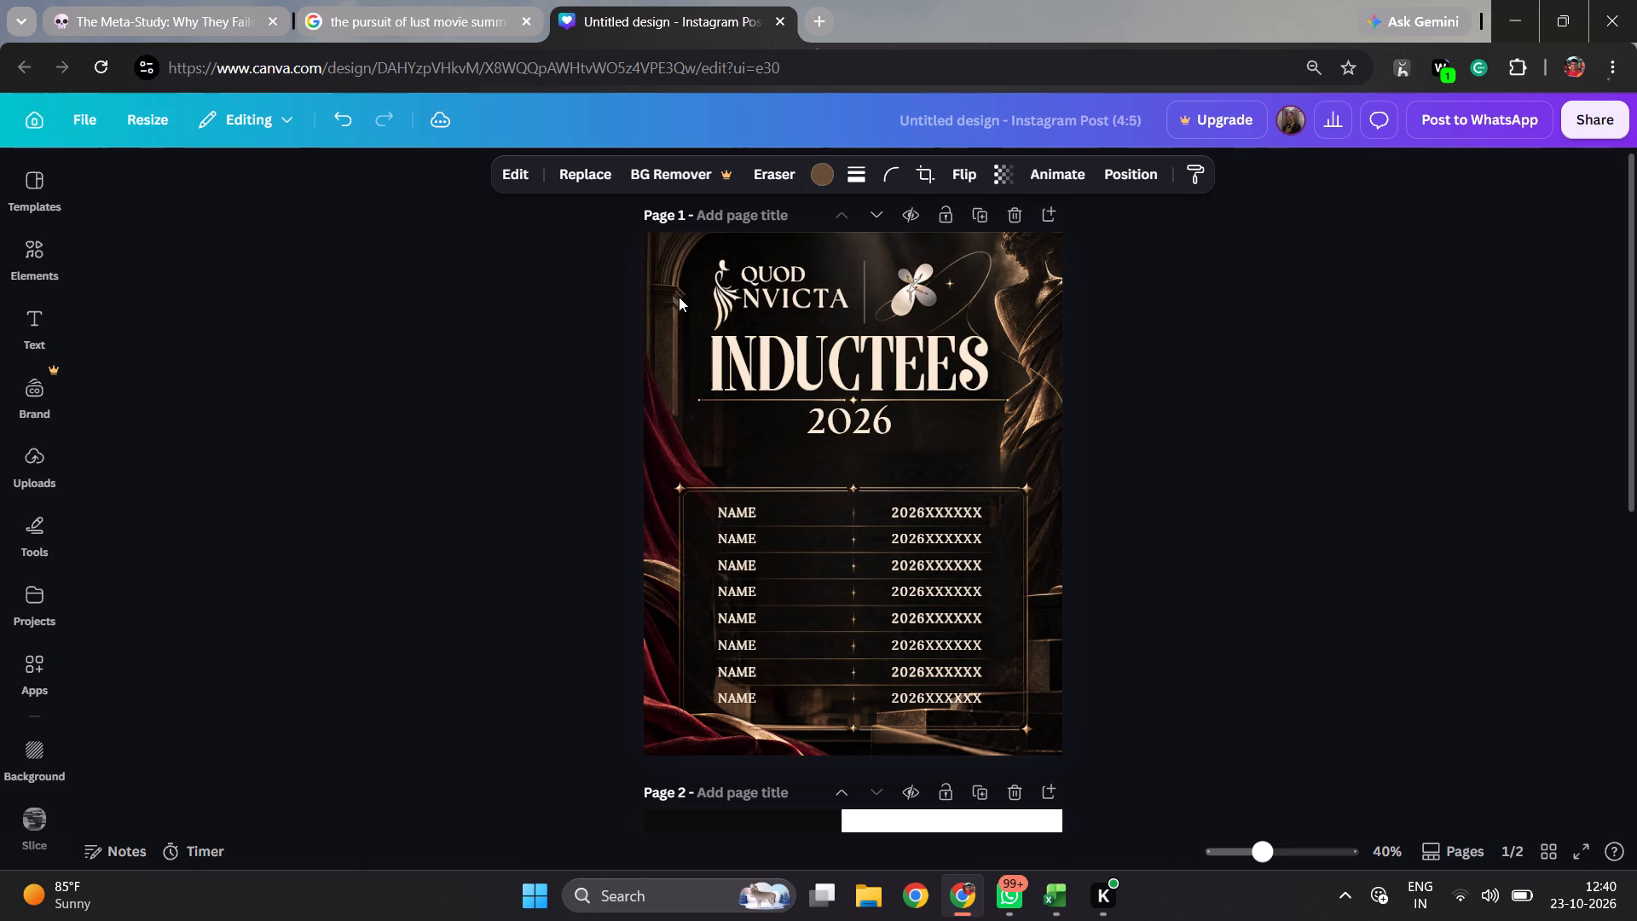
pyautogui.press('Left')
pyautogui.press('Left')
pyautogui.press('Left')
pyautogui.press('Left')
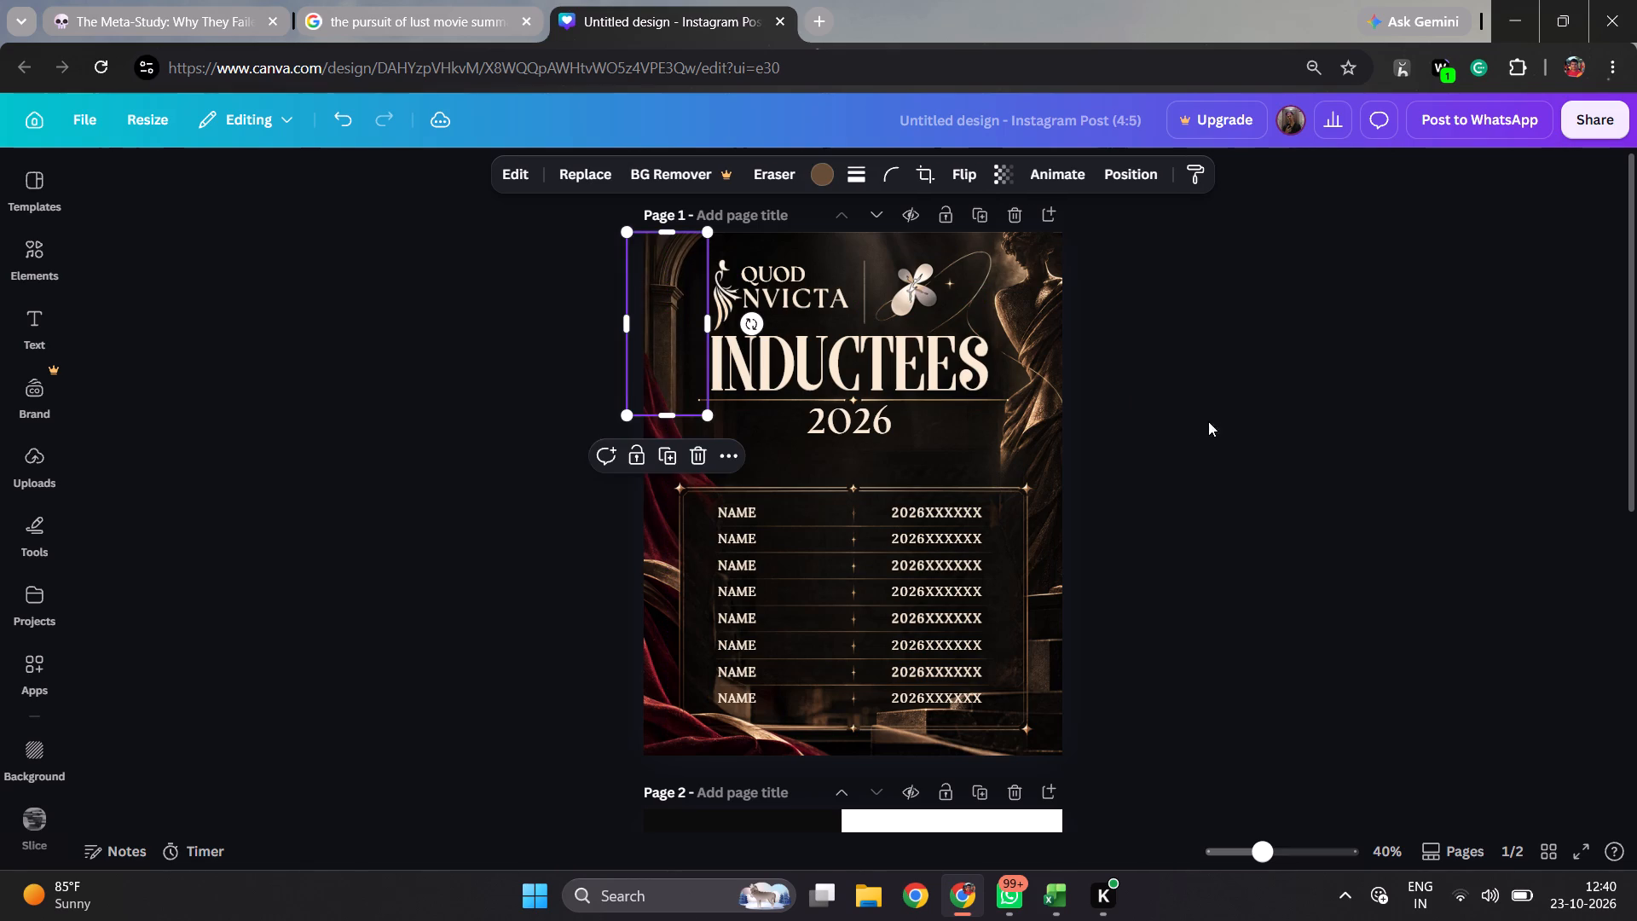
pyautogui.click(1235, 449)
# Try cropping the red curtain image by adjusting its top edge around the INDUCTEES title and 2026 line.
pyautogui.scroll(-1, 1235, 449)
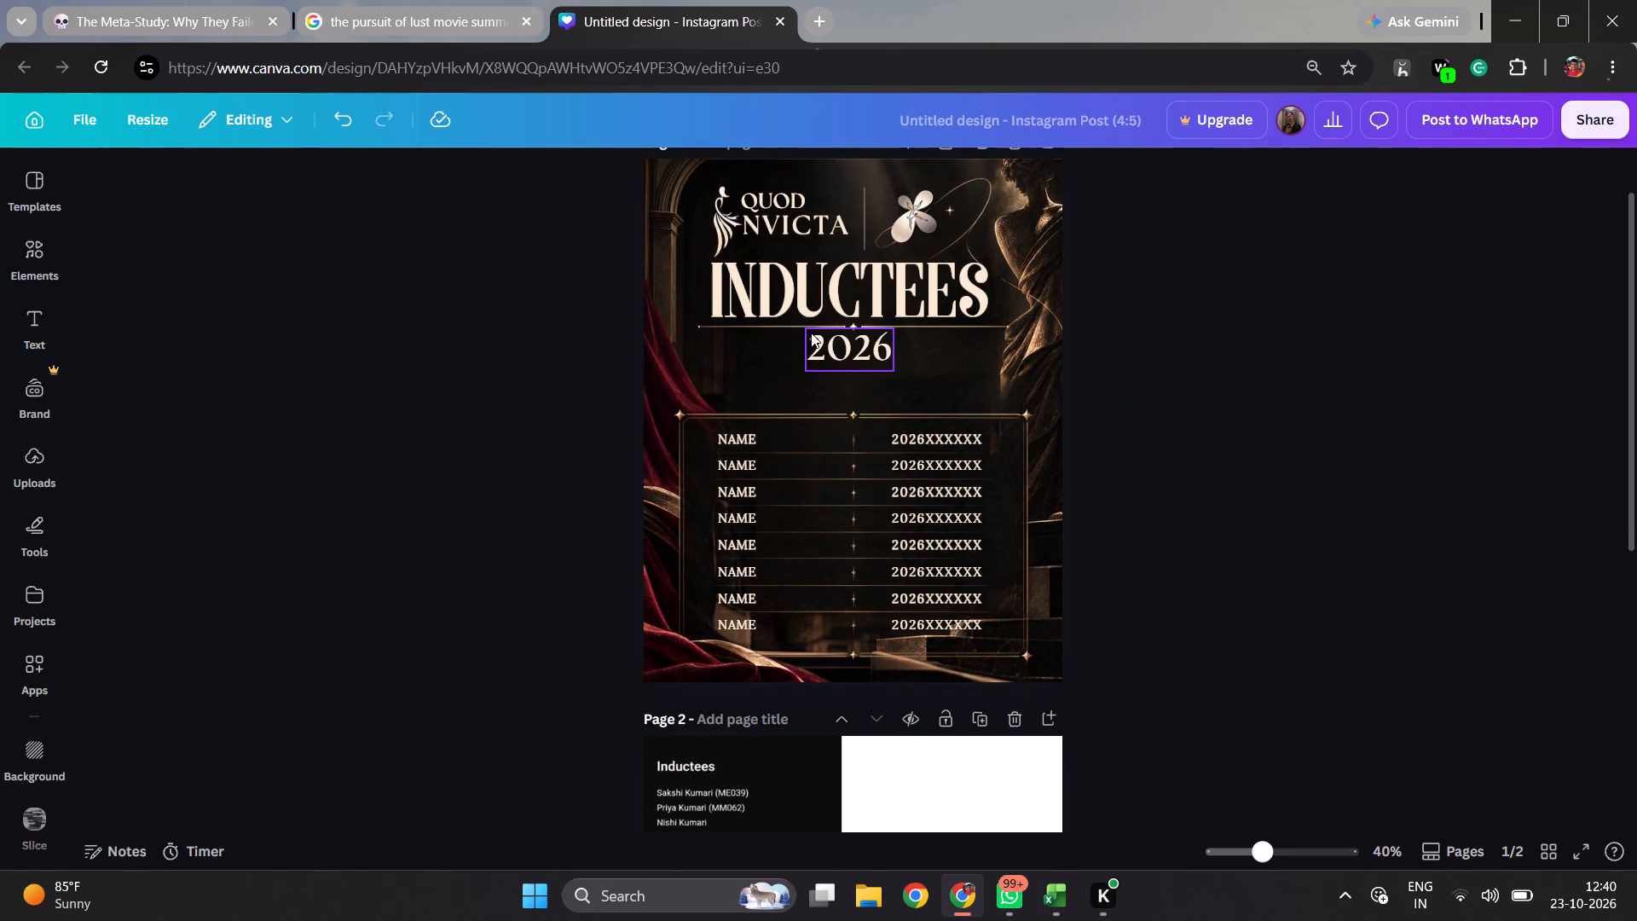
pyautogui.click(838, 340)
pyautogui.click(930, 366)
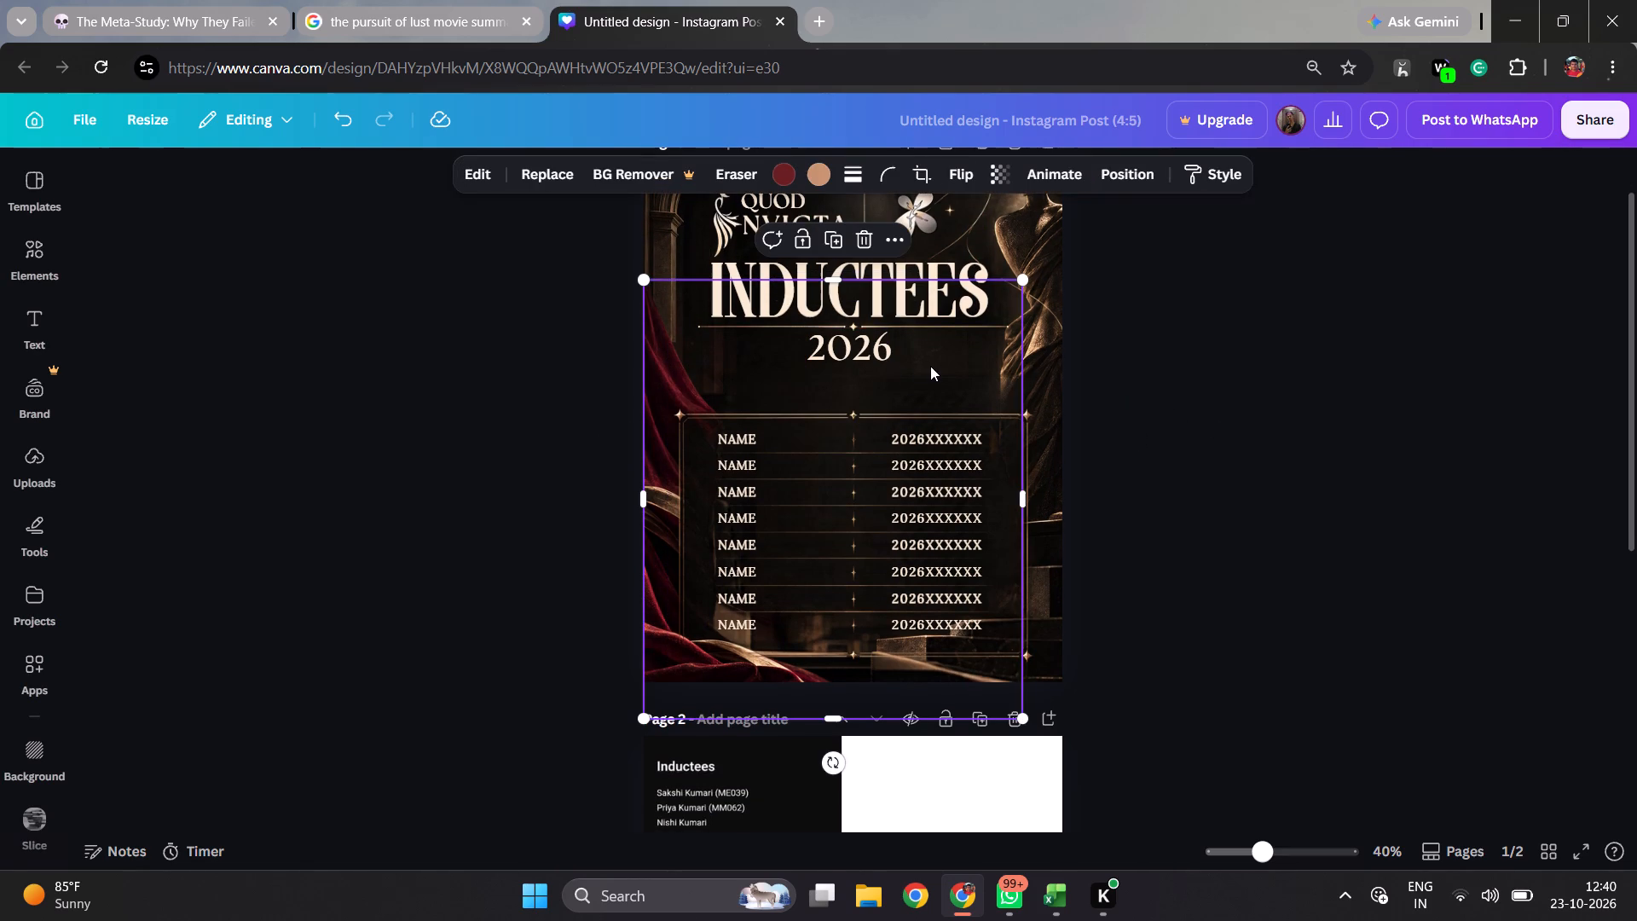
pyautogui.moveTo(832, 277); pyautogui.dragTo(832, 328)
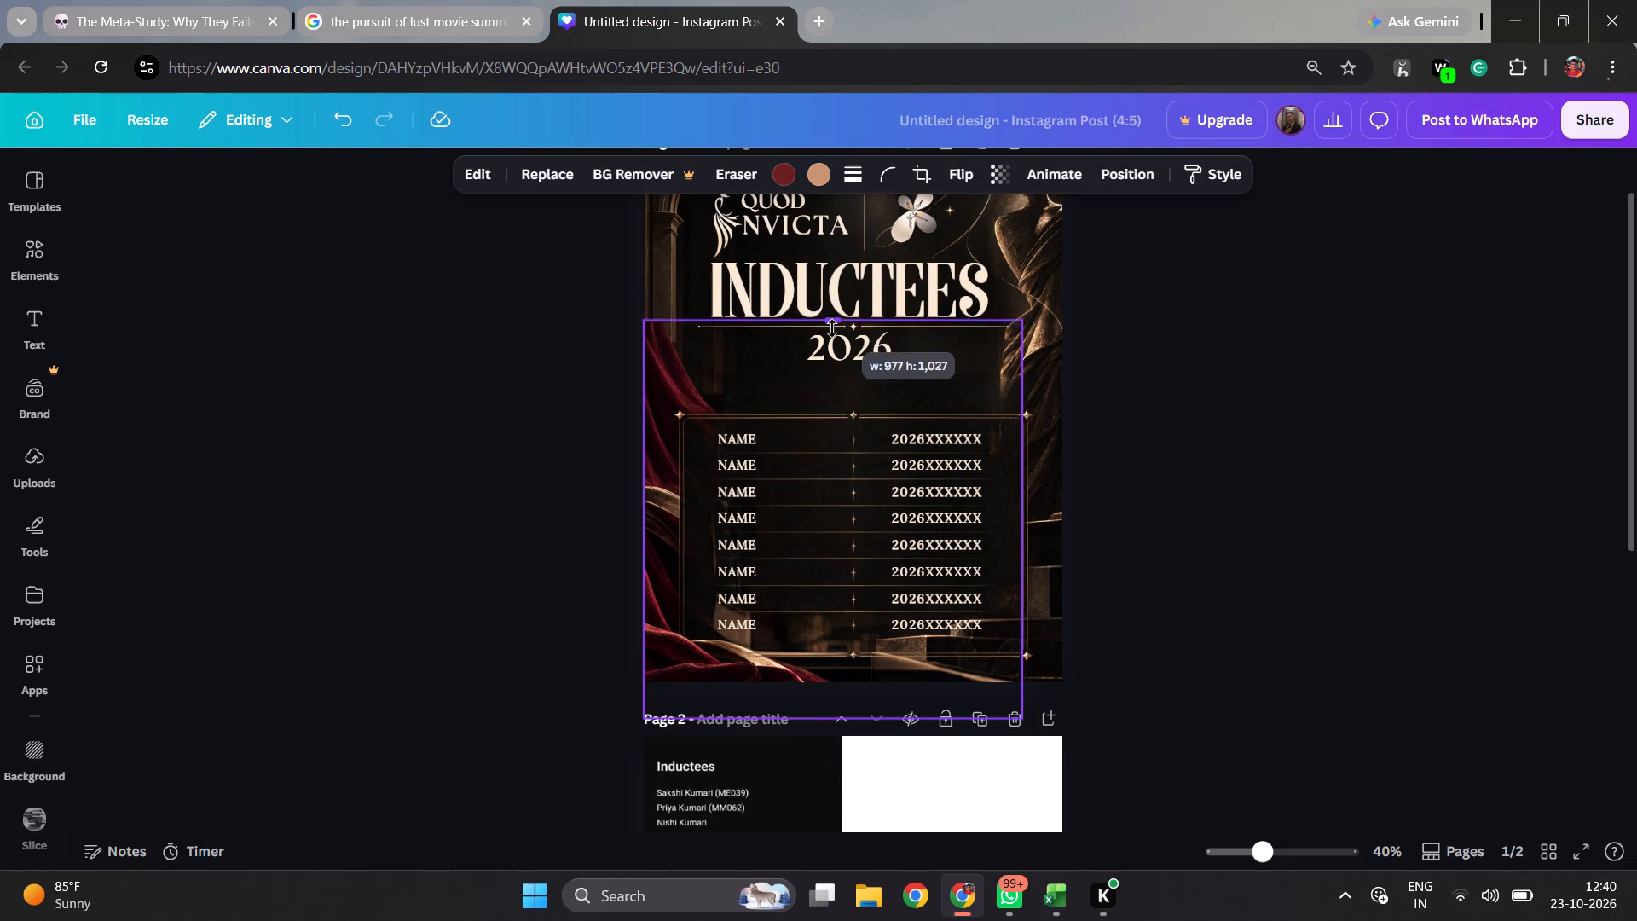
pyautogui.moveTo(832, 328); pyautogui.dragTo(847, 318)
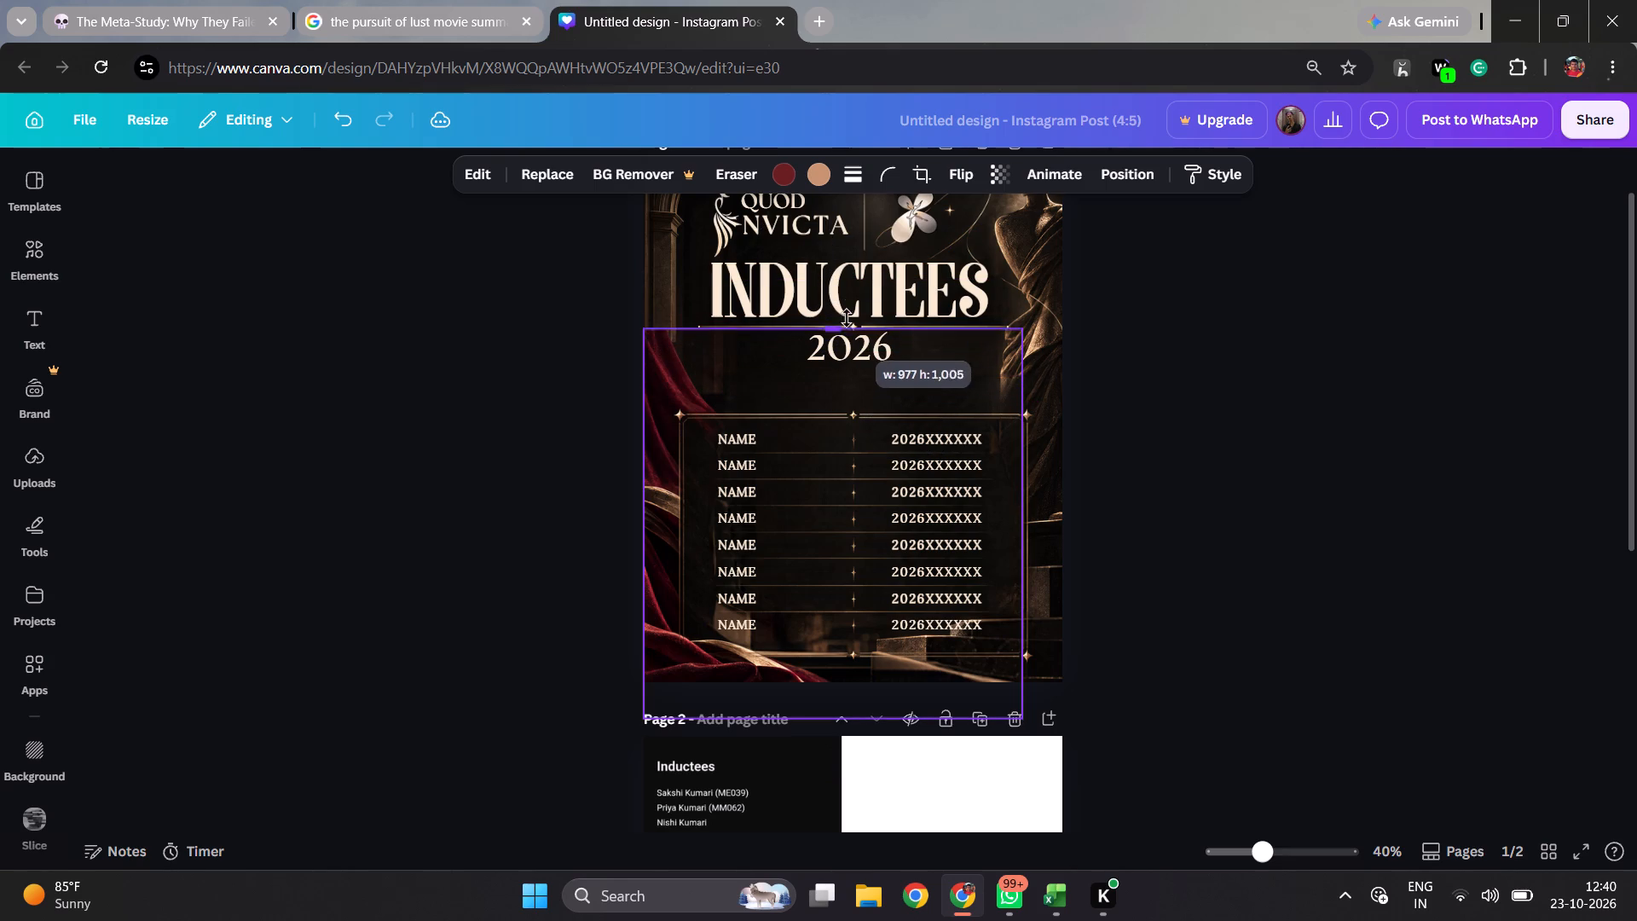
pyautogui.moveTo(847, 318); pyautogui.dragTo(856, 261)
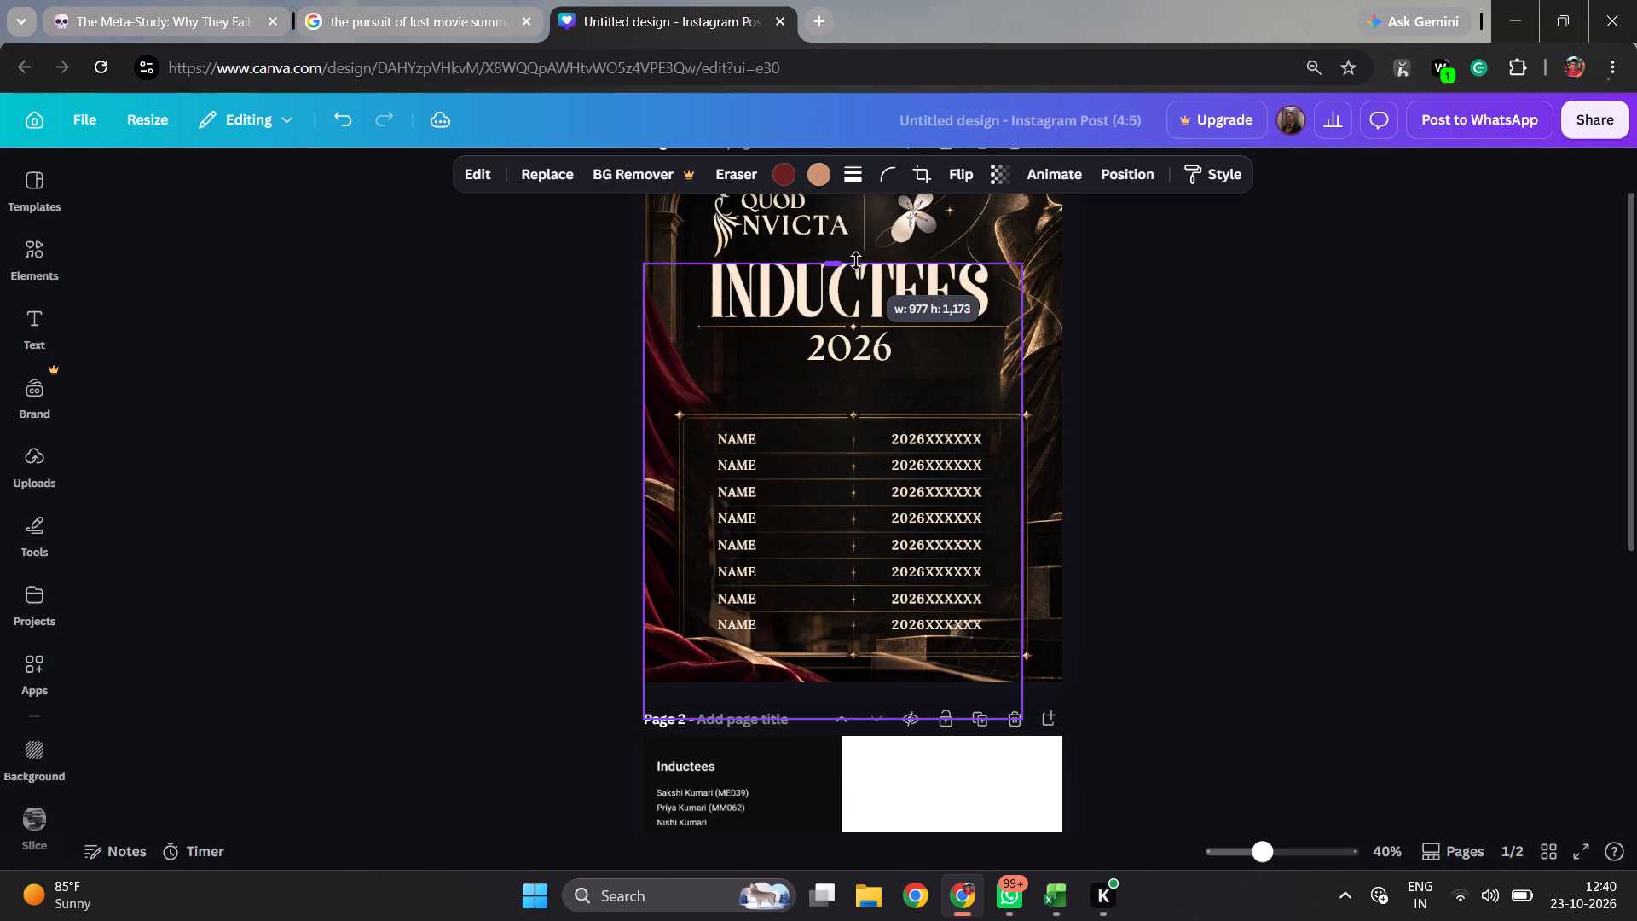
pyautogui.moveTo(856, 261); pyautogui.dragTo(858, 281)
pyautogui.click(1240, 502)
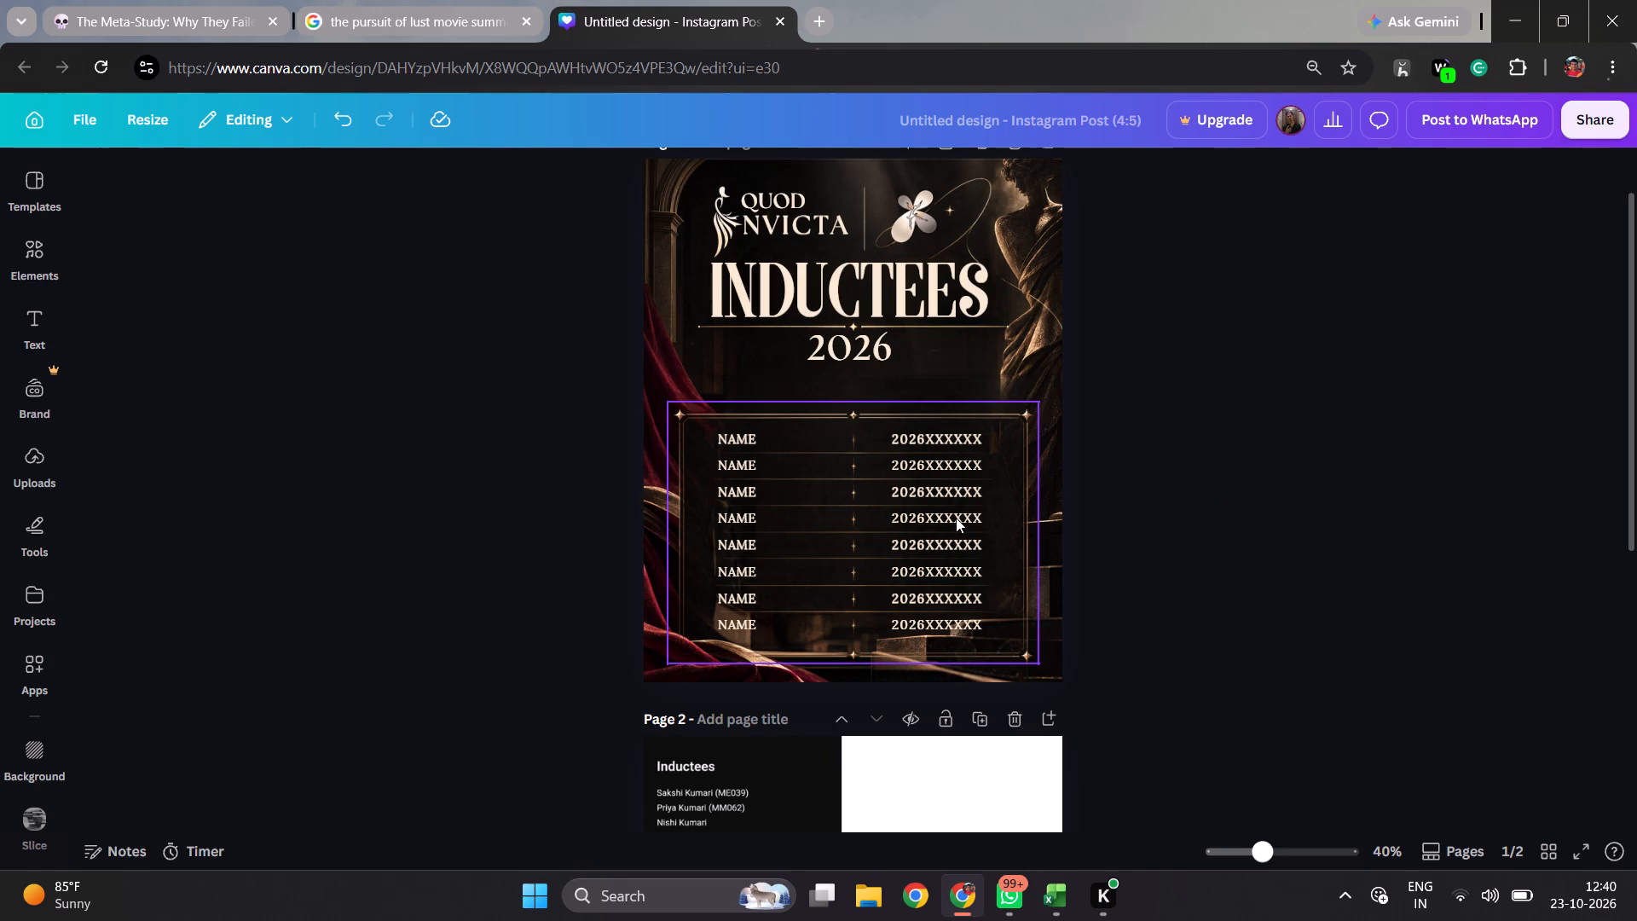
# Nudge the grouped table of names and 2026XXXXXX numbers slightly down on page 1.
pyautogui.click(956, 518)
pyautogui.press('Down')
pyautogui.press('Down')
pyautogui.press('Down')
pyautogui.press('Down')
pyautogui.press('Down')
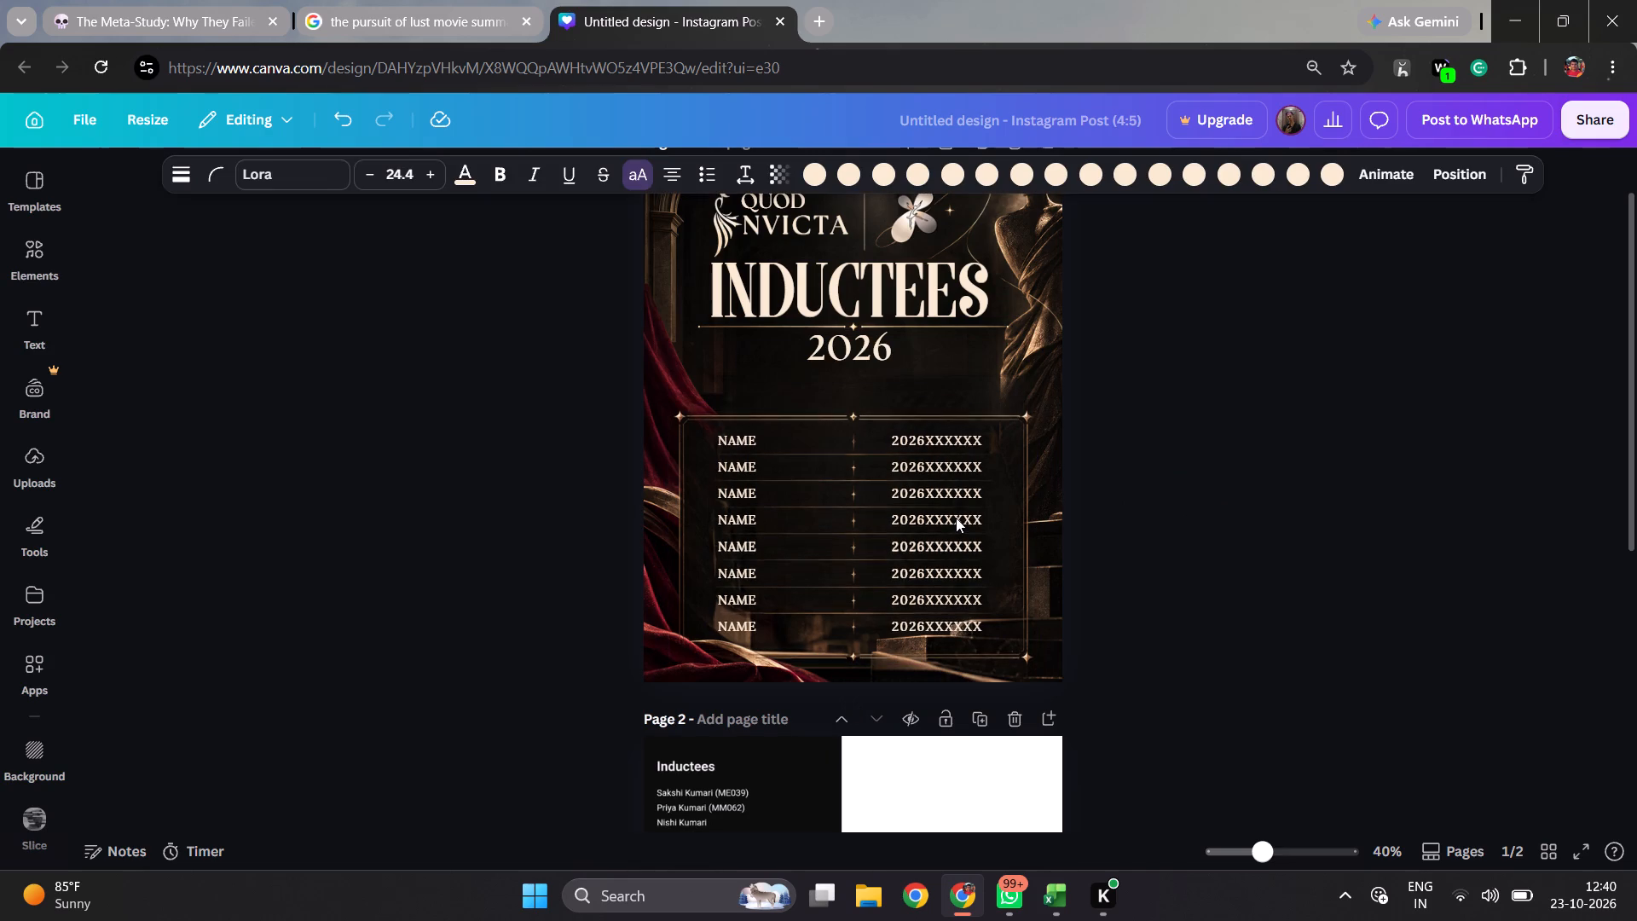
pyautogui.press('Down')
pyautogui.press('Down')
pyautogui.press('Down')
pyautogui.press('Down')
pyautogui.press('Down')
pyautogui.press('Down')
pyautogui.press('Down')
pyautogui.press('Down')
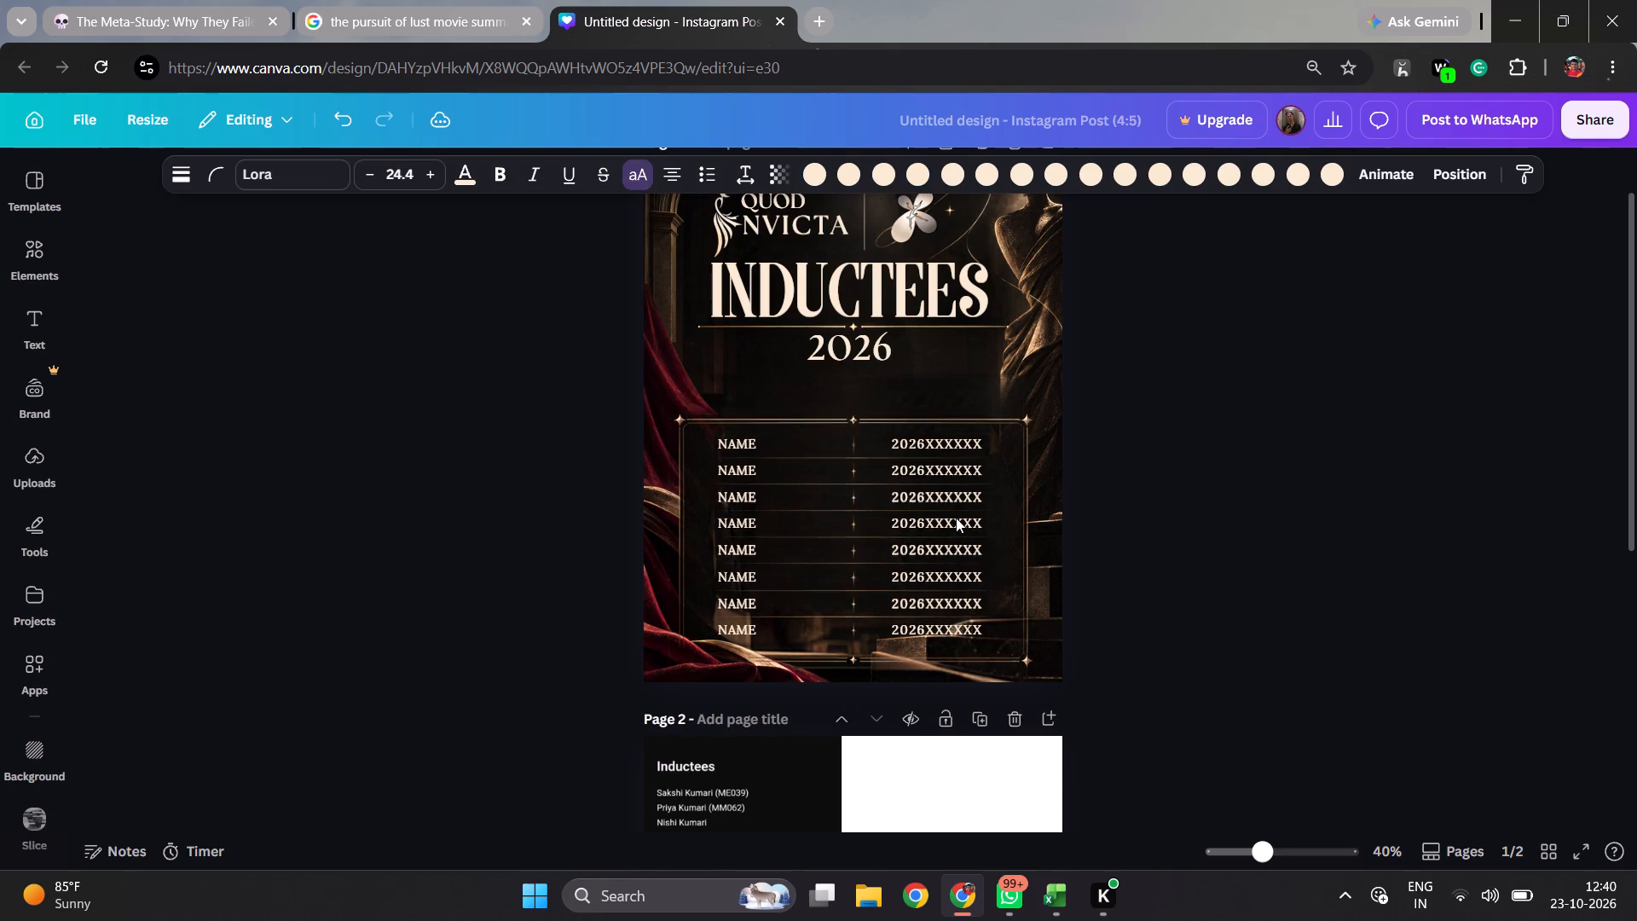
pyautogui.press('Down')
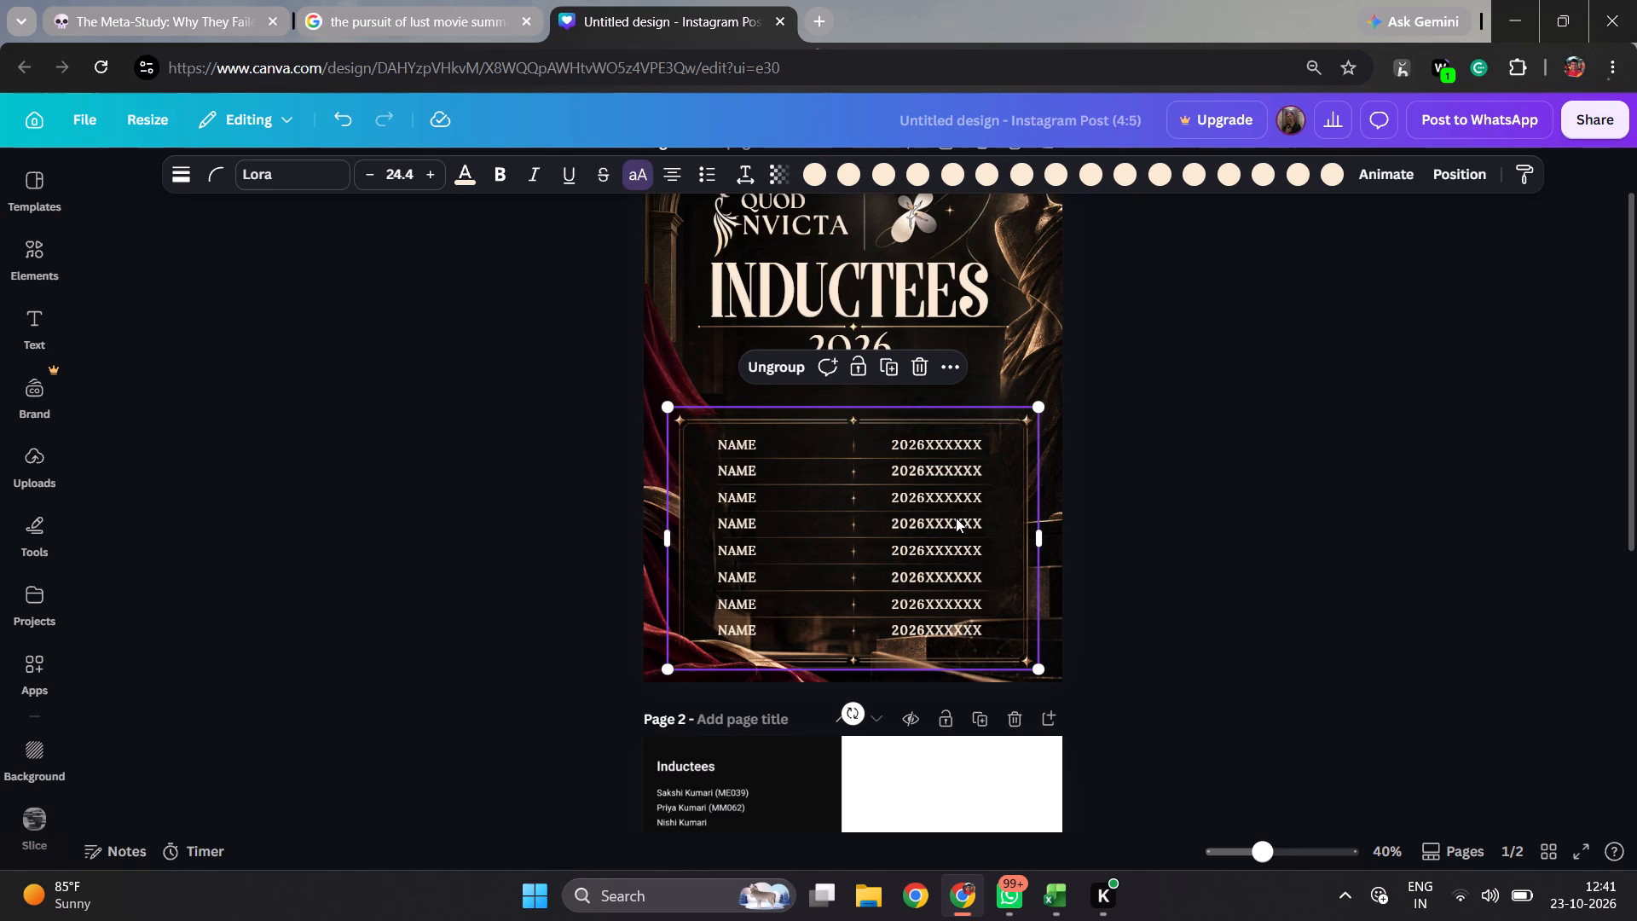
pyautogui.click(1188, 507)
# Group page 1's header layers: sparkle, 2026, both divider lines, INDUCTEES, flower logo, NVICTA, QUOD and winged-figure logo, leaving out the orbit line.
pyautogui.scroll(1, 1188, 507)
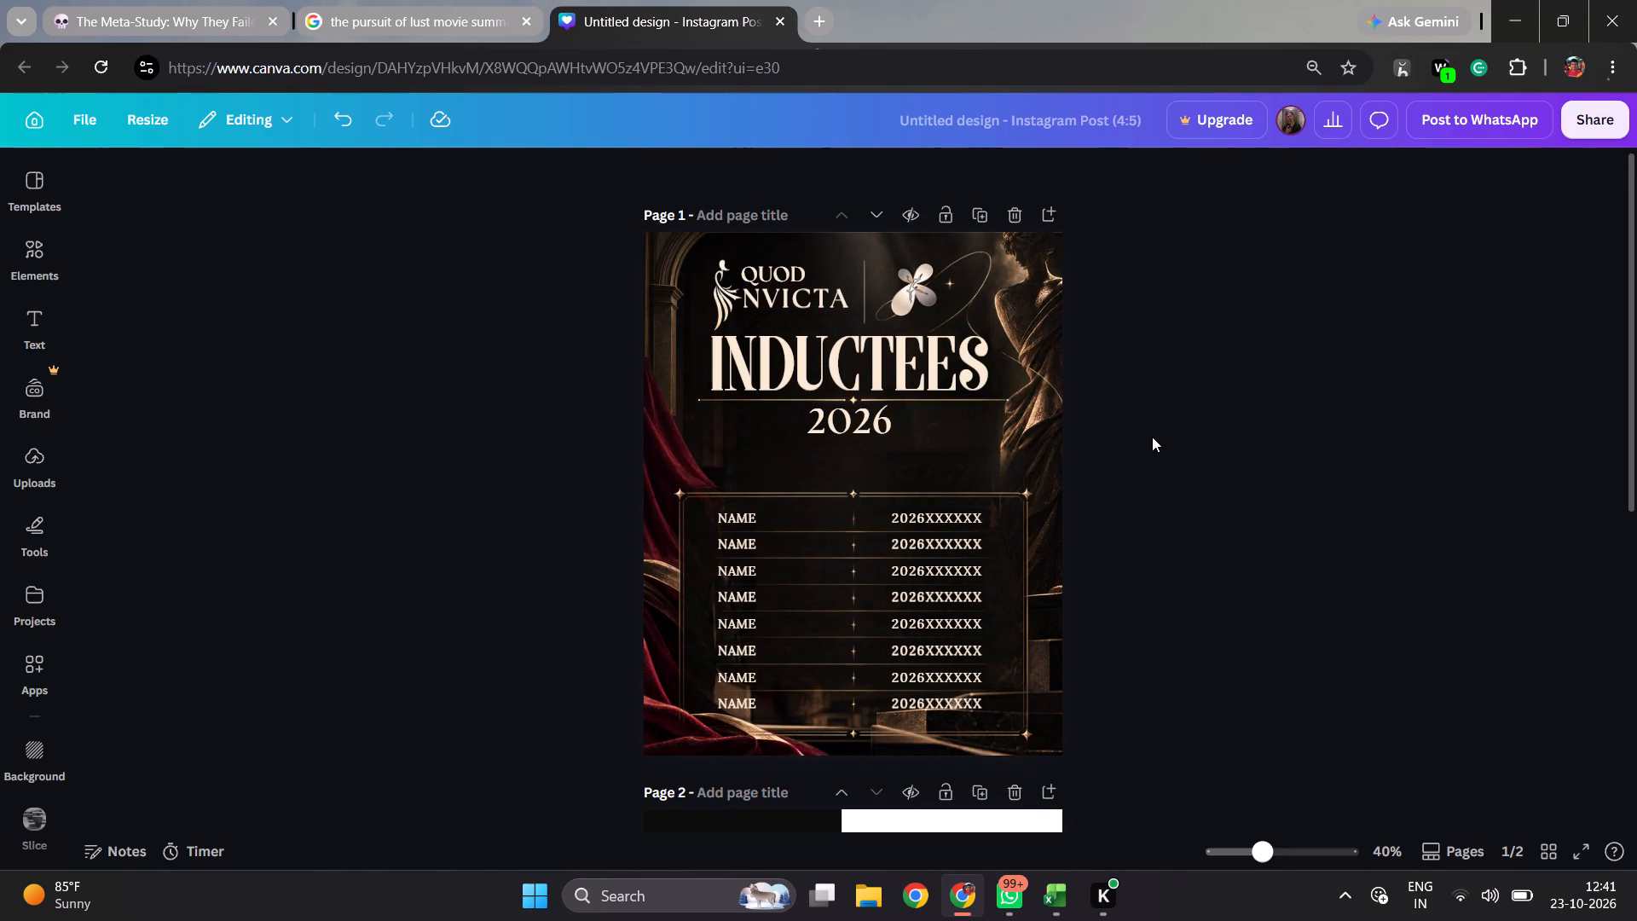
pyautogui.hotkey('alt', '1')
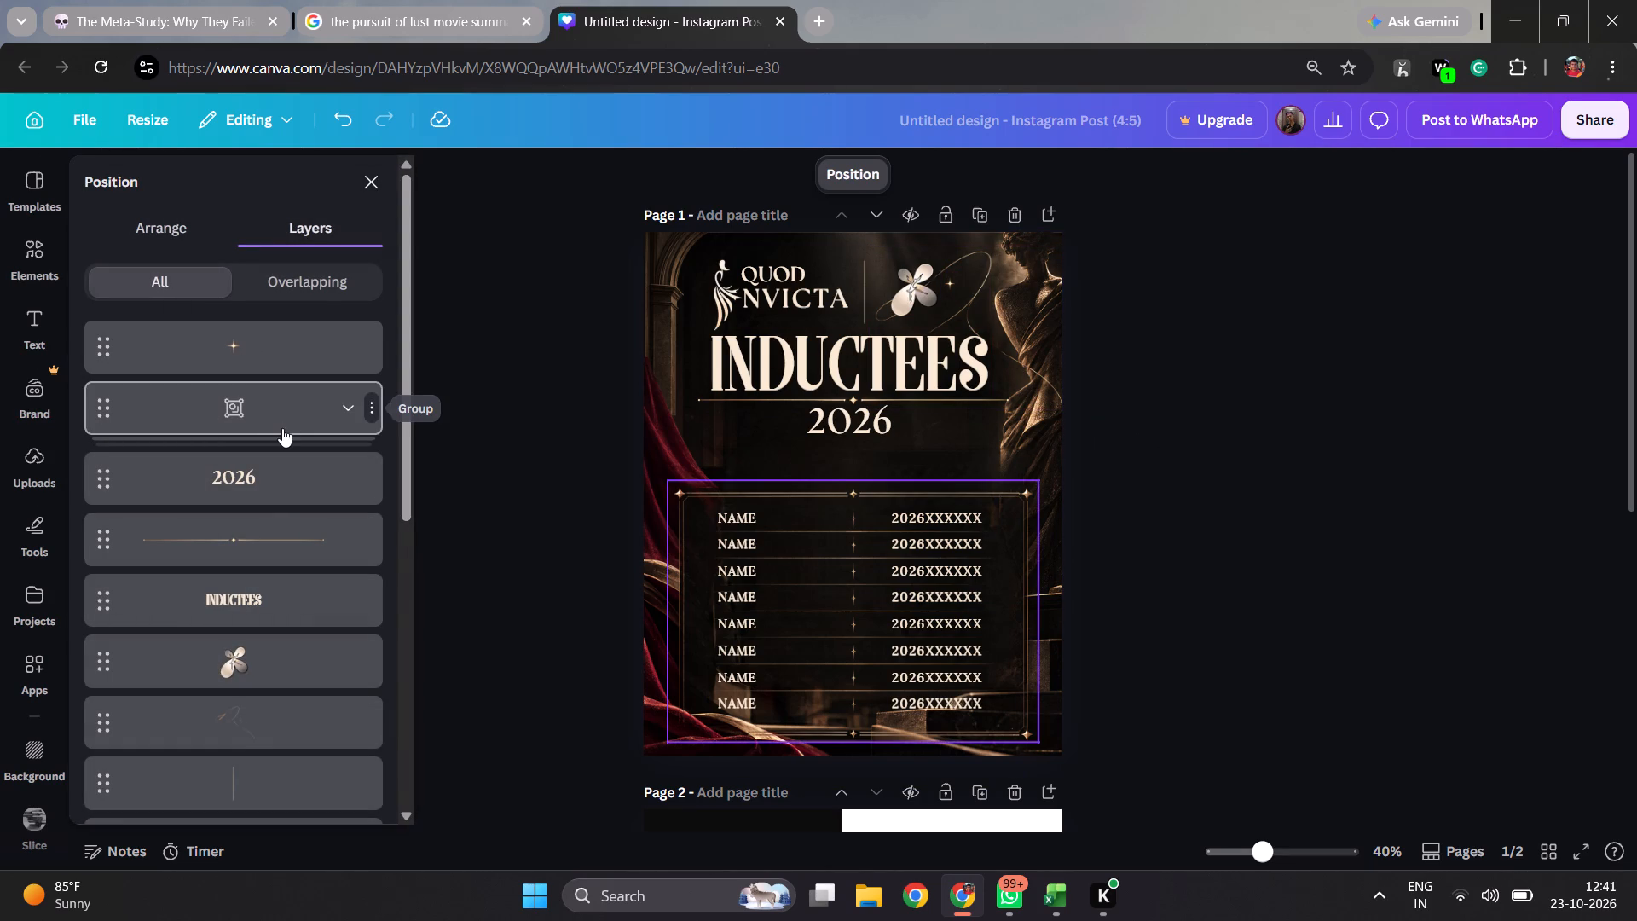
pyautogui.keyDown('ctrl'); pyautogui.click(285, 350); pyautogui.keyUp('ctrl')
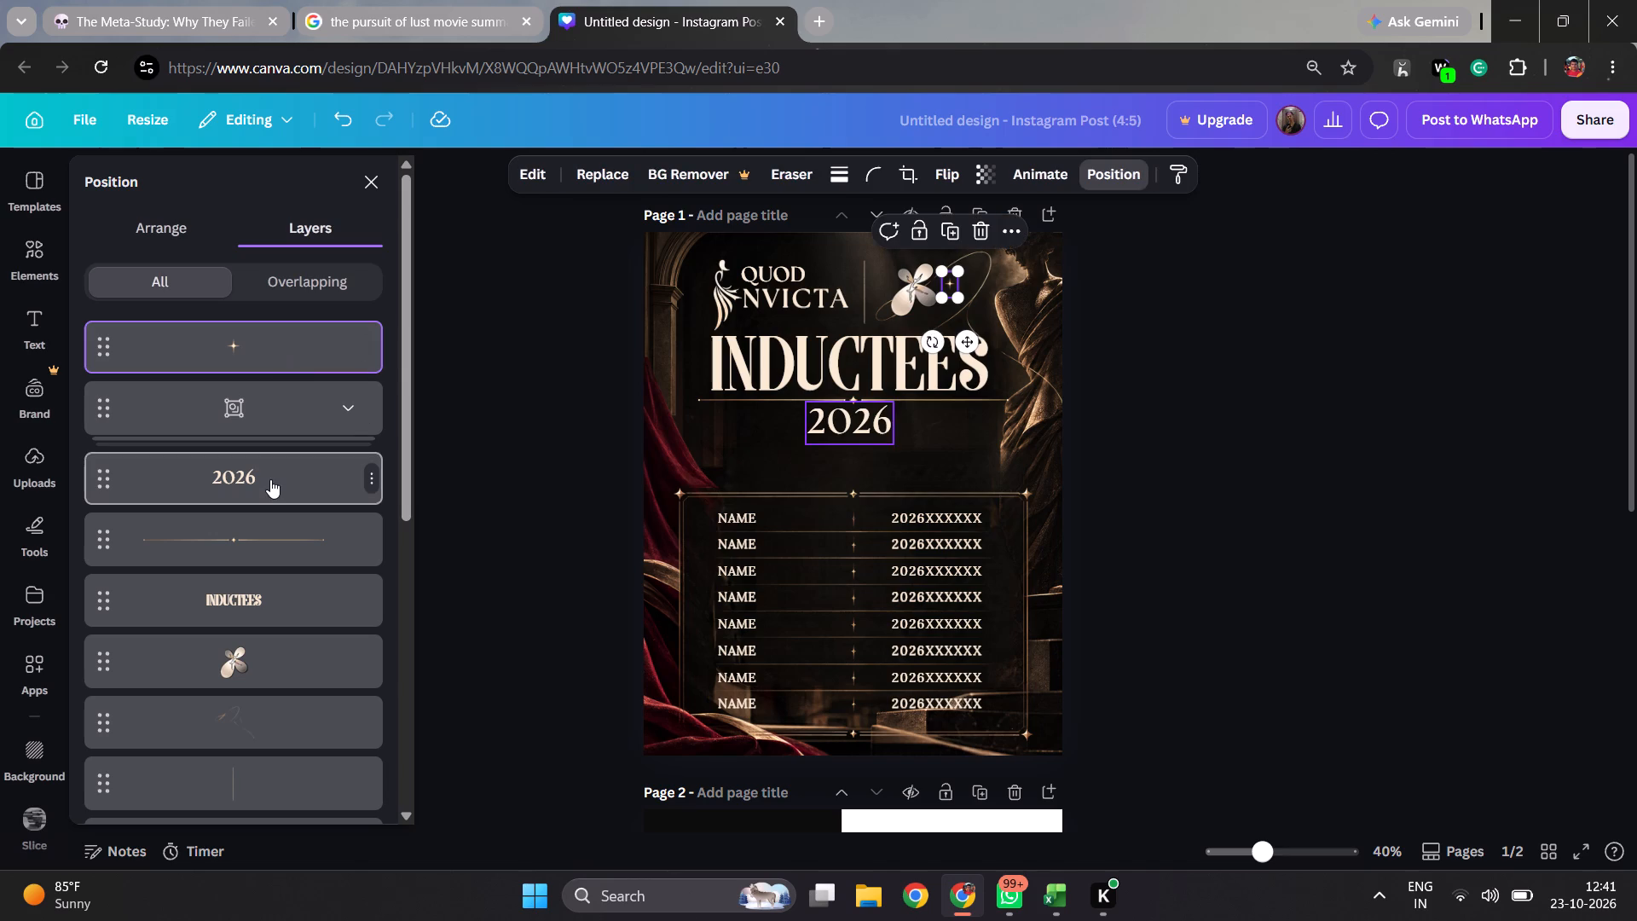
pyautogui.keyDown('ctrl'); pyautogui.click(270, 479); pyautogui.keyUp('ctrl')
pyautogui.keyDown('ctrl'); pyautogui.click(284, 552); pyautogui.keyUp('ctrl')
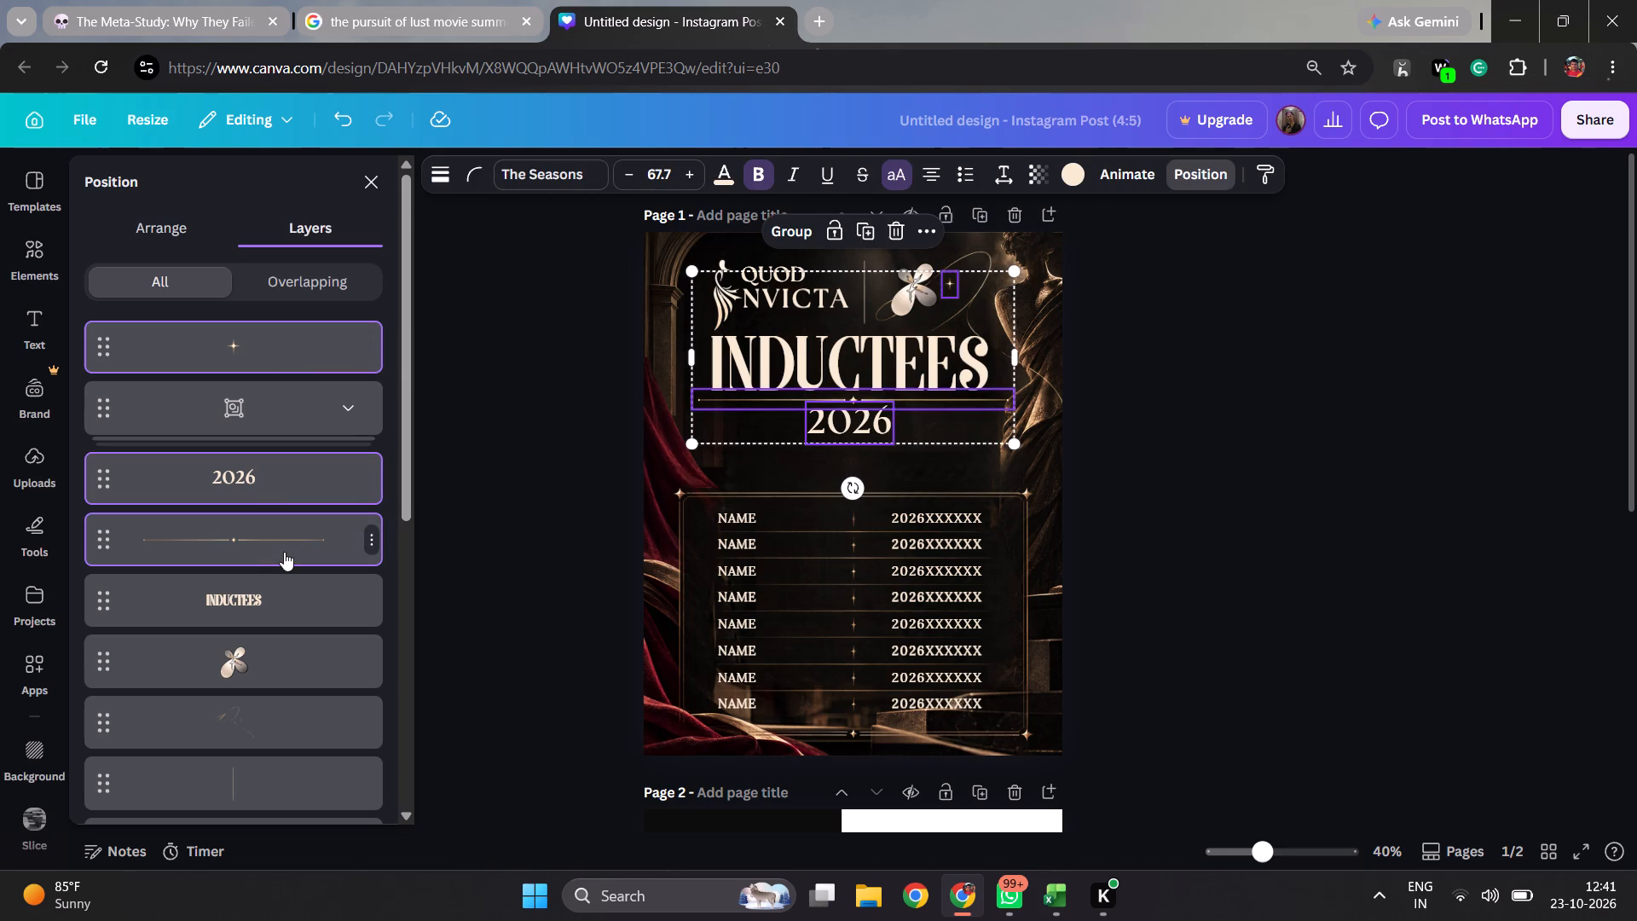
pyautogui.keyDown('ctrl'); pyautogui.click(292, 600); pyautogui.keyUp('ctrl')
pyautogui.keyDown('ctrl'); pyautogui.click(293, 646); pyautogui.keyUp('ctrl')
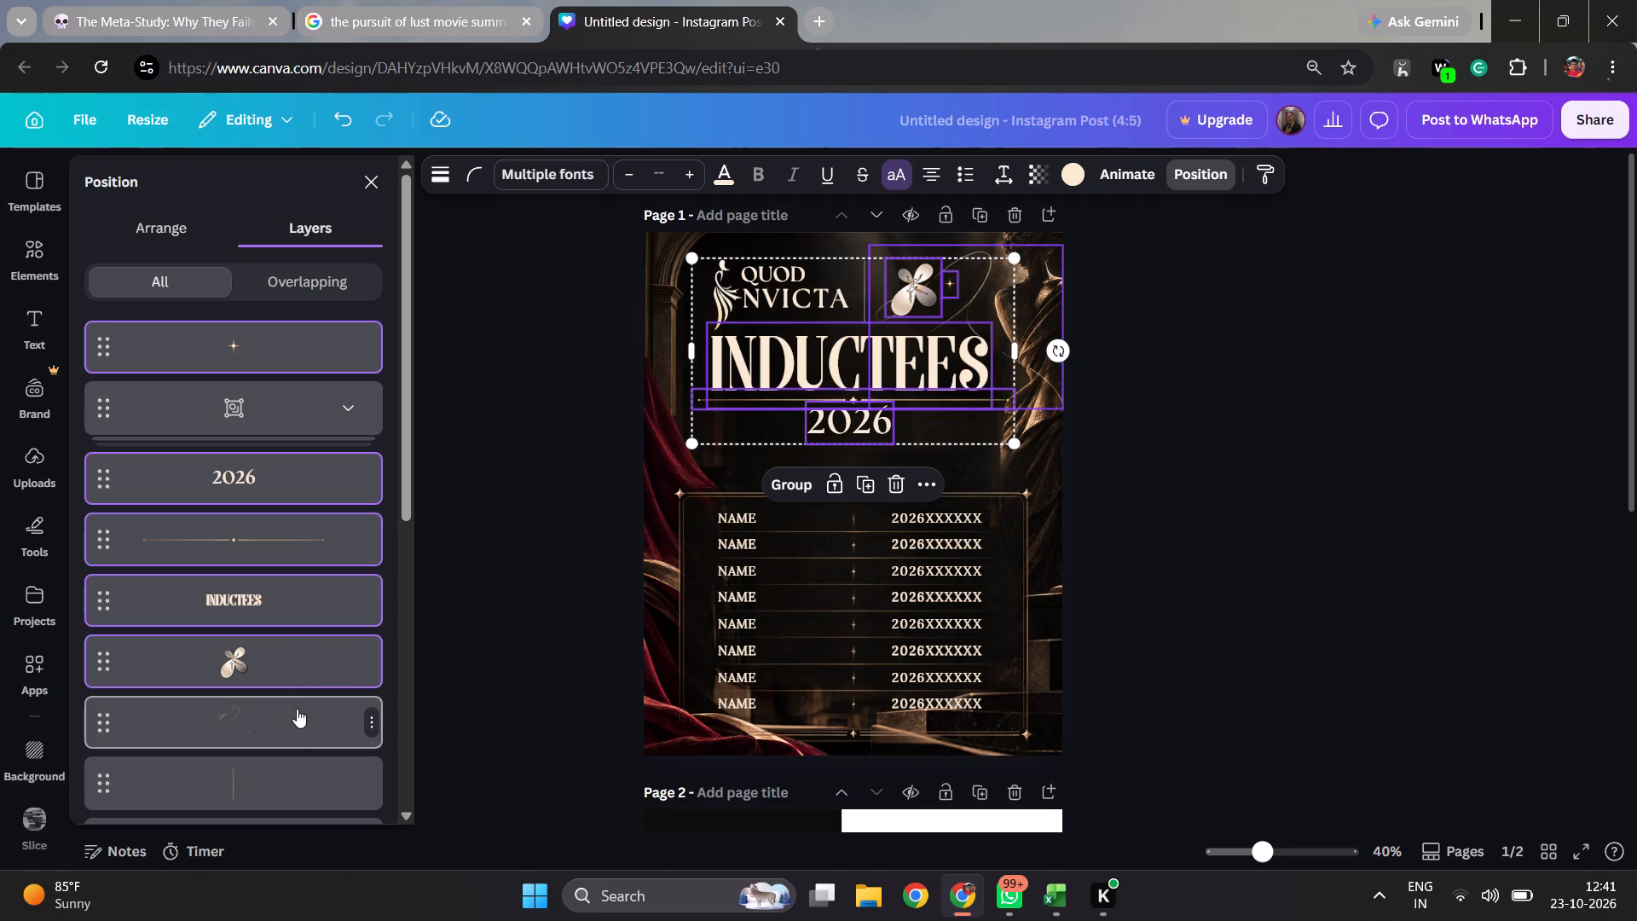
pyautogui.keyDown('ctrl'); pyautogui.click(286, 772); pyautogui.keyUp('ctrl')
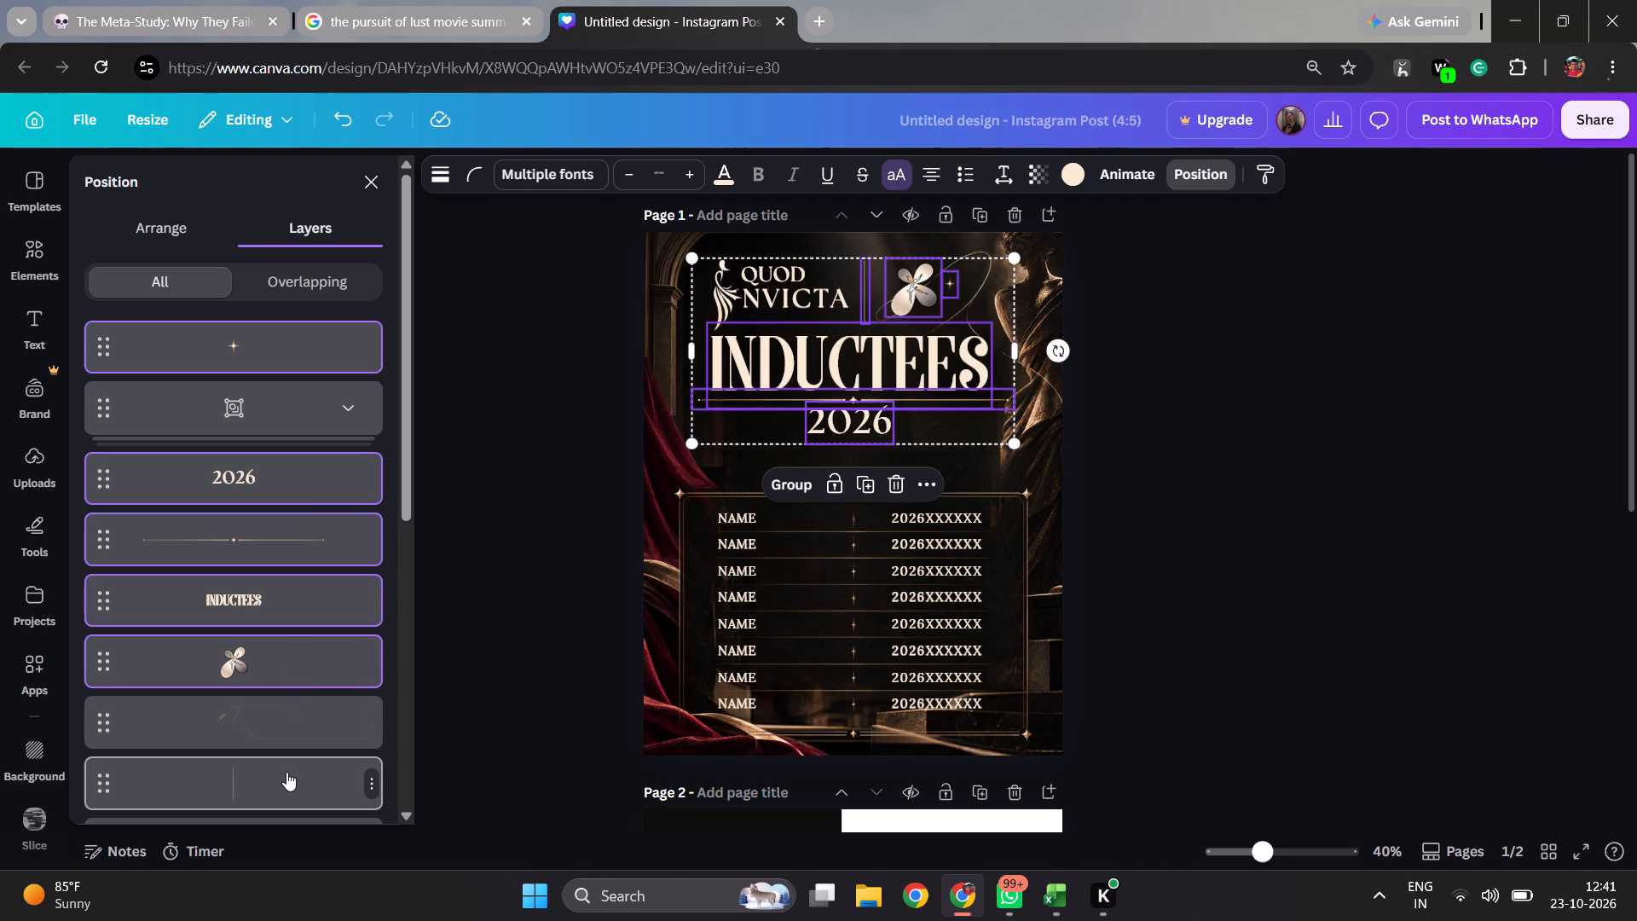
pyautogui.scroll(-2, 286, 772)
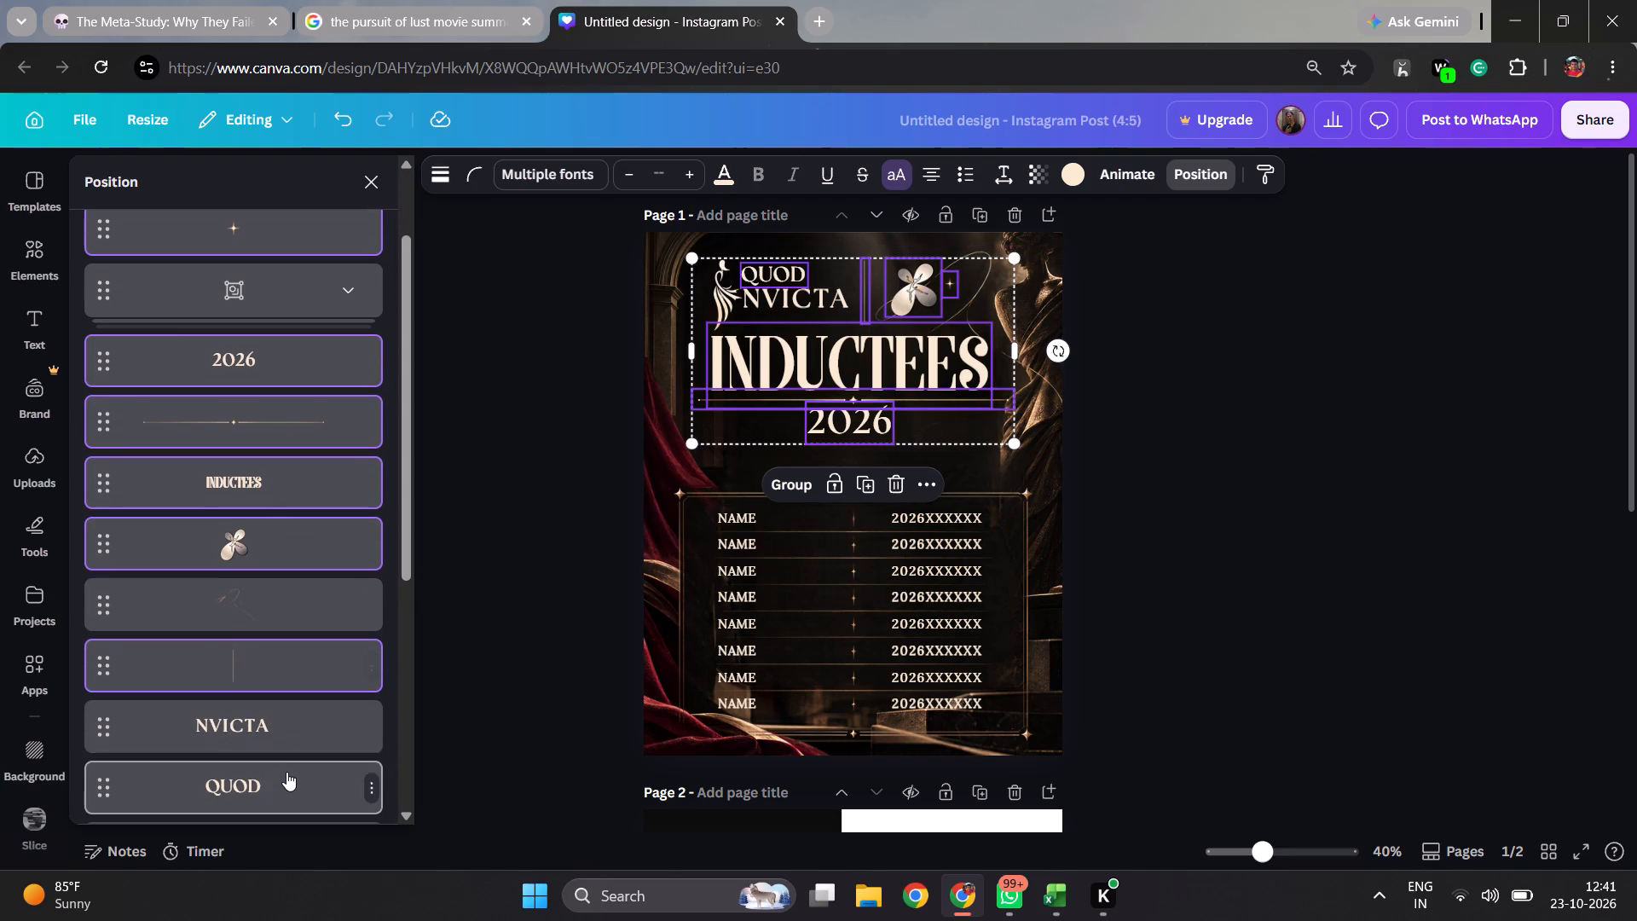
pyautogui.keyDown('ctrl'); pyautogui.click(275, 724); pyautogui.keyUp('ctrl')
pyautogui.keyDown('ctrl'); pyautogui.click(275, 774); pyautogui.keyUp('ctrl')
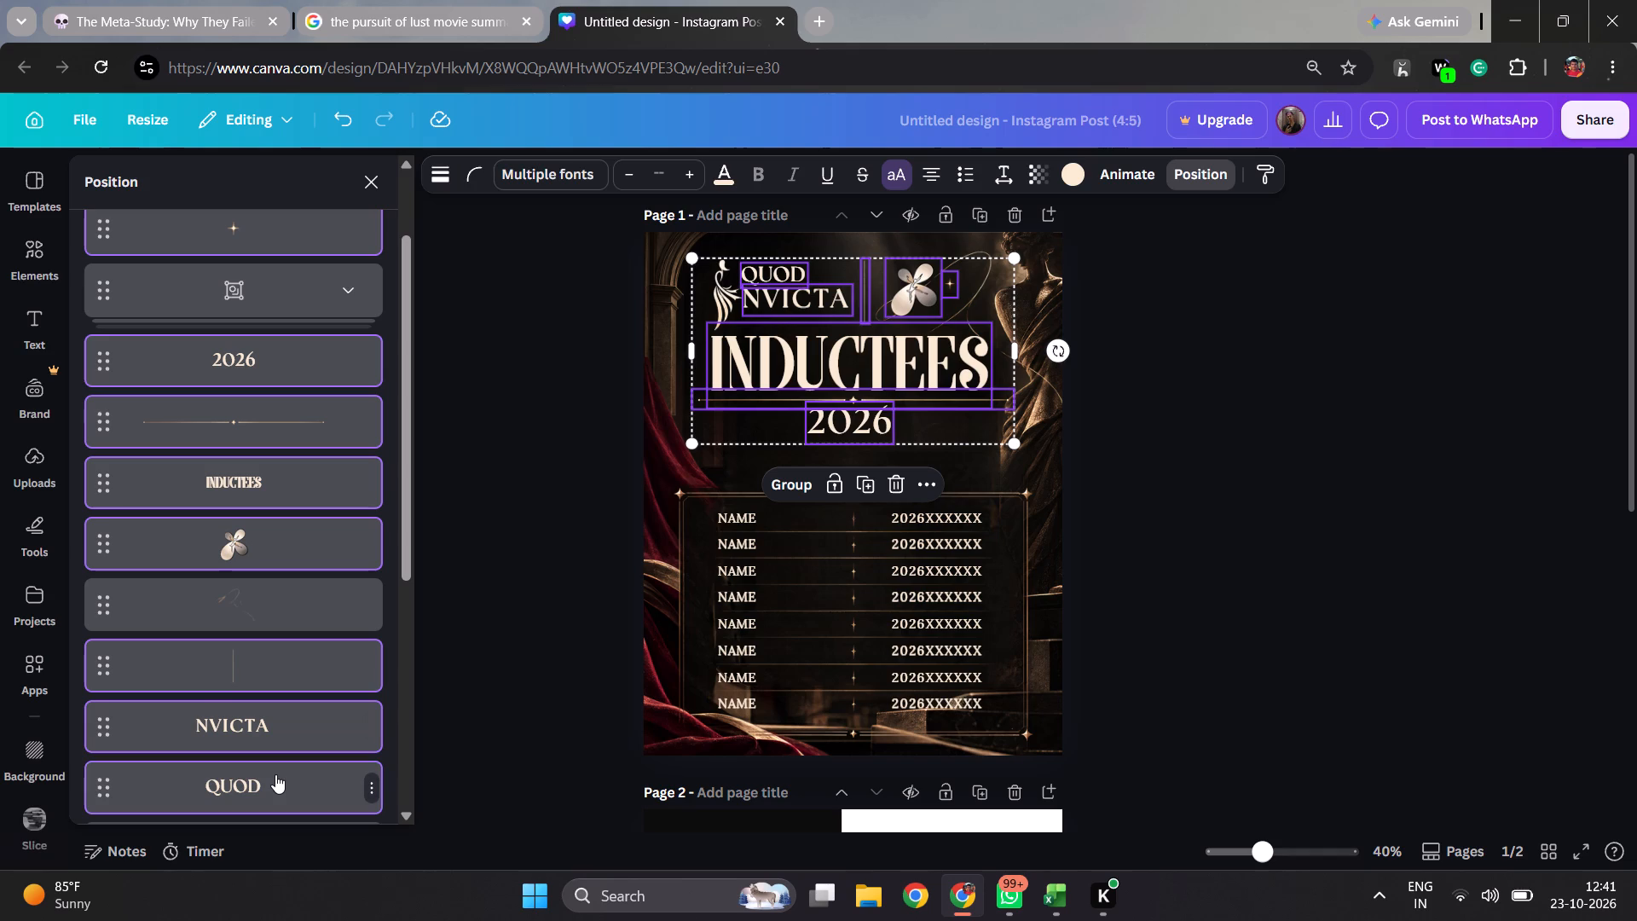
pyautogui.scroll(-2, 275, 774)
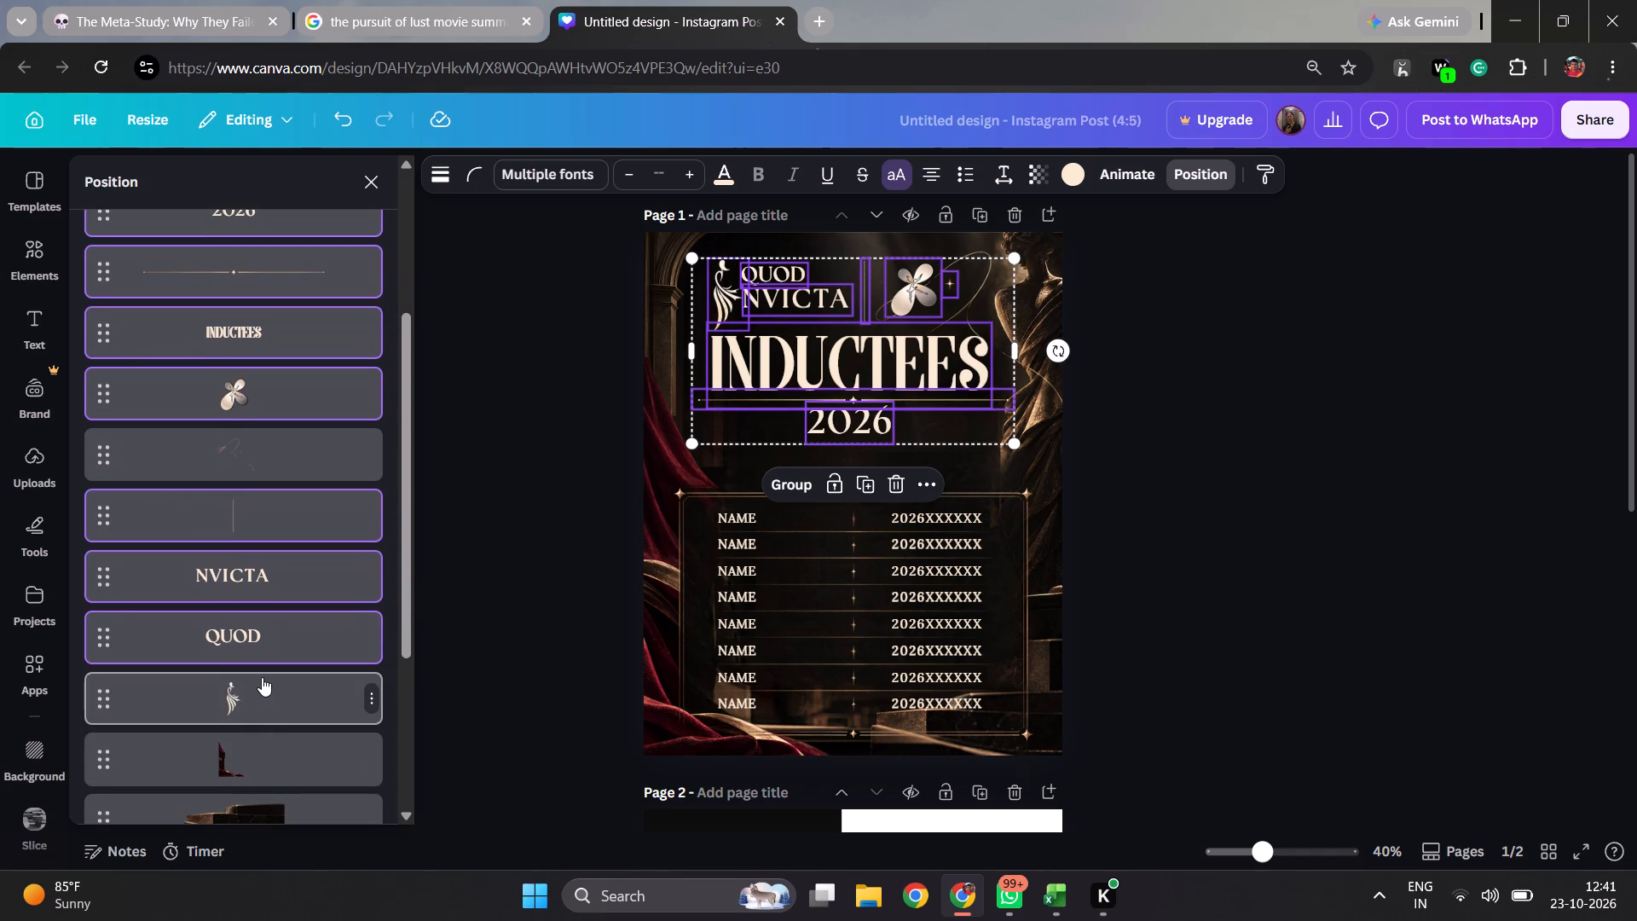
pyautogui.keyDown('ctrl'); pyautogui.click(262, 677); pyautogui.keyUp('ctrl')
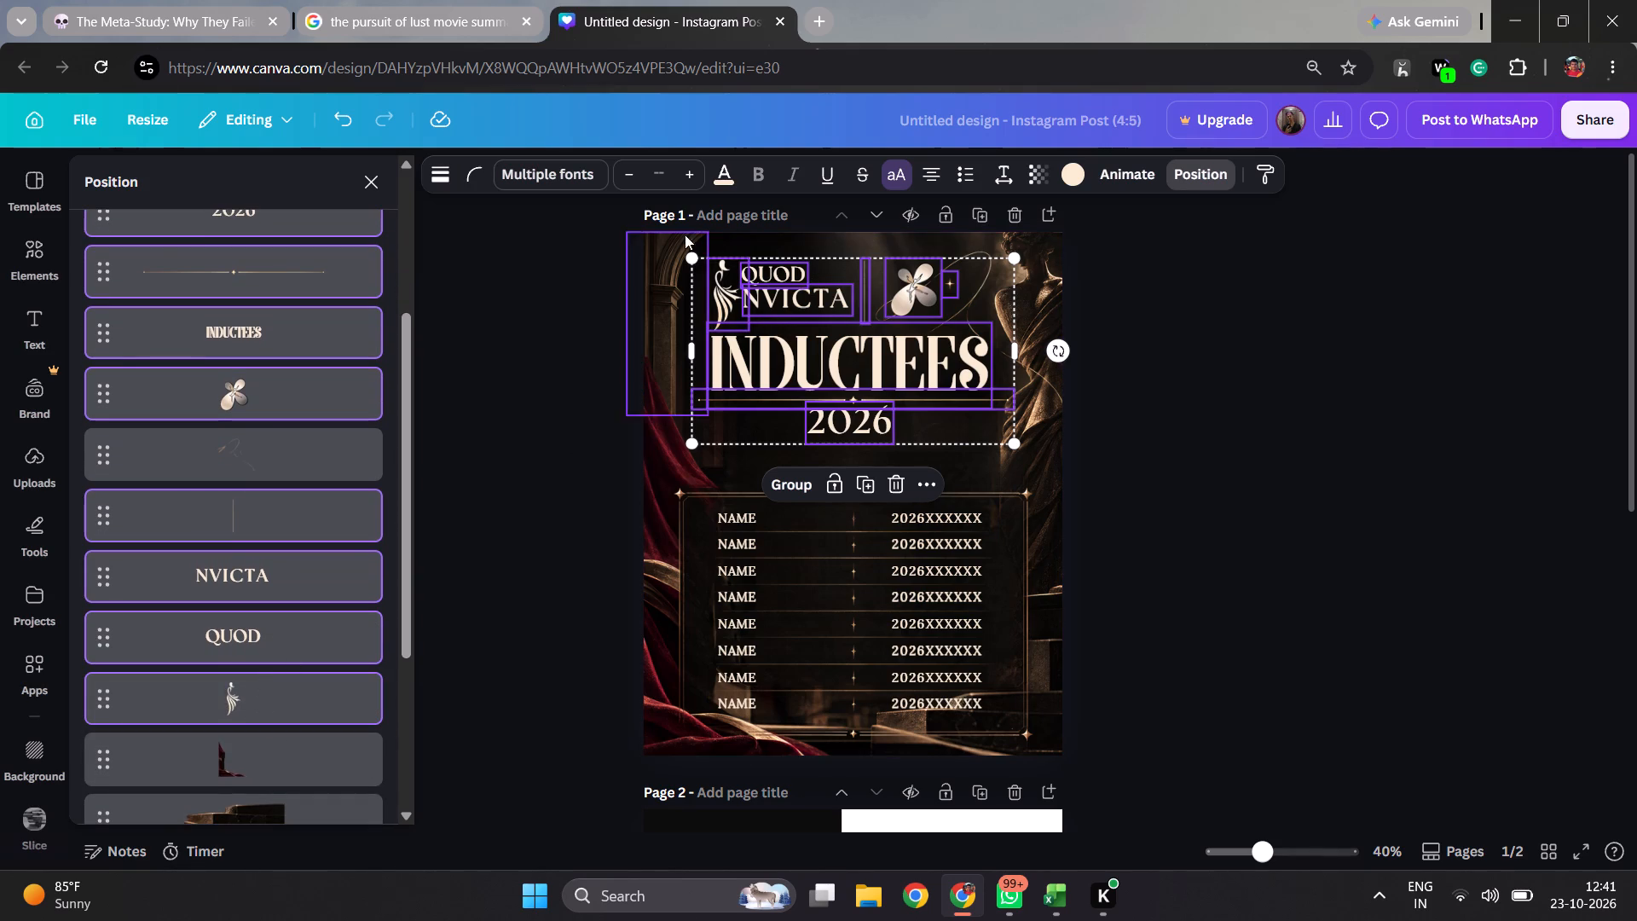
pyautogui.scroll(1, 1230, 379)
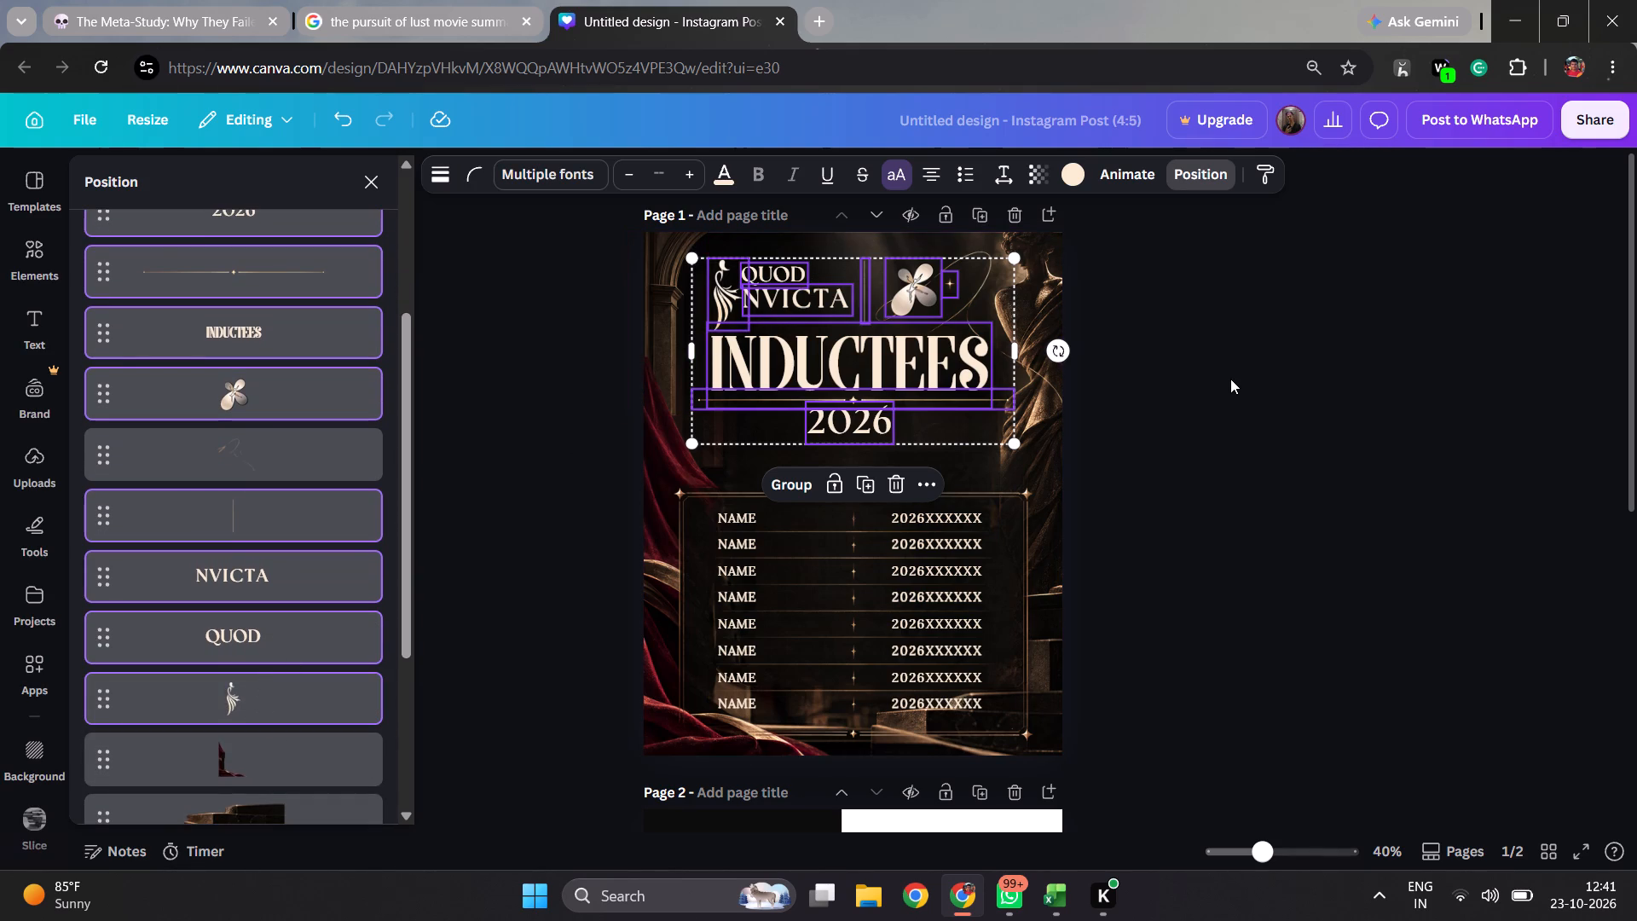
pyautogui.hotkey('ctrl', 'g')
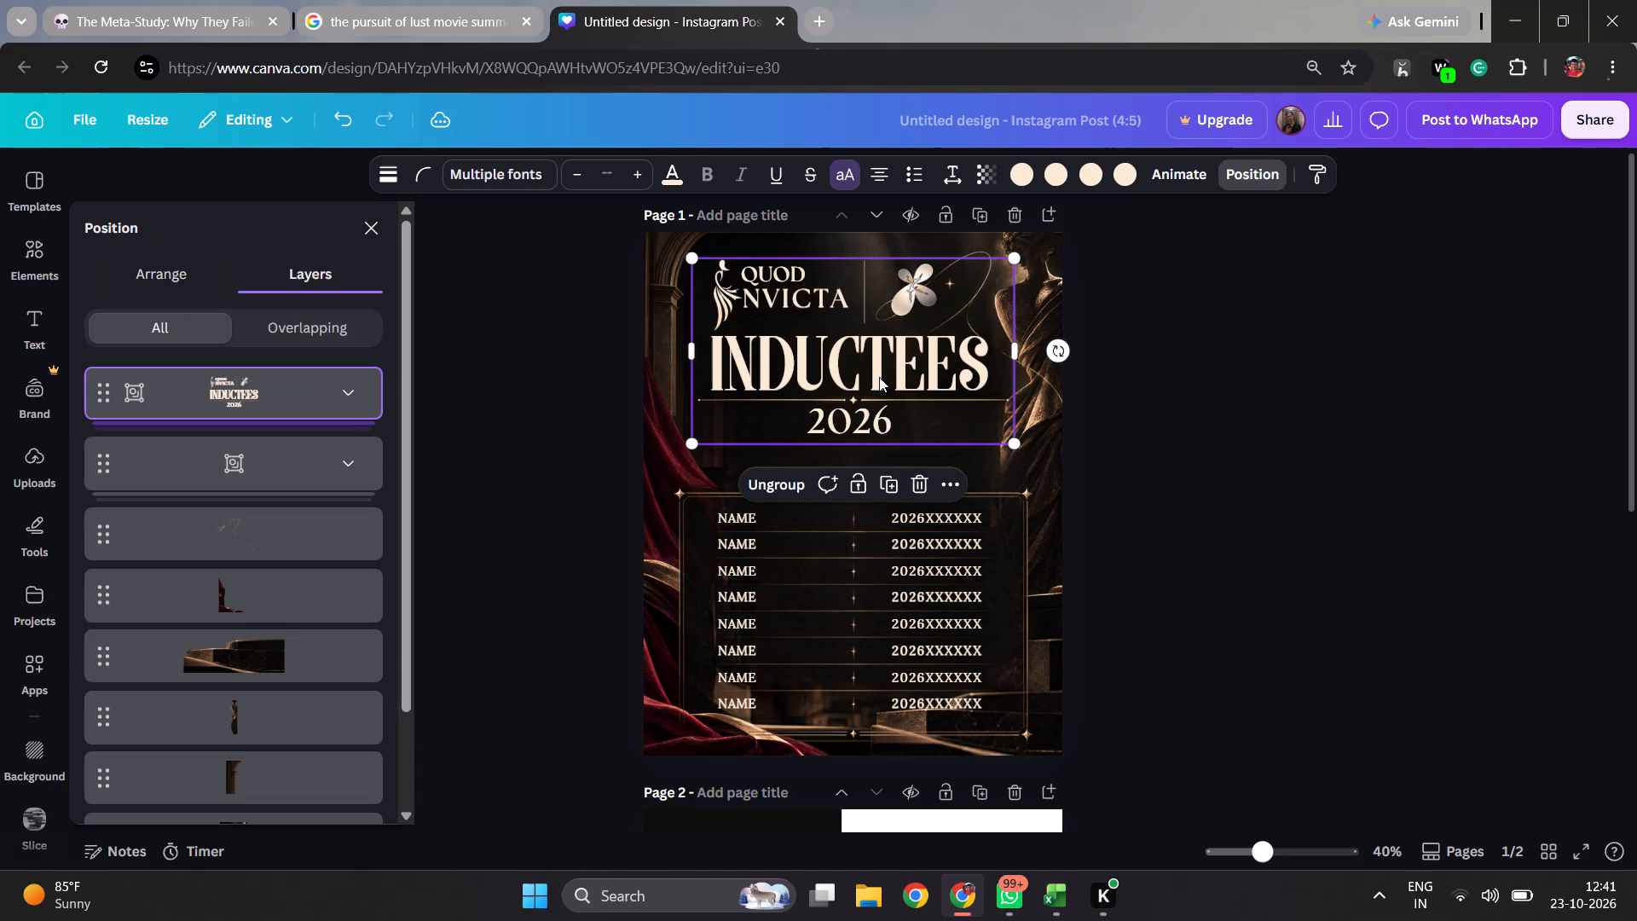
# Move page 1's grouped header straight down until the 2026 line sits just above the table's top border.
pyautogui.press('Down')
pyautogui.press('Down')
pyautogui.press('Down')
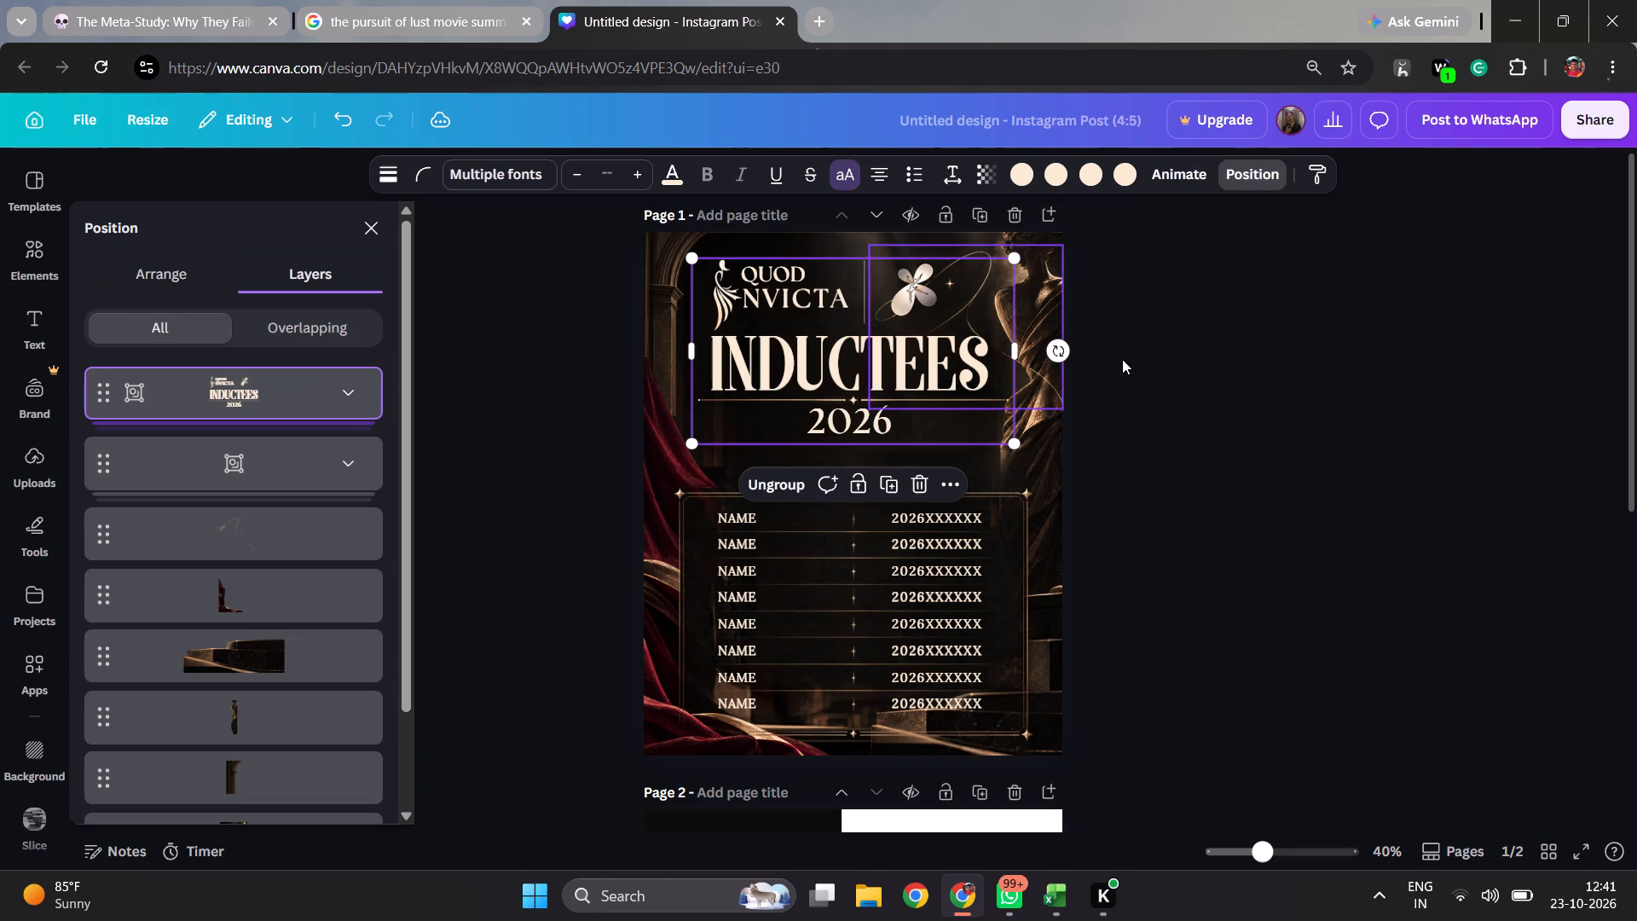
pyautogui.click(1126, 362)
pyautogui.click(865, 350)
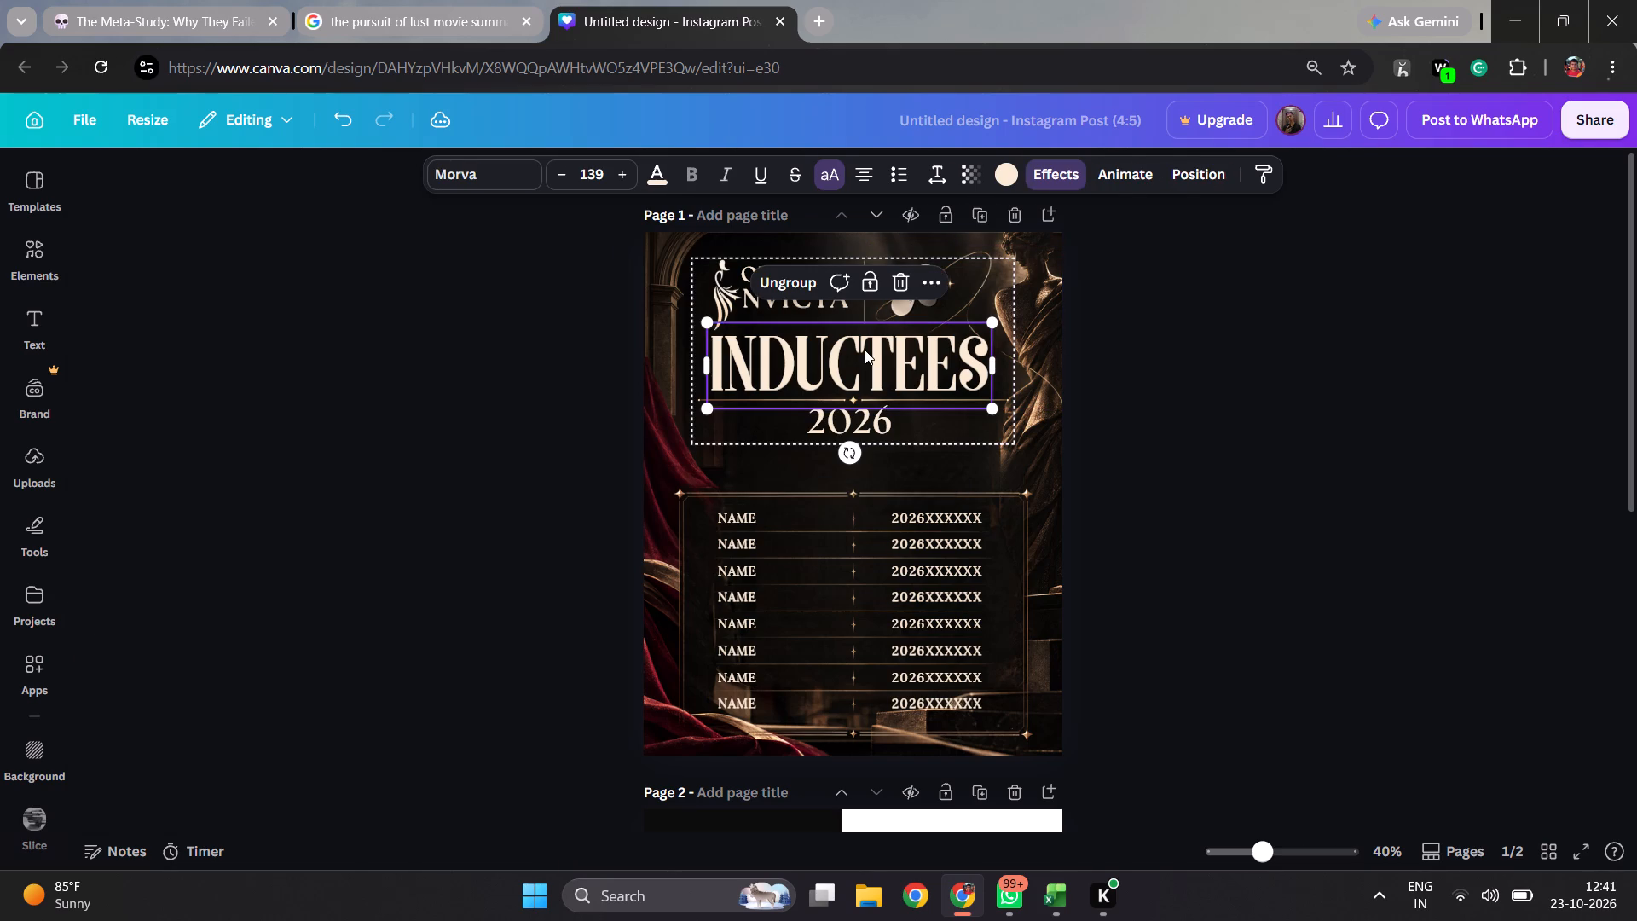
pyautogui.click(1070, 368)
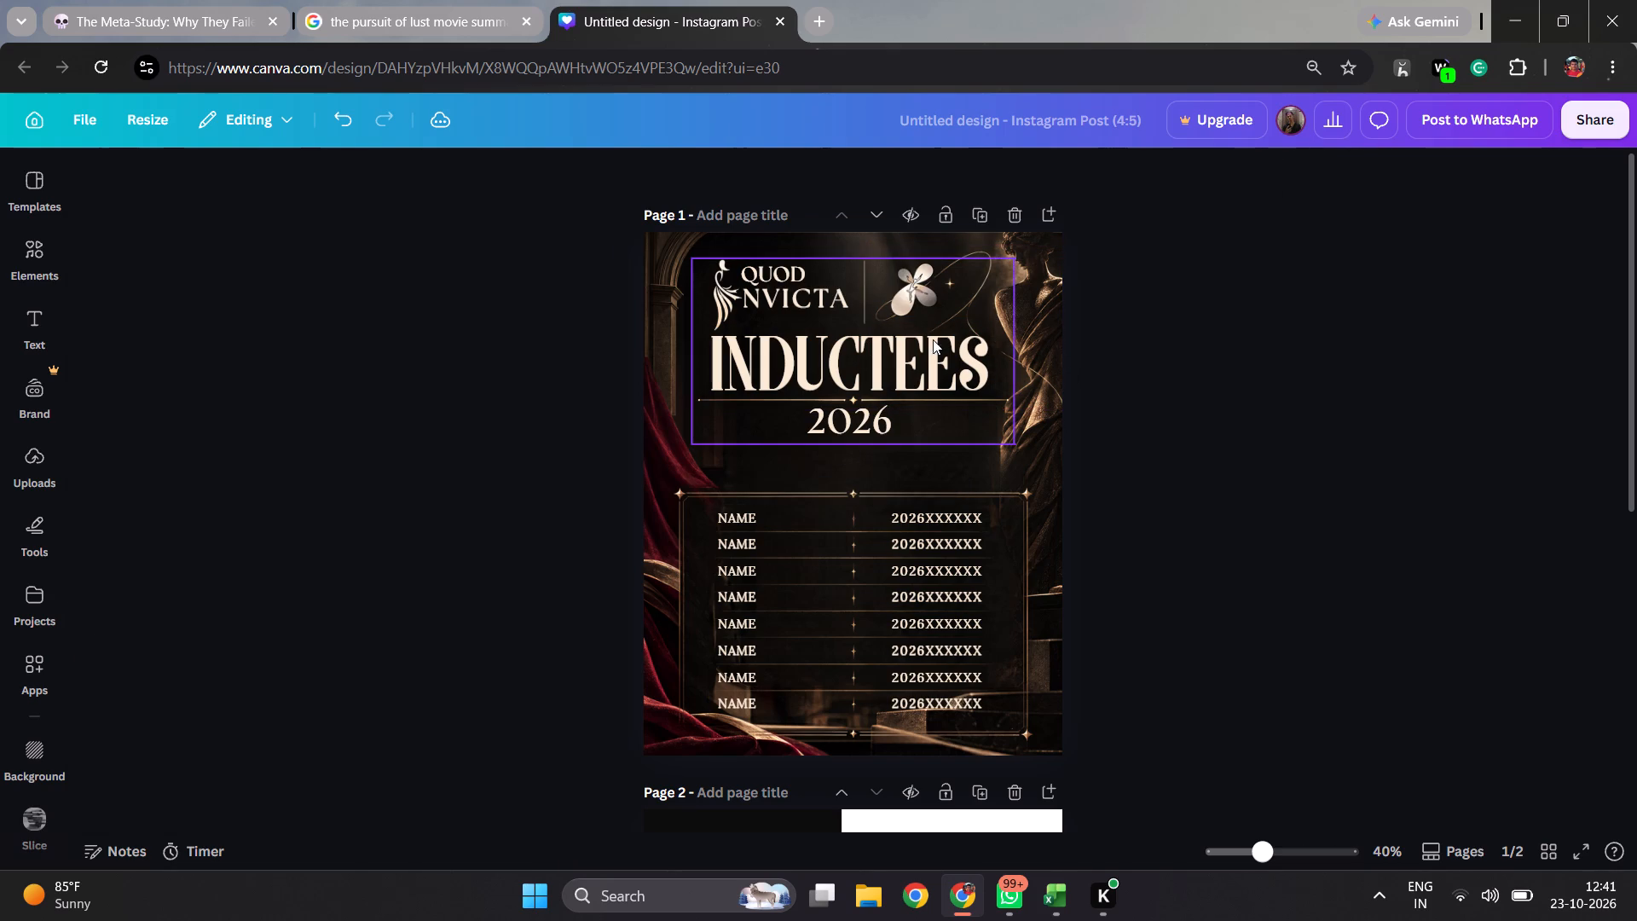
pyautogui.click(865, 325)
pyautogui.press('Down')
pyautogui.press('Down')
pyautogui.press('Down')
pyautogui.press('Down')
pyautogui.press('Down')
pyautogui.press('Down')
pyautogui.press('Down')
pyautogui.press('Down')
pyautogui.press('Down')
pyautogui.press('Down')
pyautogui.press('Down')
pyautogui.press('Down')
pyautogui.press('Down')
pyautogui.press('Down')
pyautogui.press('Down')
pyautogui.press('Down')
pyautogui.press('Down')
pyautogui.press('Down')
pyautogui.press('Down')
pyautogui.press('Down')
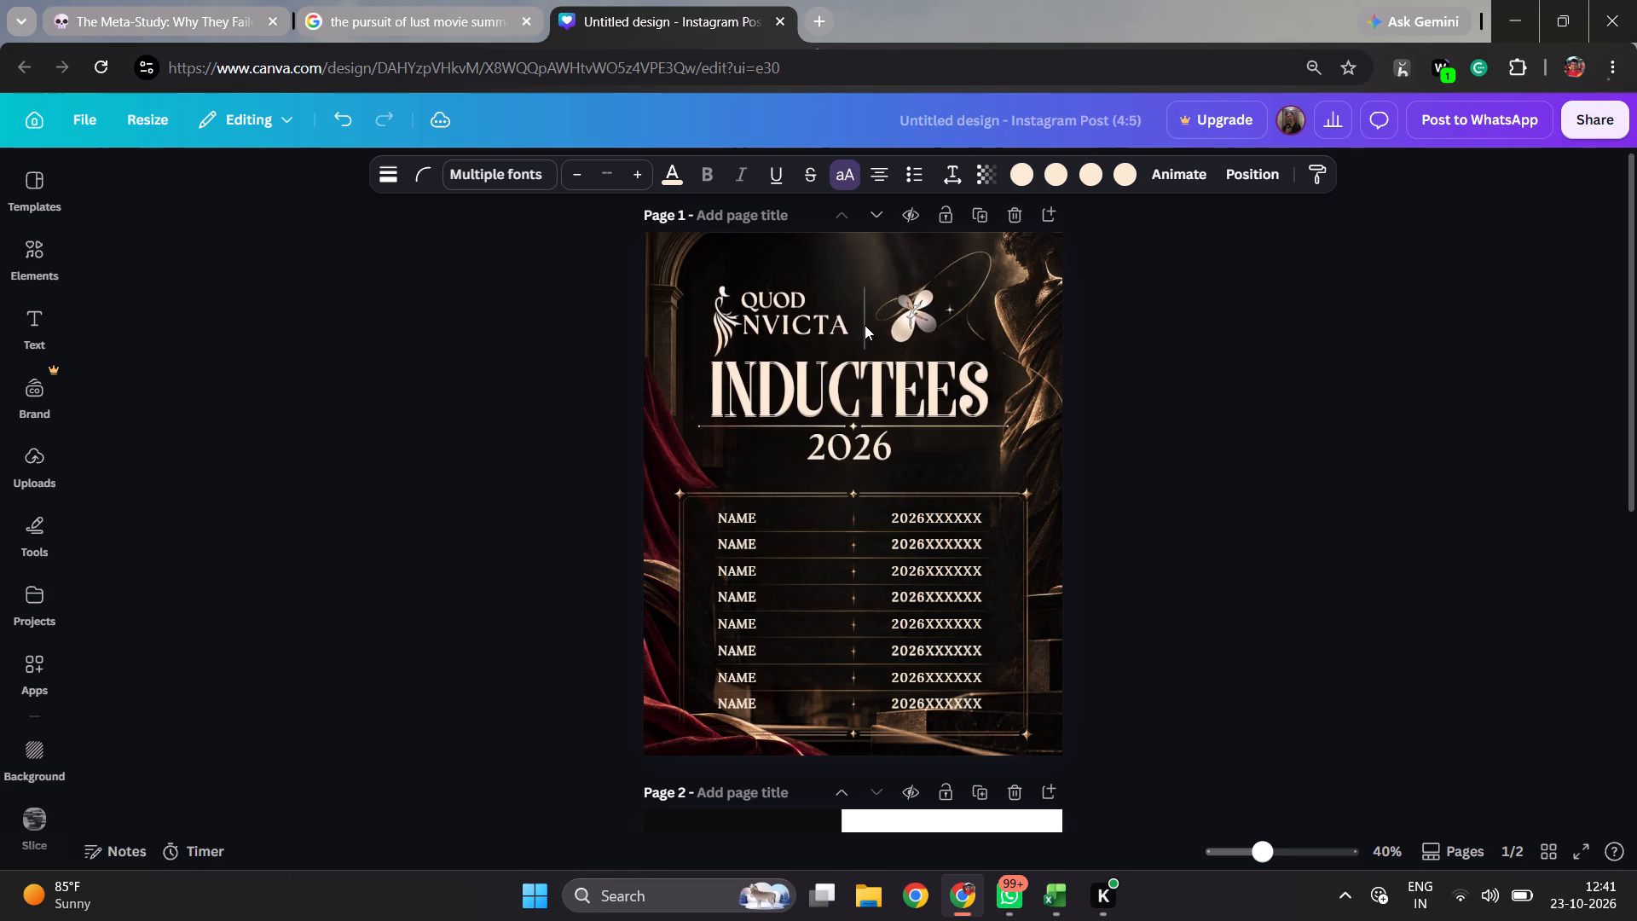
pyautogui.press('Down')
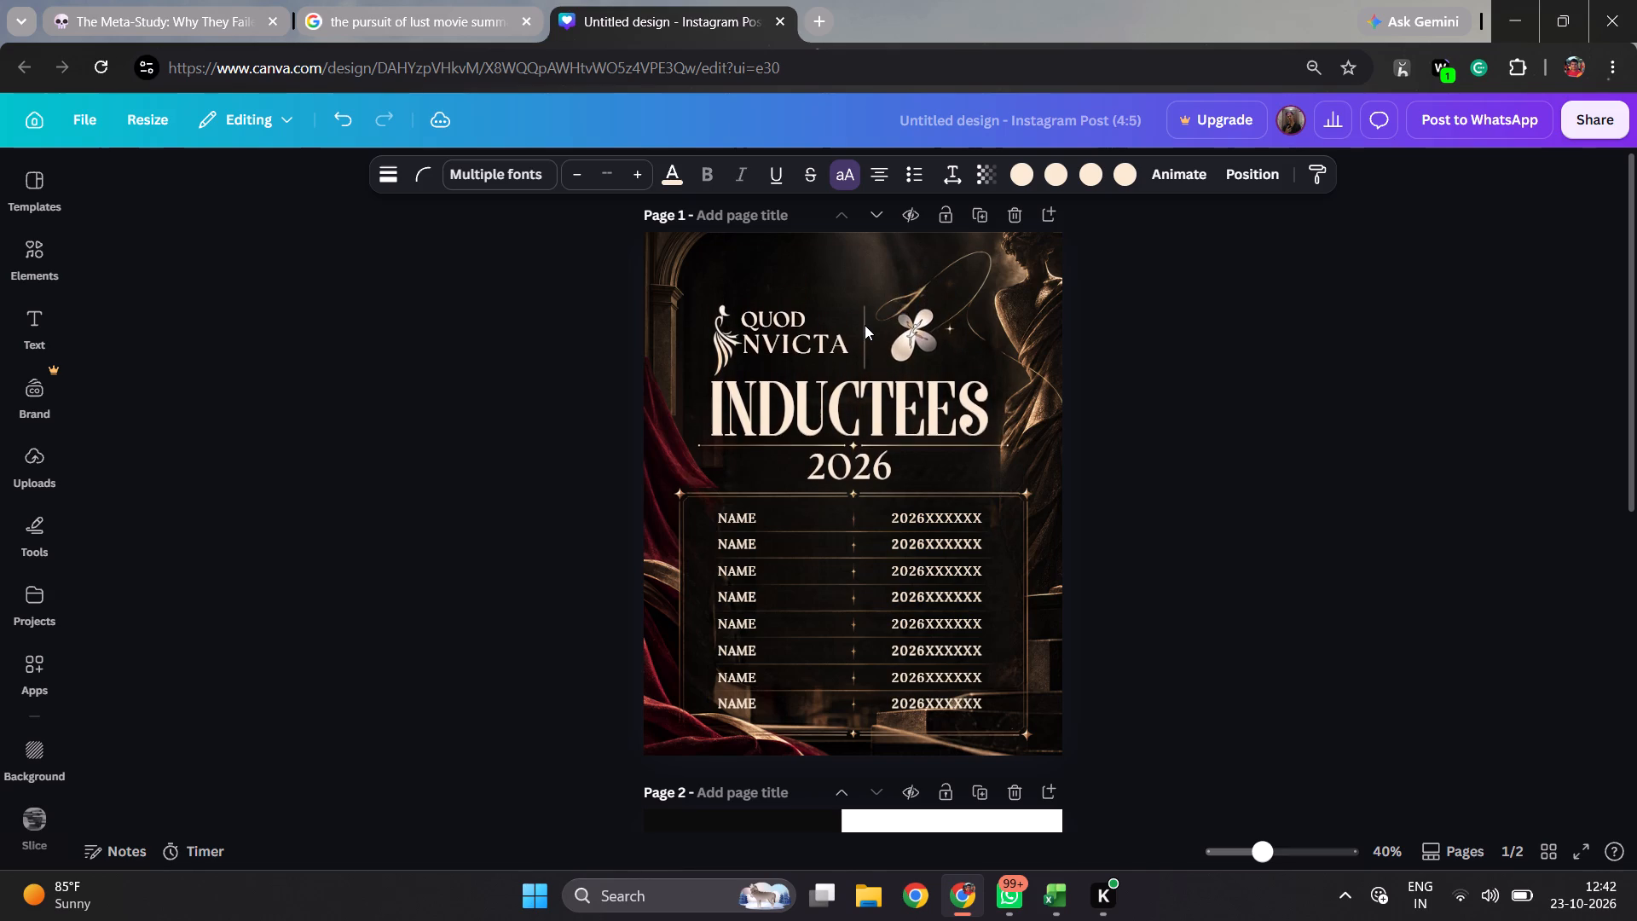
pyautogui.press('Down')
pyautogui.press('Down')
pyautogui.press('Down')
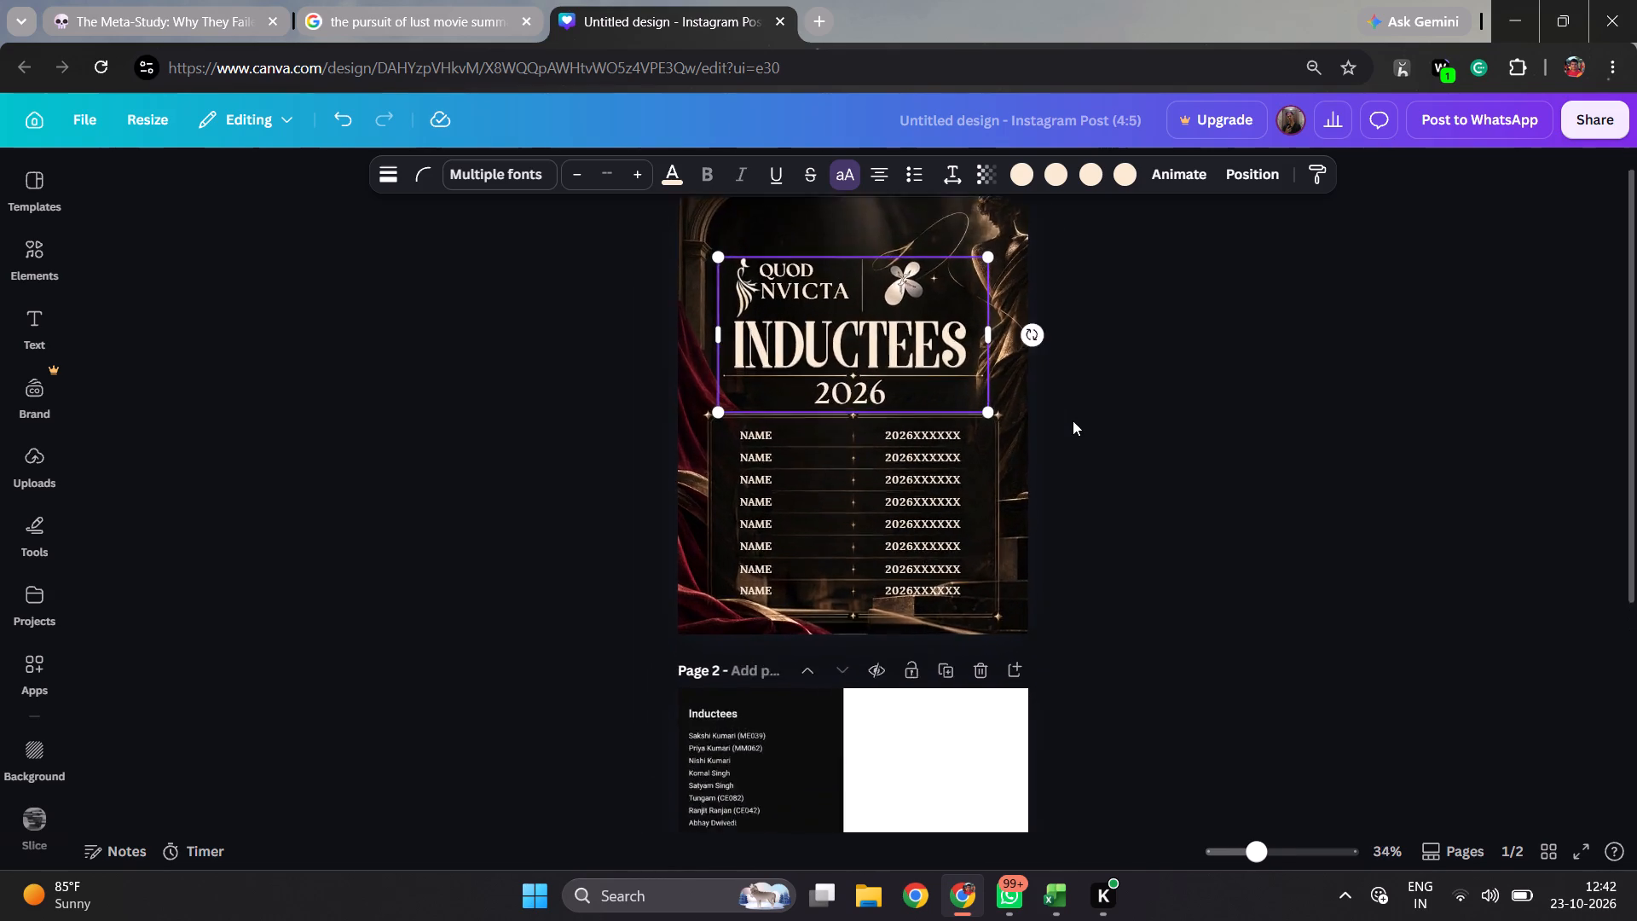
pyautogui.scroll(1, 1073, 420)
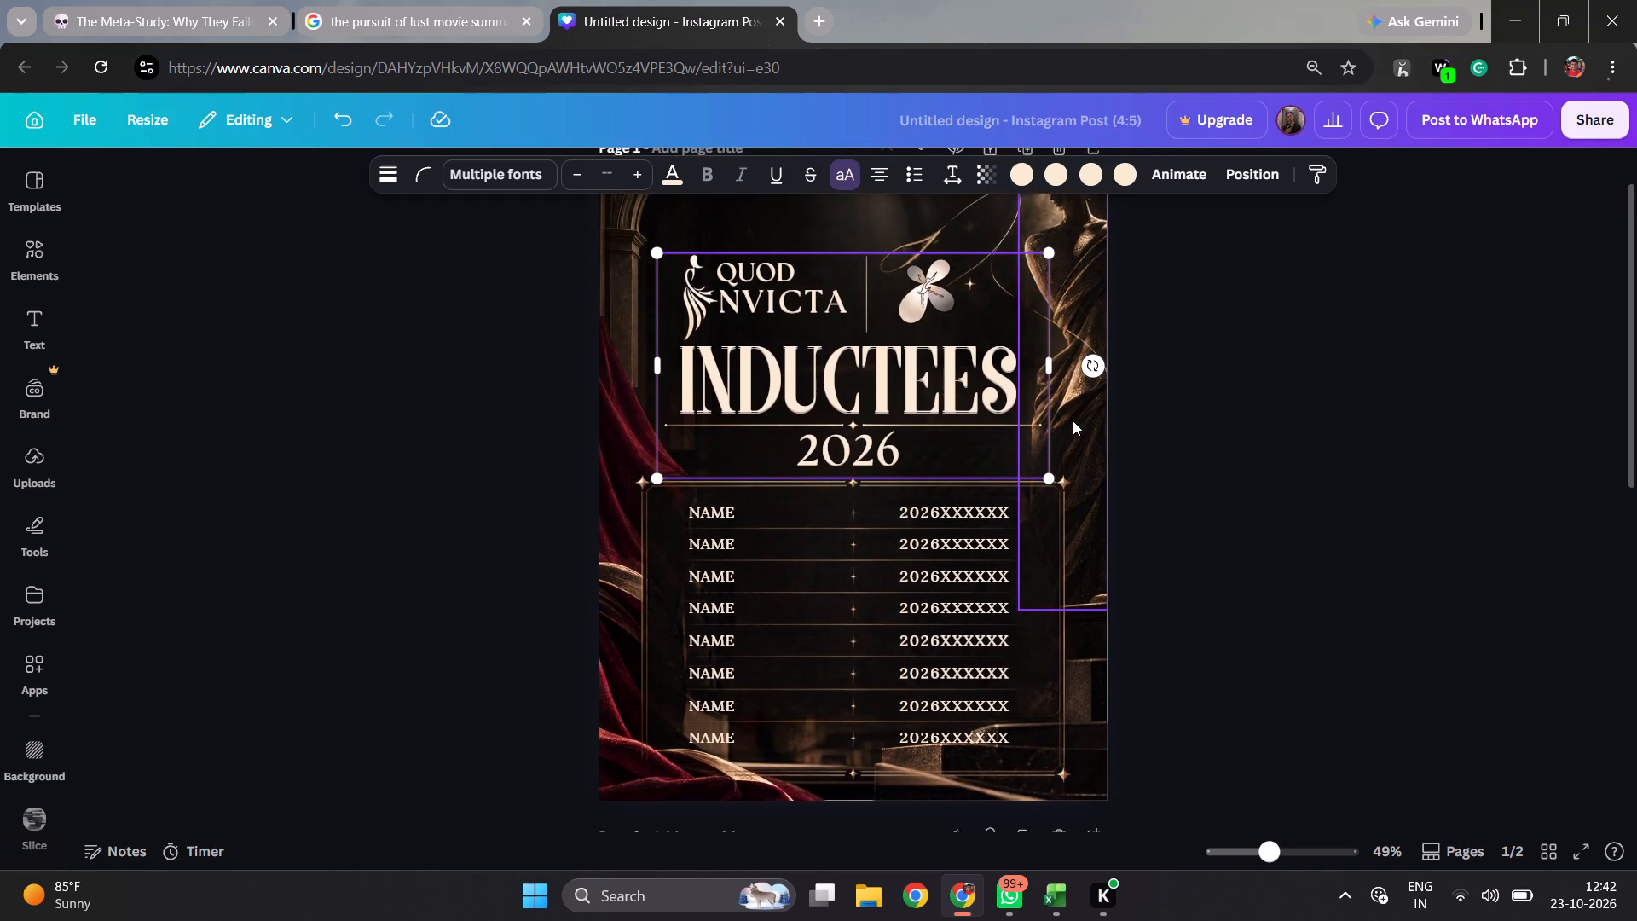
pyautogui.scroll(1, 1073, 420)
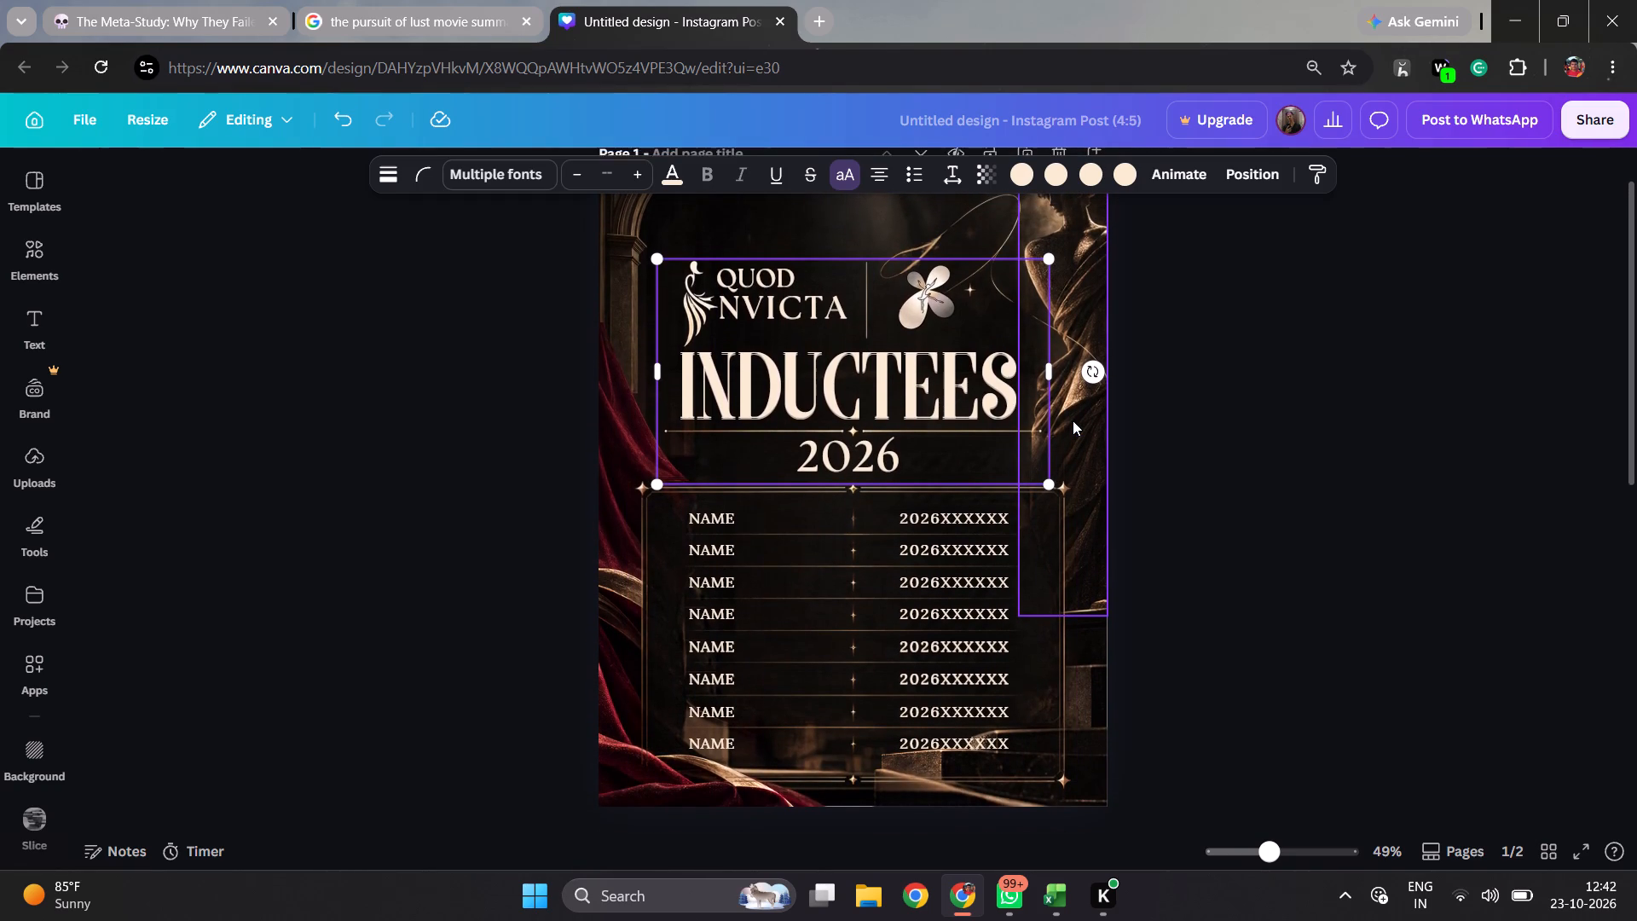
pyautogui.scroll(1, 1073, 420)
pyautogui.click(1339, 496)
# Review page 1's poster layout against the inductee list on page 2.
pyautogui.scroll(-1, 1339, 496)
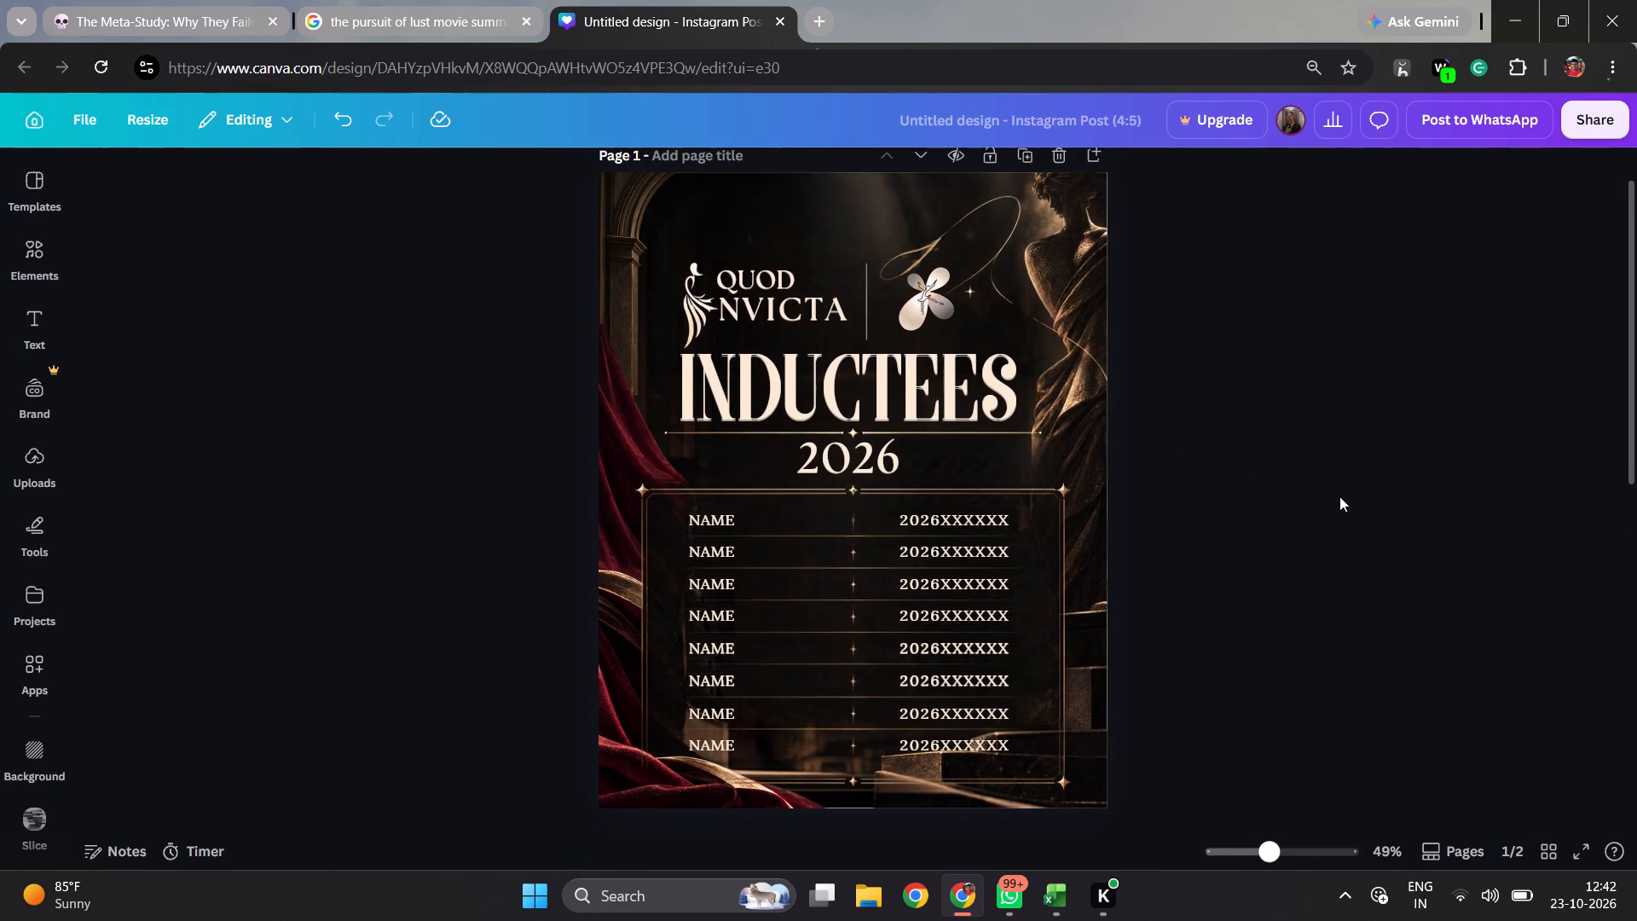
pyautogui.scroll(-3, 1339, 496)
pyautogui.hscroll(1, 1339, 496)
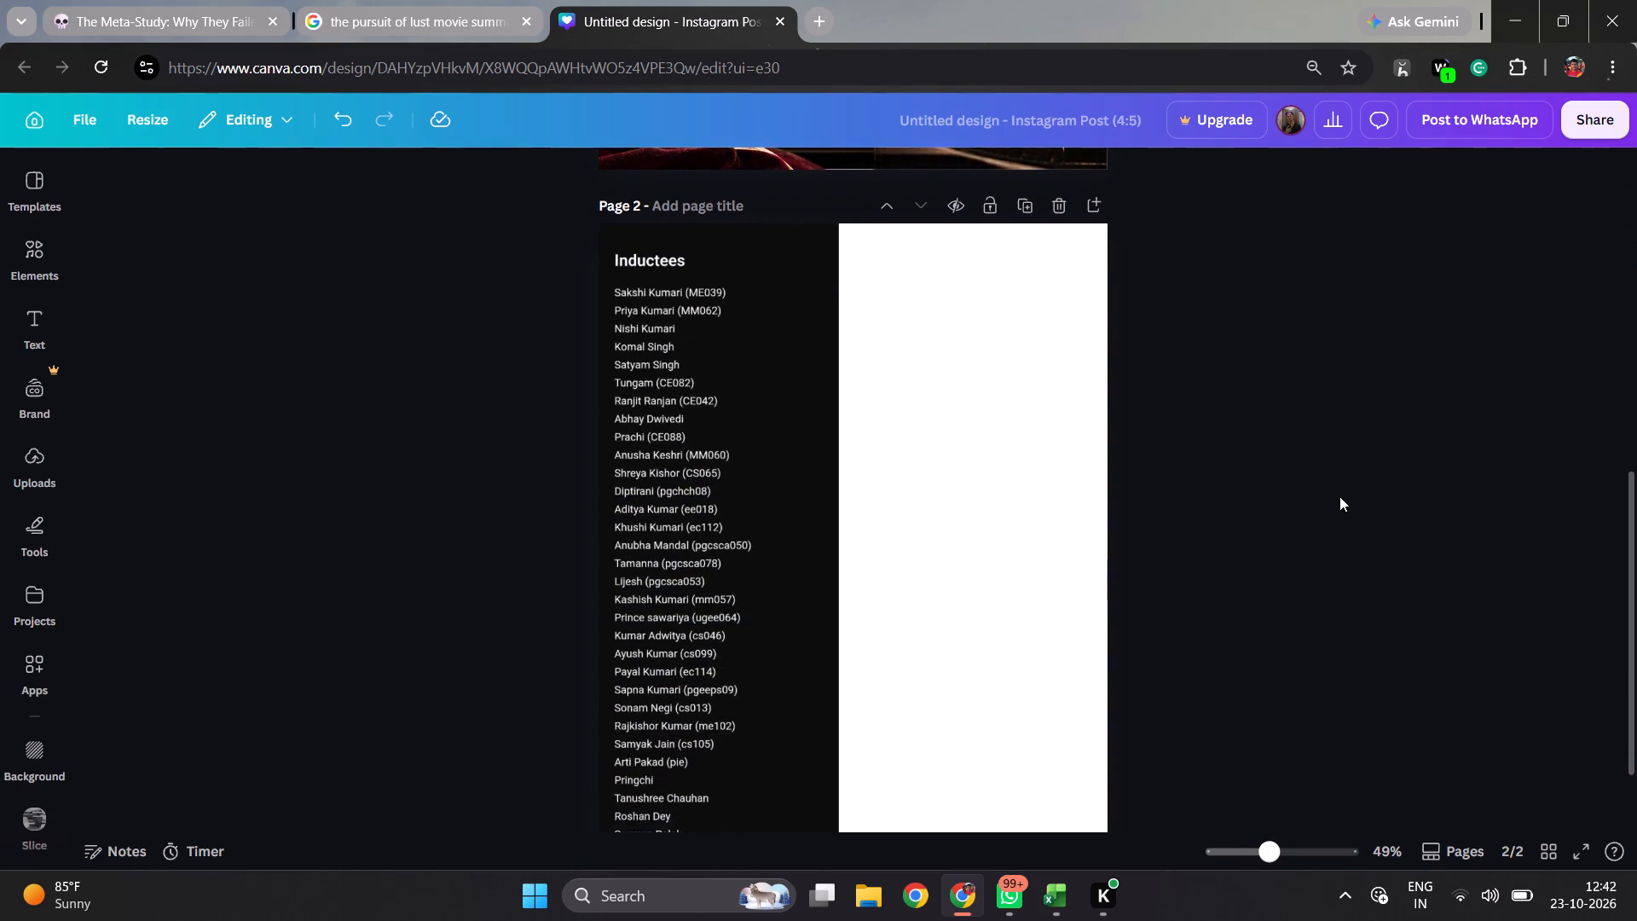
pyautogui.hscroll(1, 1339, 496)
pyautogui.scroll(1, 1339, 496)
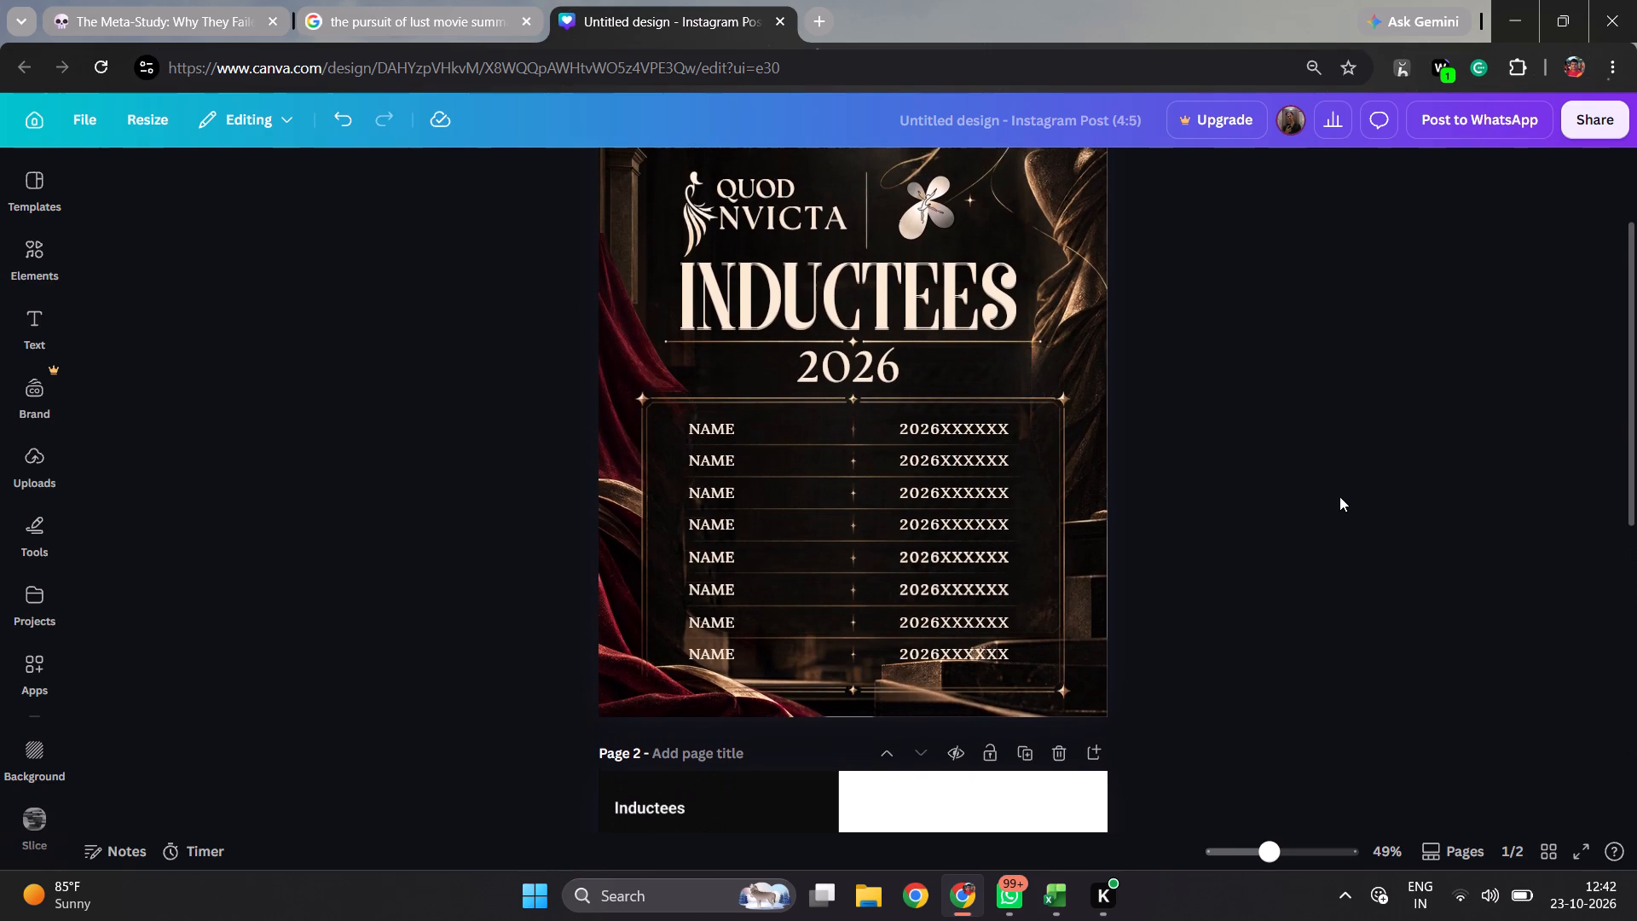
pyautogui.scroll(2, 1339, 496)
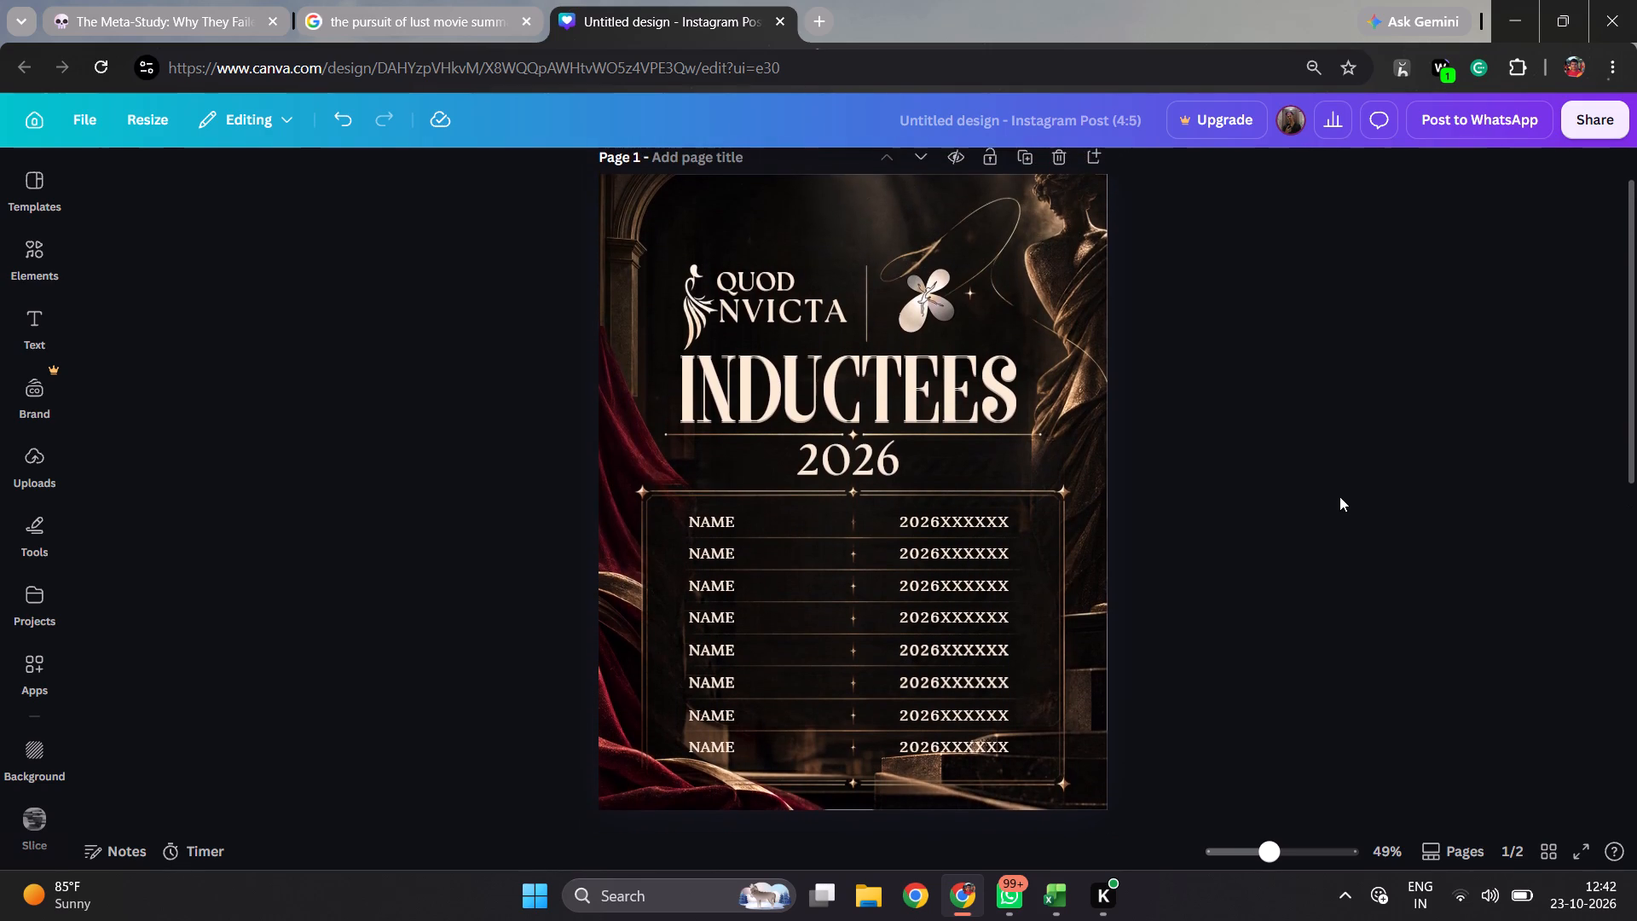
pyautogui.scroll(1, 1339, 496)
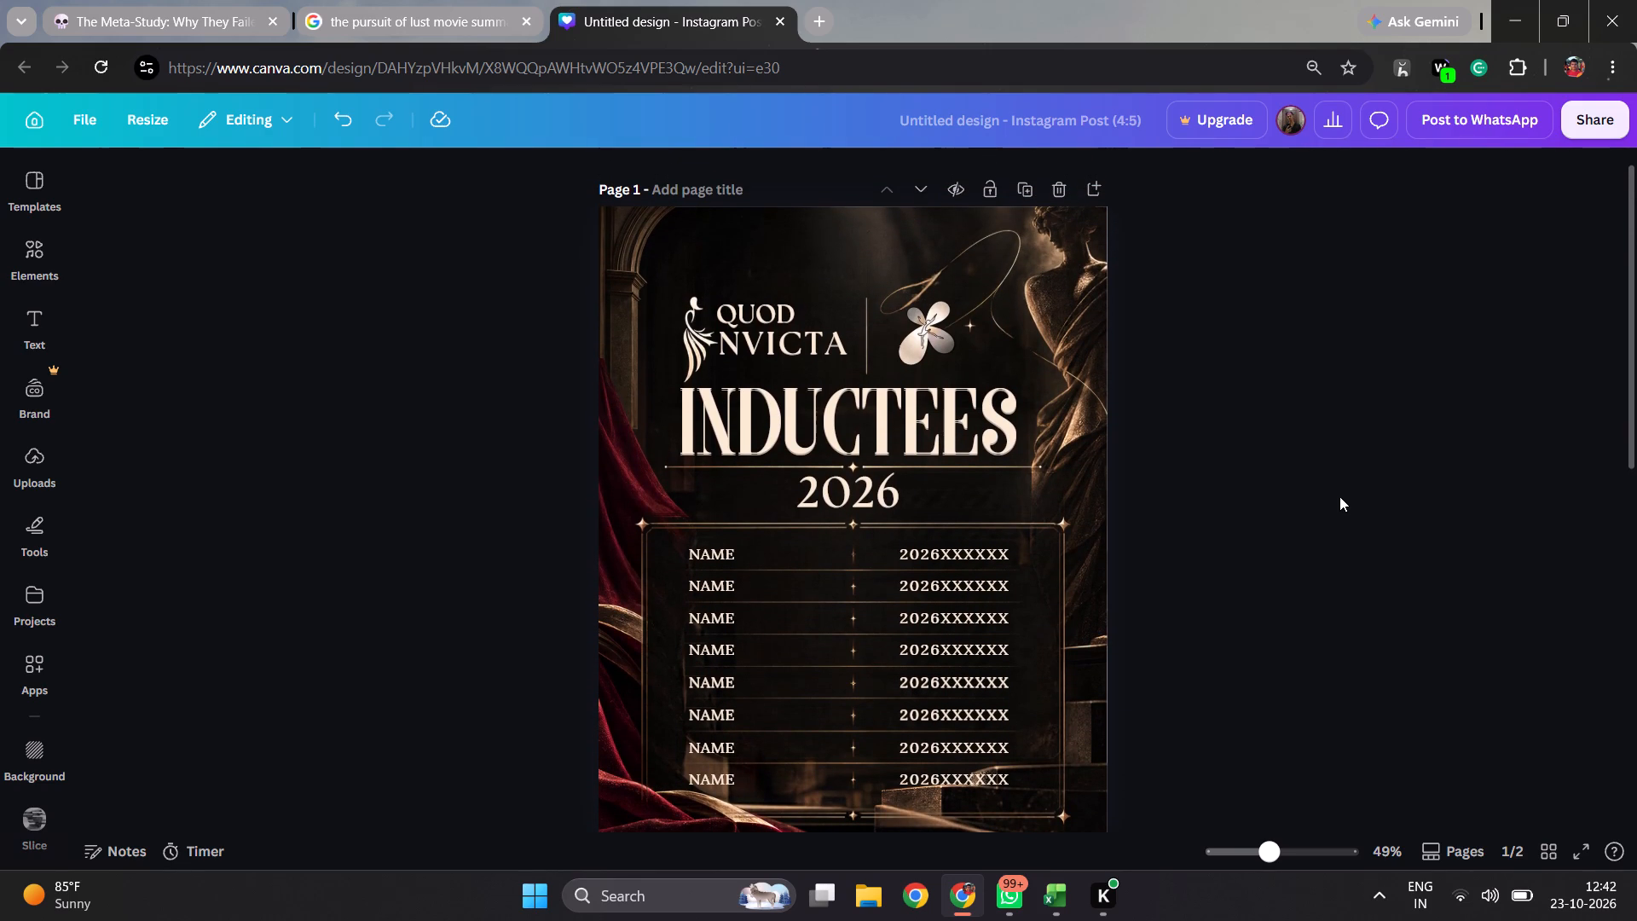
pyautogui.scroll(1, 1327, 443)
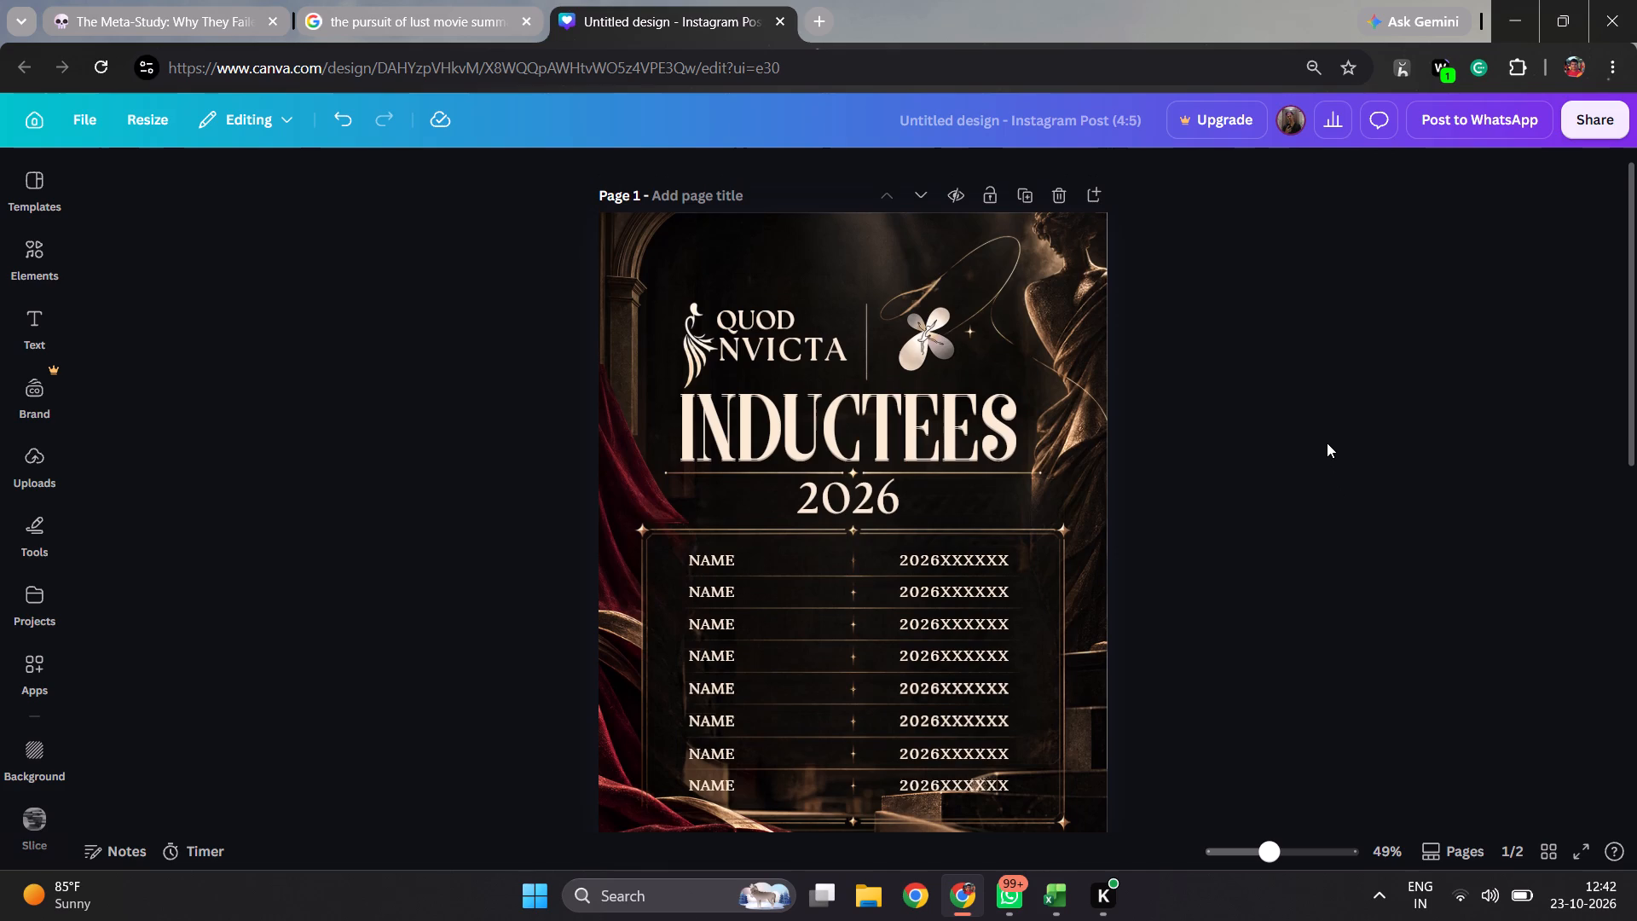
pyautogui.scroll(-3, 1327, 443)
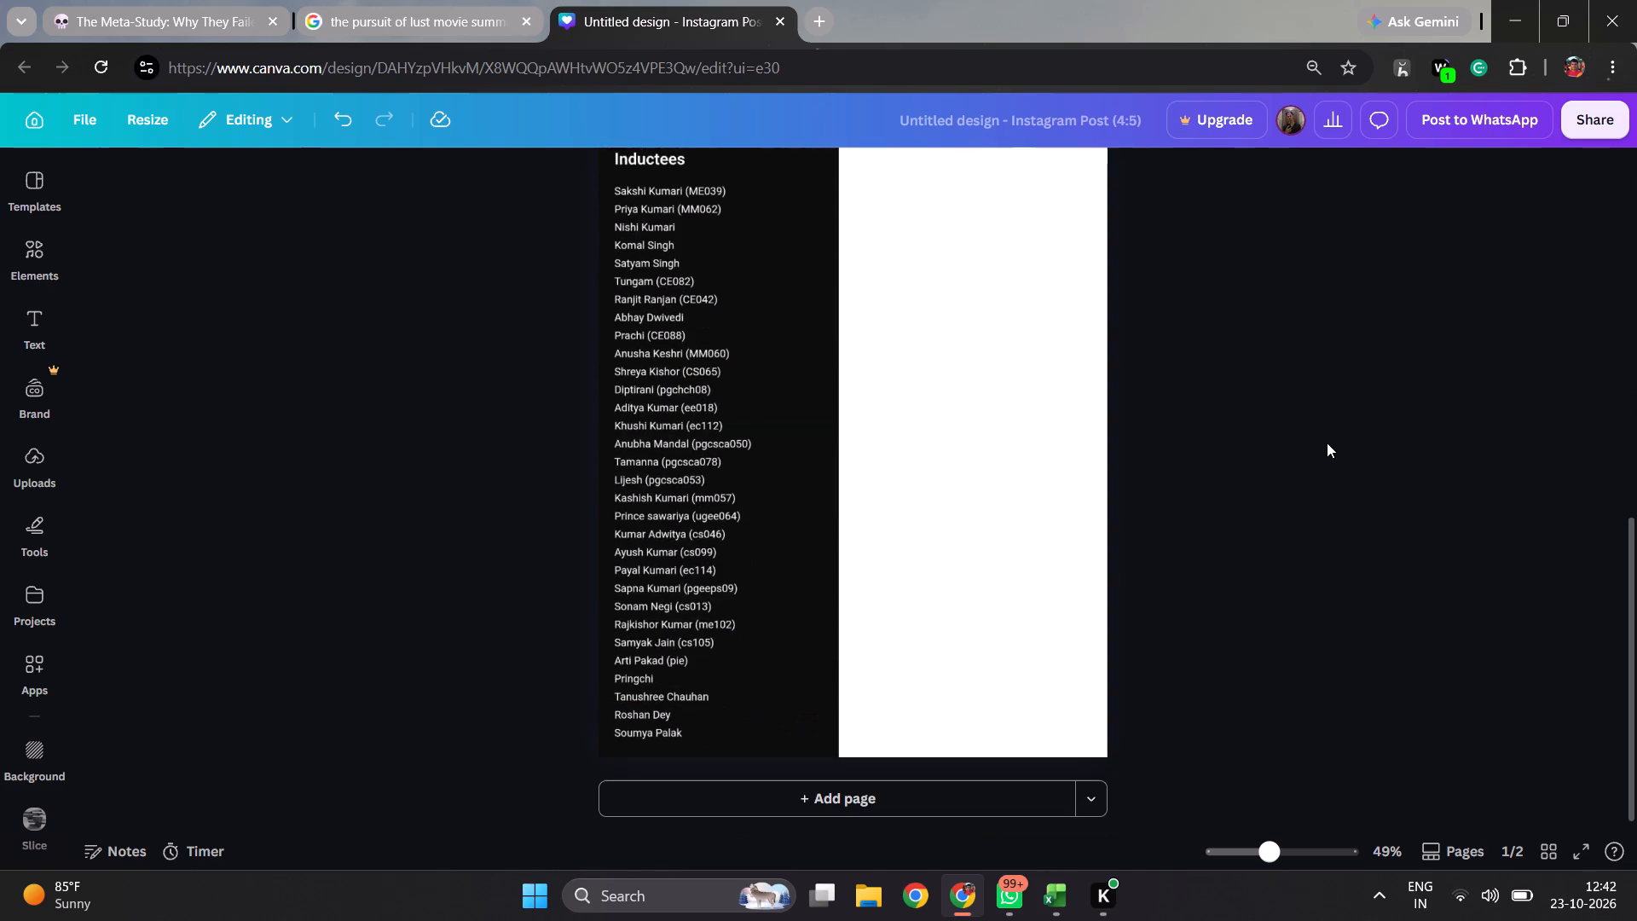
pyautogui.scroll(-2, 1327, 443)
pyautogui.scroll(3, 1247, 478)
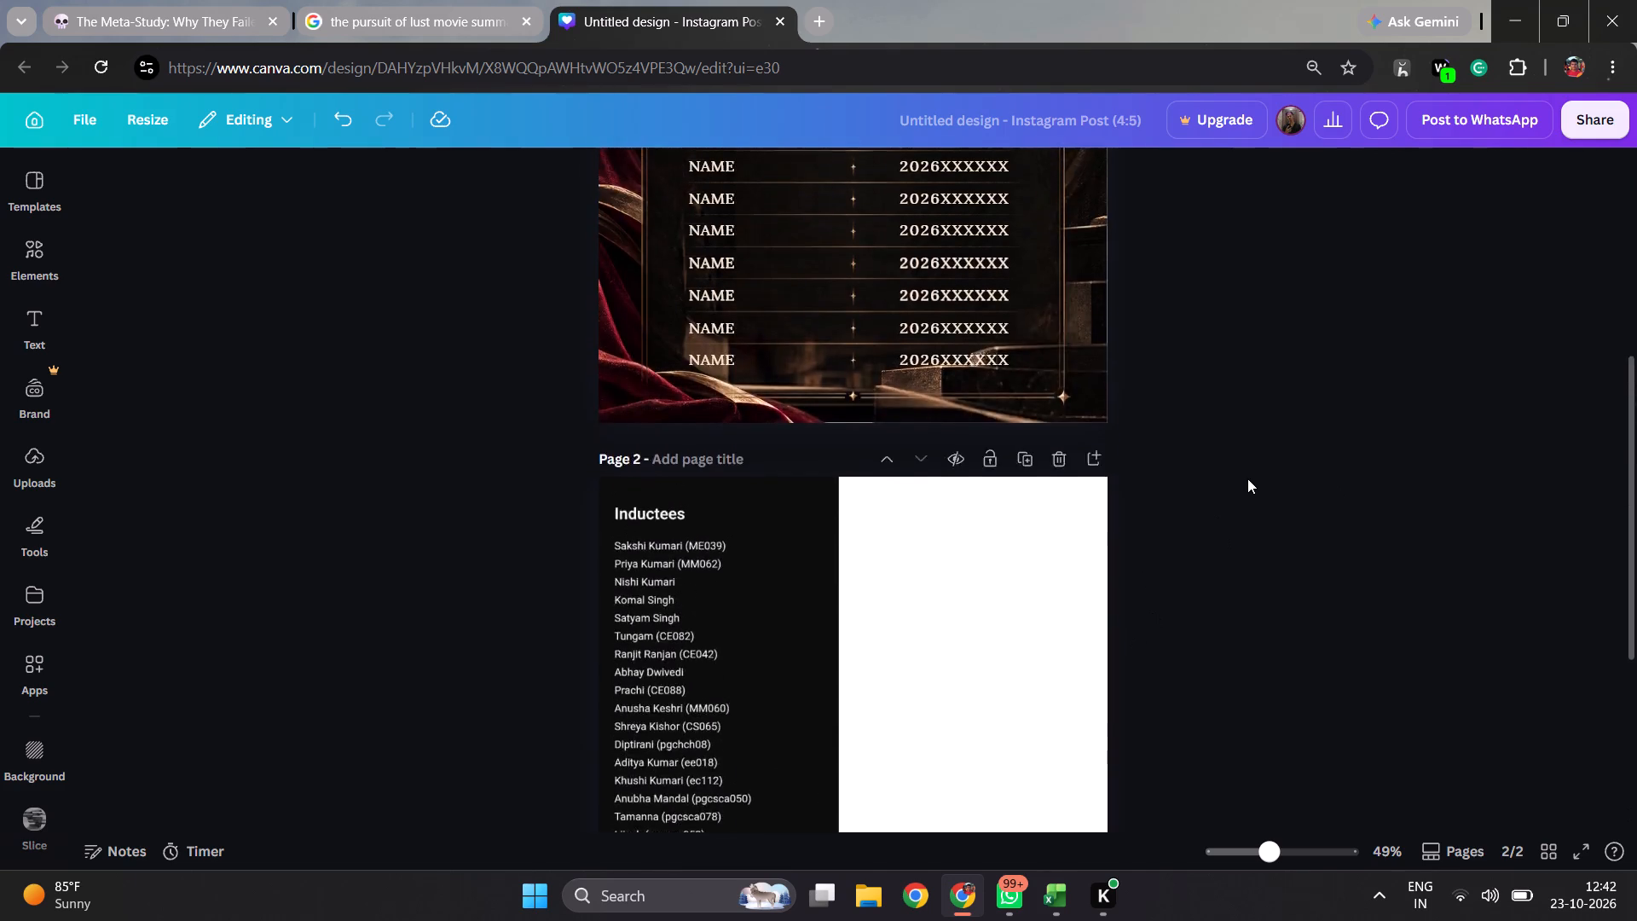
pyautogui.scroll(3, 1247, 478)
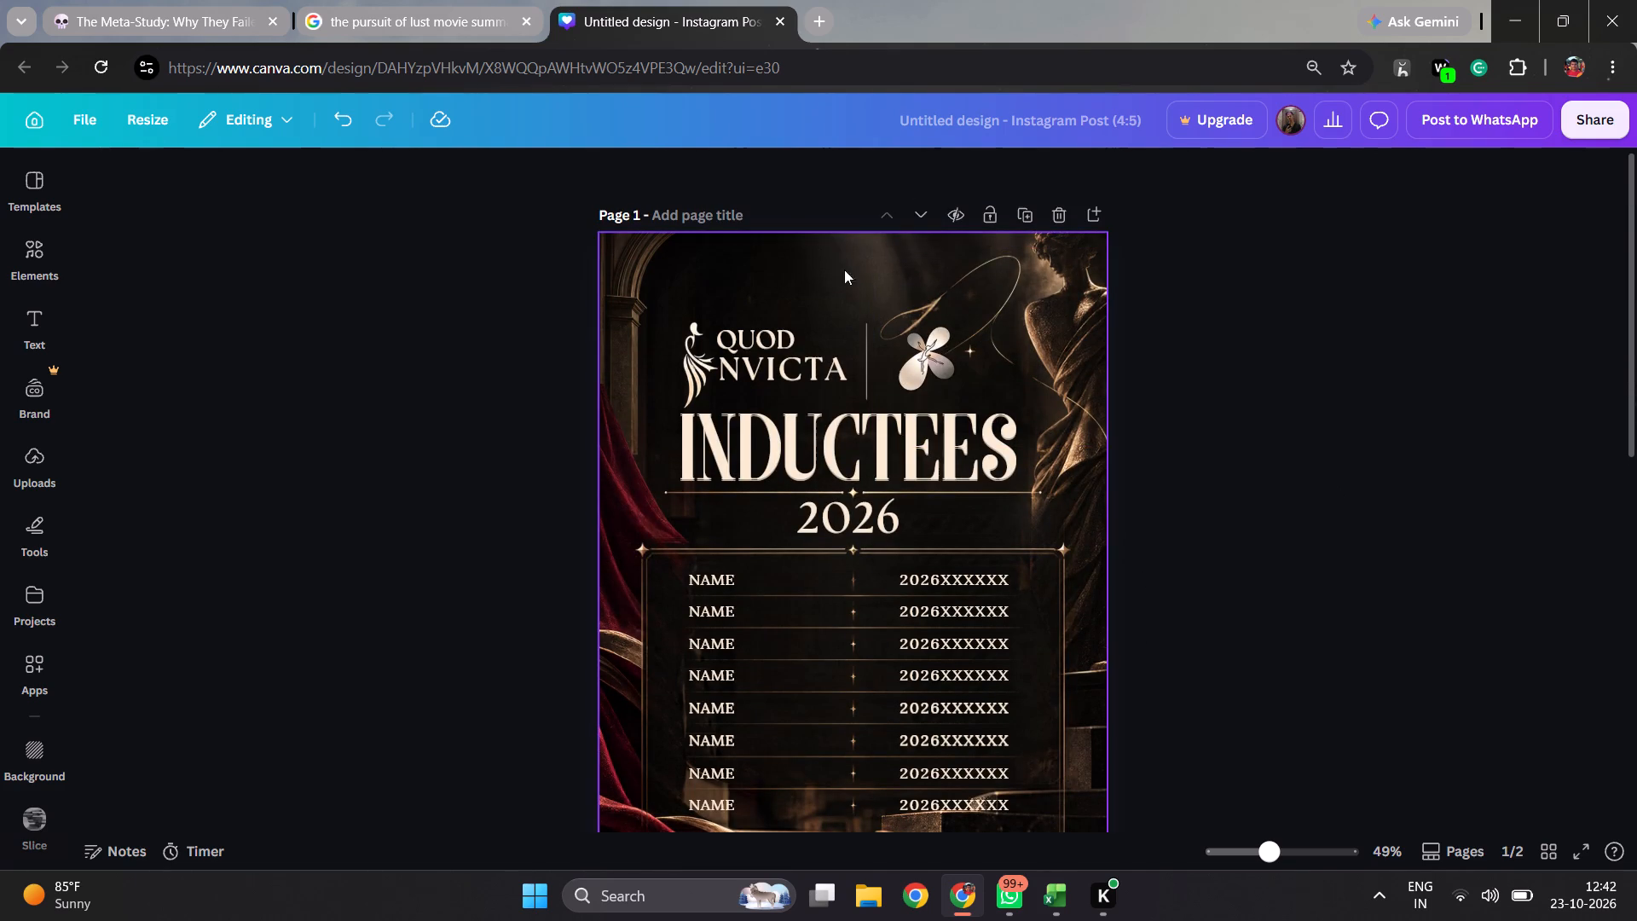
# Move the orbit line image straight down on page 1 so it loops around the flower logo and sparkle again.
pyautogui.click(994, 292)
pyautogui.press('Down')
pyautogui.press('Down')
pyautogui.press('Down')
pyautogui.press('Down')
pyautogui.press('Down')
pyautogui.press('Down')
pyautogui.press('Down')
pyautogui.press('Down')
pyautogui.press('Down')
pyautogui.press('Down')
pyautogui.press('Down')
pyautogui.press('Down')
pyautogui.press('Down')
pyautogui.press('Down')
pyautogui.press('Down')
pyautogui.press('Down')
pyautogui.press('Down')
pyautogui.press('Down')
pyautogui.press('Down')
pyautogui.press('Down')
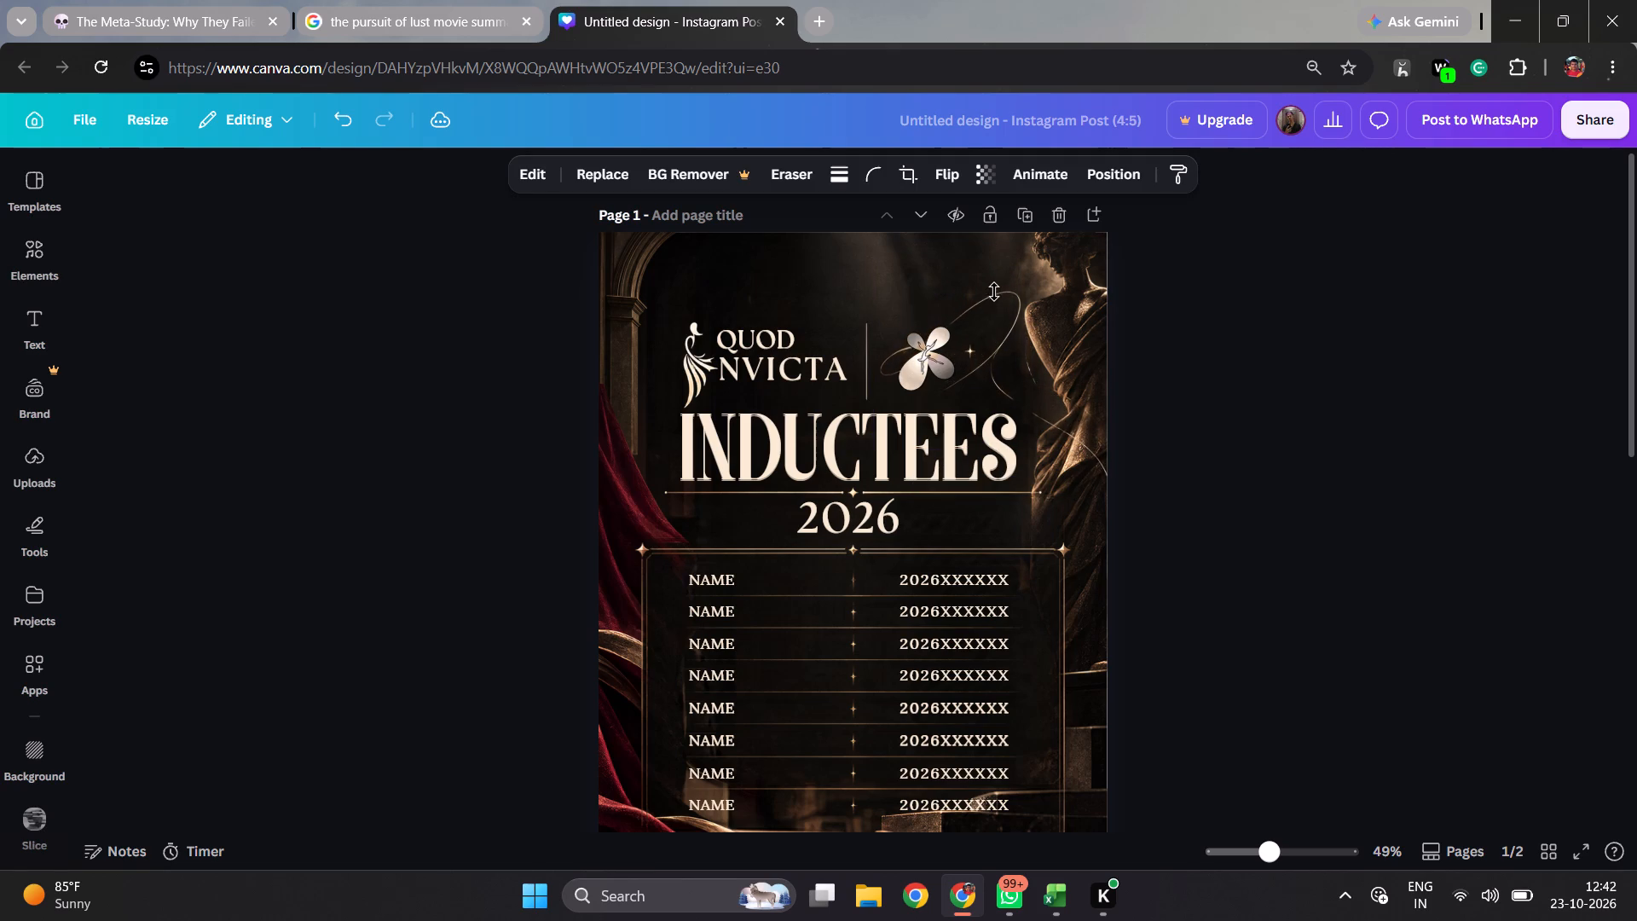
pyautogui.press('Down')
pyautogui.press('Down')
pyautogui.press('Down')
pyautogui.press('Down')
pyautogui.press('Down')
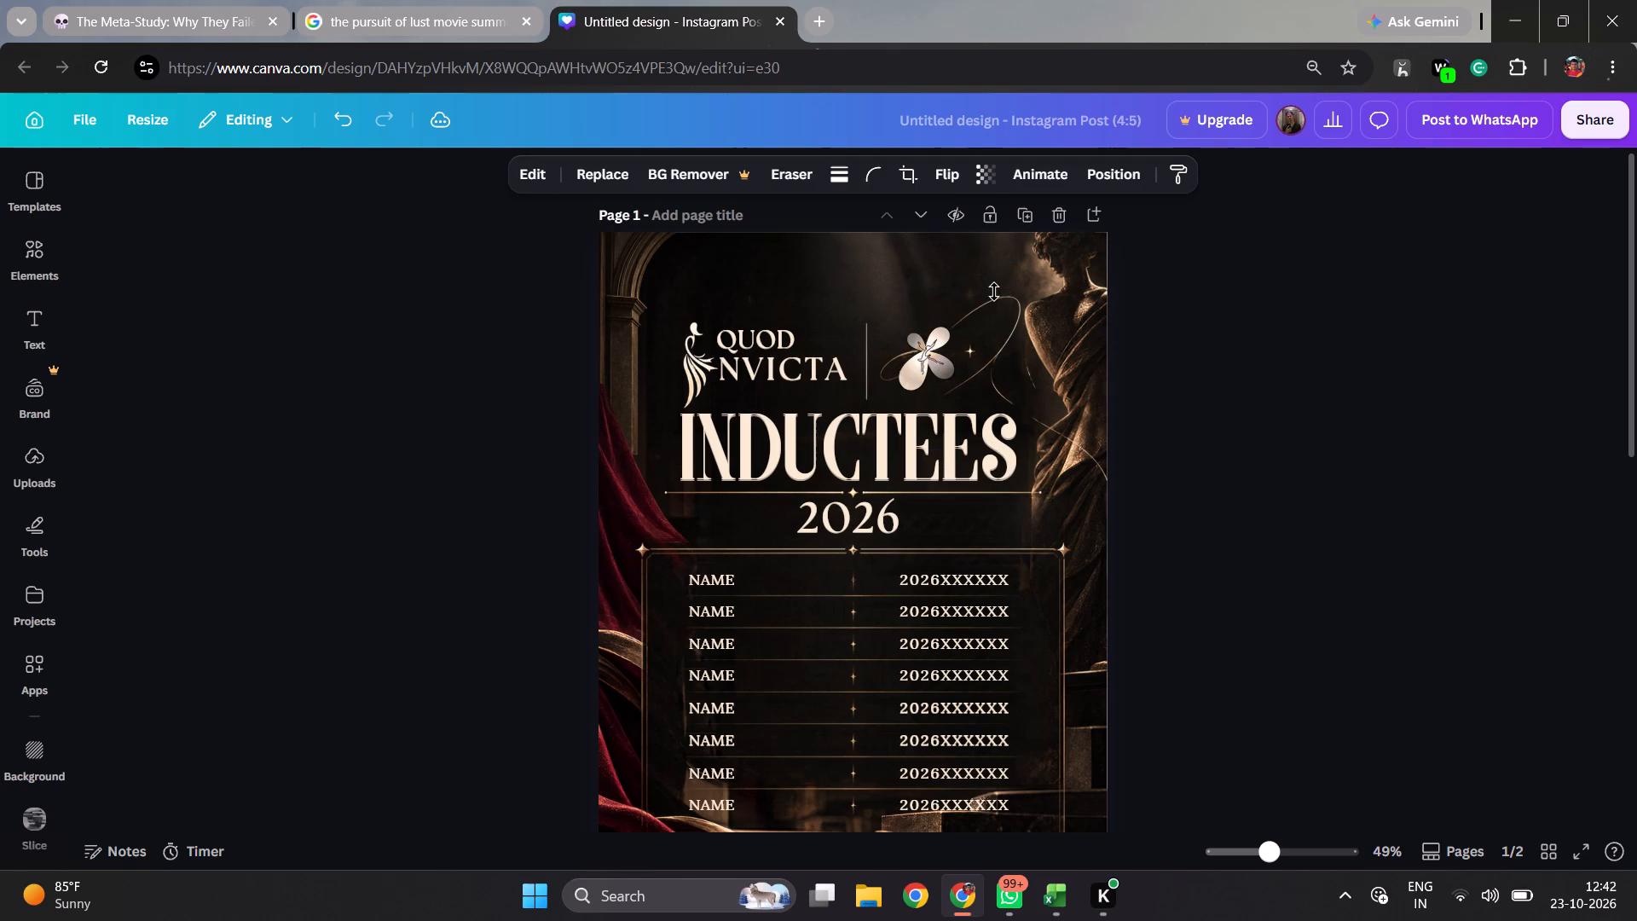
pyautogui.click(1340, 501)
pyautogui.scroll(1, 1340, 501)
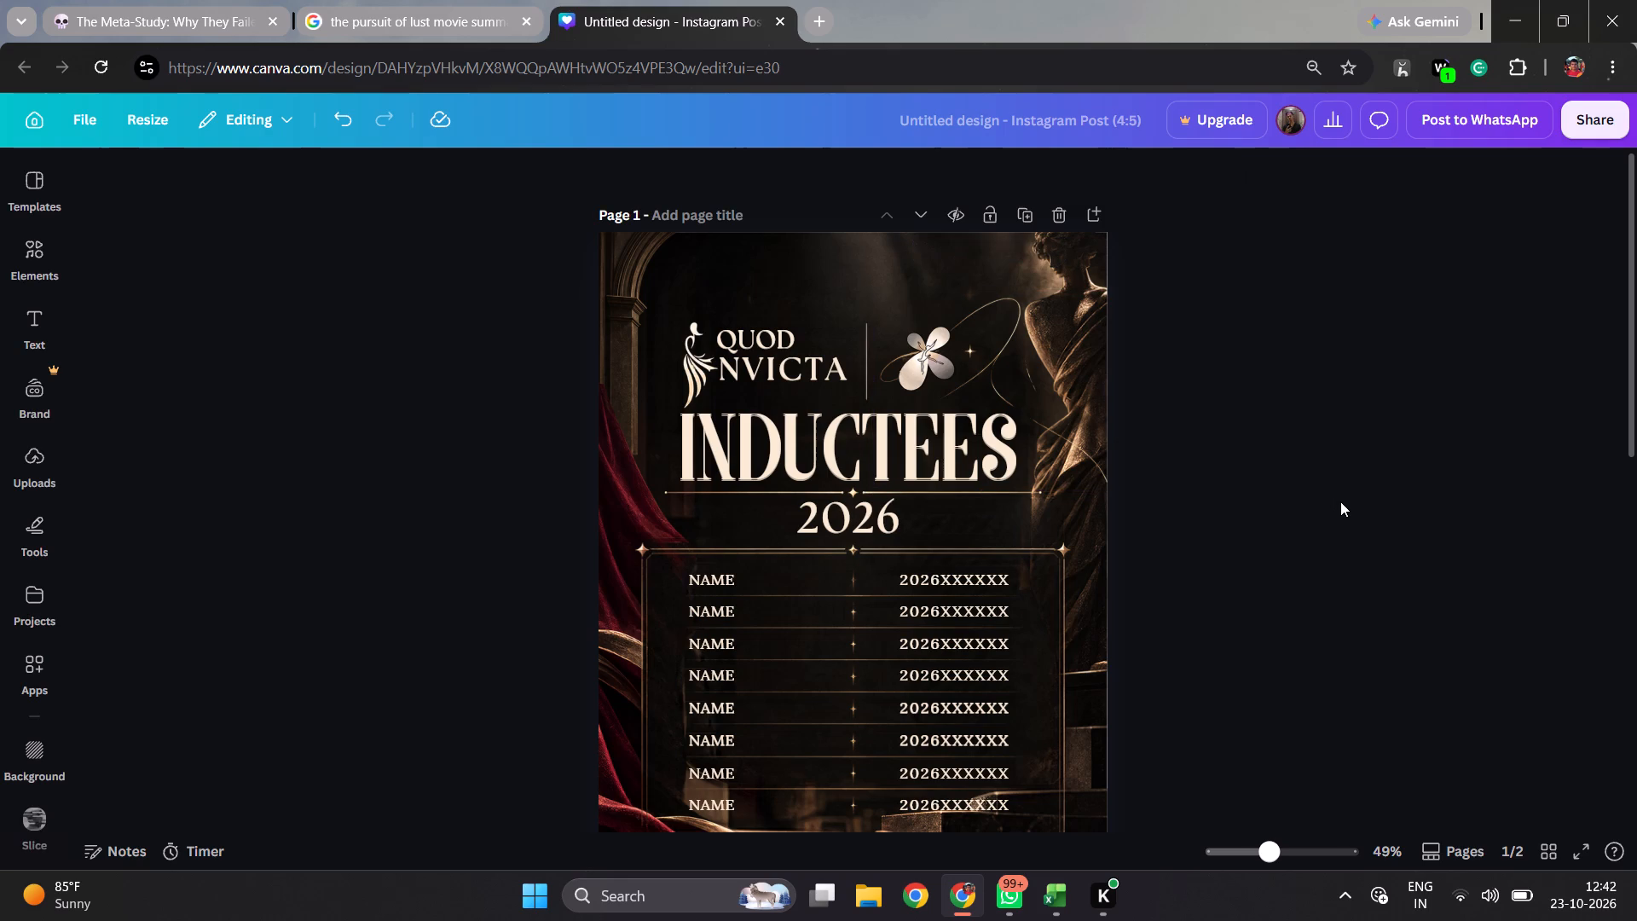
# Open the uploaded media library for the poster design.
pyautogui.click(815, 15)
pyautogui.click(701, 15)
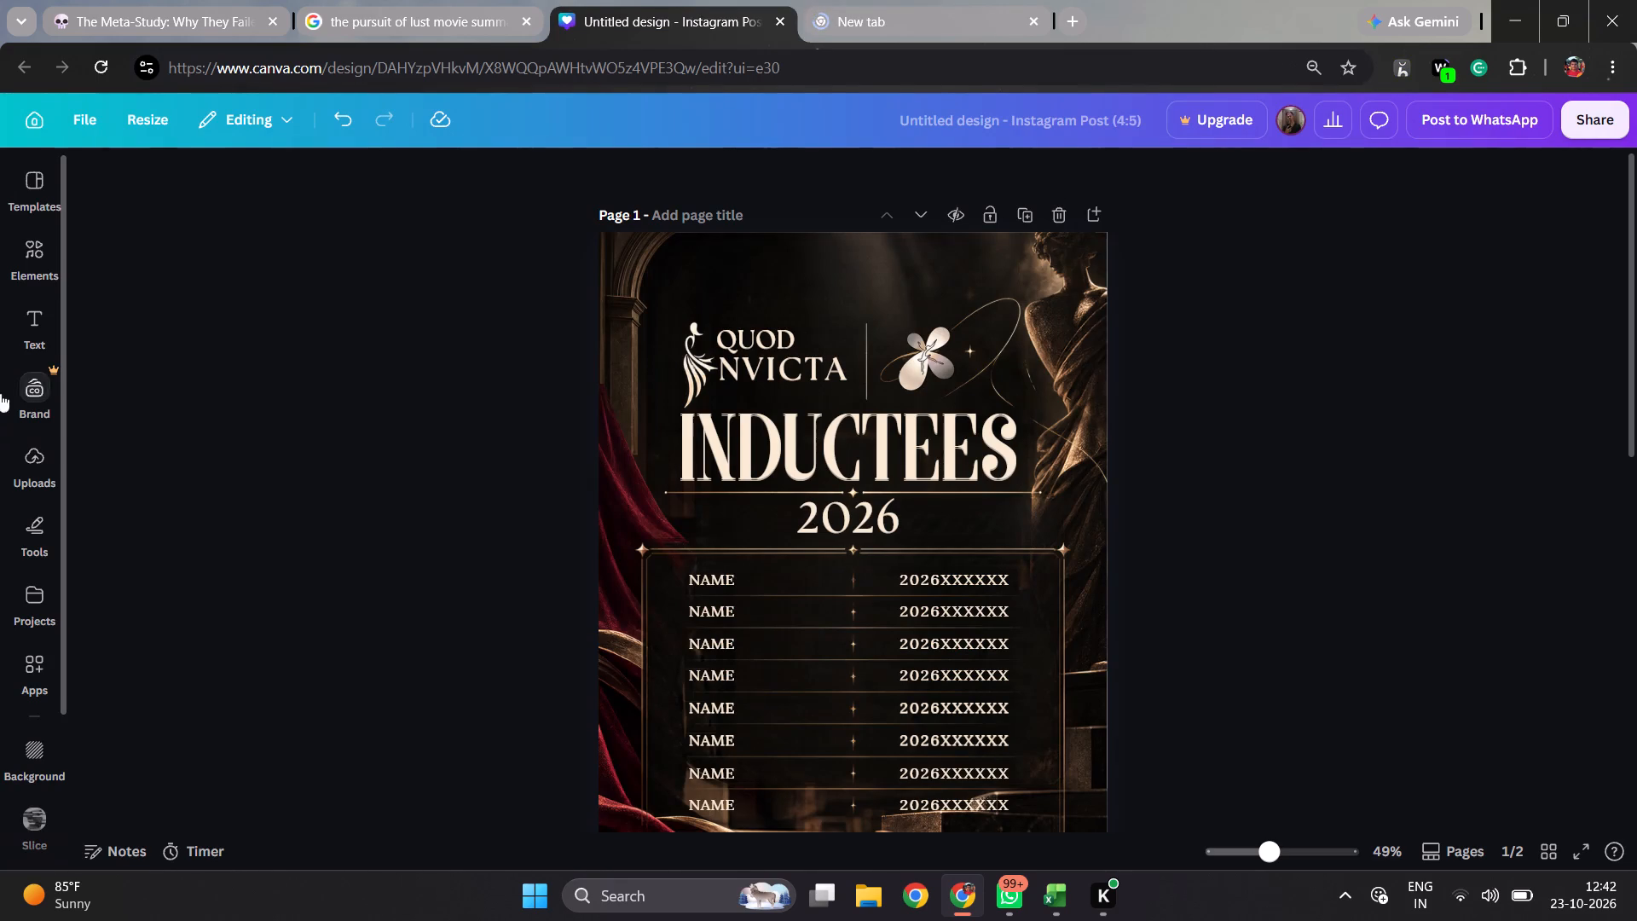
pyautogui.click(26, 478)
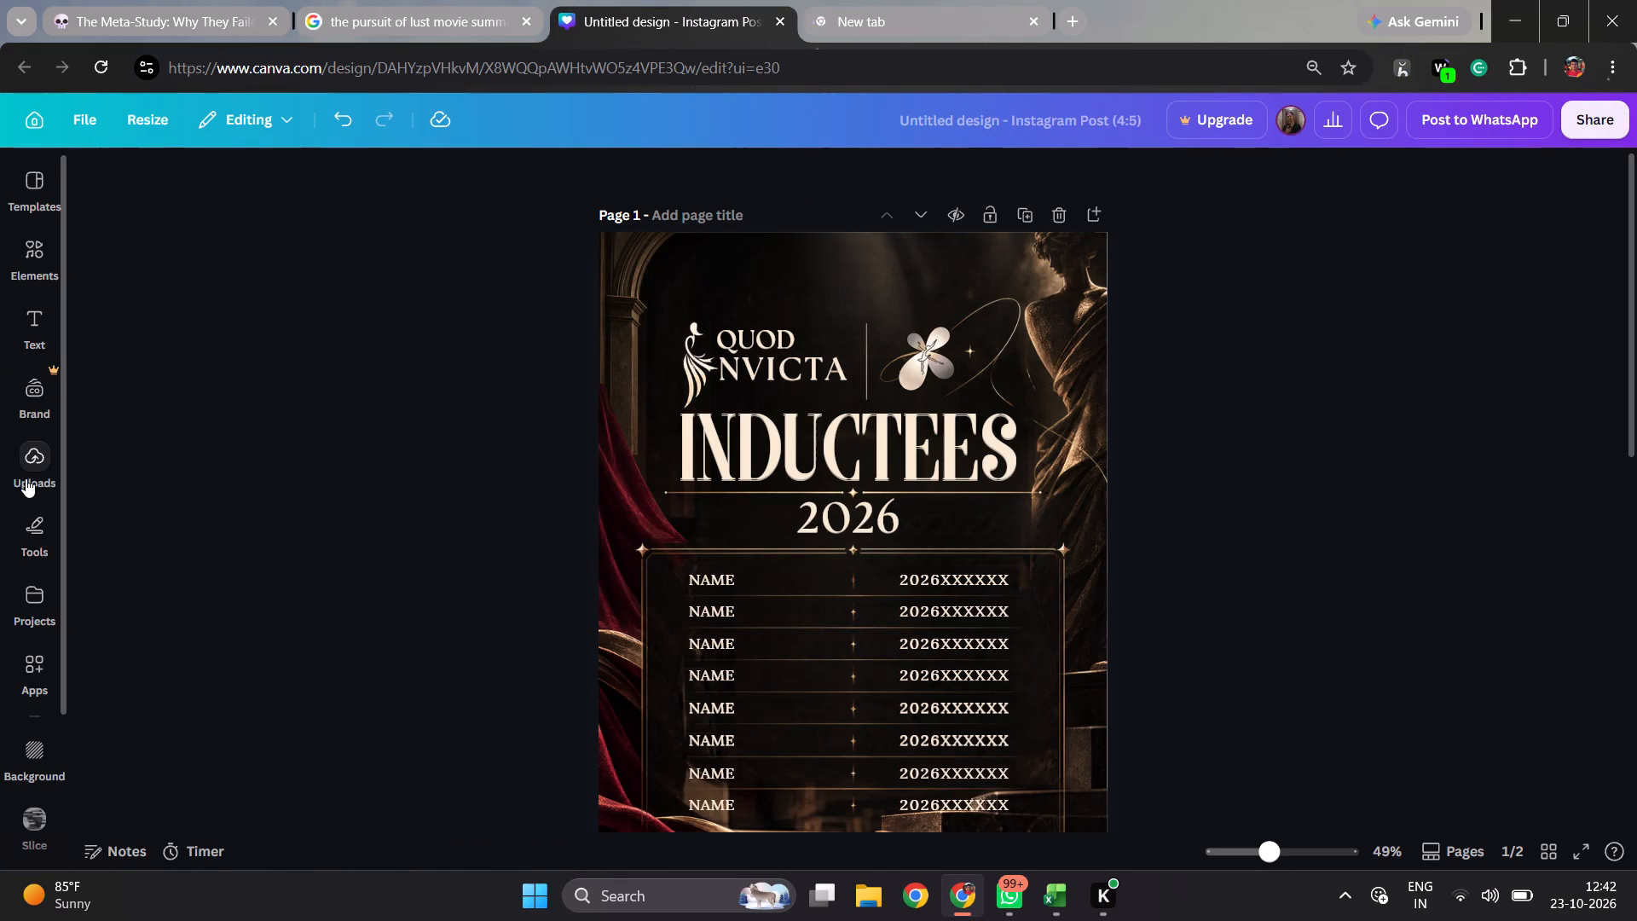
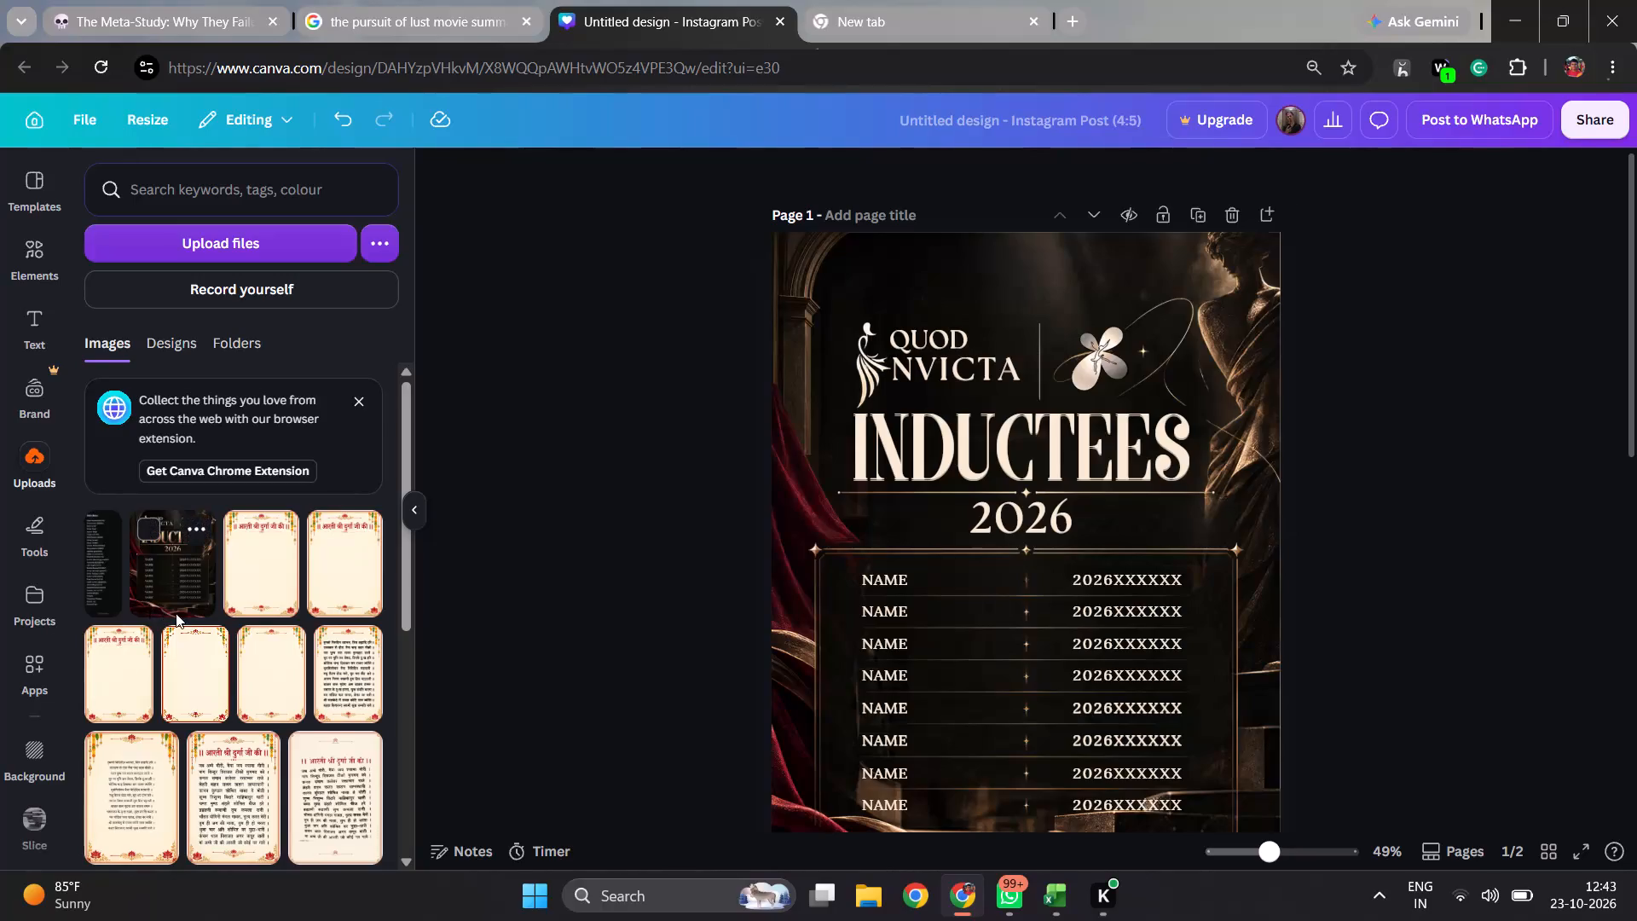
# Add a blank third page and place the uploaded Inductions poster with the full QR code on it.
pyautogui.scroll(-5, 176, 613)
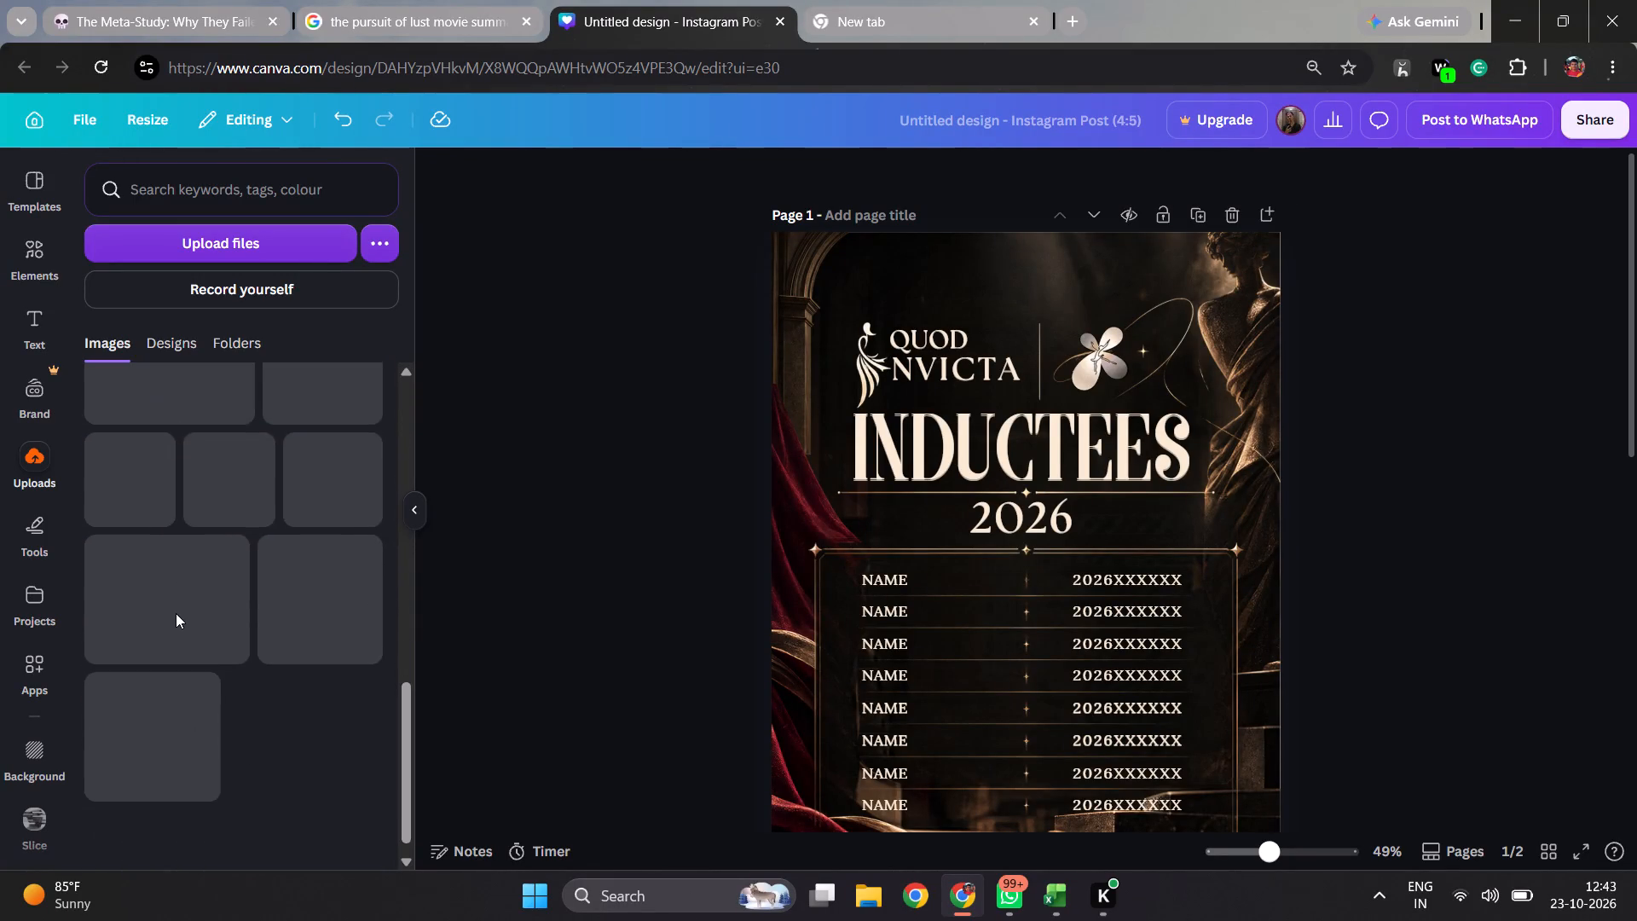
pyautogui.scroll(4, 176, 613)
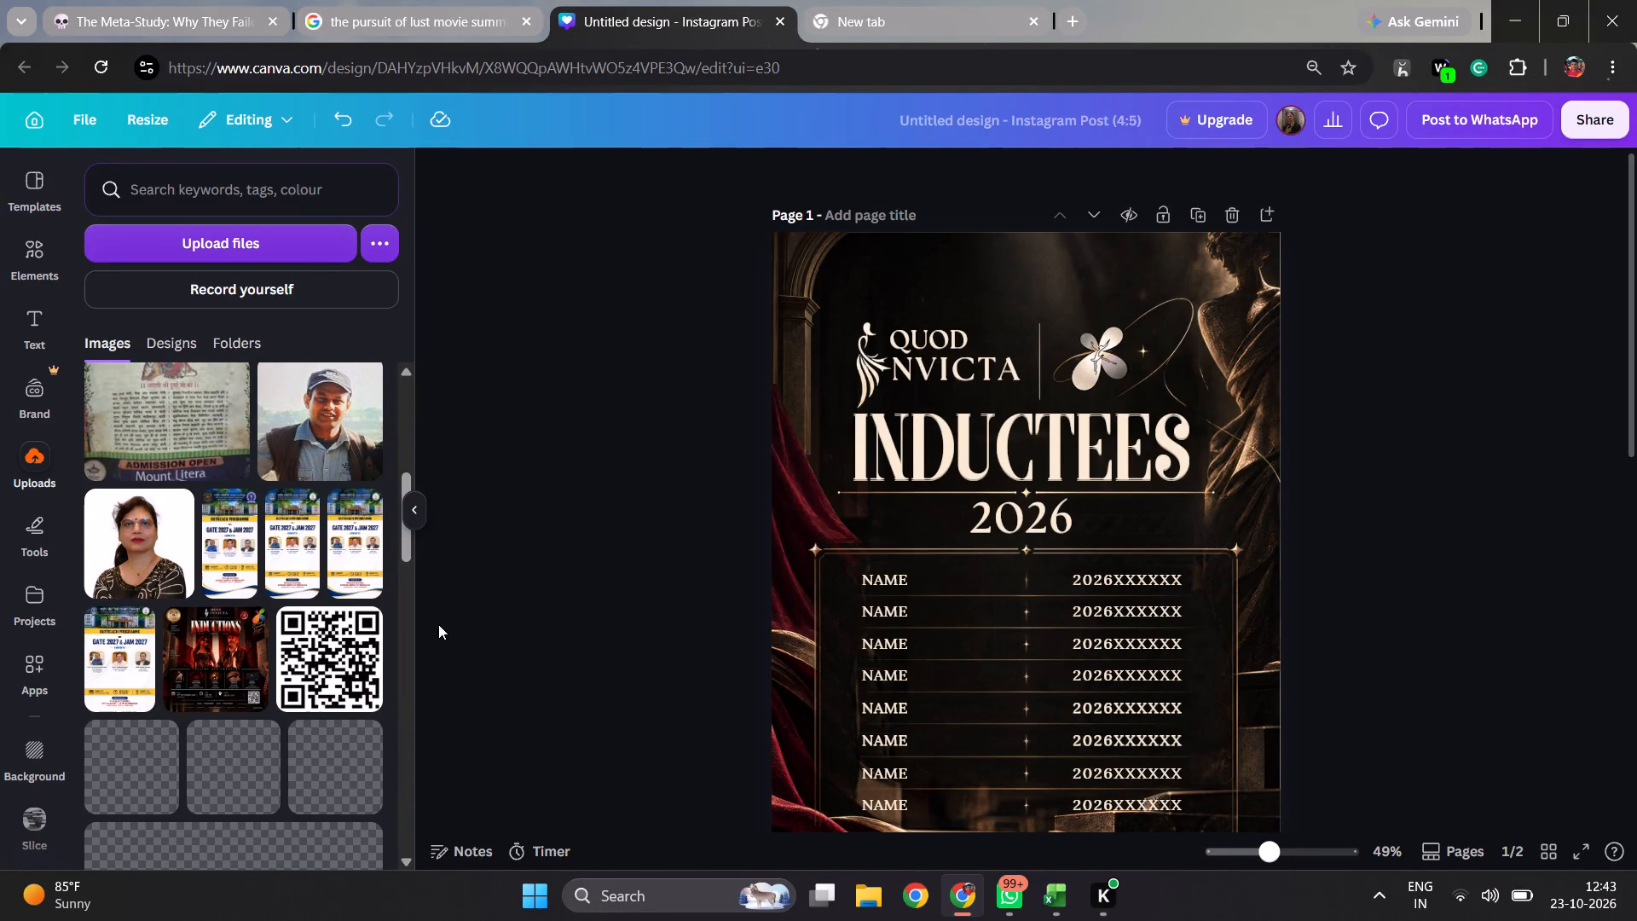
pyautogui.scroll(-2, 558, 638)
pyautogui.scroll(-4, 1059, 739)
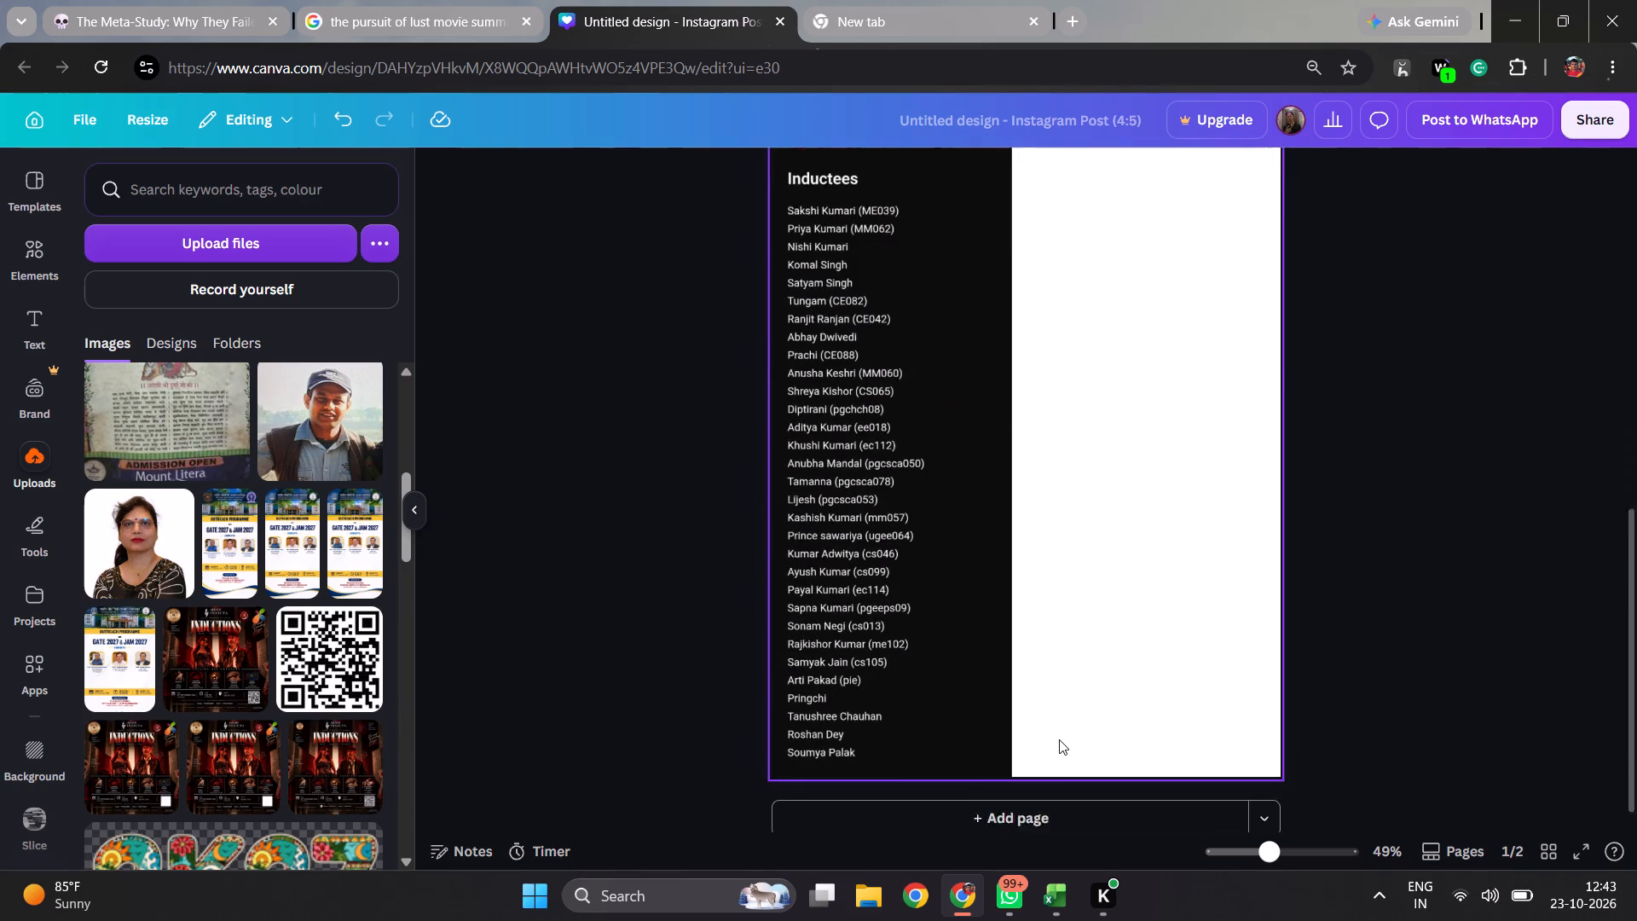
pyautogui.click(1024, 789)
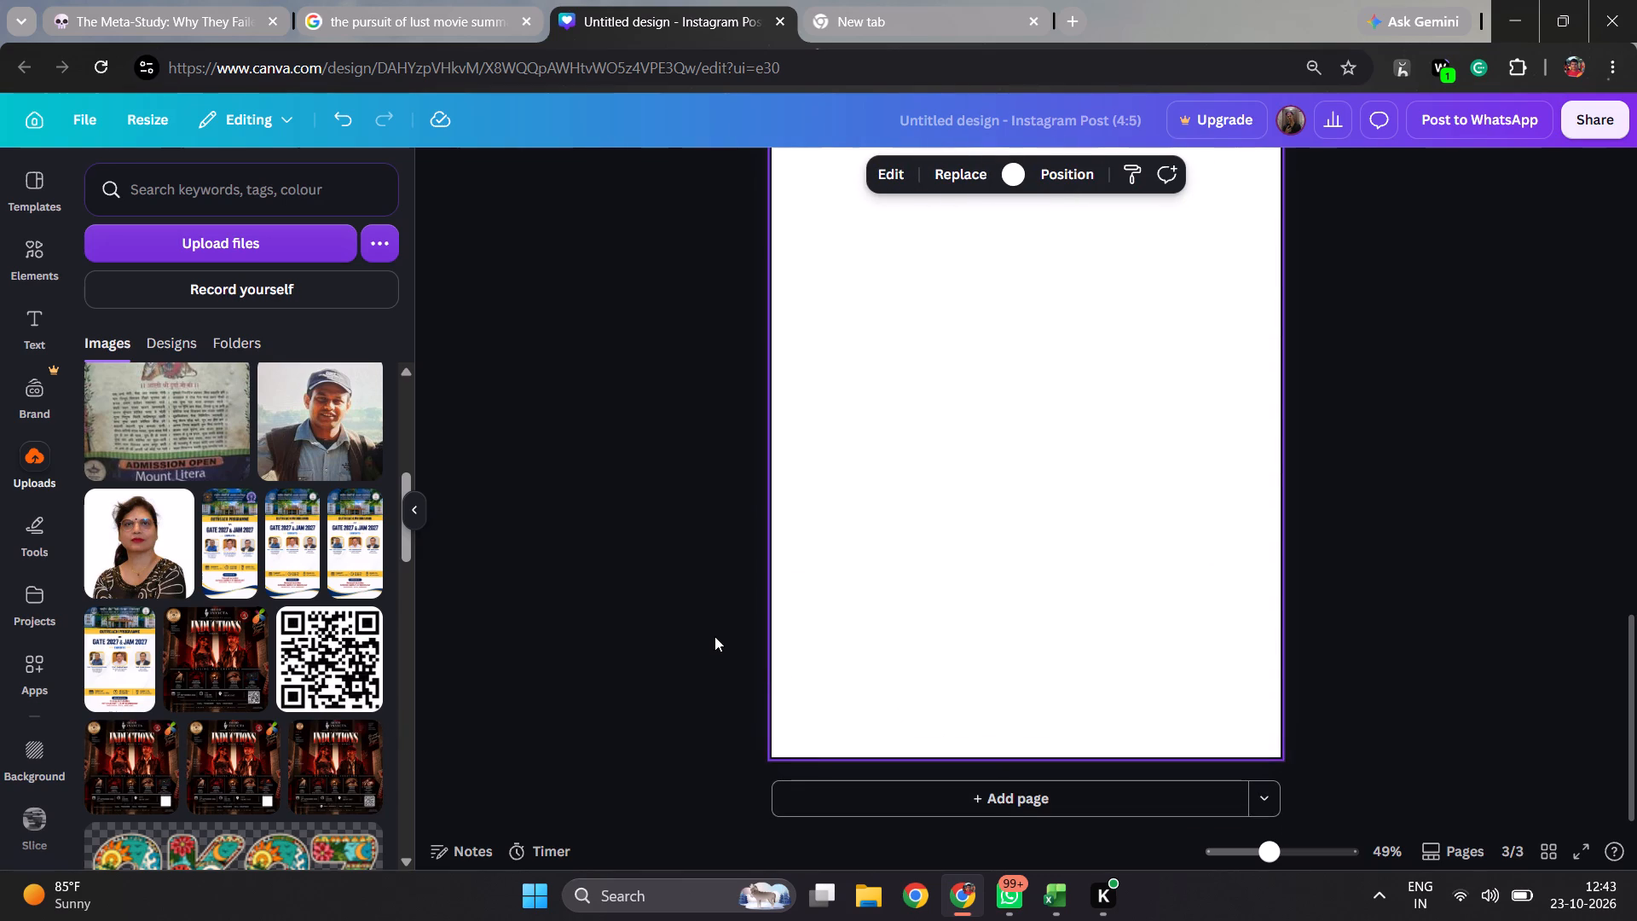
pyautogui.scroll(-1, 714, 636)
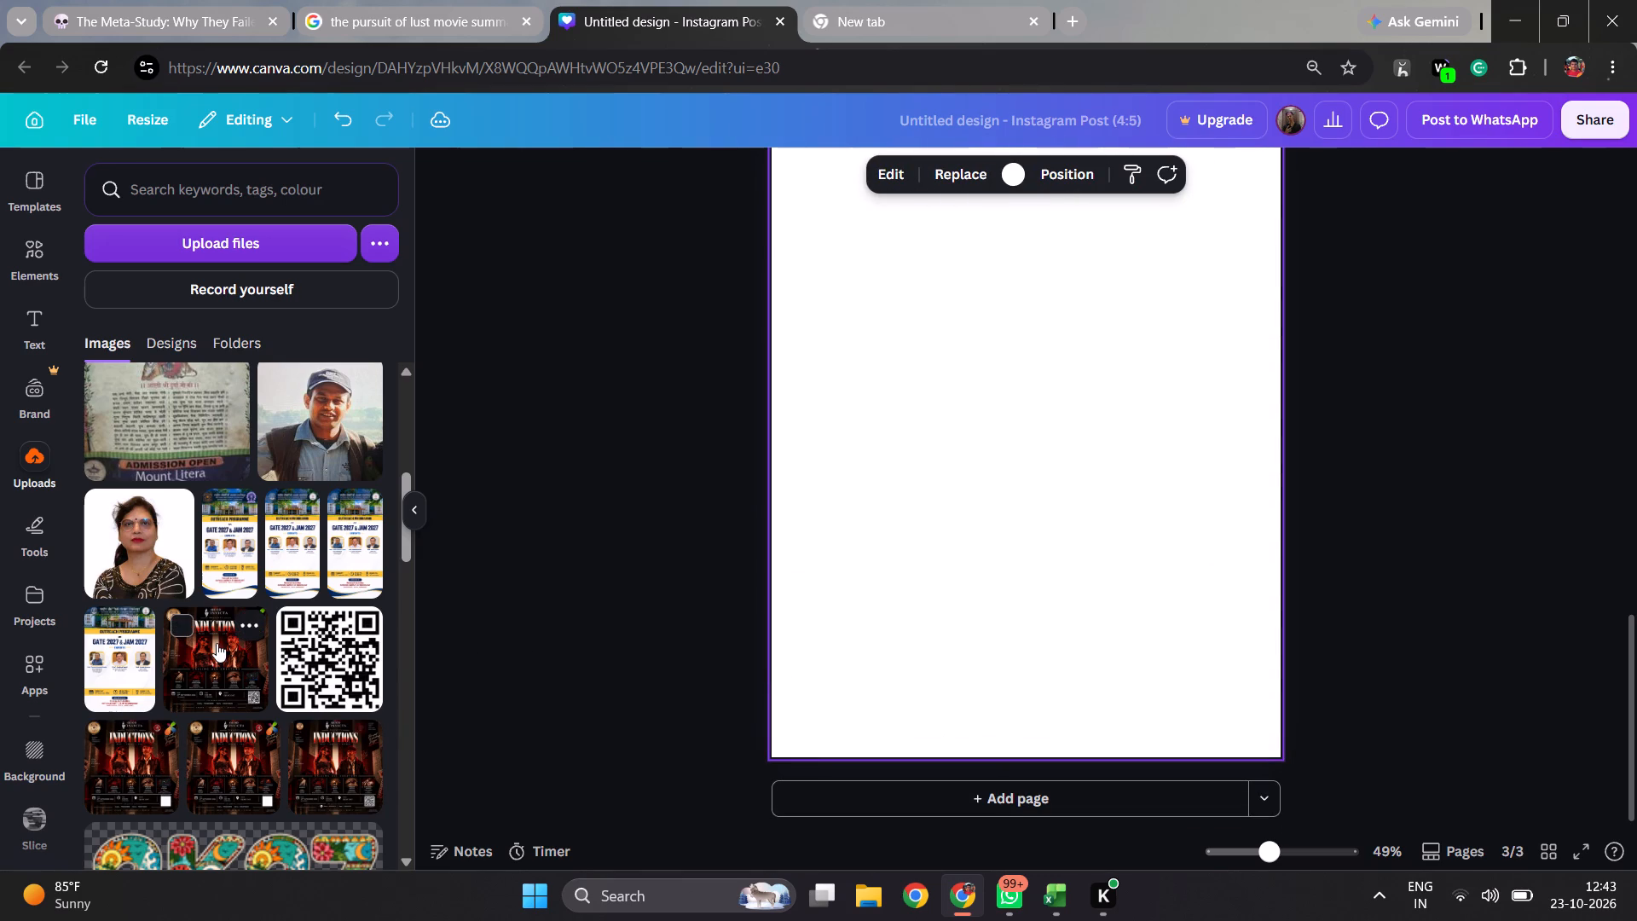
pyautogui.click(237, 654)
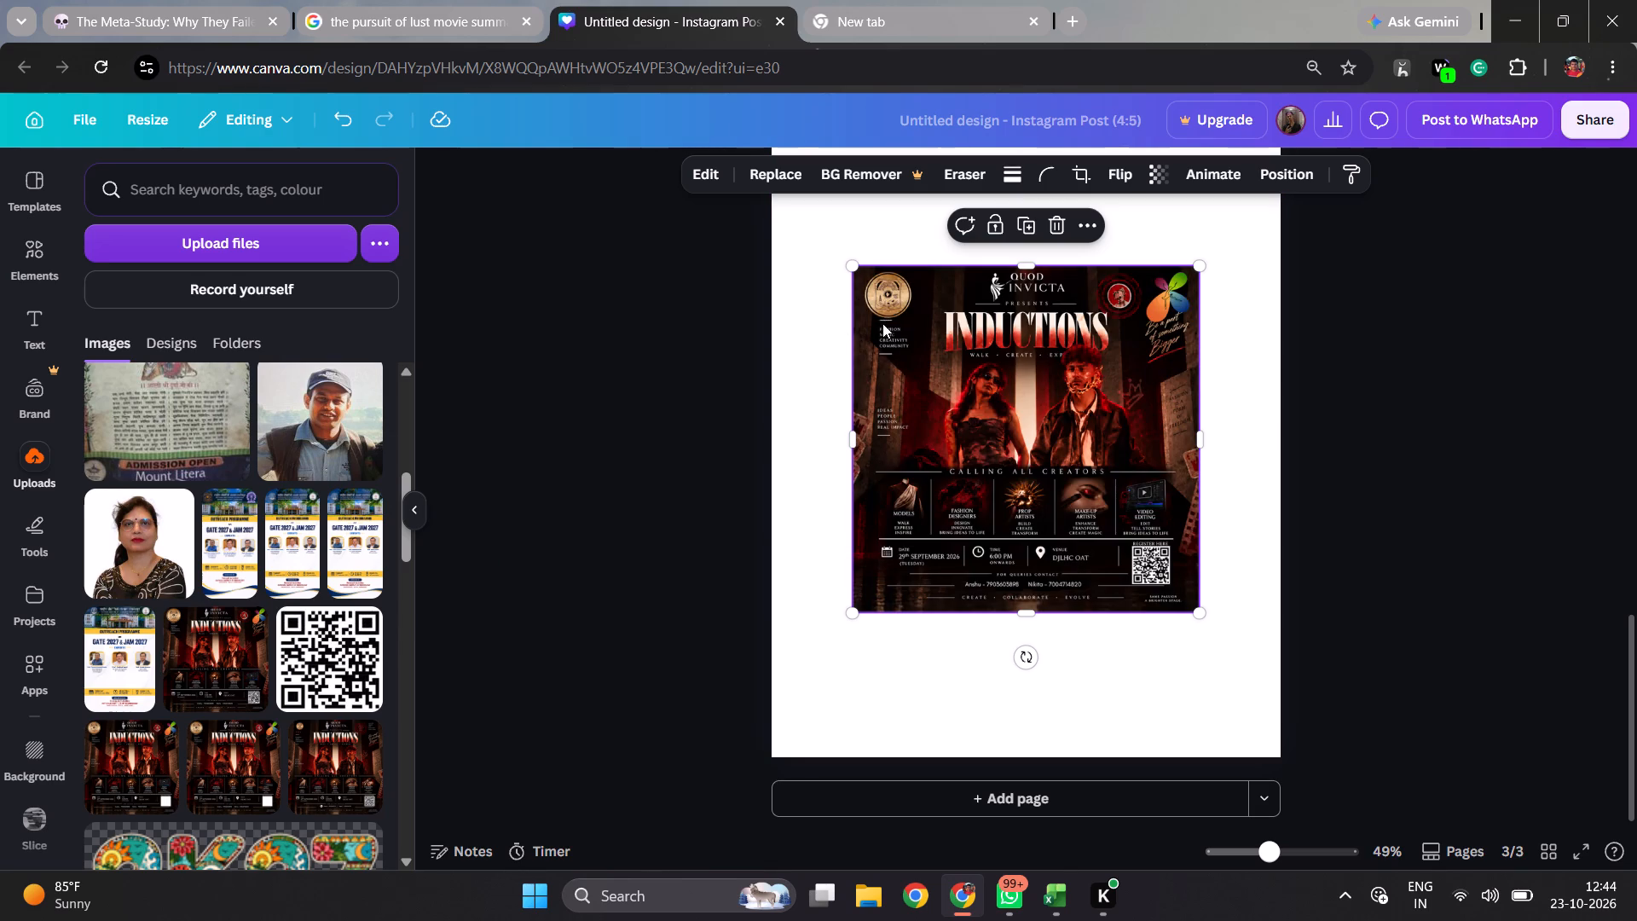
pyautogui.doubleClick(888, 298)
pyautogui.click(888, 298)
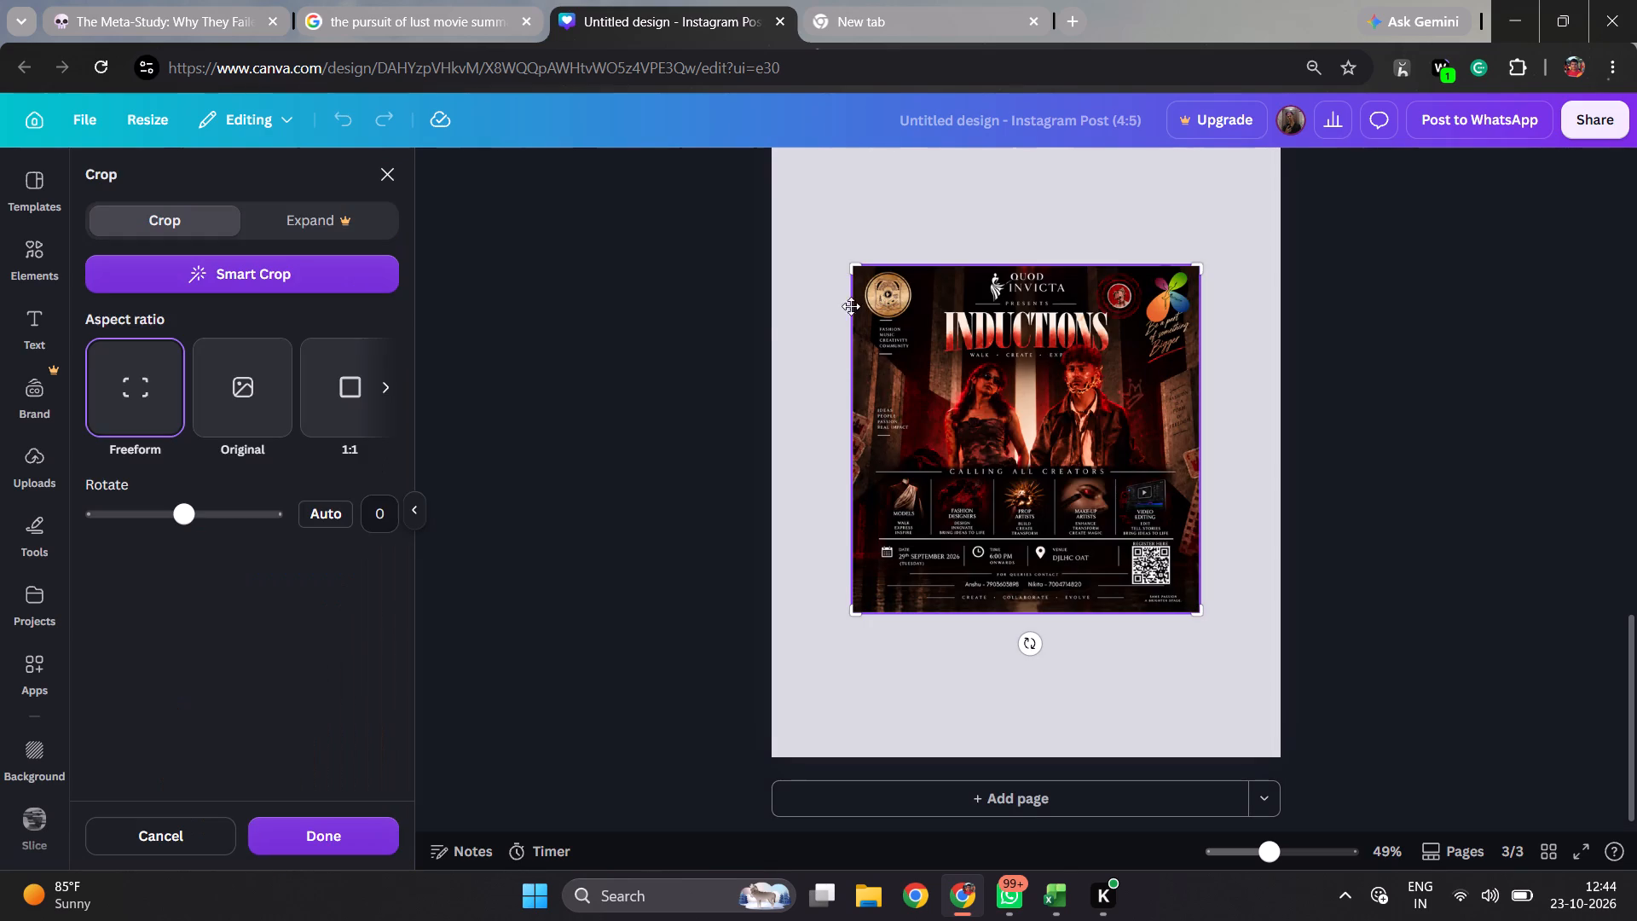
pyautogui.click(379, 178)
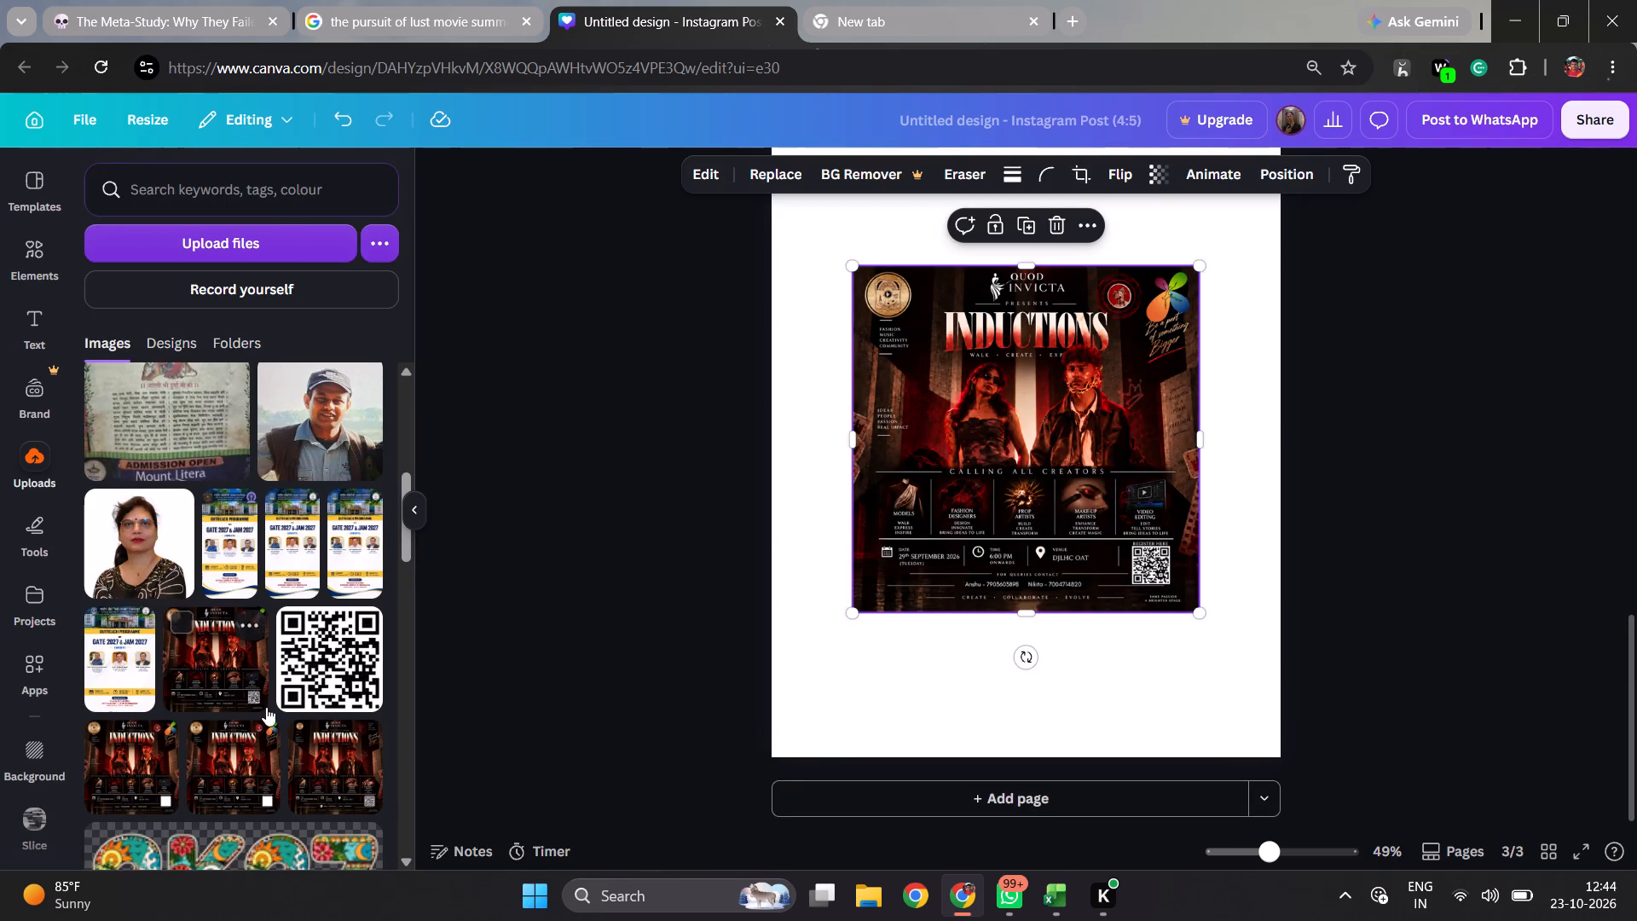
# Browse the uploaded images and add the Inductions poster variant with the blank white QR box to page 3.
pyautogui.scroll(-5, 266, 707)
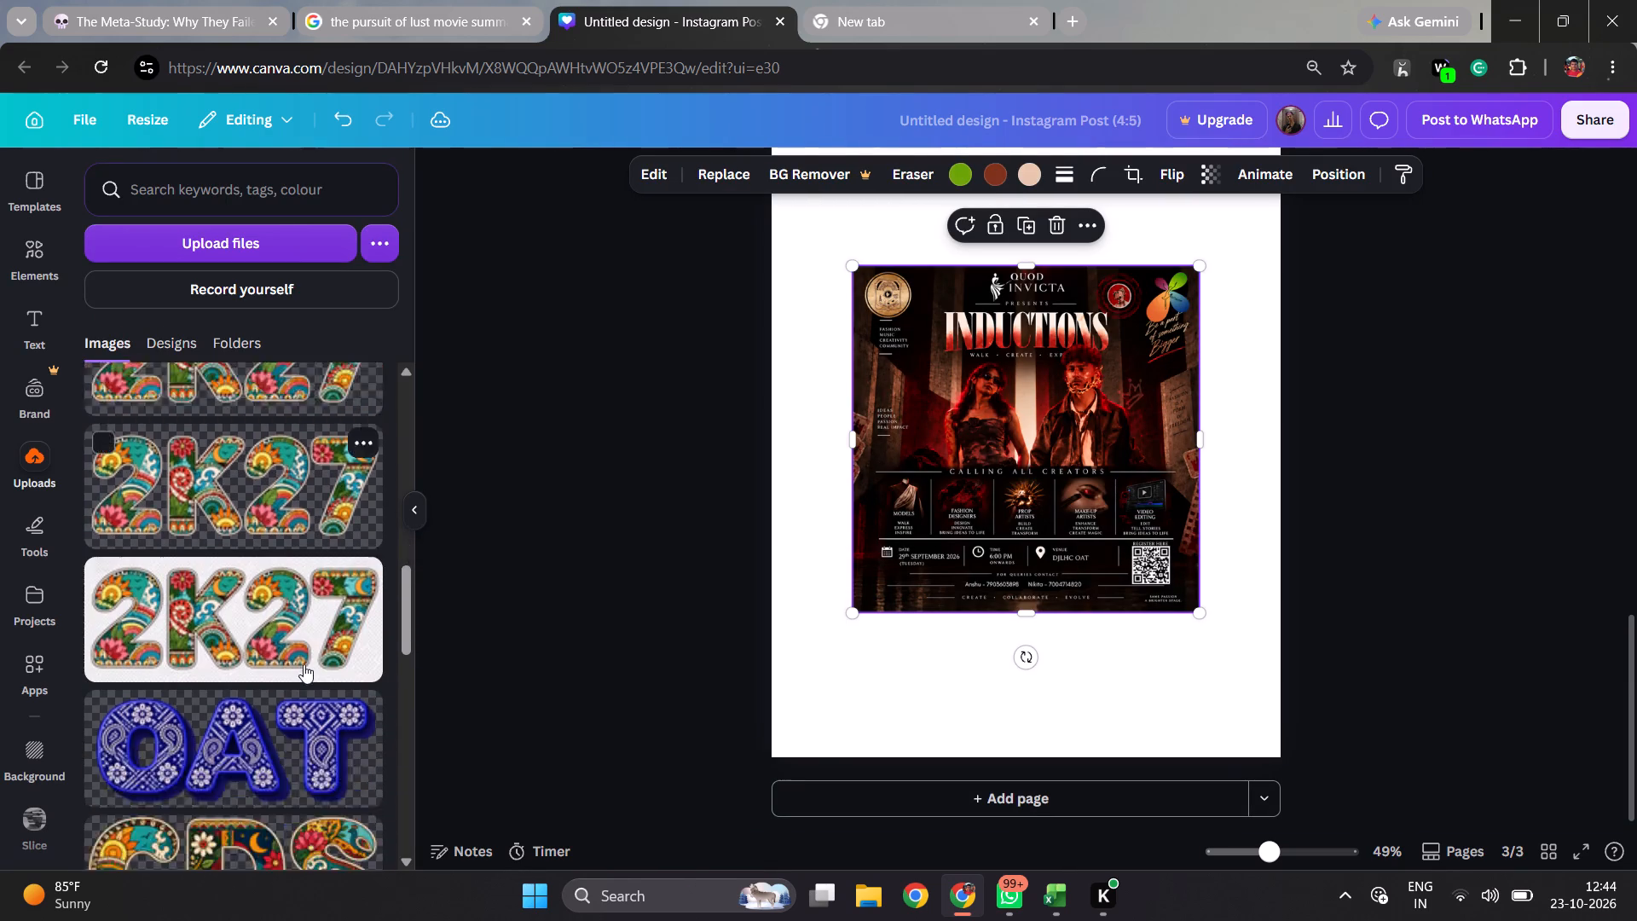
pyautogui.scroll(-3, 304, 664)
pyautogui.scroll(1, 304, 664)
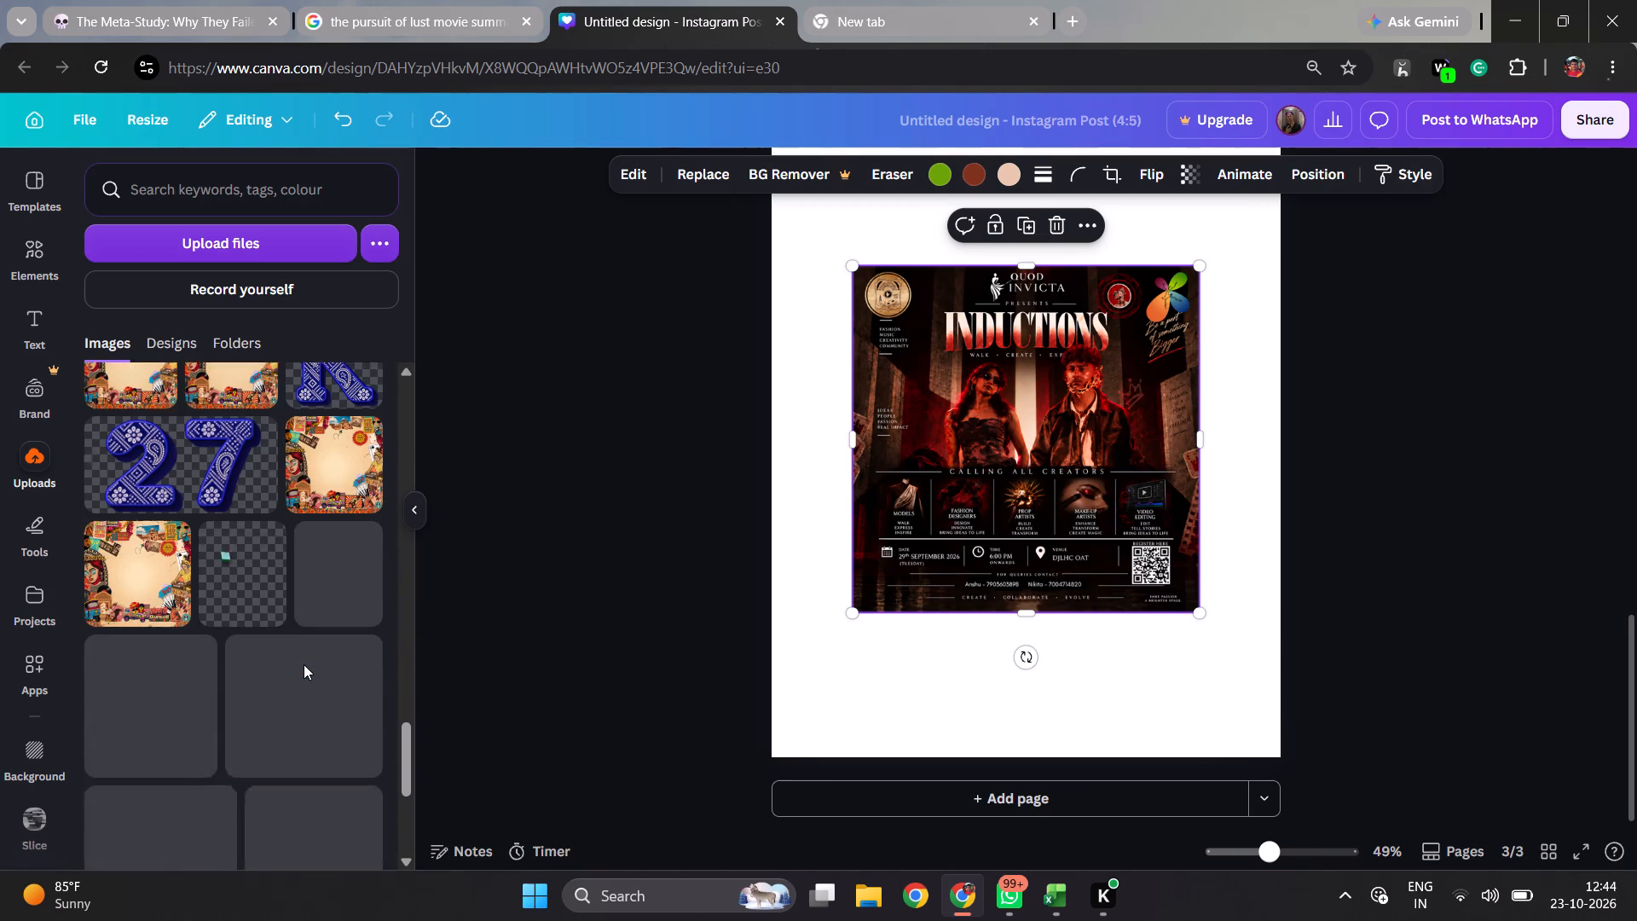
pyautogui.scroll(2, 304, 664)
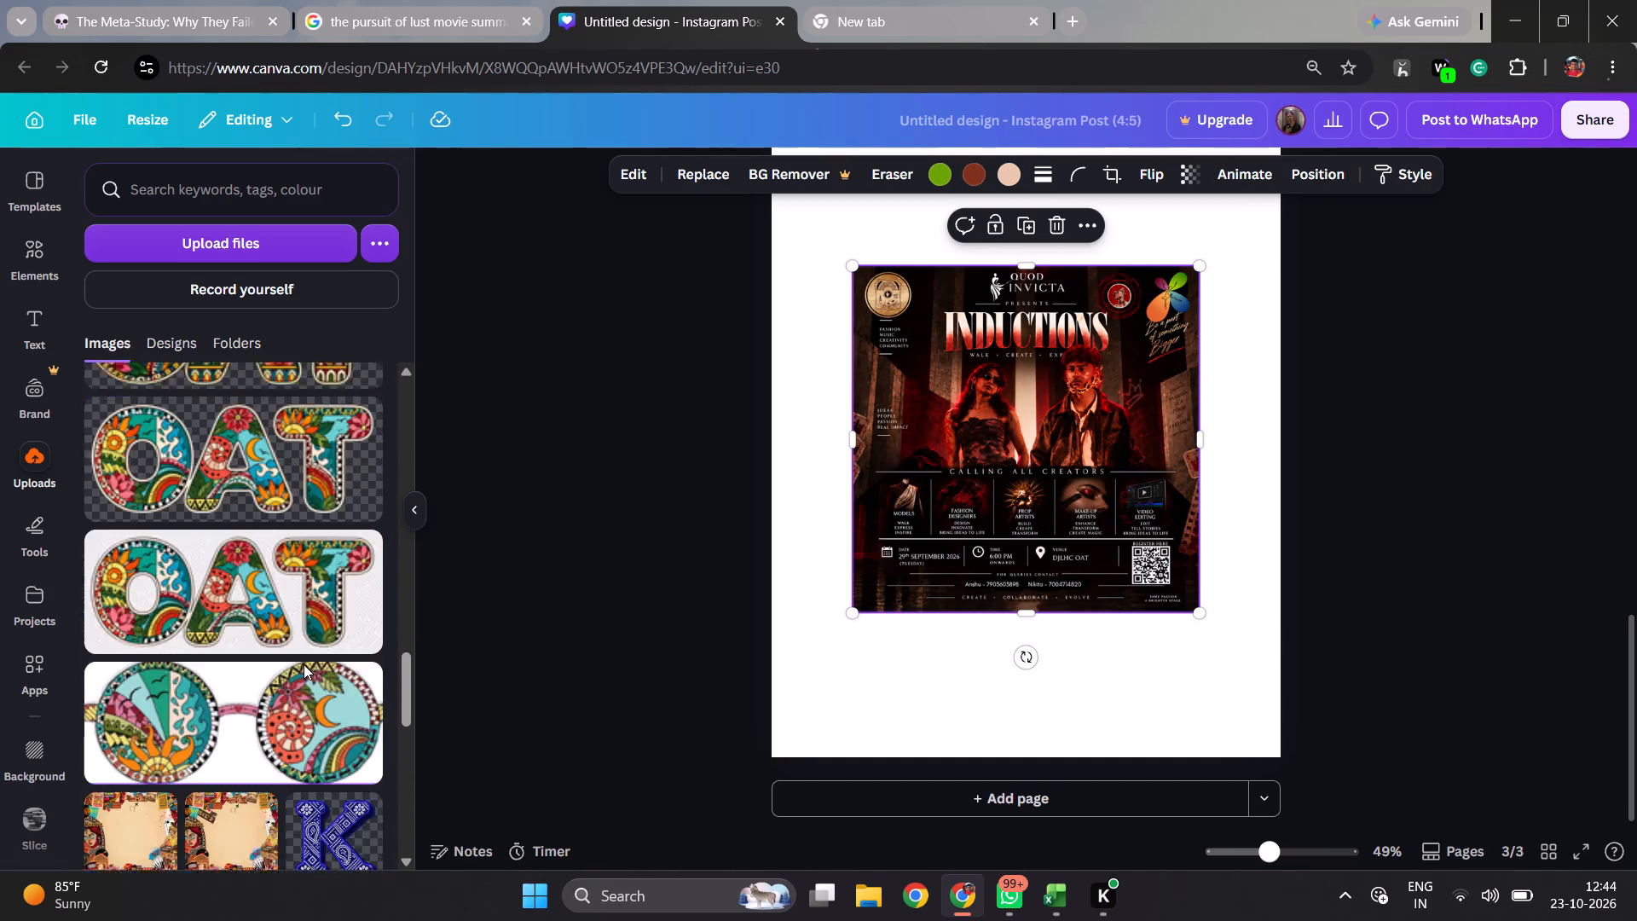
pyautogui.scroll(4, 304, 664)
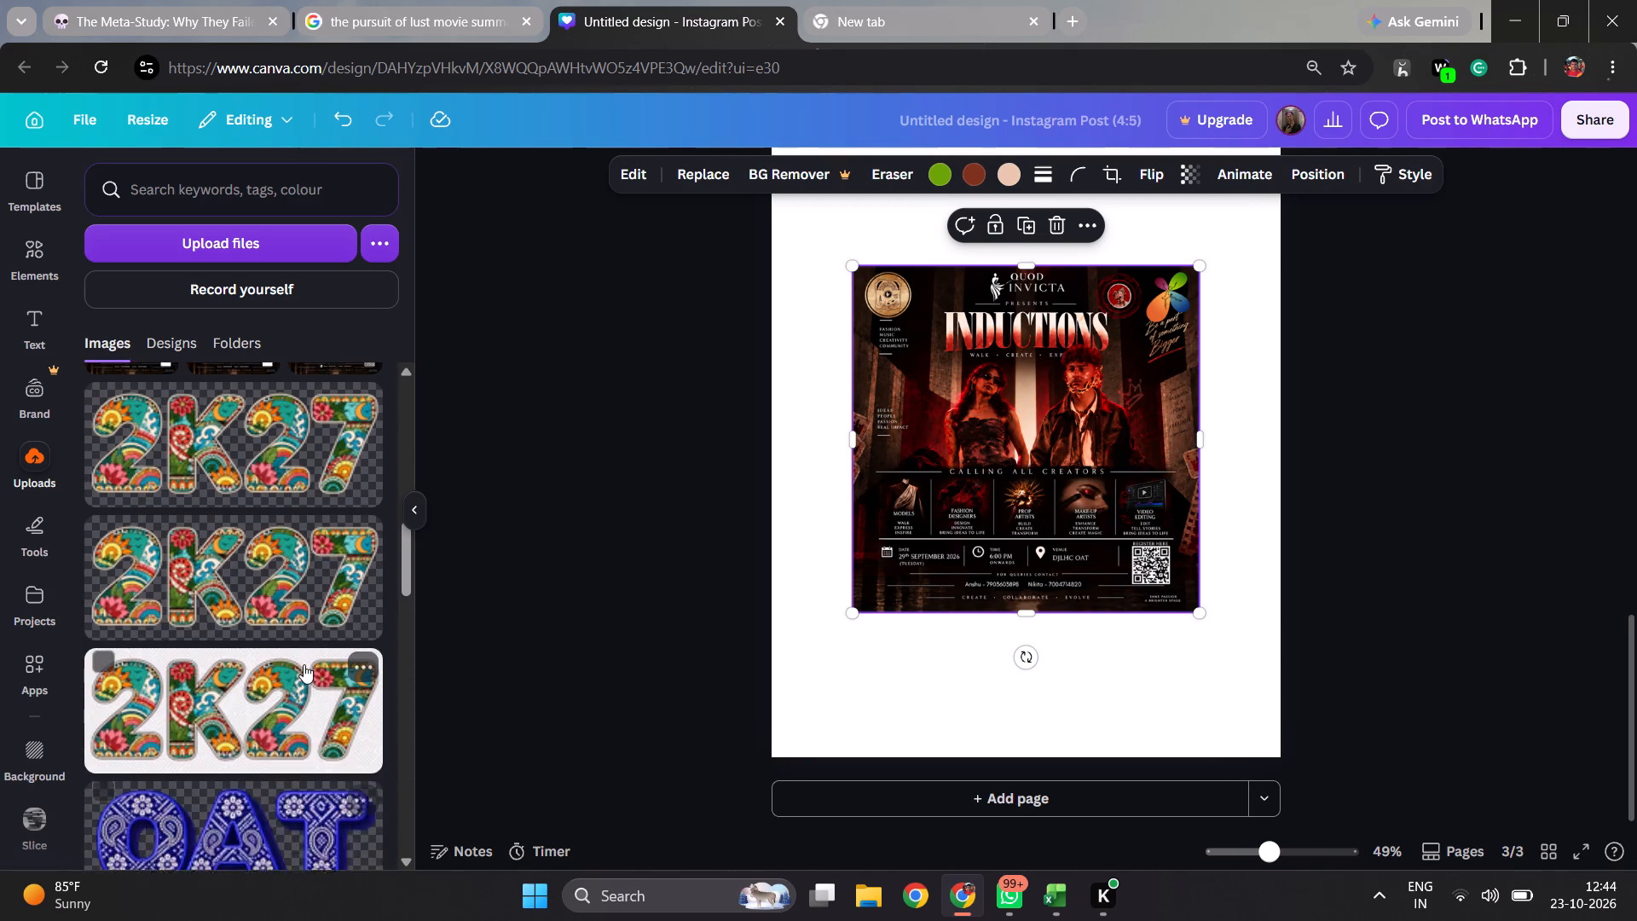
pyautogui.scroll(2, 304, 664)
pyautogui.click(230, 502)
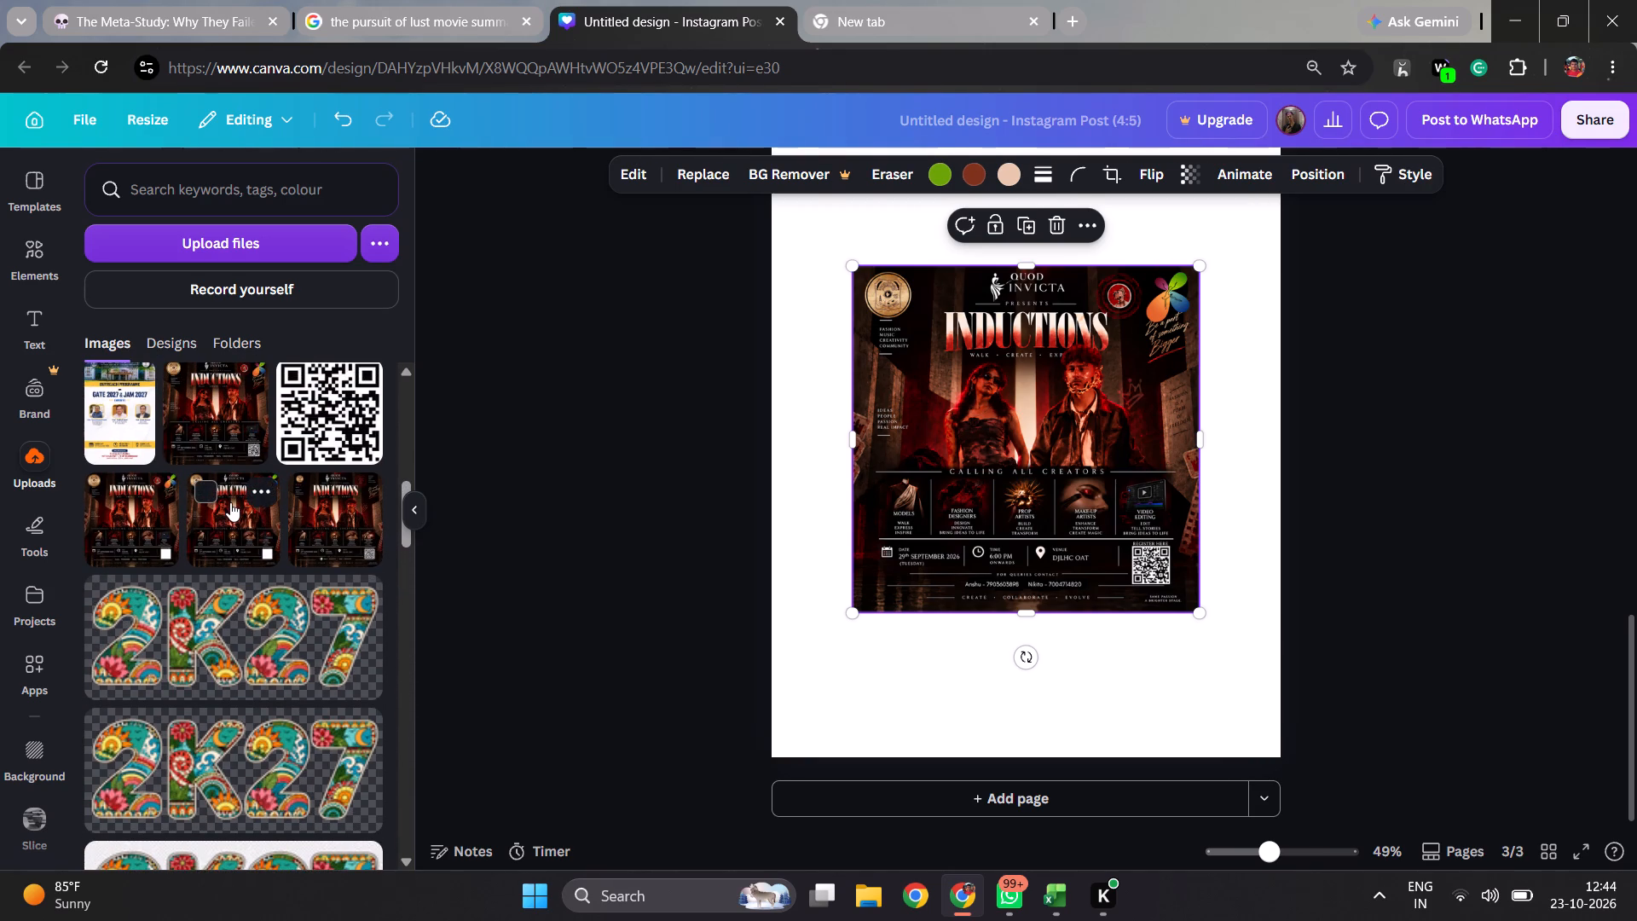
# Spread out page 3's two posters, moving the QR code version to the upper right and the blank-box variant to the lower left.
pyautogui.moveTo(921, 293); pyautogui.dragTo(907, 484)
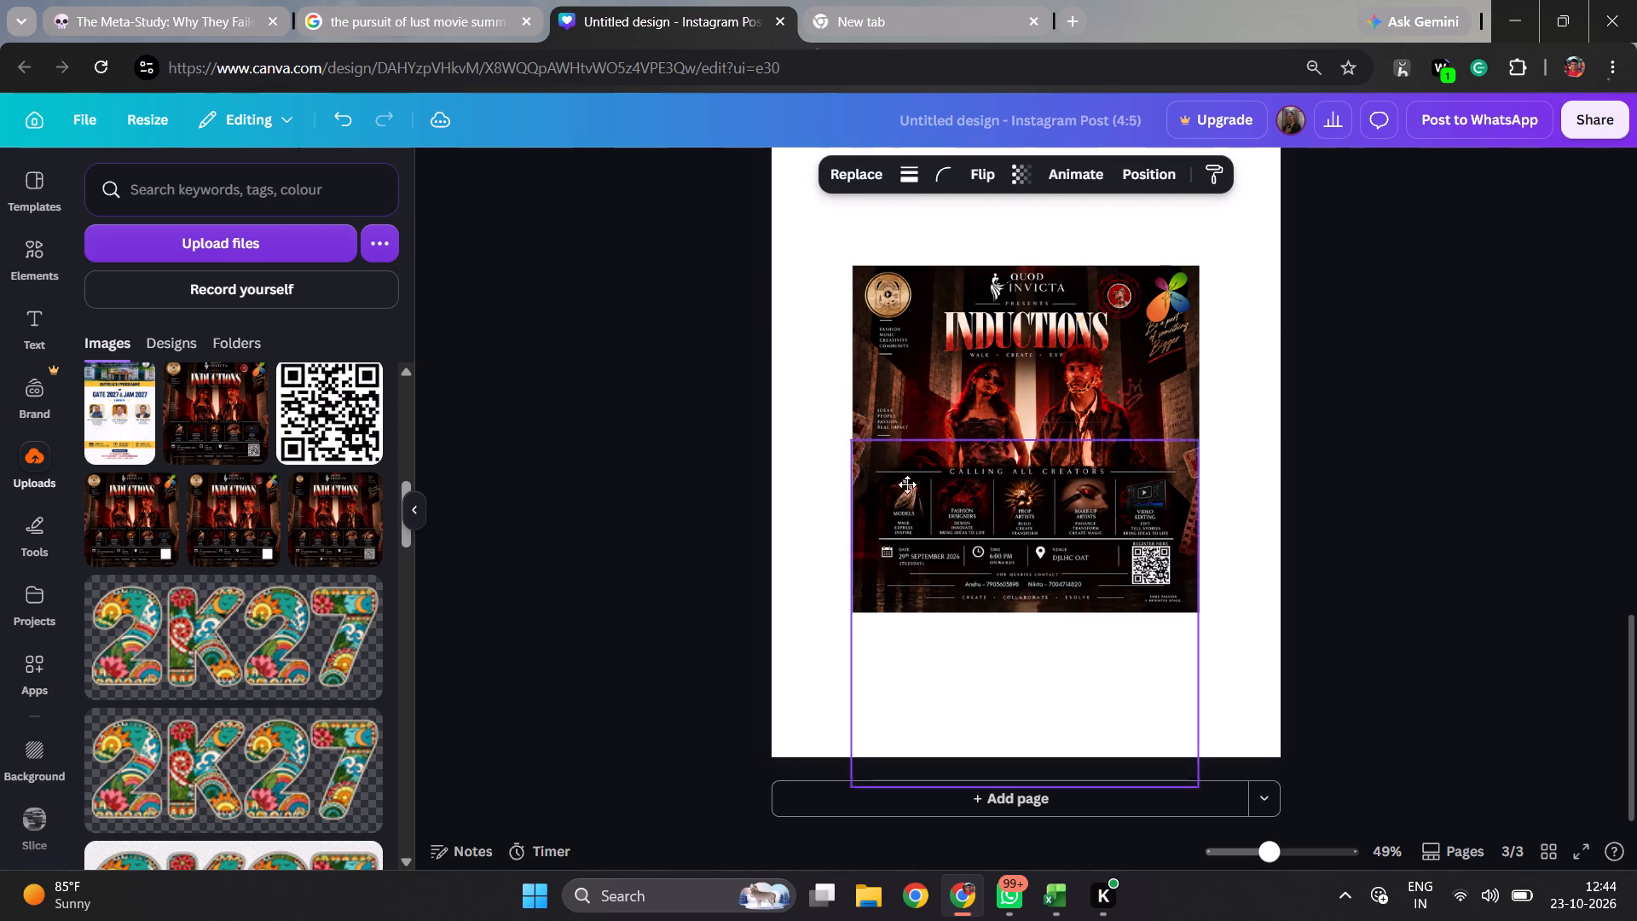
pyautogui.moveTo(907, 484); pyautogui.dragTo(889, 528)
pyautogui.moveTo(1026, 399); pyautogui.dragTo(1109, 342)
pyautogui.click(917, 630)
pyautogui.moveTo(917, 630); pyautogui.dragTo(865, 513)
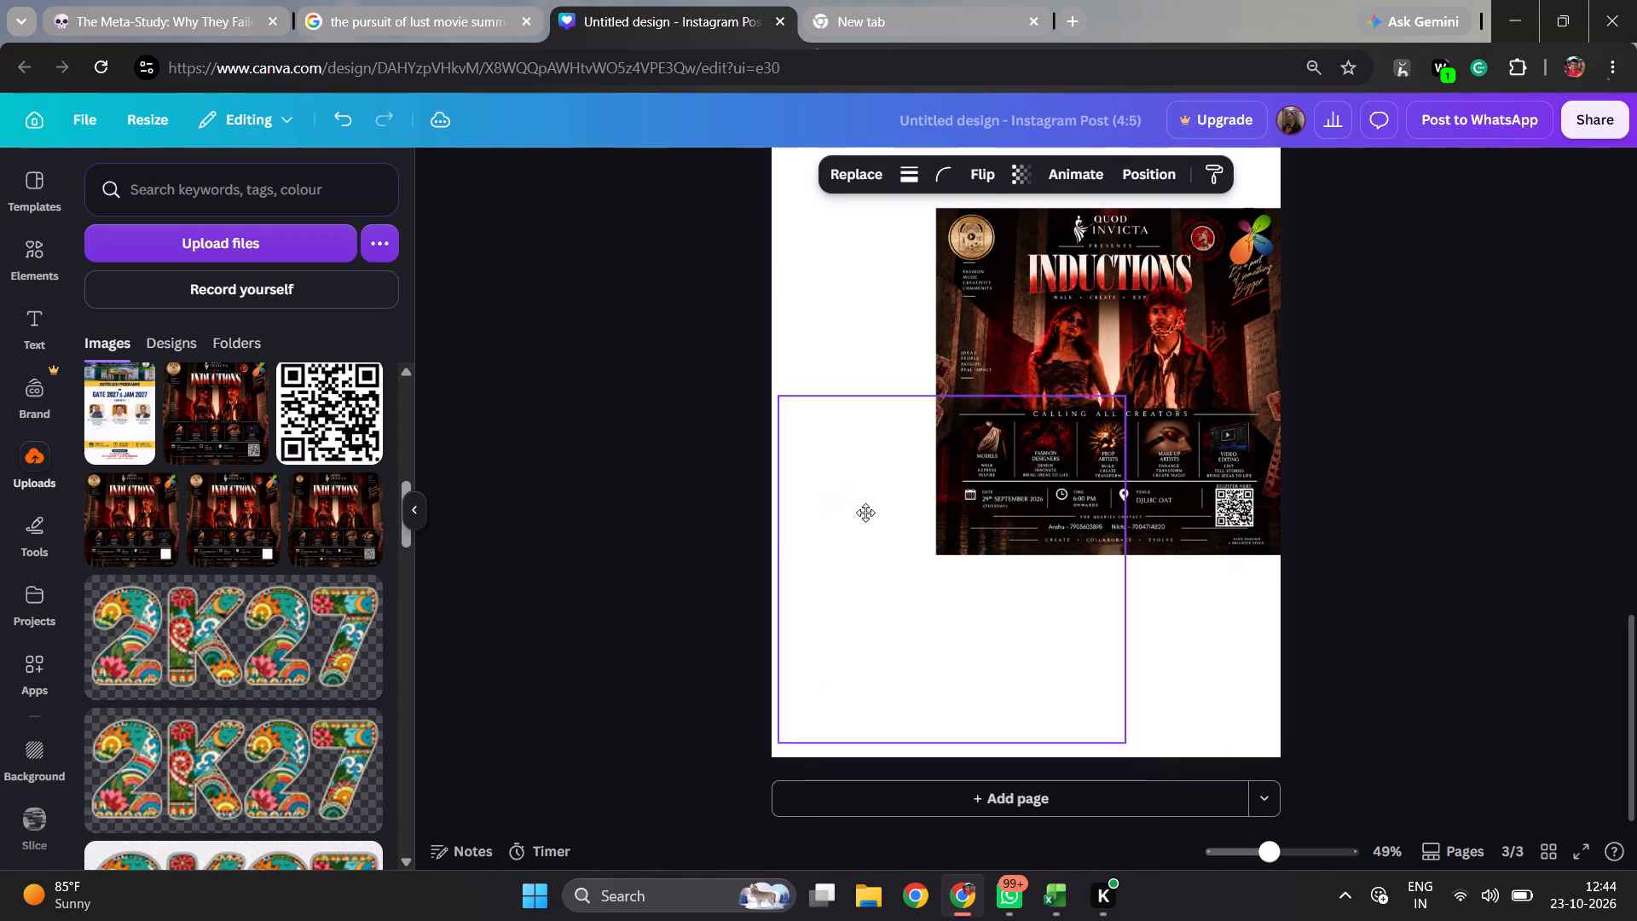
pyautogui.moveTo(865, 513); pyautogui.dragTo(865, 506)
pyautogui.click(865, 506)
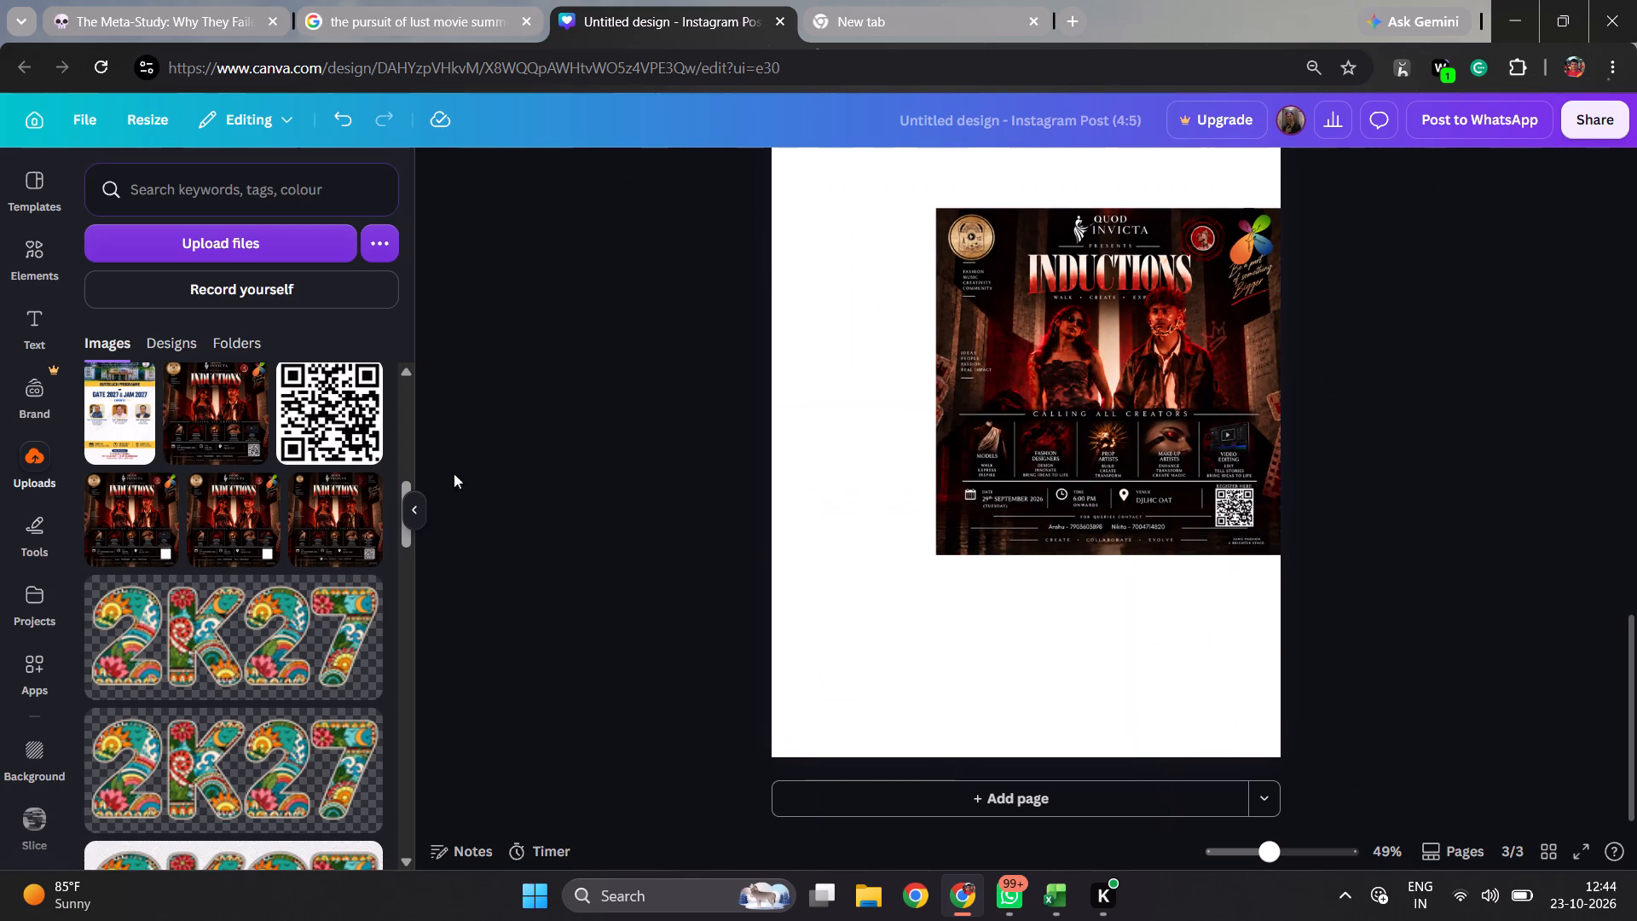
# Add the Inductions poster variant with the faded QR code at page 3's left side and shift the blank-box variant to the bottom.
pyautogui.click(289, 522)
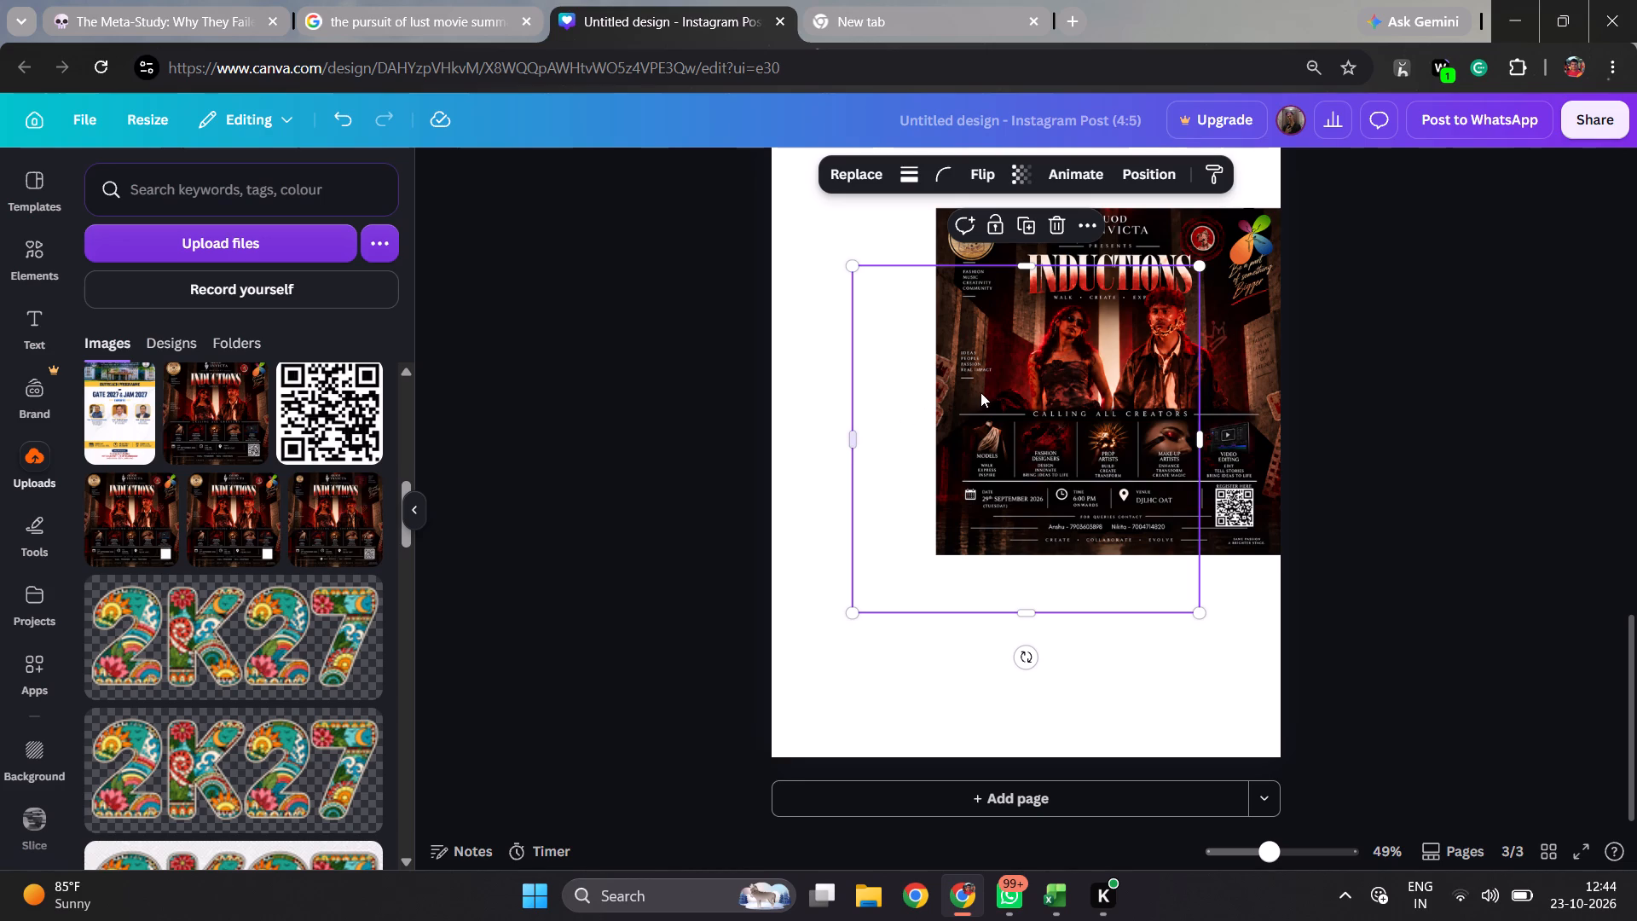
pyautogui.moveTo(980, 391); pyautogui.dragTo(912, 389)
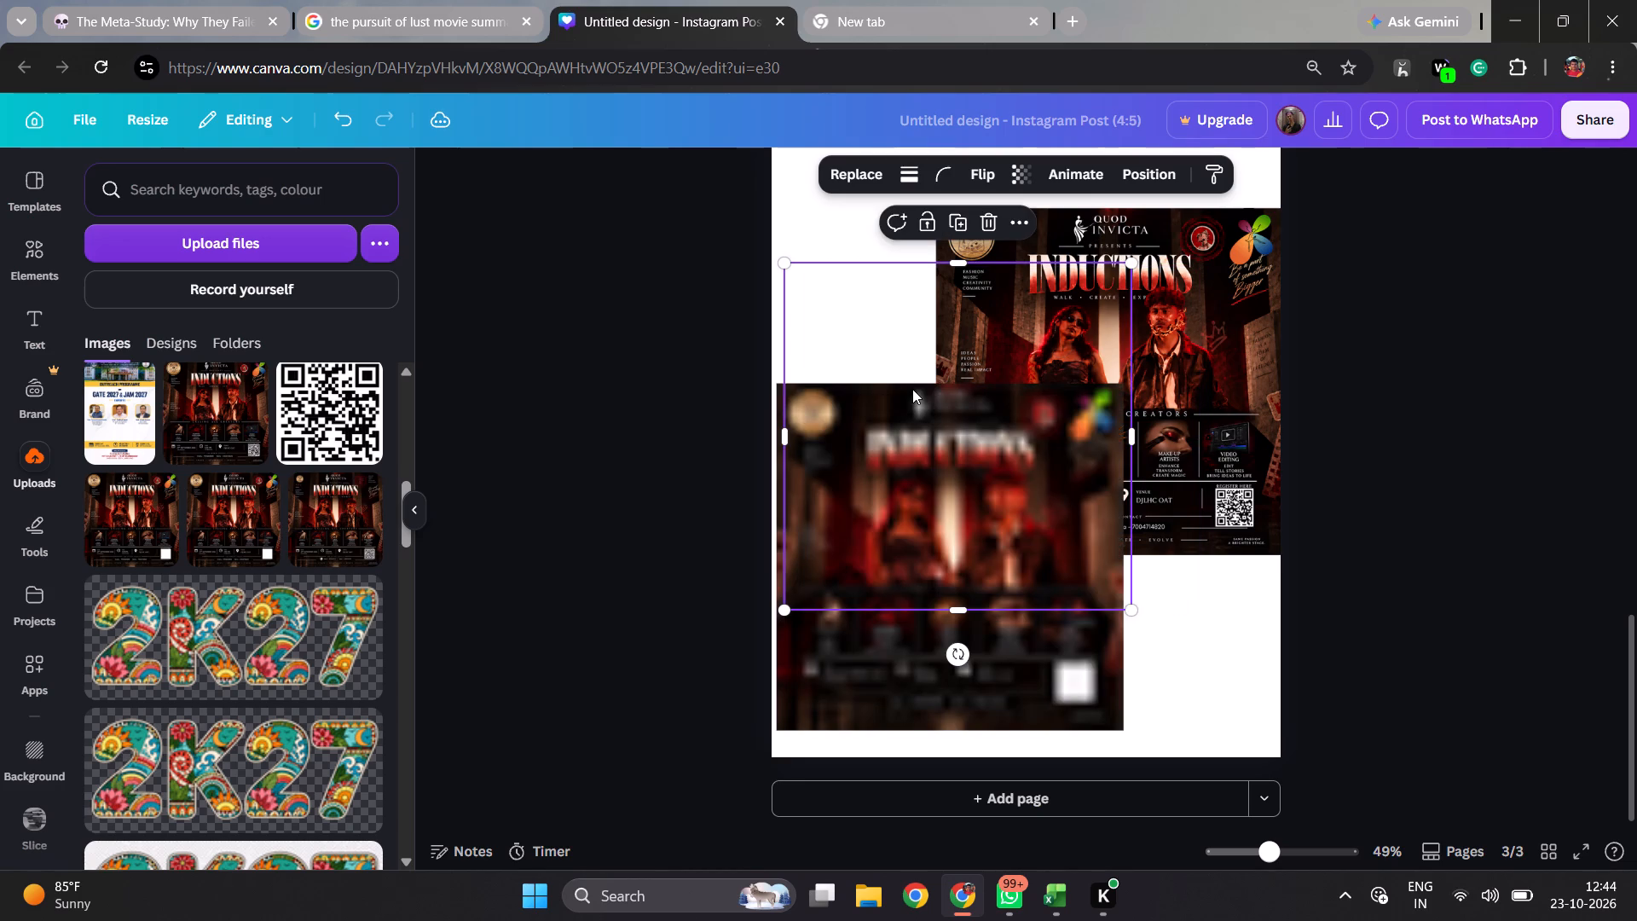
pyautogui.moveTo(899, 663); pyautogui.dragTo(952, 682)
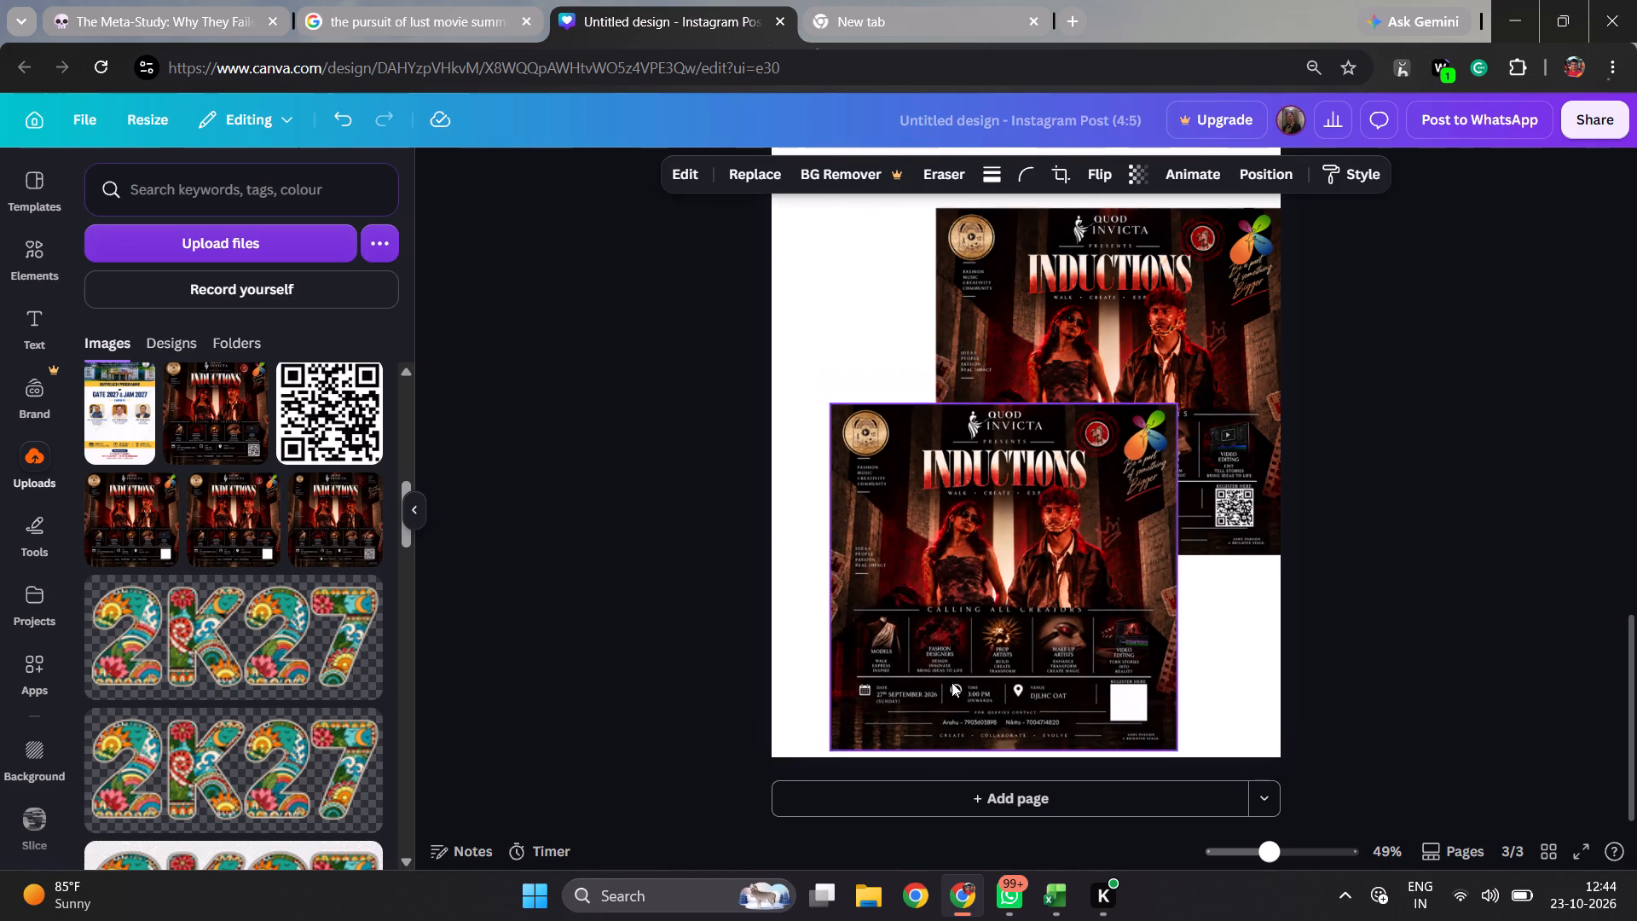
pyautogui.click(1161, 451)
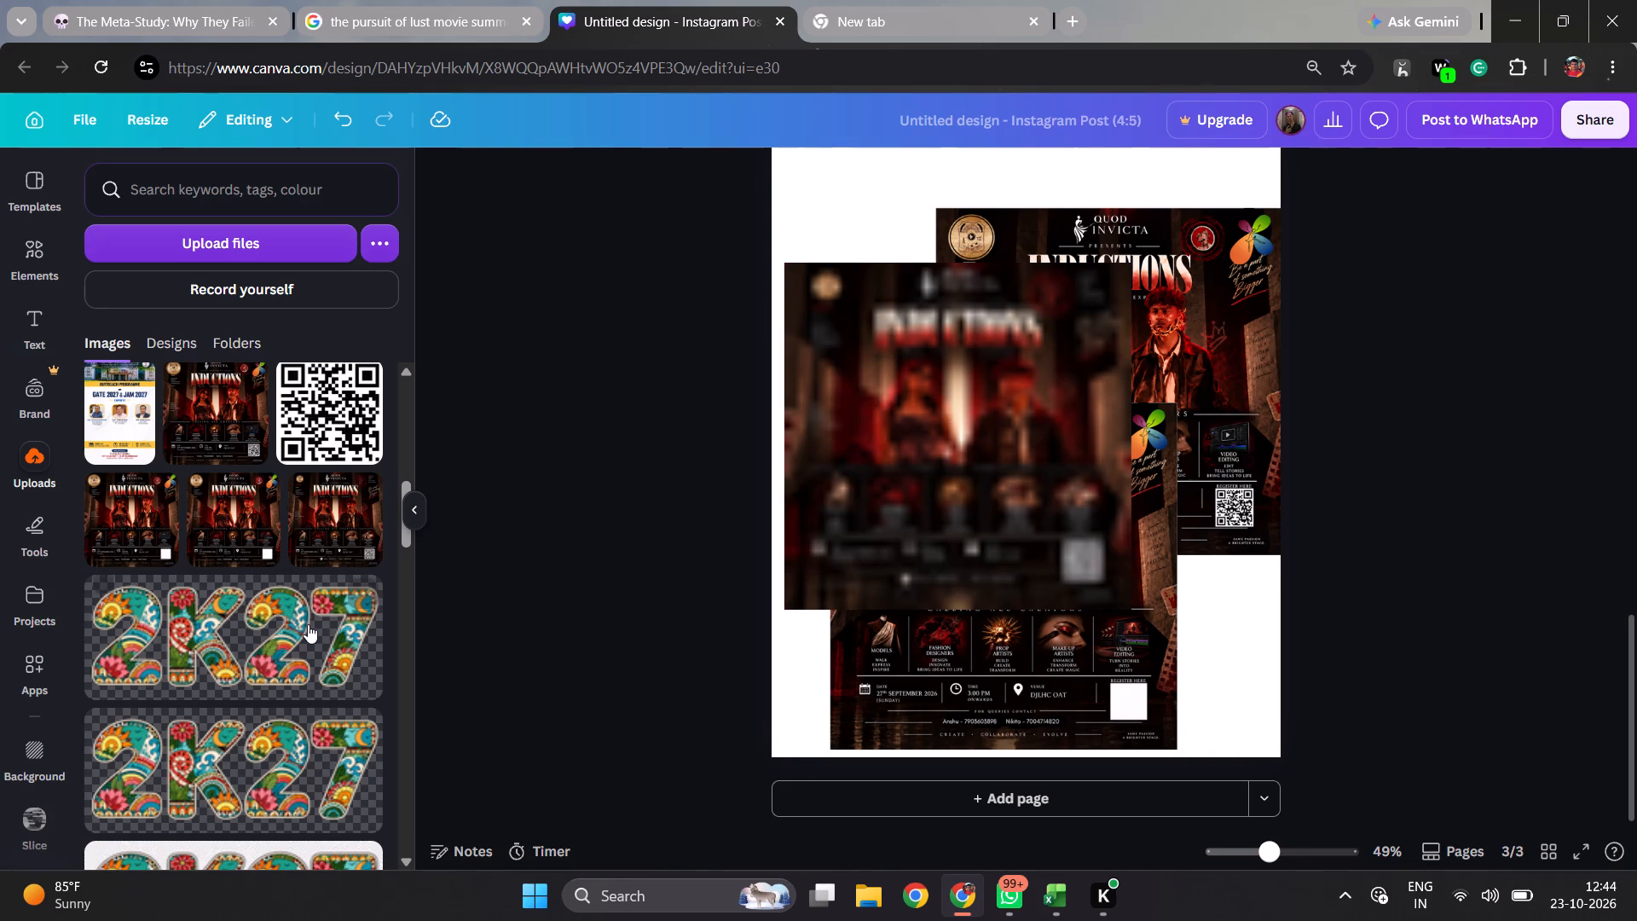
# Browse the uploaded images beyond the Inductions posters for more artwork related to the poster design.
pyautogui.scroll(-7, 308, 624)
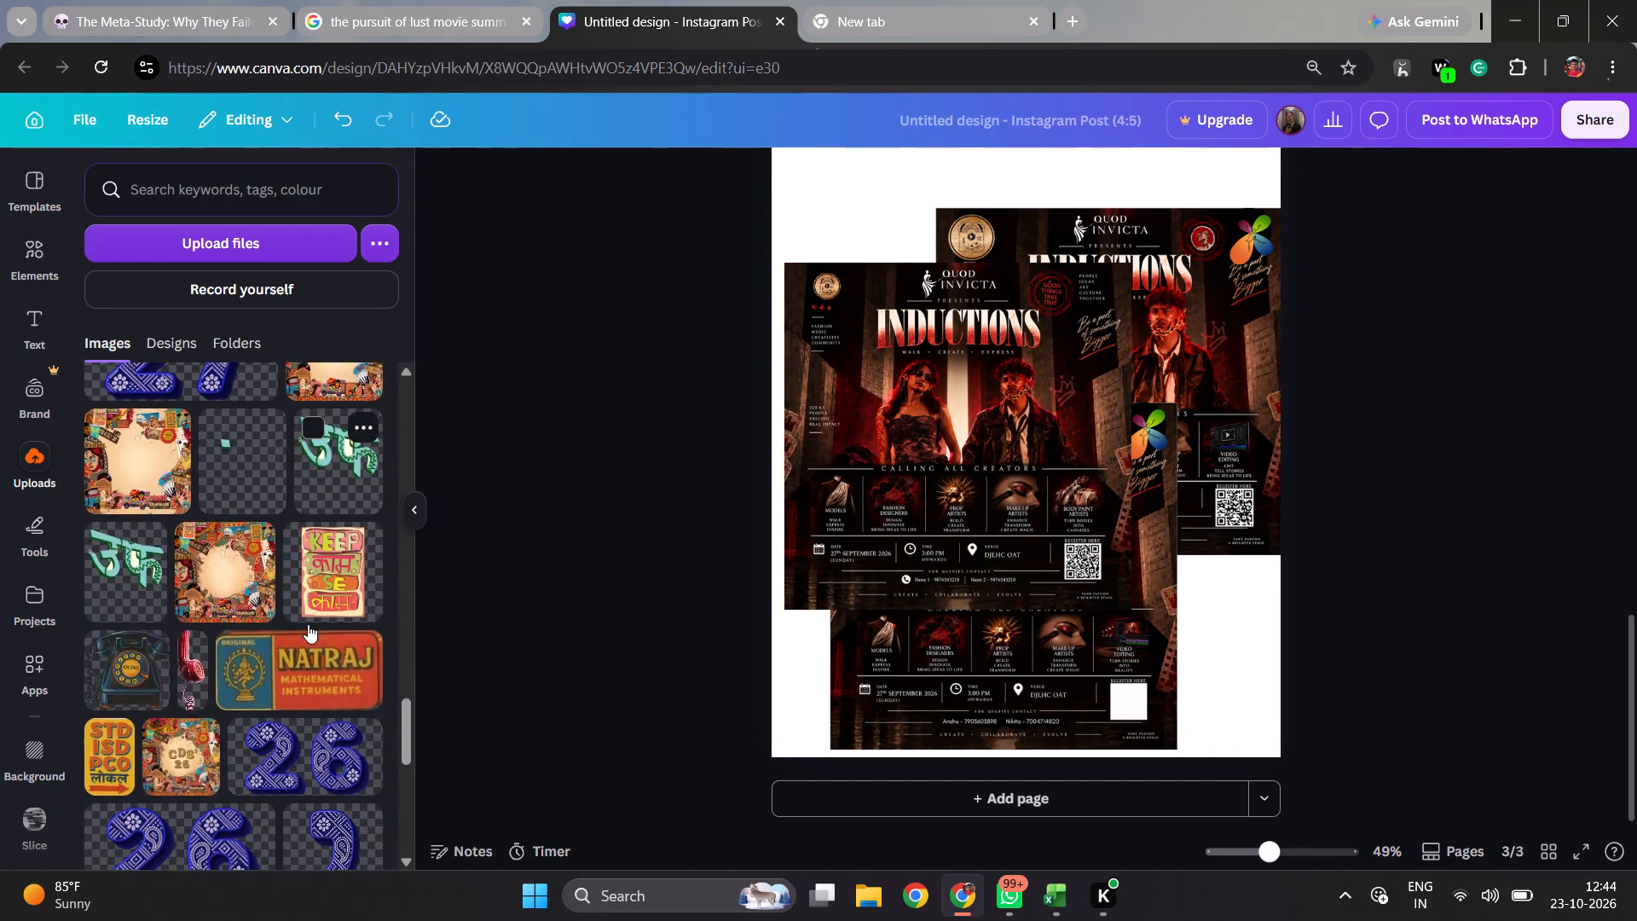
pyautogui.scroll(-1, 308, 624)
pyautogui.scroll(5, 308, 624)
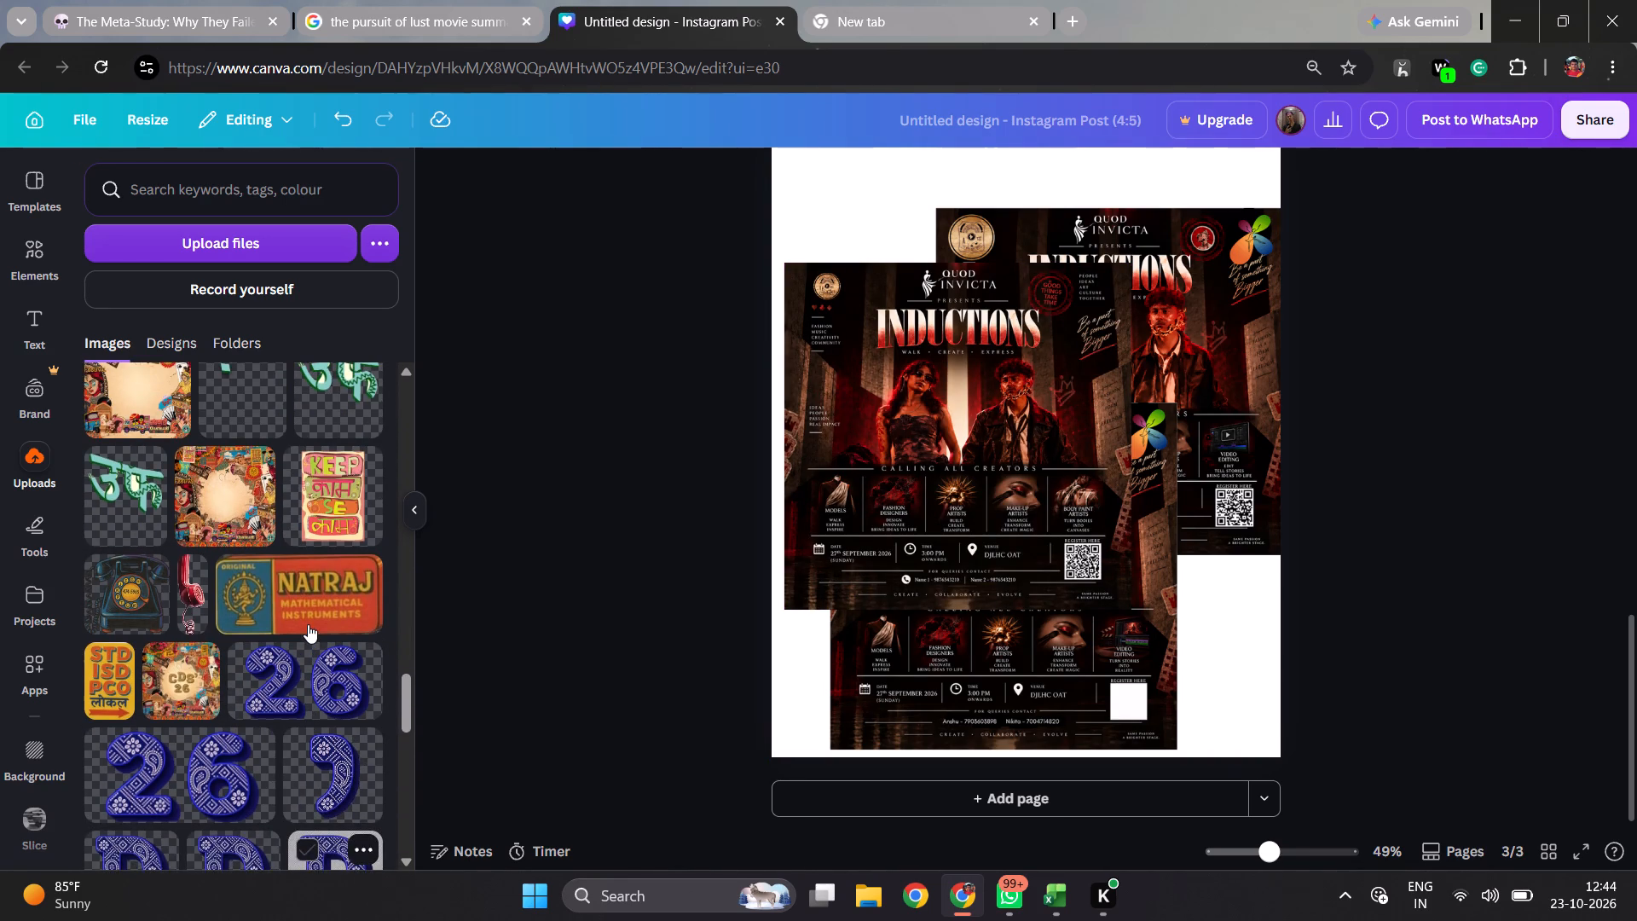
pyautogui.scroll(5, 308, 624)
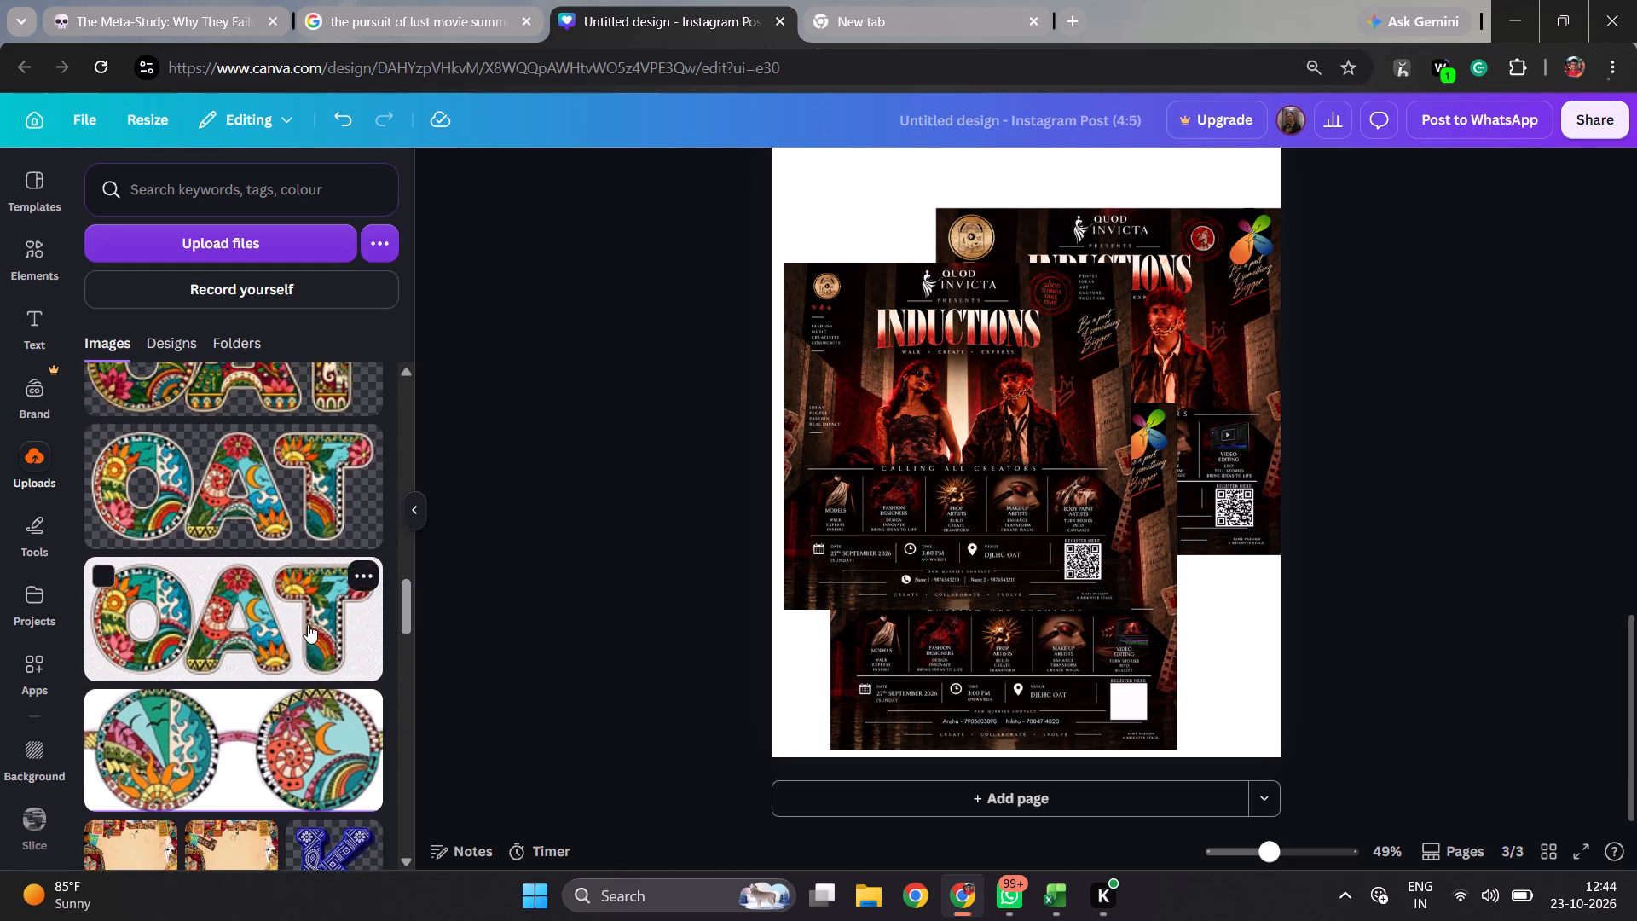
pyautogui.scroll(-3, 308, 624)
pyautogui.scroll(1, 308, 624)
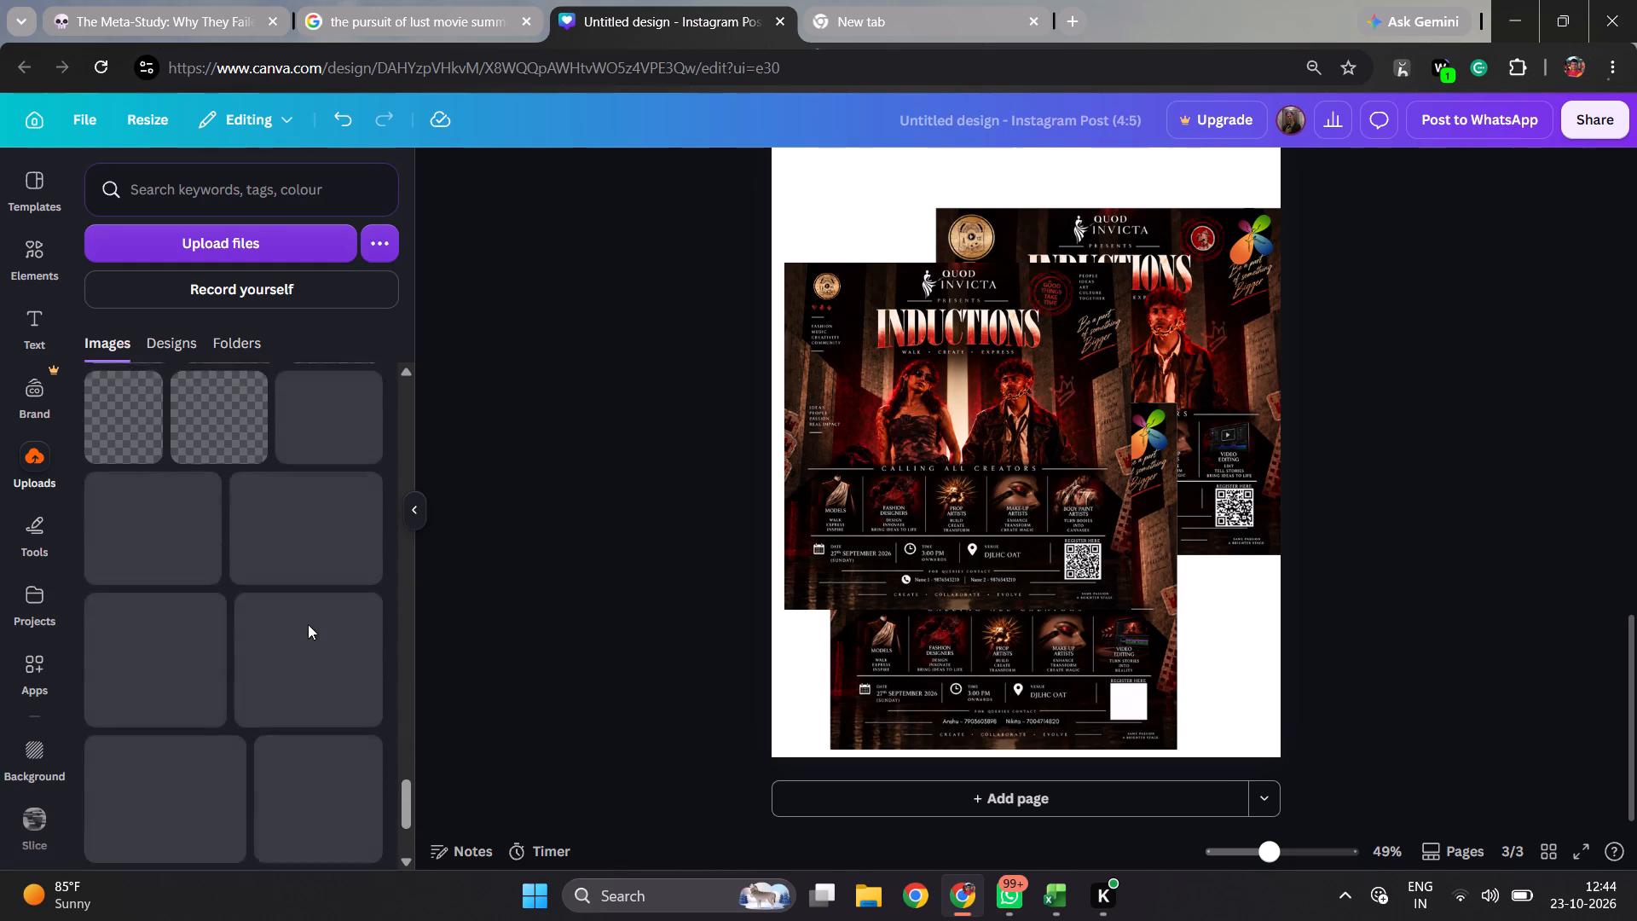
pyautogui.scroll(1, 308, 624)
pyautogui.scroll(-3, 308, 624)
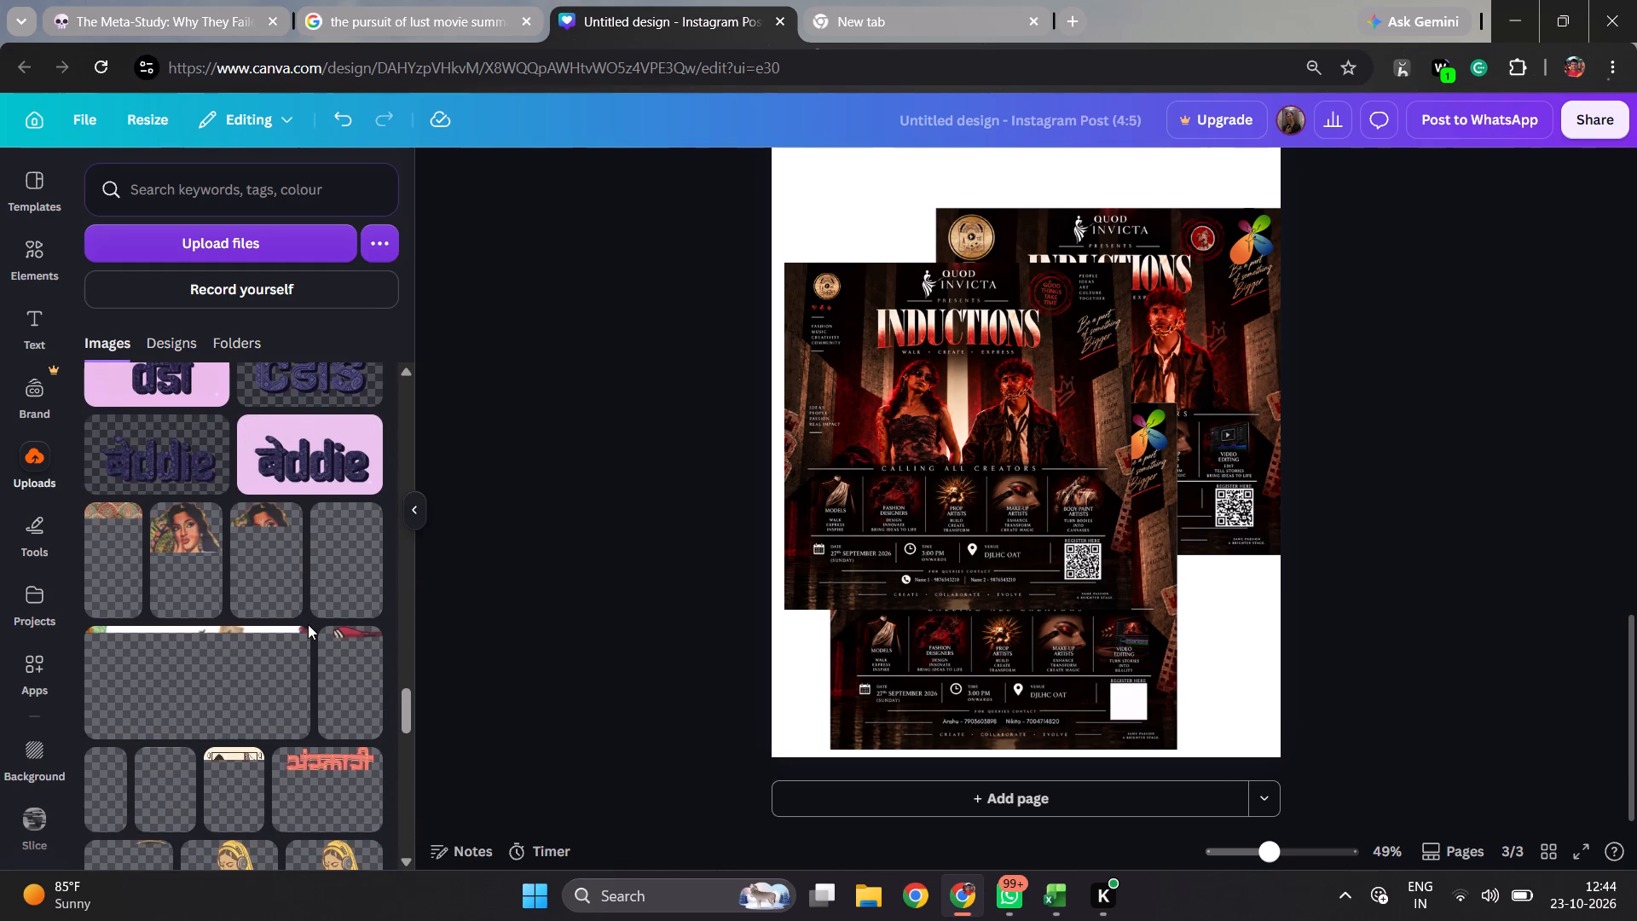
pyautogui.scroll(-2, 308, 624)
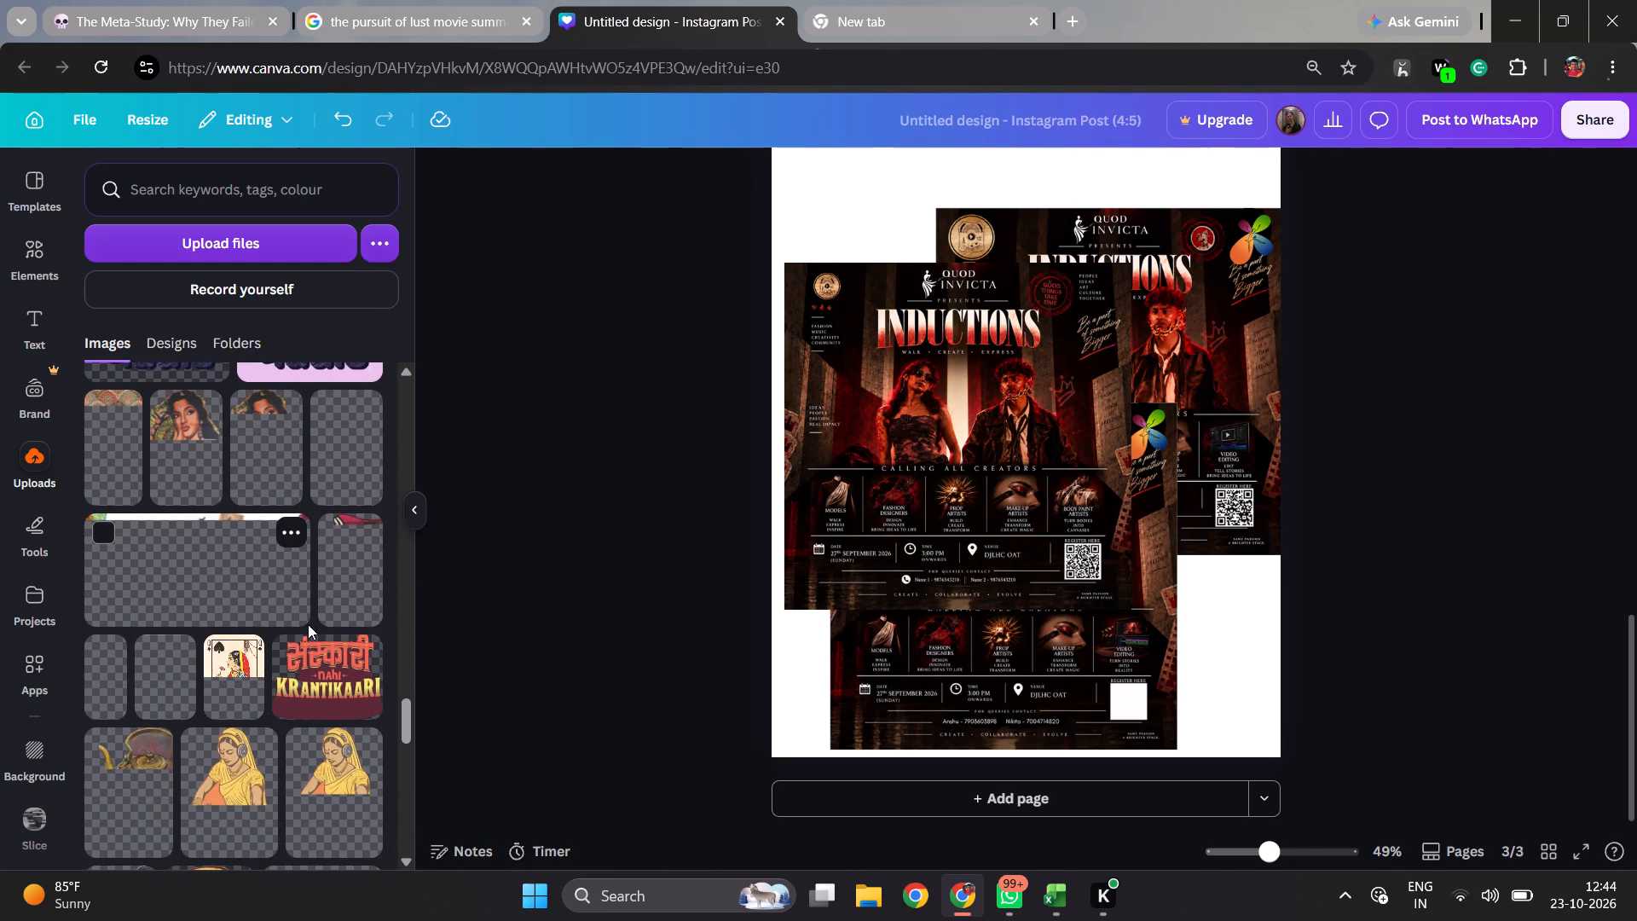
pyautogui.scroll(-3, 308, 624)
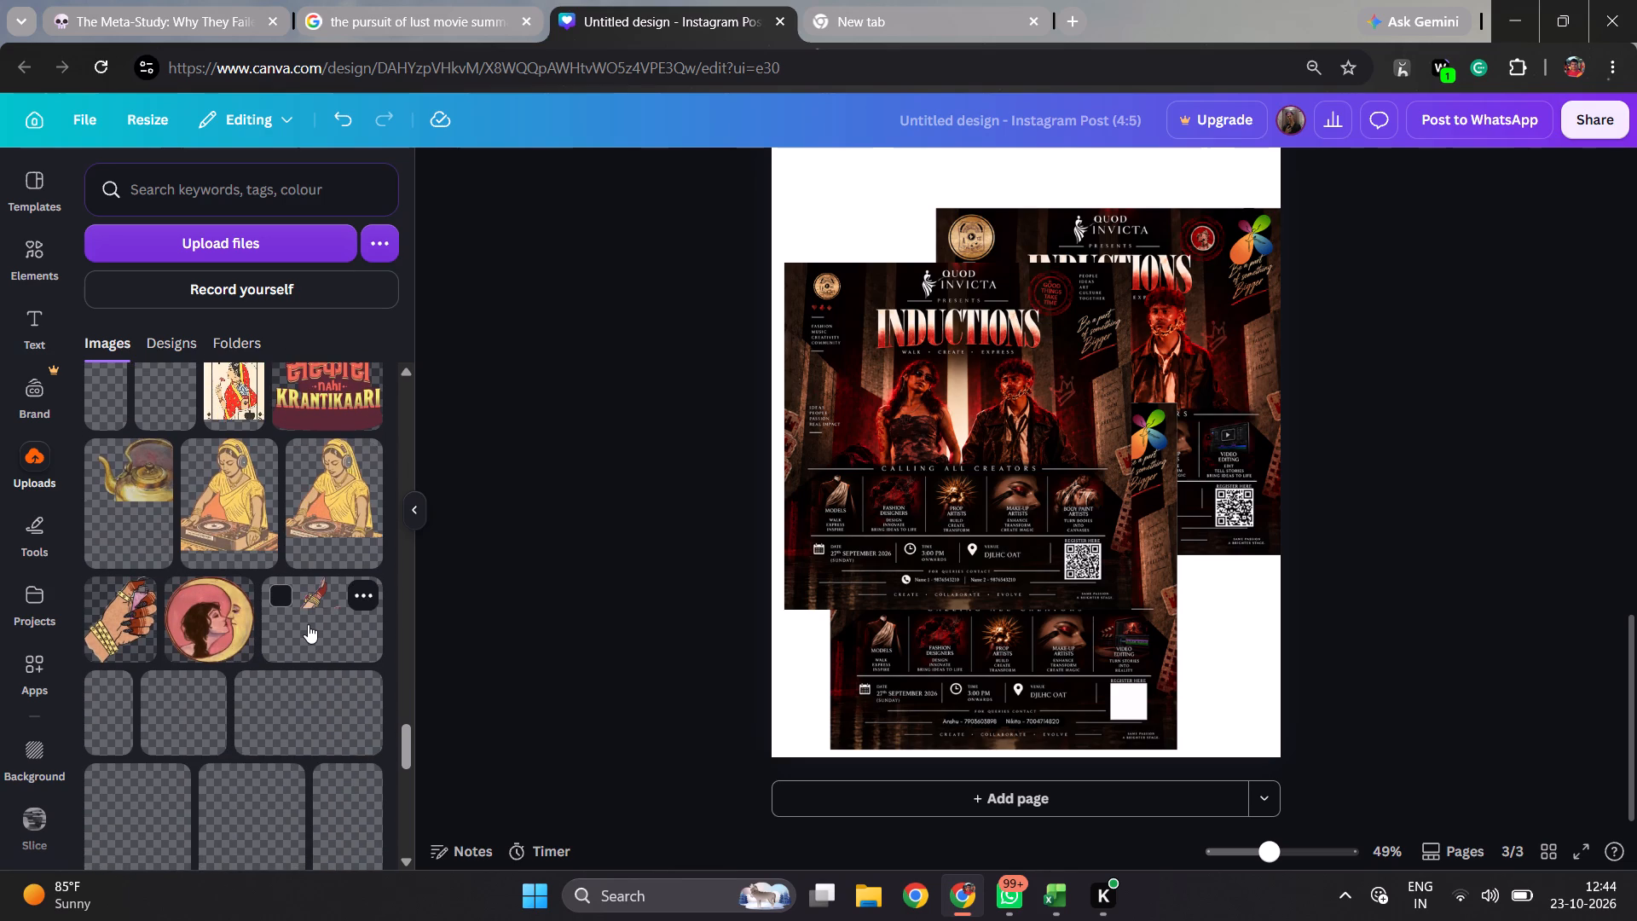
pyautogui.scroll(-3, 308, 624)
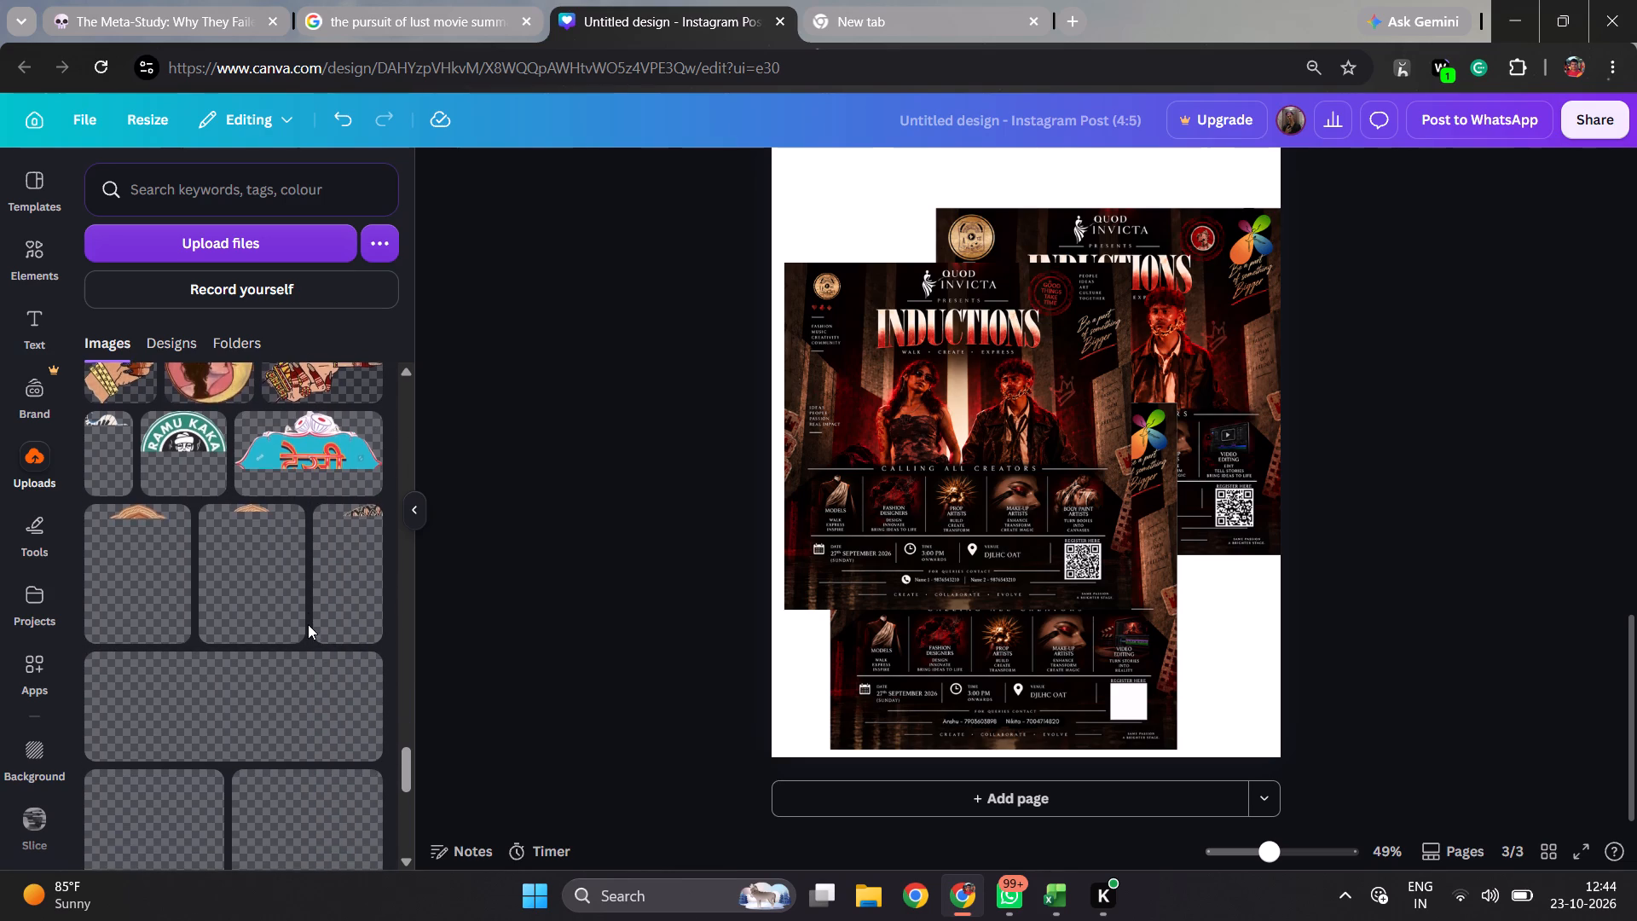
pyautogui.scroll(-3, 308, 624)
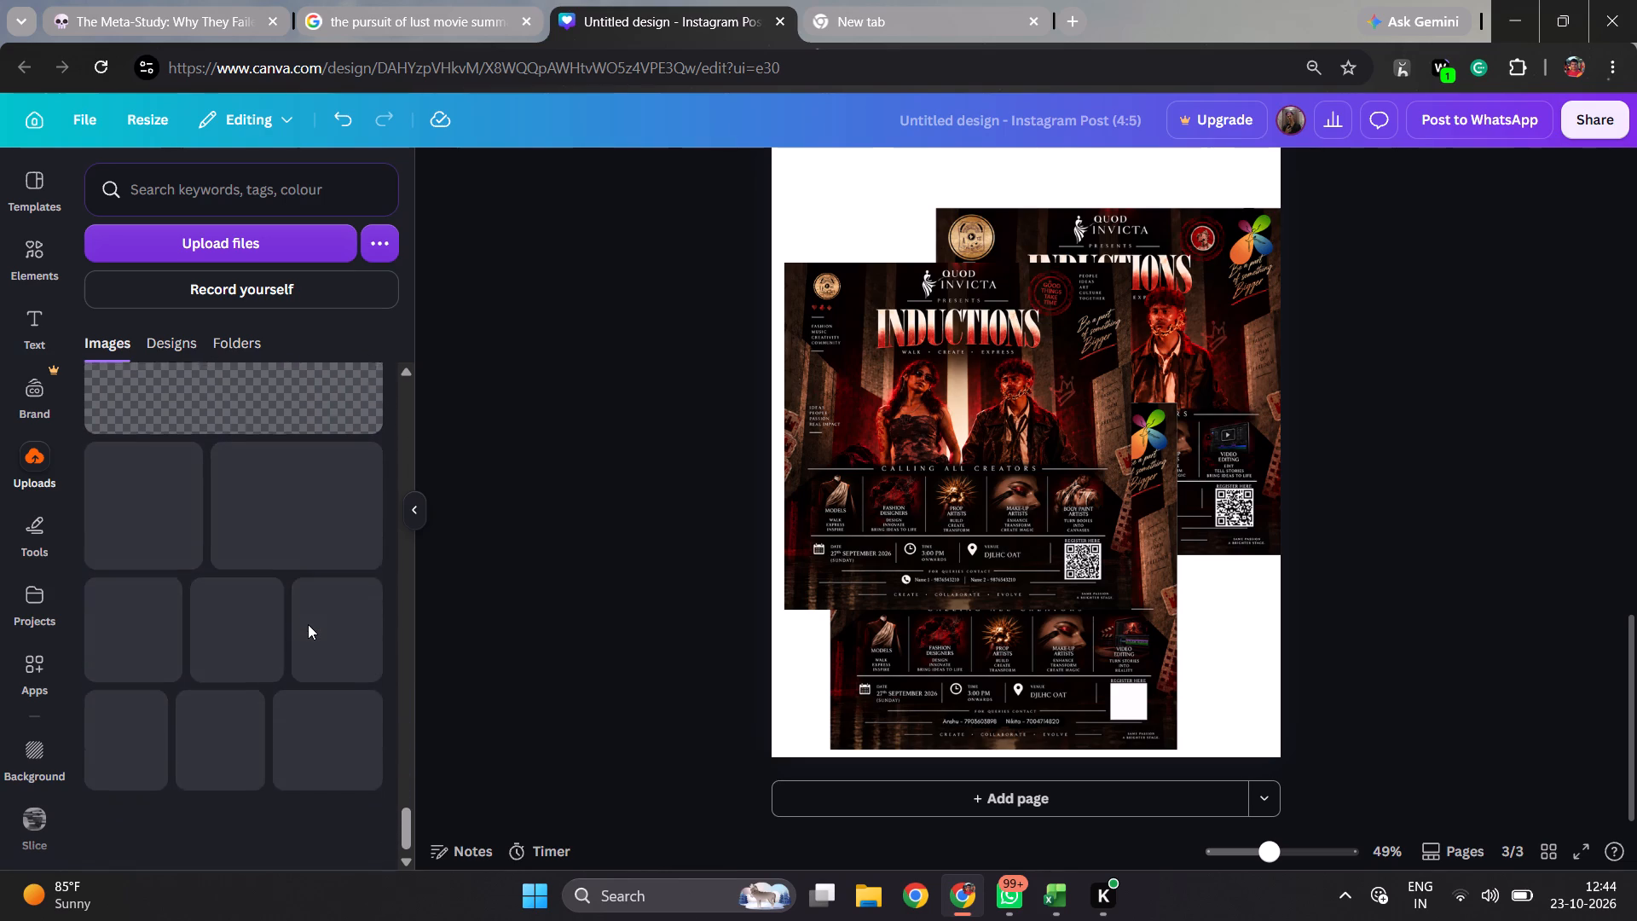
pyautogui.scroll(4, 308, 624)
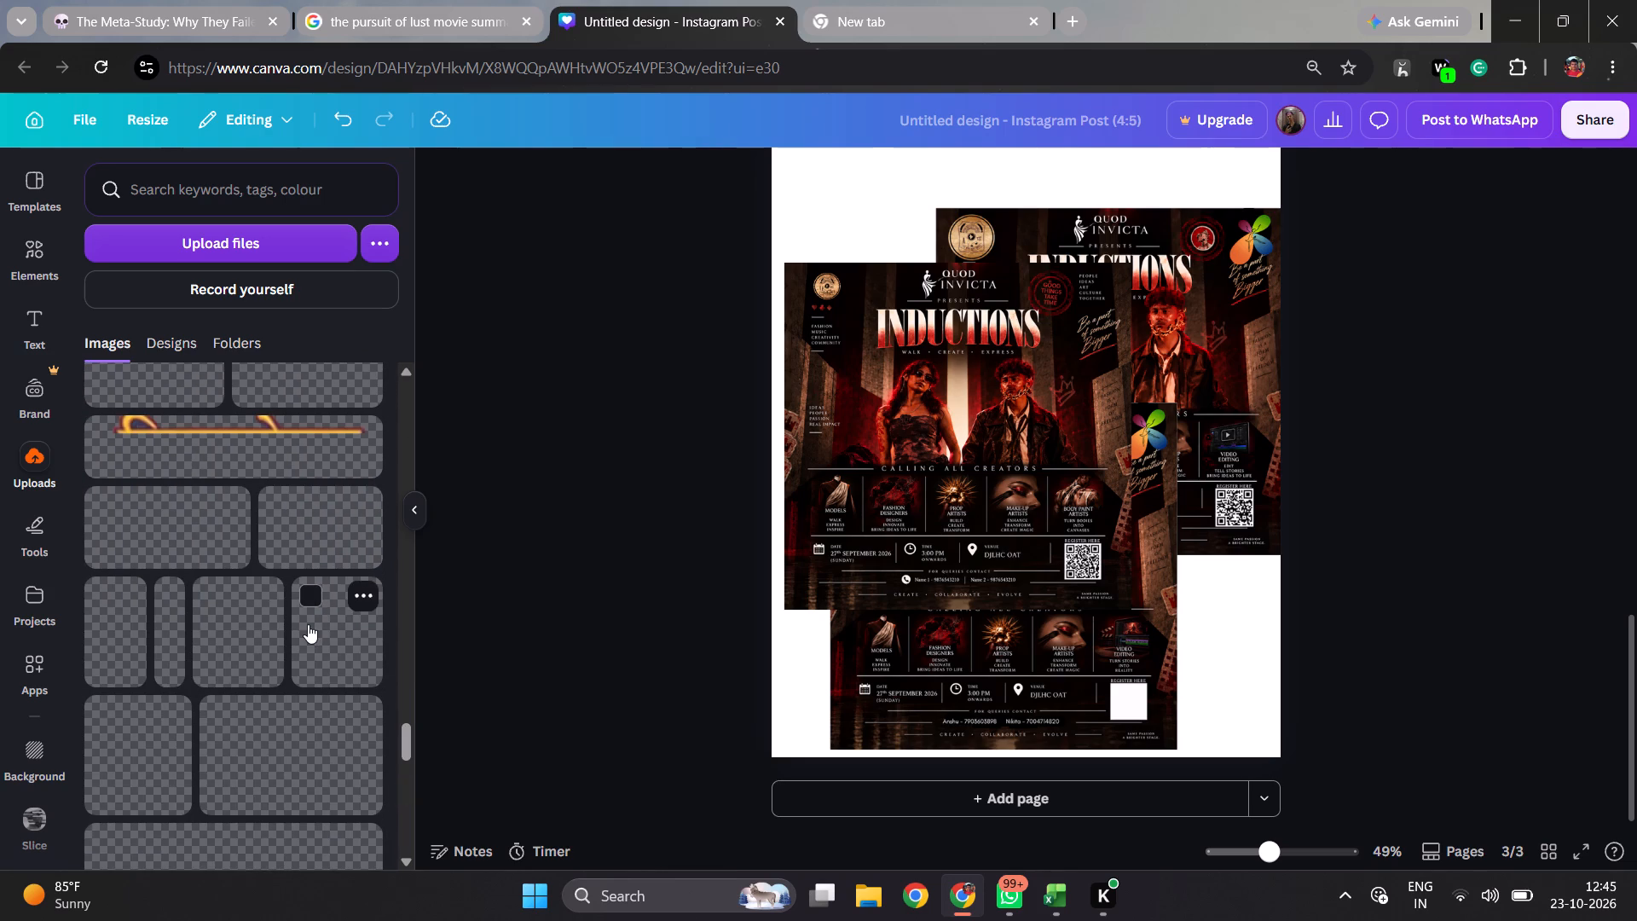
pyautogui.scroll(2, 308, 624)
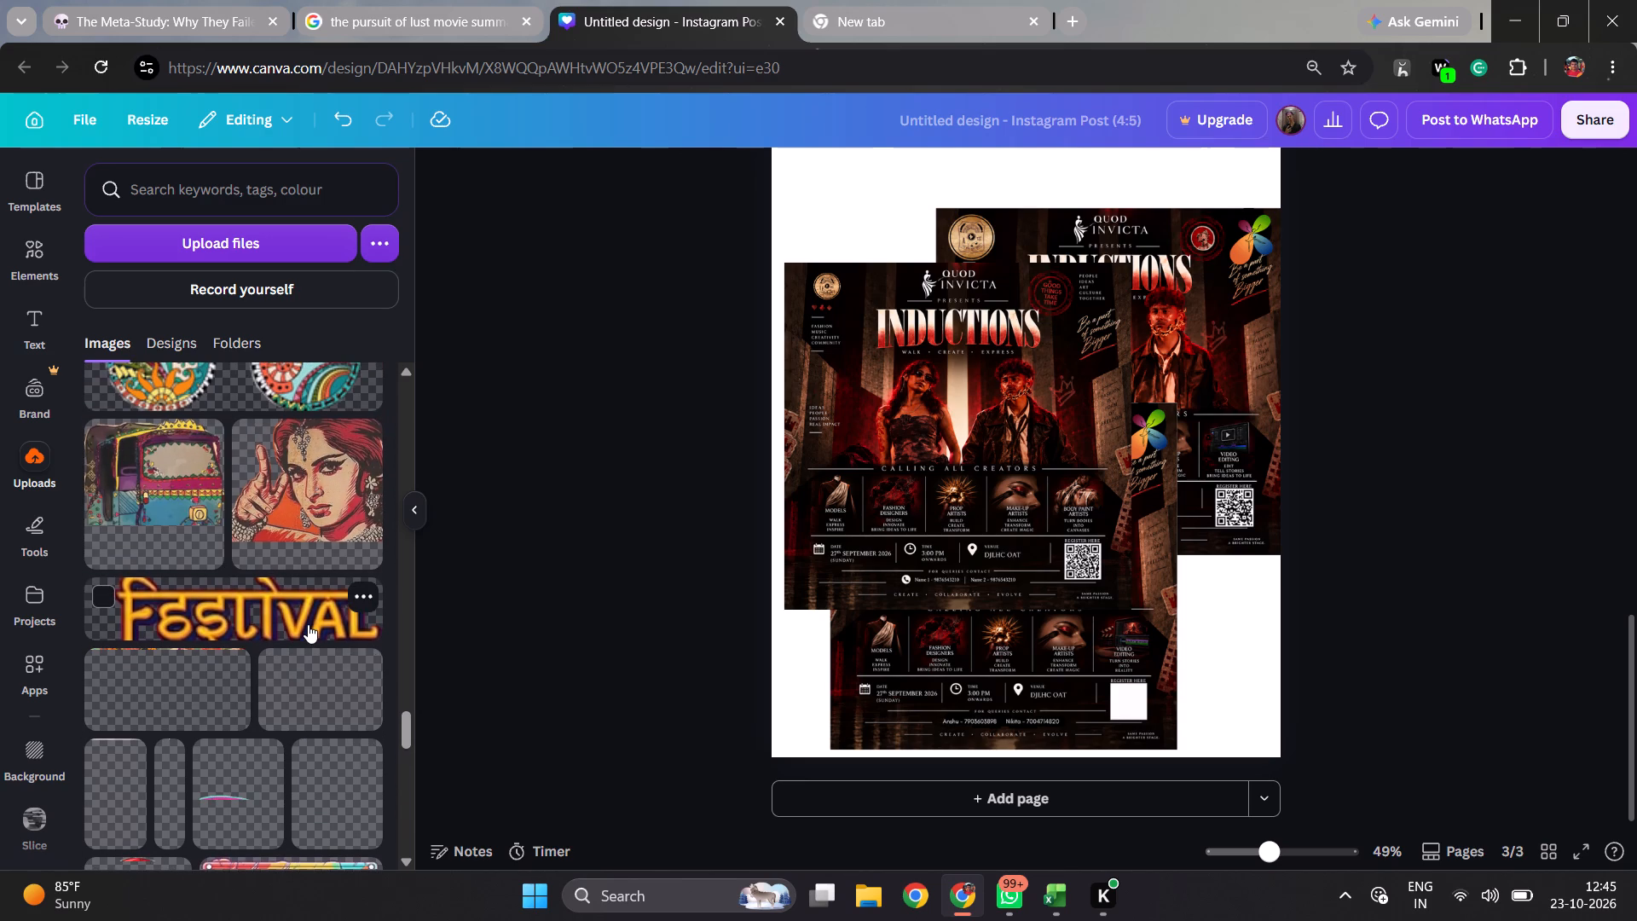
pyautogui.scroll(-5, 308, 624)
pyautogui.scroll(3, 308, 624)
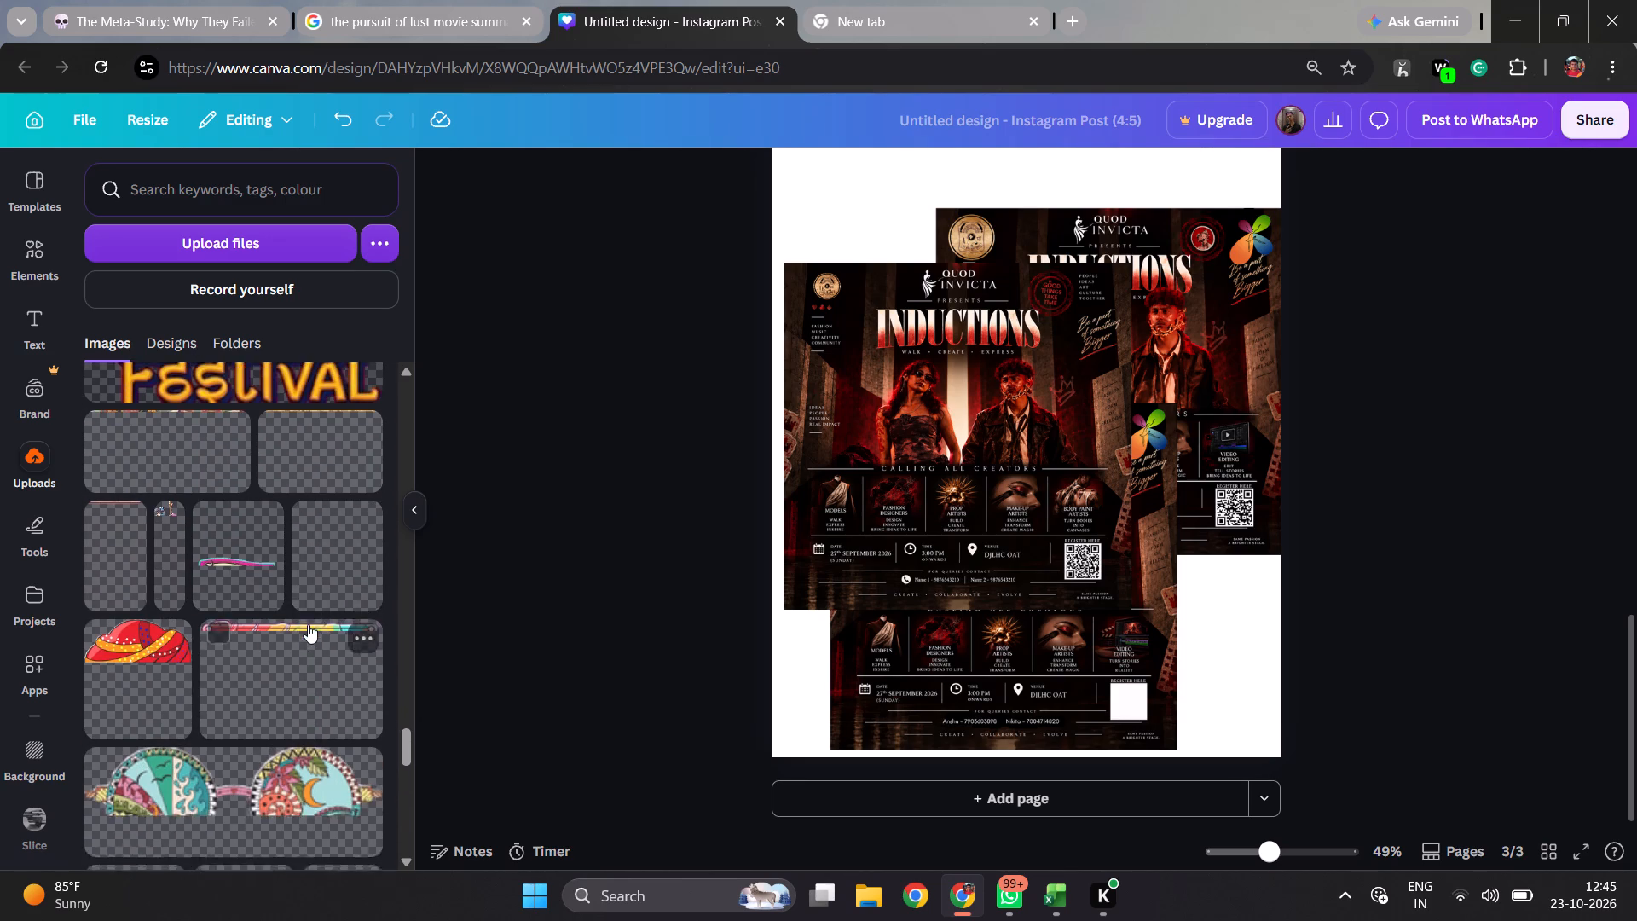
pyautogui.scroll(5, 308, 624)
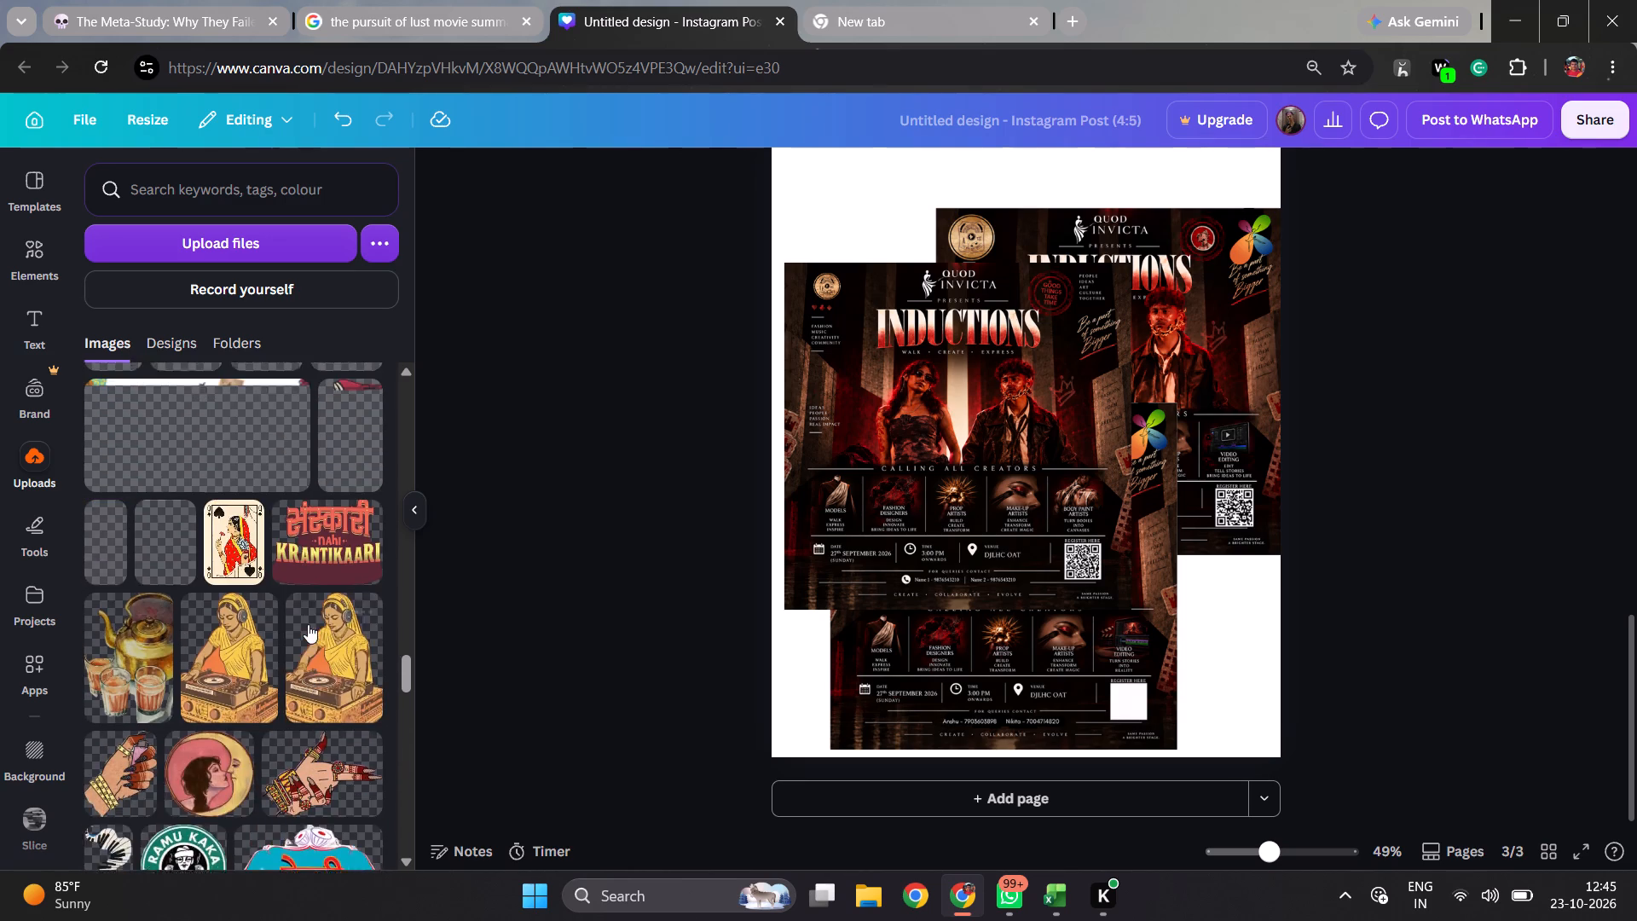
pyautogui.scroll(5, 308, 624)
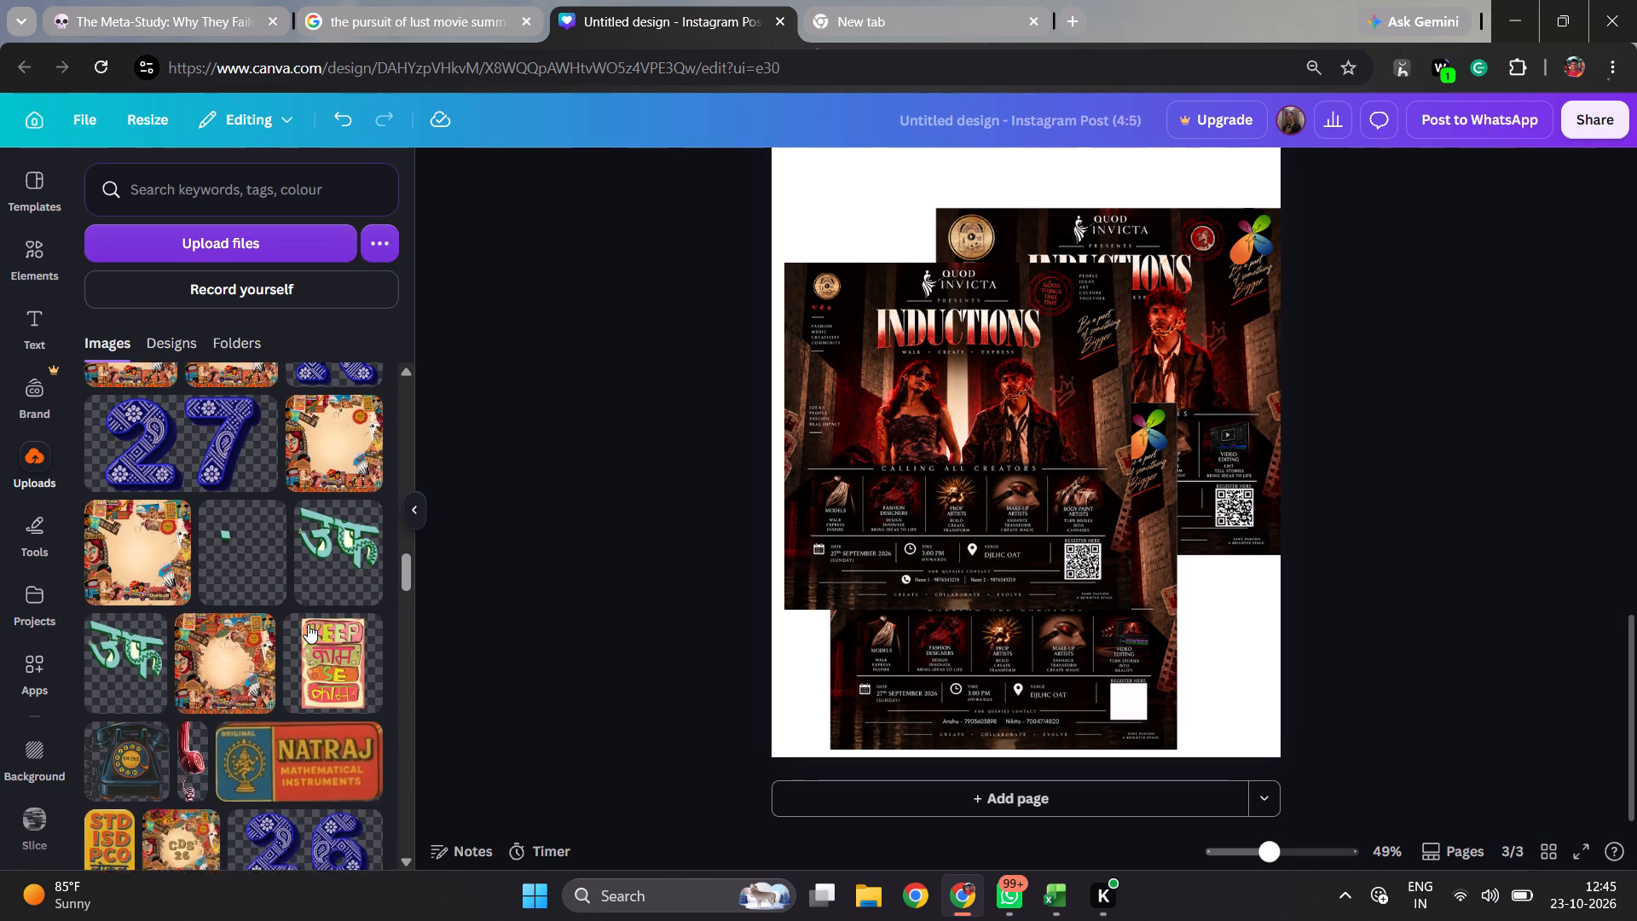
pyautogui.scroll(1, 308, 624)
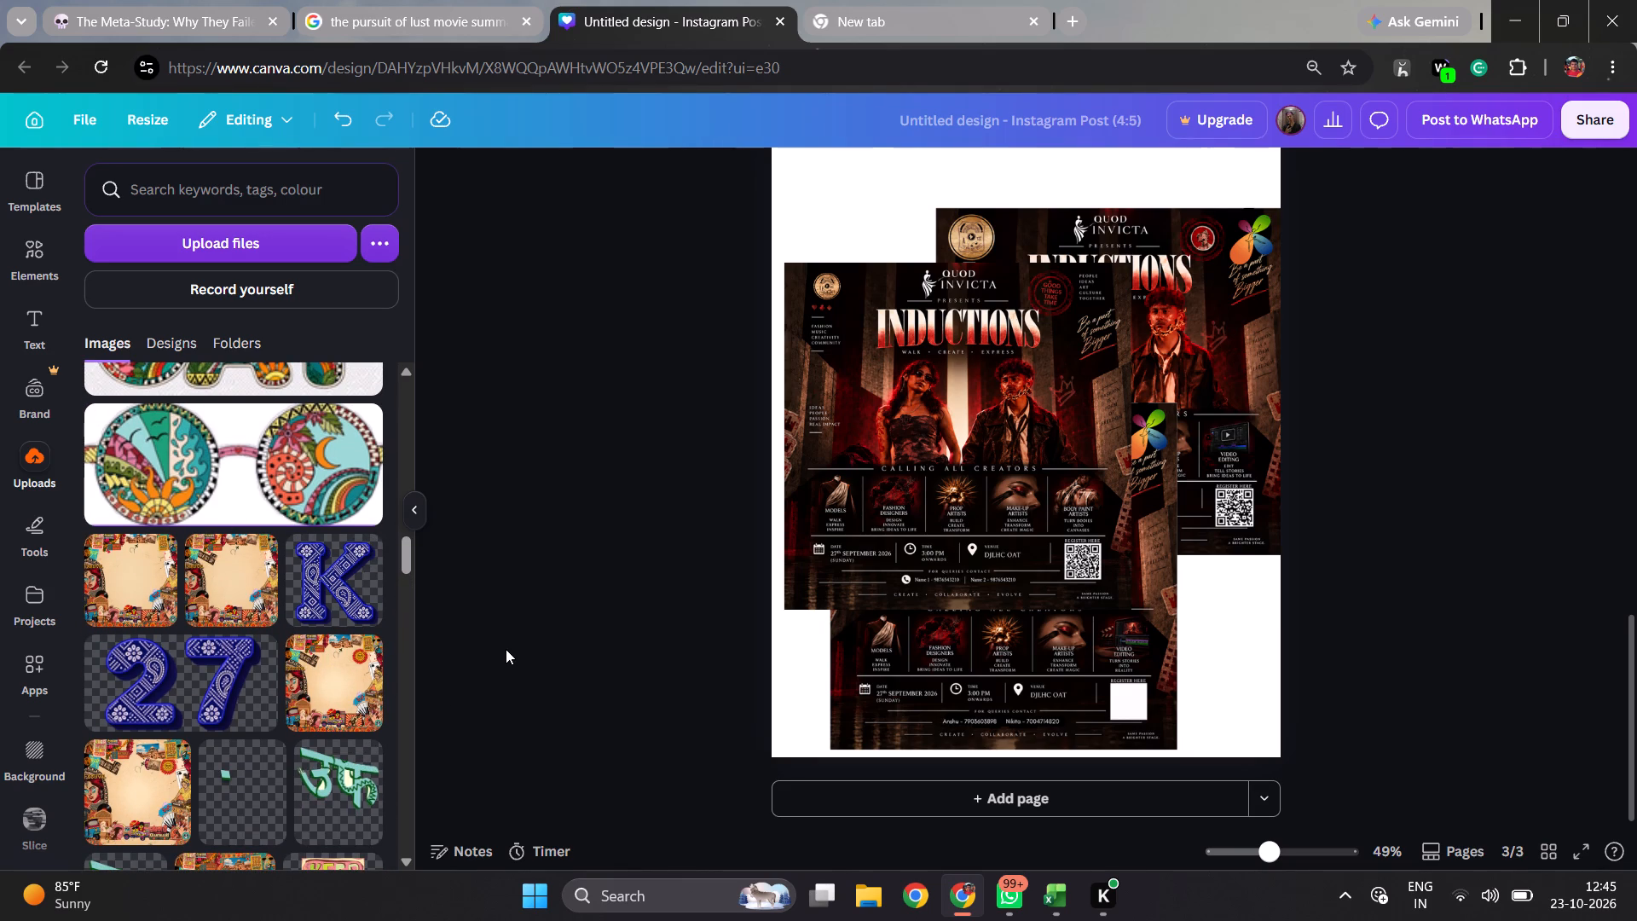
# Add the uploaded Outreach Programme on GATE 2027 & JAM 2027 poster to page 3 and move it toward the page's upper left.
pyautogui.scroll(1, 506, 649)
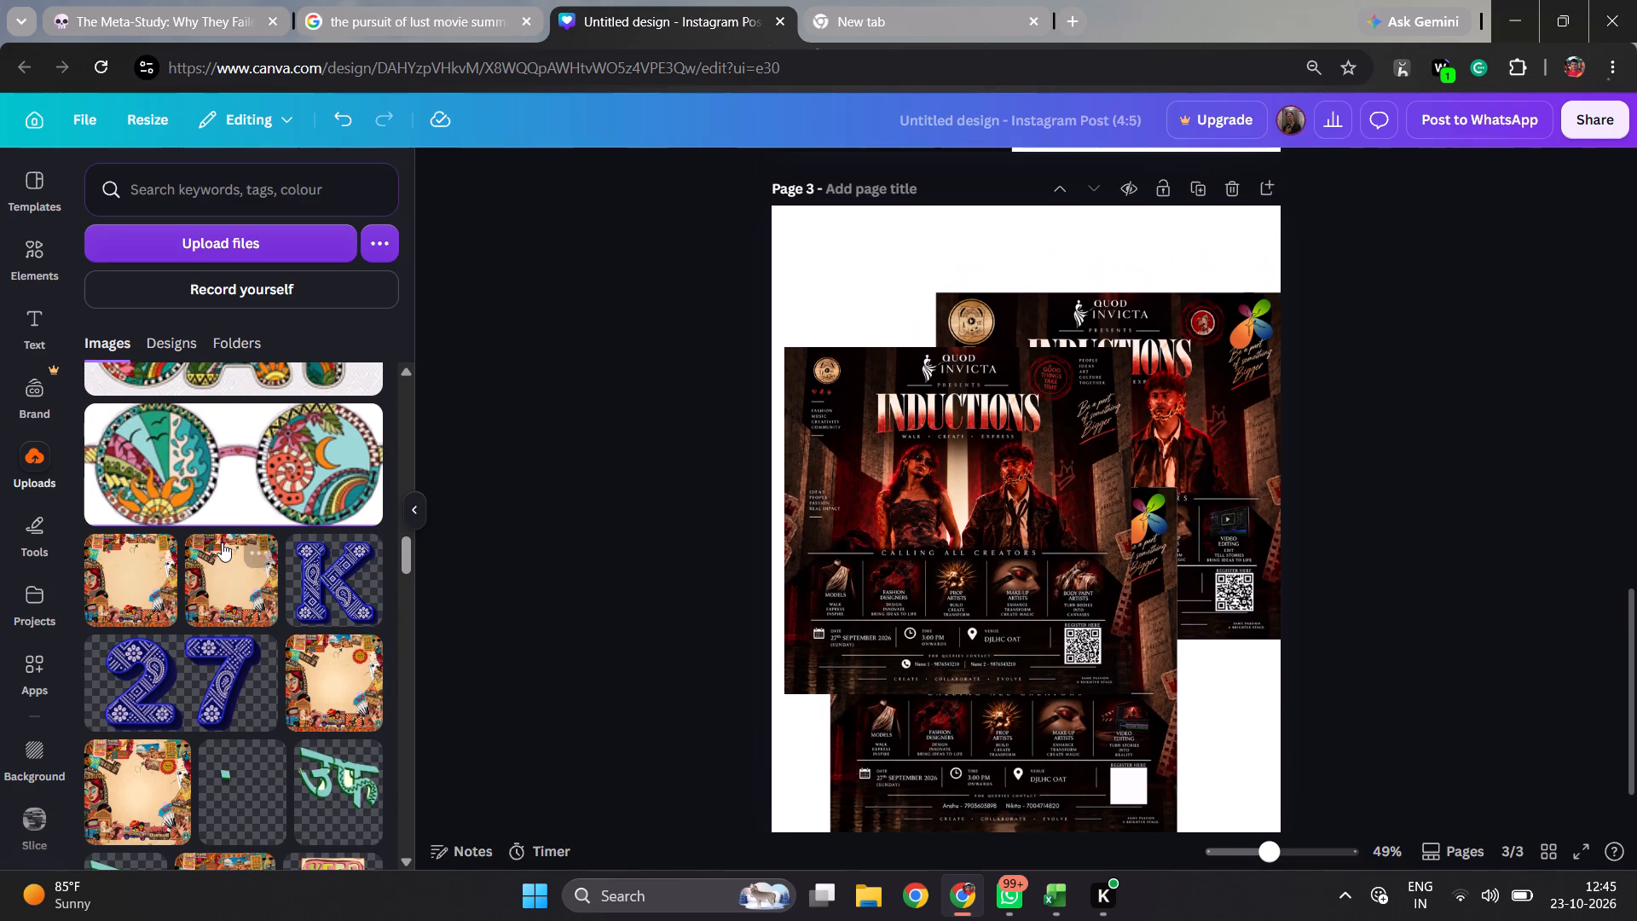
pyautogui.scroll(3, 257, 506)
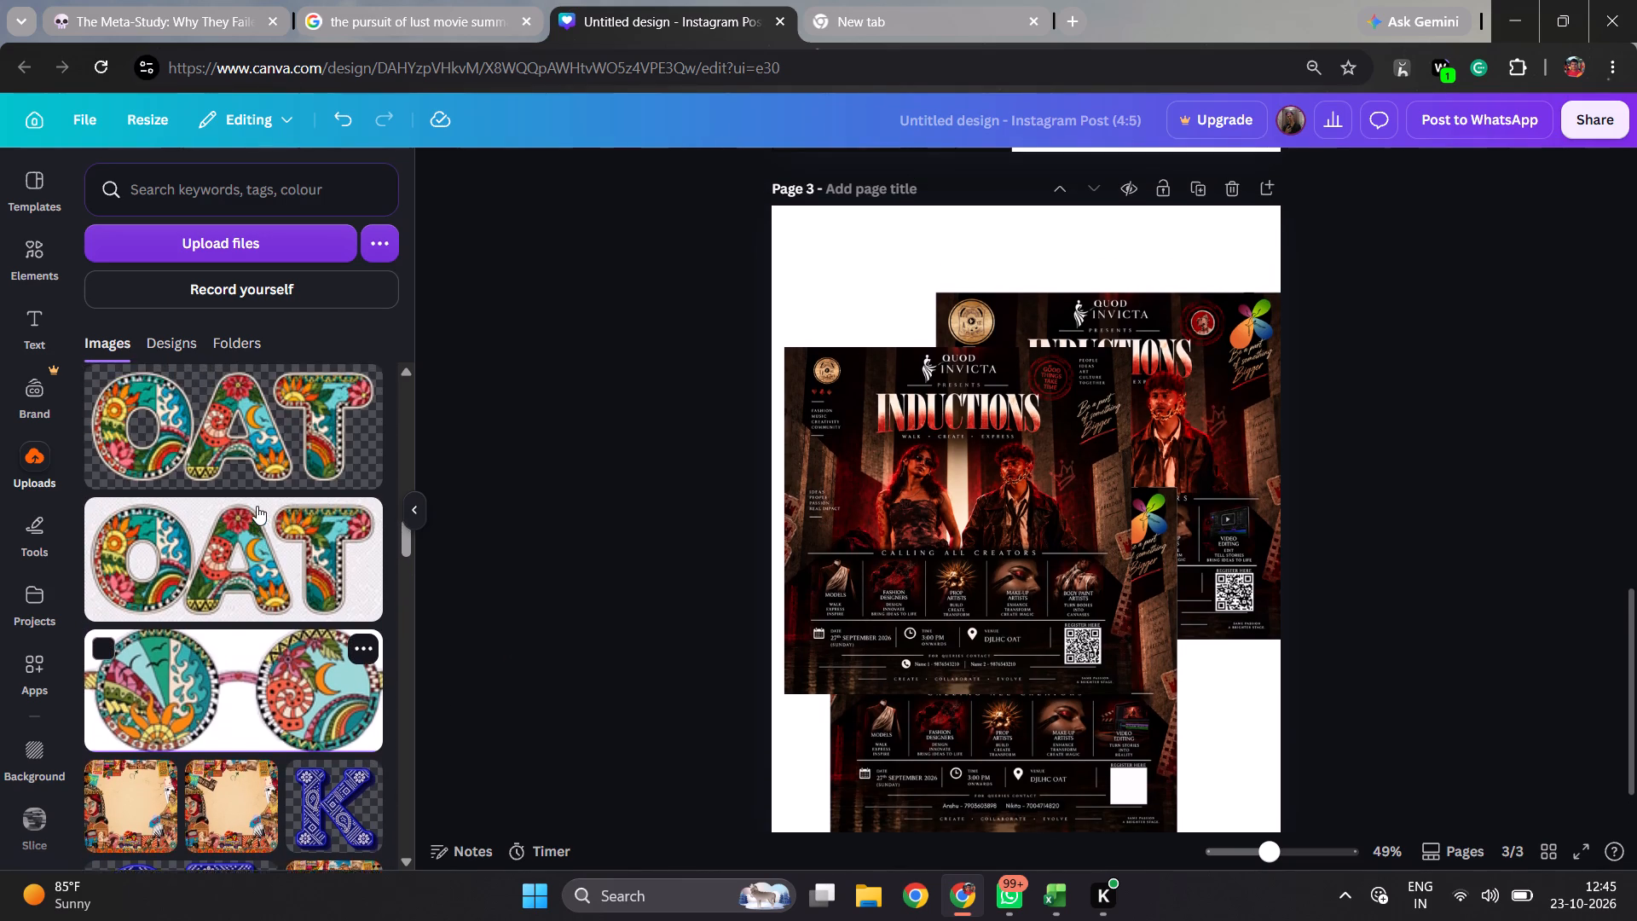
pyautogui.scroll(5, 257, 506)
pyautogui.hscroll(1, 257, 506)
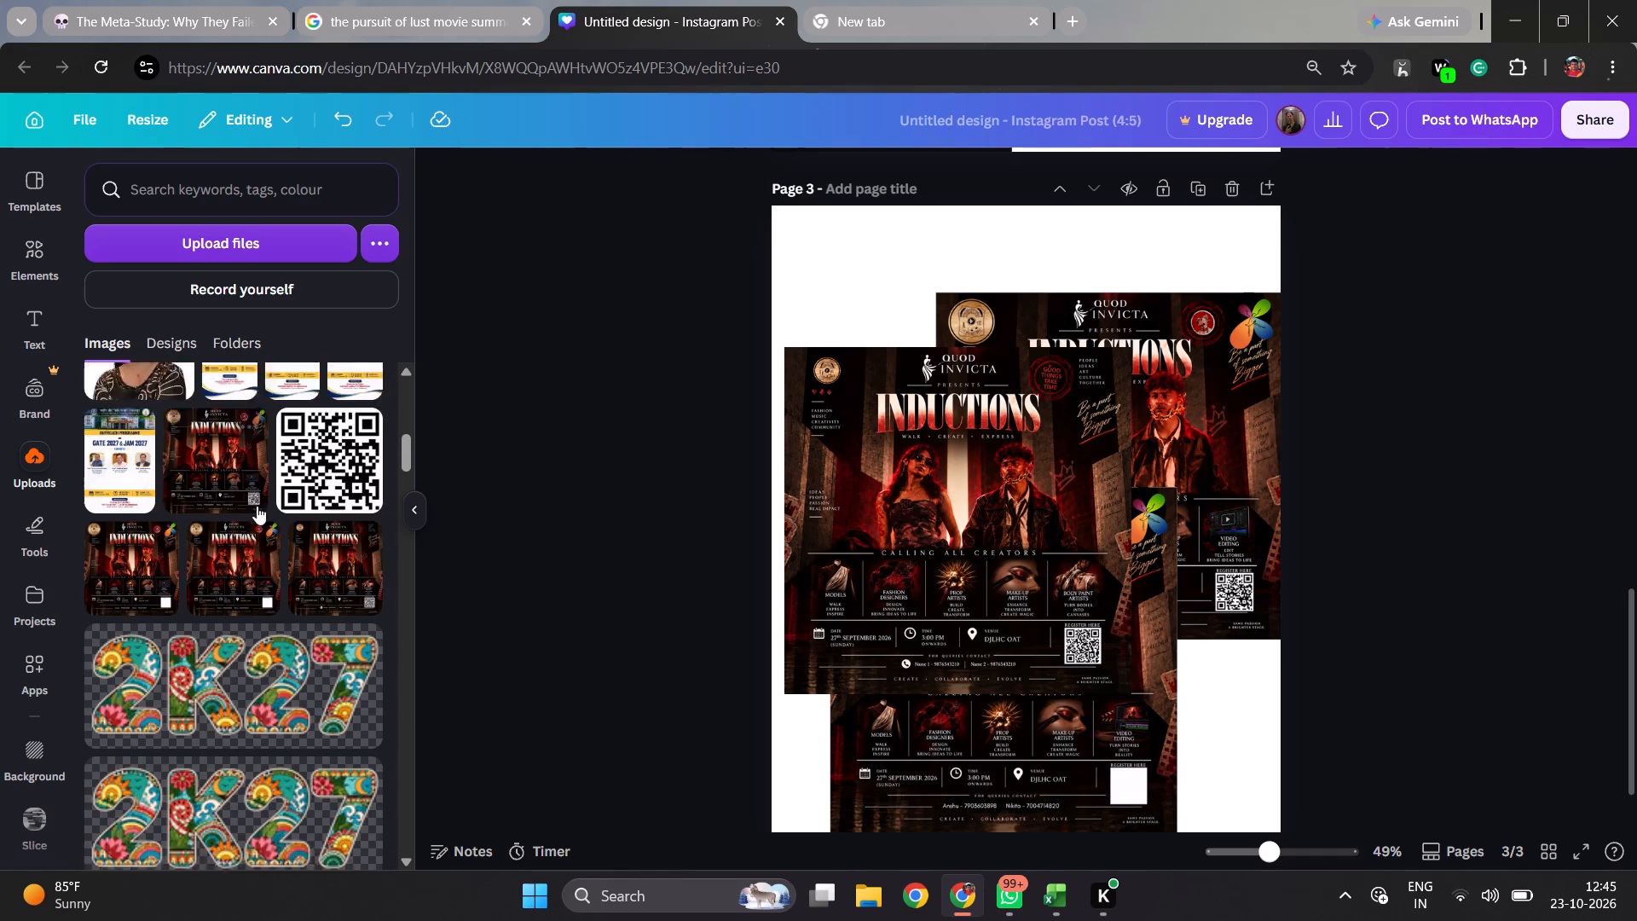
pyautogui.scroll(2, 268, 539)
pyautogui.scroll(1, 309, 600)
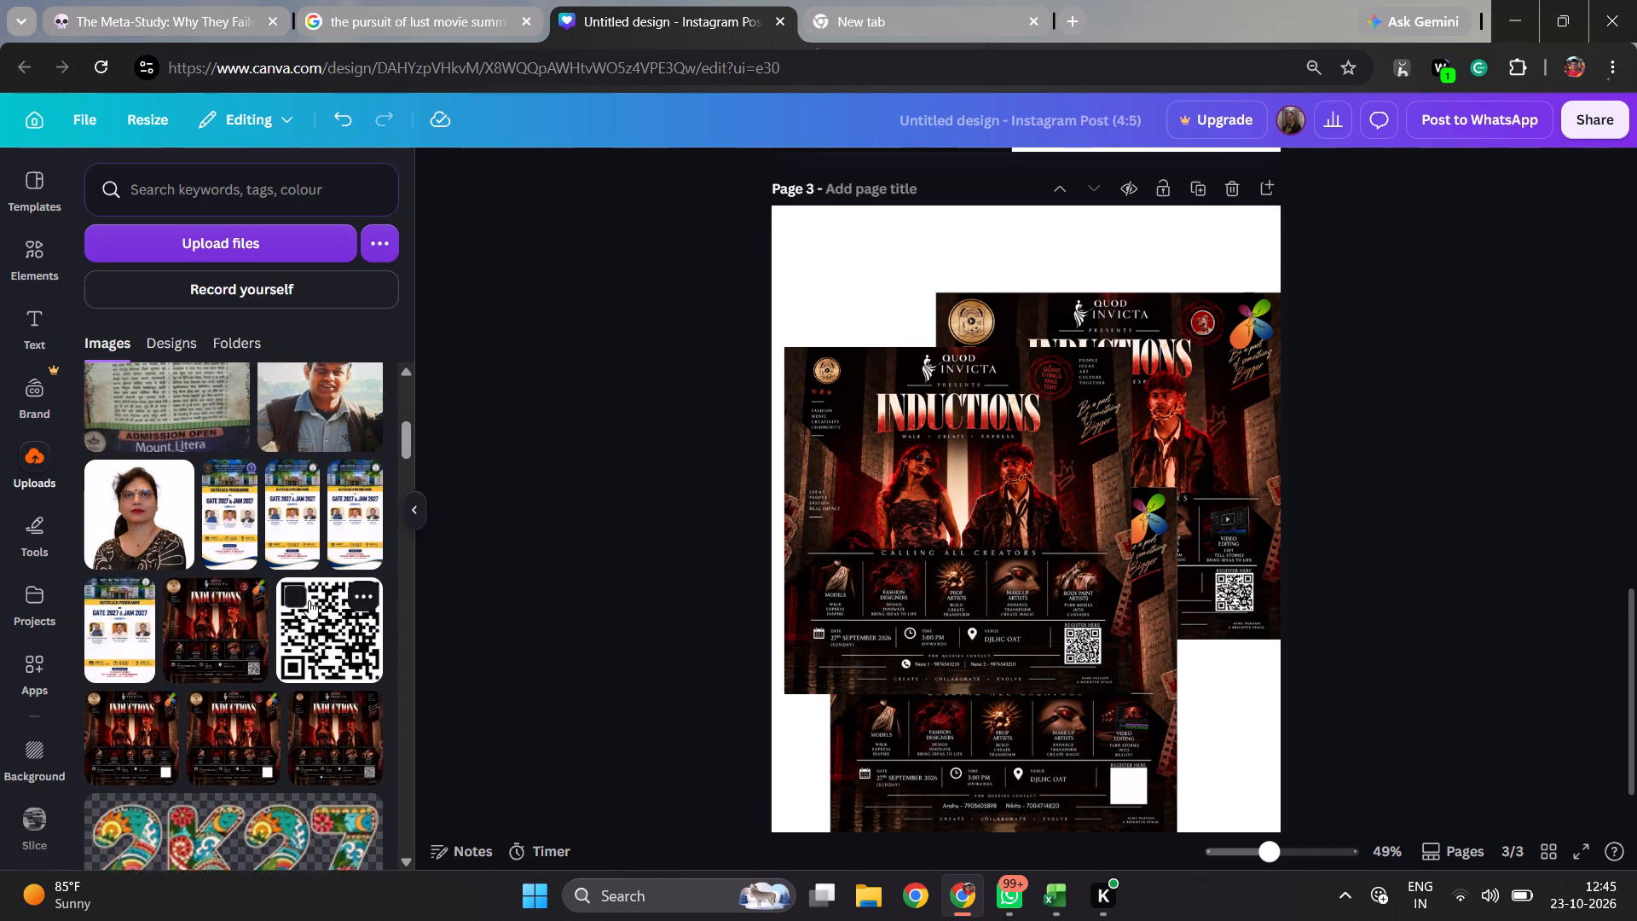
pyautogui.scroll(1, 309, 600)
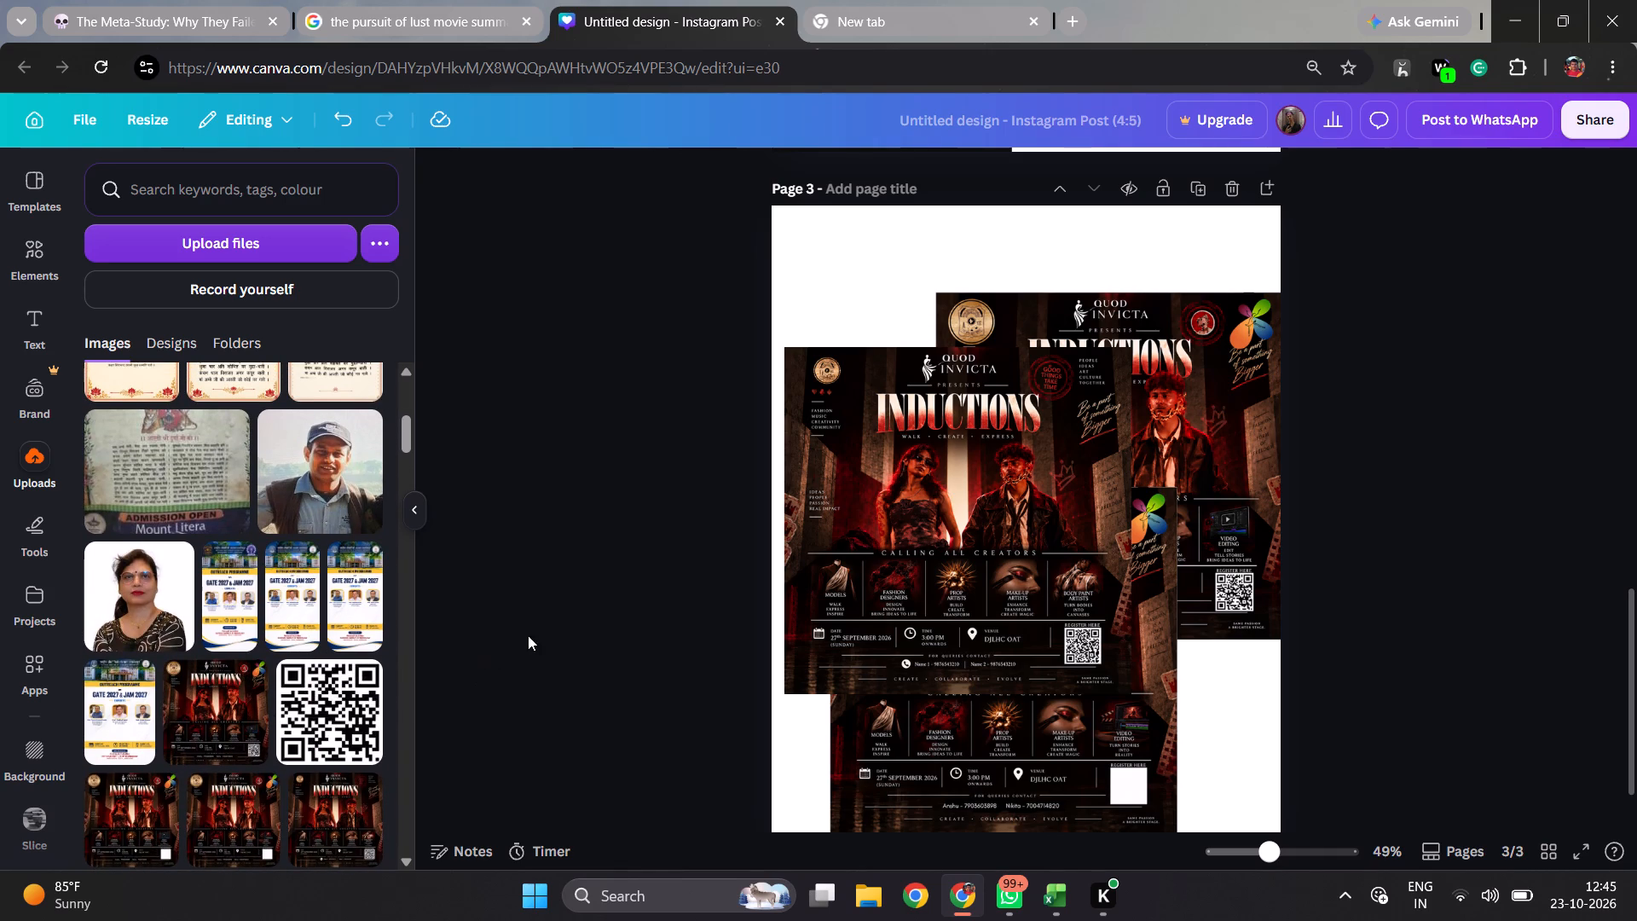
pyautogui.click(217, 588)
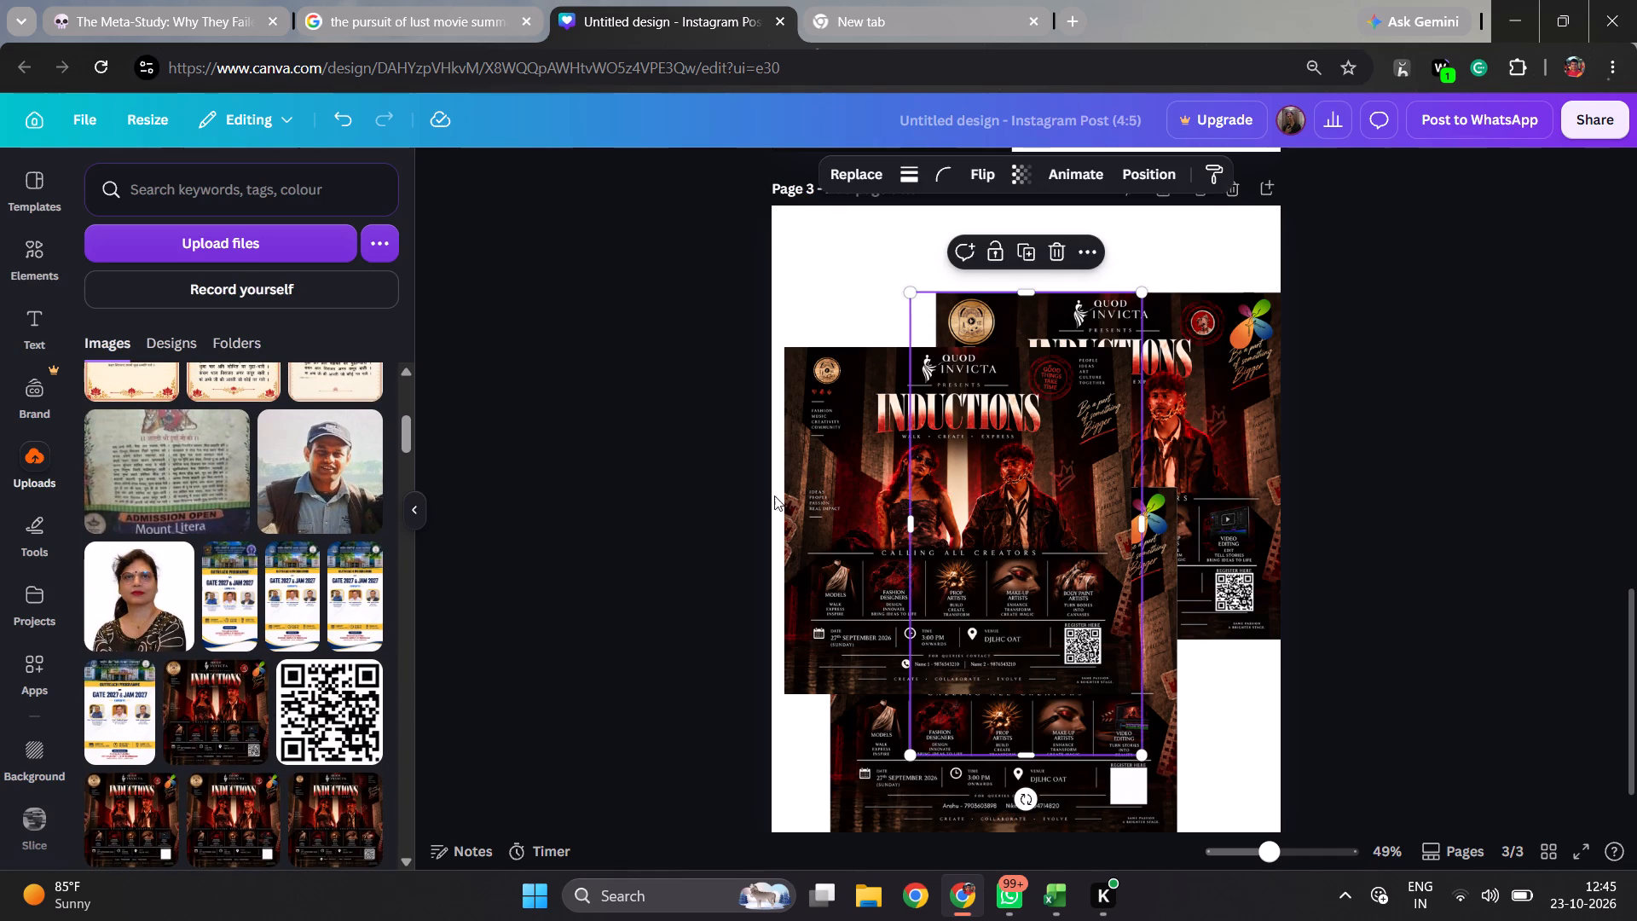
pyautogui.moveTo(984, 450); pyautogui.dragTo(903, 403)
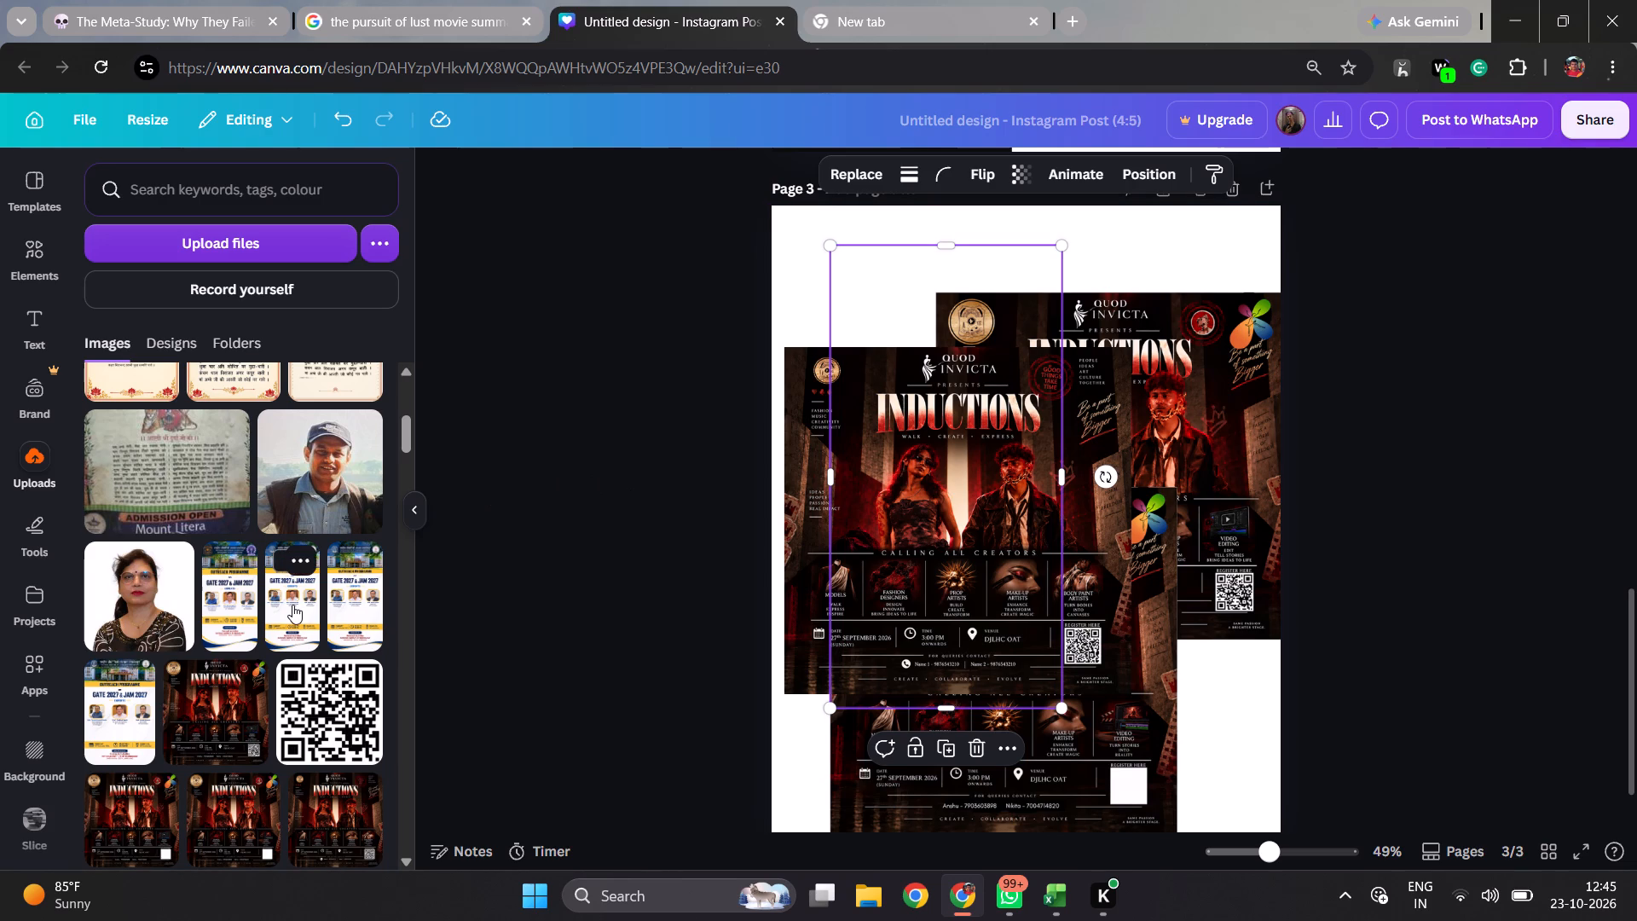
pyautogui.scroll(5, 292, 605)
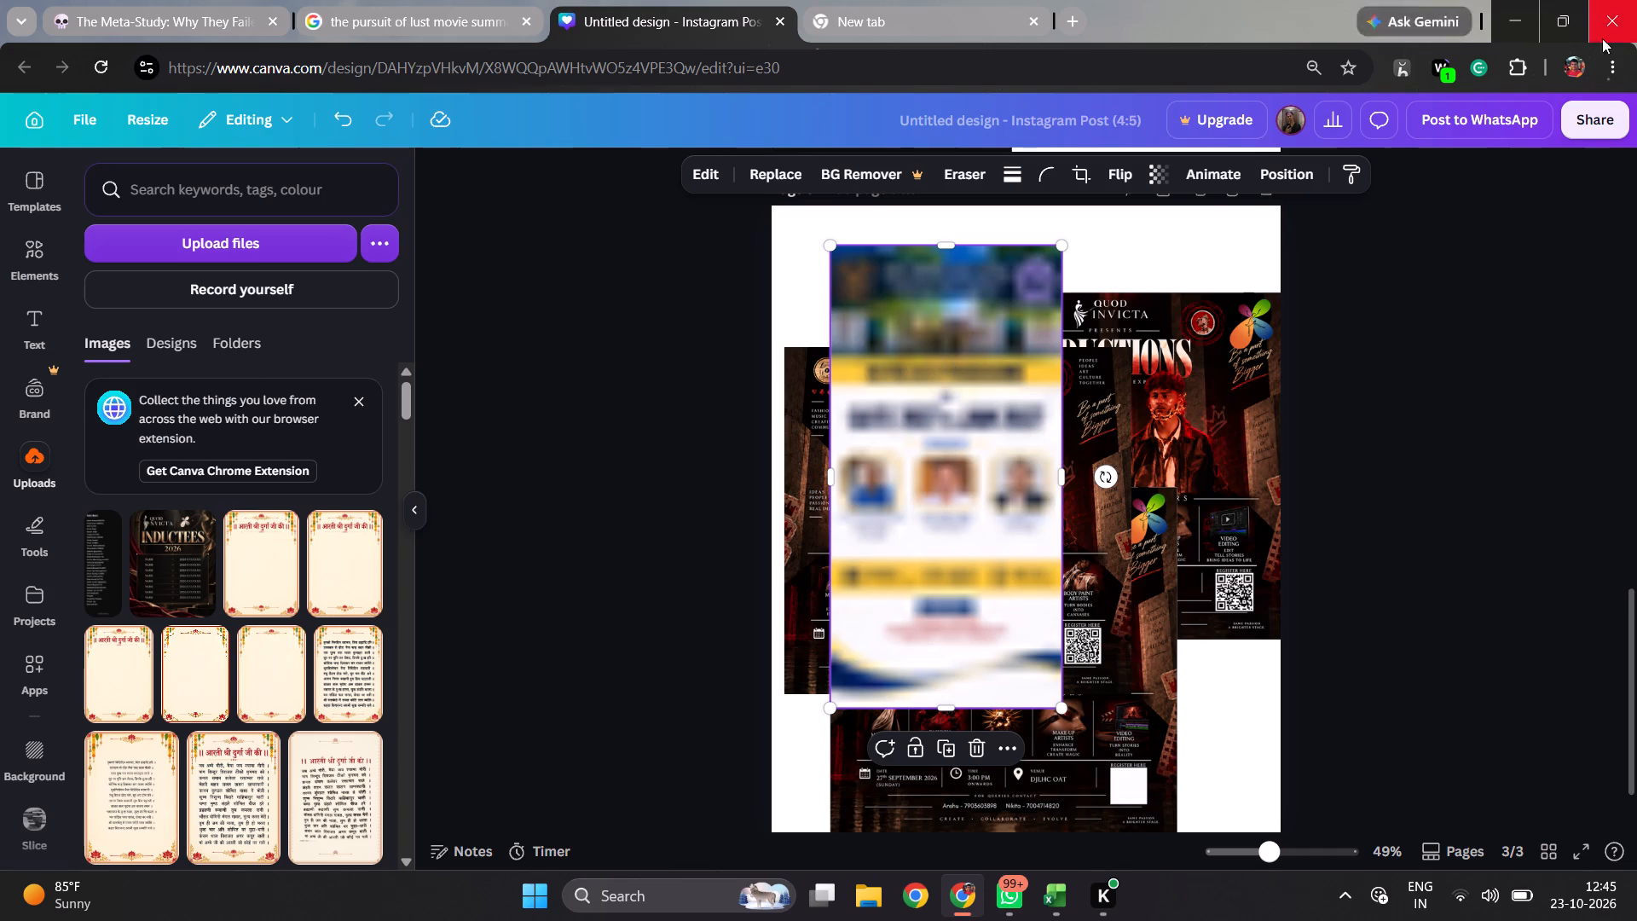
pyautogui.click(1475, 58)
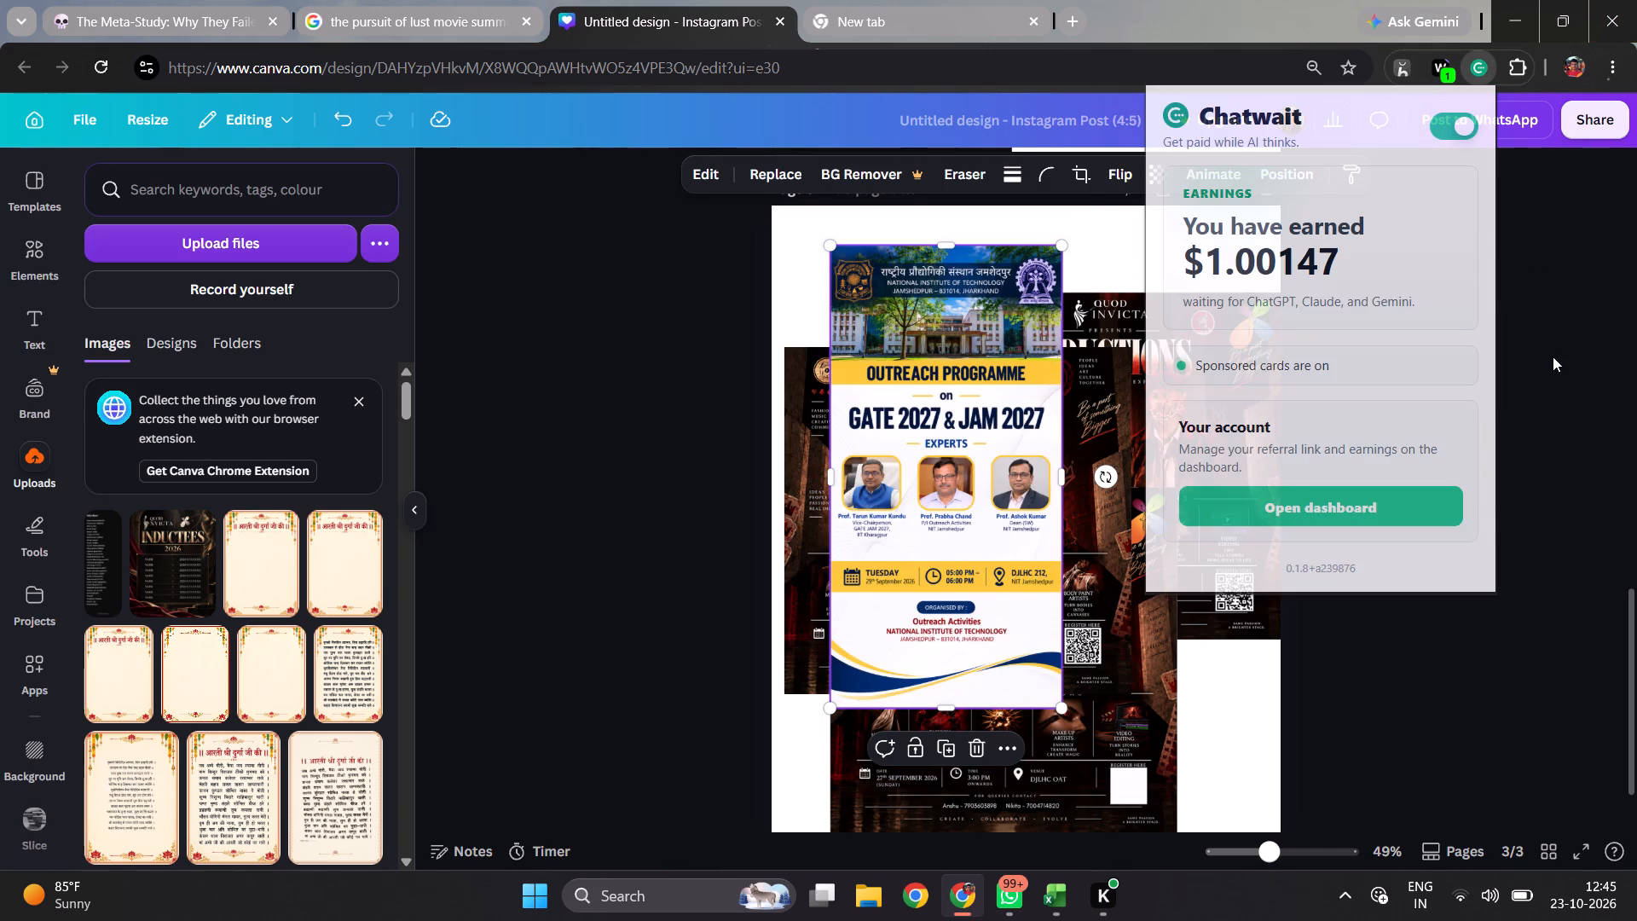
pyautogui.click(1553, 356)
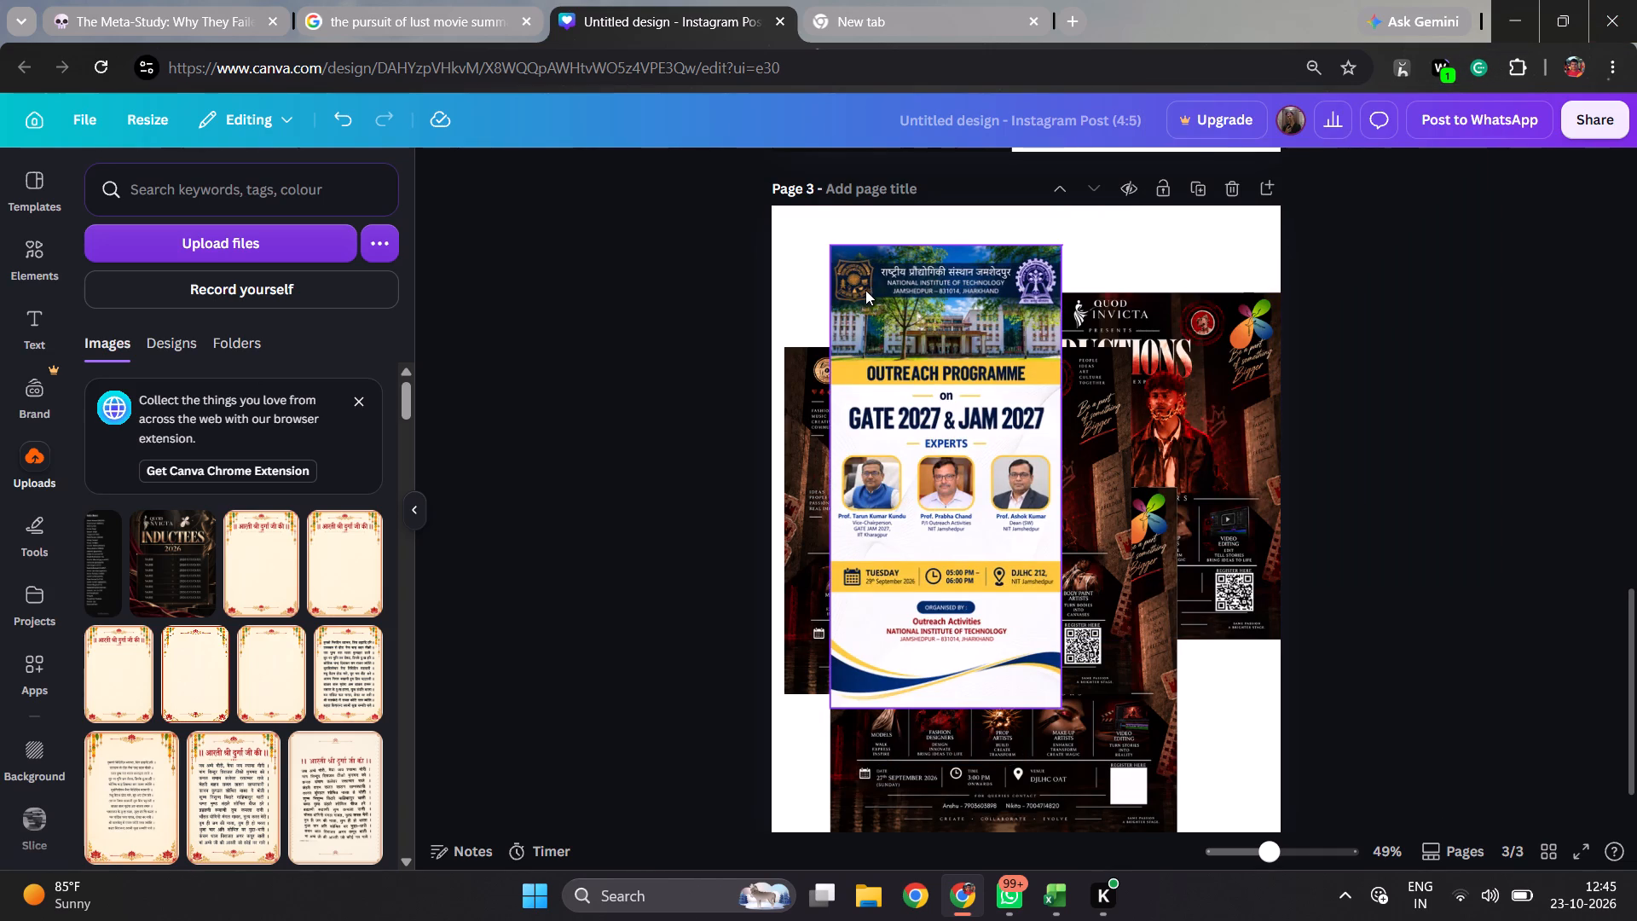
# Run Magic Layers on the Outreach Programme poster on page 3 to split it into separate elements.
pyautogui.doubleClick(861, 290)
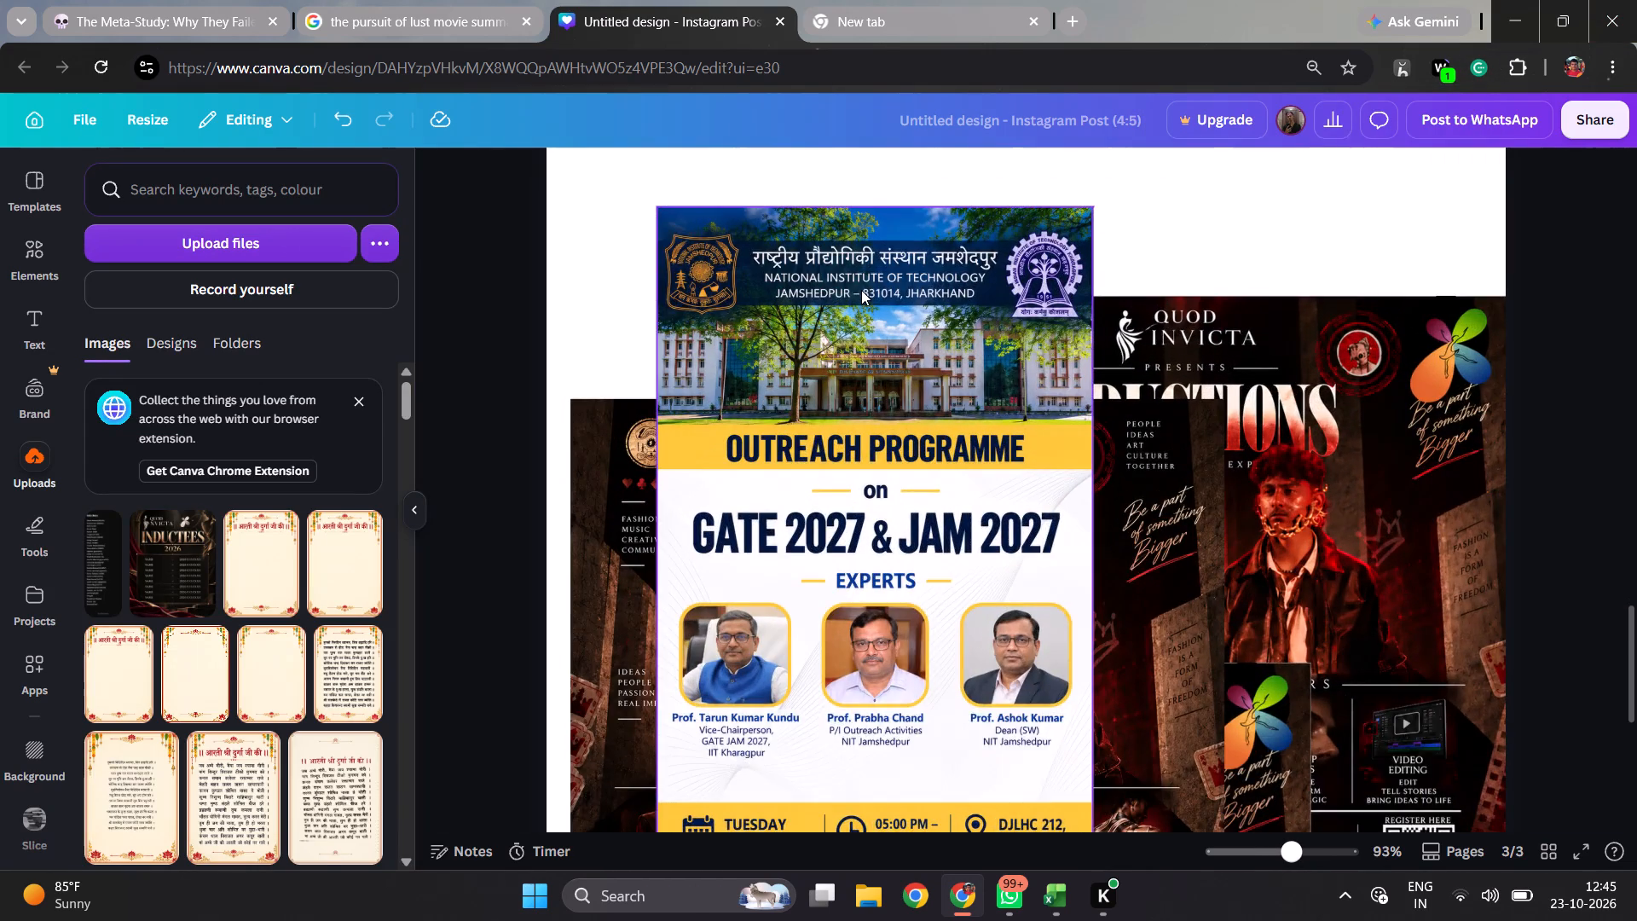
pyautogui.hscroll(1, 861, 290)
pyautogui.scroll(1, 861, 290)
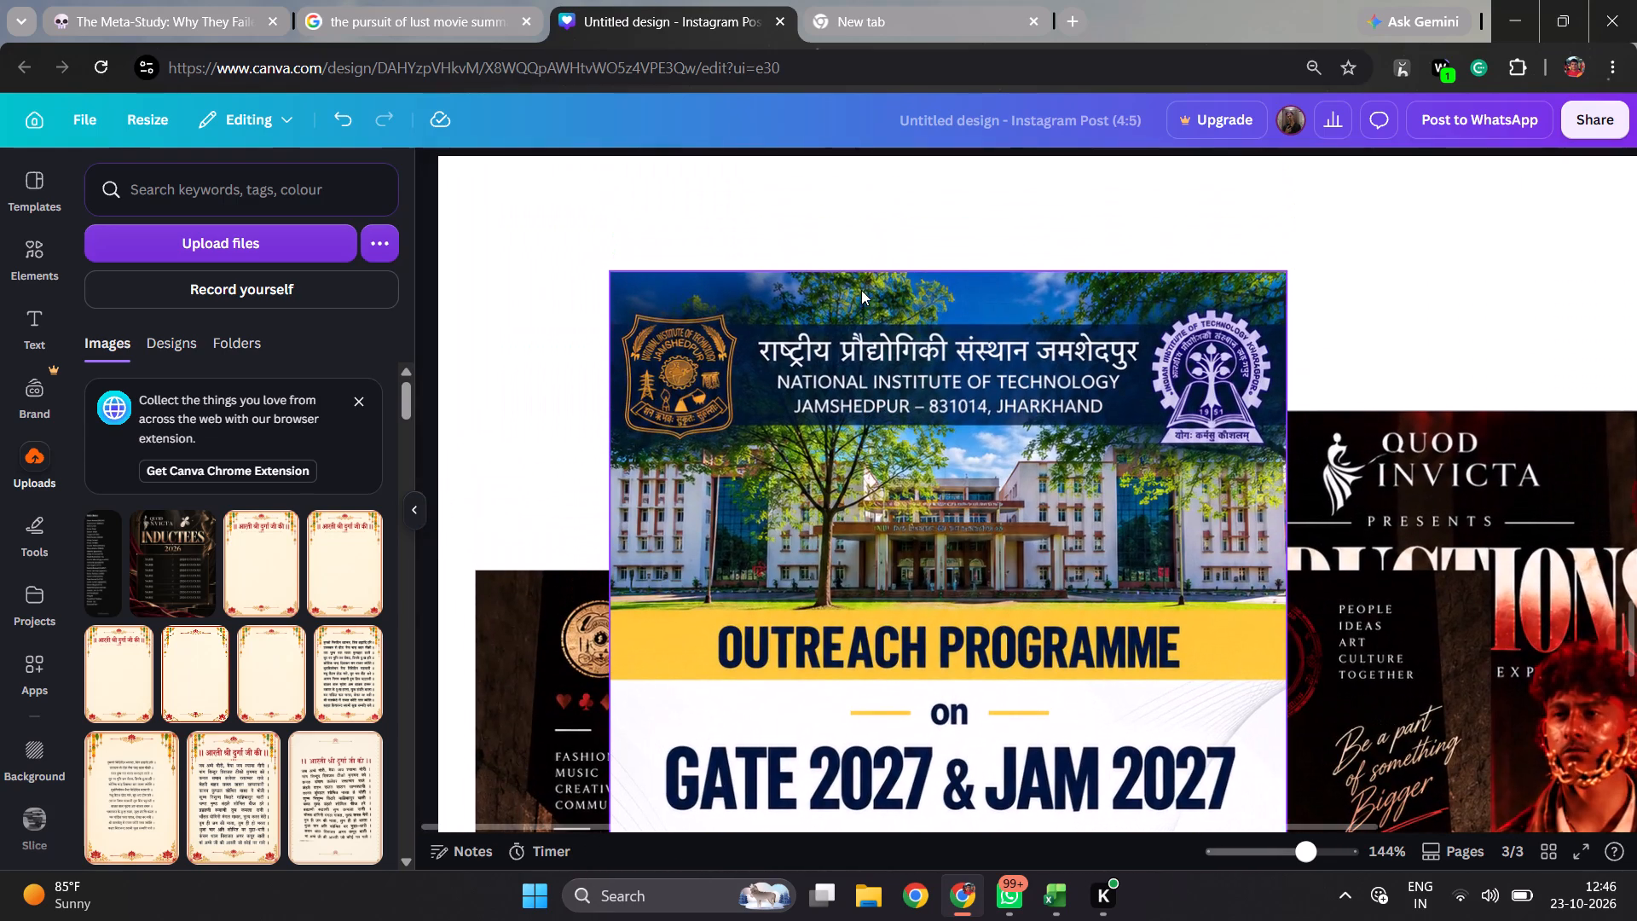
pyautogui.click(679, 375)
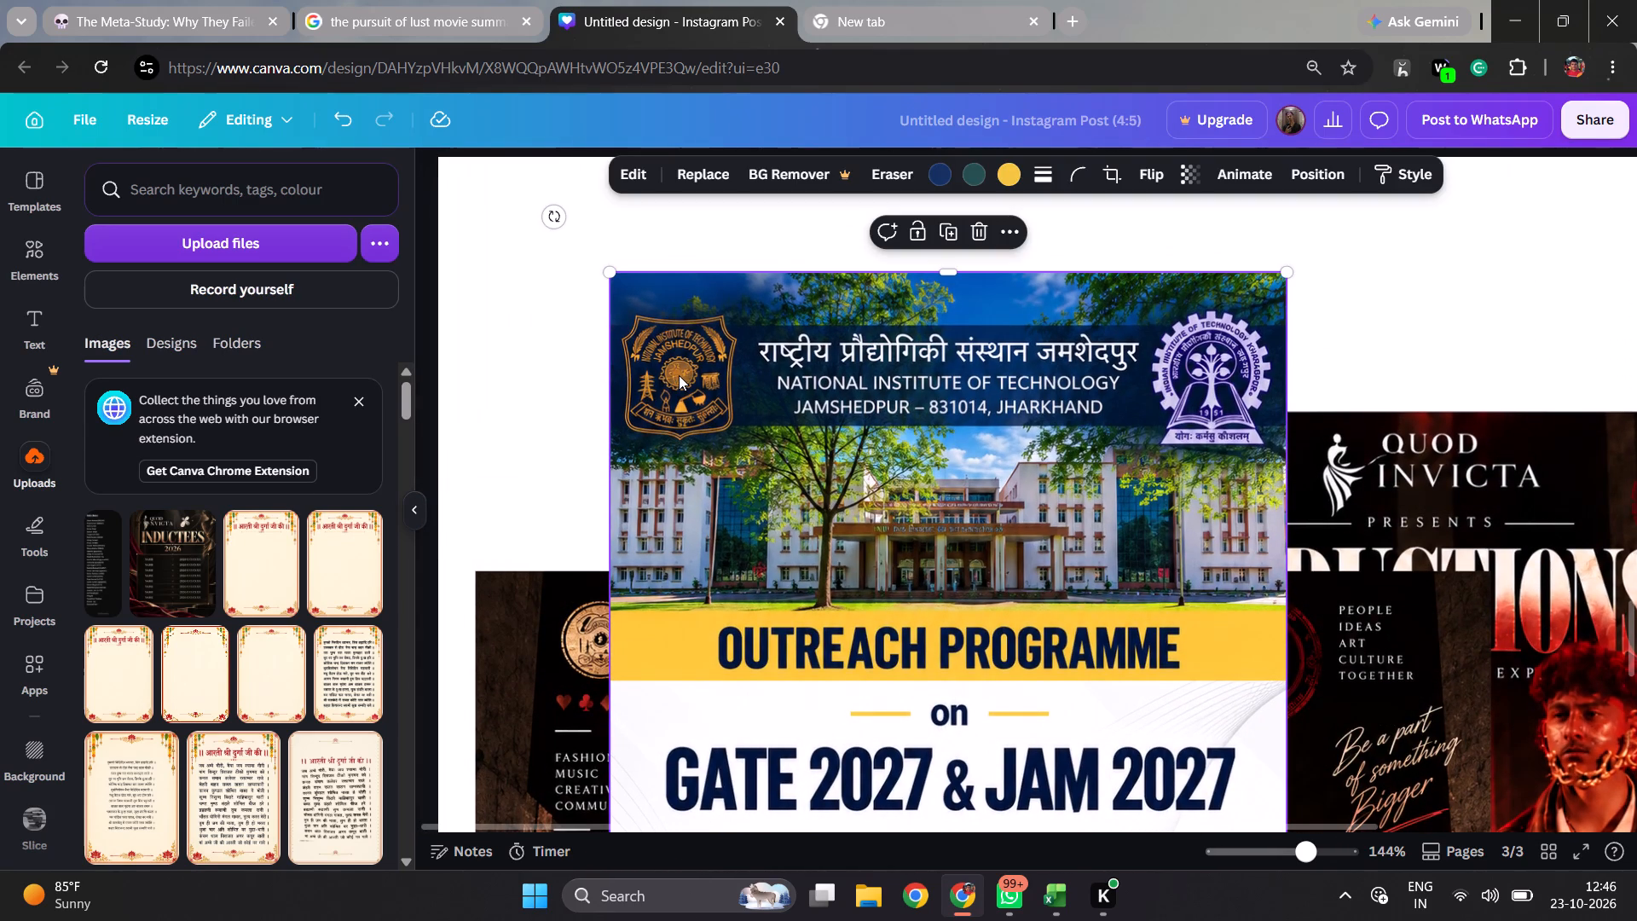
pyautogui.click(625, 176)
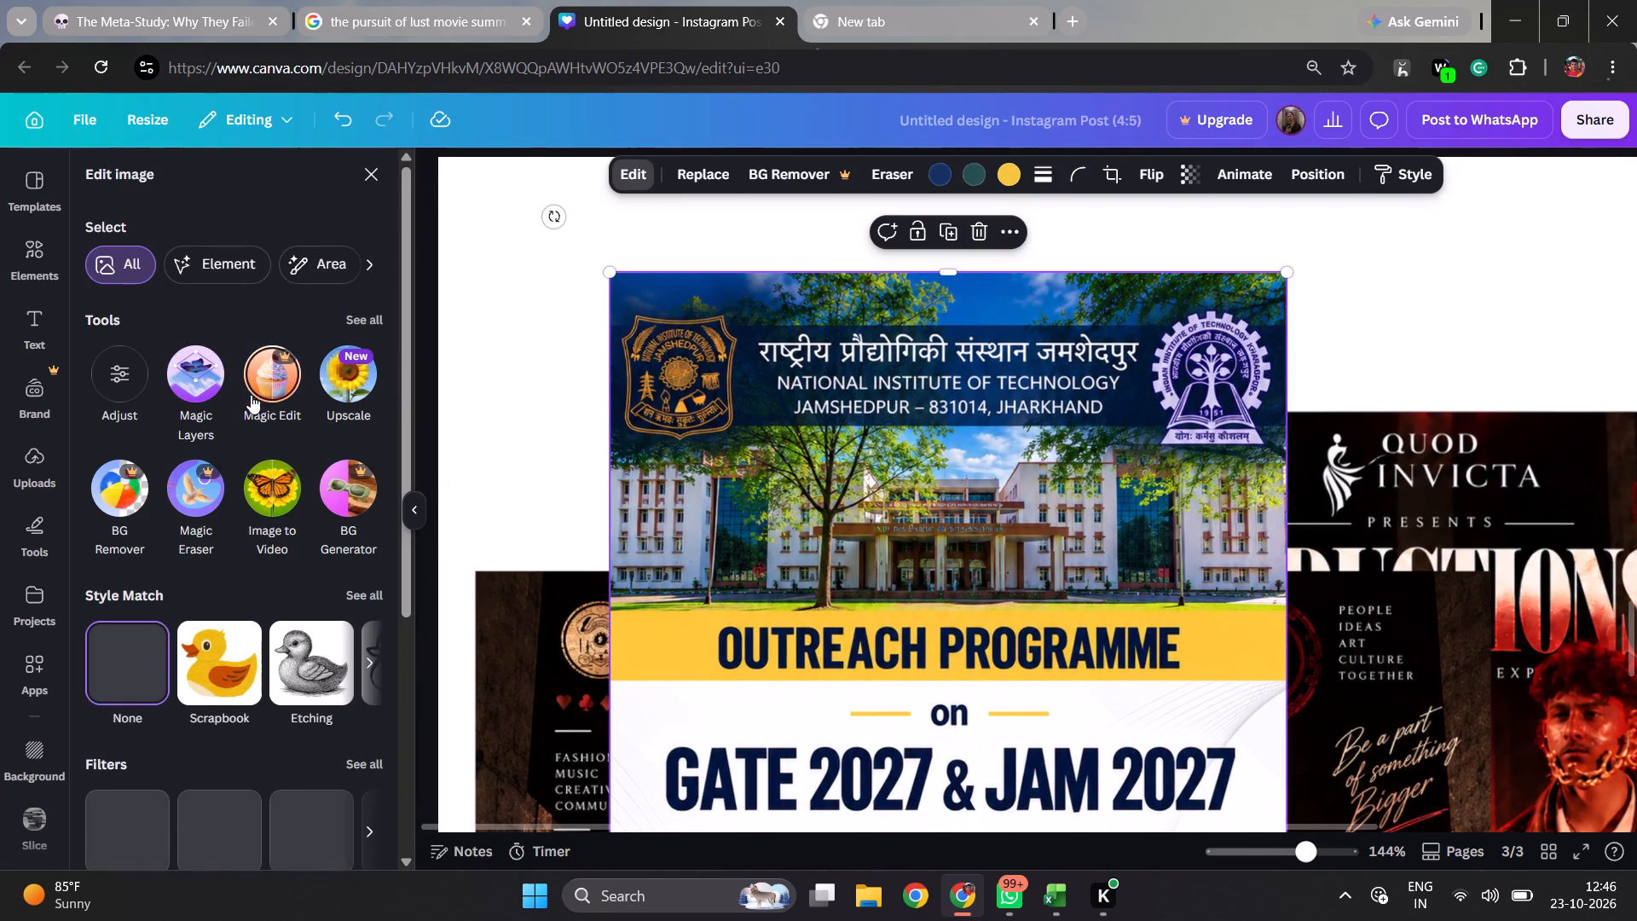
pyautogui.click(202, 392)
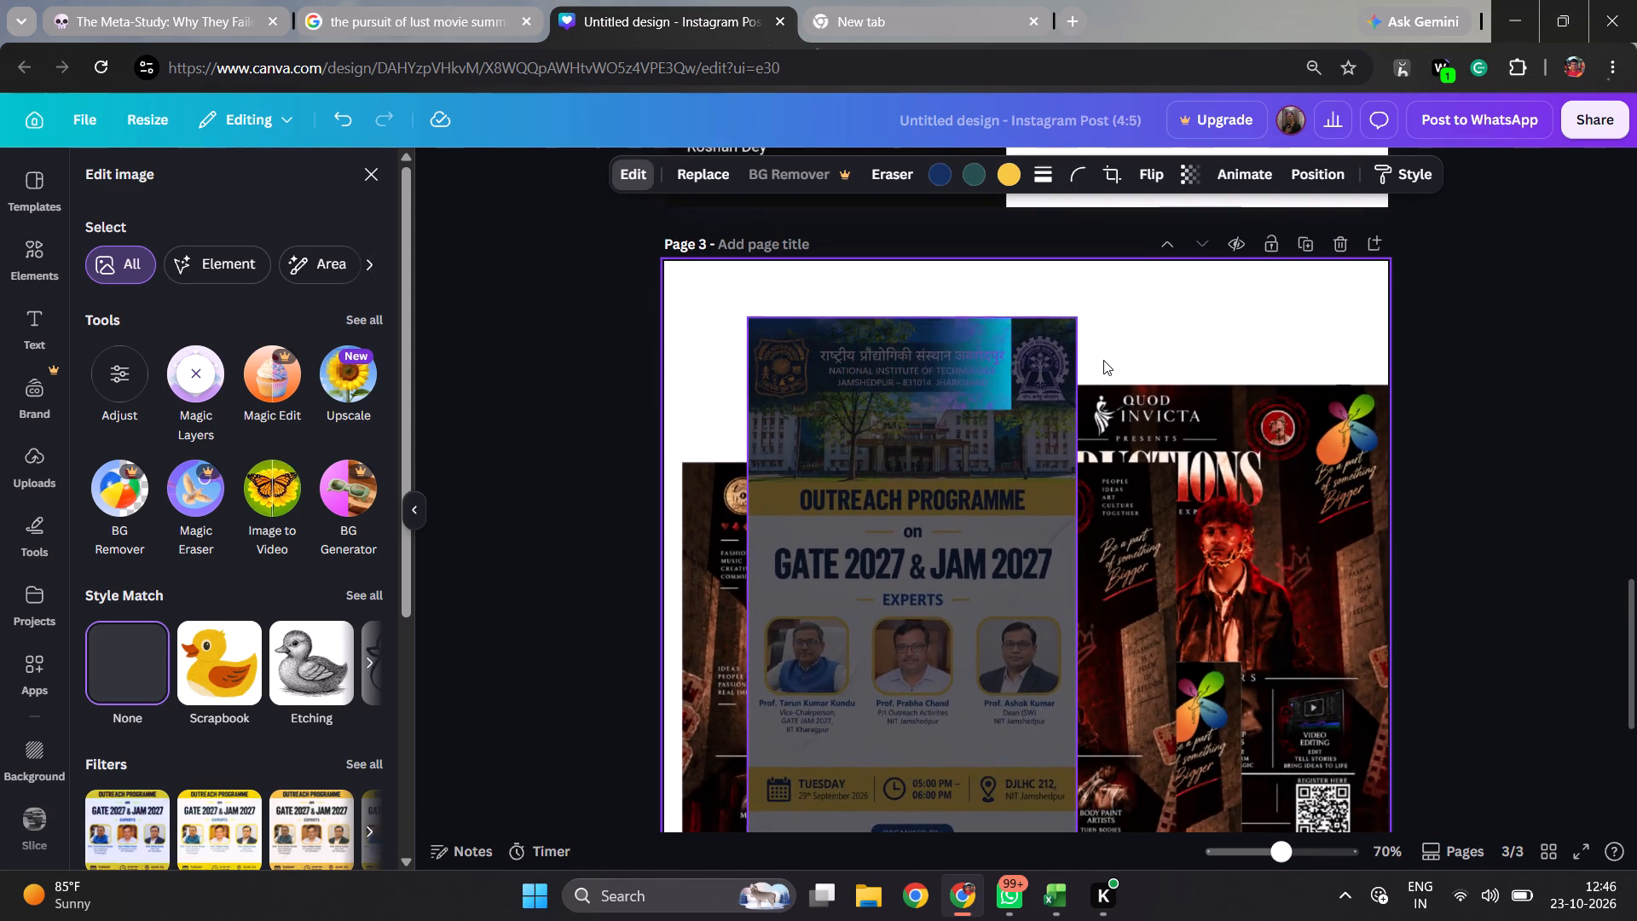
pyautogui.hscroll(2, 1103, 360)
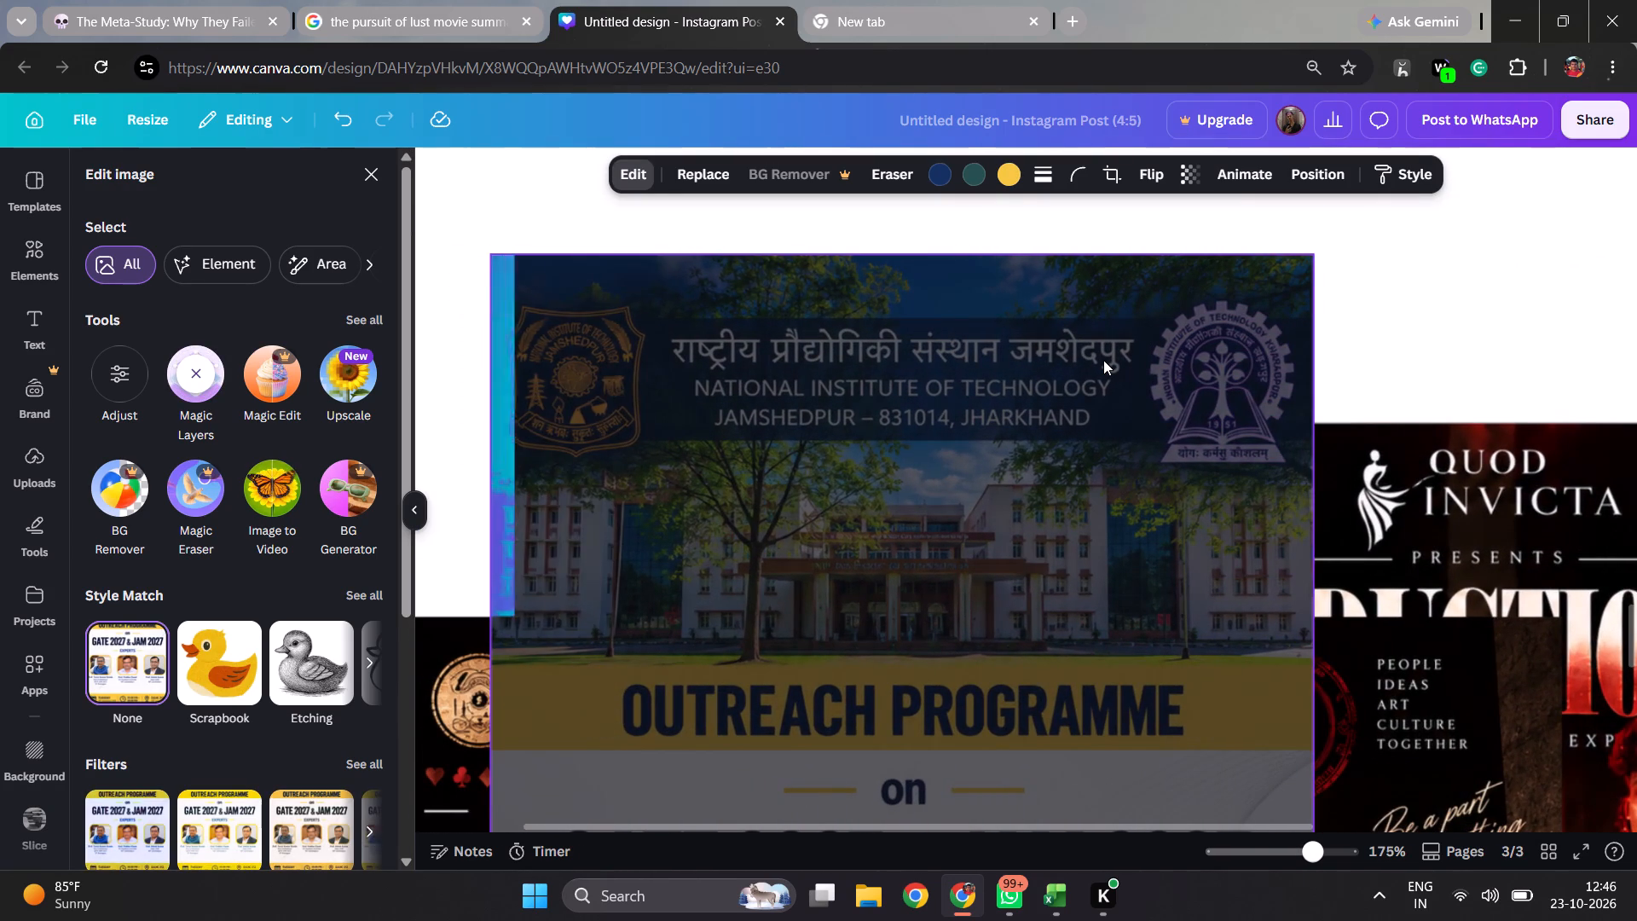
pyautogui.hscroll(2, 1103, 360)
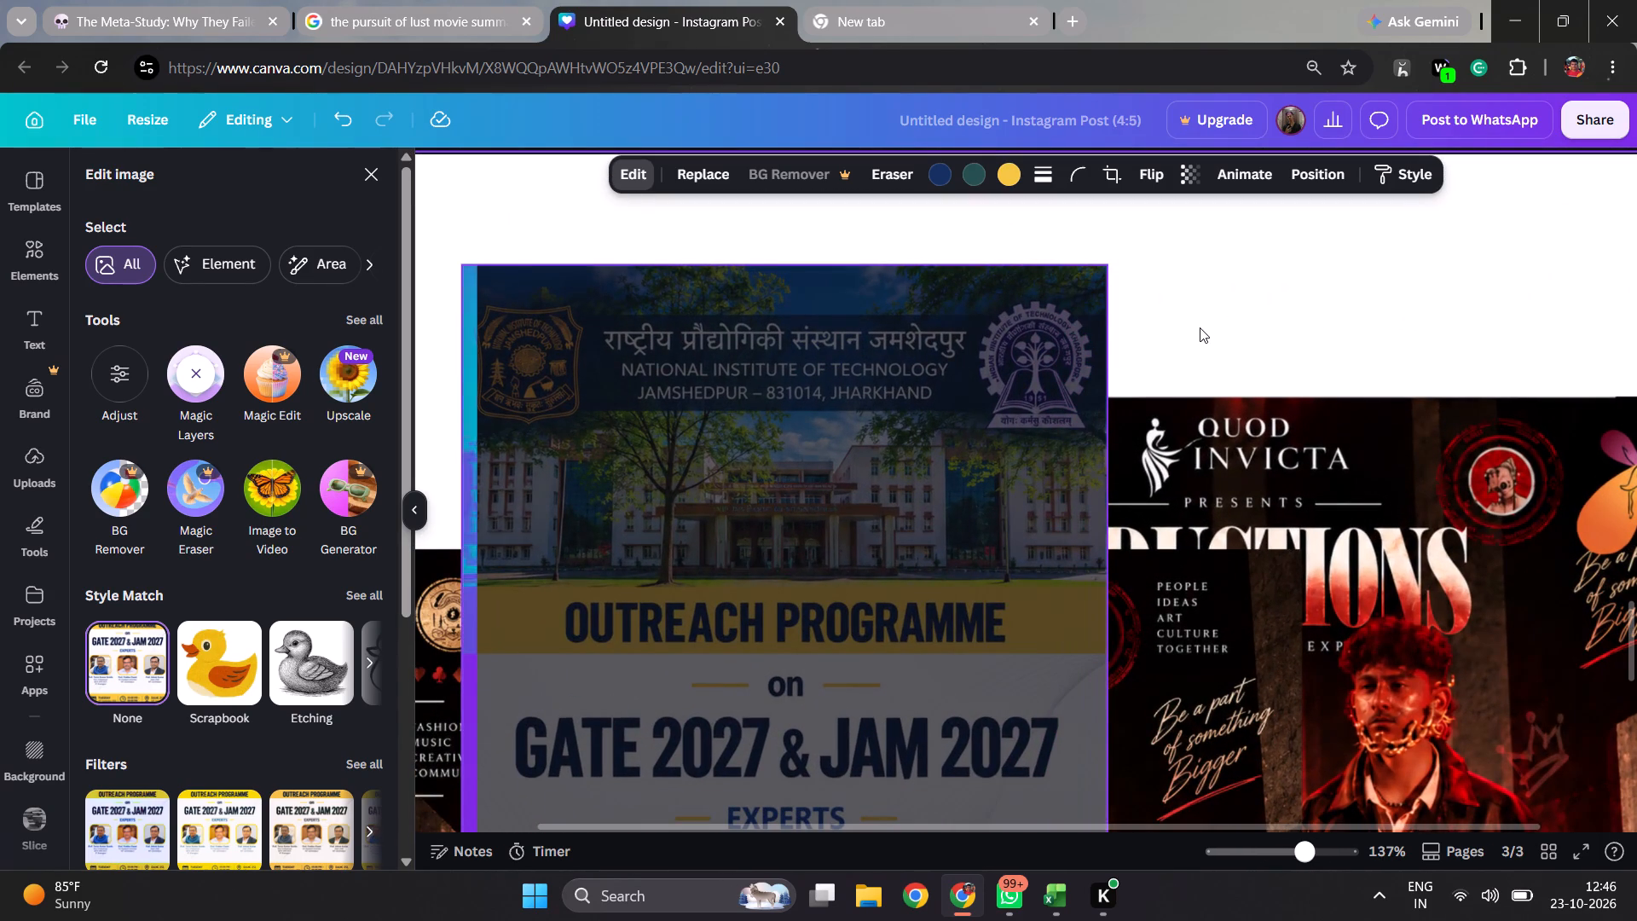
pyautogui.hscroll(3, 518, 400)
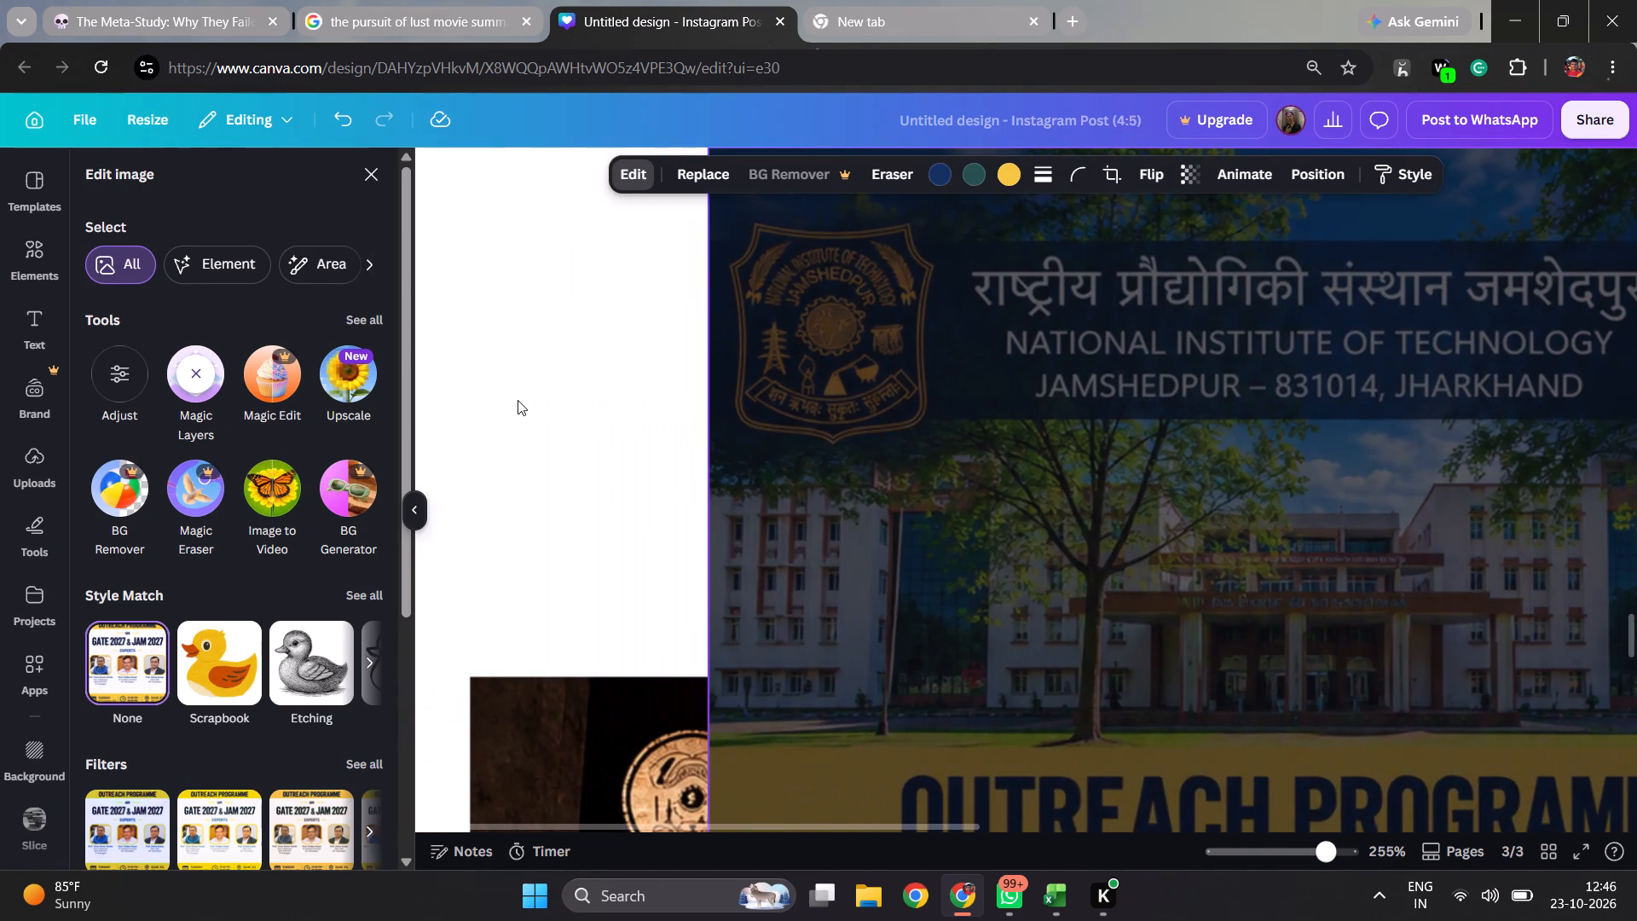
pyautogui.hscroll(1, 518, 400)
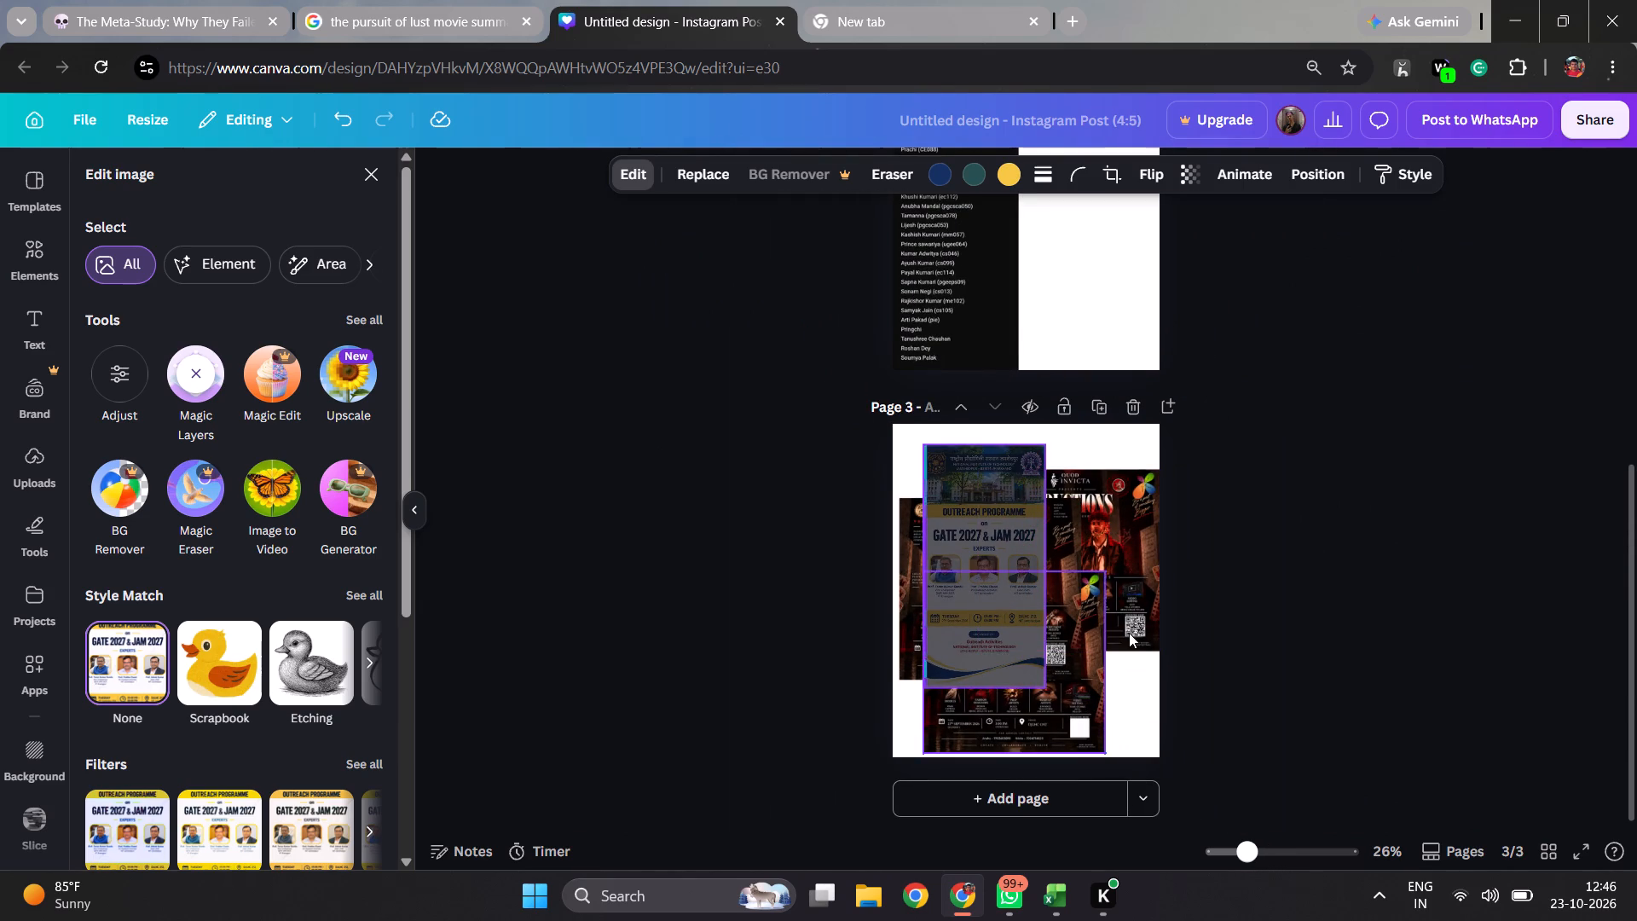
# Select the Inductions poster with the QR code at page 3's upper right and check the page's layer stack.
pyautogui.click(1129, 535)
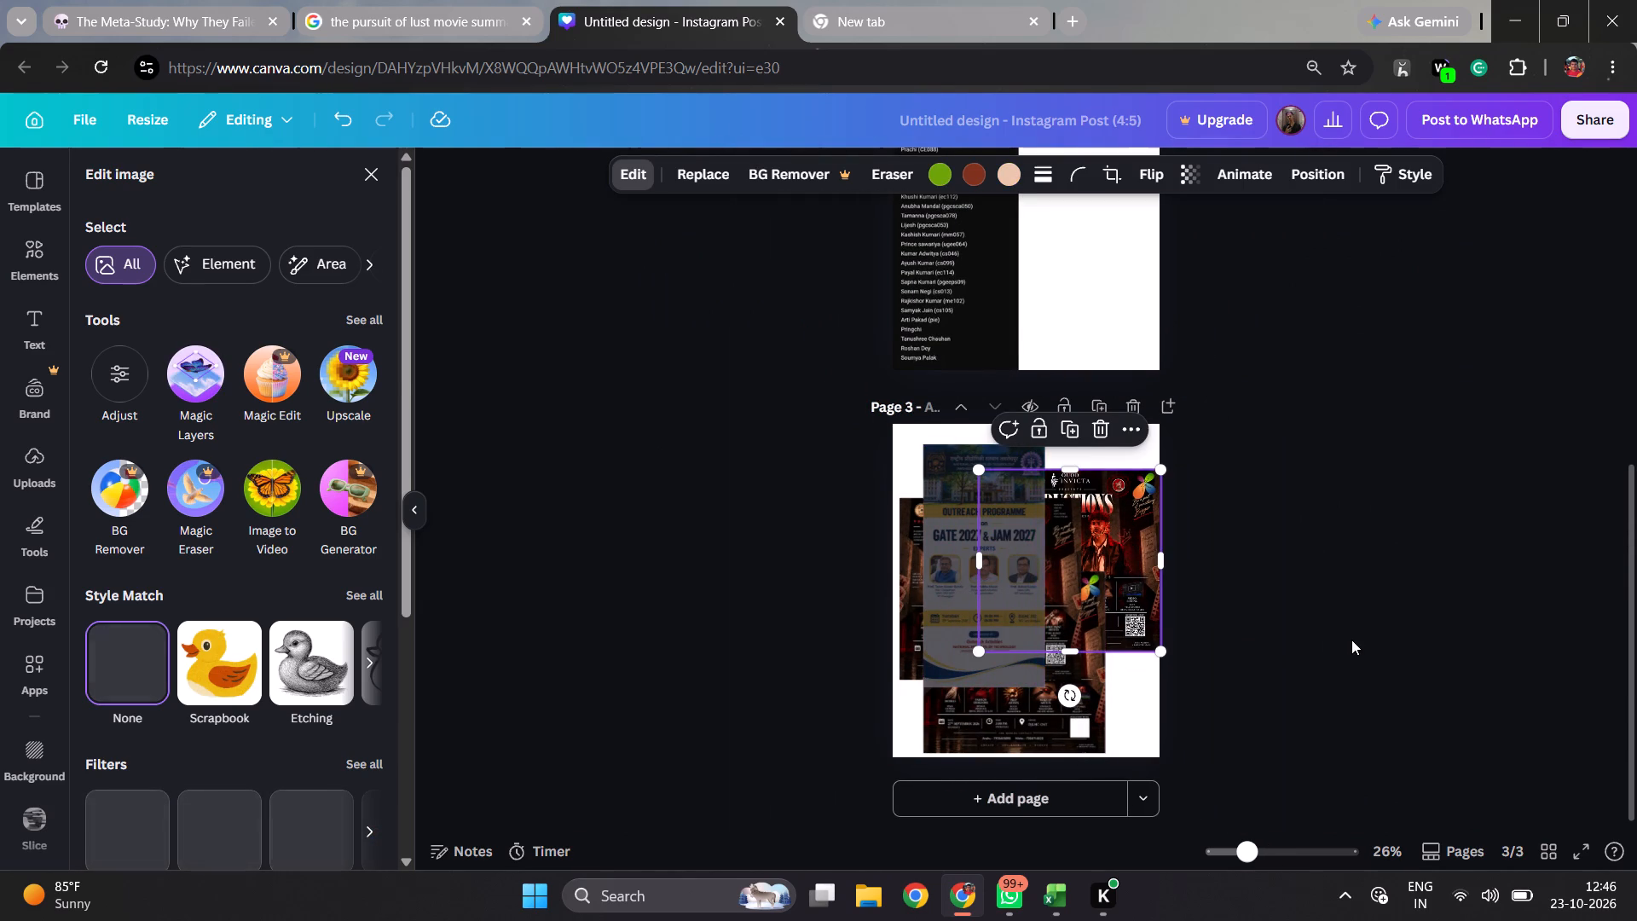
pyautogui.click(1352, 640)
pyautogui.click(1111, 559)
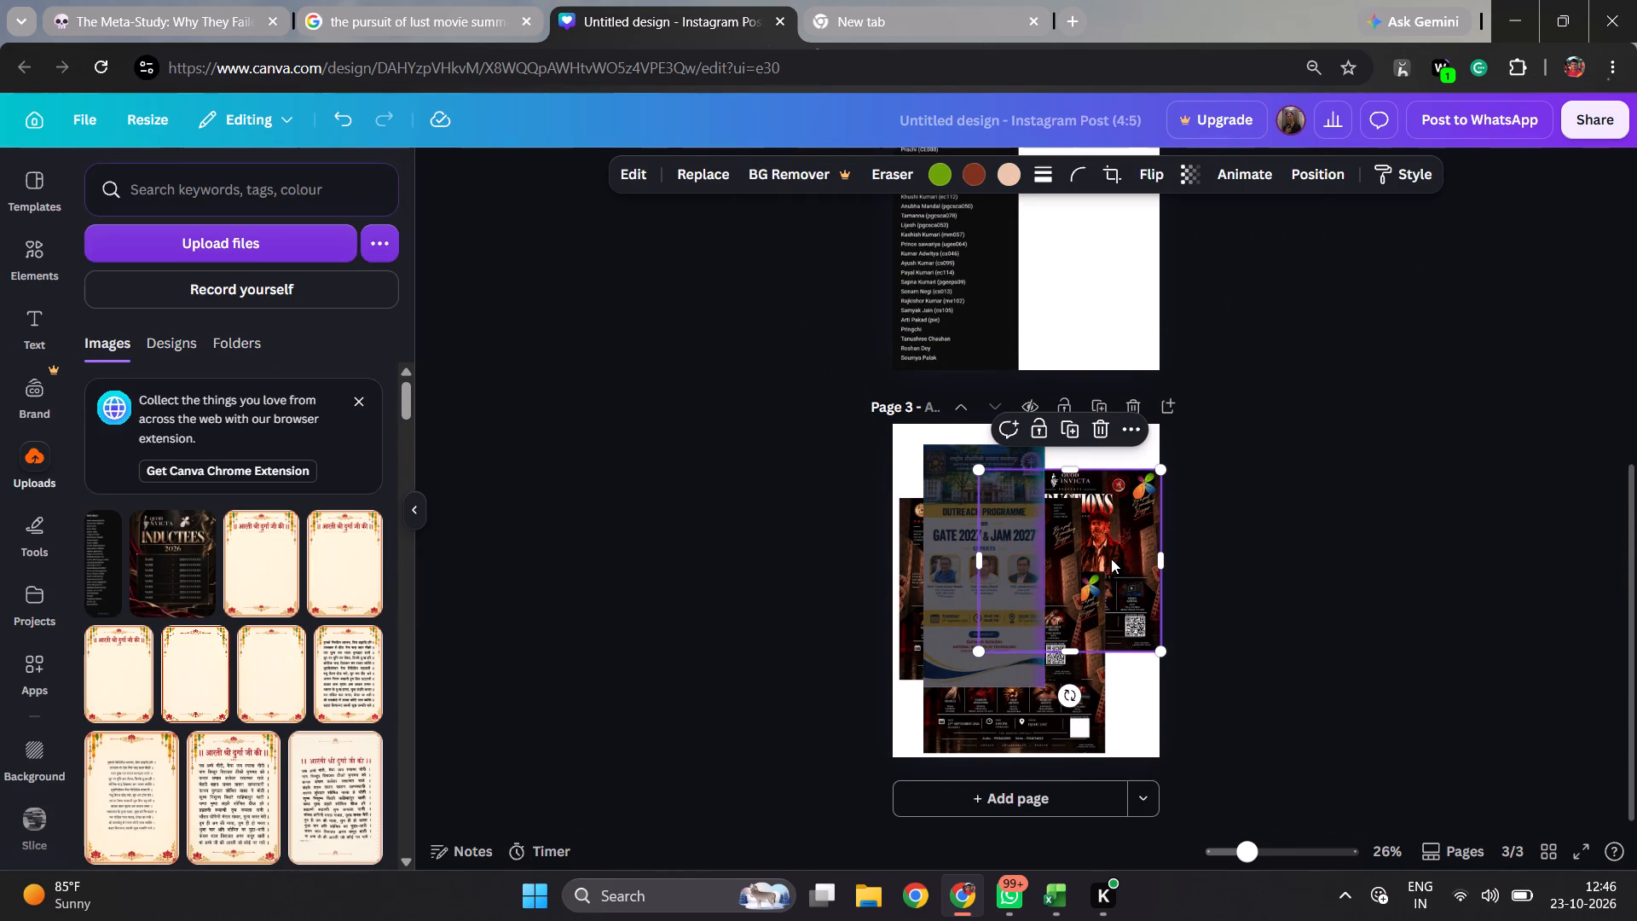
pyautogui.hotkey('alt', '1')
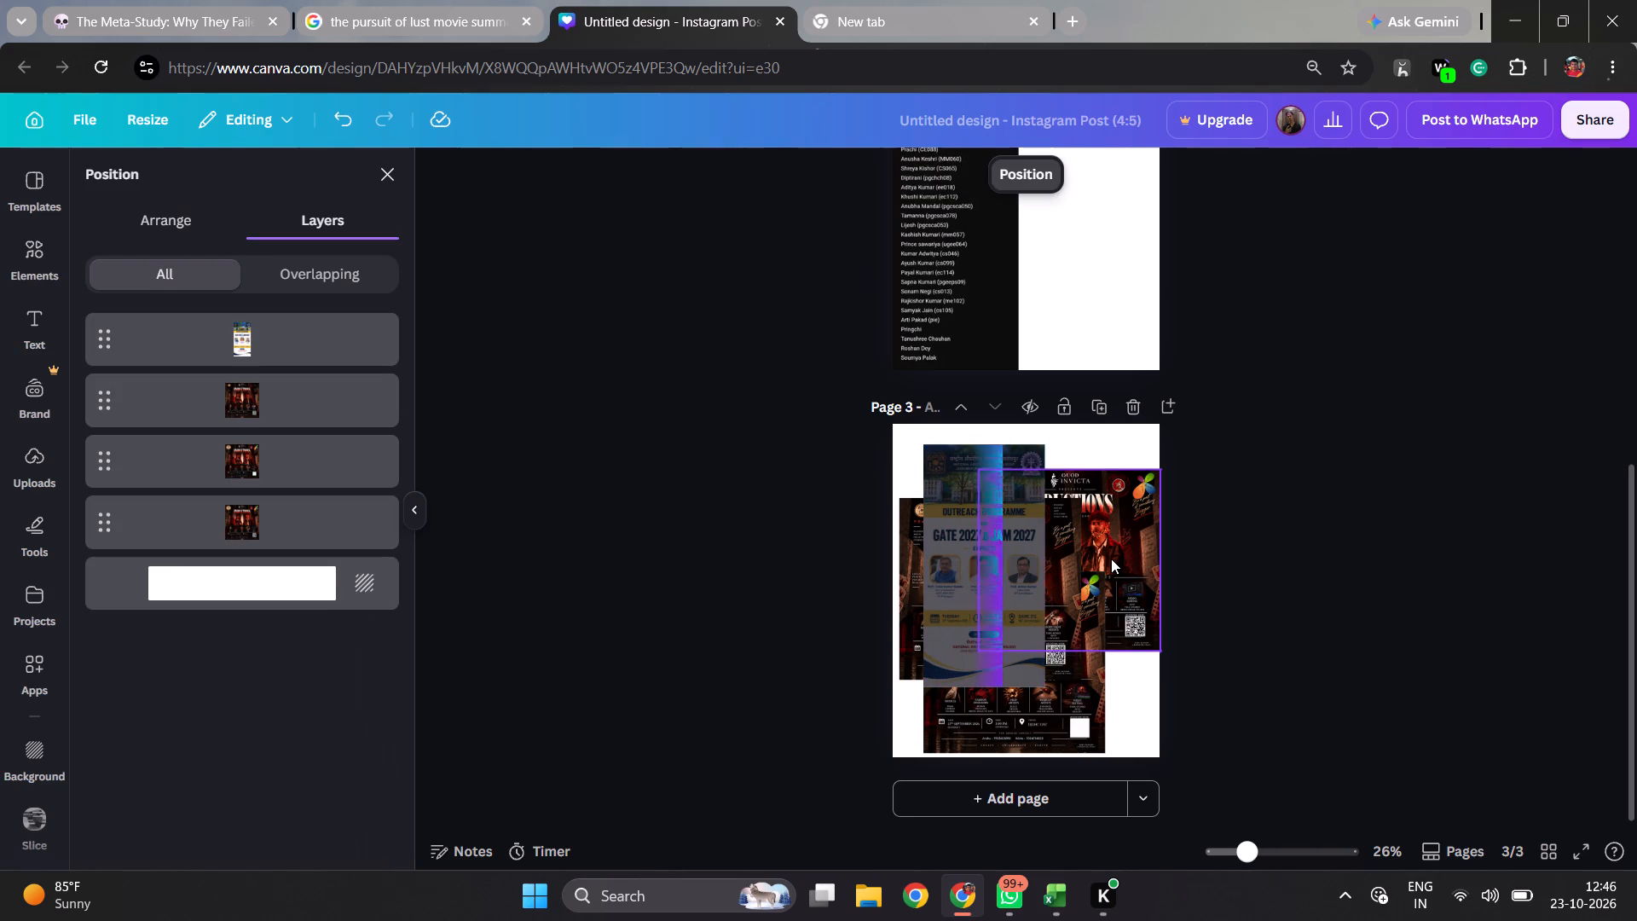
pyautogui.click(1115, 450)
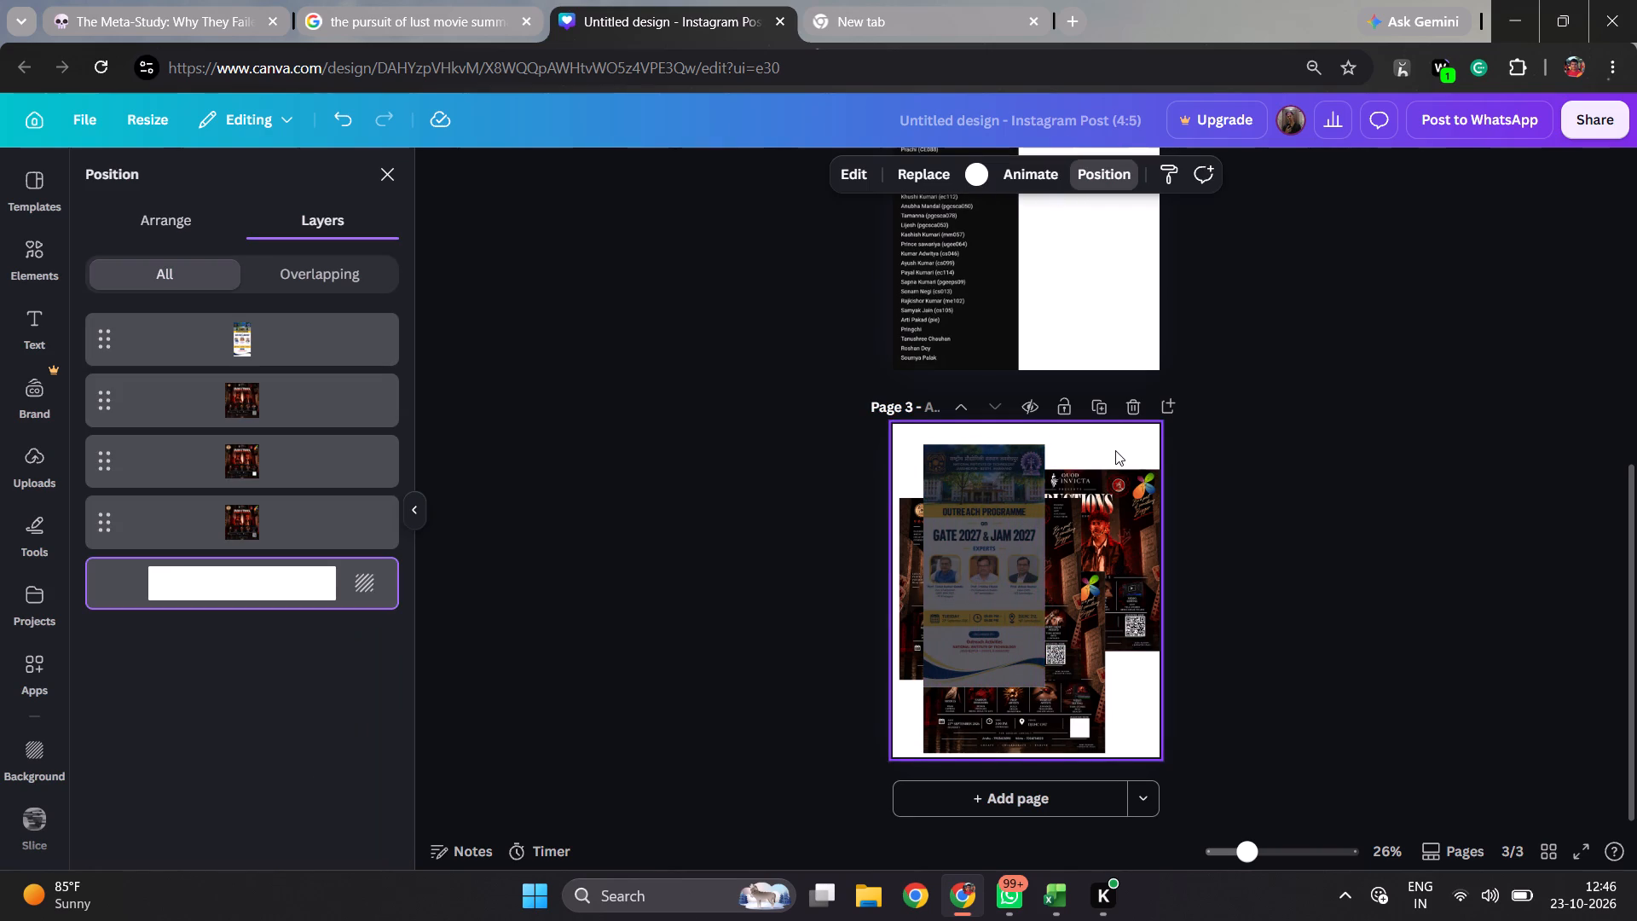
pyautogui.click(1360, 563)
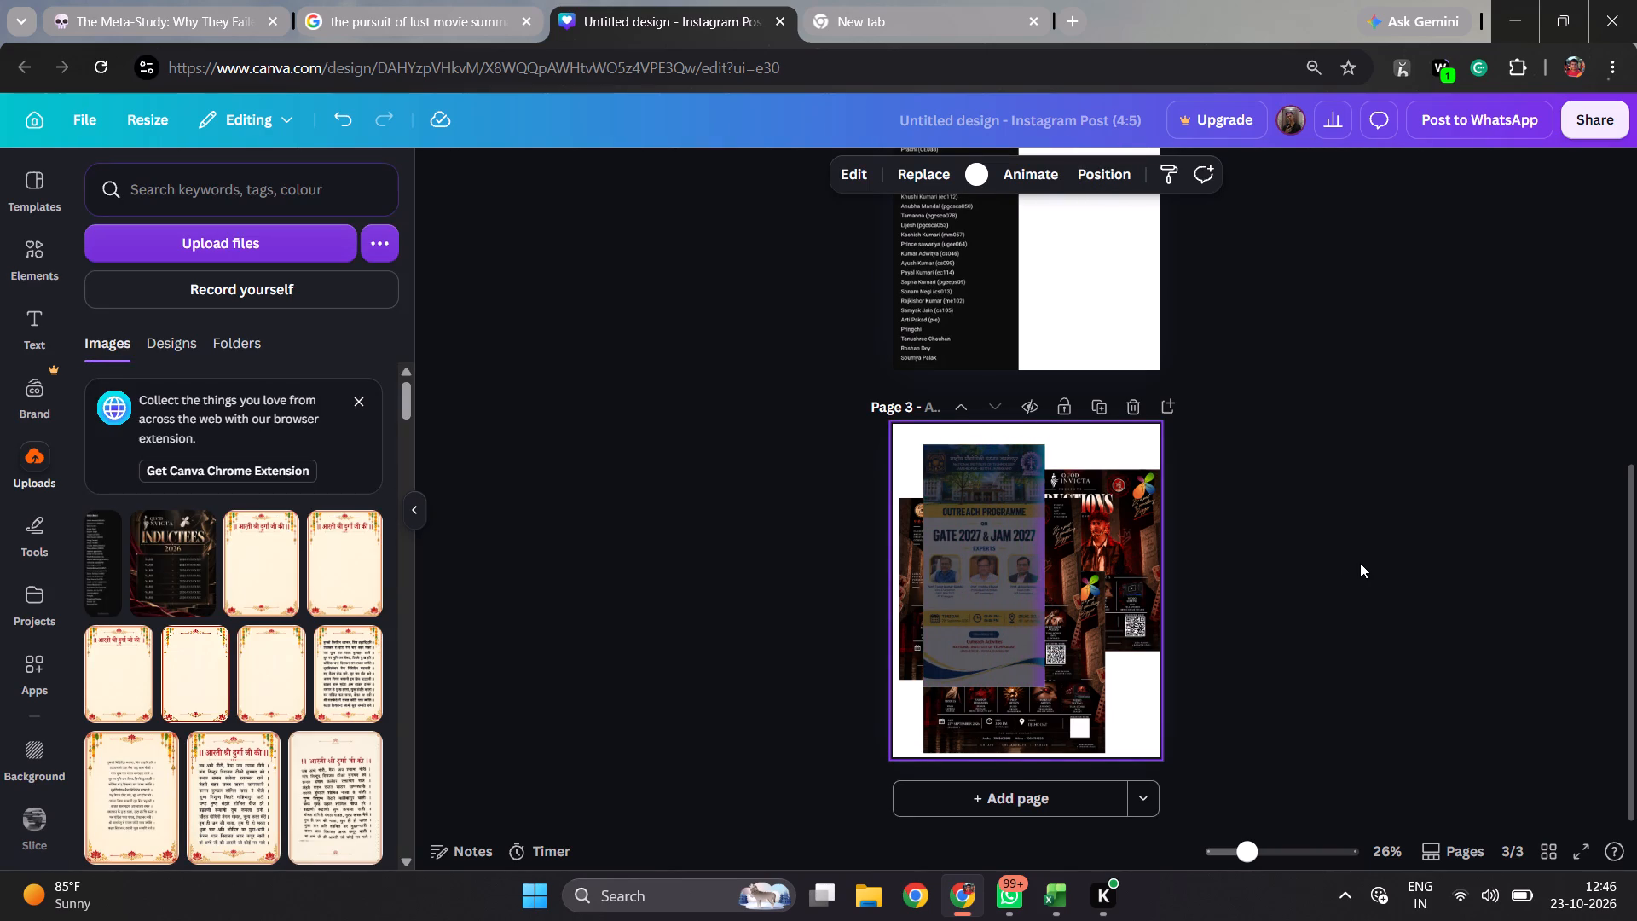
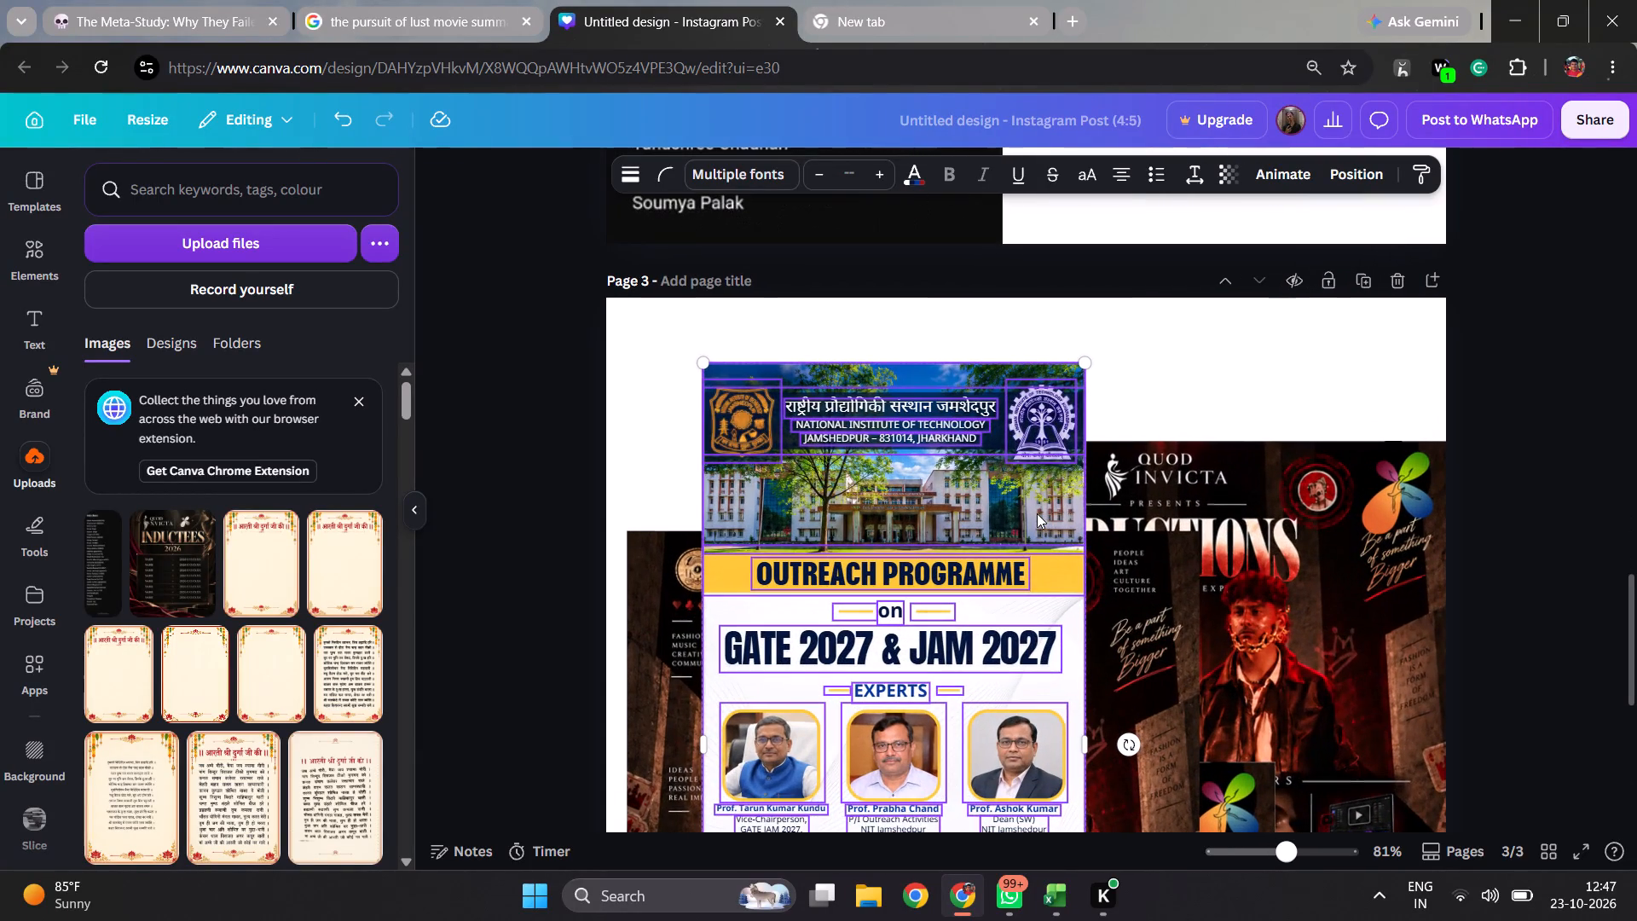
# Shift the Outreach Programme poster toward page 3's right side and pull its orange shield emblem out onto the blank area beside it.
pyautogui.moveTo(734, 422); pyautogui.dragTo(955, 387)
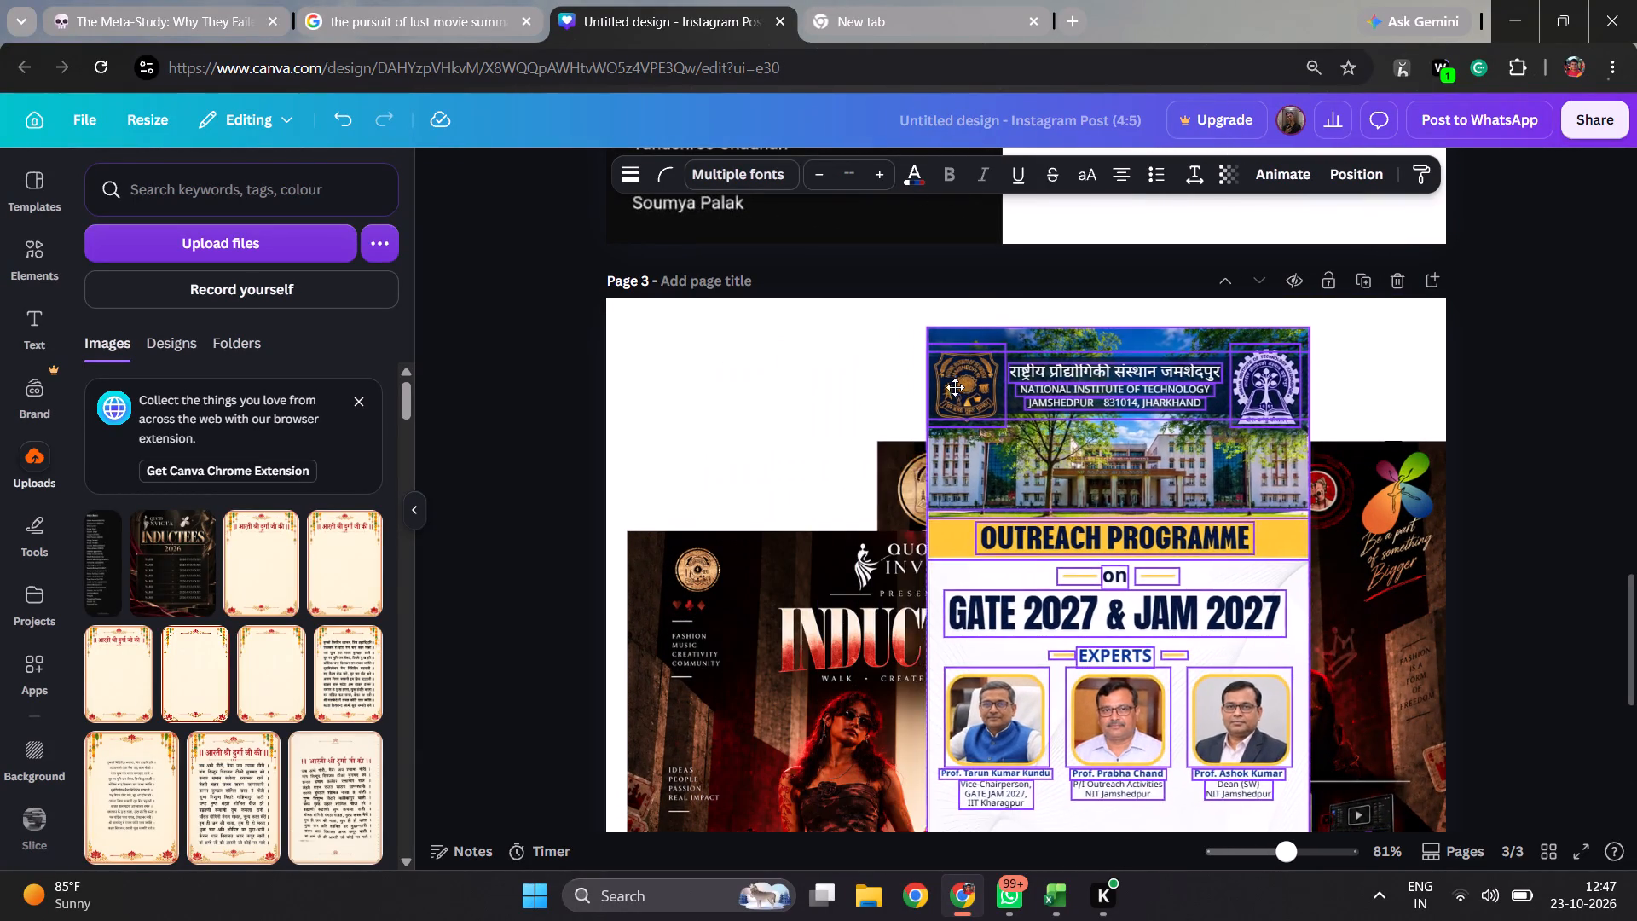
pyautogui.moveTo(955, 387); pyautogui.dragTo(949, 390)
pyautogui.click(949, 390)
pyautogui.click(949, 390)
pyautogui.moveTo(949, 390); pyautogui.dragTo(794, 413)
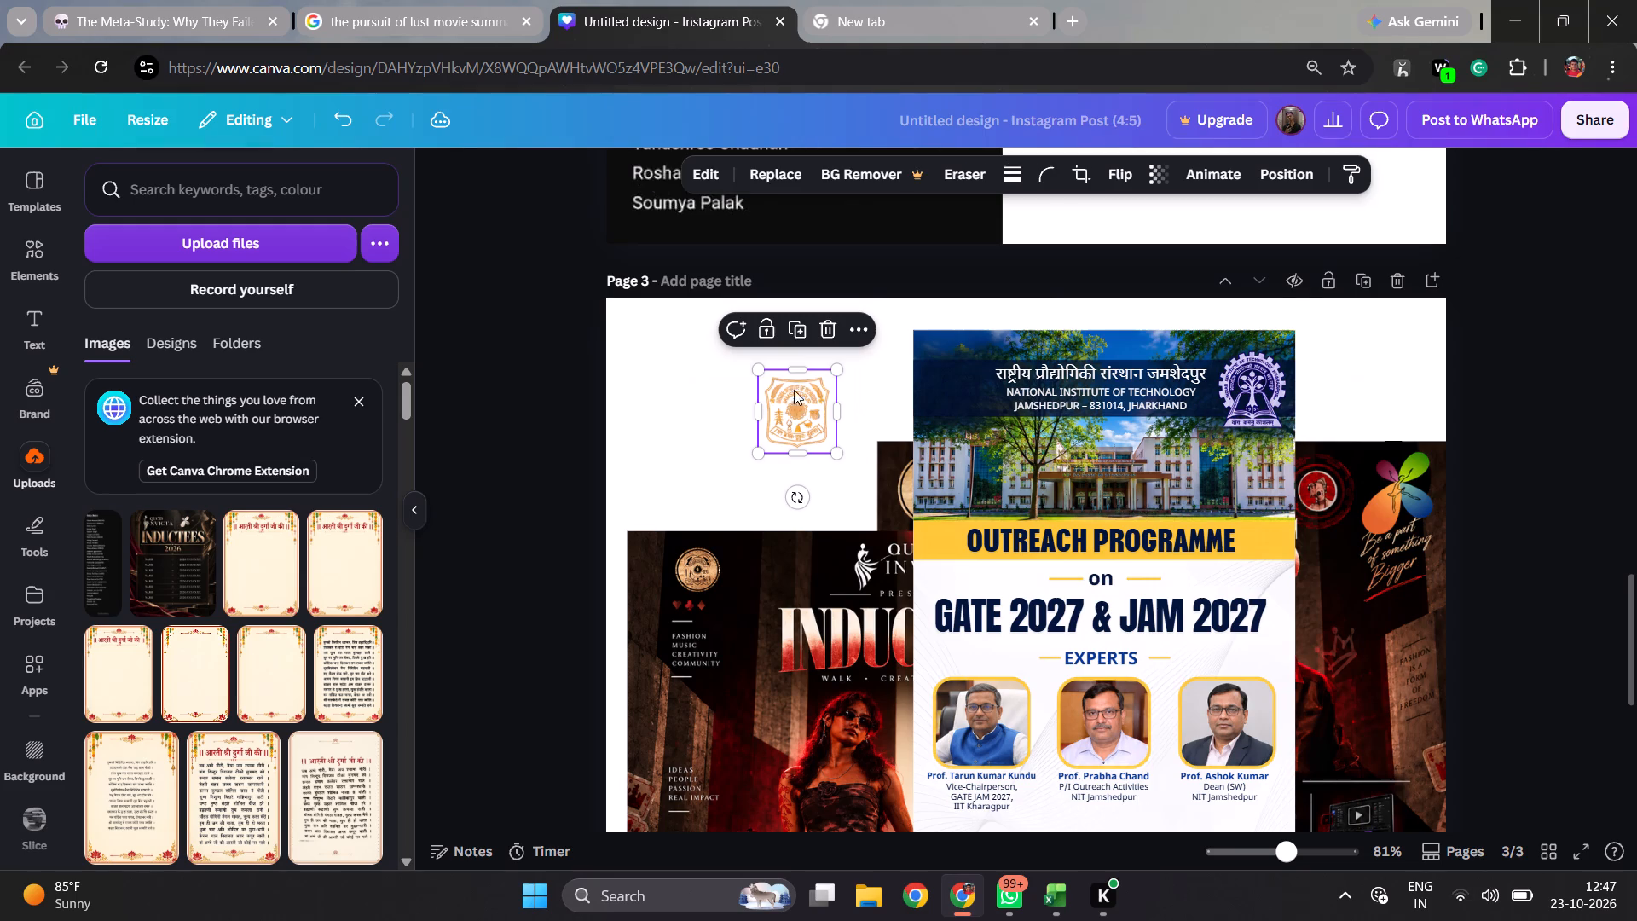
# Duplicate the orange shield emblem and move the copy up to page 2, onto the black panel beside the first Inductees names.
pyautogui.click(791, 321)
pyautogui.moveTo(818, 427); pyautogui.dragTo(1096, 210)
pyautogui.scroll(4, 1096, 210)
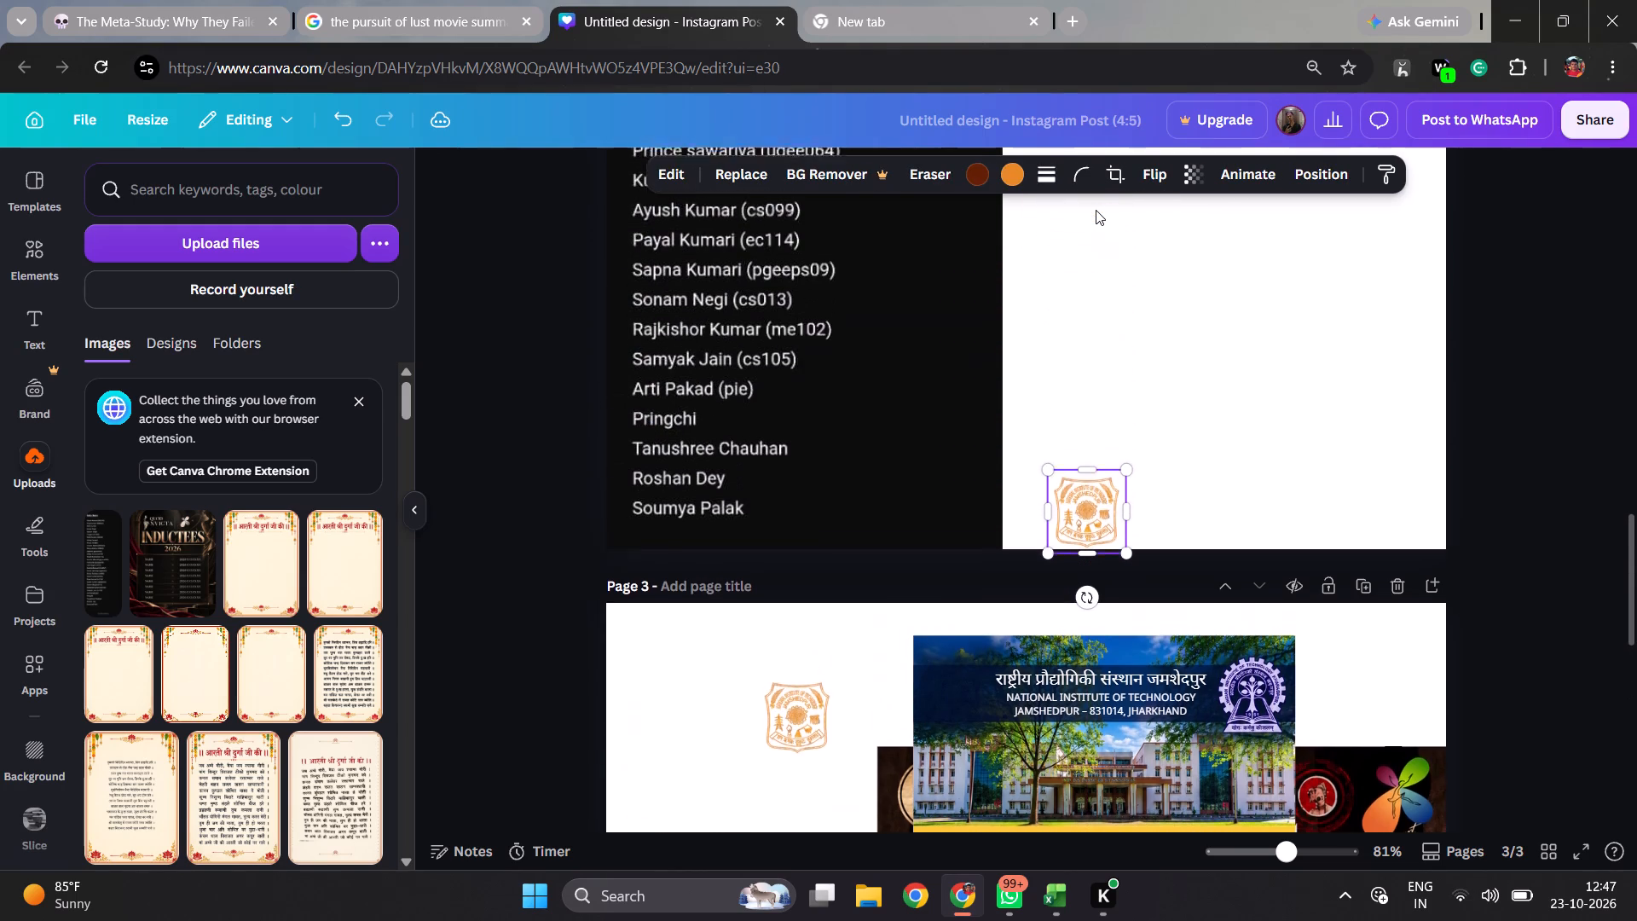
pyautogui.scroll(1, 1096, 210)
pyautogui.moveTo(1087, 704); pyautogui.dragTo(1087, 485)
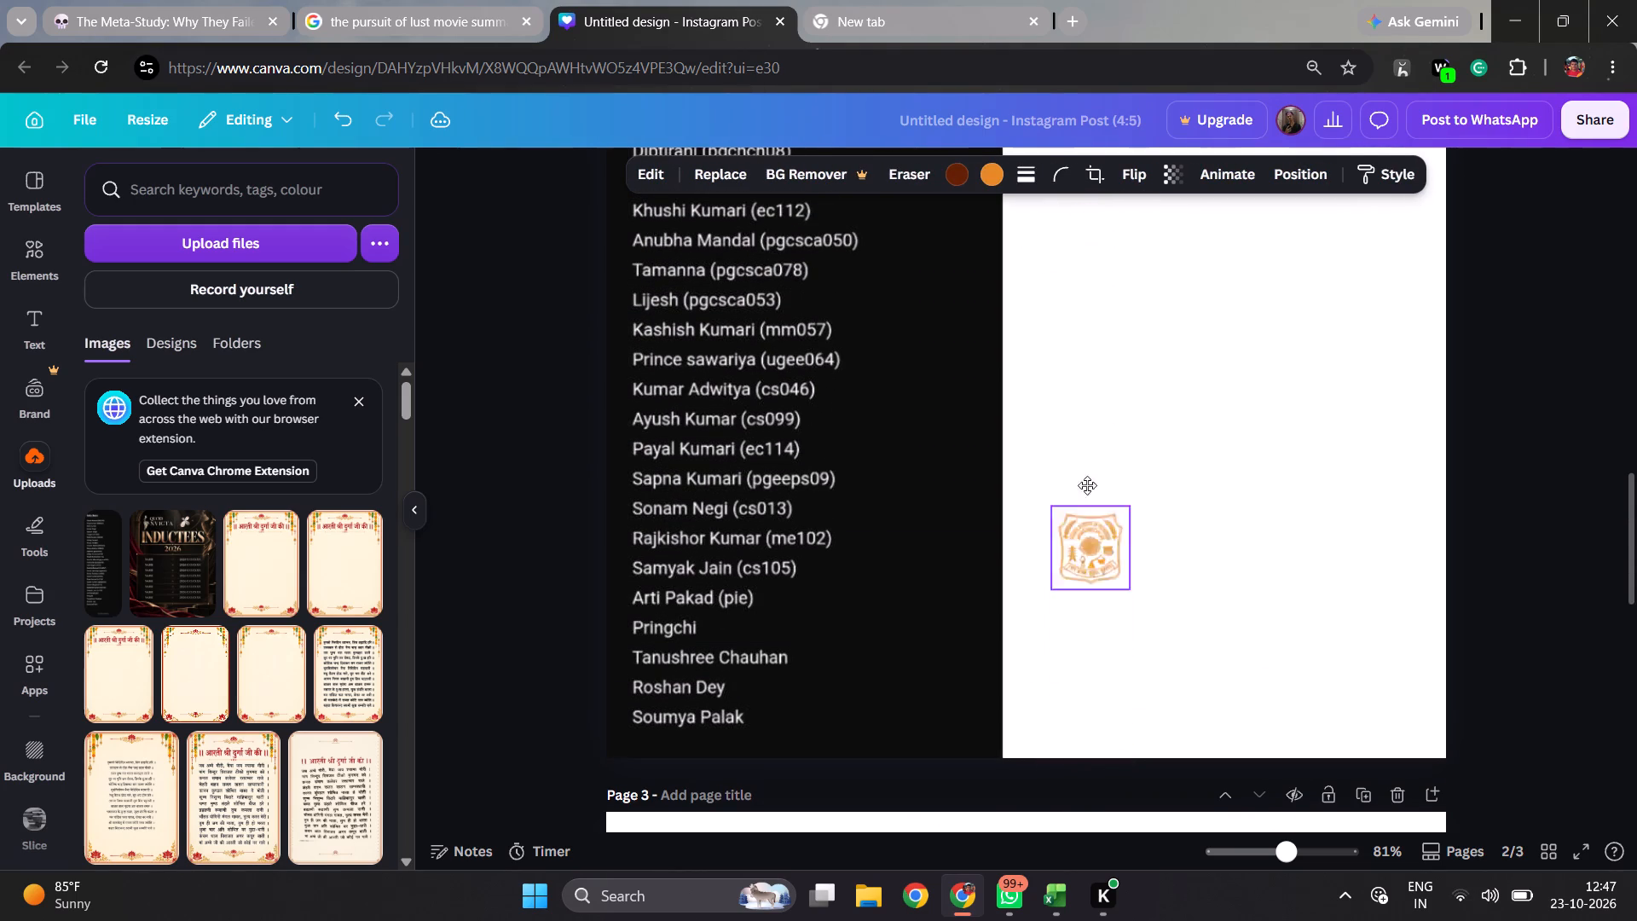
pyautogui.moveTo(1087, 485); pyautogui.dragTo(1081, 225)
pyautogui.scroll(5, 1081, 225)
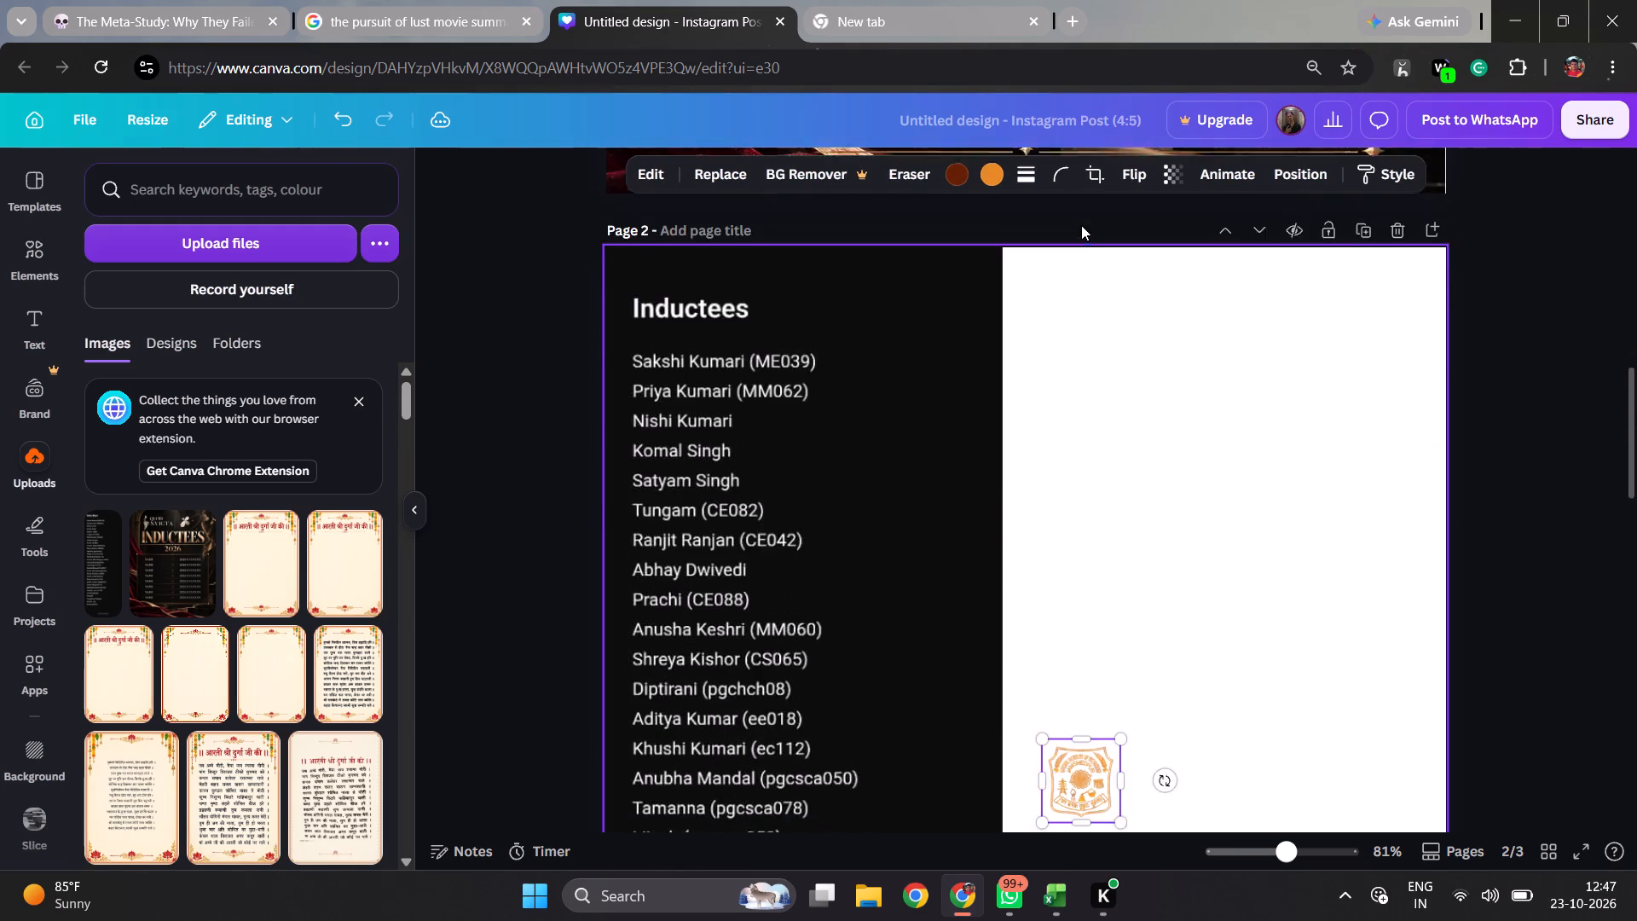
pyautogui.moveTo(1100, 641); pyautogui.dragTo(917, 231)
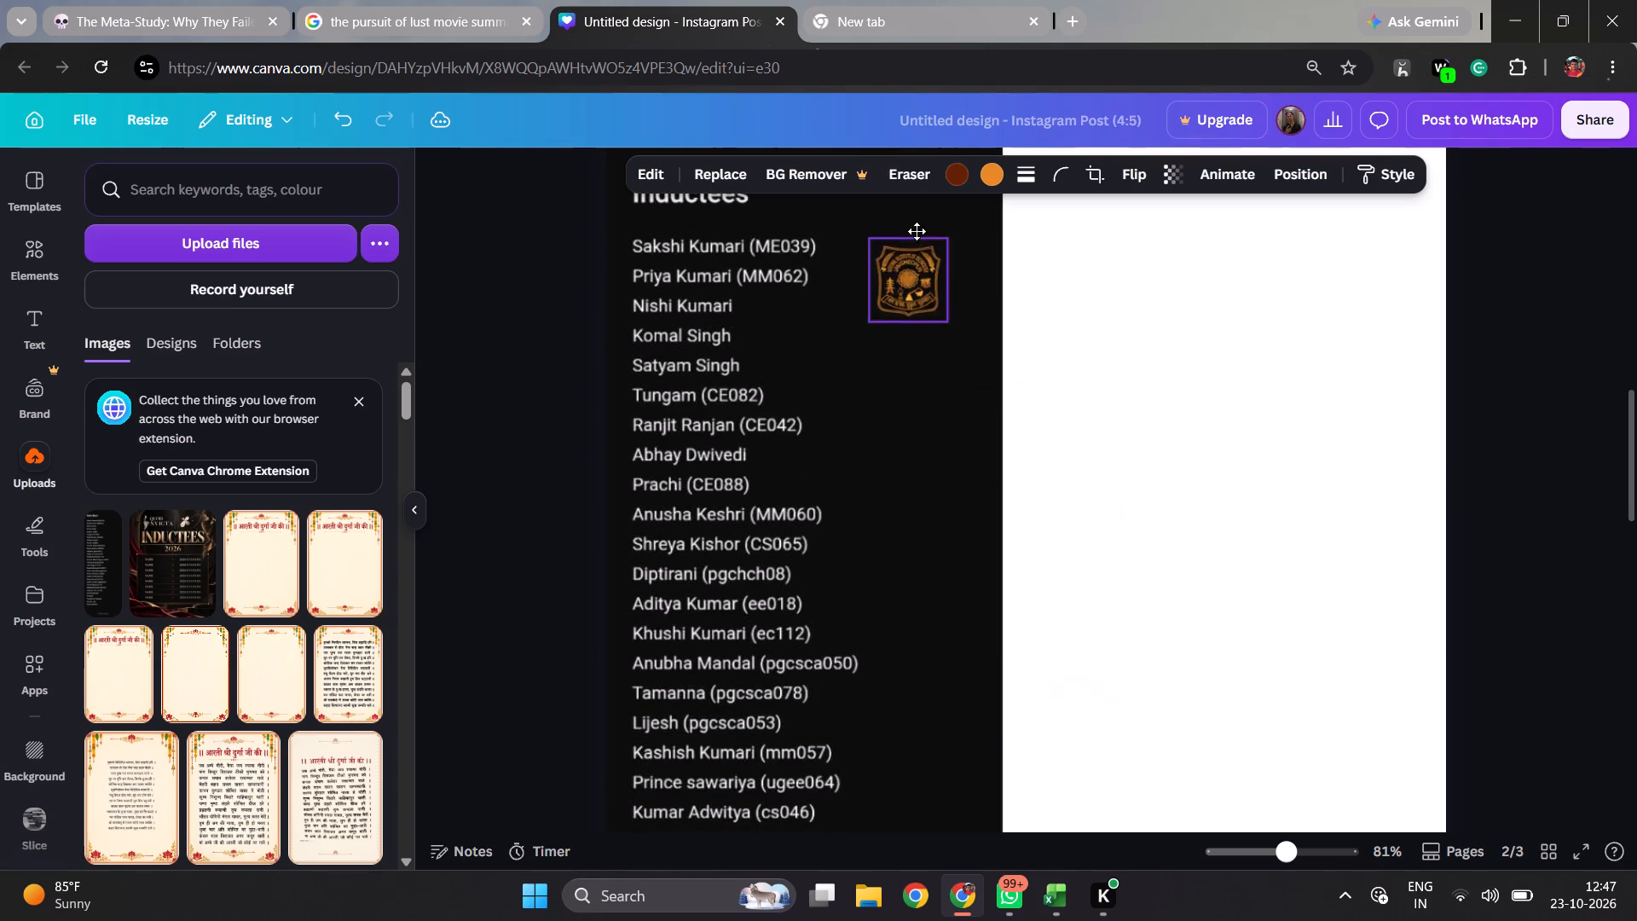
# Move the golden crest from page 2 to the top centre of page 1, above the Quod Invicta logo.
pyautogui.moveTo(917, 231); pyautogui.dragTo(903, 169)
pyautogui.scroll(4, 1000, 292)
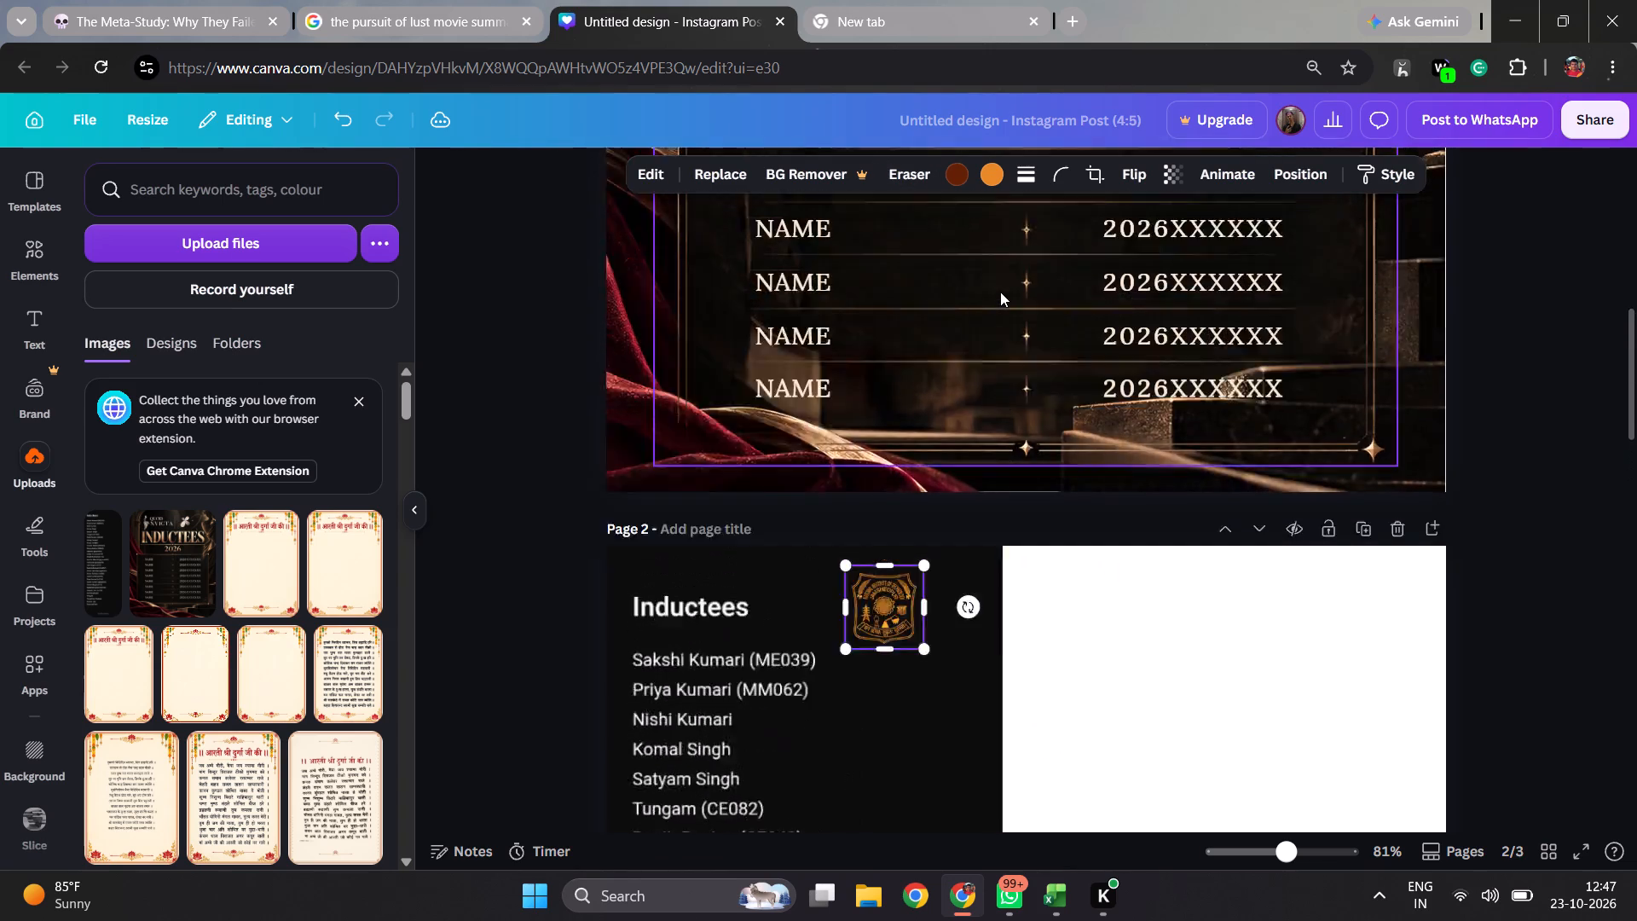
pyautogui.moveTo(894, 457); pyautogui.dragTo(904, 416)
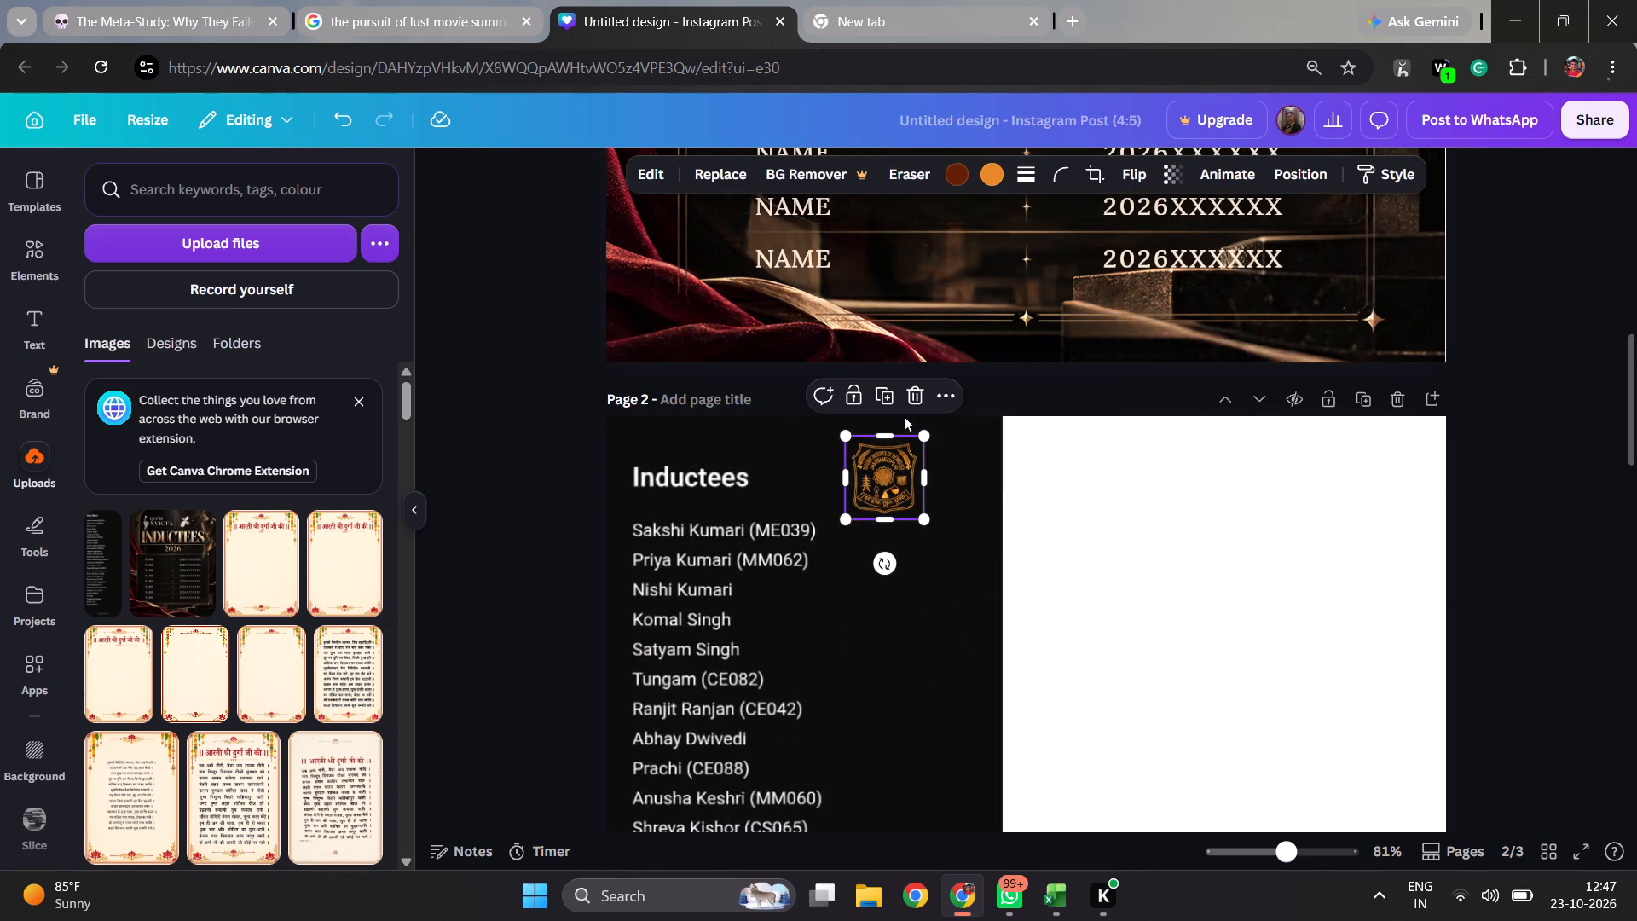
pyautogui.moveTo(904, 416); pyautogui.dragTo(954, 281)
pyautogui.scroll(5, 954, 281)
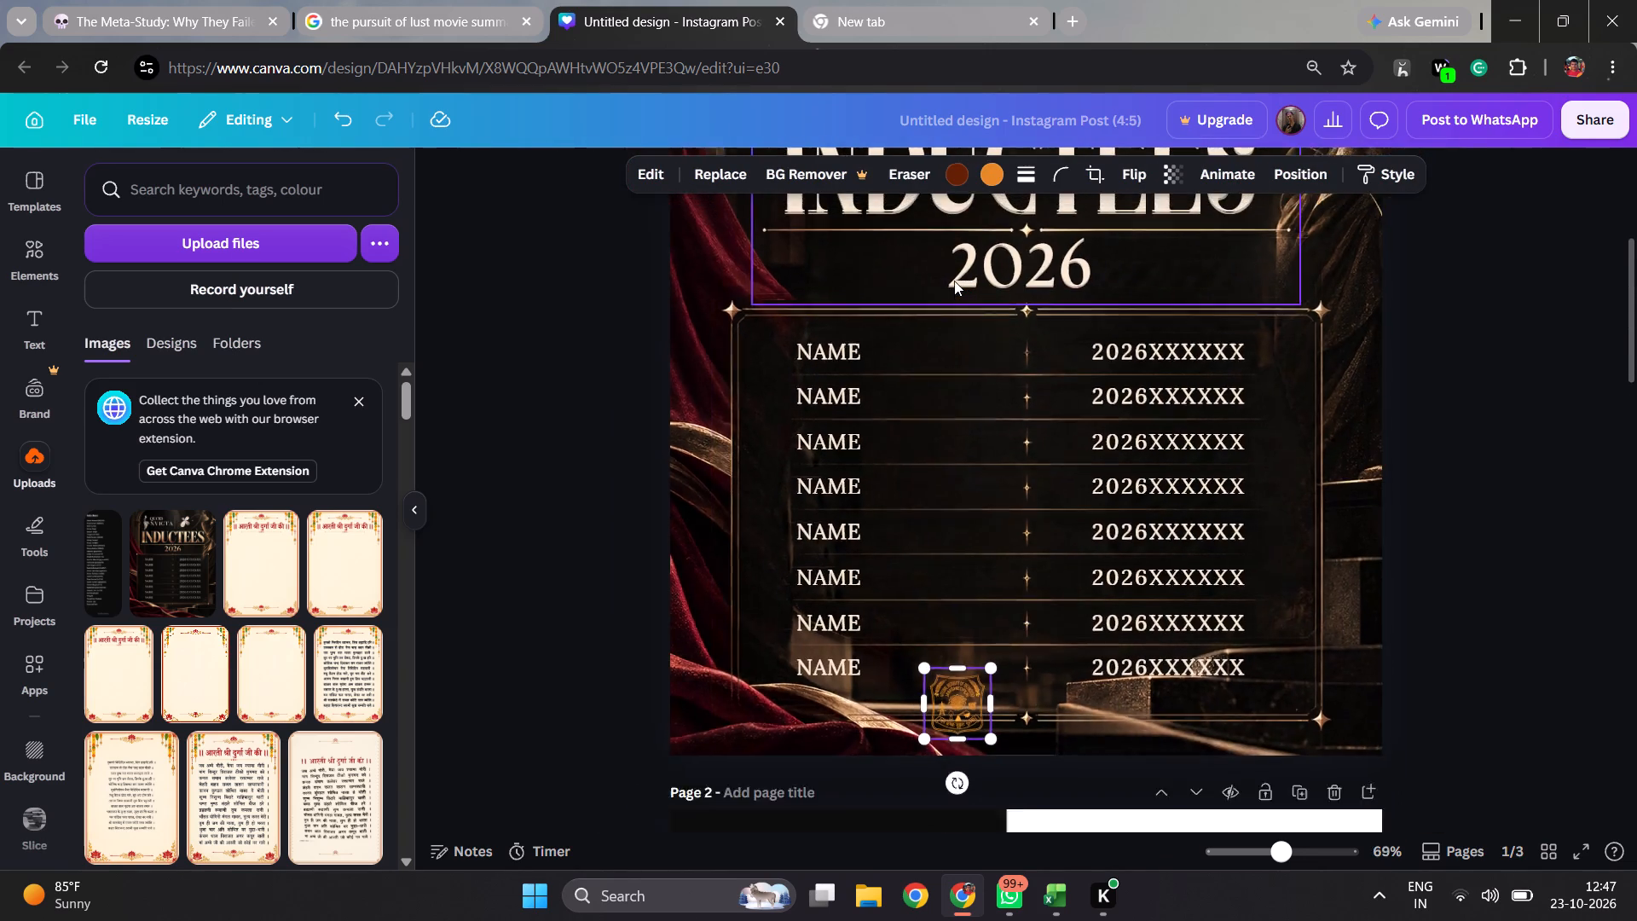
pyautogui.moveTo(993, 489); pyautogui.dragTo(1051, 333)
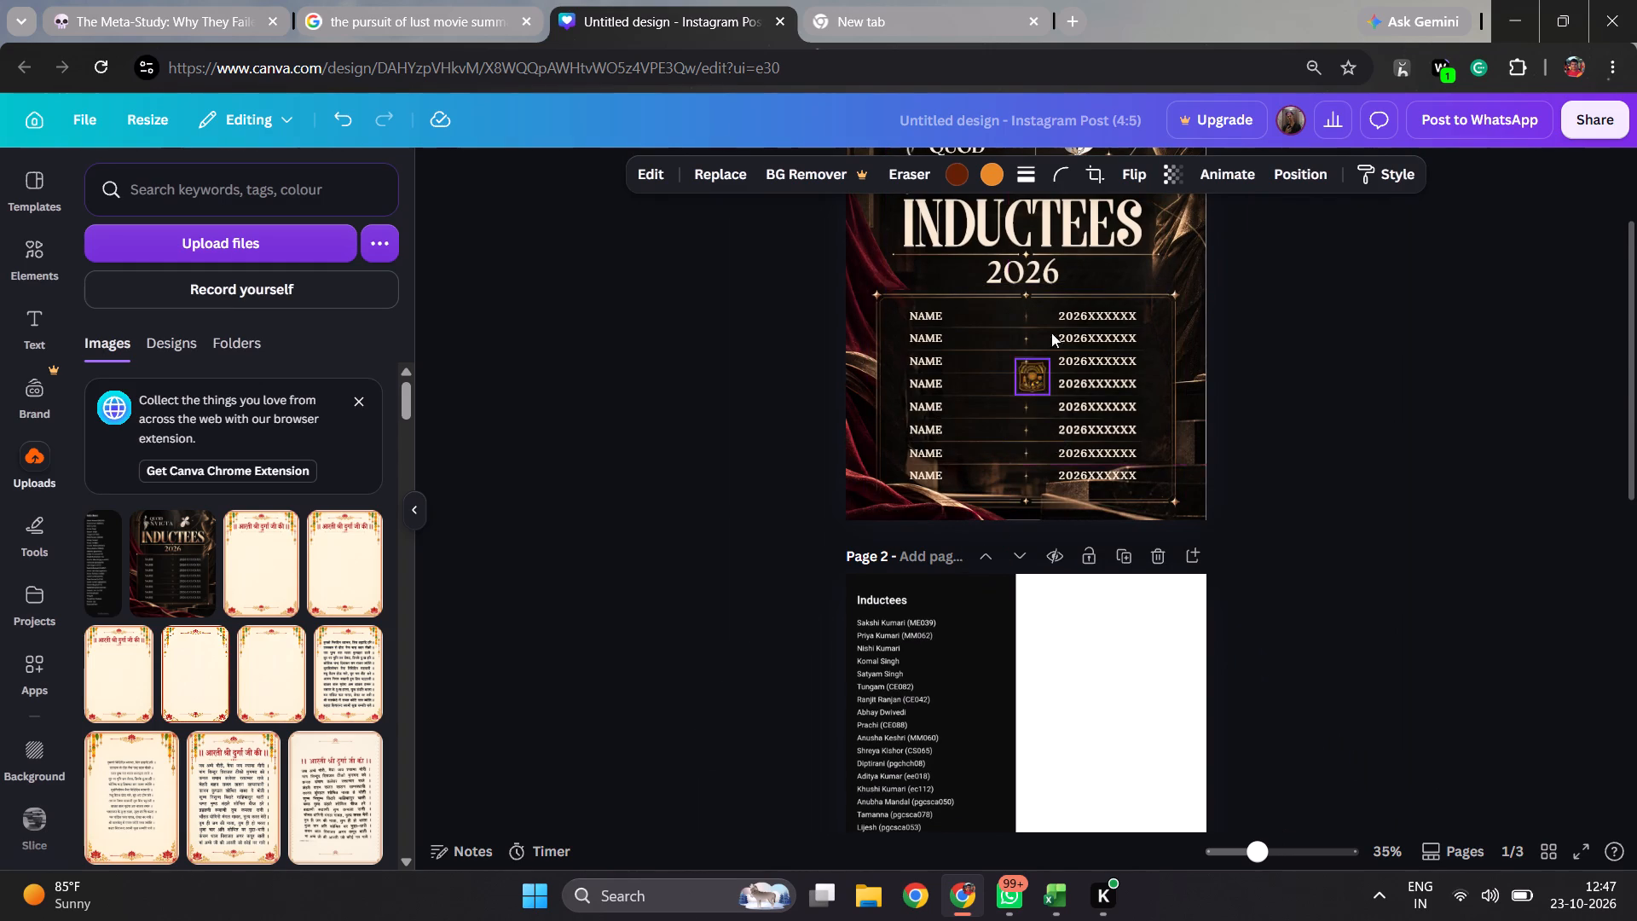
pyautogui.moveTo(1051, 333); pyautogui.dragTo(1090, 233)
pyautogui.scroll(3, 1090, 233)
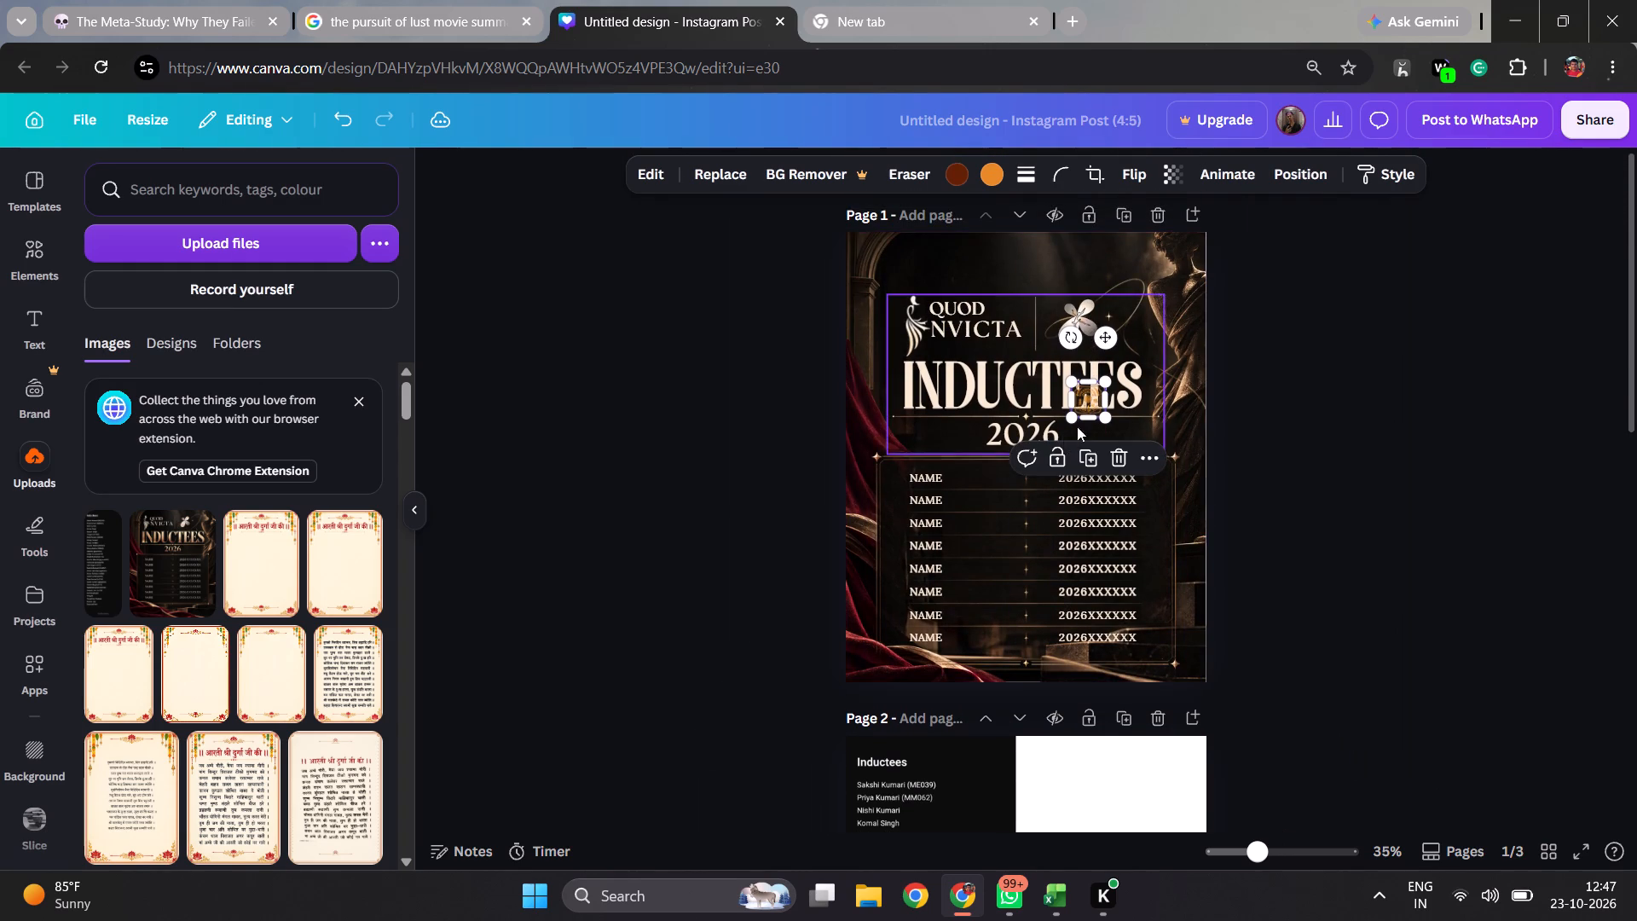
pyautogui.moveTo(1089, 394); pyautogui.dragTo(1033, 257)
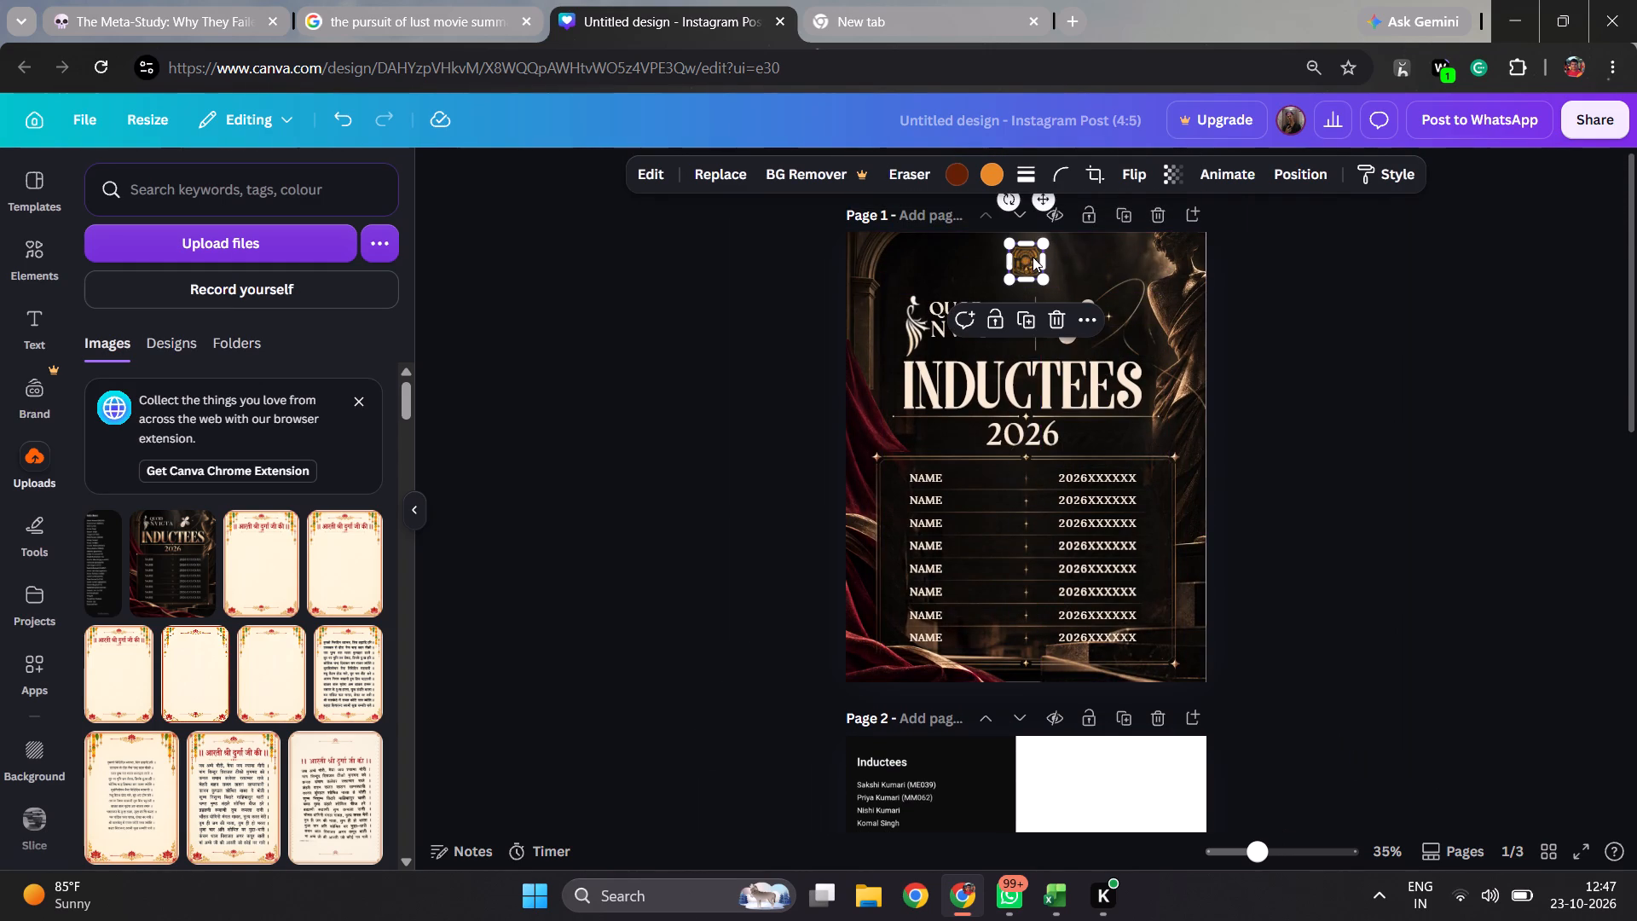
pyautogui.click(1229, 383)
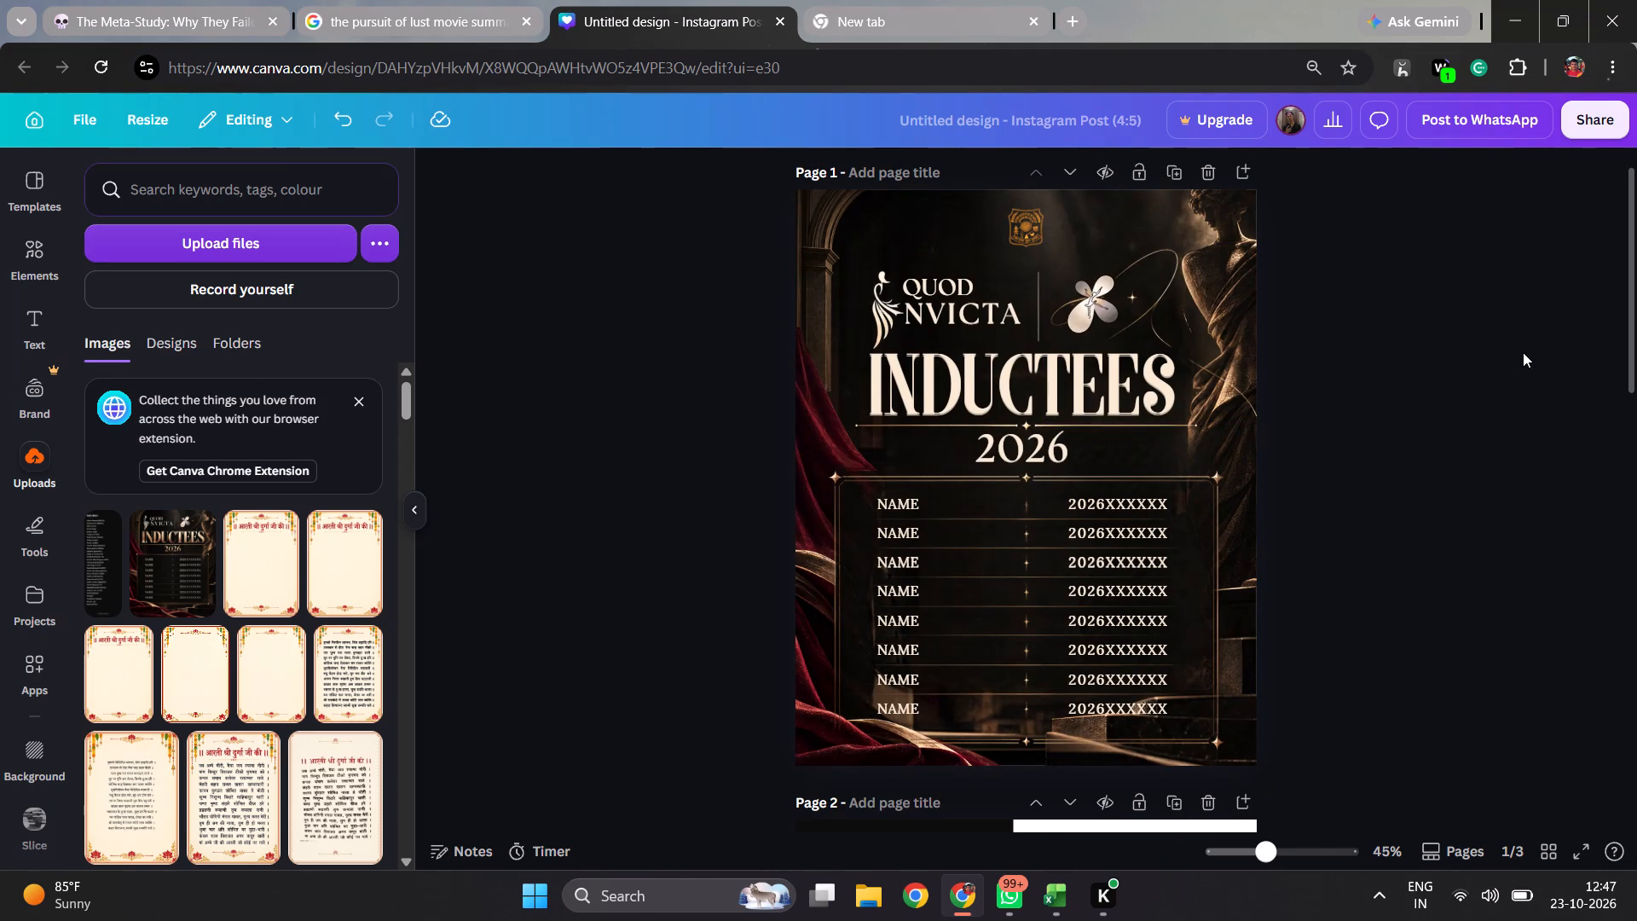
# Nudge the grouped Quod Invicta logo and INDUCTEES 2026 title block on page 1 slightly upward.
pyautogui.click(1078, 362)
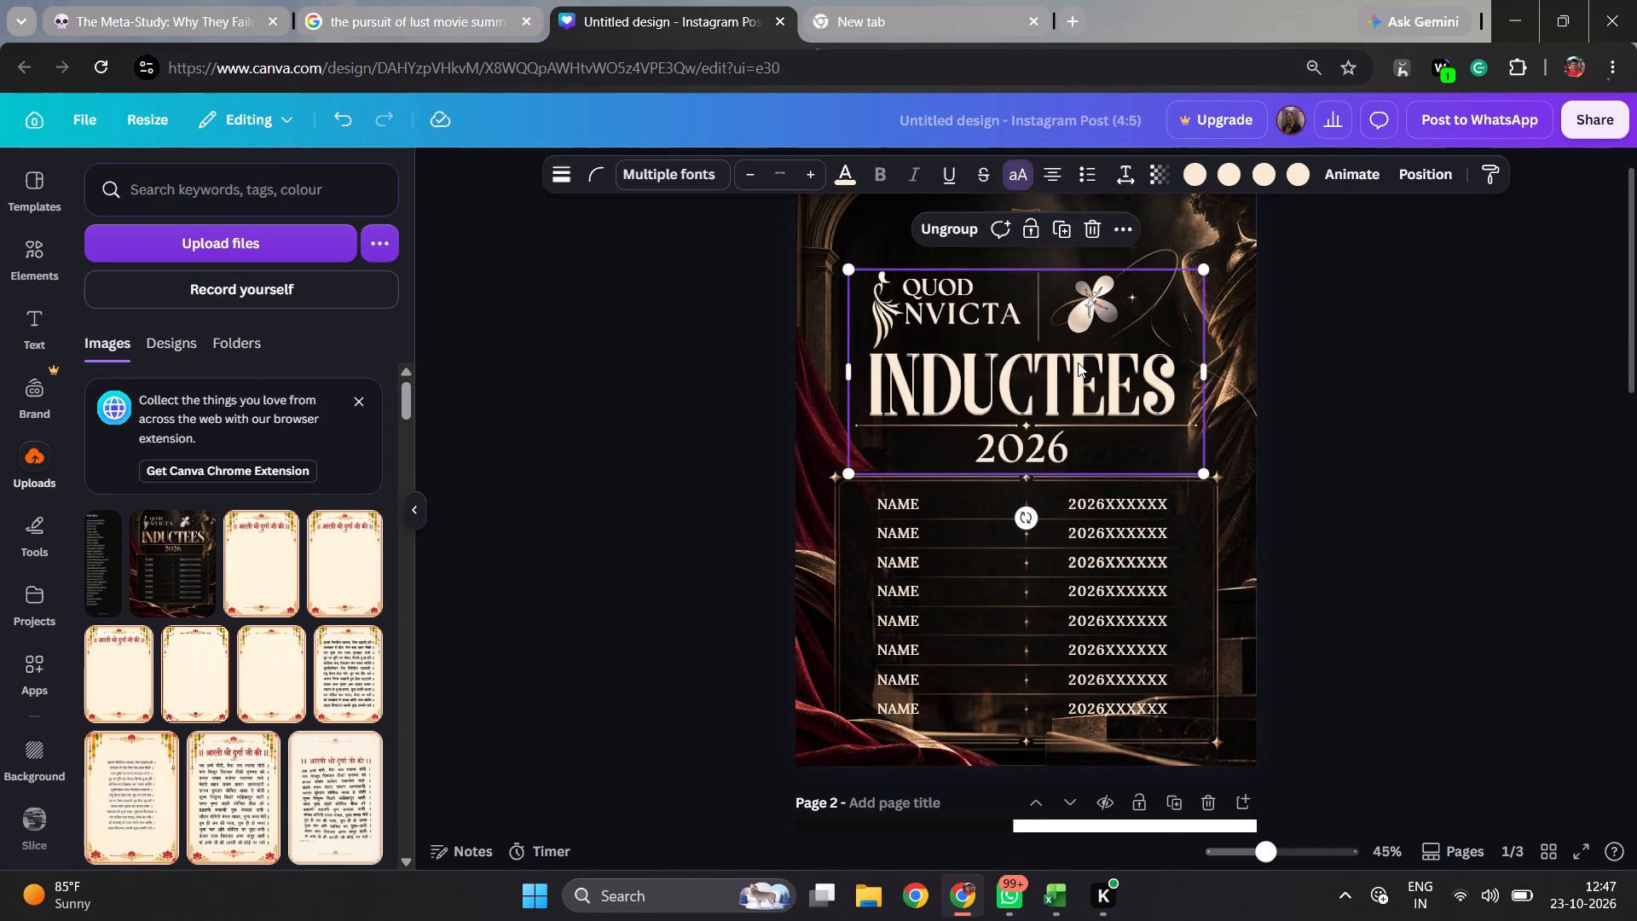
pyautogui.press('Up')
pyautogui.press('Up')
pyautogui.press('Up')
pyautogui.press('Up')
pyautogui.press('Up')
pyautogui.press('Up')
pyautogui.press('Up')
pyautogui.press('Up')
pyautogui.press('Up')
pyautogui.press('Up')
pyautogui.press('Up')
pyautogui.press('Up')
pyautogui.press('Up')
pyautogui.press('Up')
pyautogui.press('Up')
pyautogui.press('Up')
pyautogui.press('Up')
pyautogui.press('Up')
pyautogui.press('Up')
pyautogui.press('Up')
pyautogui.press('Up')
pyautogui.press('Up')
pyautogui.press('Up')
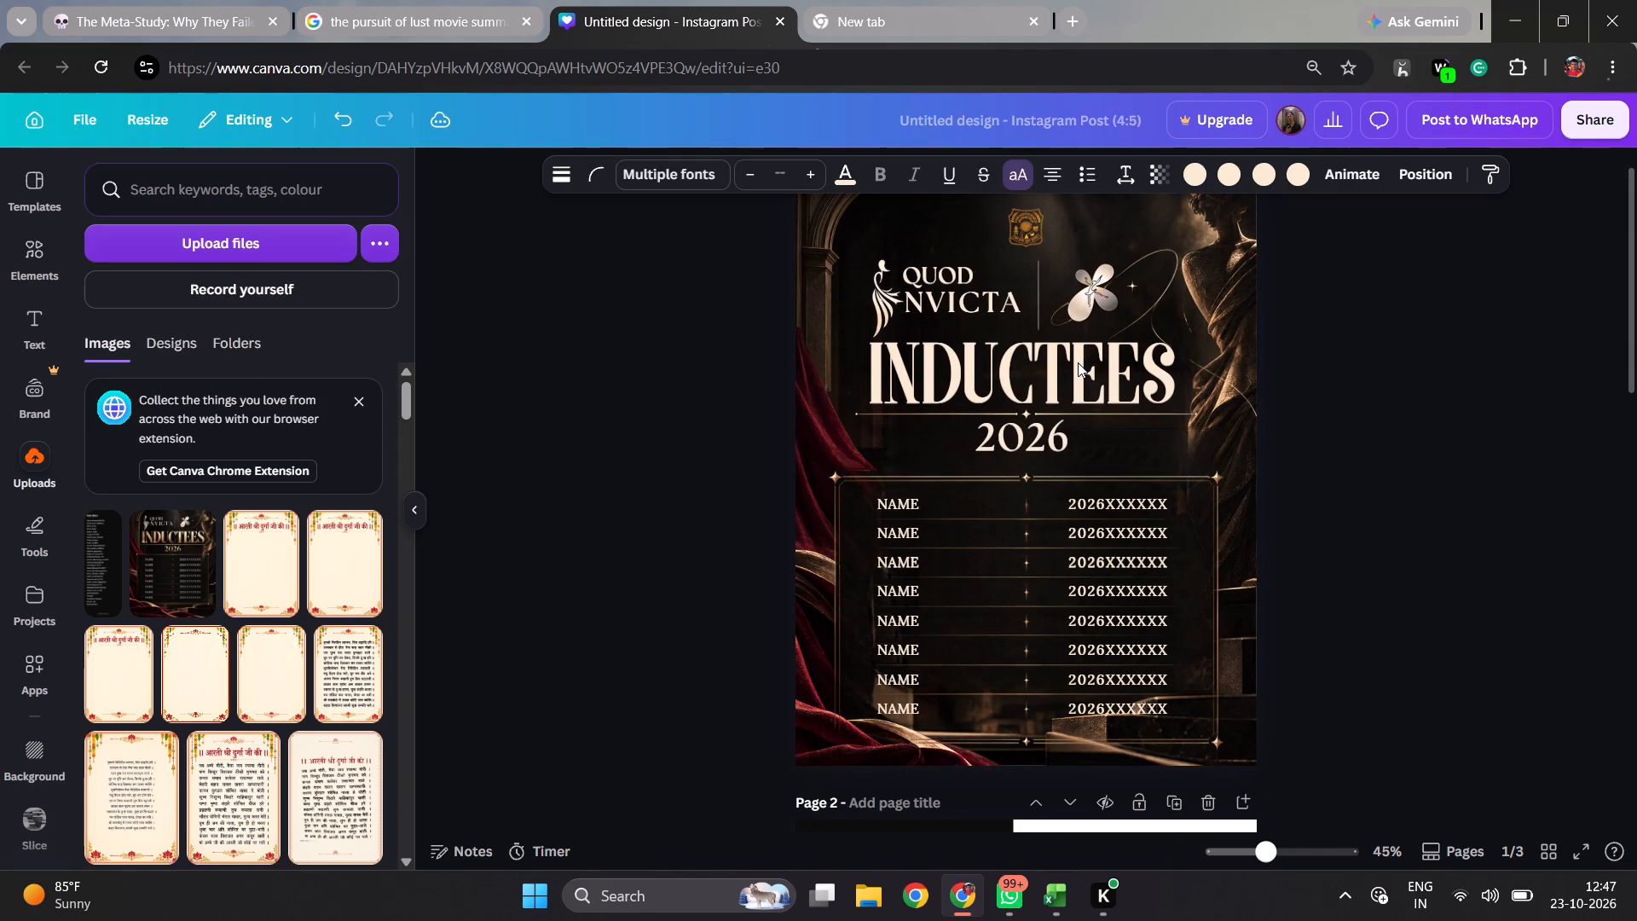
pyautogui.press('Up')
pyautogui.press('Up')
pyautogui.press('Up')
pyautogui.press('Up')
pyautogui.press('Up')
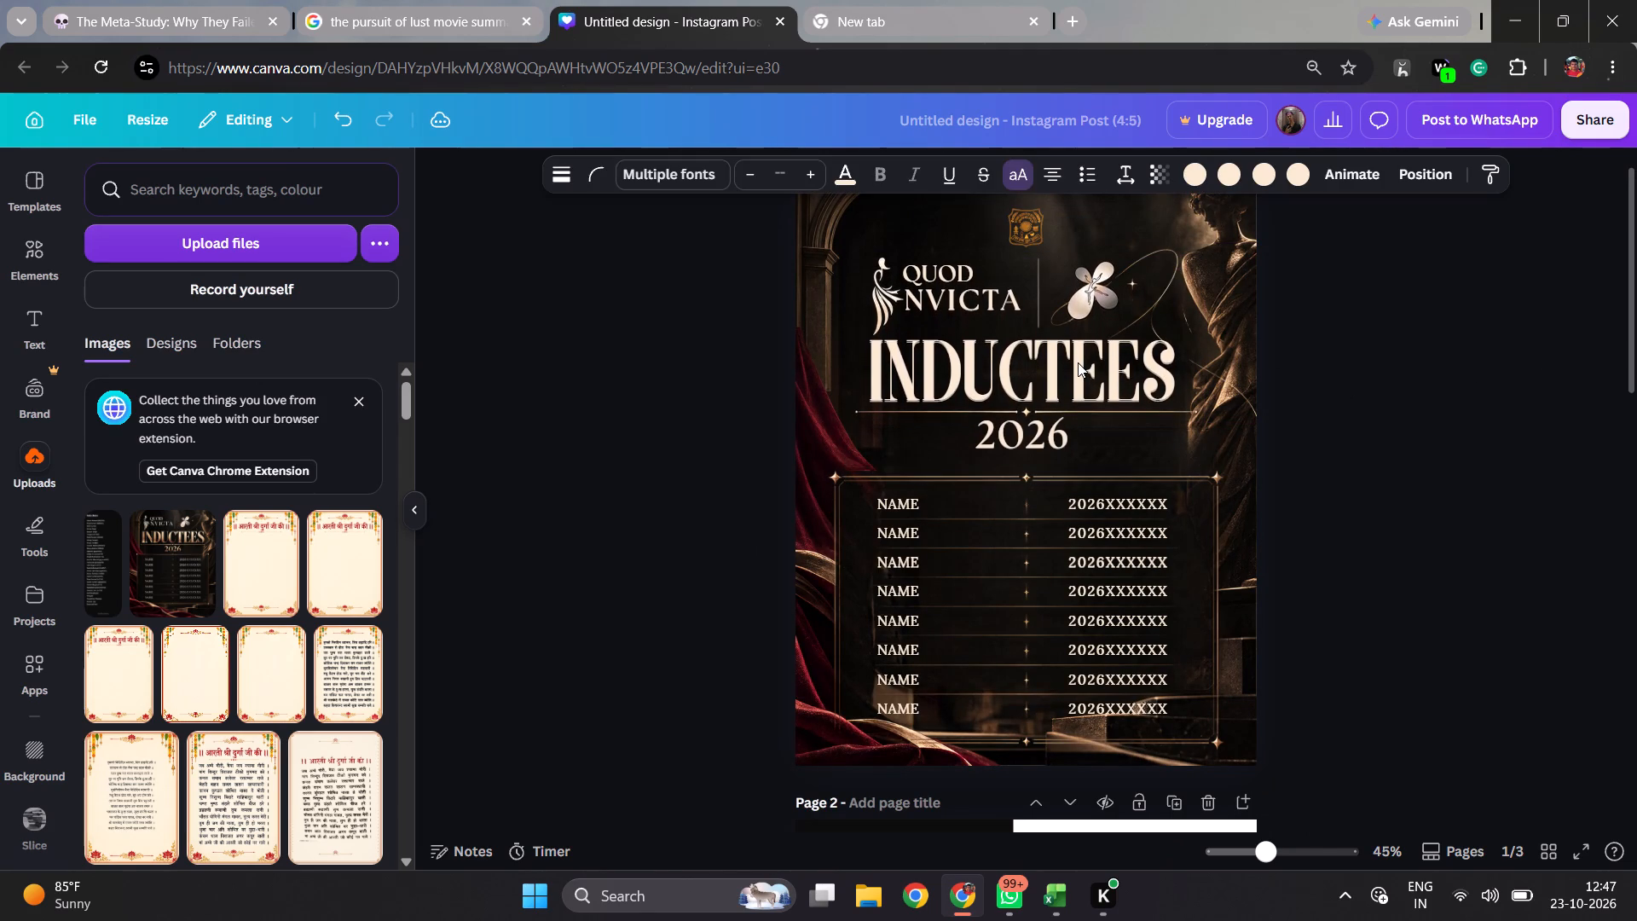
pyautogui.press('Up')
pyautogui.press('Up')
pyautogui.scroll(1, 1430, 471)
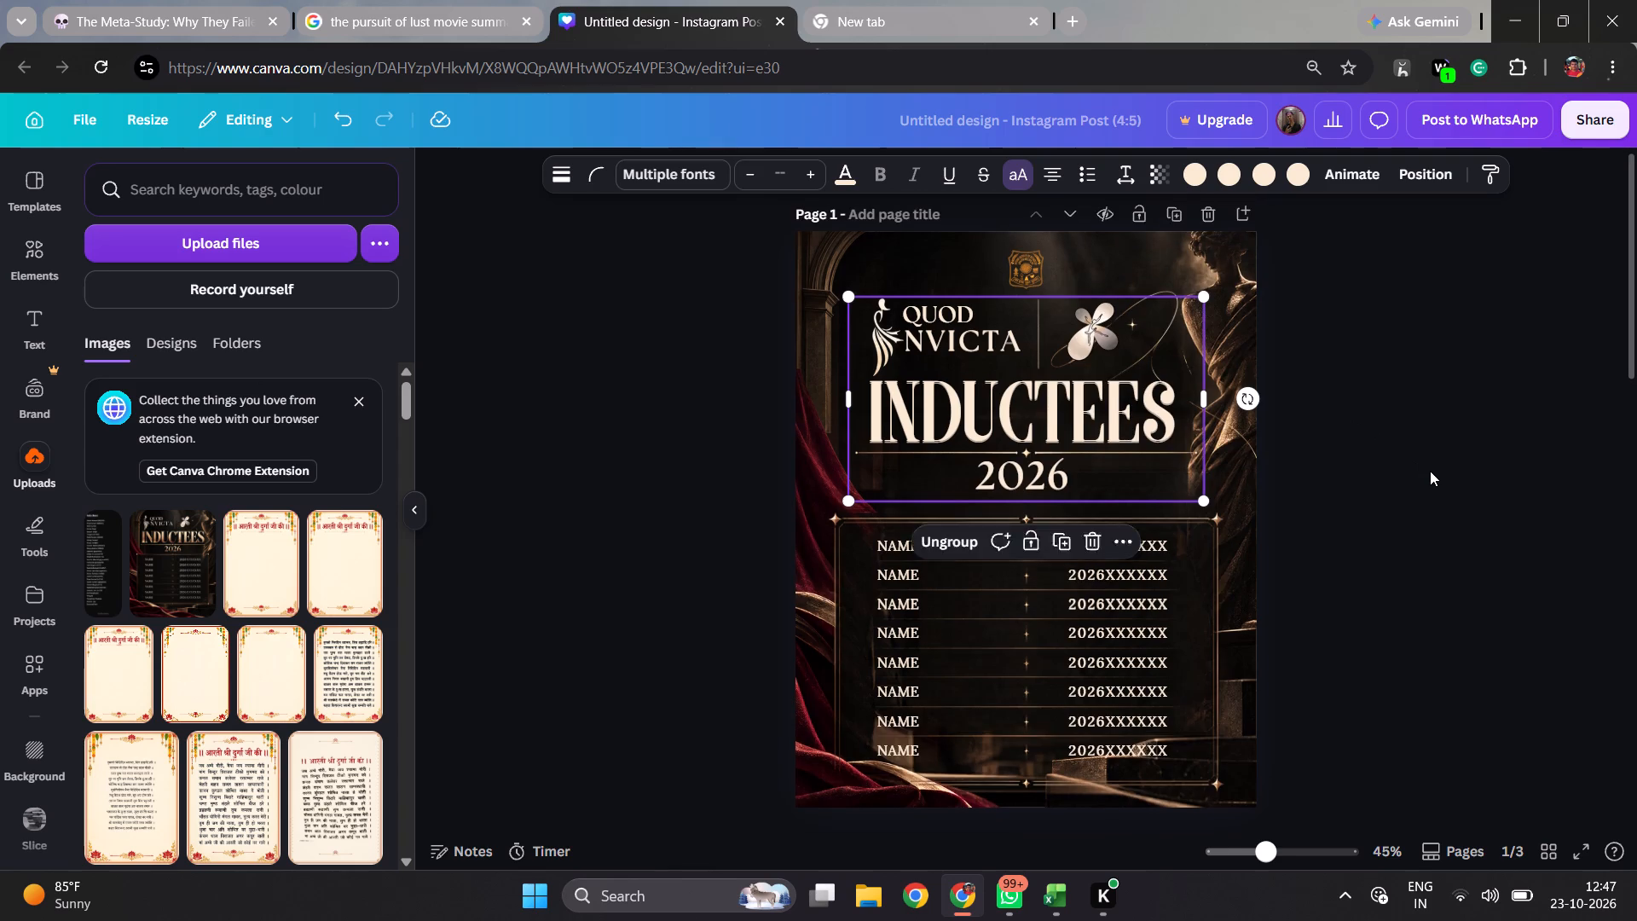
pyautogui.click(1391, 497)
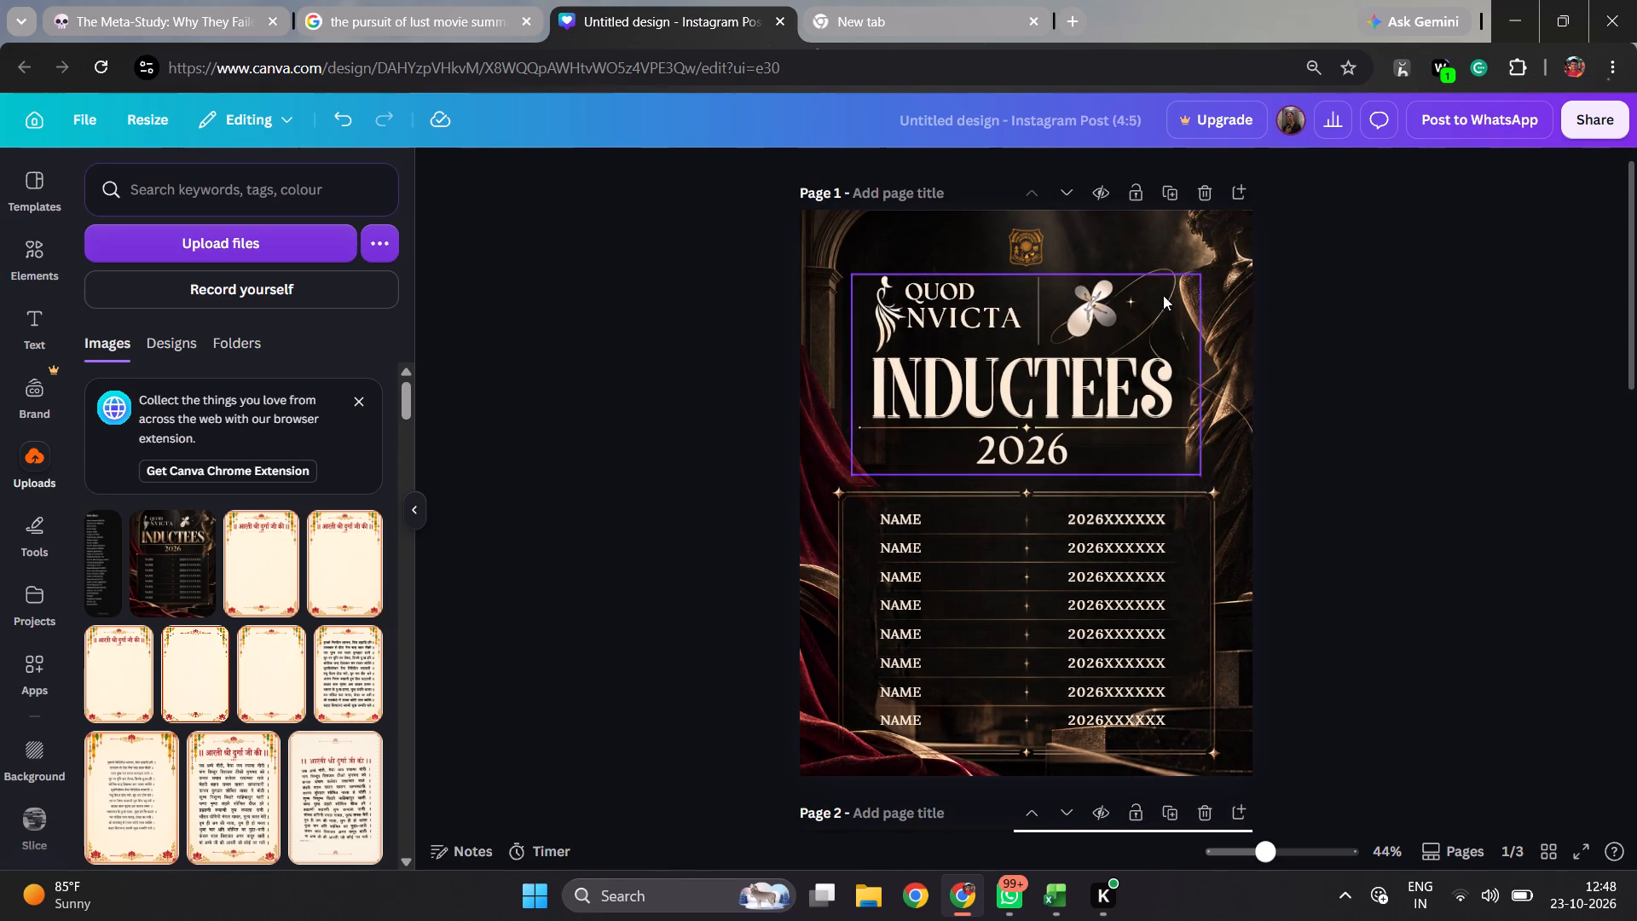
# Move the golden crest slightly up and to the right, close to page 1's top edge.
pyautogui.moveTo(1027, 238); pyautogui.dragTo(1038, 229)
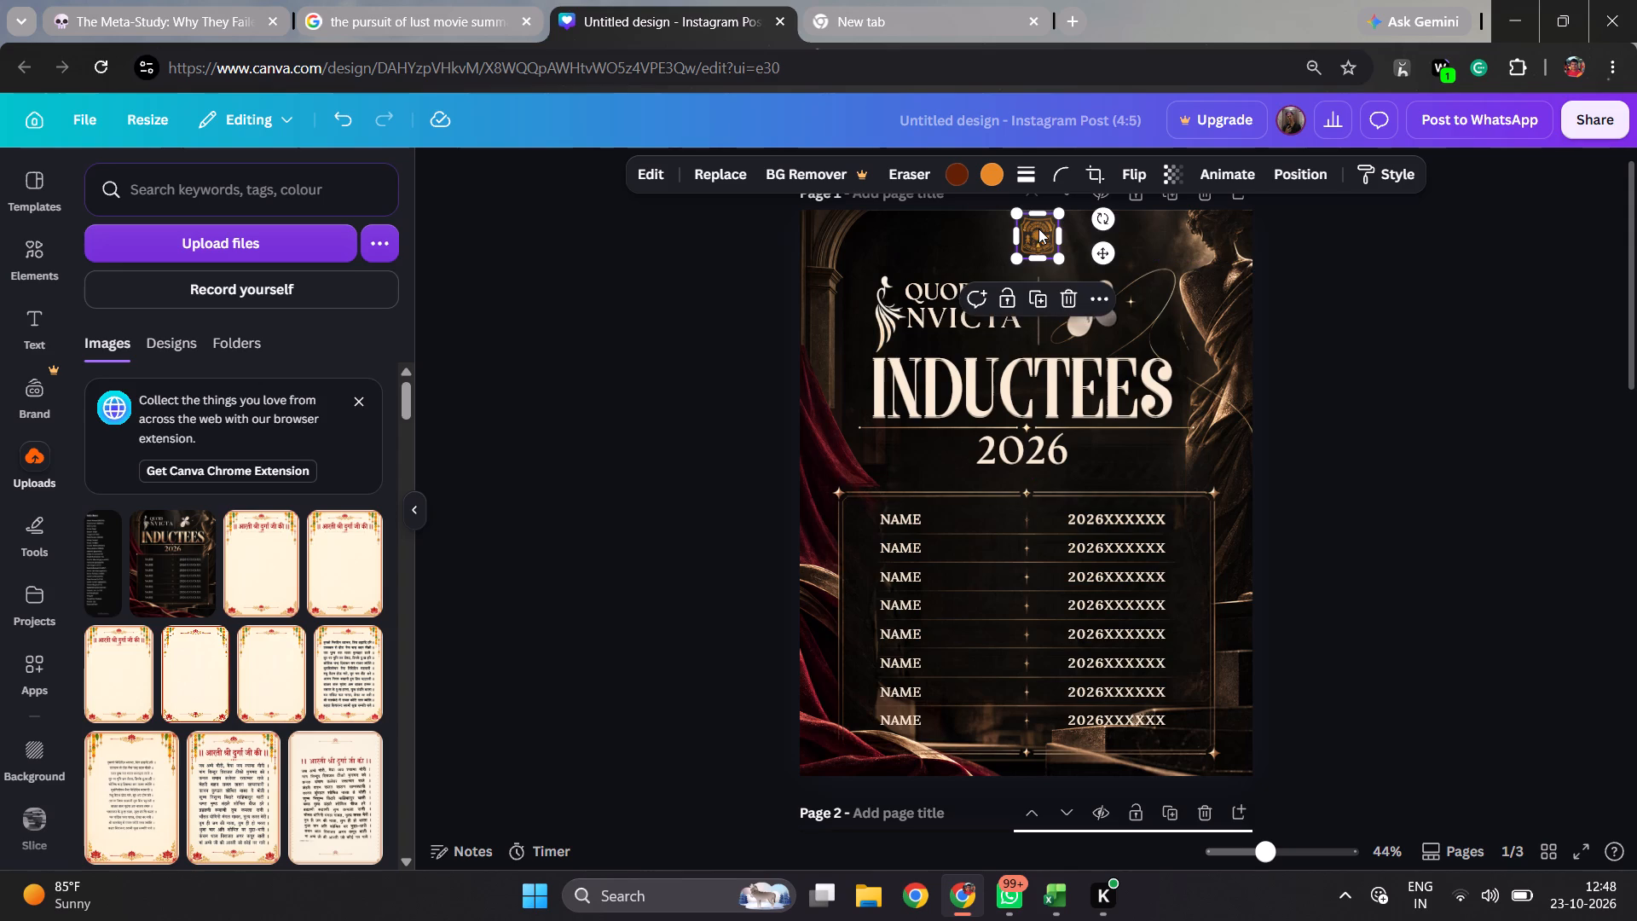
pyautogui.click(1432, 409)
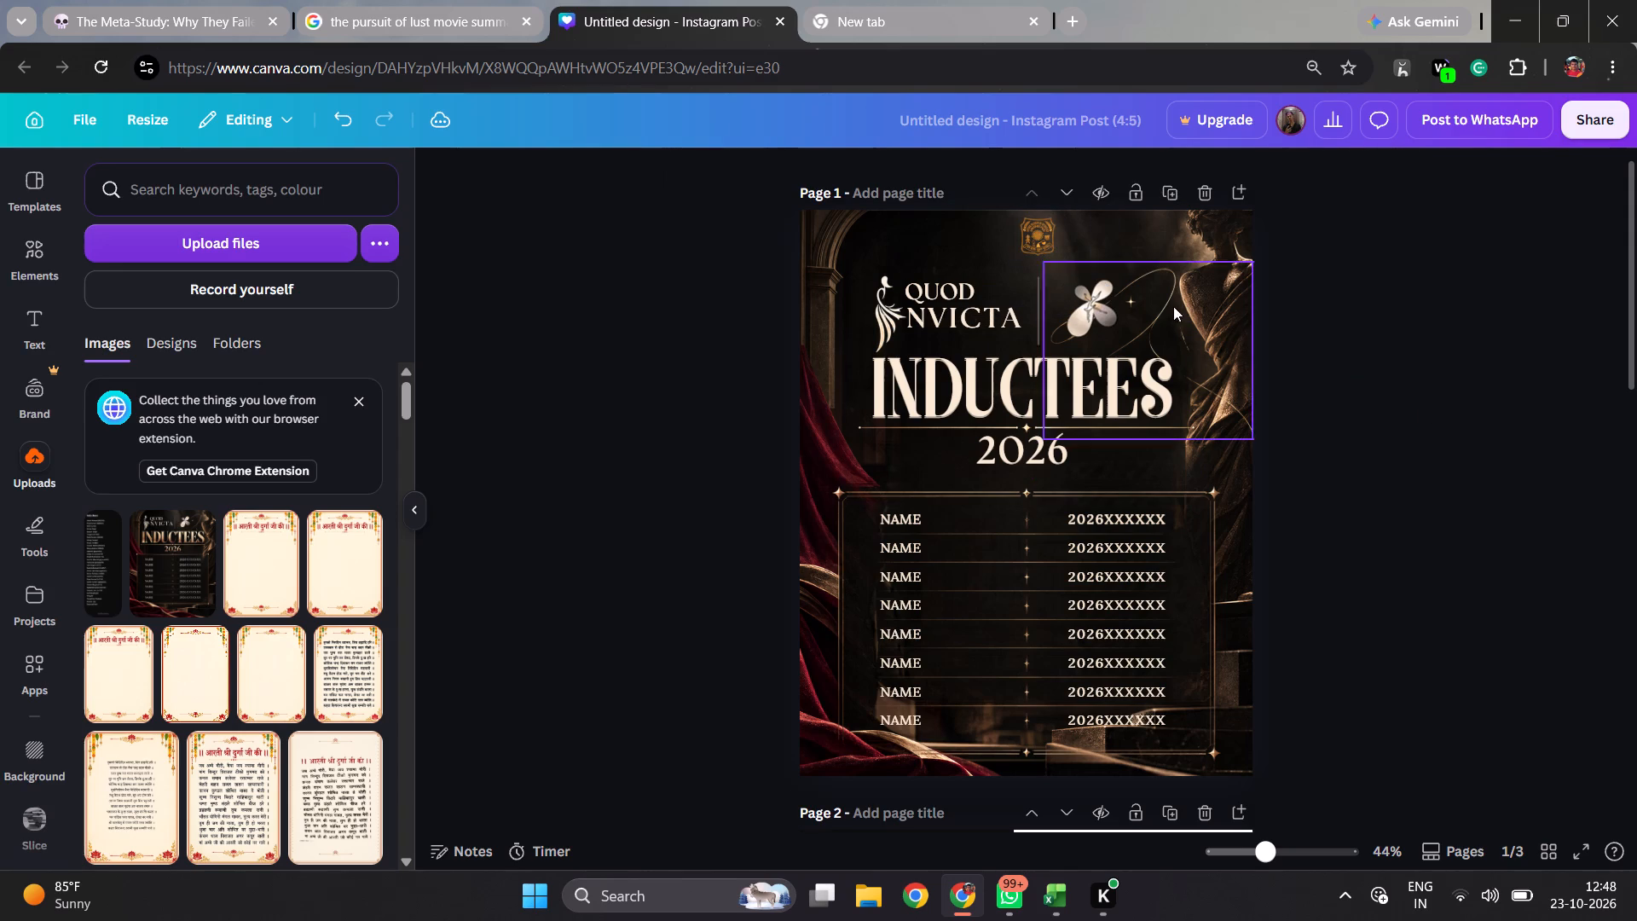
# Nudge the grouped logo and INDUCTEES 2026 title block further upward on page 1, closer to the crest.
pyautogui.click(1048, 335)
pyautogui.press('Up')
pyautogui.press('Up')
pyautogui.press('Up')
pyautogui.press('Up')
pyautogui.press('Up')
pyautogui.press('Up')
pyautogui.press('Up')
pyautogui.press('Up')
pyautogui.press('Up')
pyautogui.press('Up')
pyautogui.press('Up')
pyautogui.press('Up')
pyautogui.press('Up')
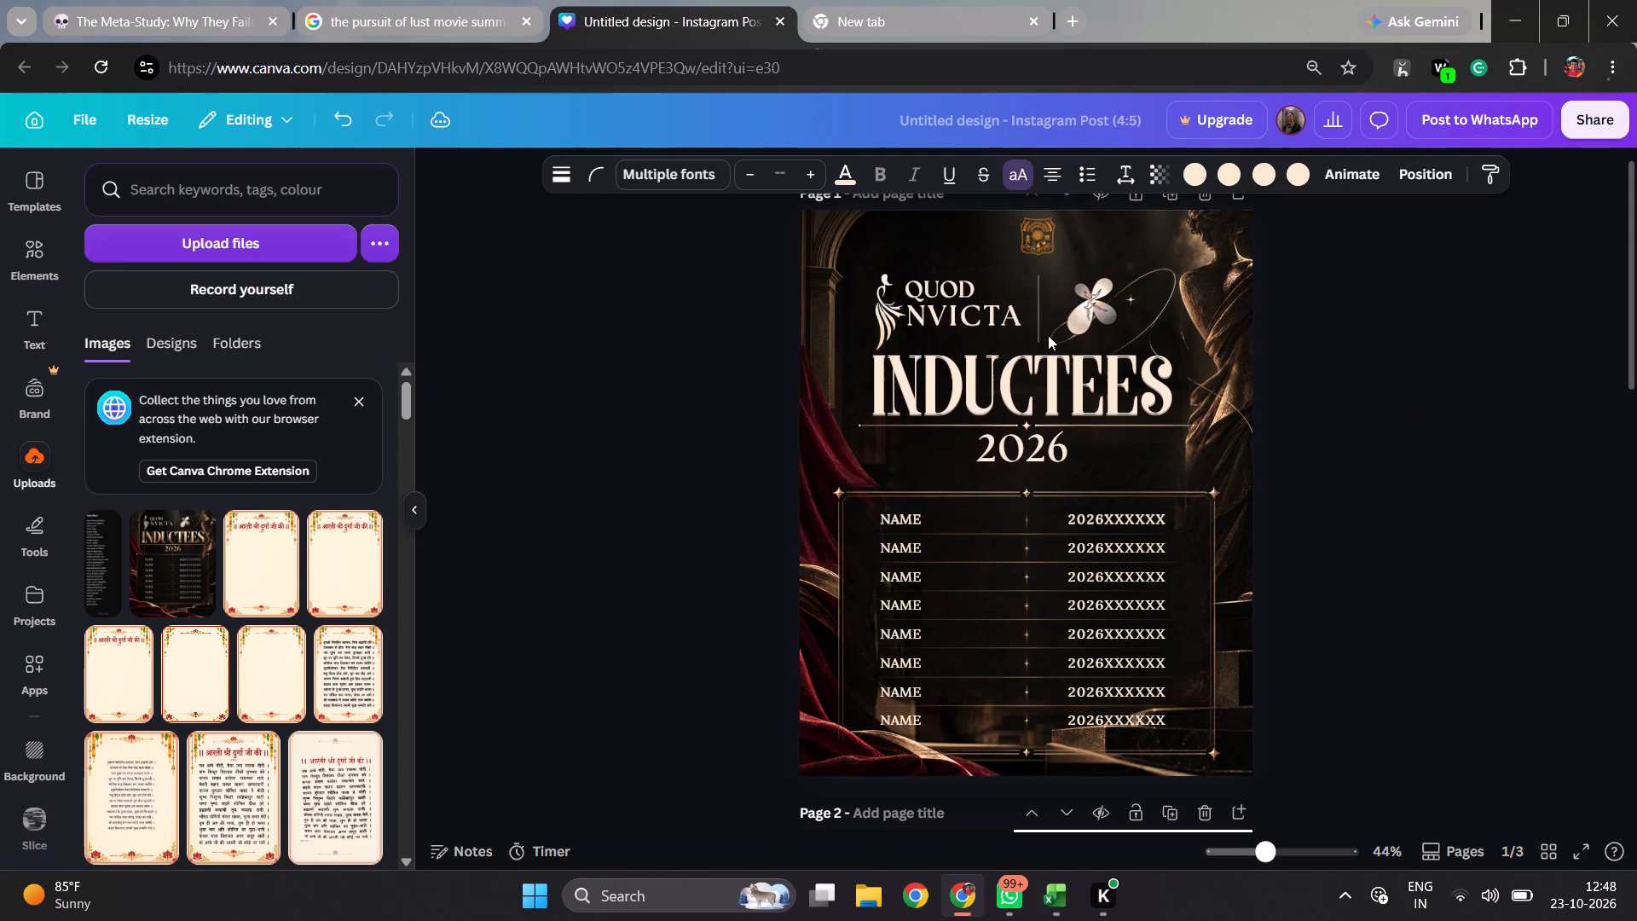
pyautogui.press('Up')
pyautogui.press('Up')
pyautogui.press('Up')
pyautogui.press('Up')
pyautogui.press('Up')
pyautogui.press('Up')
pyautogui.press('Up')
pyautogui.press('Up')
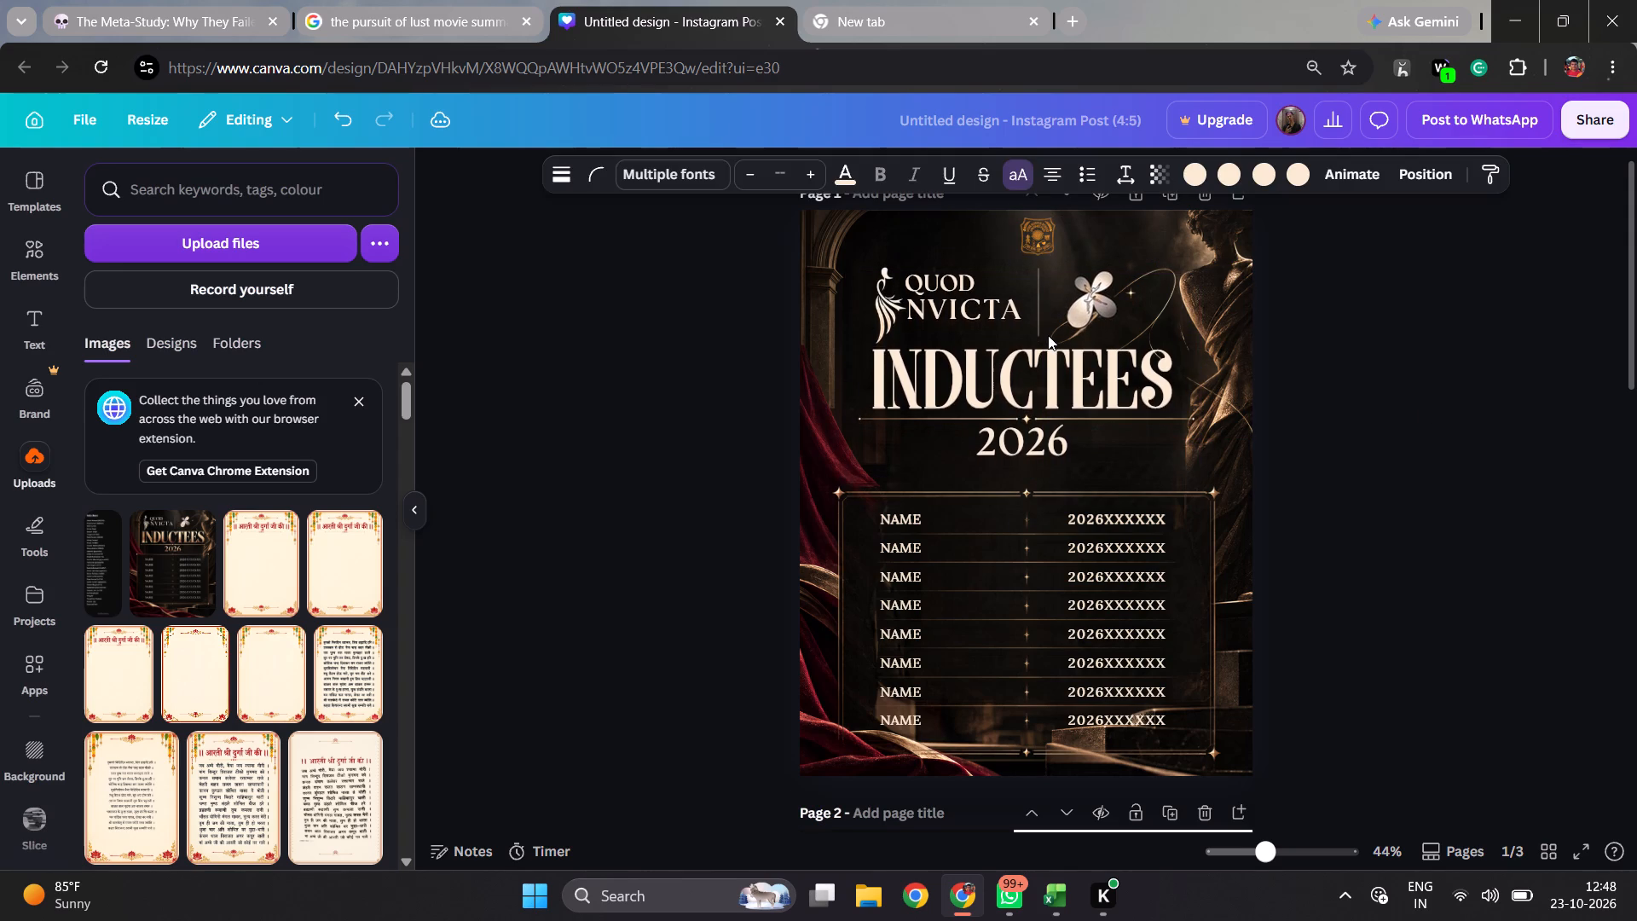
pyautogui.press('Down')
pyautogui.press('Down')
pyautogui.press('Down')
pyautogui.press('Down')
pyautogui.press('Down')
pyautogui.press('Up')
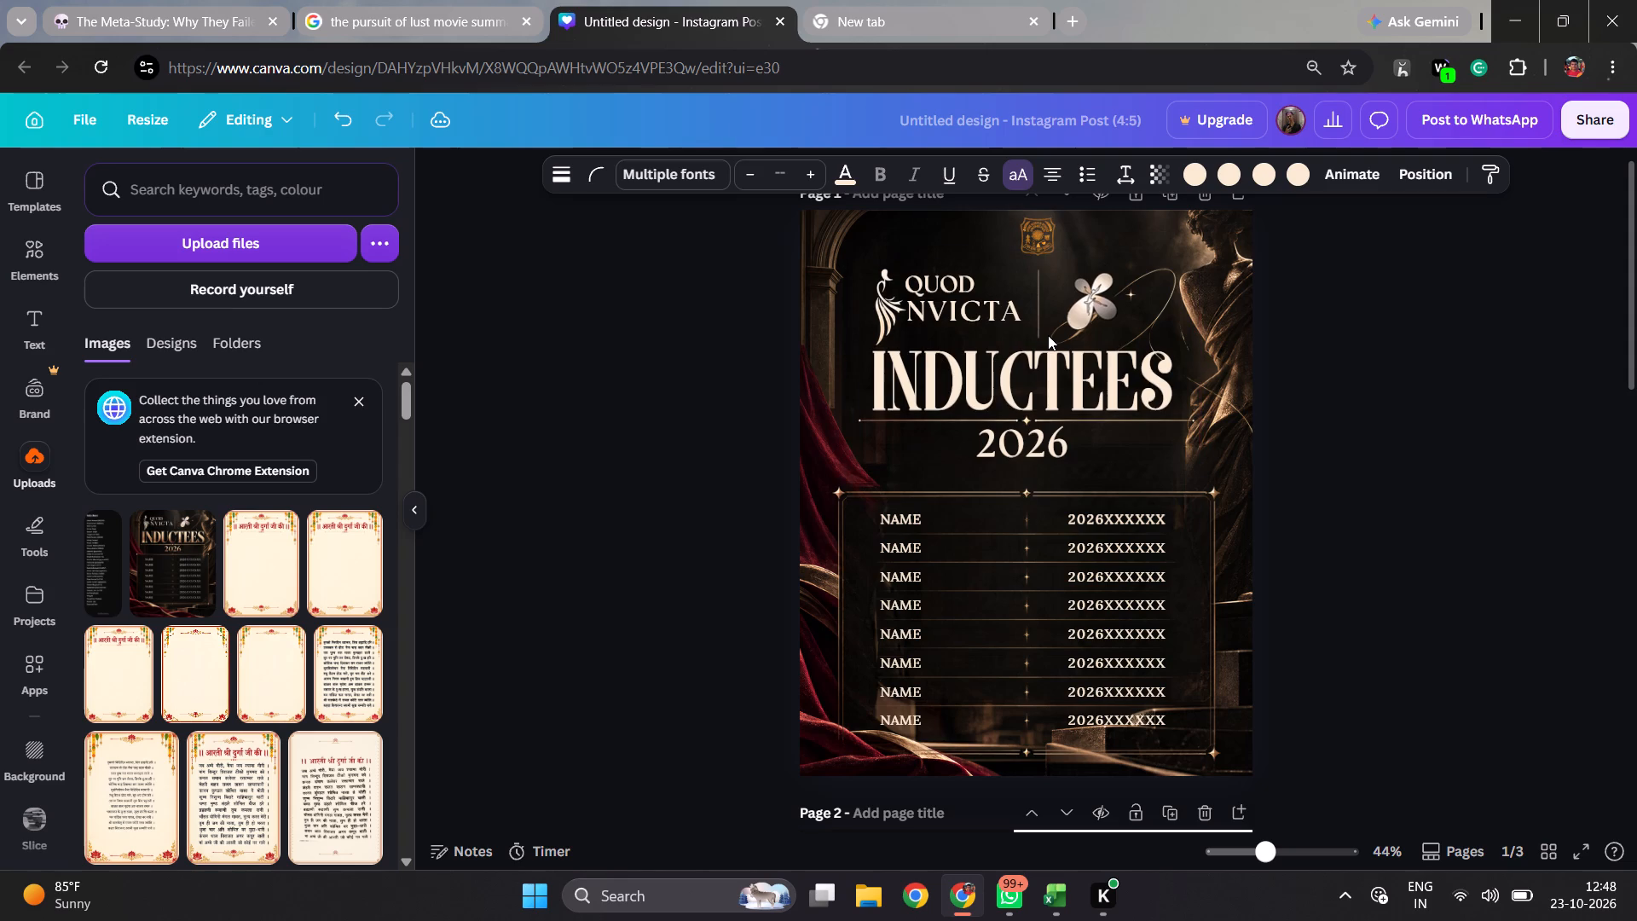
pyautogui.press('Up')
pyautogui.press('Up')
pyautogui.press('Up')
pyautogui.press('Up')
pyautogui.press('Up')
pyautogui.press('Up')
pyautogui.press('Up')
pyautogui.press('Up')
pyautogui.press('Up')
pyautogui.press('Up')
pyautogui.press('Up')
pyautogui.press('Up')
pyautogui.press('Up')
pyautogui.press('Up')
pyautogui.press('Up')
pyautogui.press('Up')
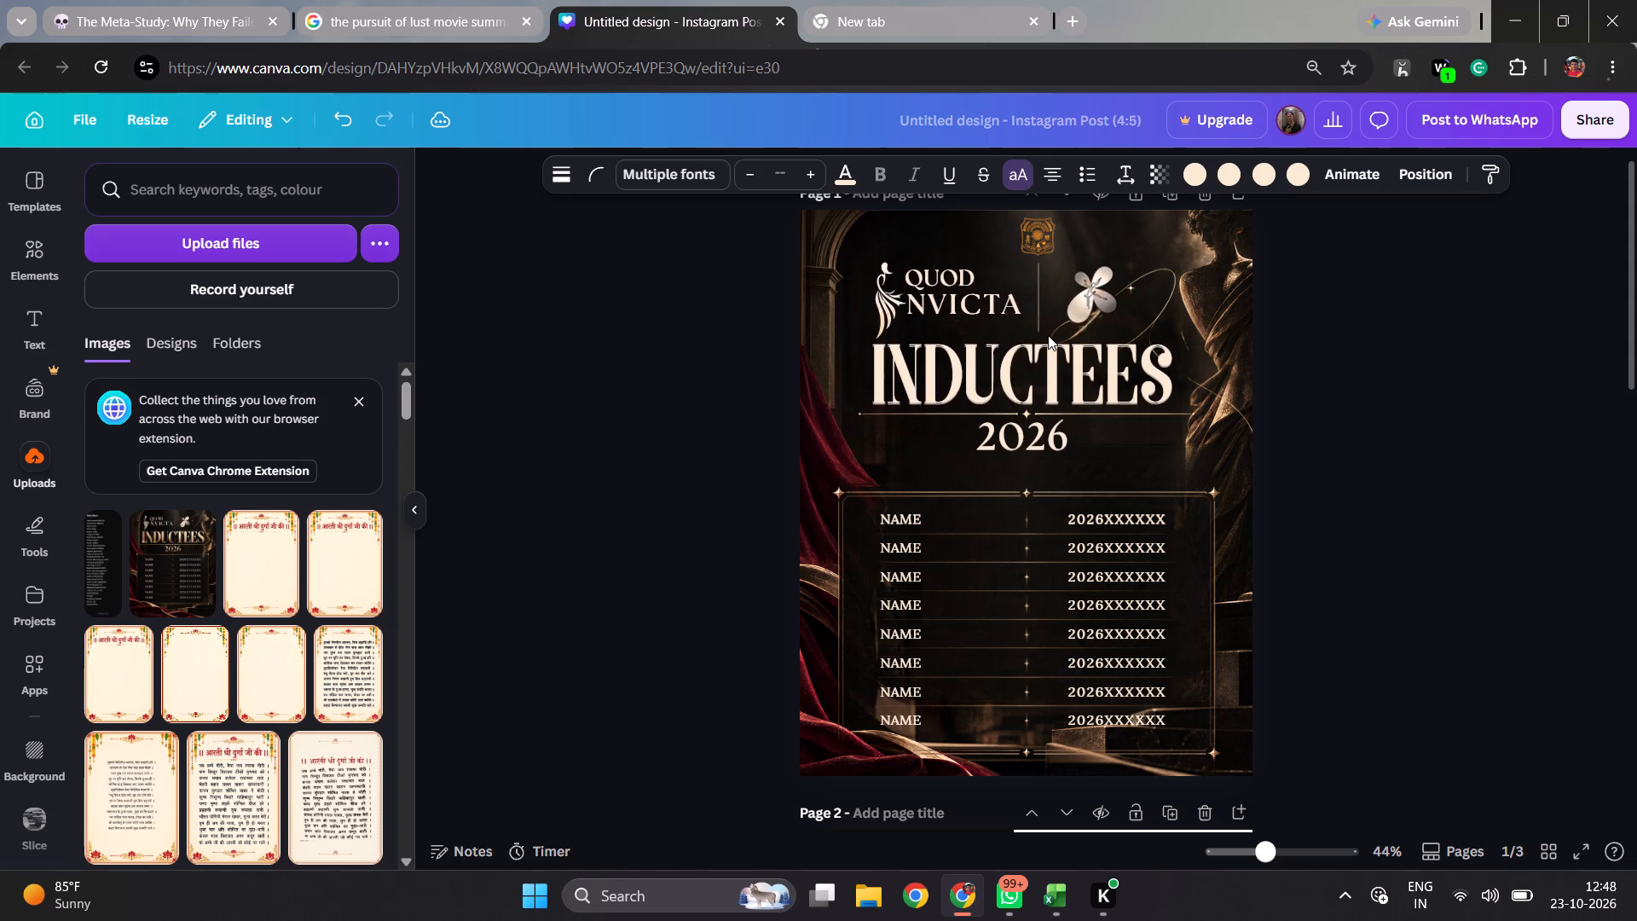
pyautogui.press('Up')
pyautogui.press('Up')
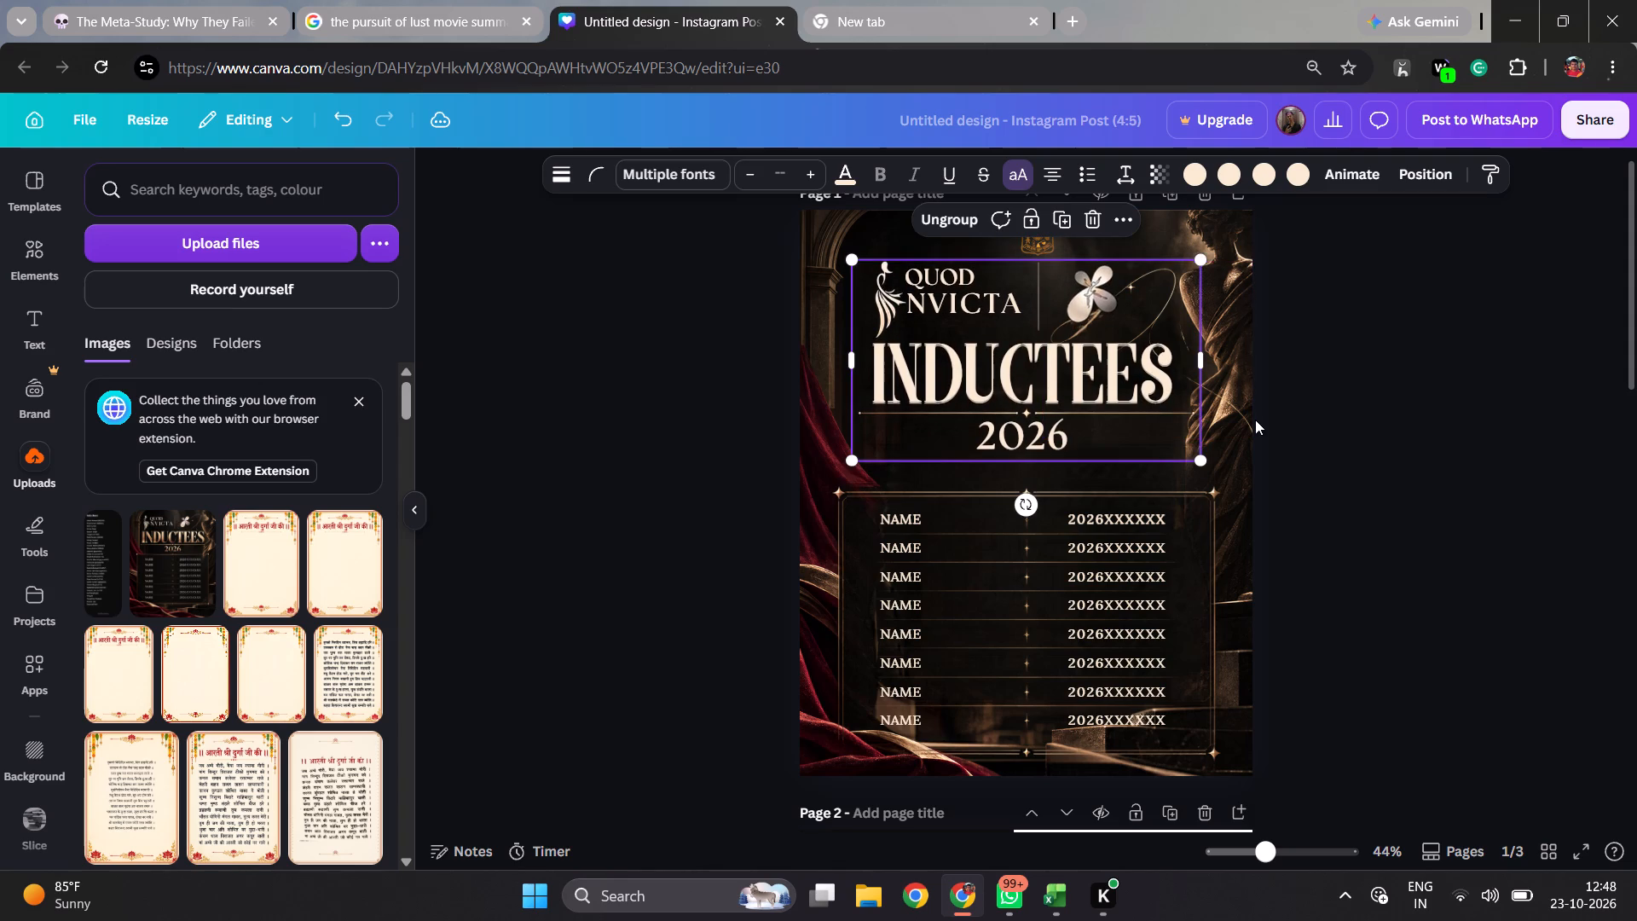
pyautogui.click(1255, 420)
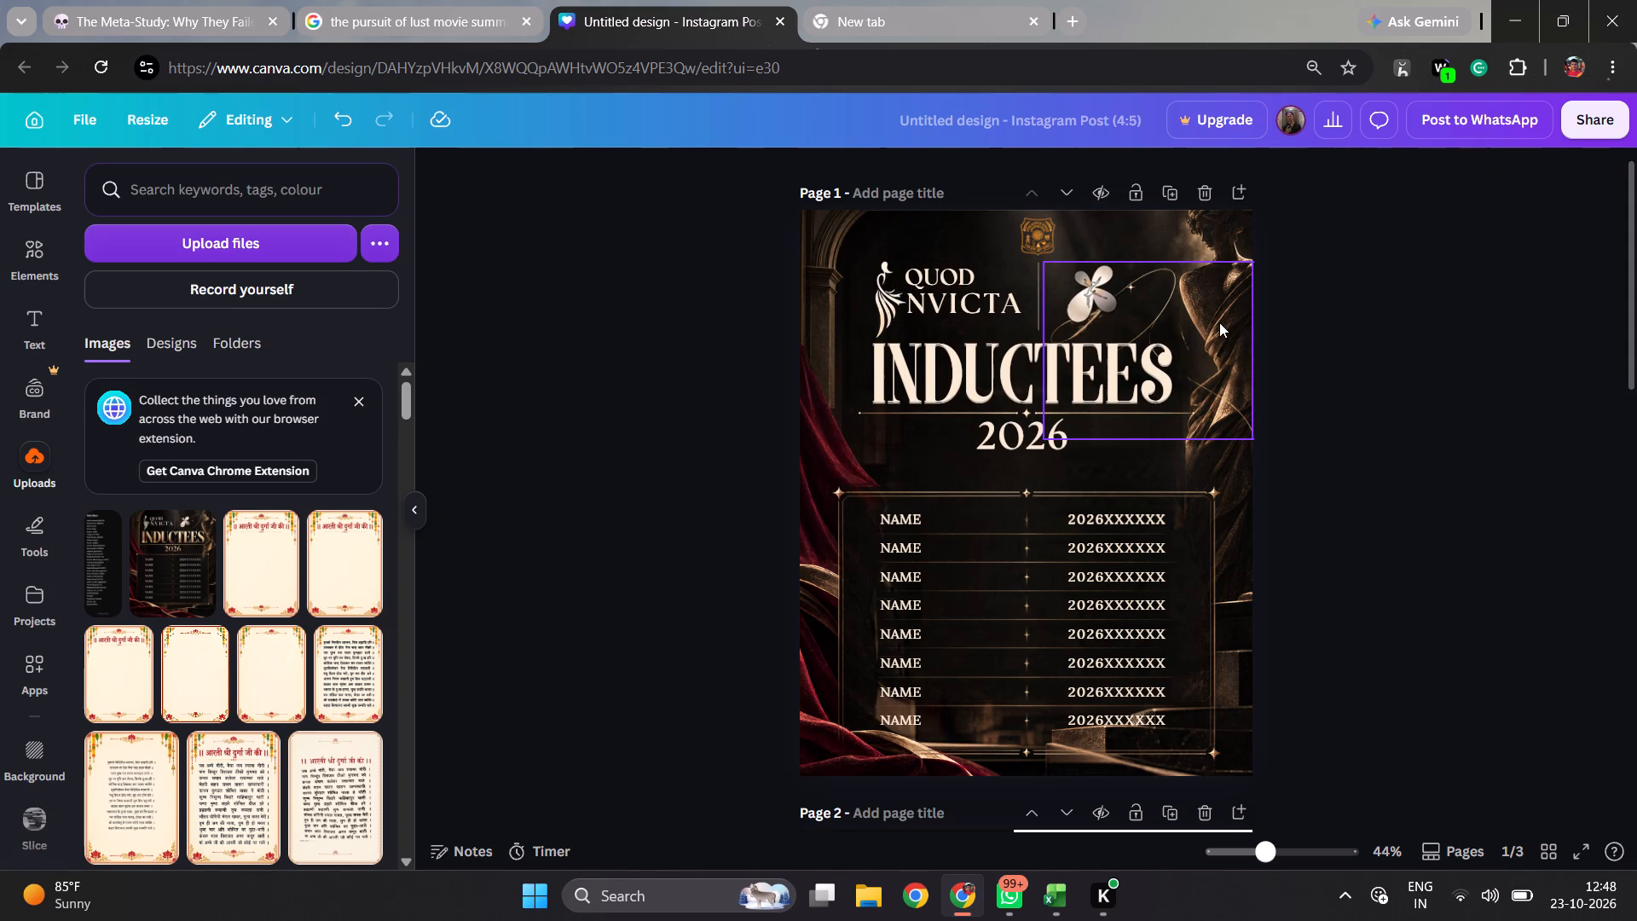
# Nudge the golden curved-line artwork around the butterfly emblem upward to follow the raised title block.
pyautogui.click(1219, 322)
pyautogui.press('Up')
pyautogui.press('Up')
pyautogui.press('Up')
pyautogui.press('Up')
pyautogui.press('Up')
pyautogui.press('Up')
pyautogui.press('Up')
pyautogui.press('Up')
pyautogui.press('Up')
pyautogui.press('Up')
pyautogui.press('Up')
pyautogui.press('Up')
pyautogui.press('Up')
pyautogui.press('Up')
pyautogui.press('Up')
pyautogui.press('Up')
pyautogui.press('Up')
pyautogui.press('Up')
pyautogui.press('Up')
pyautogui.press('Up')
pyautogui.press('Up')
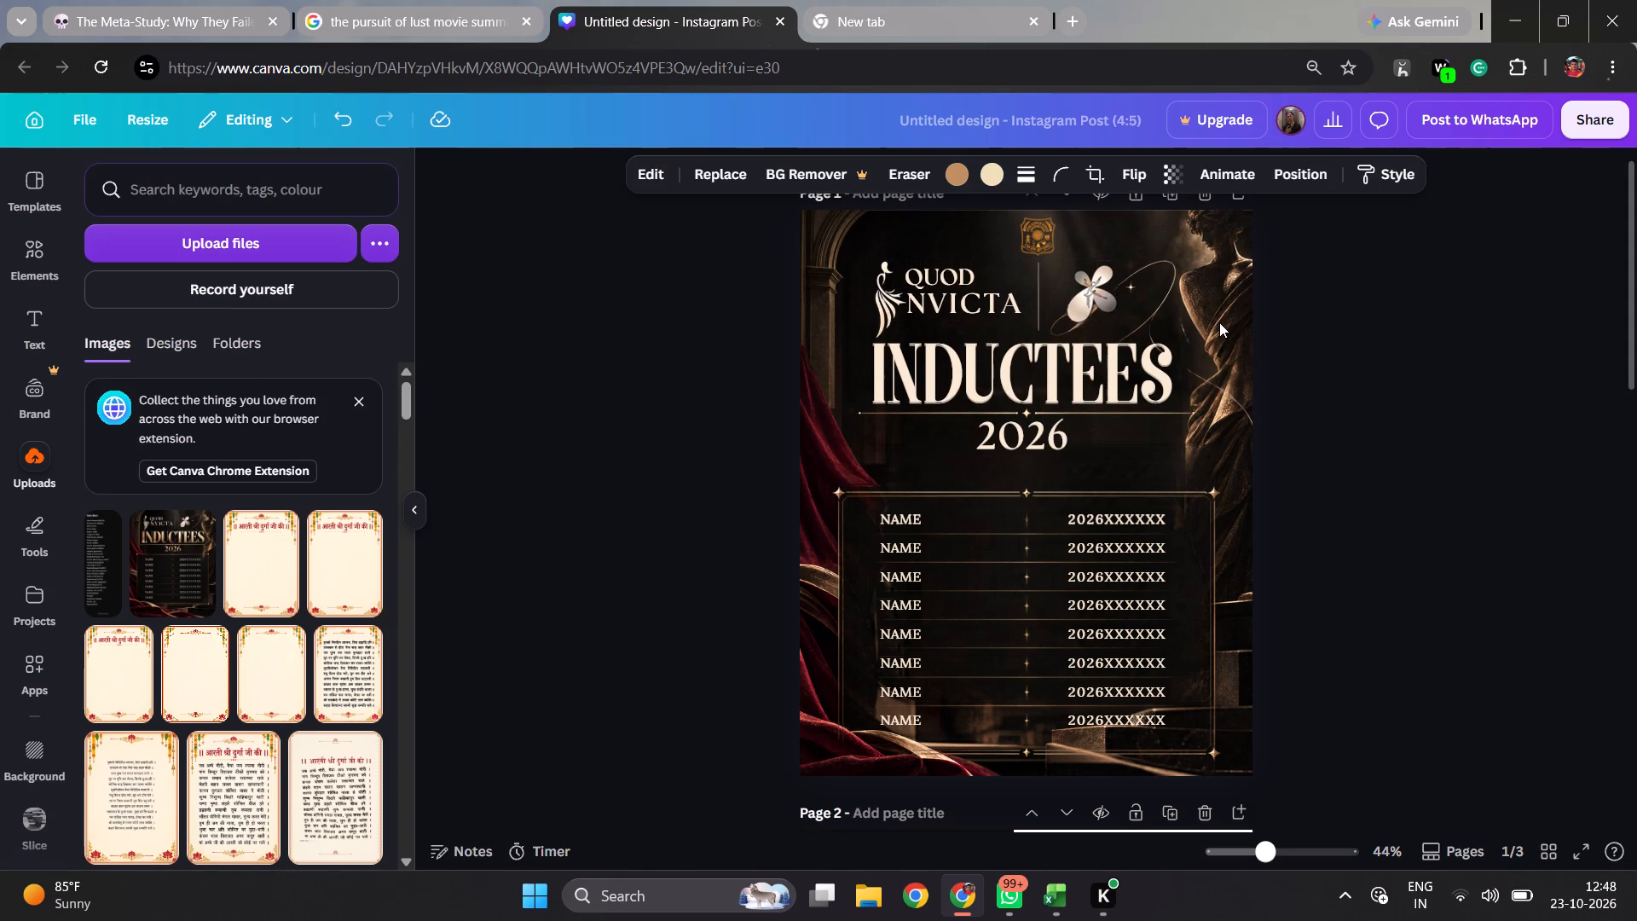
pyautogui.press('Up')
pyautogui.press('Up')
pyautogui.press('Up')
pyautogui.press('Up')
pyautogui.press('Up')
pyautogui.press('Up')
pyautogui.press('Up')
pyautogui.press('Up')
pyautogui.press('Up')
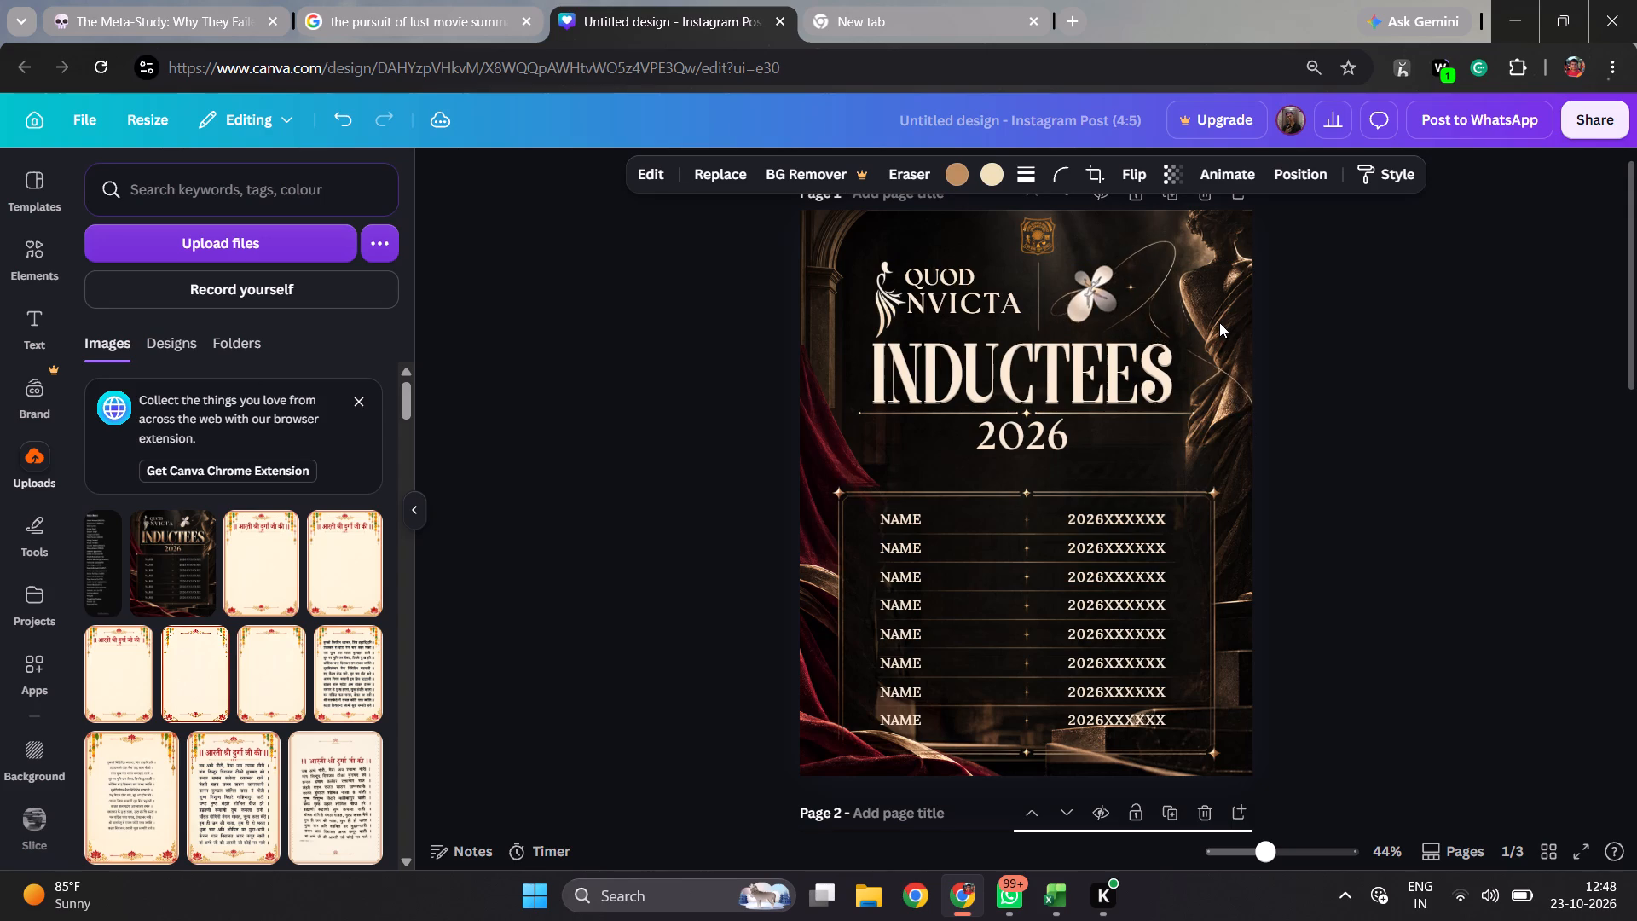
pyautogui.click(1372, 458)
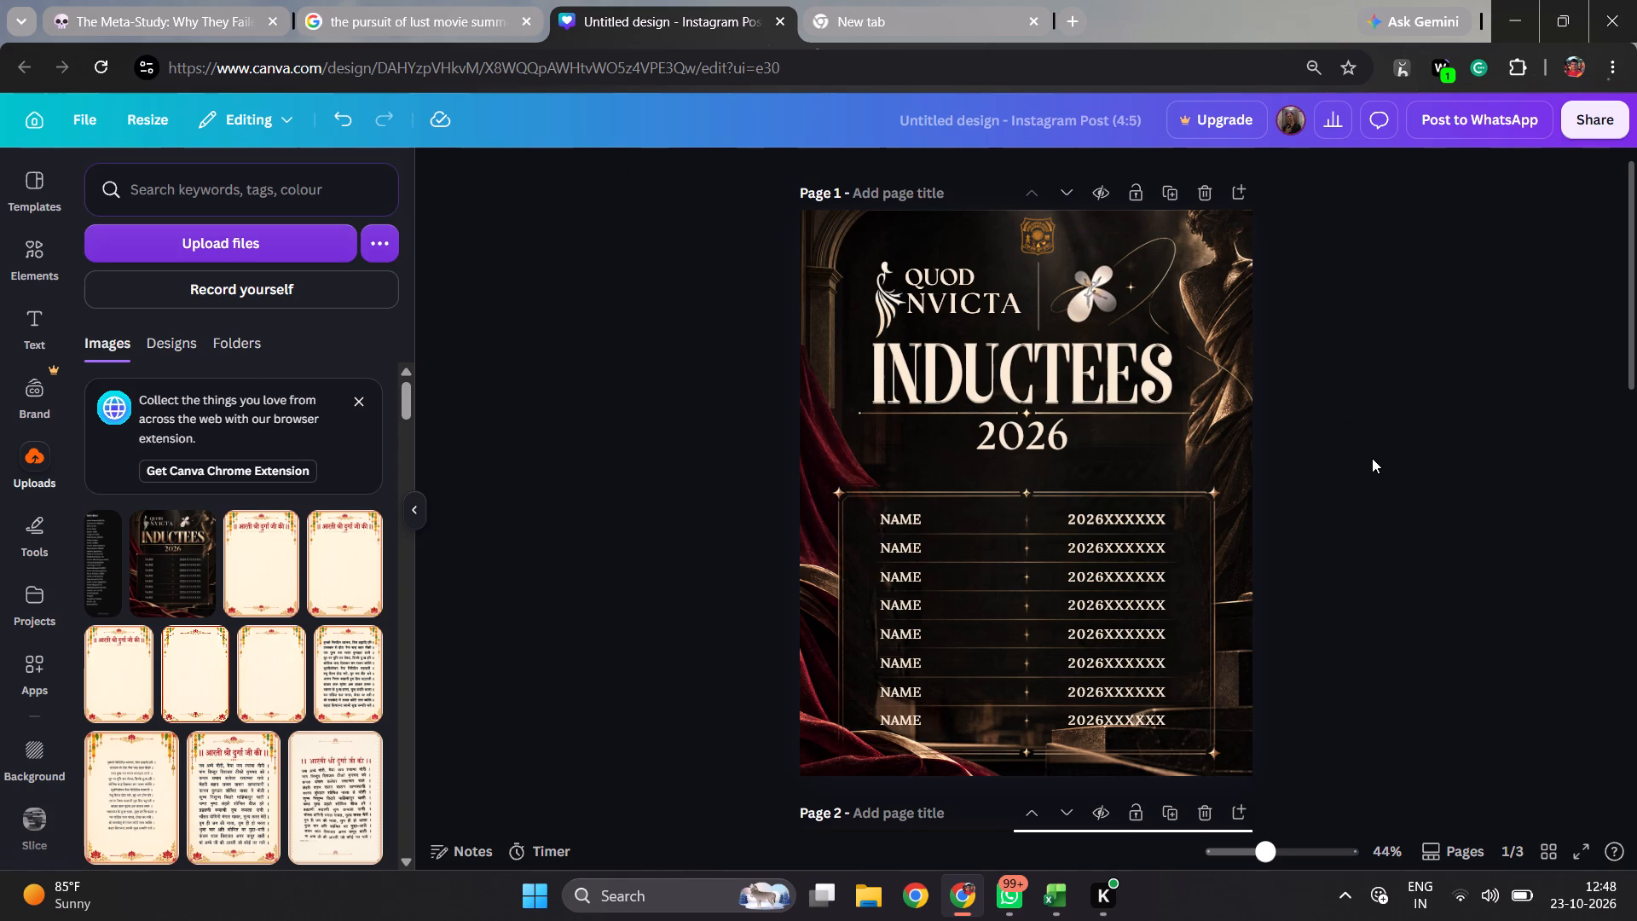
# Ungroup page 1's title block so its logo parts, emblem, divider and title text are separate elements.
pyautogui.scroll(1, 1368, 406)
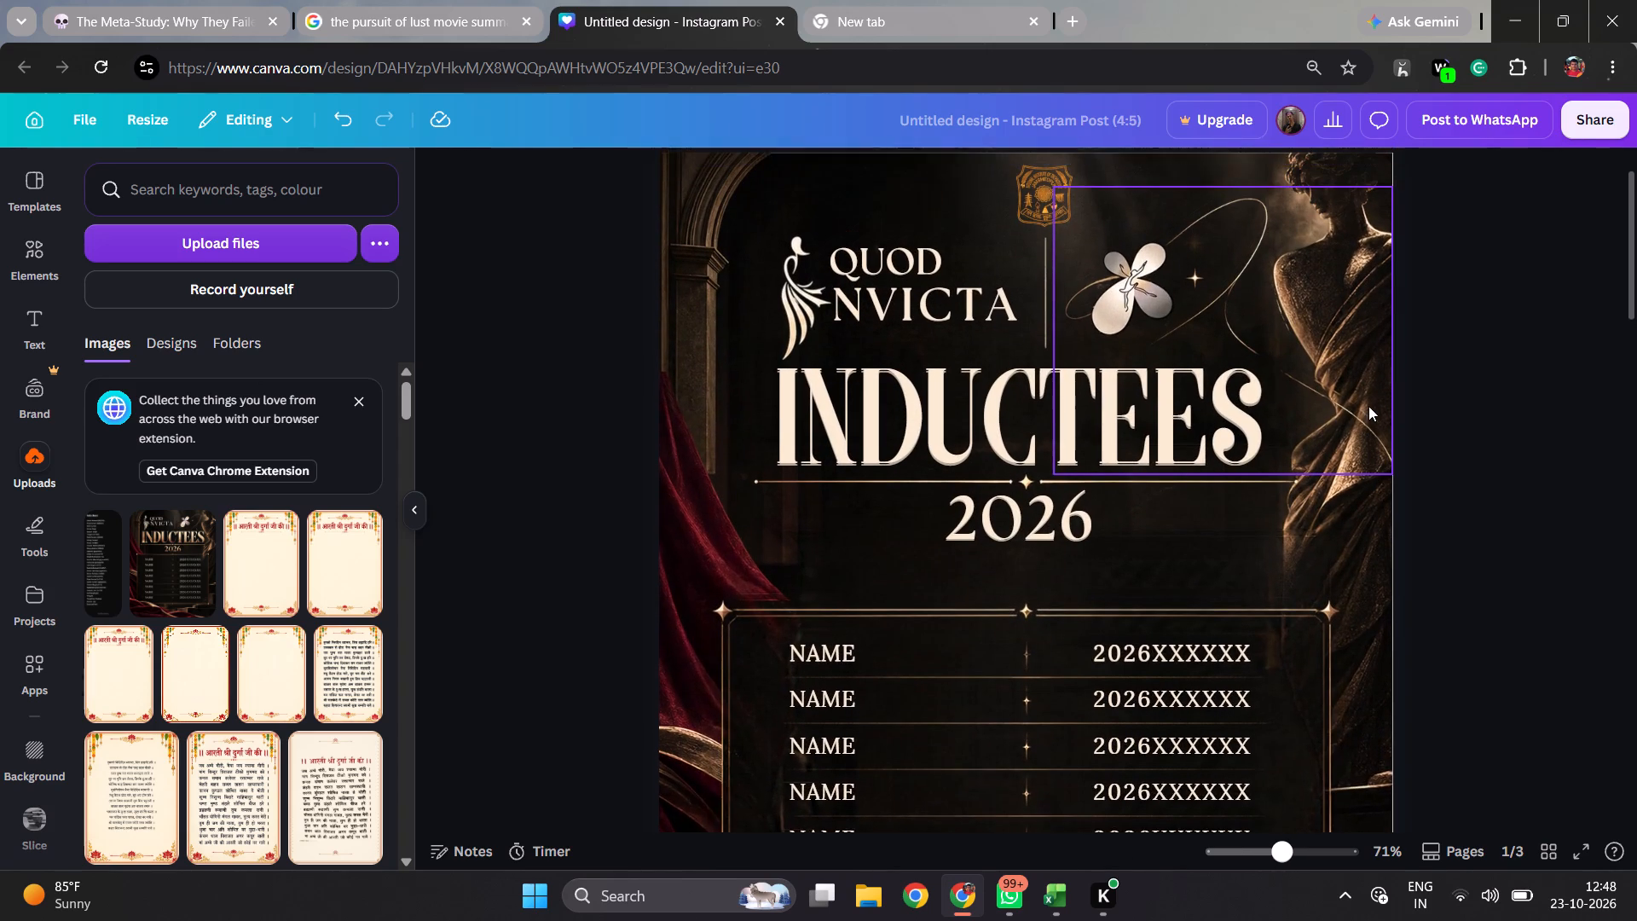
pyautogui.scroll(1, 1368, 406)
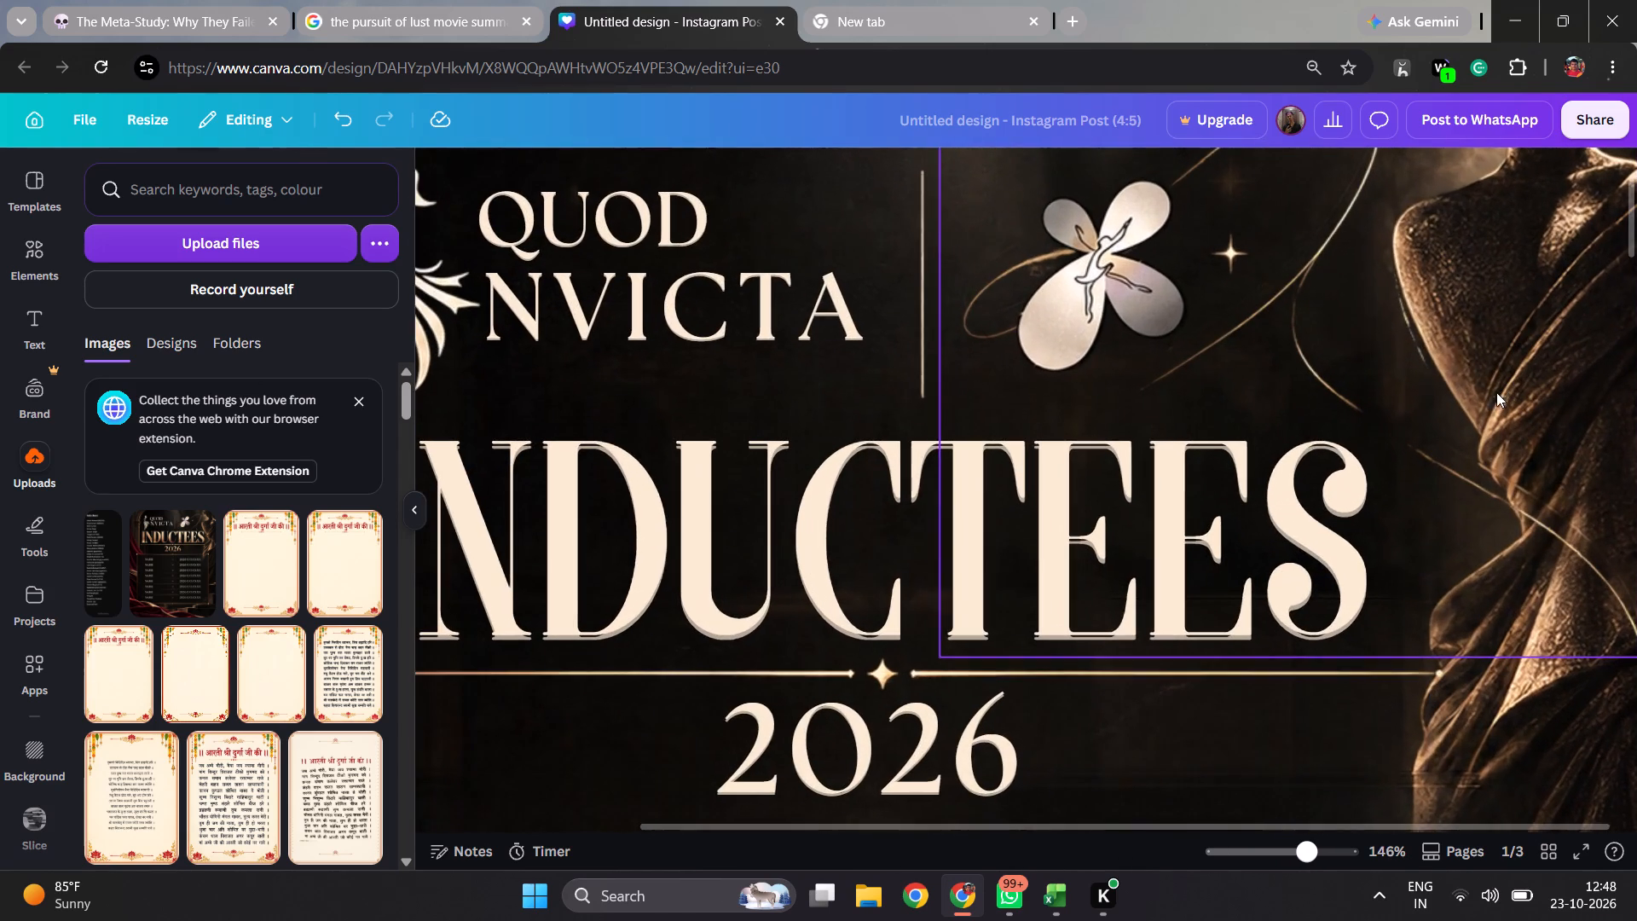
pyautogui.scroll(2, 1262, 402)
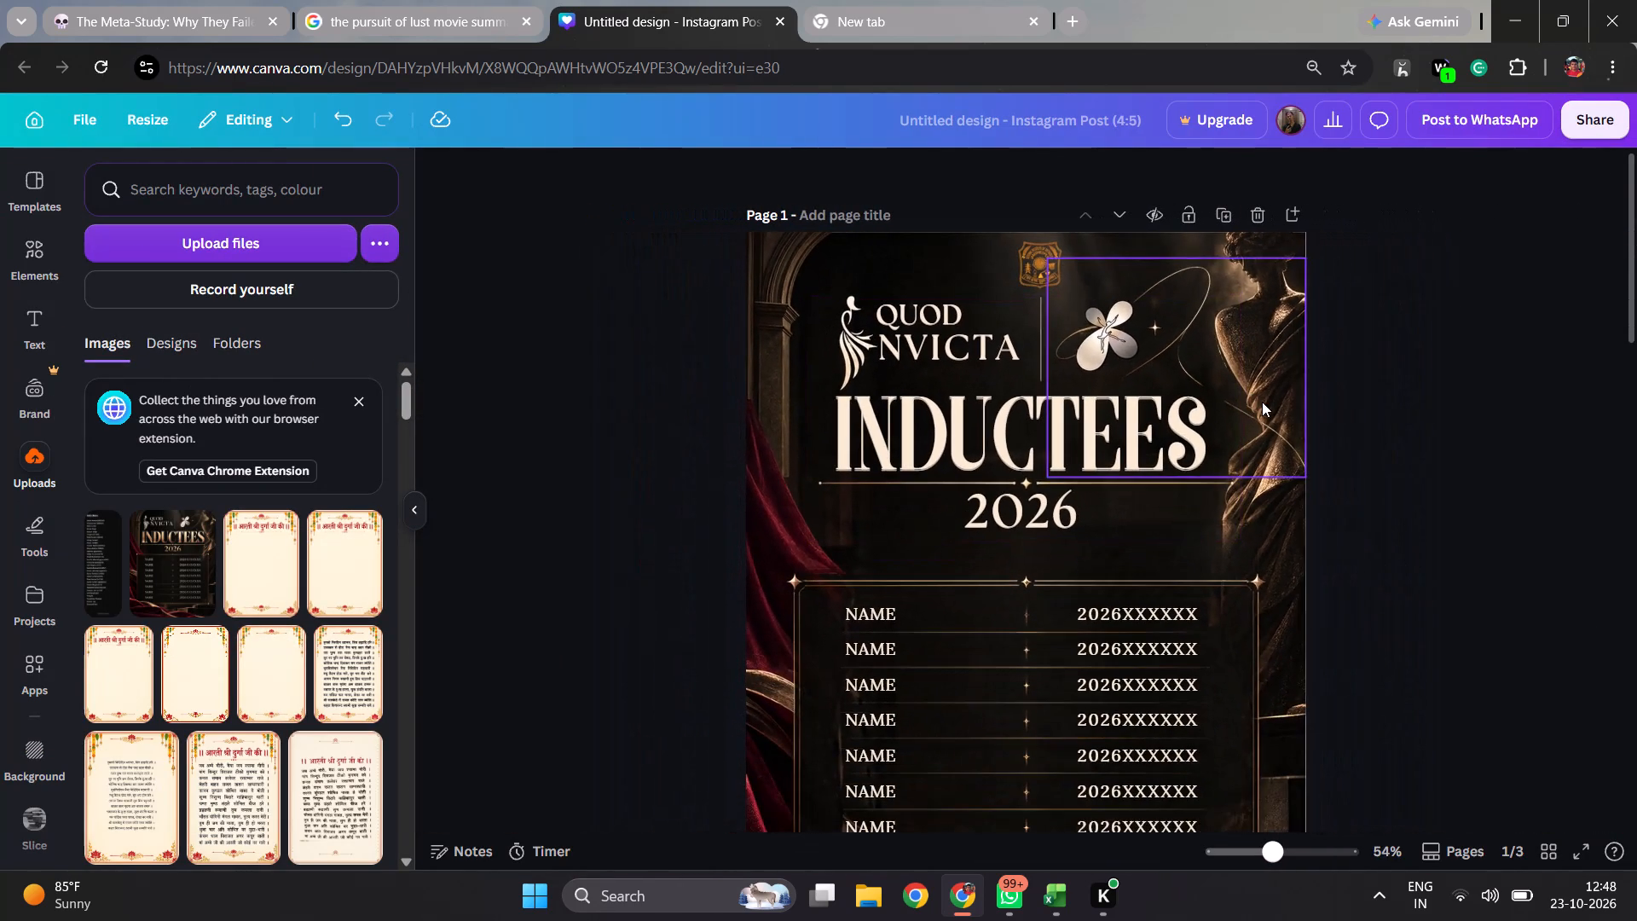
pyautogui.click(1404, 410)
pyautogui.click(1073, 337)
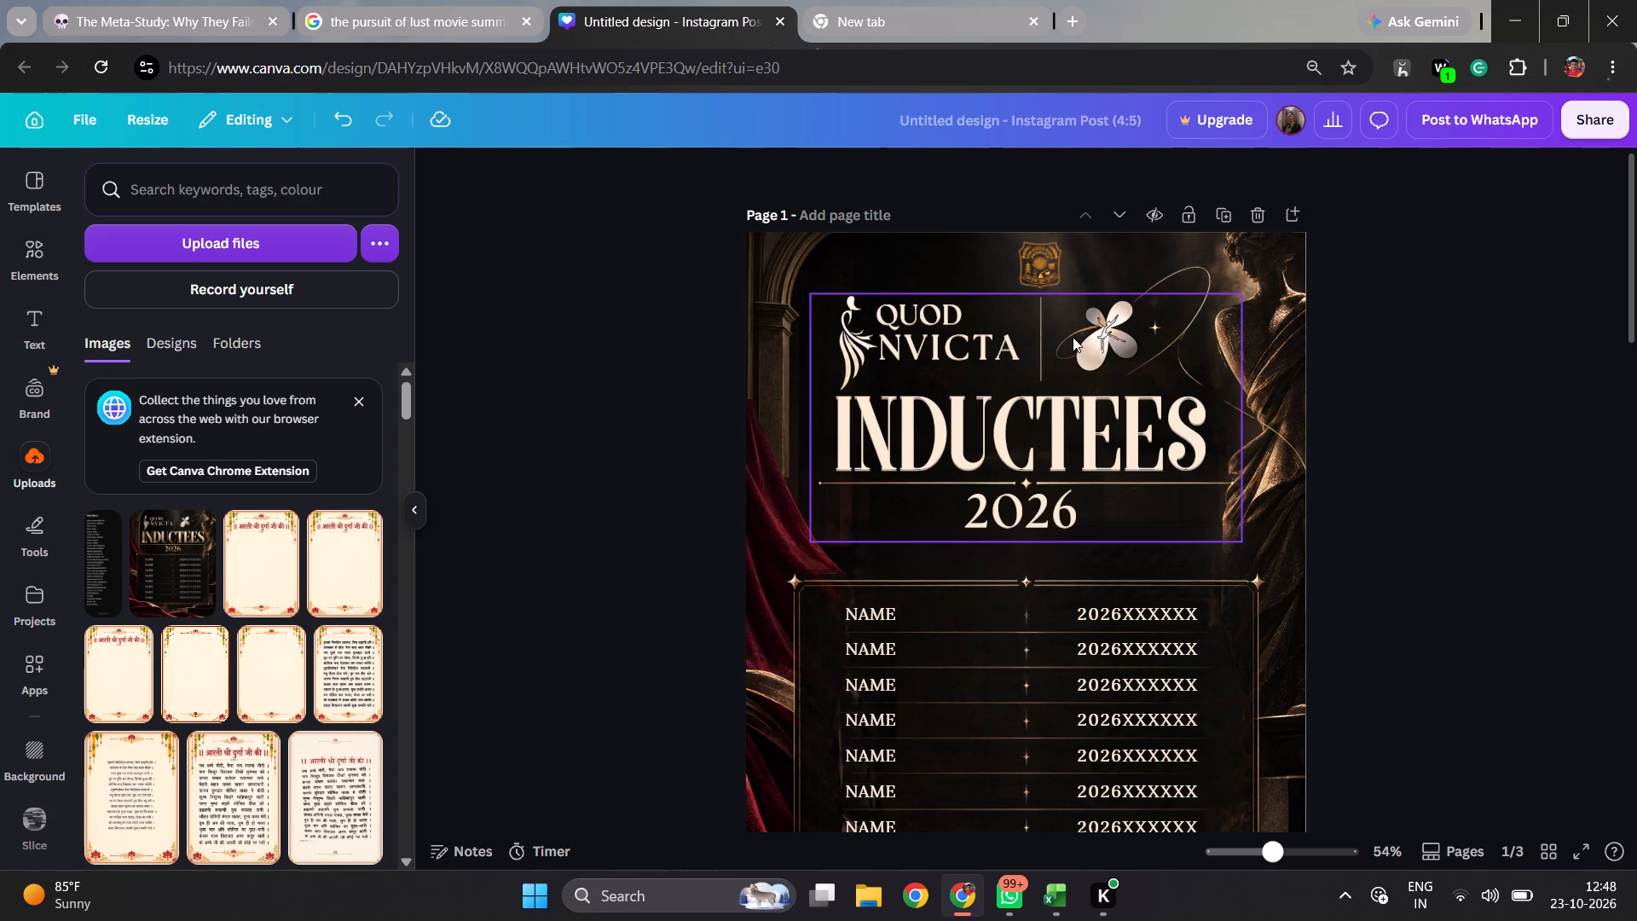
pyautogui.click(952, 240)
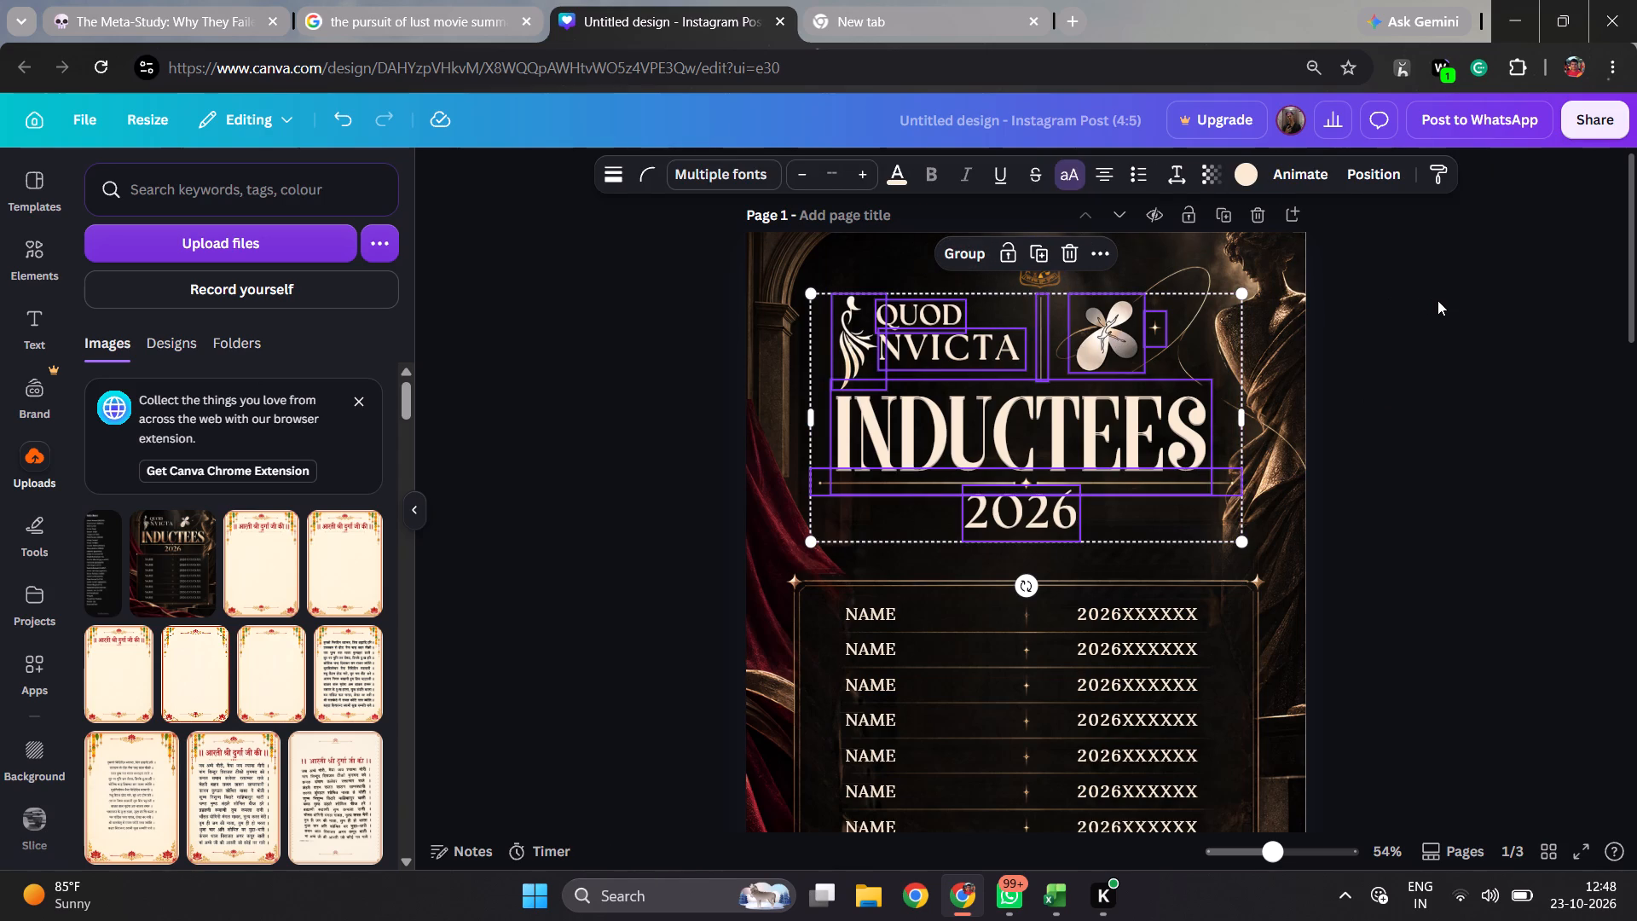
pyautogui.click(1441, 302)
# Check the butterfly emblem and the small star beside it as individually selectable elements on page 1.
pyautogui.click(1101, 333)
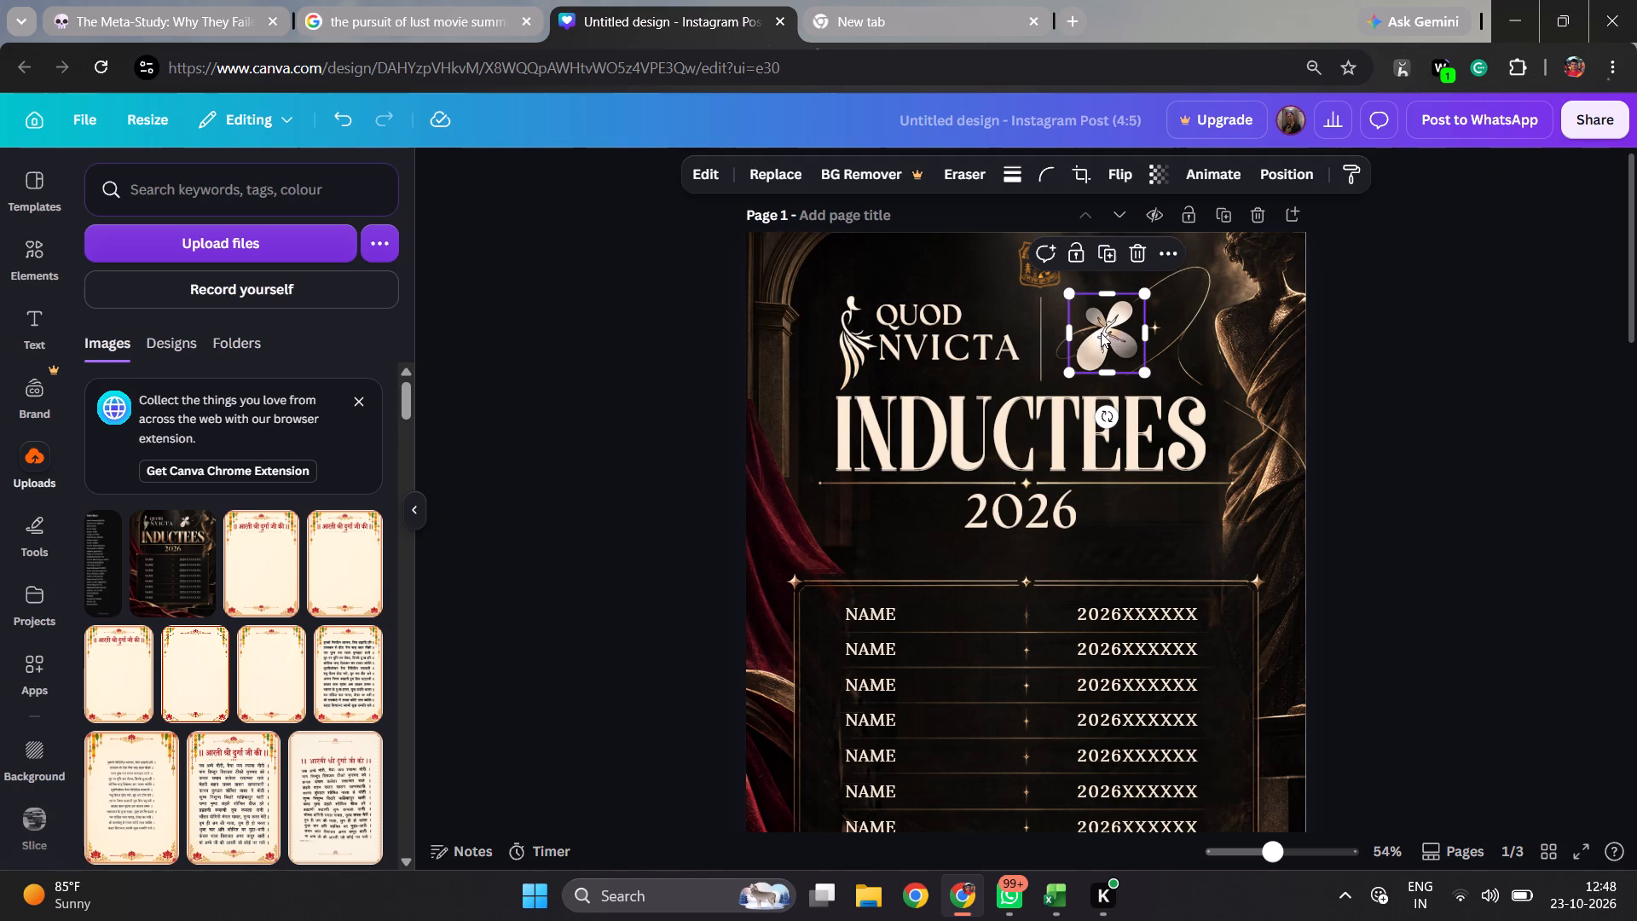
pyautogui.click(1158, 333)
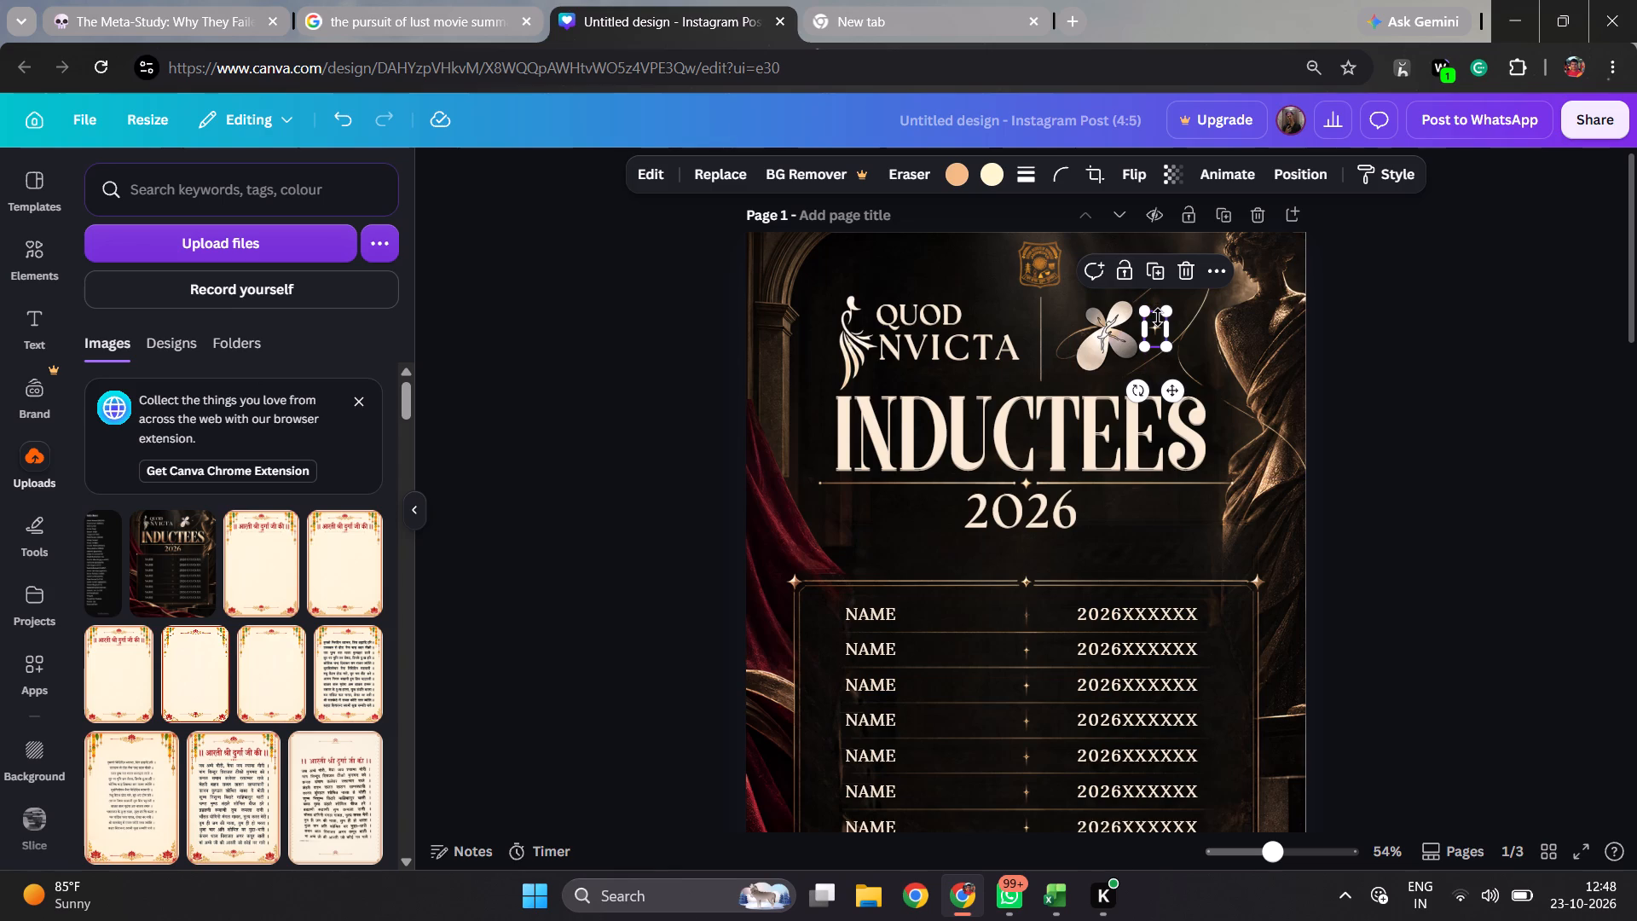
pyautogui.click(1160, 326)
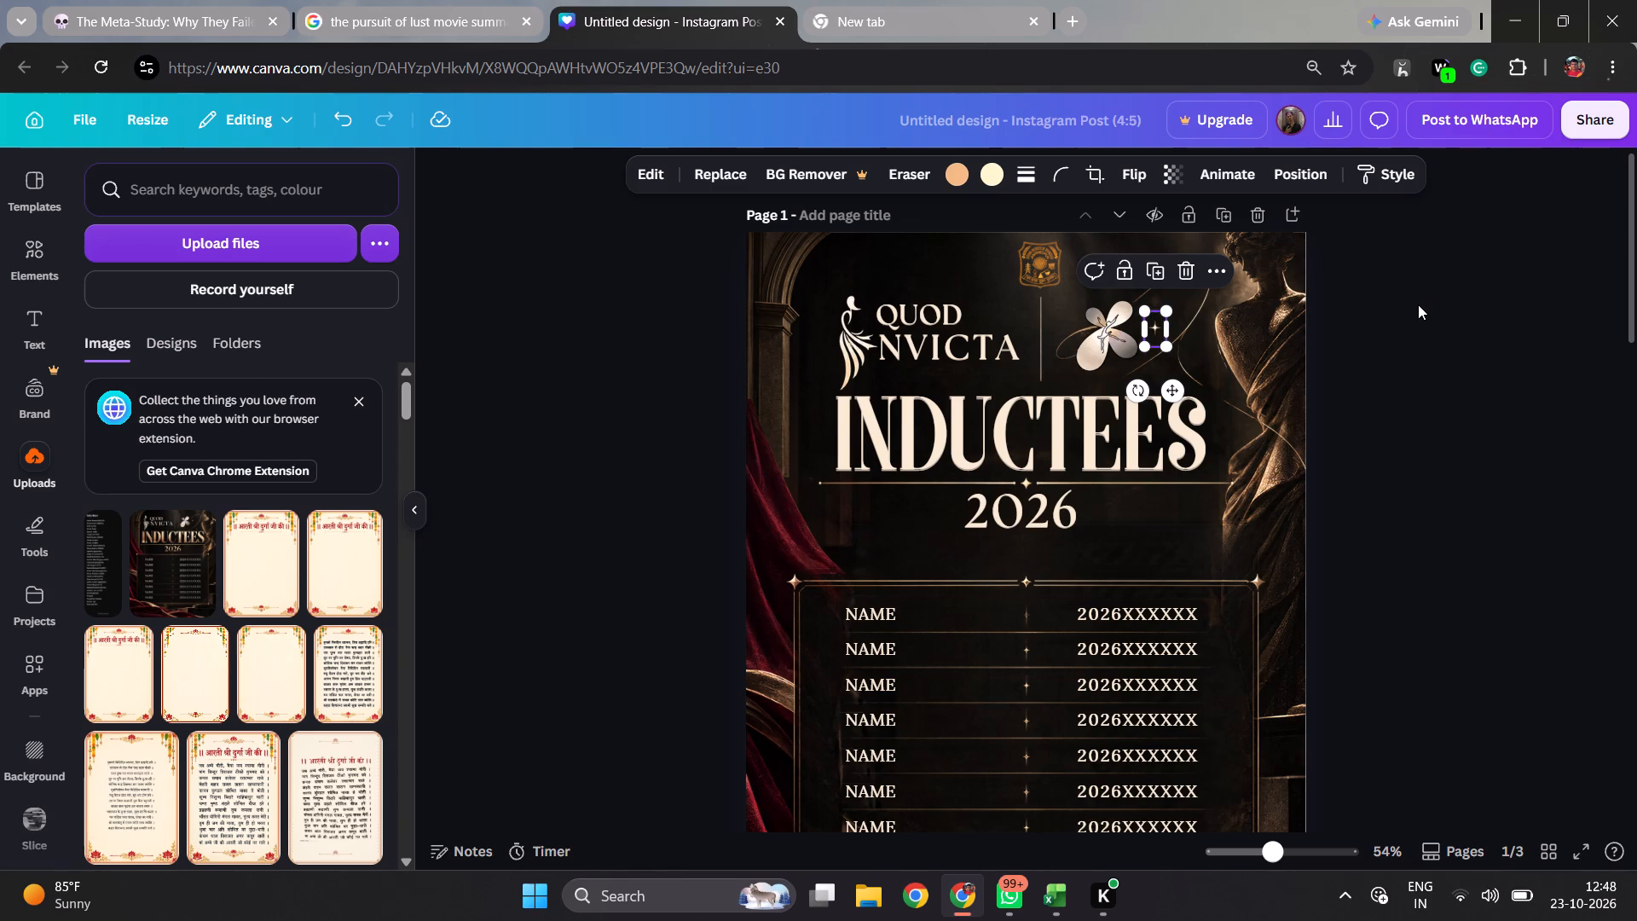
pyautogui.click(1418, 304)
# Move the golden crest down over the vertical divider, between the Quod Invicta lettering and the butterfly emblem.
pyautogui.moveTo(1033, 263); pyautogui.dragTo(1036, 328)
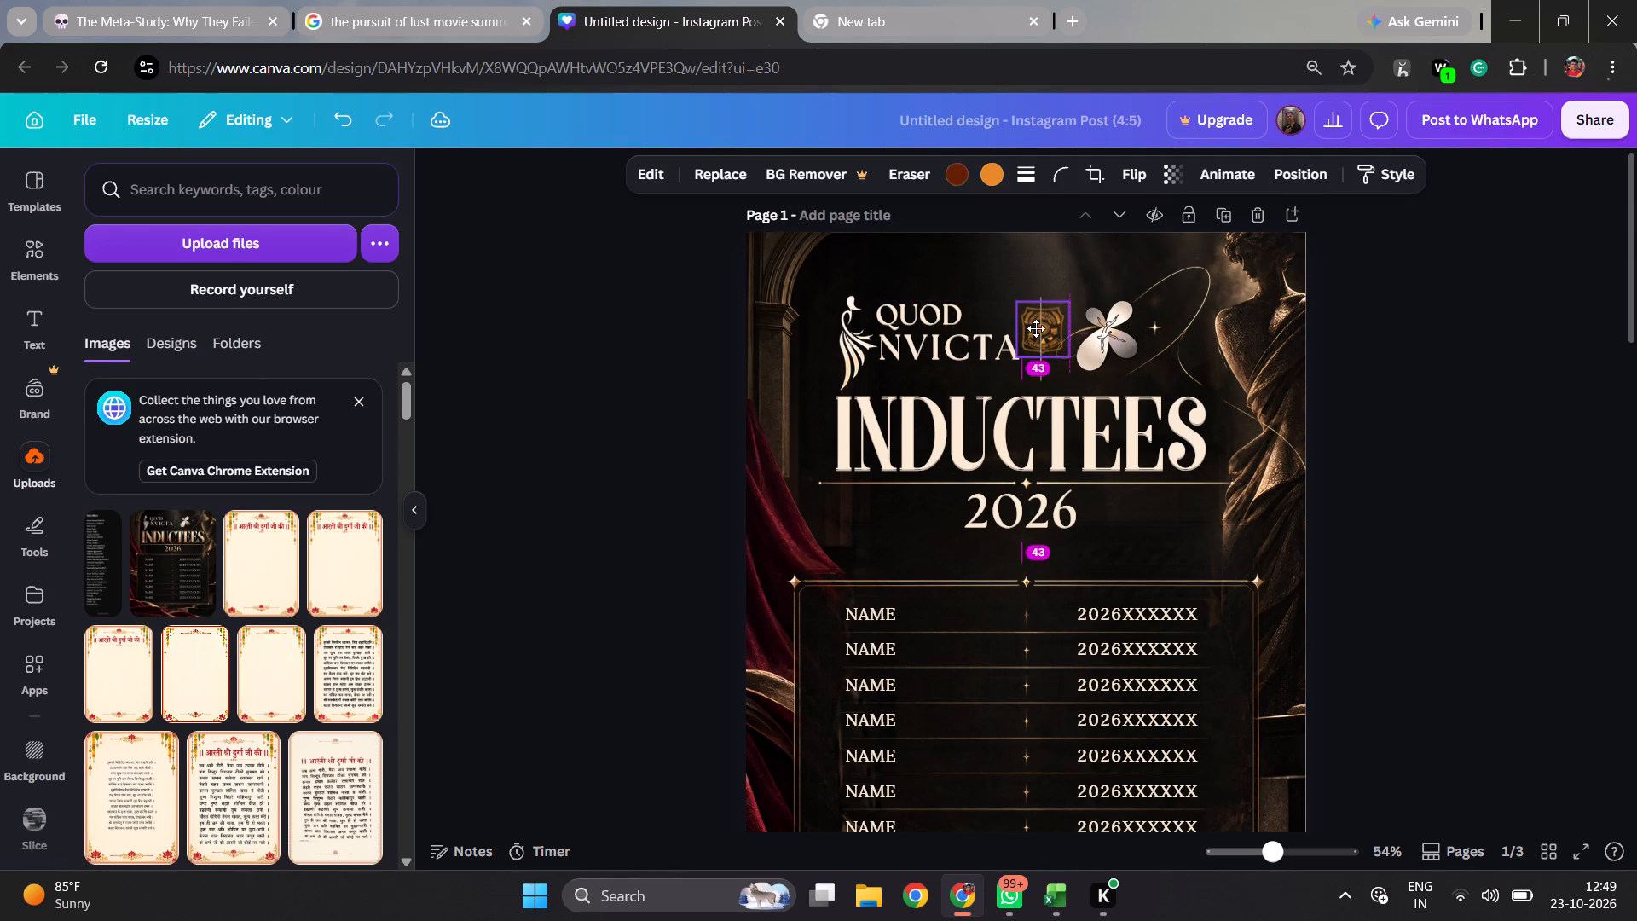
pyautogui.moveTo(1036, 328); pyautogui.dragTo(1033, 334)
pyautogui.click(1445, 334)
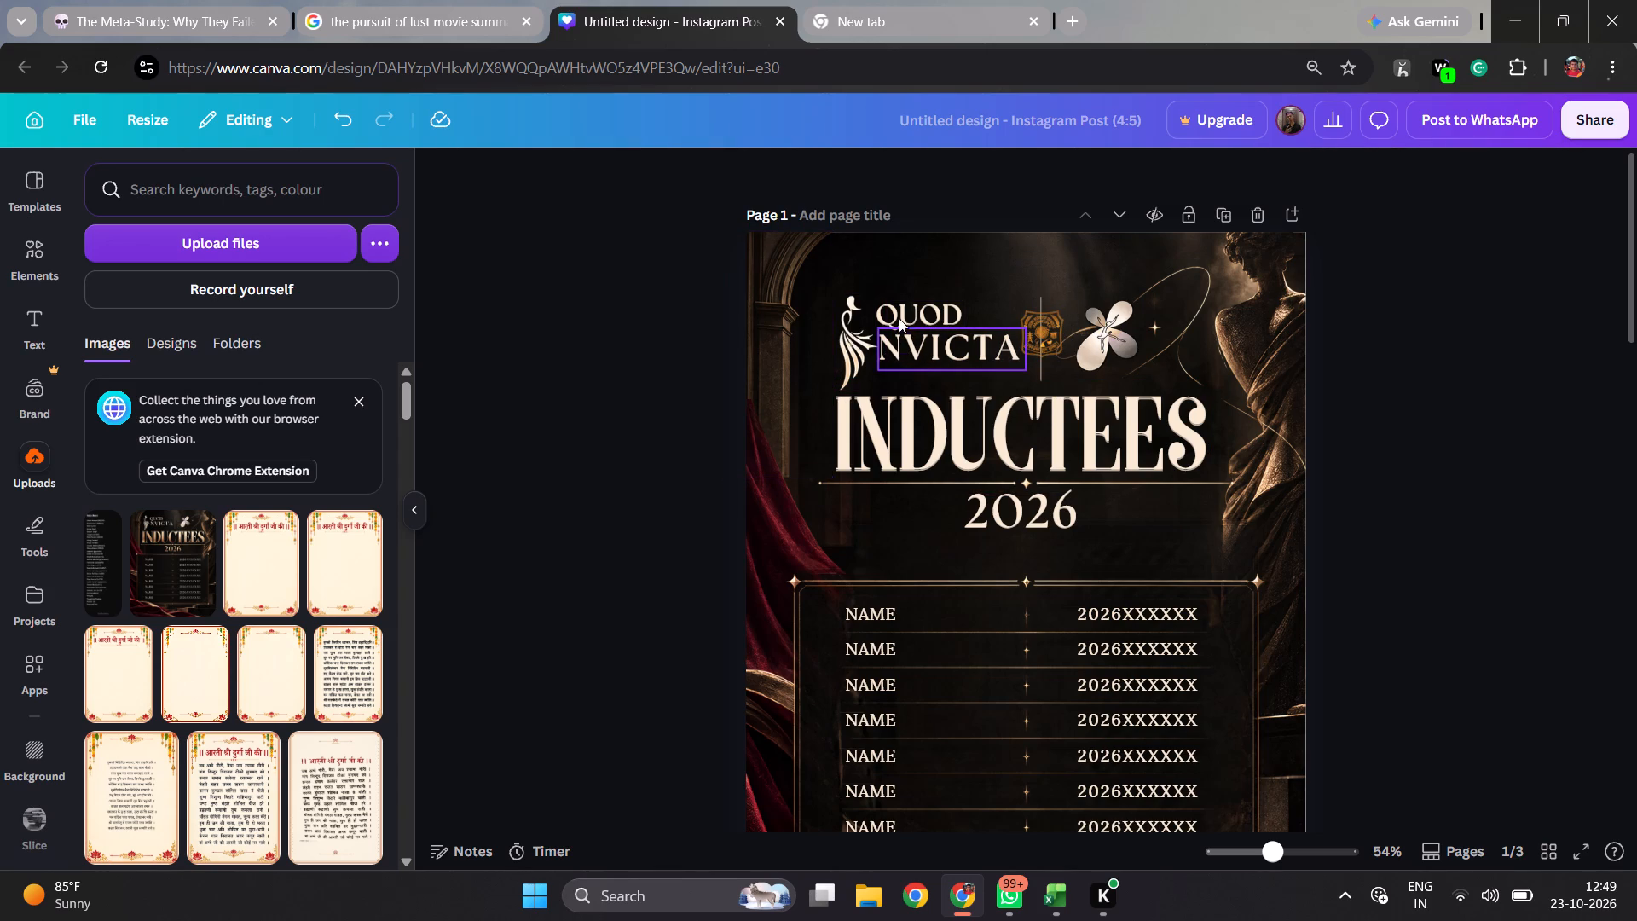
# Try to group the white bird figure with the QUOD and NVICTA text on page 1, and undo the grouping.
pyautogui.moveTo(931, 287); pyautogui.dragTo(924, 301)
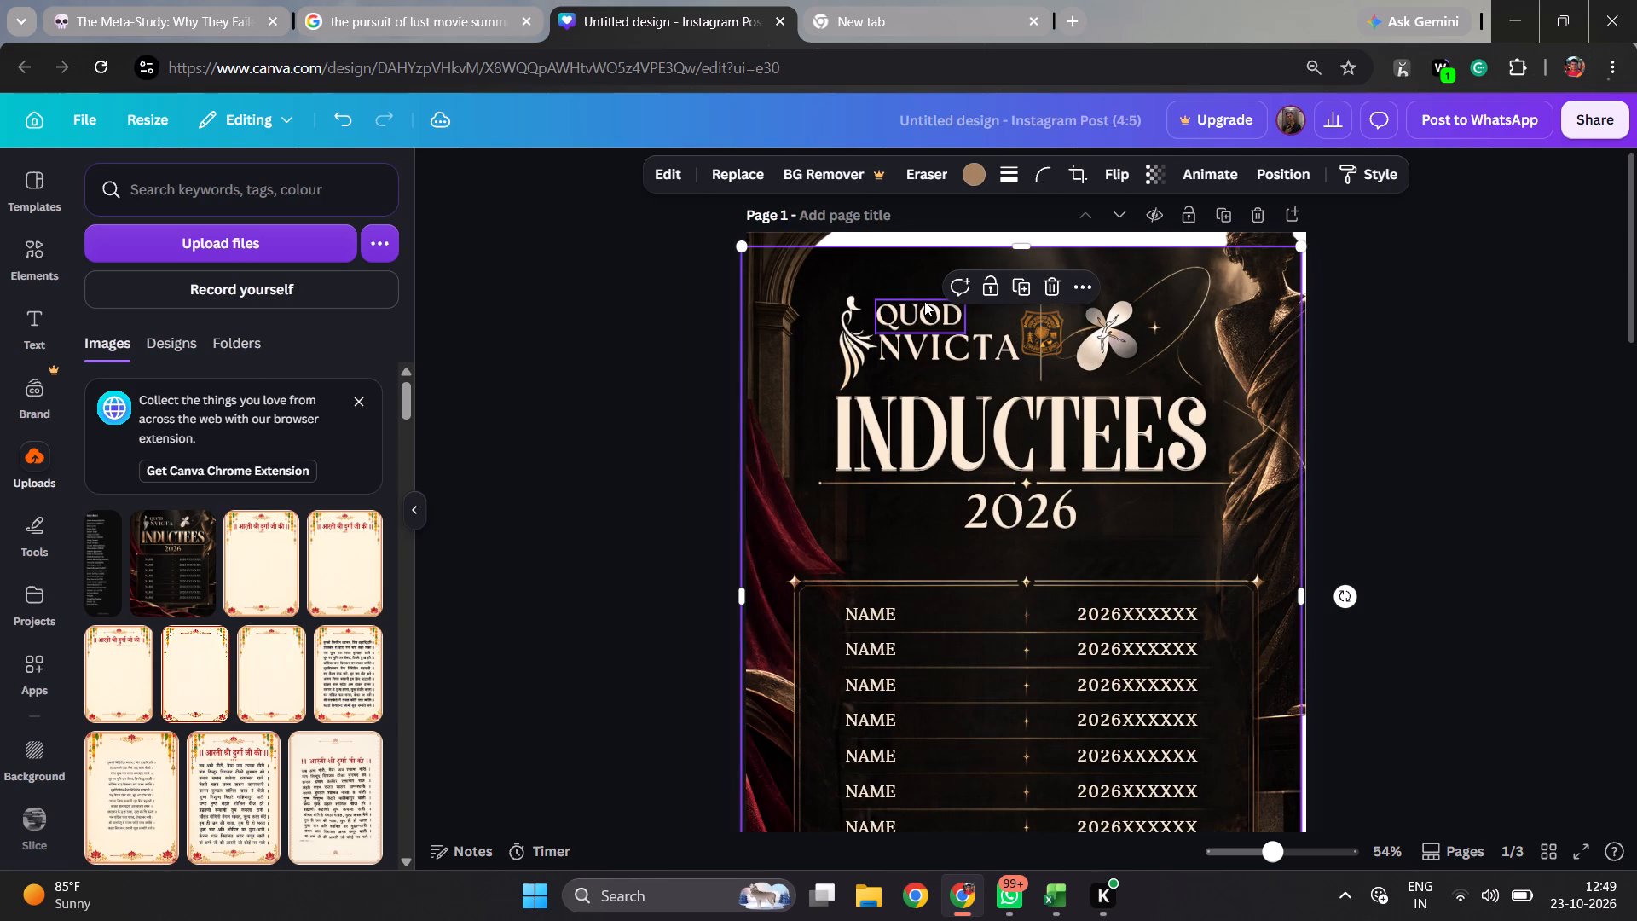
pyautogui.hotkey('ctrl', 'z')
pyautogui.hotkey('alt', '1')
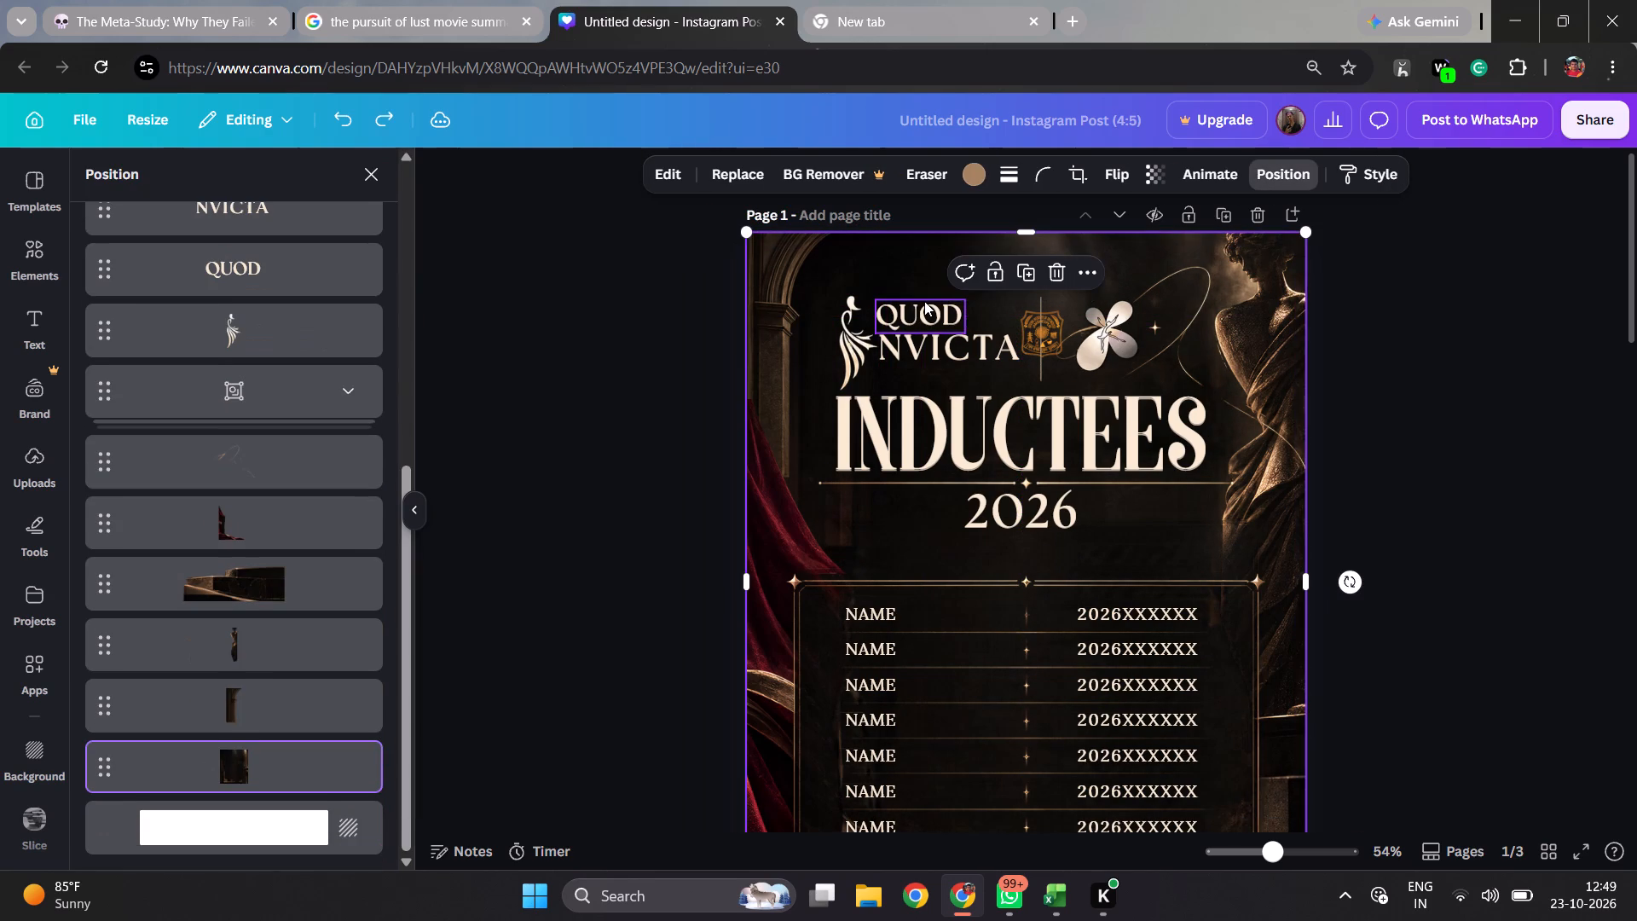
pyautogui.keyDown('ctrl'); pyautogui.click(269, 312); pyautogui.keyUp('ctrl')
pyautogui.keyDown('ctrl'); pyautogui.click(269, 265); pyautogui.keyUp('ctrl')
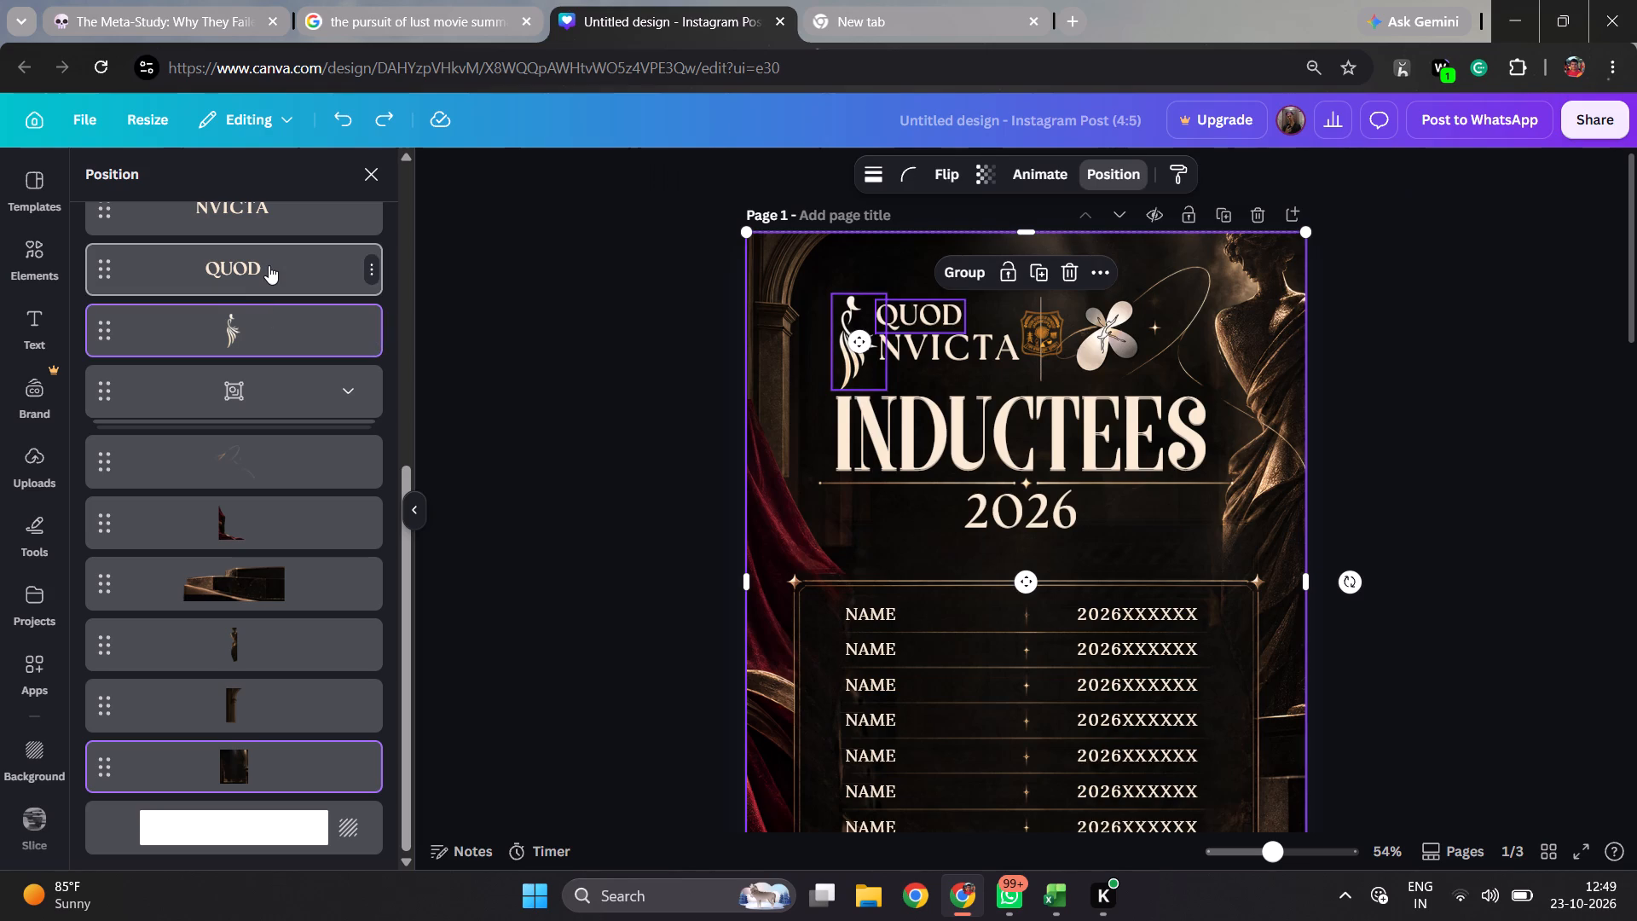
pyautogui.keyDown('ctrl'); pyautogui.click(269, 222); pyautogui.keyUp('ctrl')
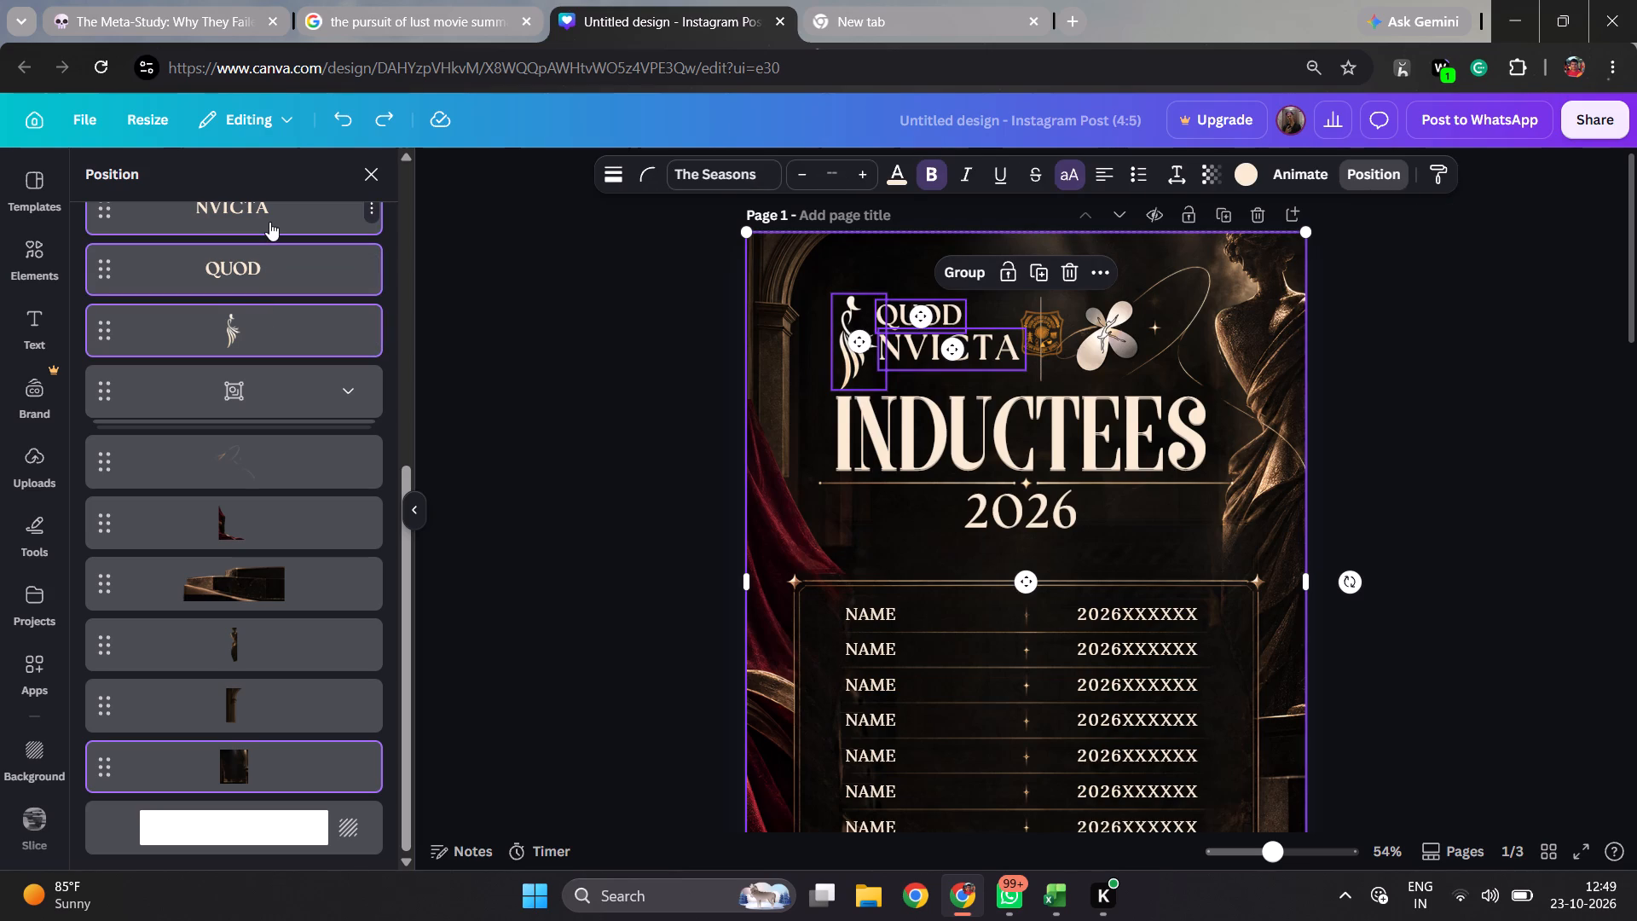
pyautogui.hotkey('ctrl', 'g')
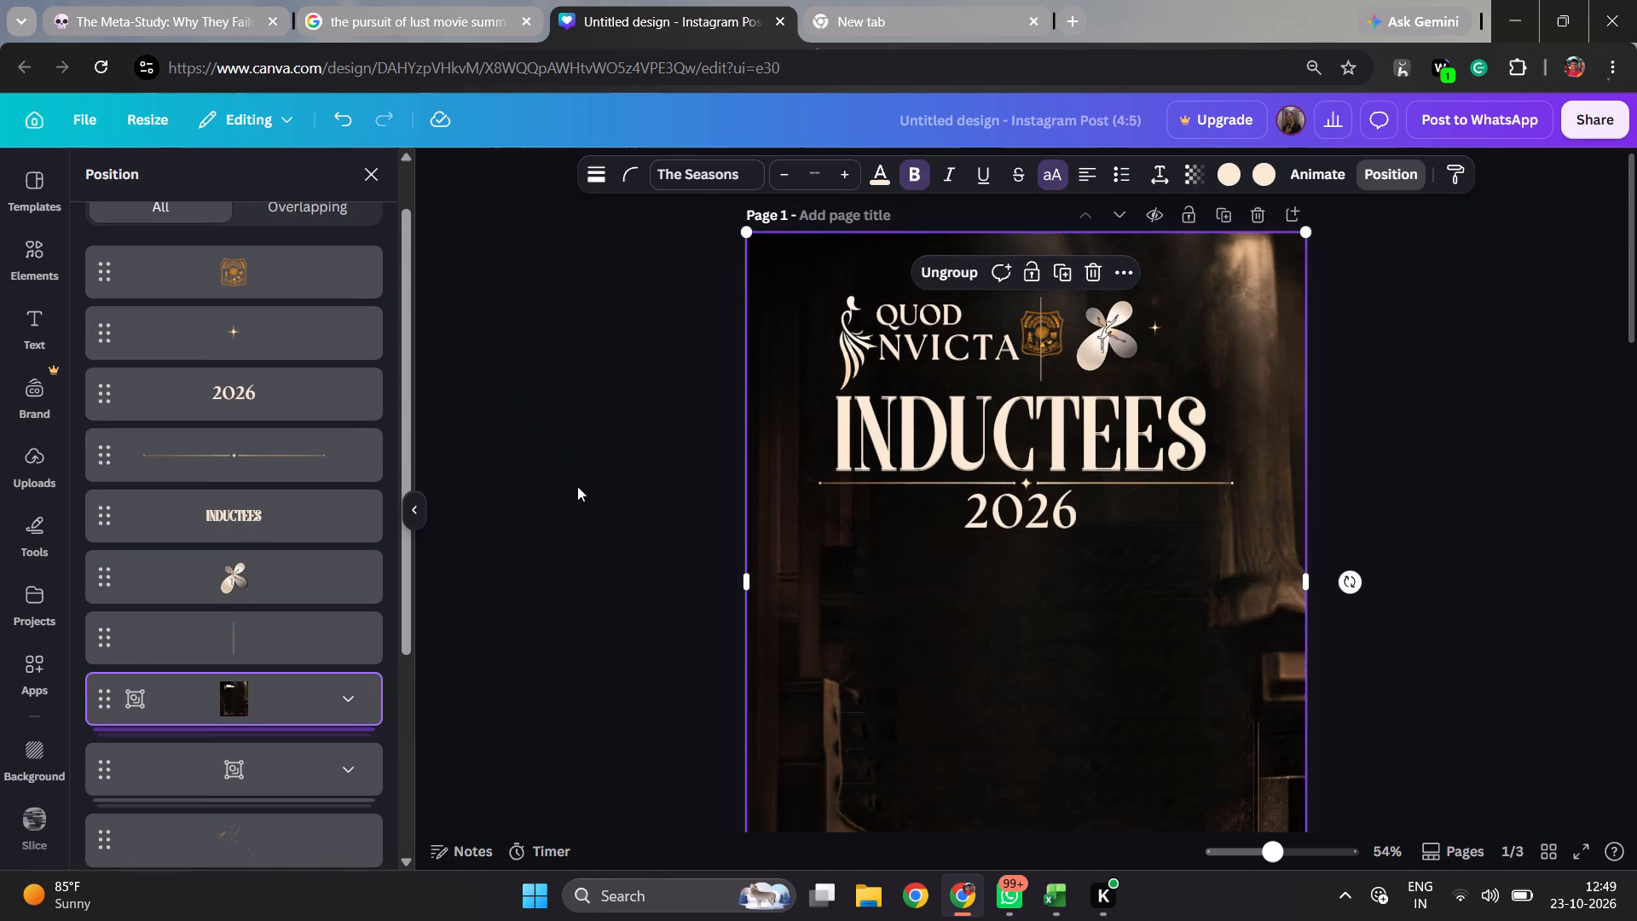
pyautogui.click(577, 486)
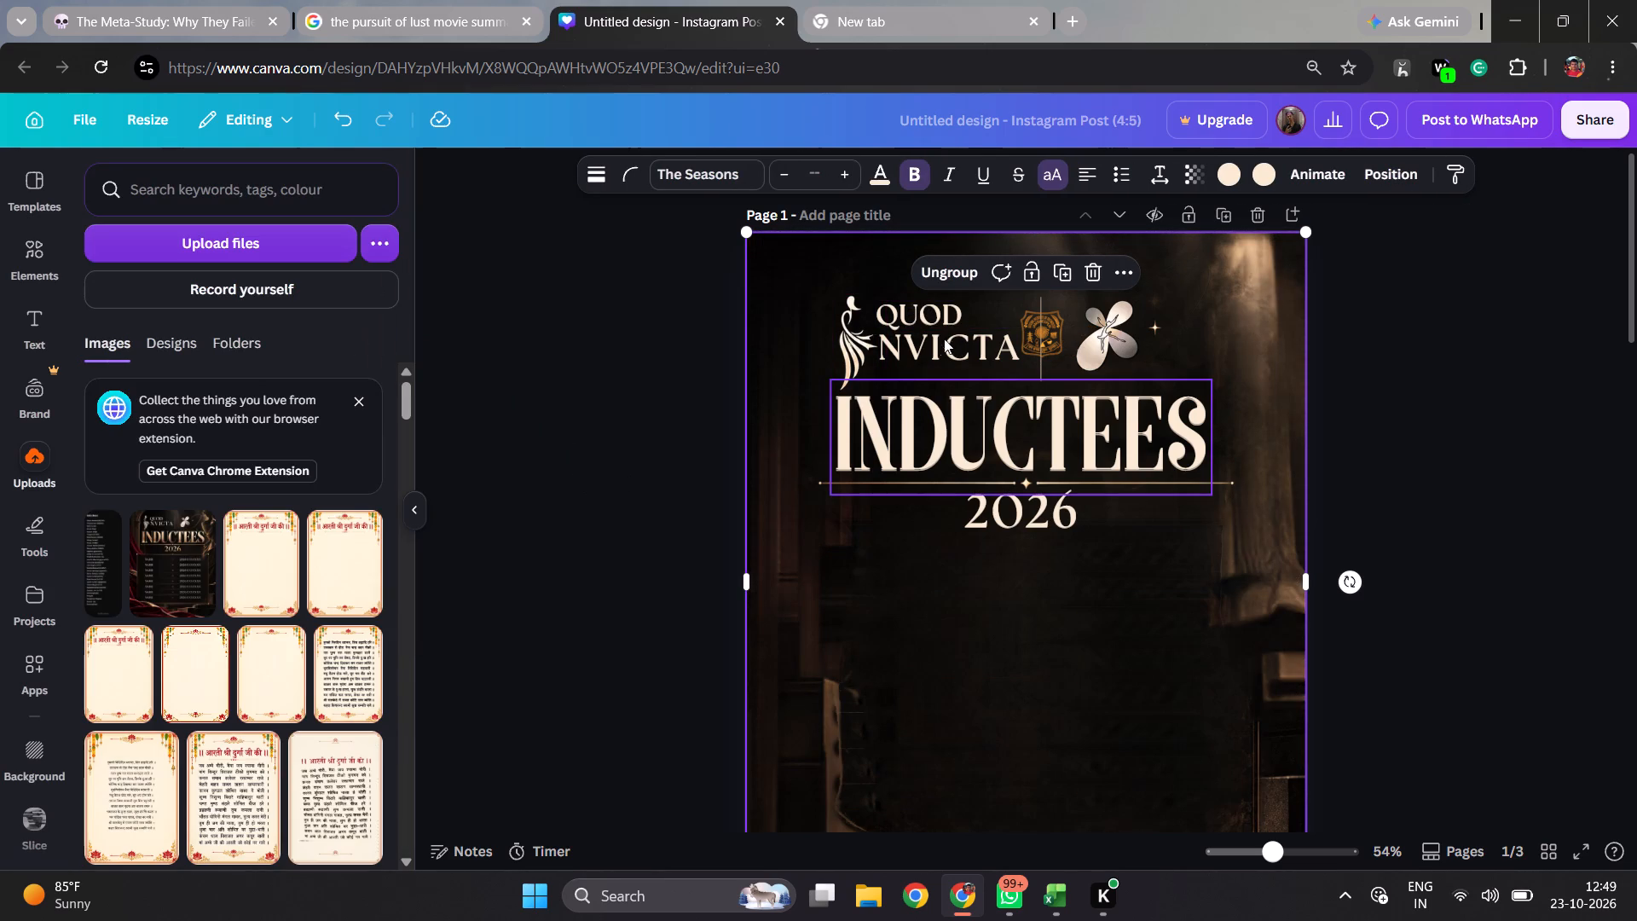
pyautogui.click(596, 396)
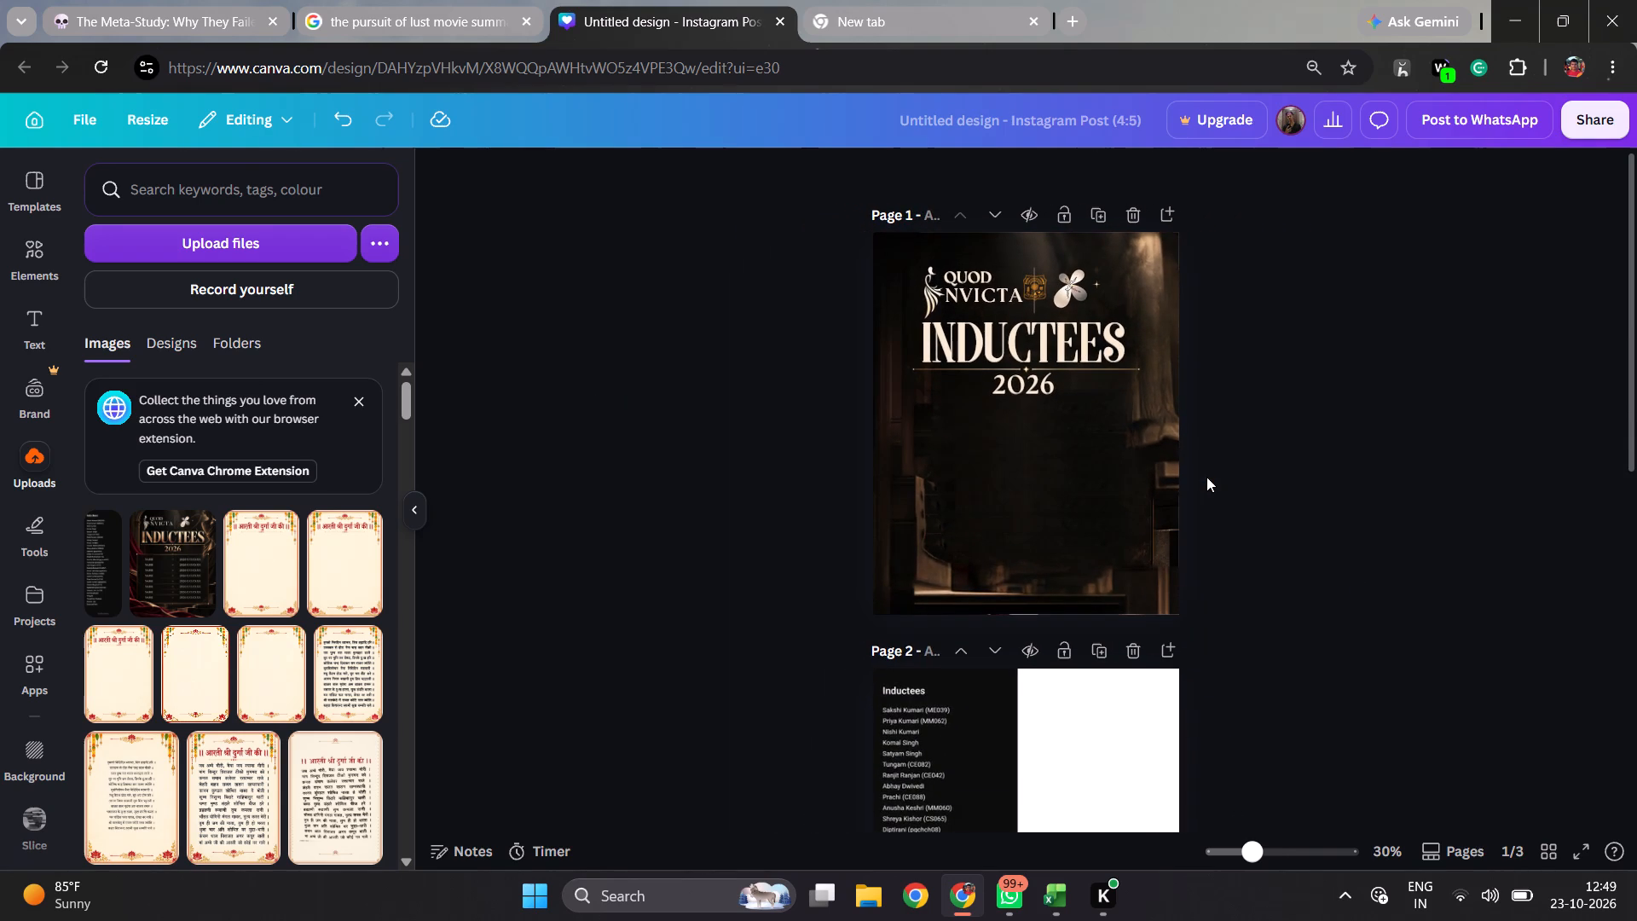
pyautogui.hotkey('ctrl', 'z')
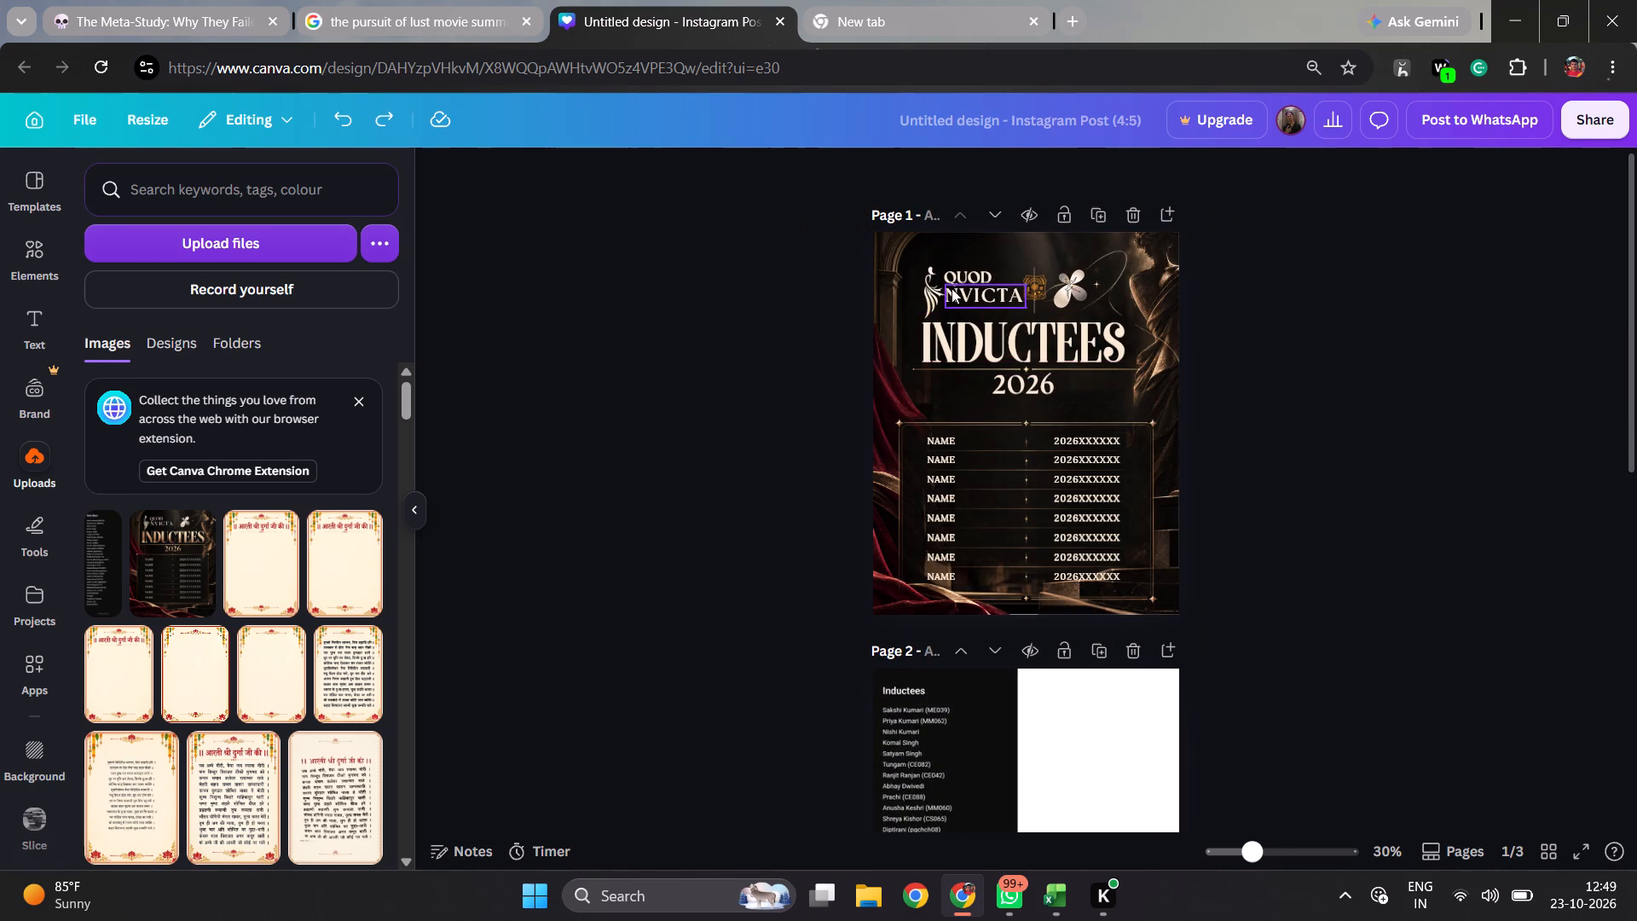
# Group only the white bird figure, the QUOD text and the NVICTA text on page 1 into one logo.
pyautogui.hotkey('alt', '1')
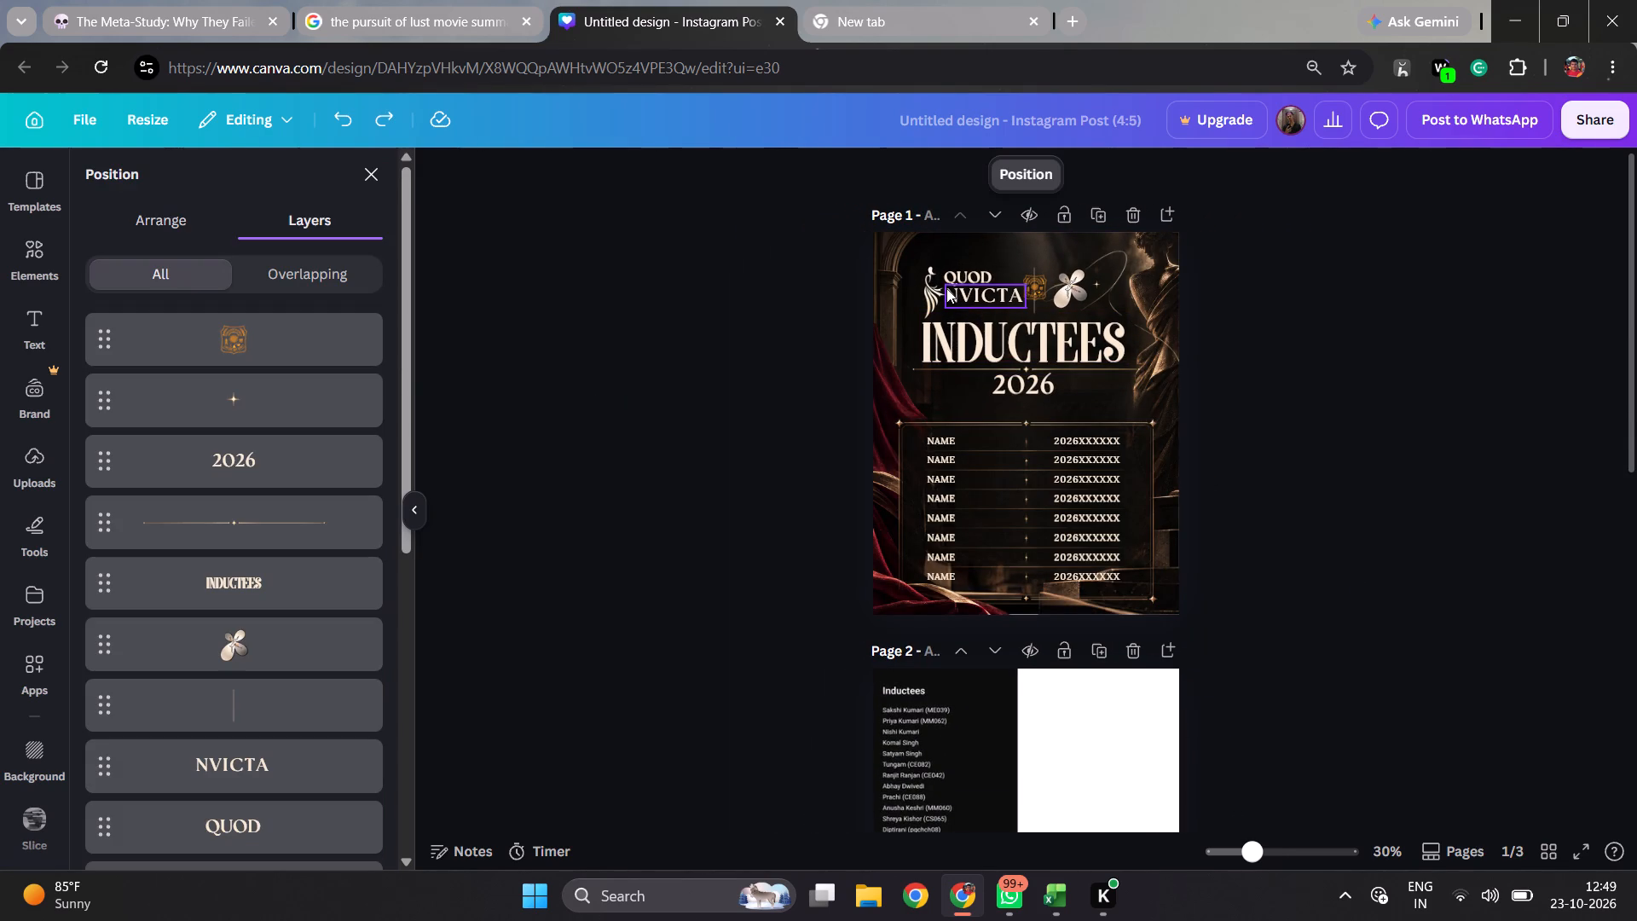
pyautogui.scroll(-2, 281, 681)
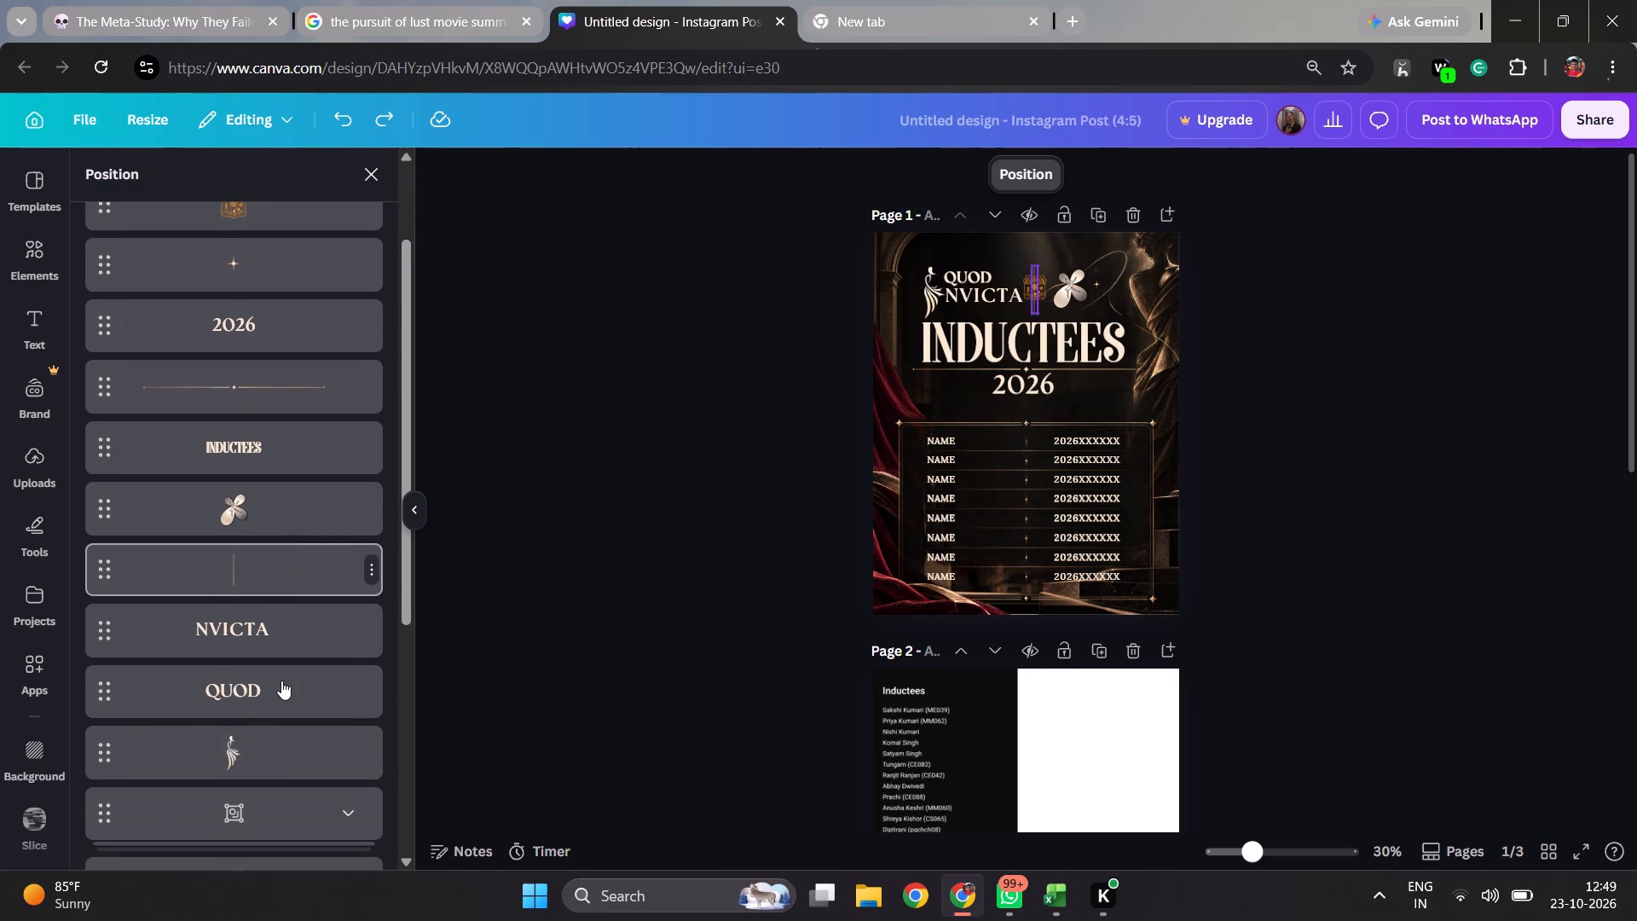
pyautogui.click(181, 743)
pyautogui.keyDown('ctrl'); pyautogui.click(181, 743); pyautogui.keyUp('ctrl')
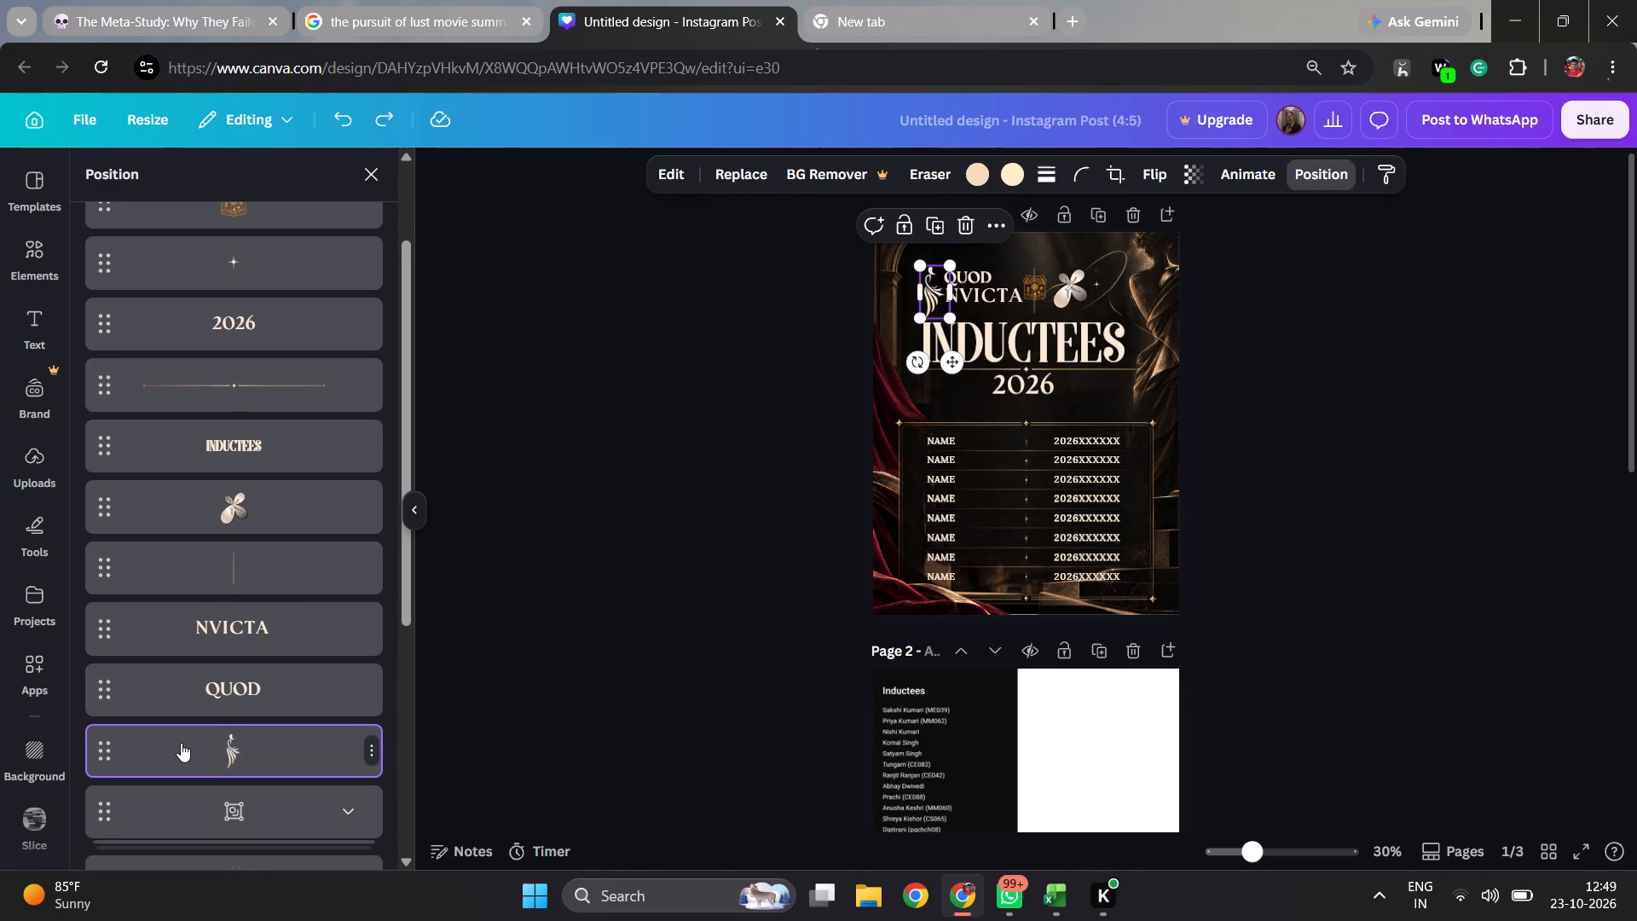
pyautogui.keyDown('ctrl'); pyautogui.click(205, 701); pyautogui.keyUp('ctrl')
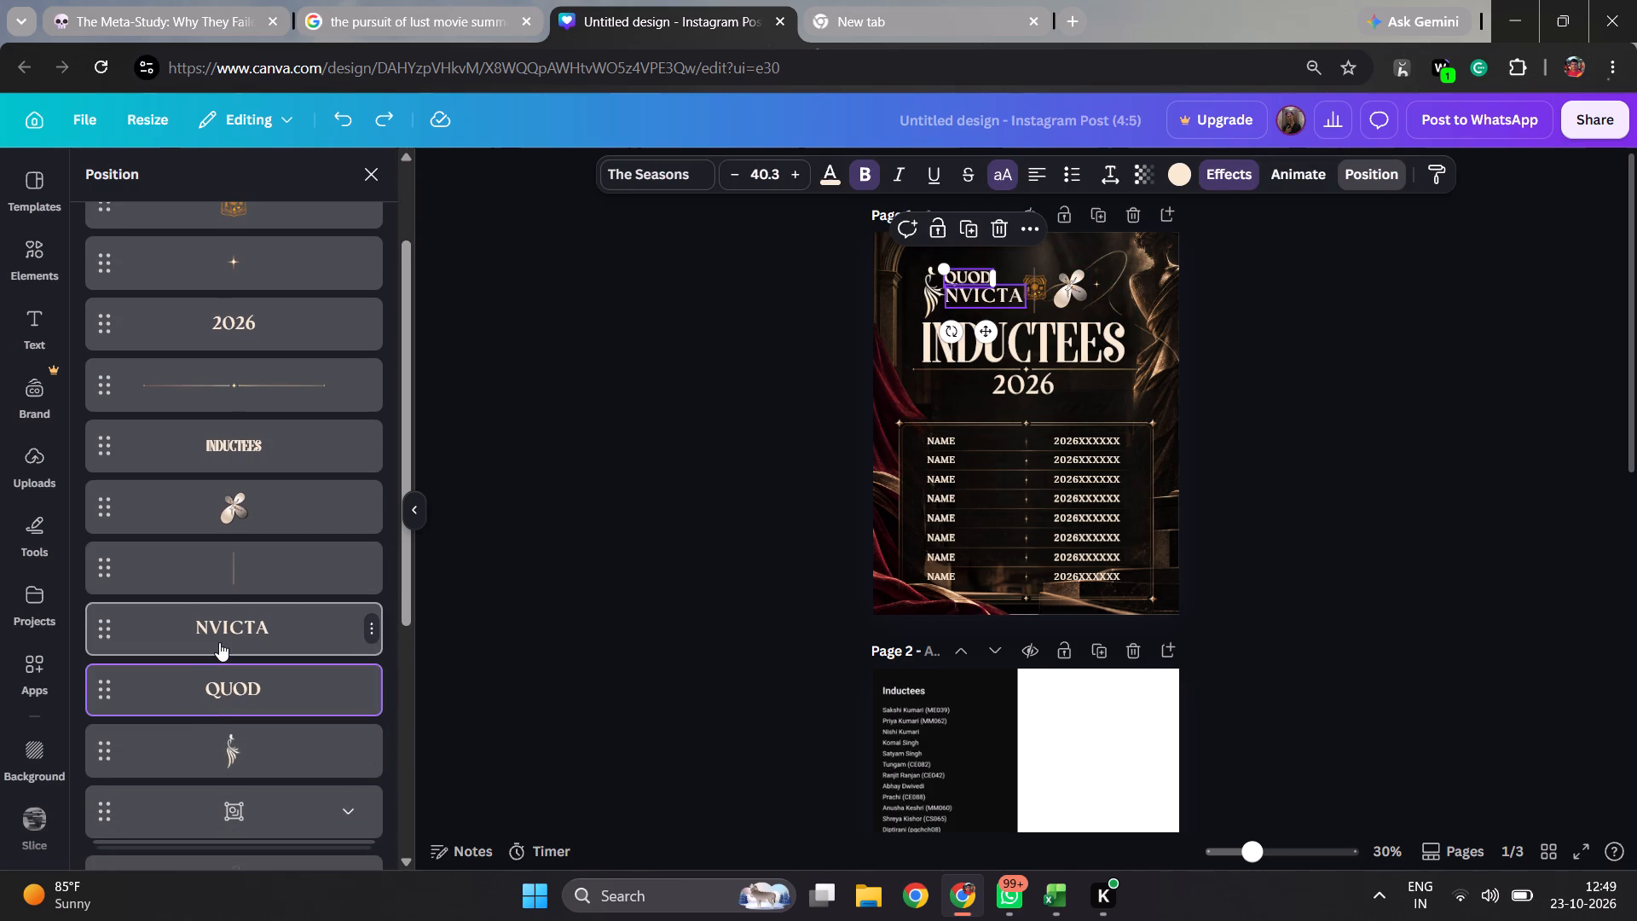
pyautogui.keyDown('ctrl'); pyautogui.click(219, 642); pyautogui.keyUp('ctrl')
pyautogui.keyDown('ctrl'); pyautogui.click(217, 757); pyautogui.keyUp('ctrl')
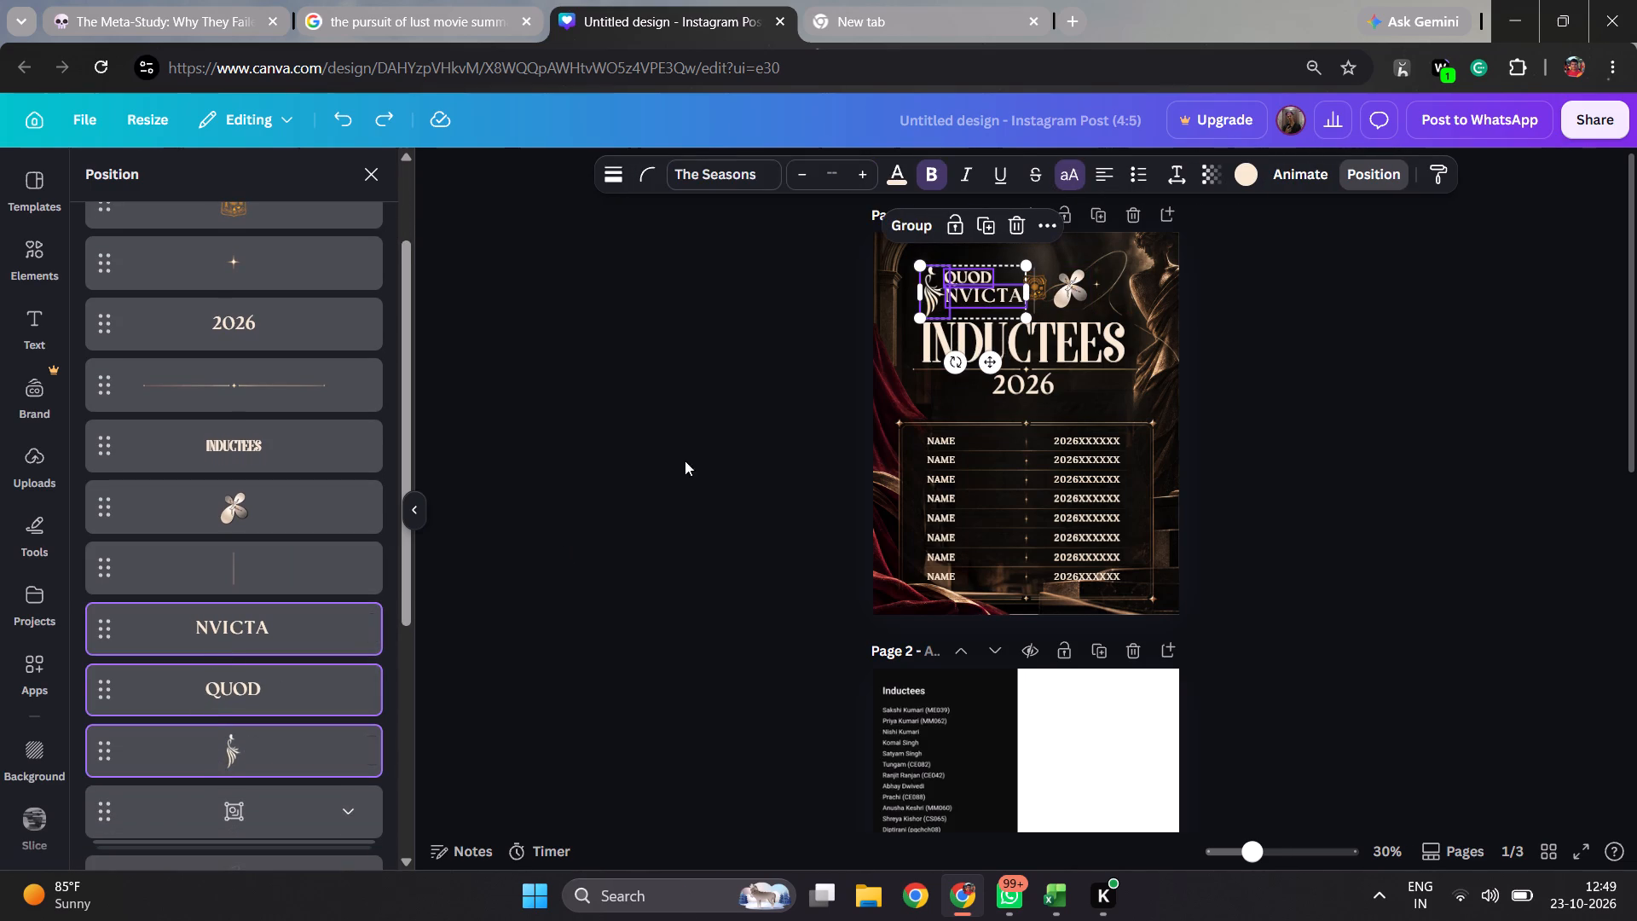
pyautogui.click(921, 215)
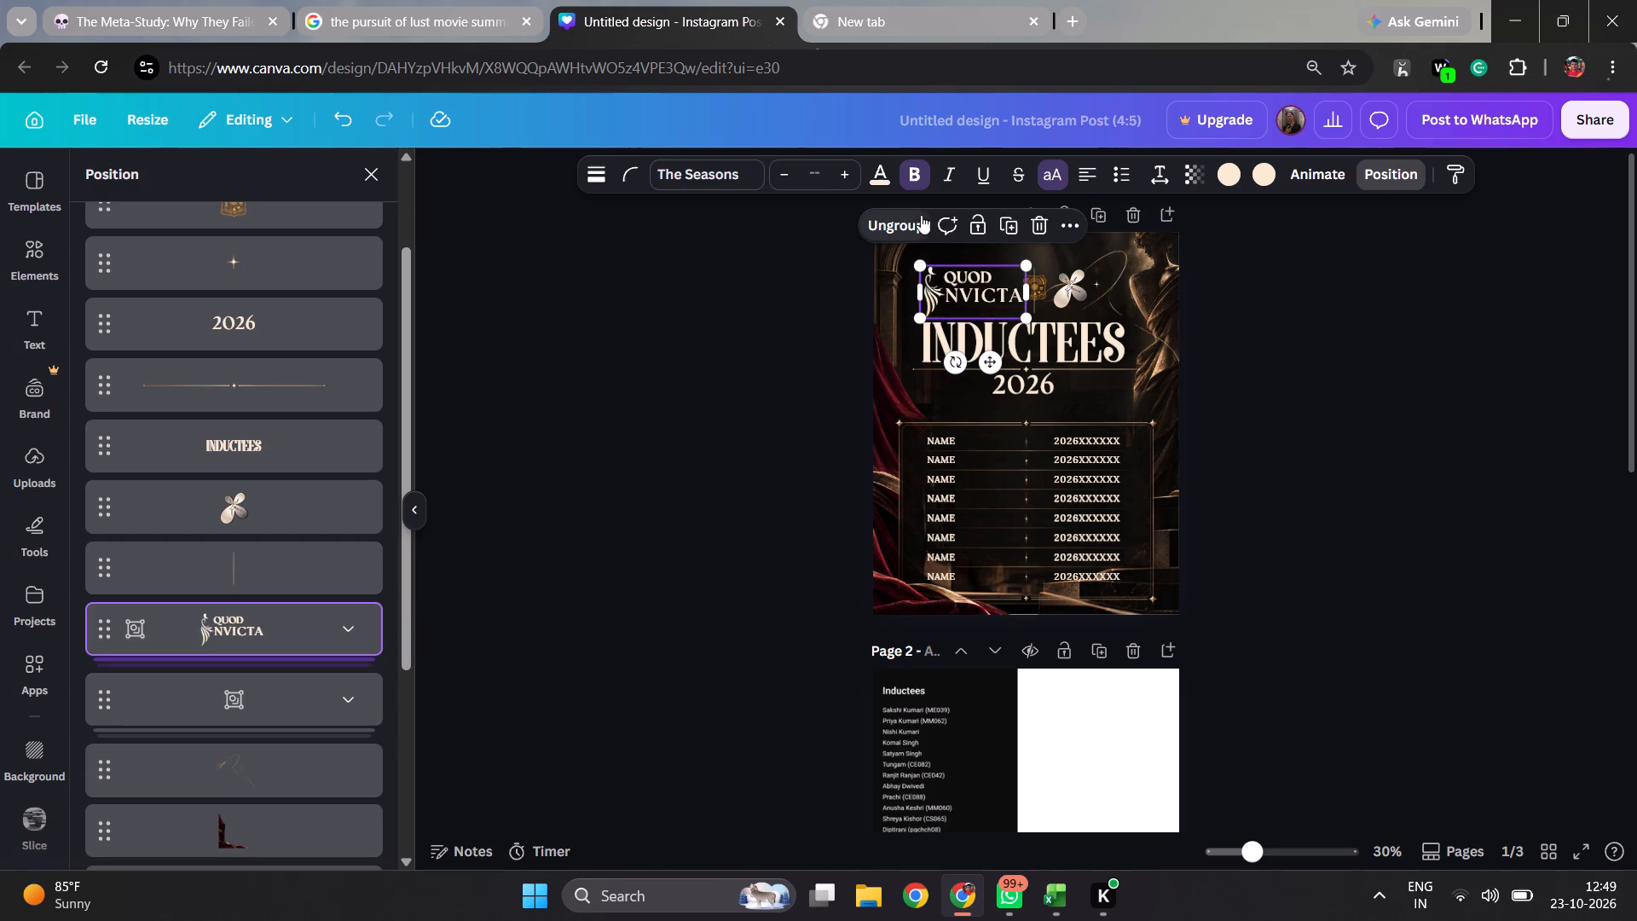
pyautogui.click(1223, 345)
# Nudge the grouped Quod Invicta logo left, away from the golden crest, until it clears the crest with a visible gap.
pyautogui.hscroll(-1, 1277, 308)
pyautogui.click(1285, 394)
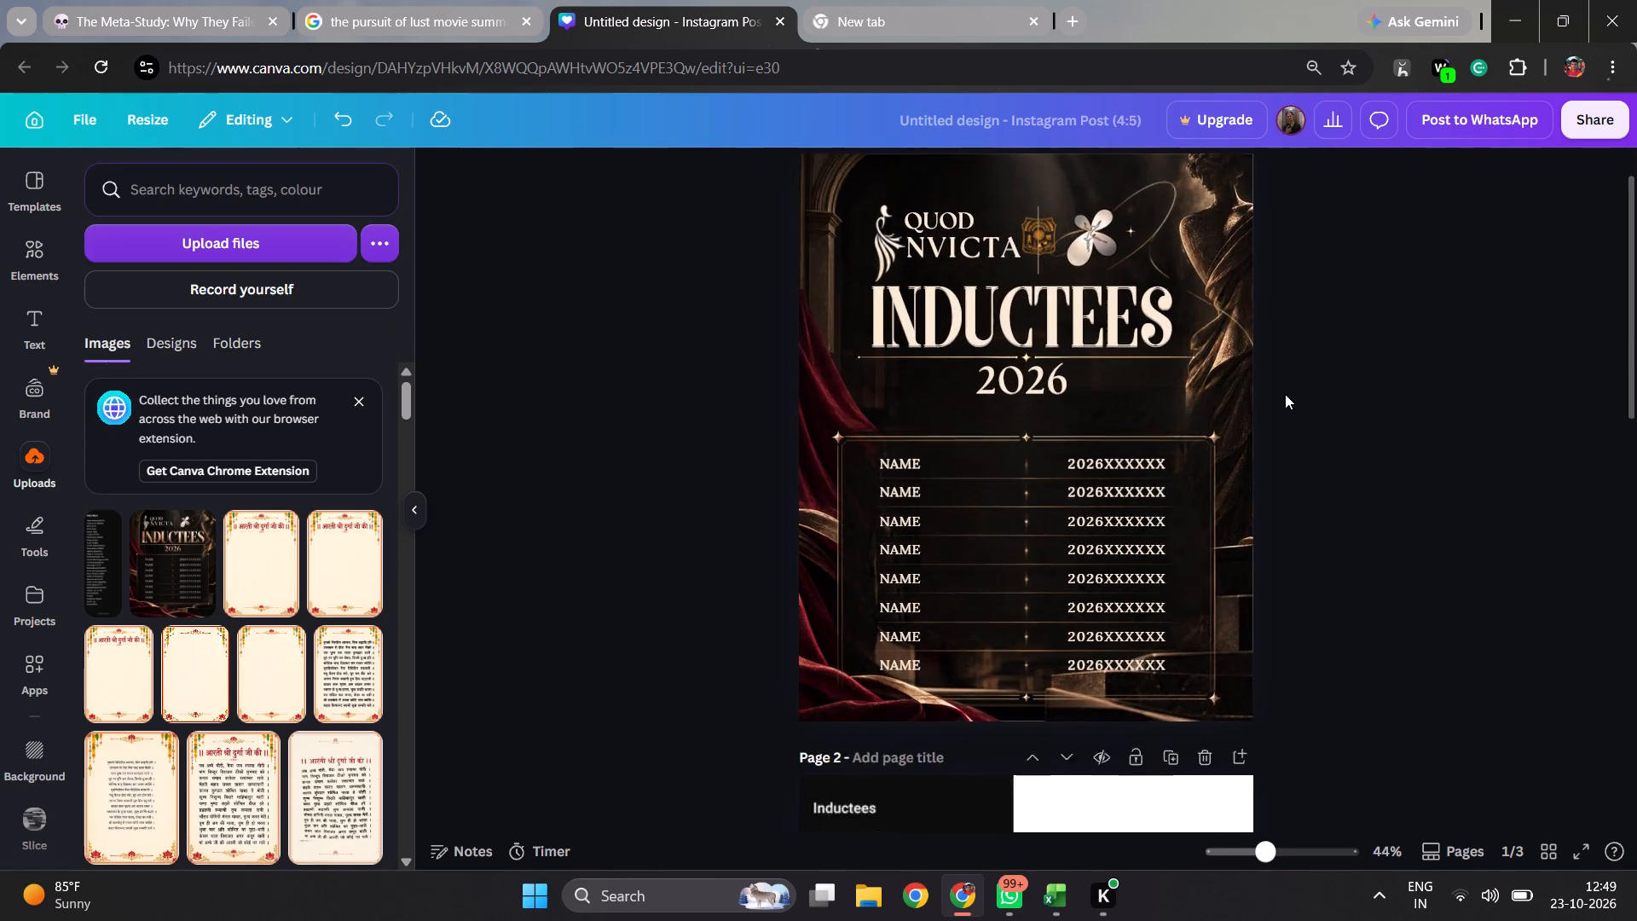
pyautogui.scroll(1, 1285, 394)
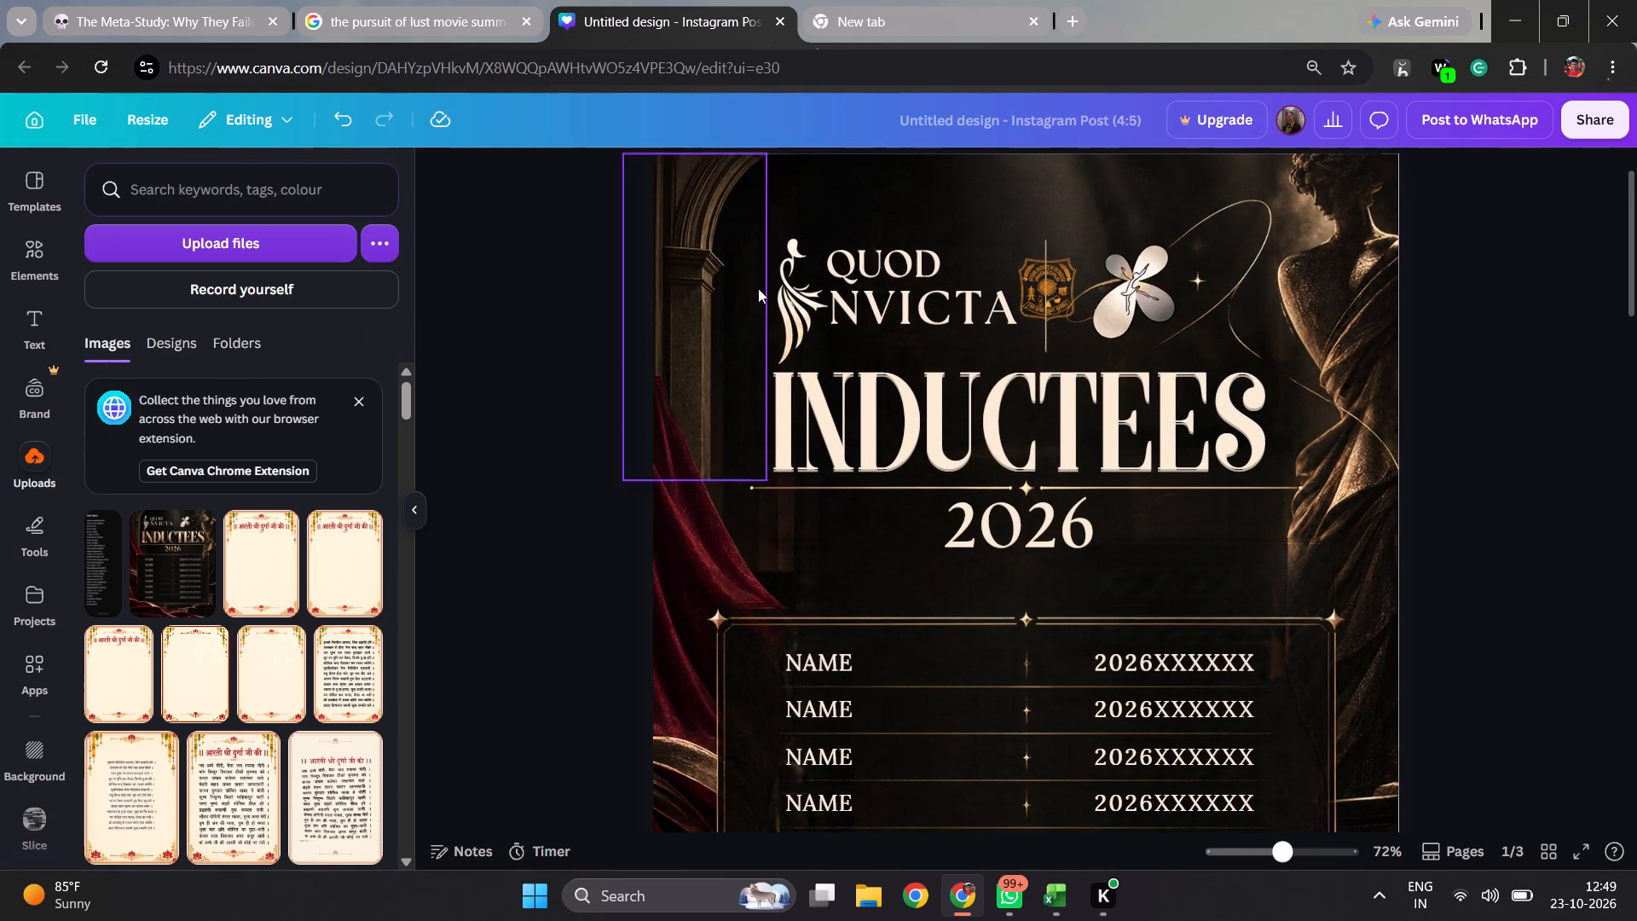
pyautogui.click(898, 300)
pyautogui.press('Left')
pyautogui.press('Left')
pyautogui.press('Left')
pyautogui.press('Left')
pyautogui.press('Left')
pyautogui.press('Left')
pyautogui.press('Left')
pyautogui.press('Left')
pyautogui.press('Left')
pyautogui.press('Left')
pyautogui.press('Left')
pyautogui.press('Left')
pyautogui.press('Left')
pyautogui.press('Left')
pyautogui.press('Left')
pyautogui.press('Left')
pyautogui.press('Left')
pyautogui.press('Left')
pyautogui.press('Left')
pyautogui.press('Left')
pyautogui.press('Left')
pyautogui.press('Left')
pyautogui.press('Left')
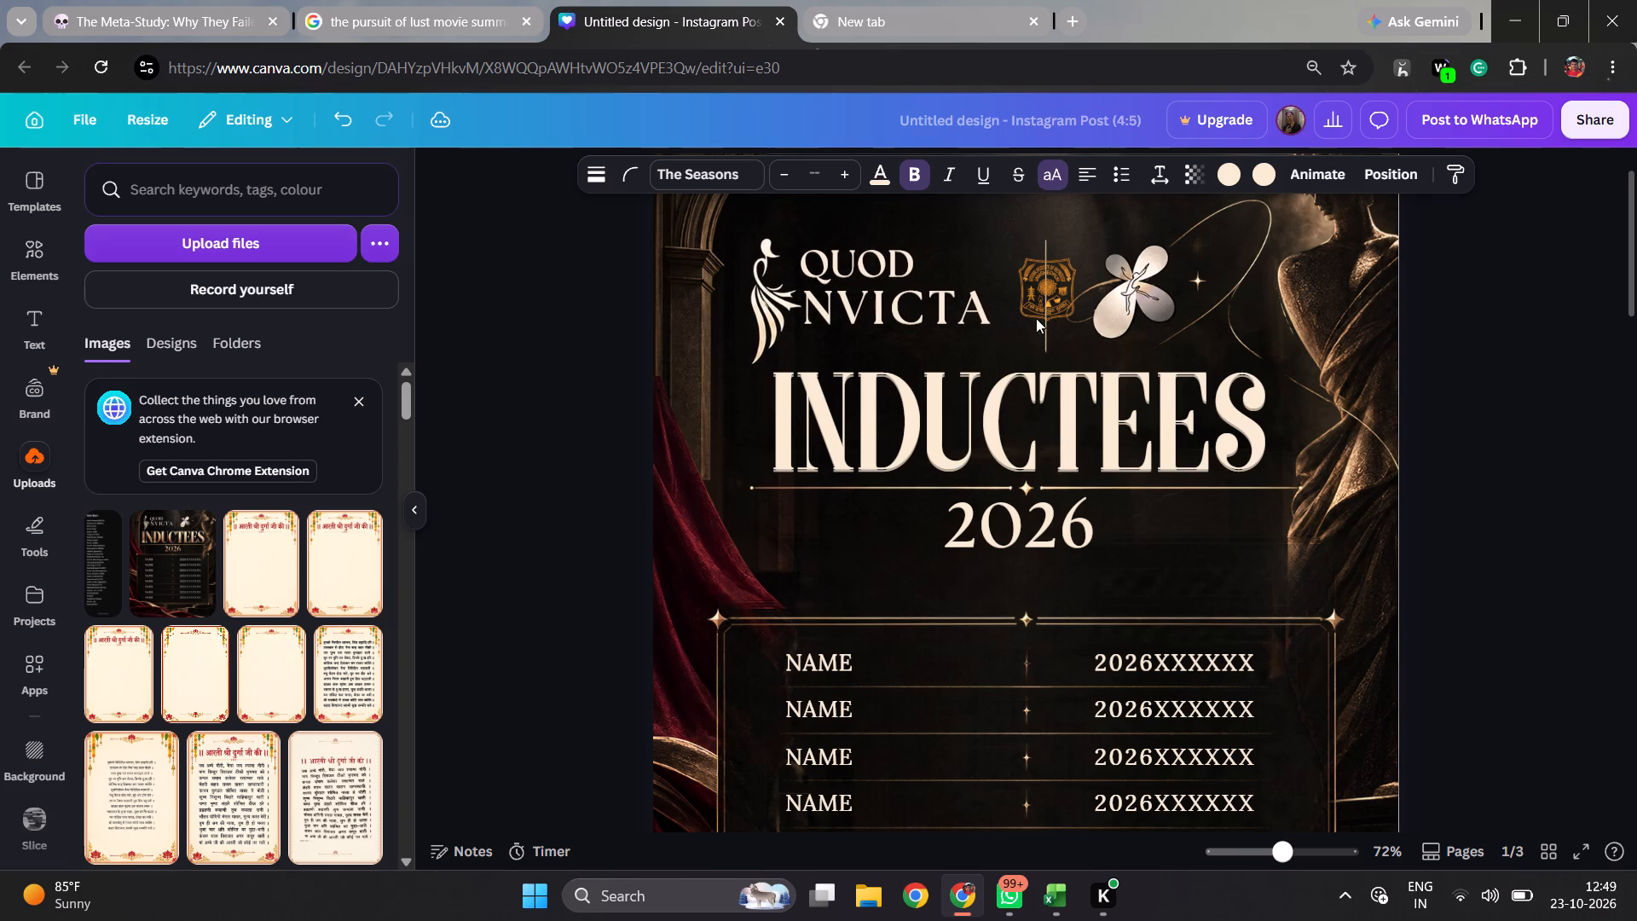
# Delete the thin vertical divider line behind the golden crest in page 1's header.
pyautogui.click(1044, 343)
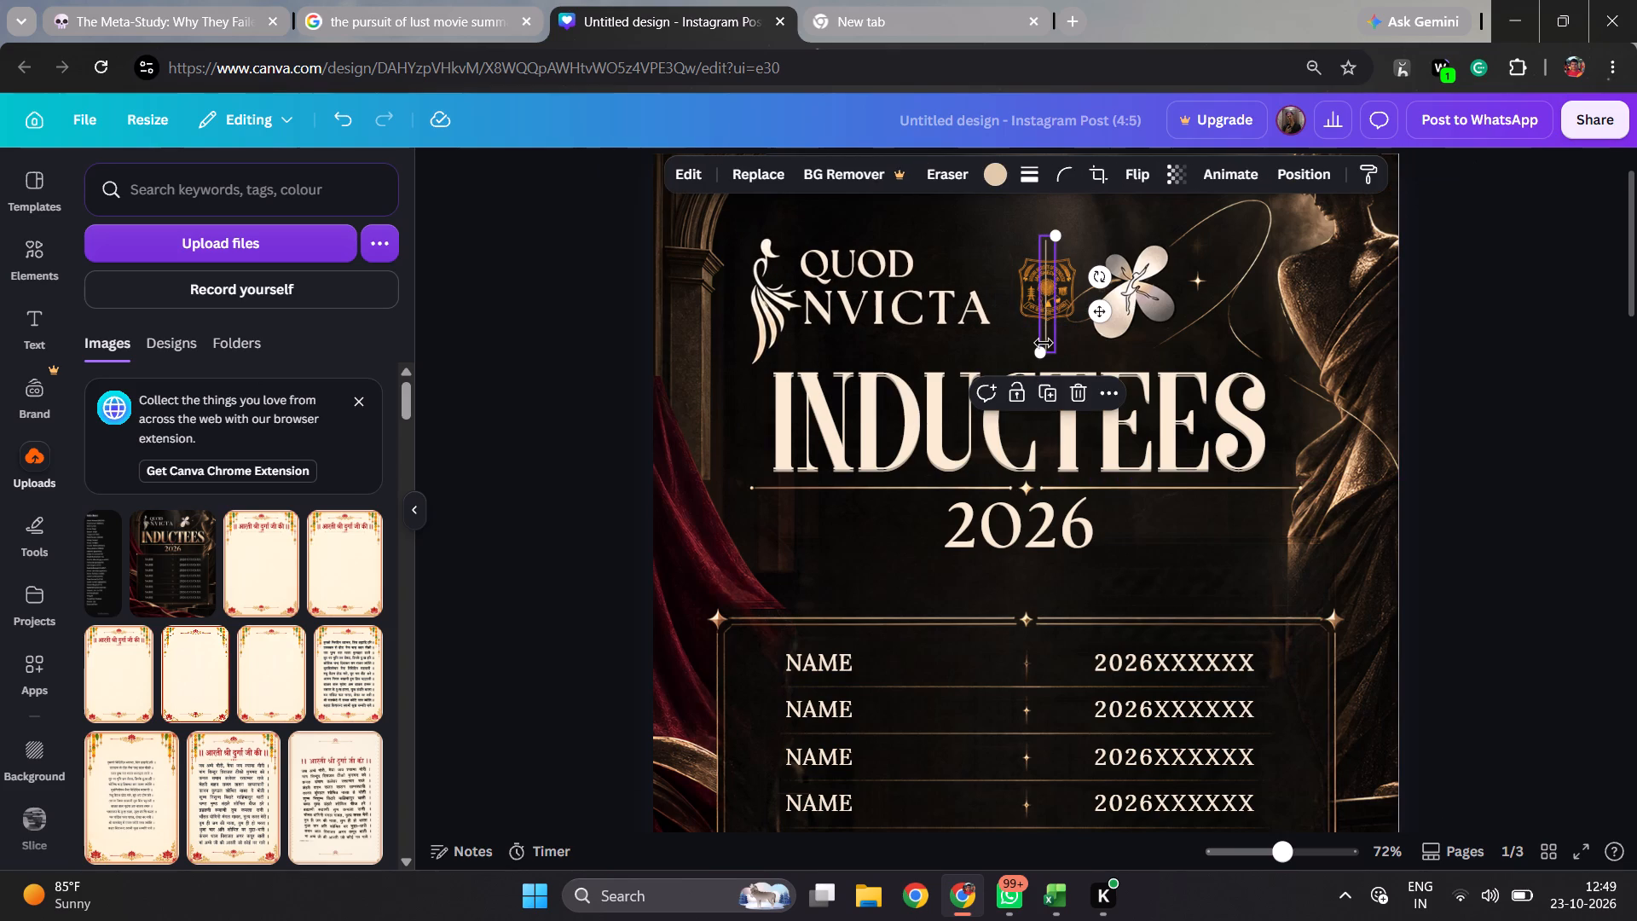
pyautogui.press('Delete')
pyautogui.click(1050, 298)
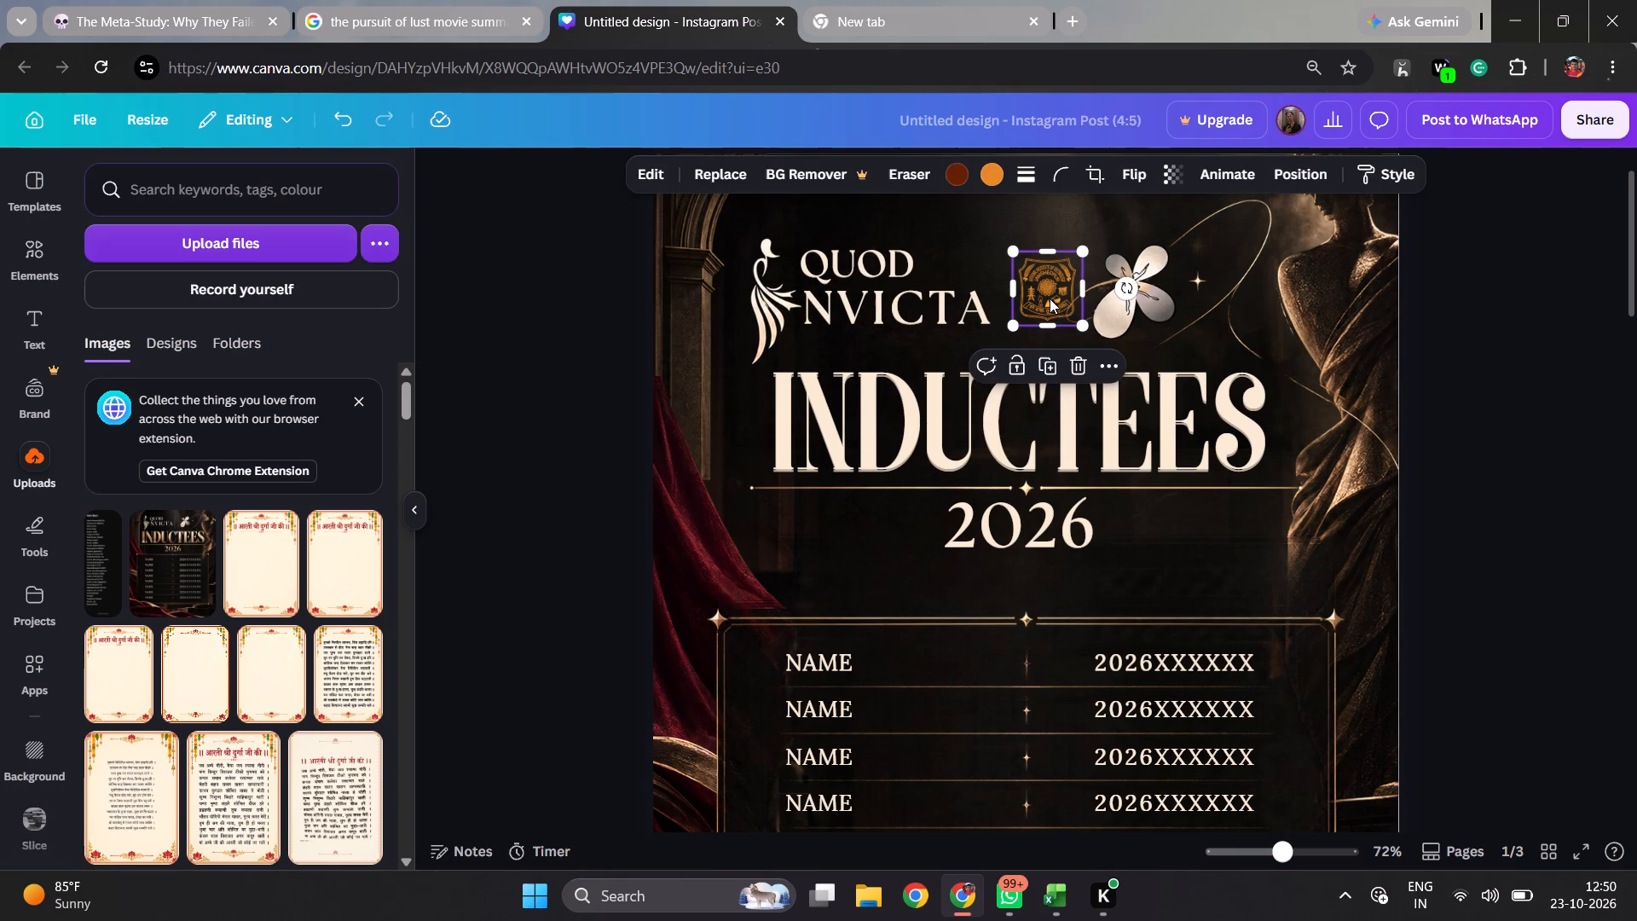
pyautogui.click(1456, 374)
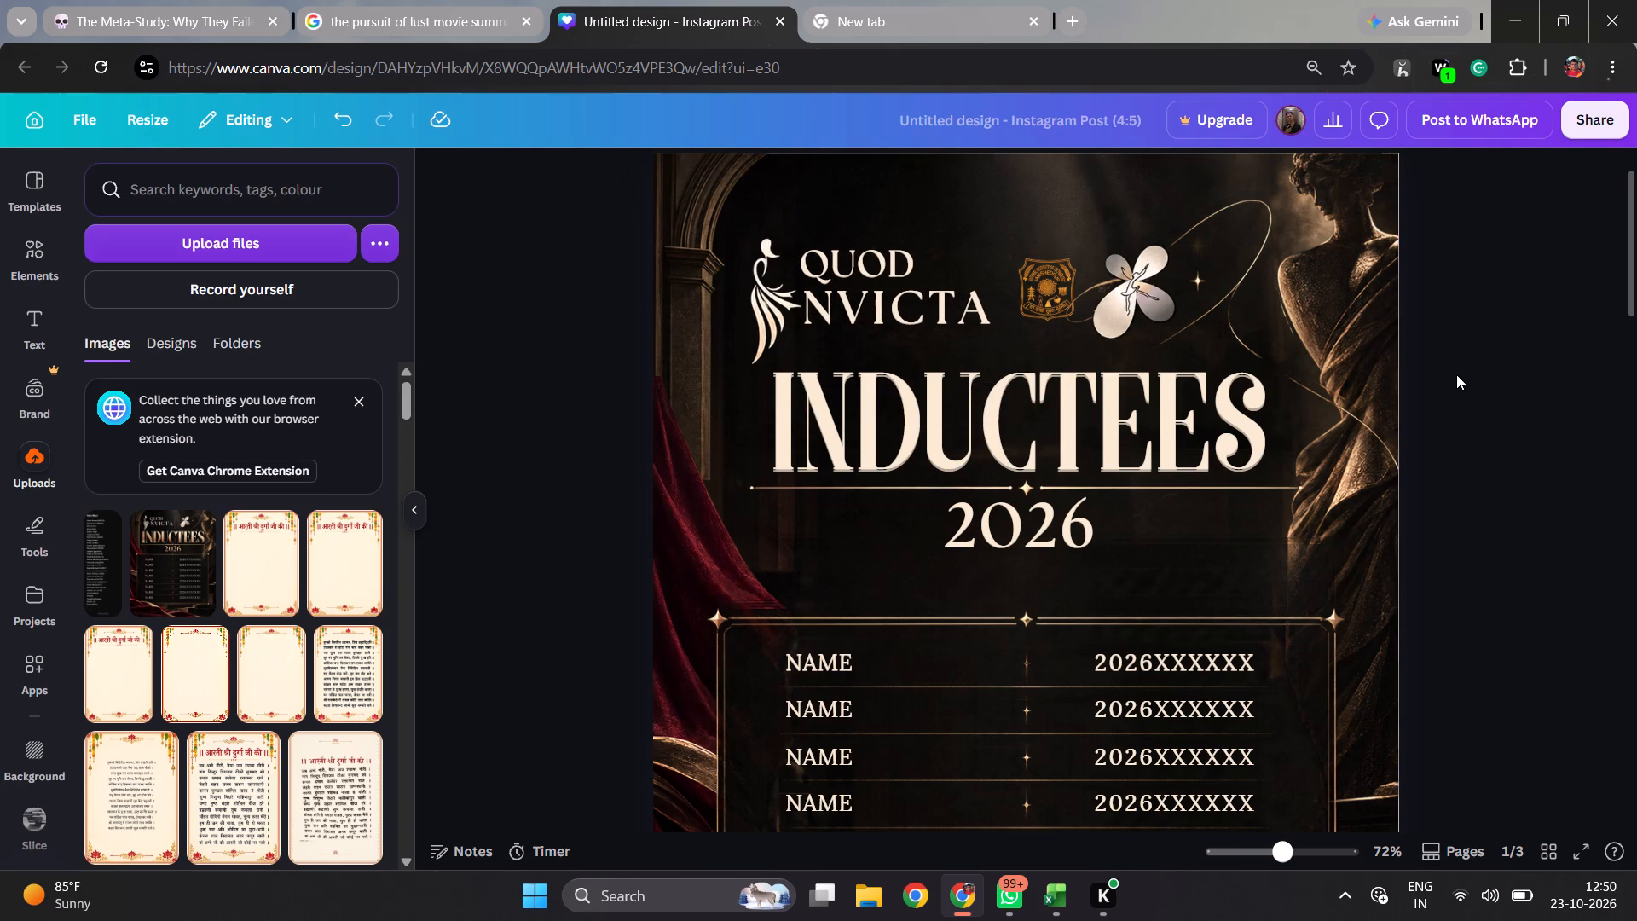
# Nudge the grouped Quod Invicta logo slightly right, towards the golden crest.
pyautogui.scroll(1, 1456, 374)
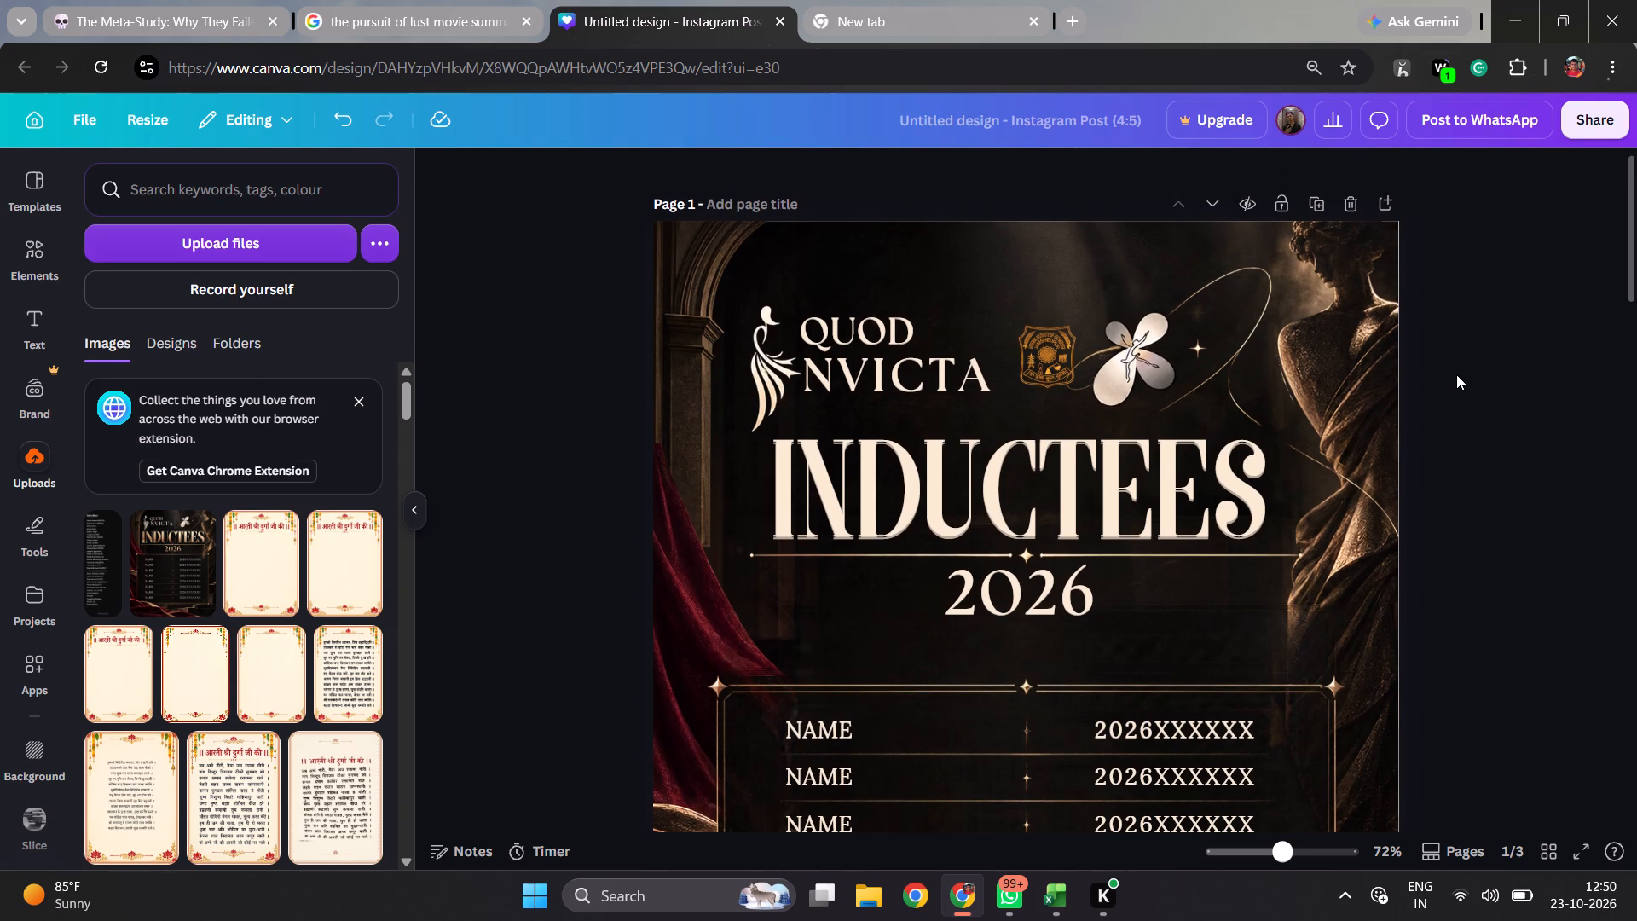
pyautogui.click(916, 340)
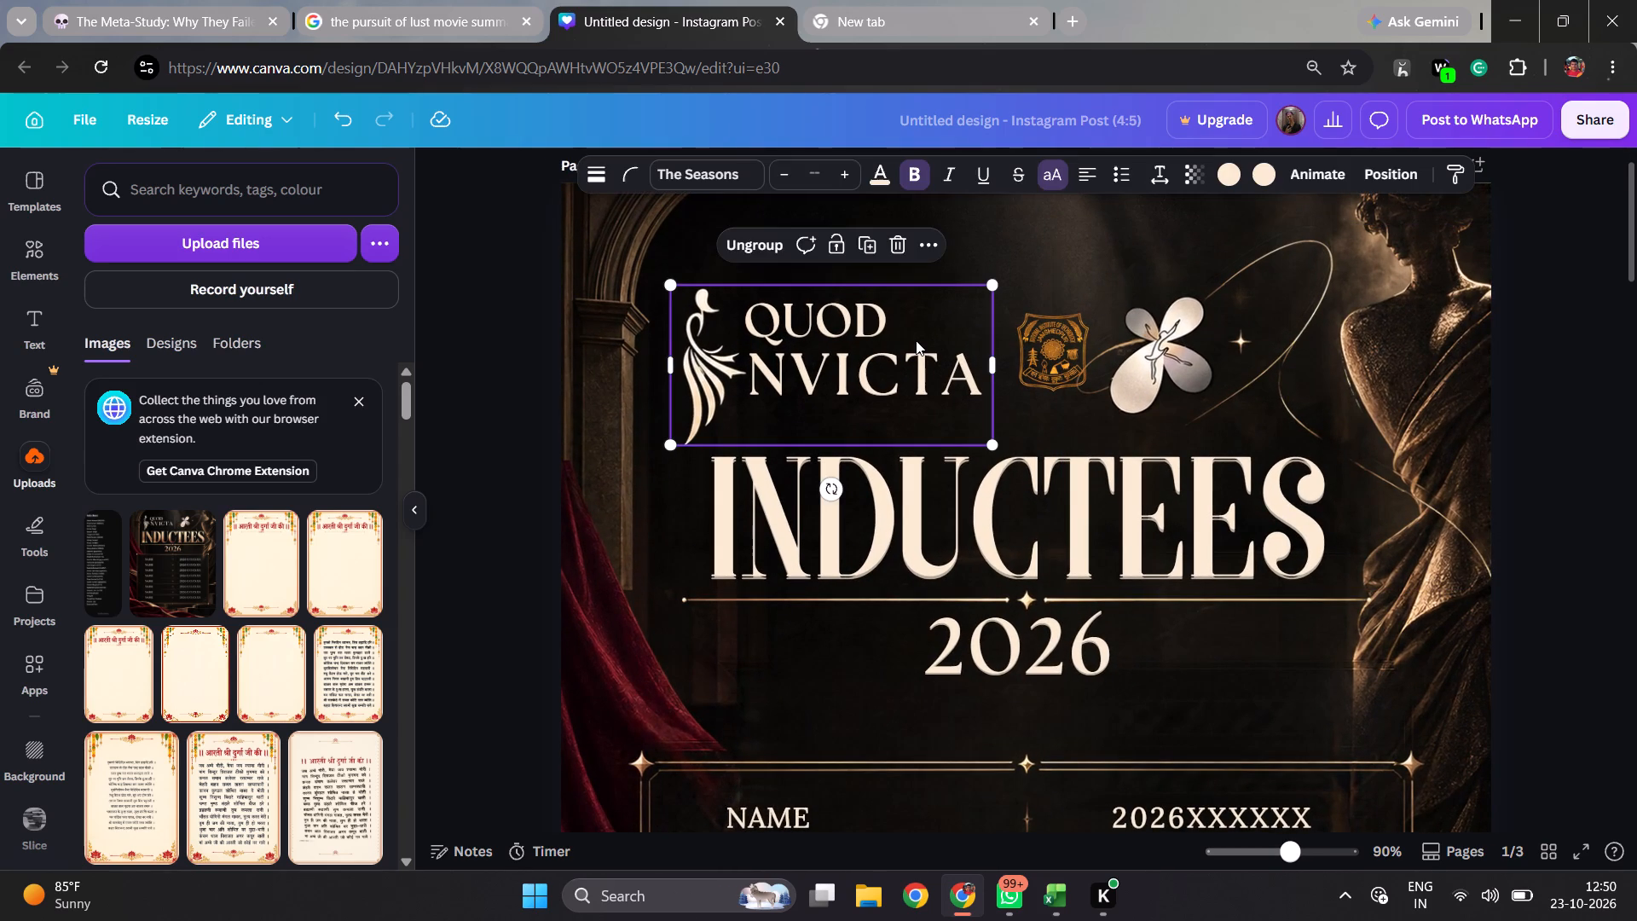
pyautogui.press('Right')
pyautogui.press('Right')
pyautogui.press('Right')
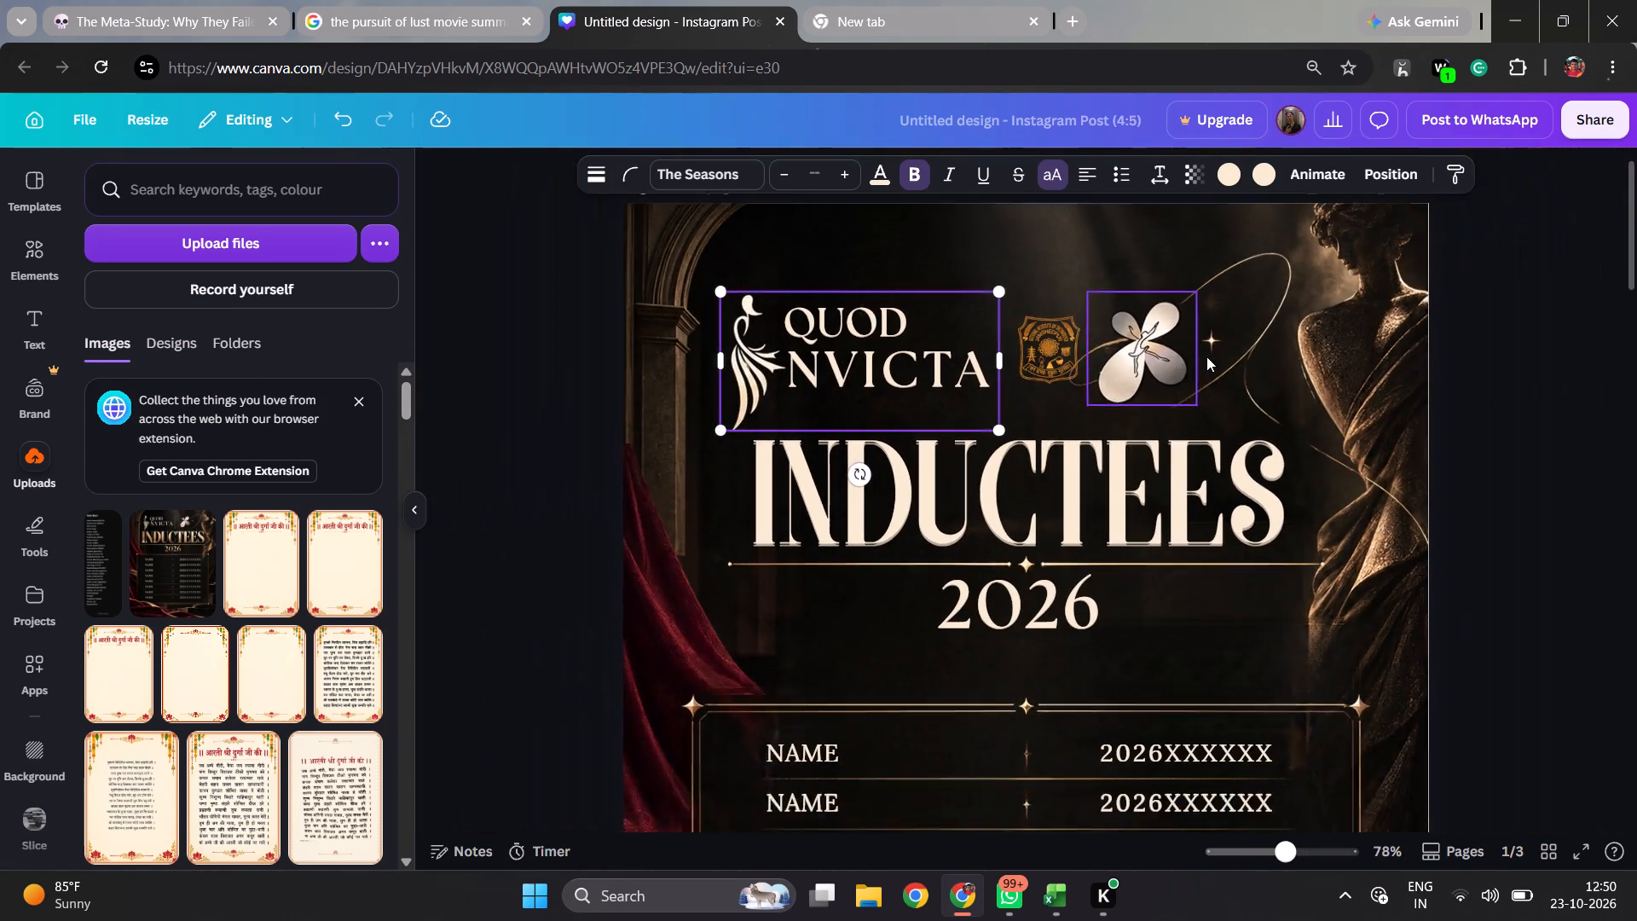
pyautogui.click(1472, 383)
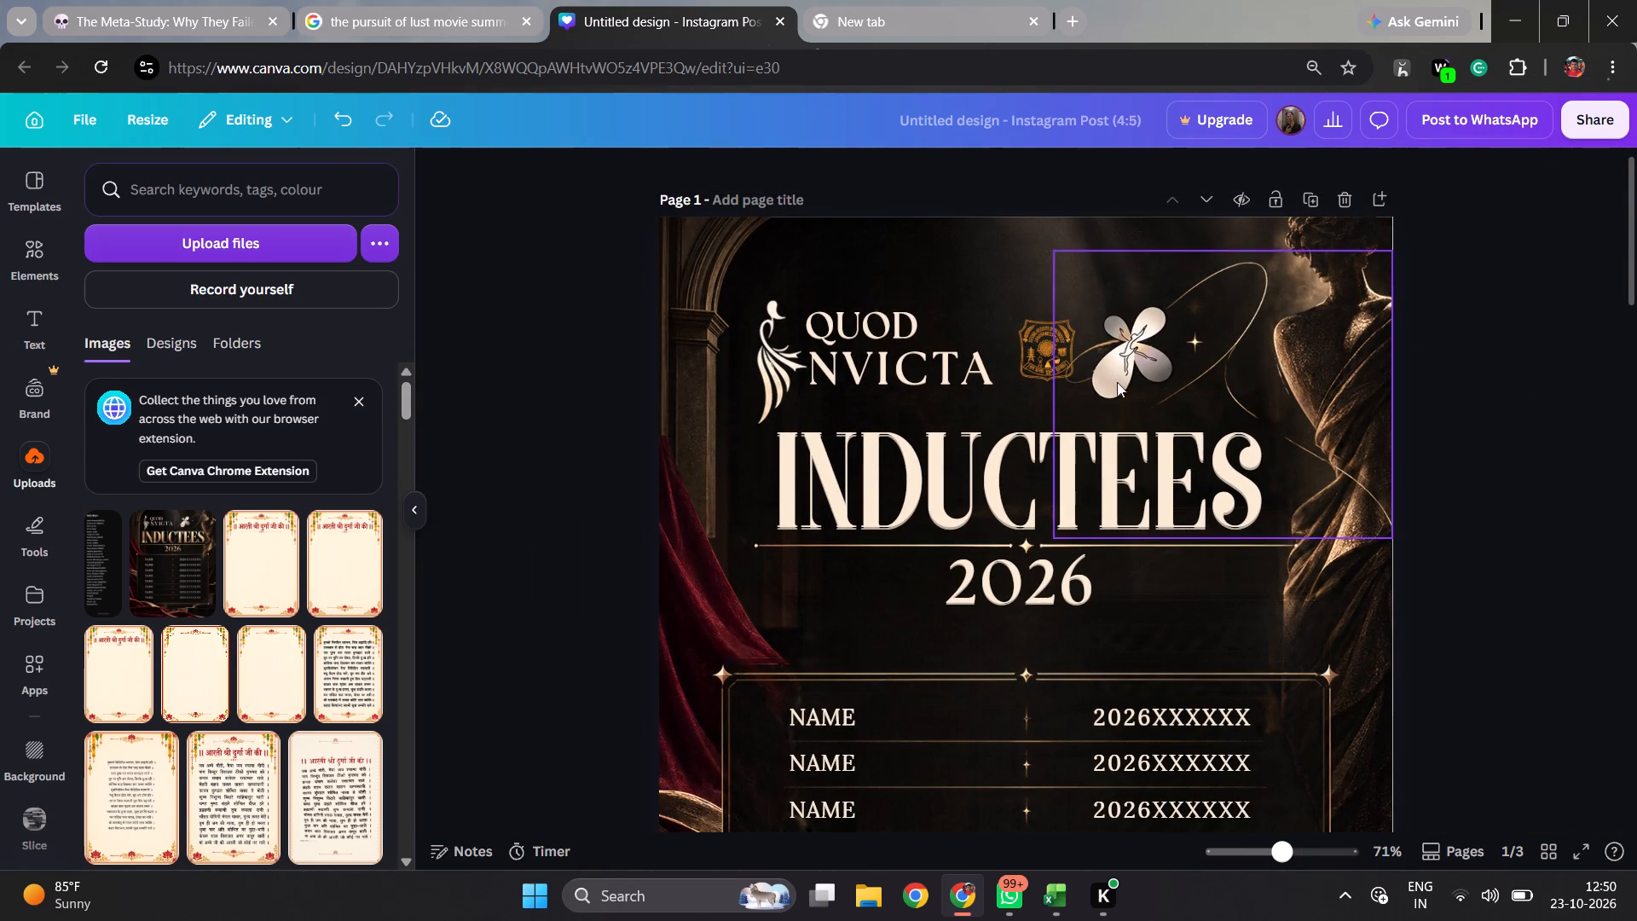
# Move the golden crest up above the logo row and left onto the page's vertical centre line.
pyautogui.click(1044, 358)
pyautogui.press('Up')
pyautogui.press('Up')
pyautogui.press('Up')
pyautogui.press('Up')
pyautogui.press('Up')
pyautogui.press('Up')
pyautogui.press('Up')
pyautogui.press('Up')
pyautogui.press('Up')
pyautogui.press('Up')
pyautogui.press('Up')
pyautogui.press('Up')
pyautogui.press('Up')
pyautogui.press('Up')
pyautogui.press('Up')
pyautogui.press('Up')
pyautogui.press('Up')
pyautogui.press('Up')
pyautogui.press('Up')
pyautogui.press('Up')
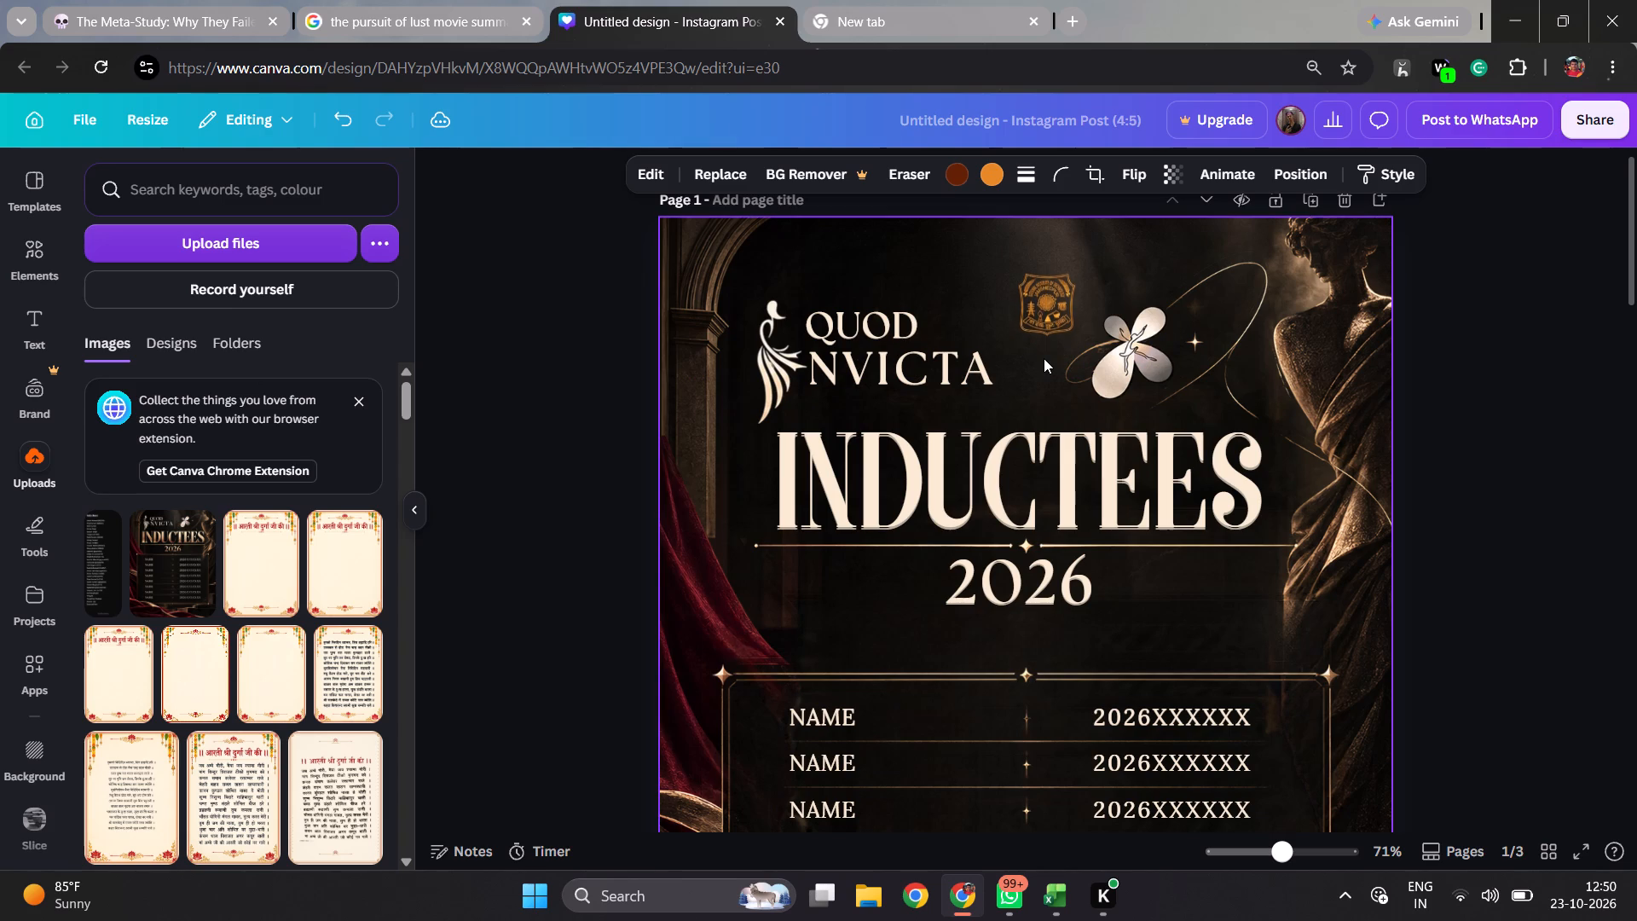
pyautogui.press('Left')
pyautogui.press('Left')
pyautogui.press('Left')
pyautogui.press('Left')
pyautogui.press('Left')
pyautogui.press('Left')
pyautogui.press('Left')
pyautogui.press('Left')
pyautogui.press('Left')
pyautogui.press('Left')
pyautogui.press('Left')
pyautogui.press('Left')
pyautogui.press('Left')
pyautogui.press('Left')
pyautogui.press('Left')
pyautogui.press('Left')
pyautogui.press('Left')
pyautogui.press('Left')
pyautogui.press('Left')
pyautogui.press('Left')
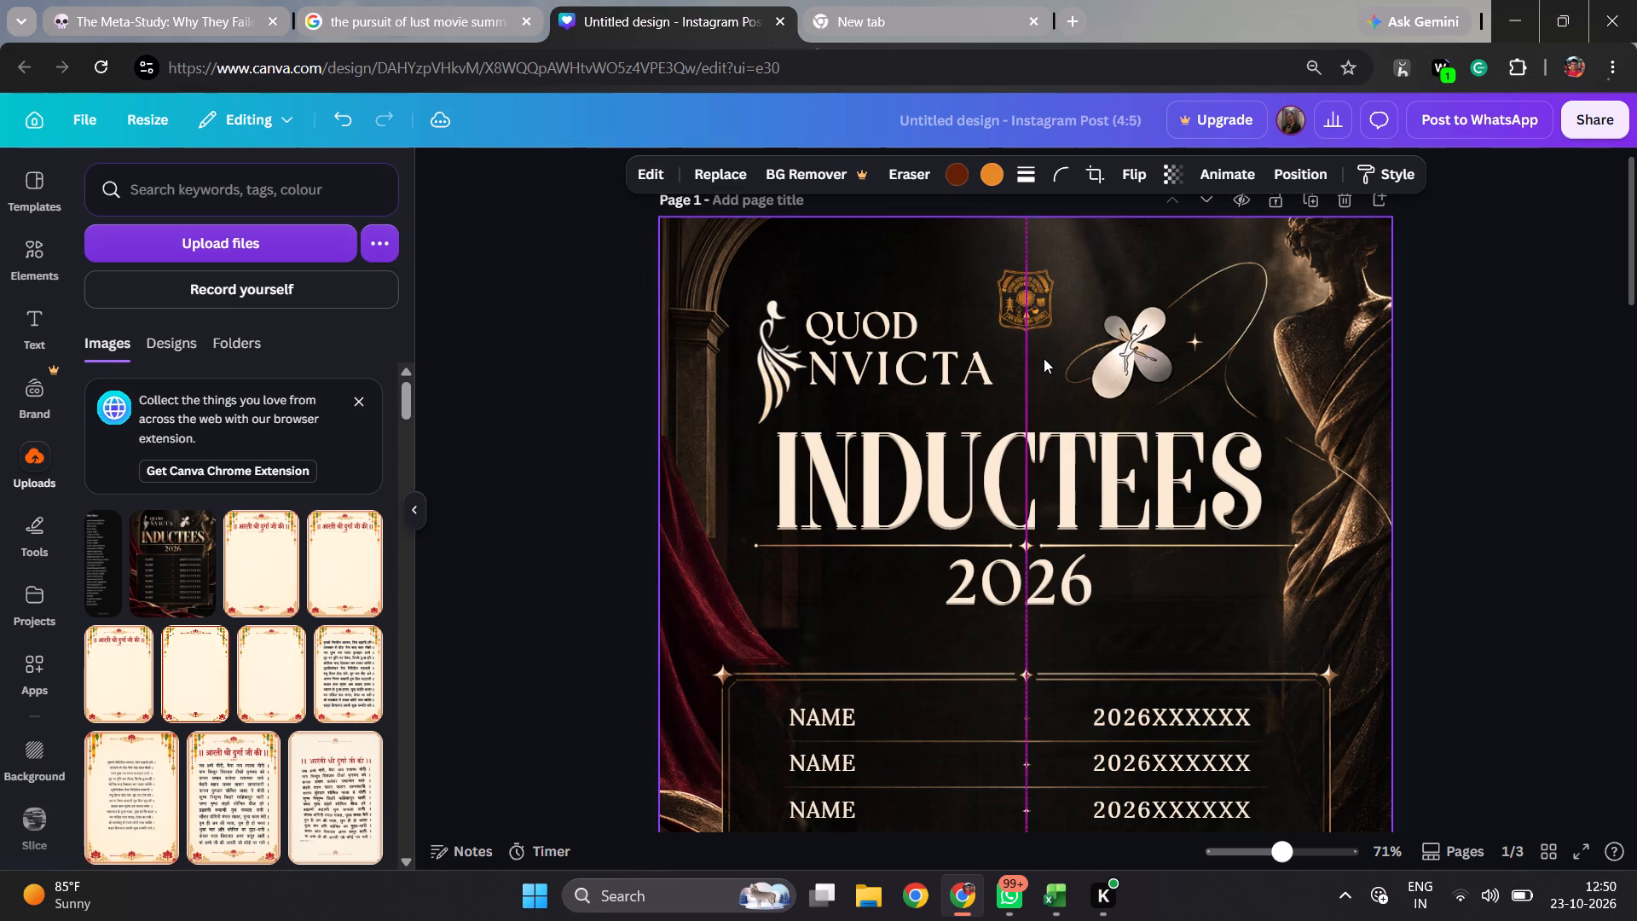
pyautogui.press('Down')
# Nudge the grouped Quod Invicta logo further right so it sits closer to the centred golden crest.
pyautogui.click(917, 352)
pyautogui.press('Right')
pyautogui.press('Right')
pyautogui.press('Right')
pyautogui.press('Right')
pyautogui.press('Right')
pyautogui.press('Right')
pyautogui.press('Right')
pyautogui.press('Right')
pyautogui.press('Right')
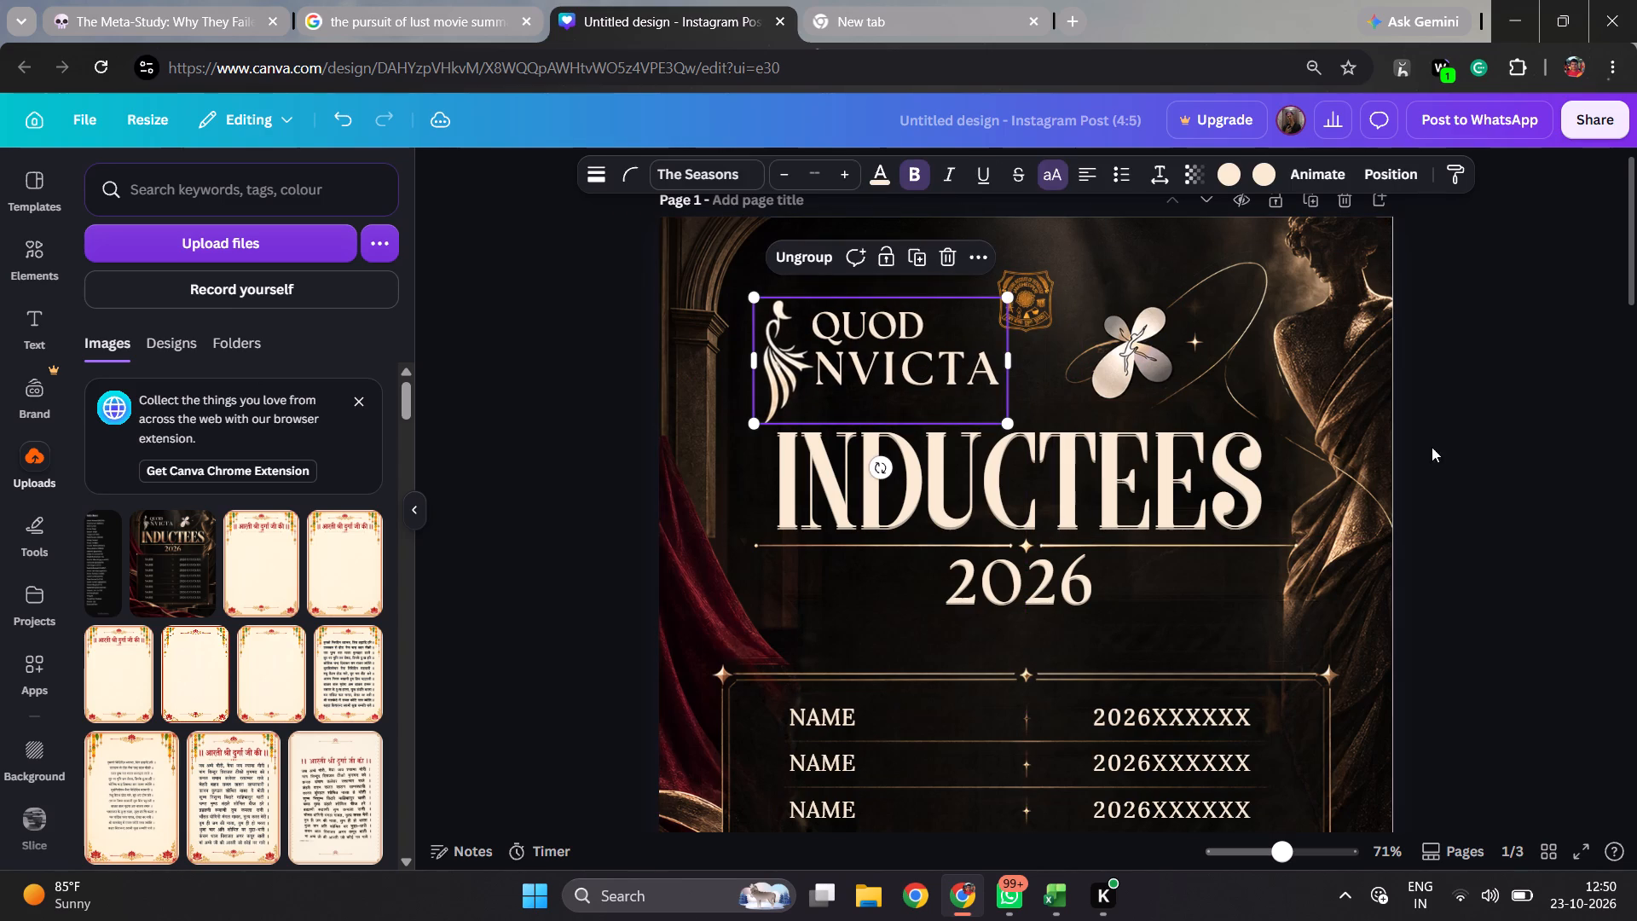
pyautogui.click(1461, 459)
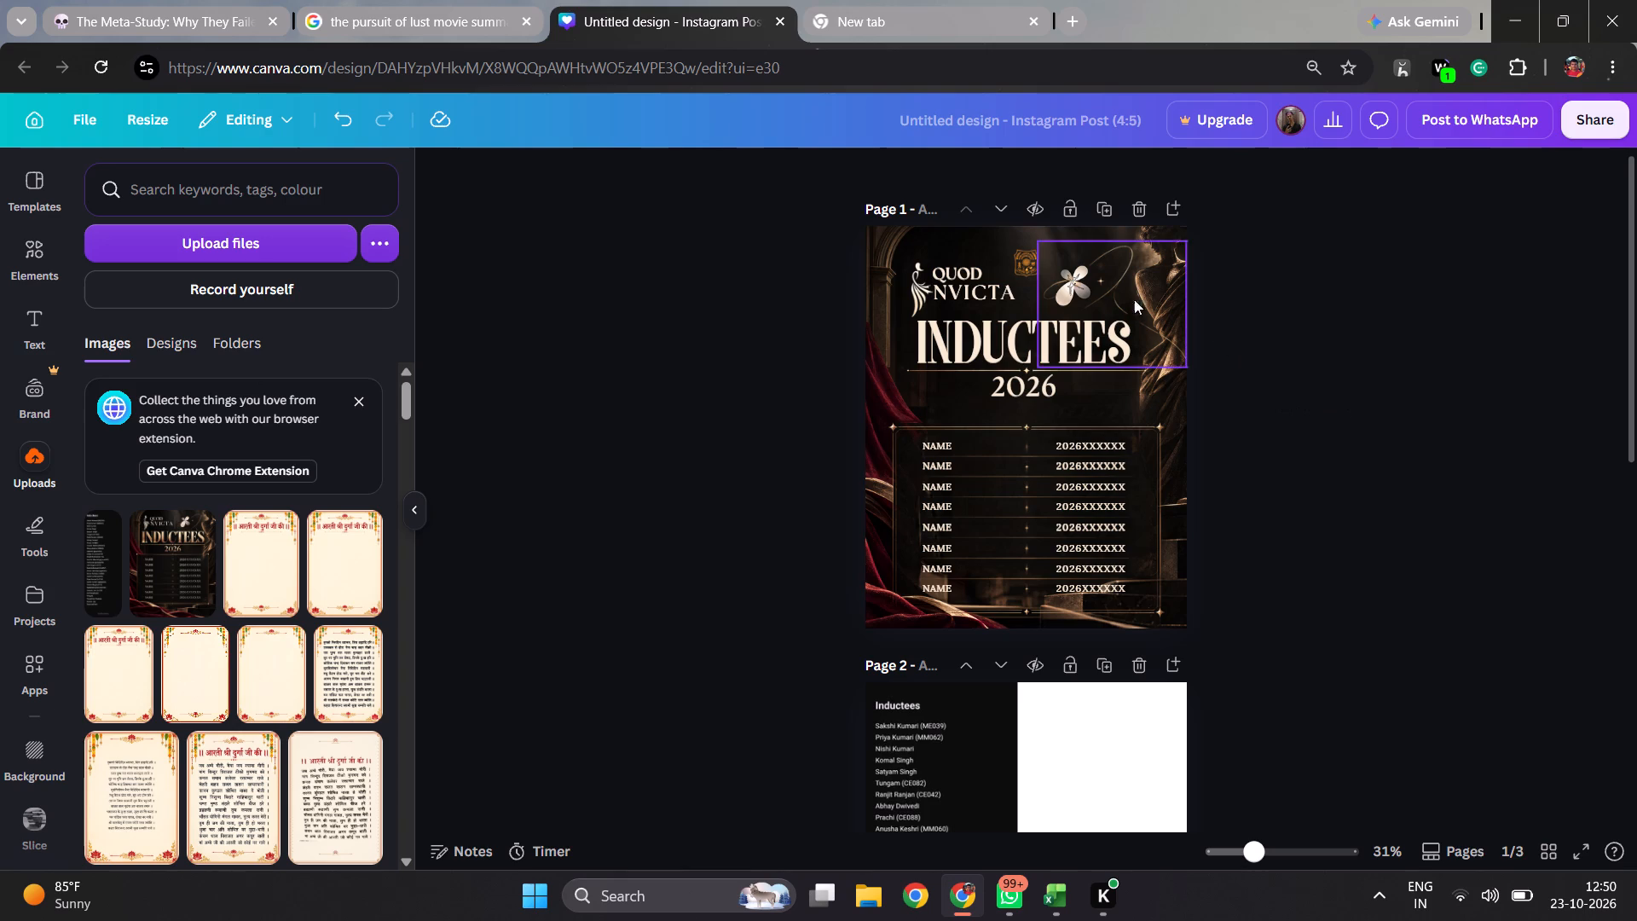
# Nudge the butterfly emblem slightly right within page 1's header.
pyautogui.click(1085, 289)
pyautogui.press('Right')
pyautogui.press('Right')
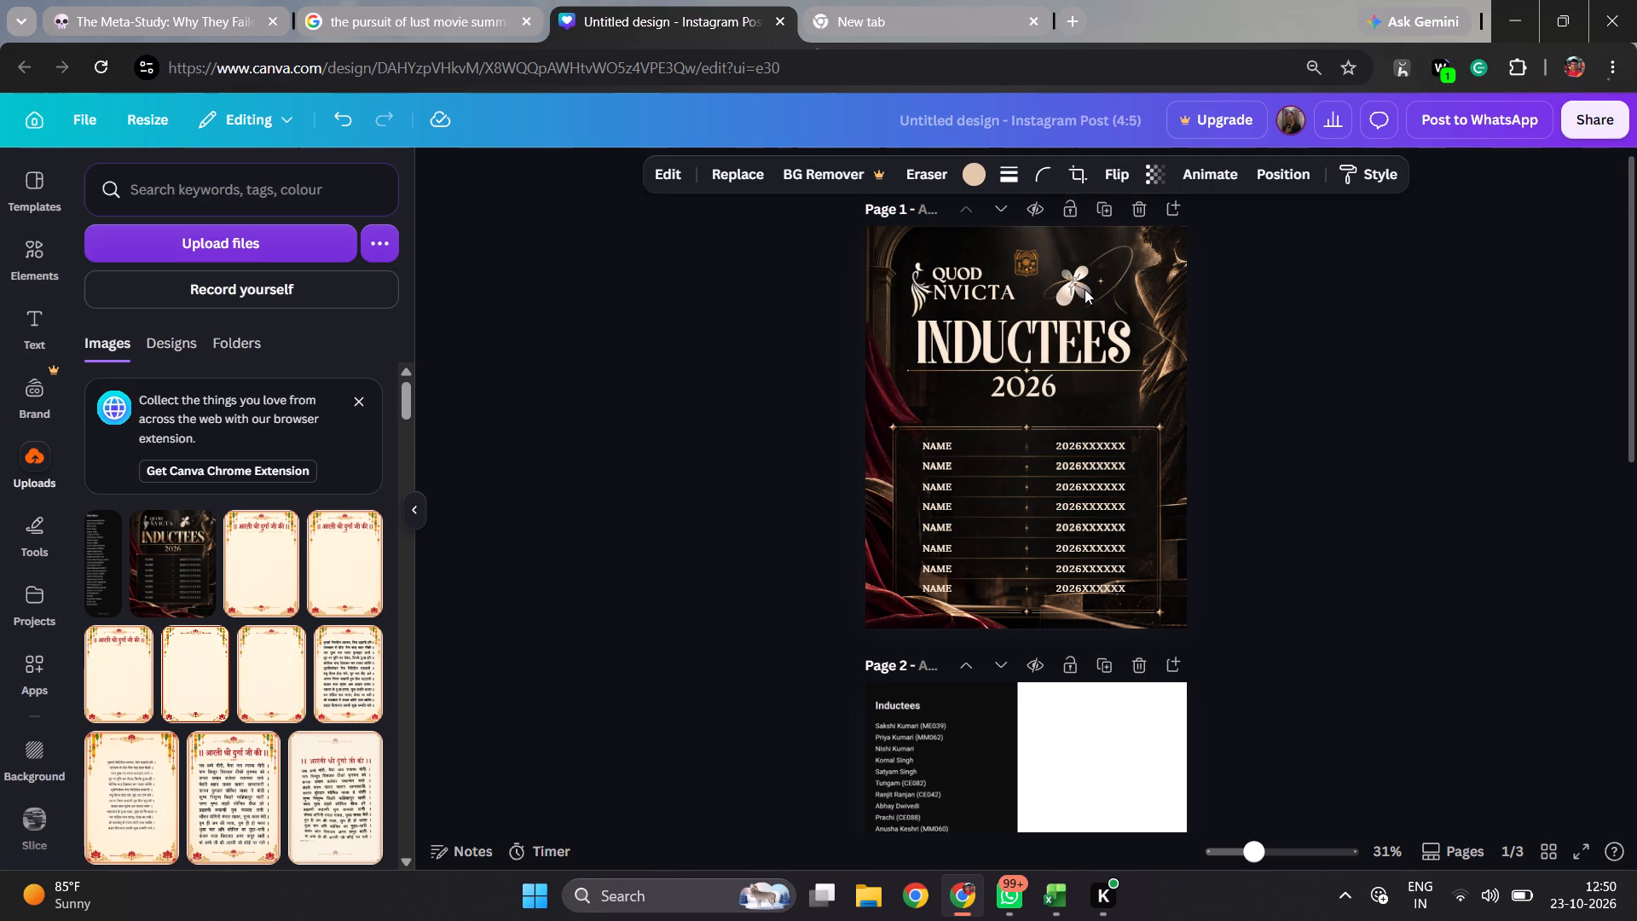
pyautogui.press('Right')
pyautogui.click(1222, 312)
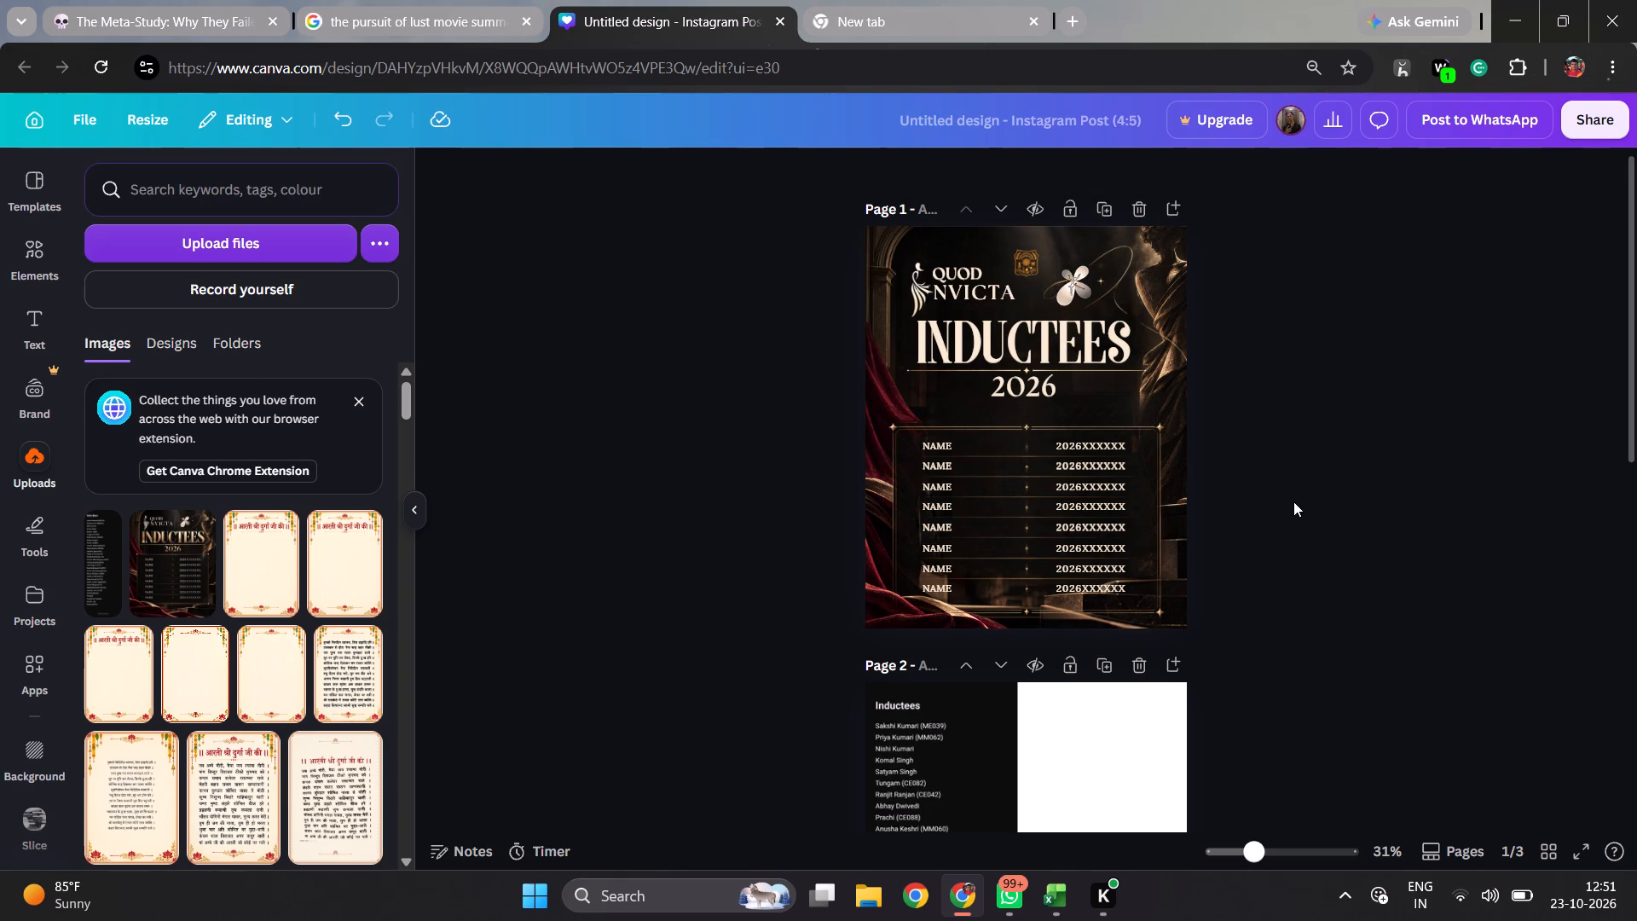
# Duplicate page 1 so a copy of the Inductees design follows it.
pyautogui.hscroll(1, 1265, 651)
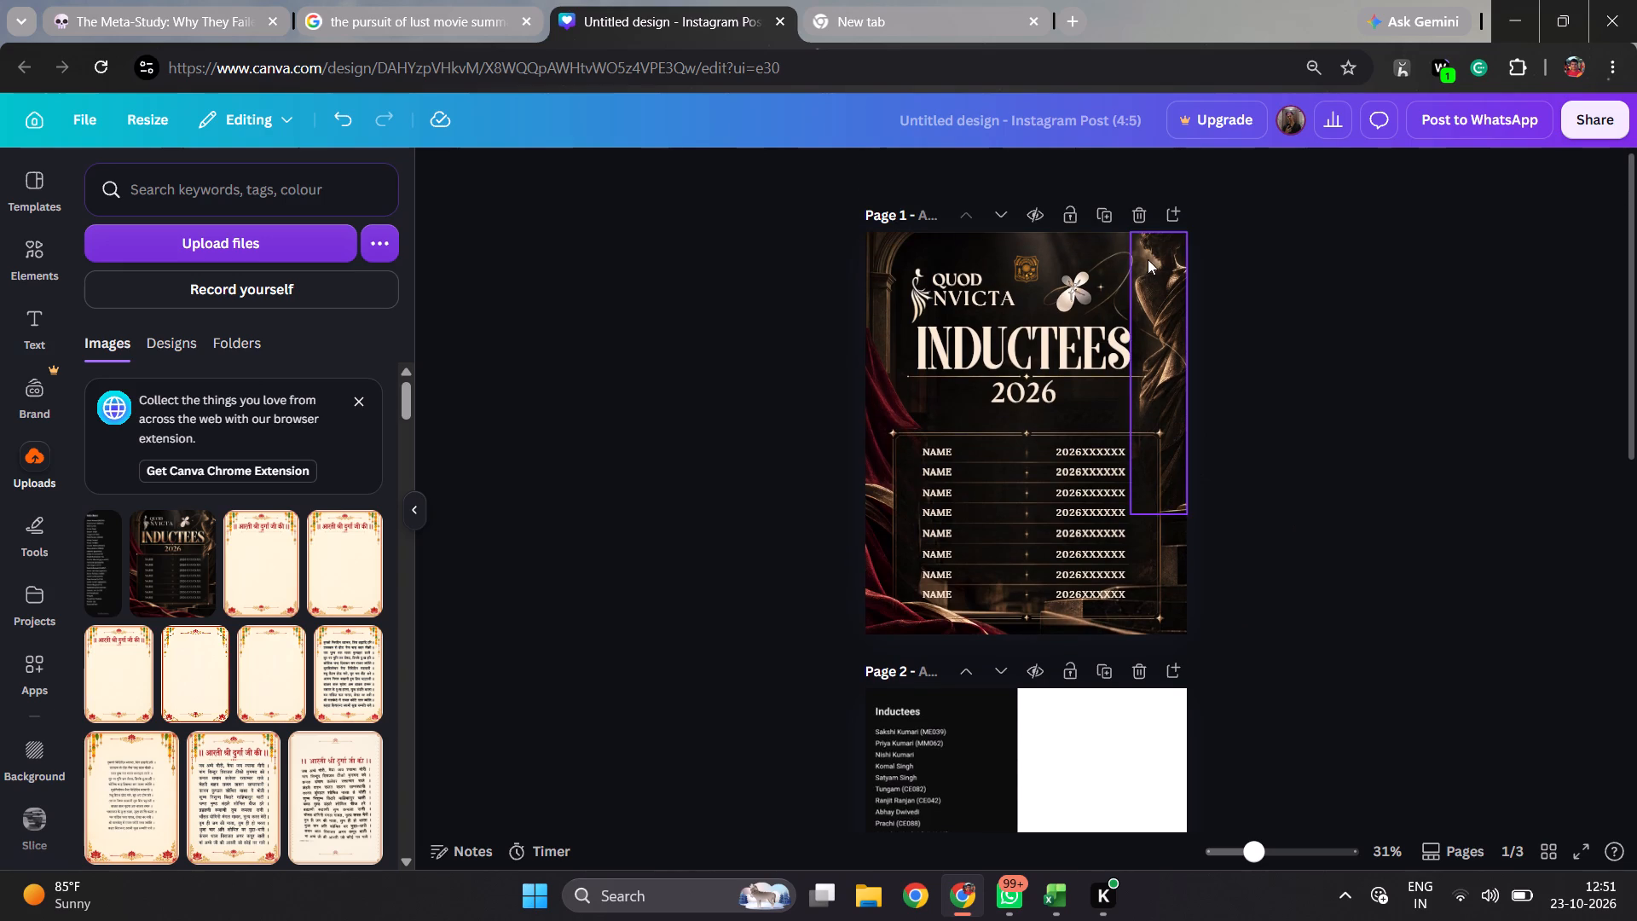
pyautogui.click(1099, 215)
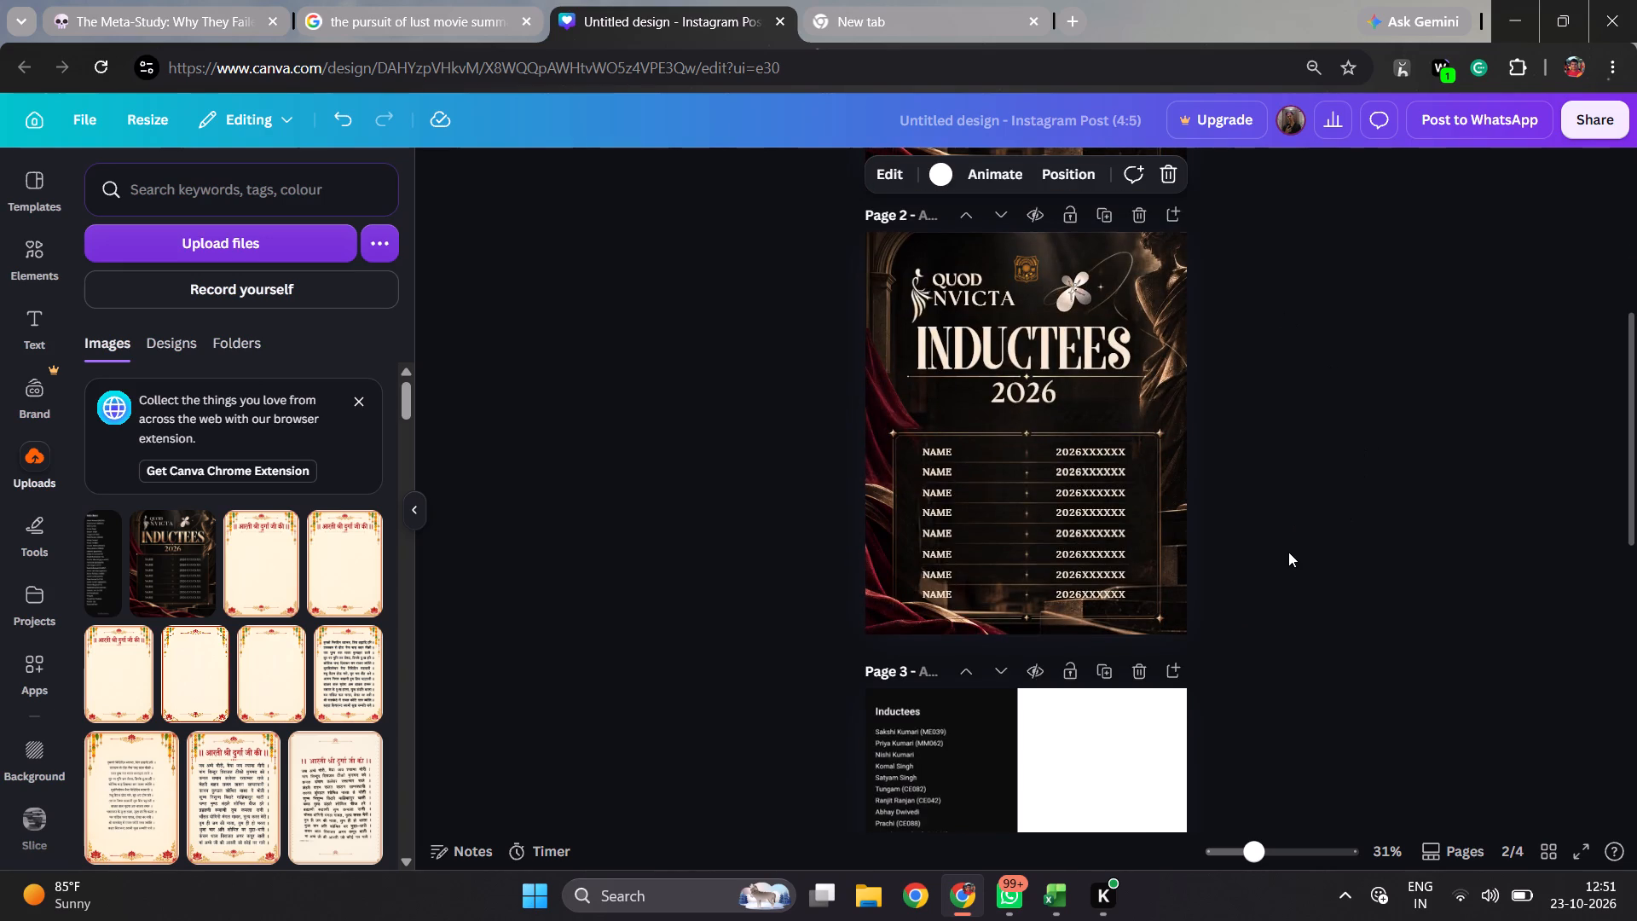
# Delete the butterfly emblem from the header of the duplicated Inductees page, page 2.
pyautogui.scroll(4, 1297, 497)
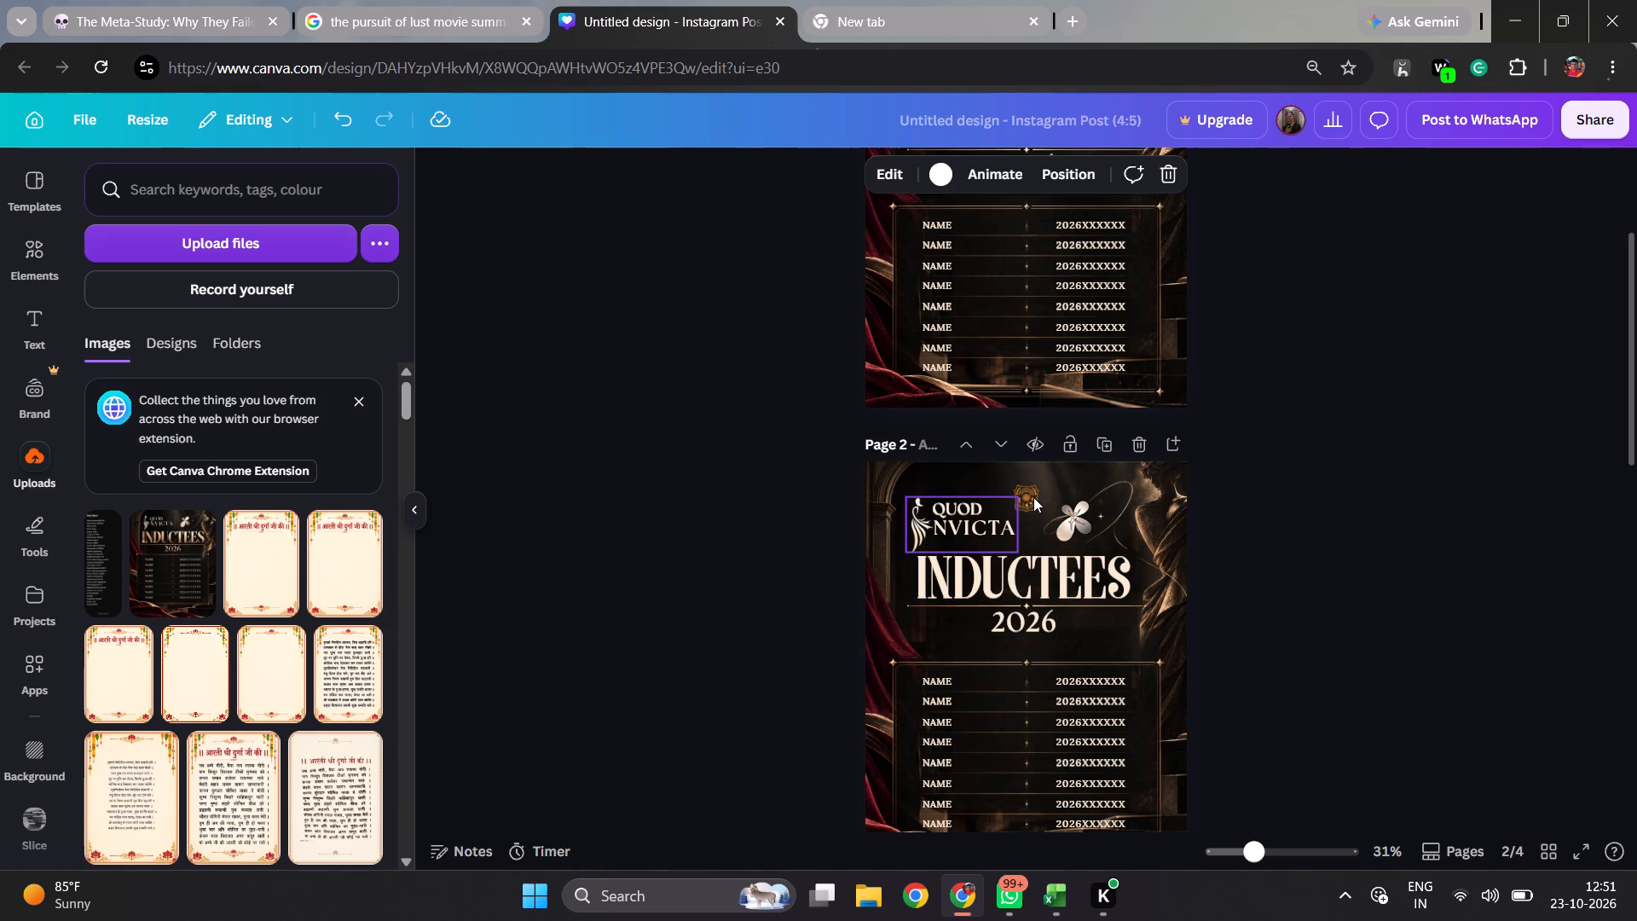
pyautogui.click(1079, 518)
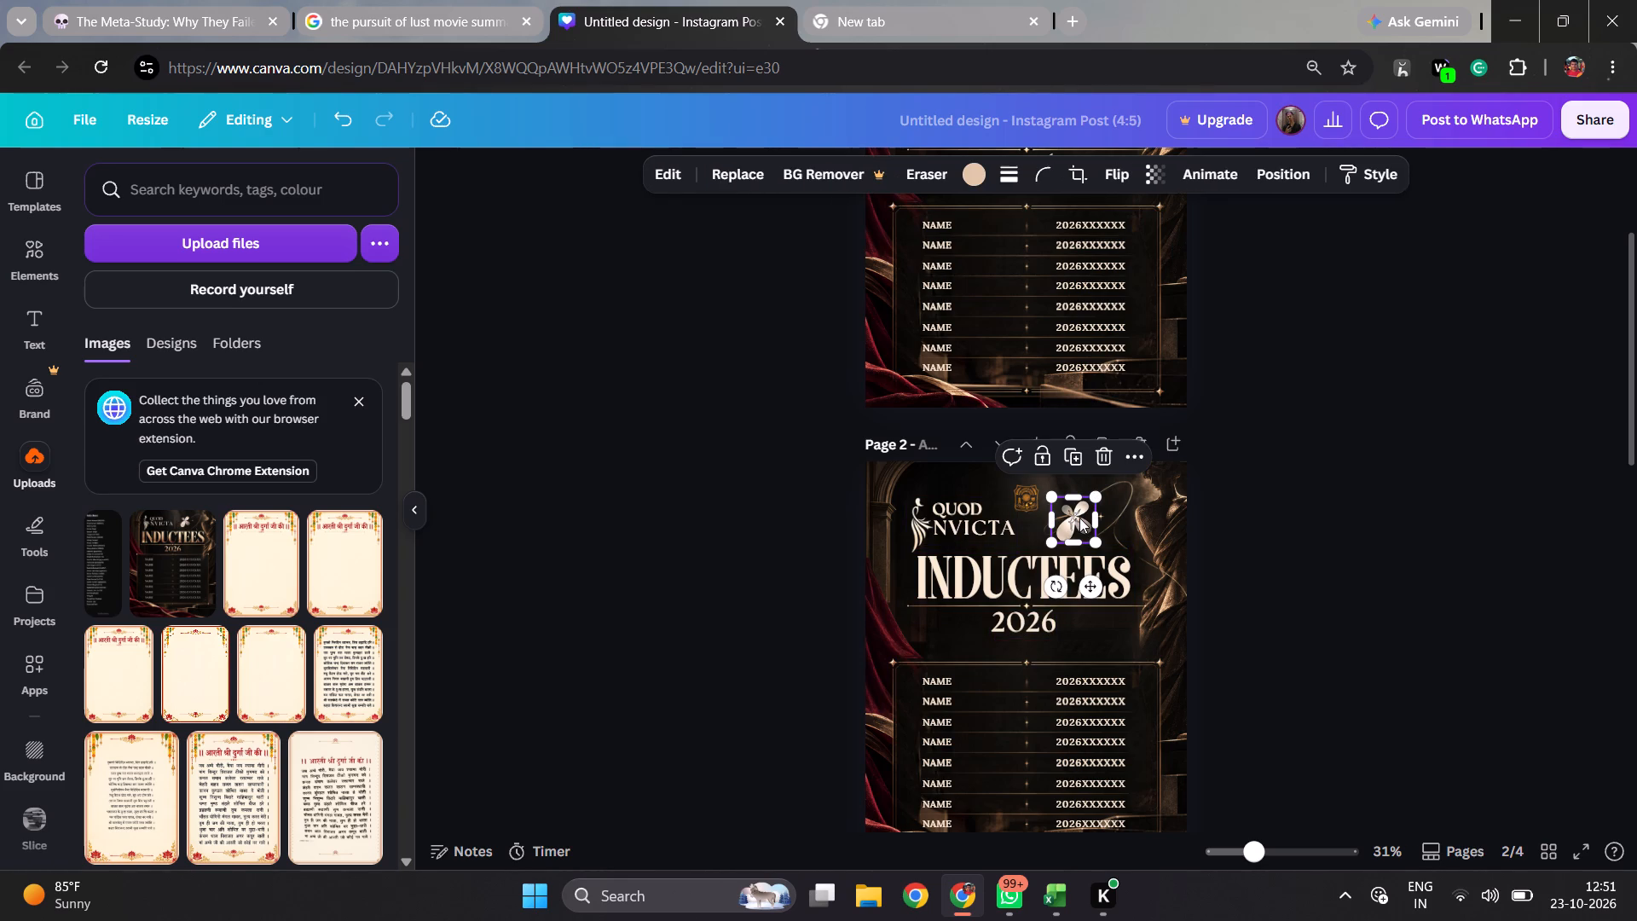
pyautogui.press('Delete')
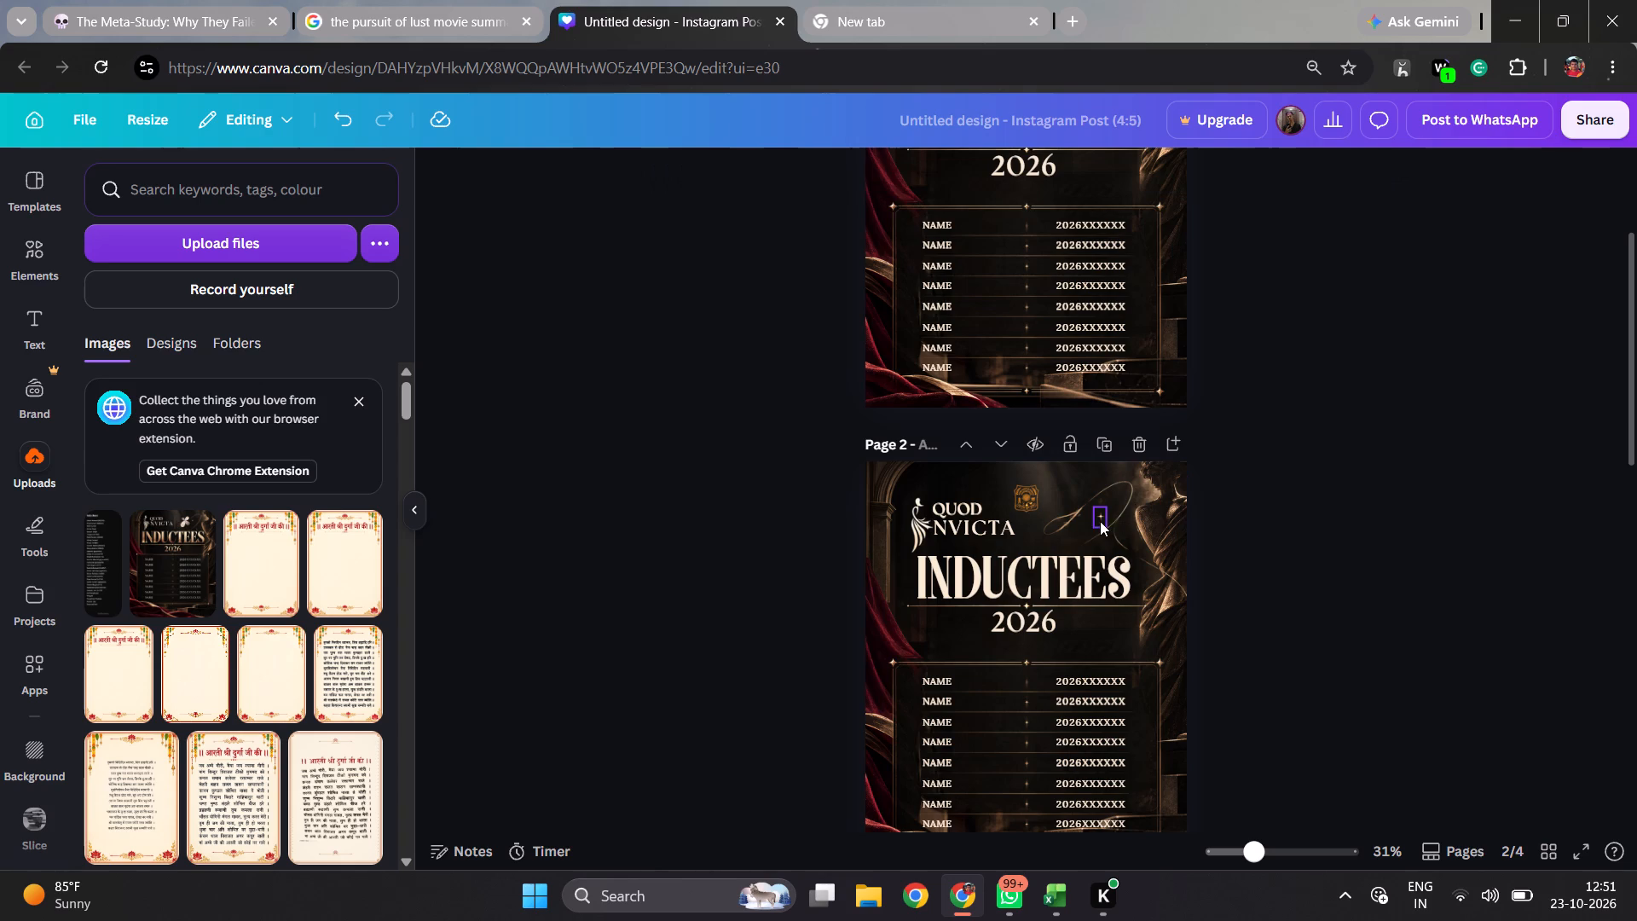
# Delete the small sparkle element from the header of page 2, above the INDUCTEES title.
pyautogui.click(1100, 521)
pyautogui.press('Delete')
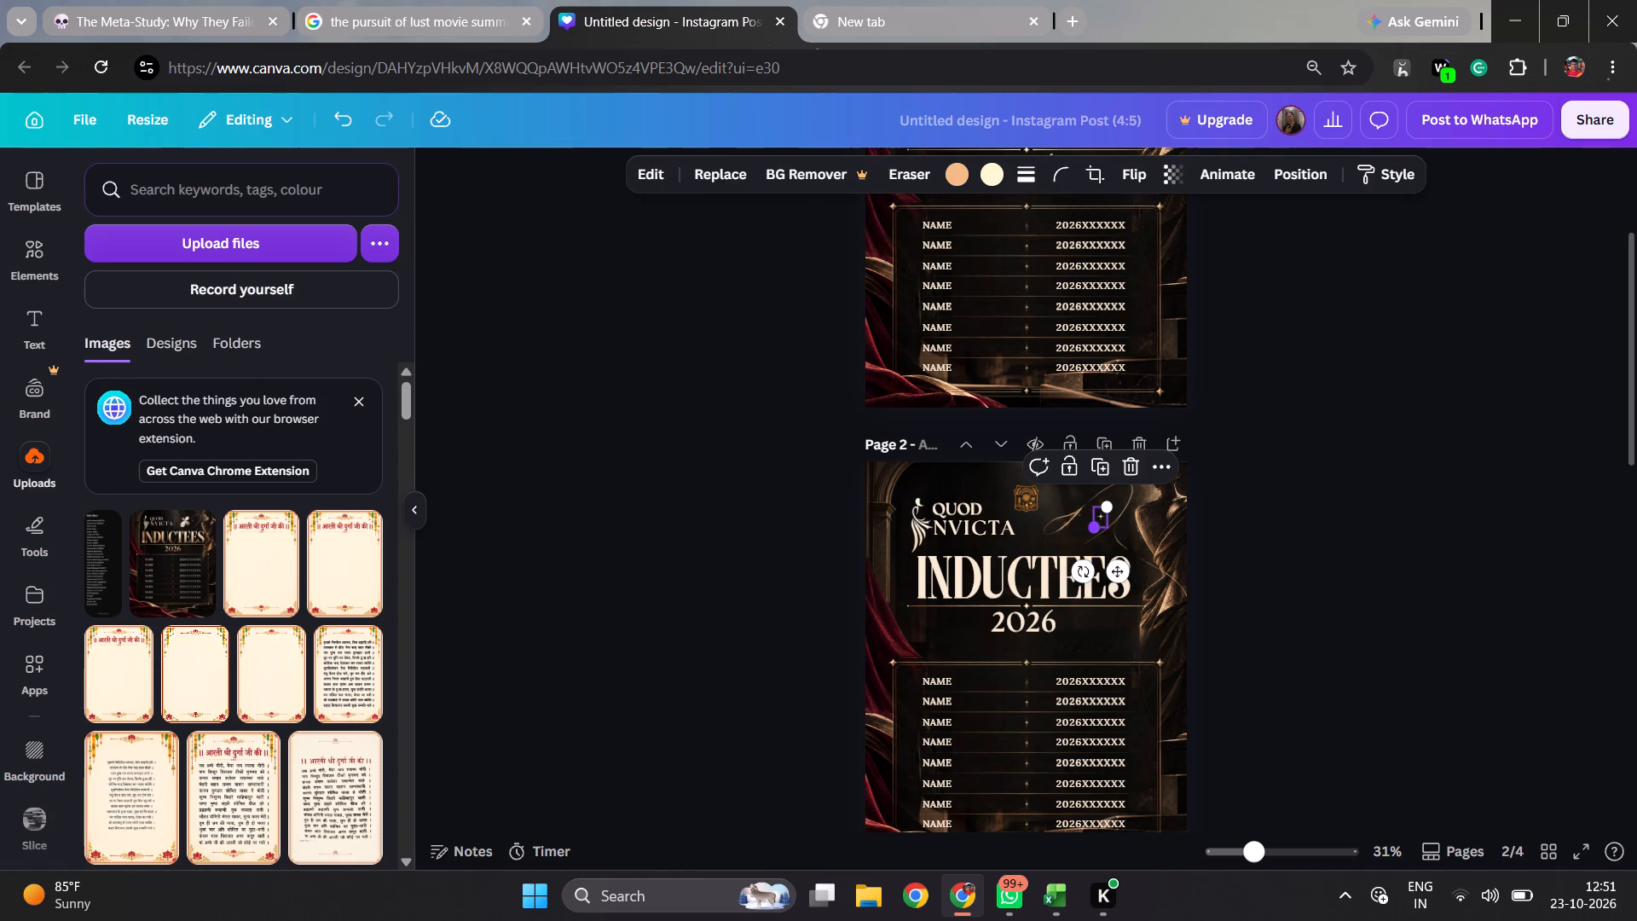
pyautogui.click(1054, 578)
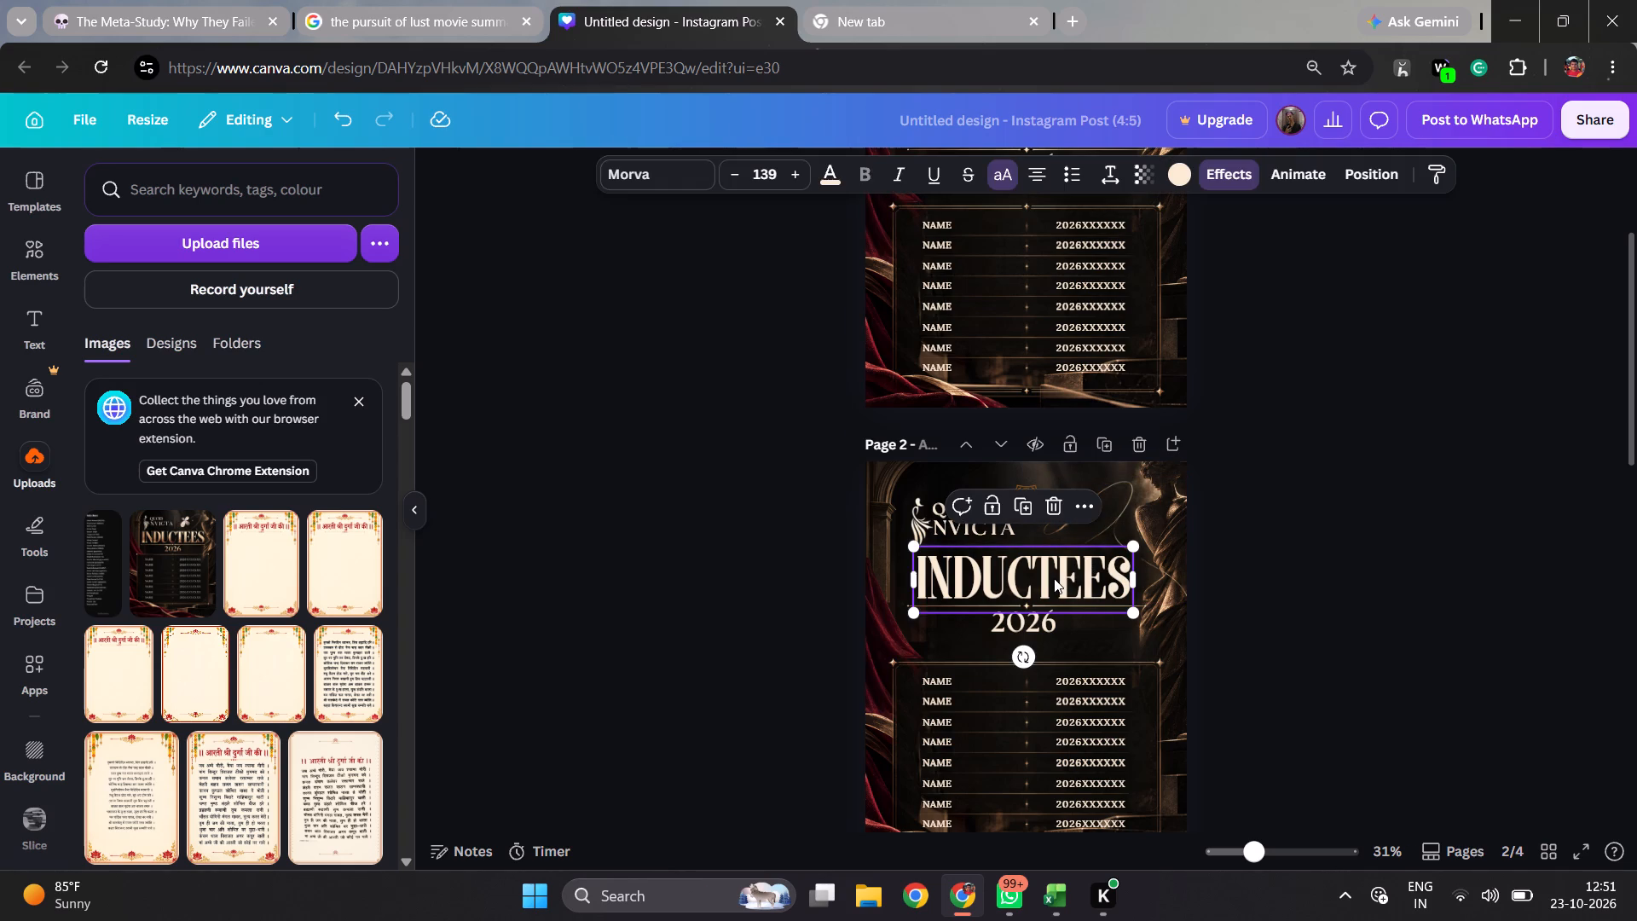
pyautogui.click(1280, 534)
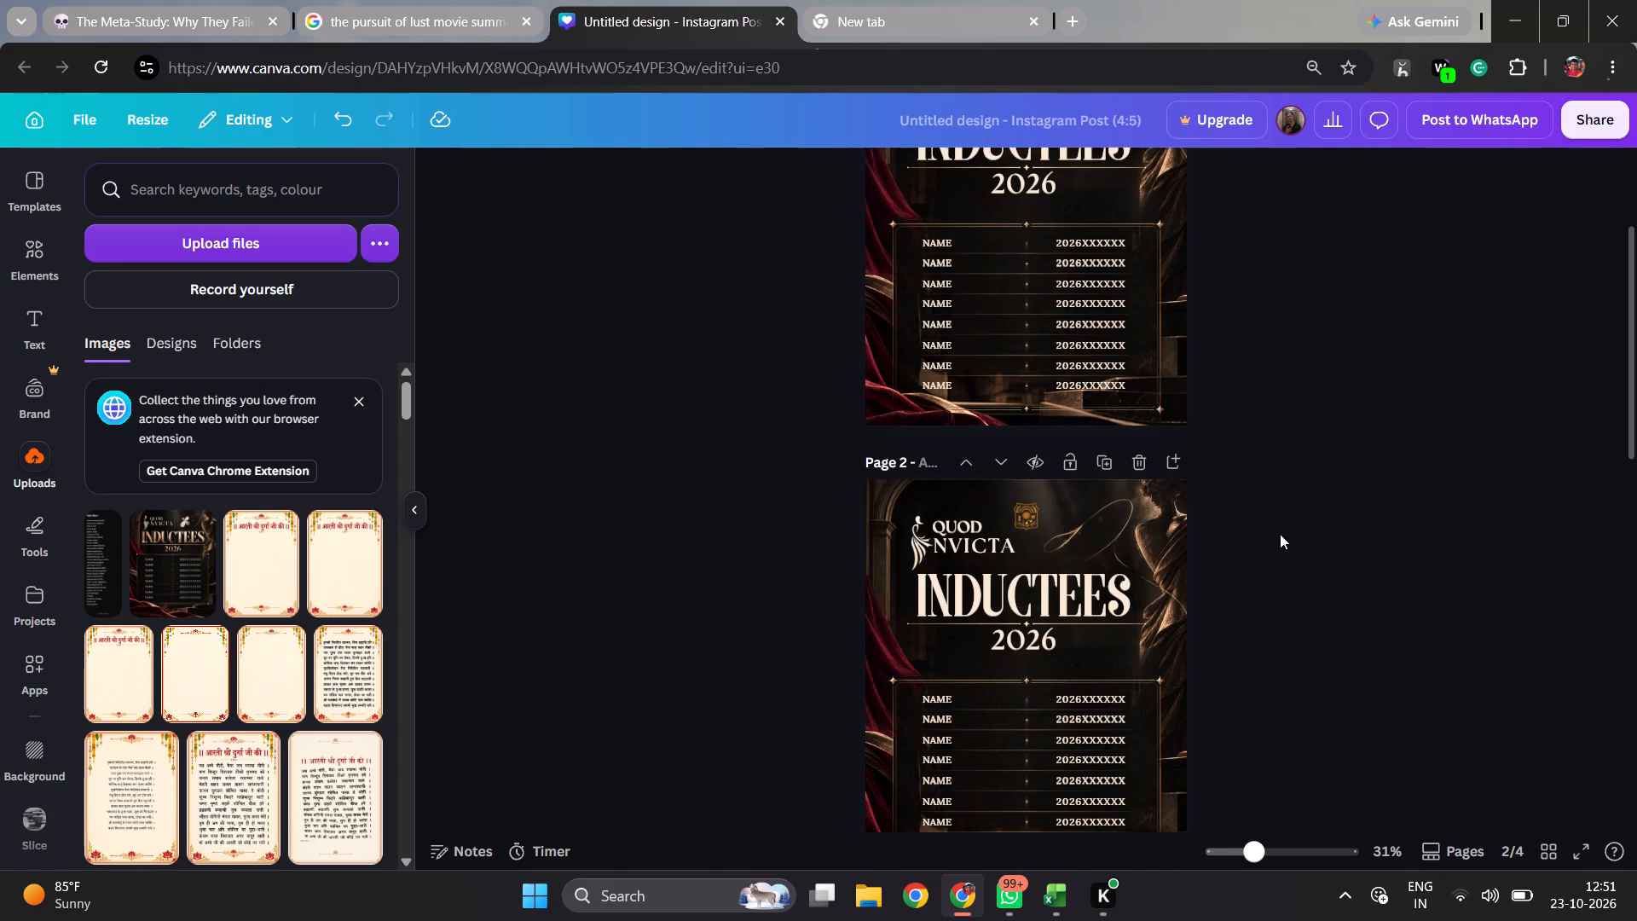
# Move page 2's grouped Quod Invicta logo into the page's upper-left corner and shrink it to about 240 px wide.
pyautogui.moveTo(853, 571); pyautogui.dragTo(786, 511)
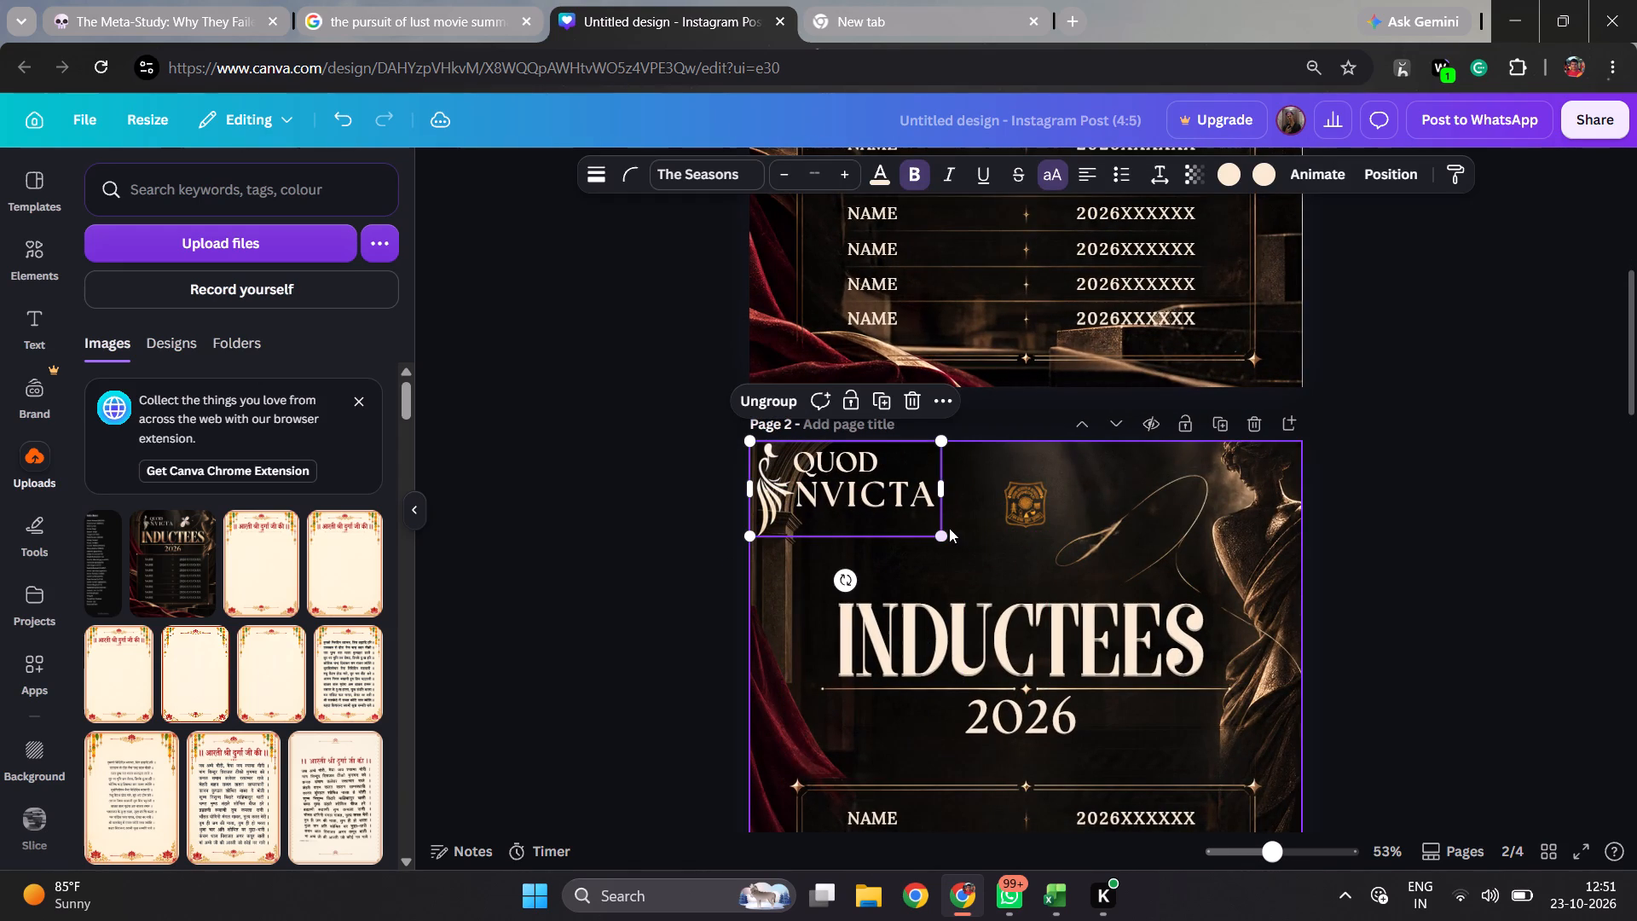
pyautogui.moveTo(940, 530); pyautogui.dragTo(881, 484)
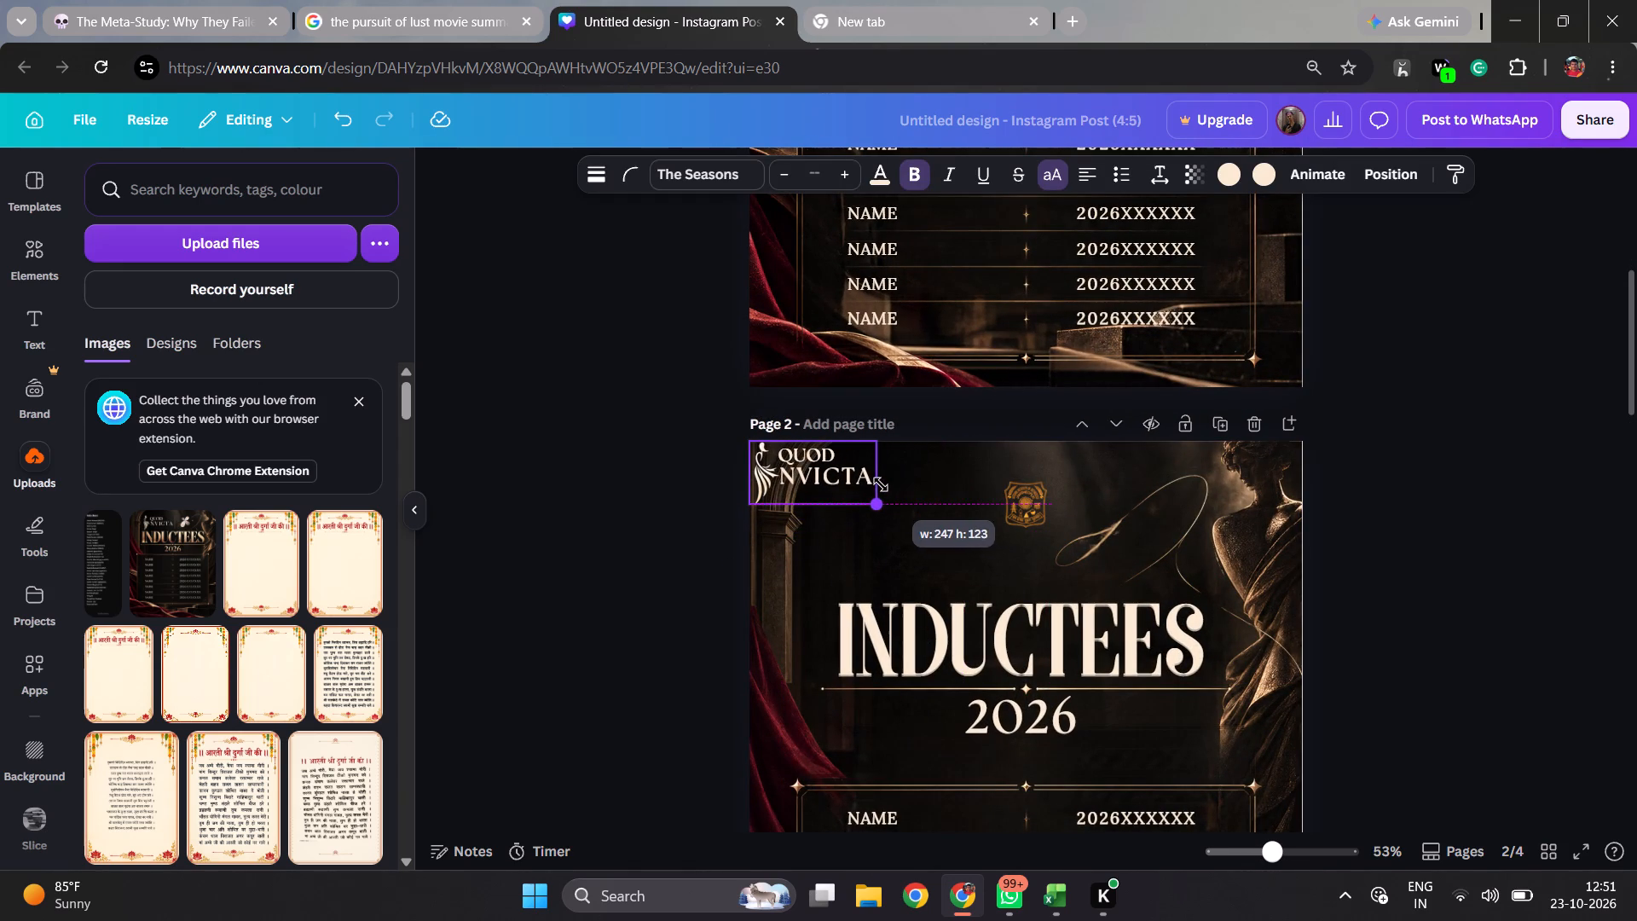
pyautogui.moveTo(881, 484); pyautogui.dragTo(875, 484)
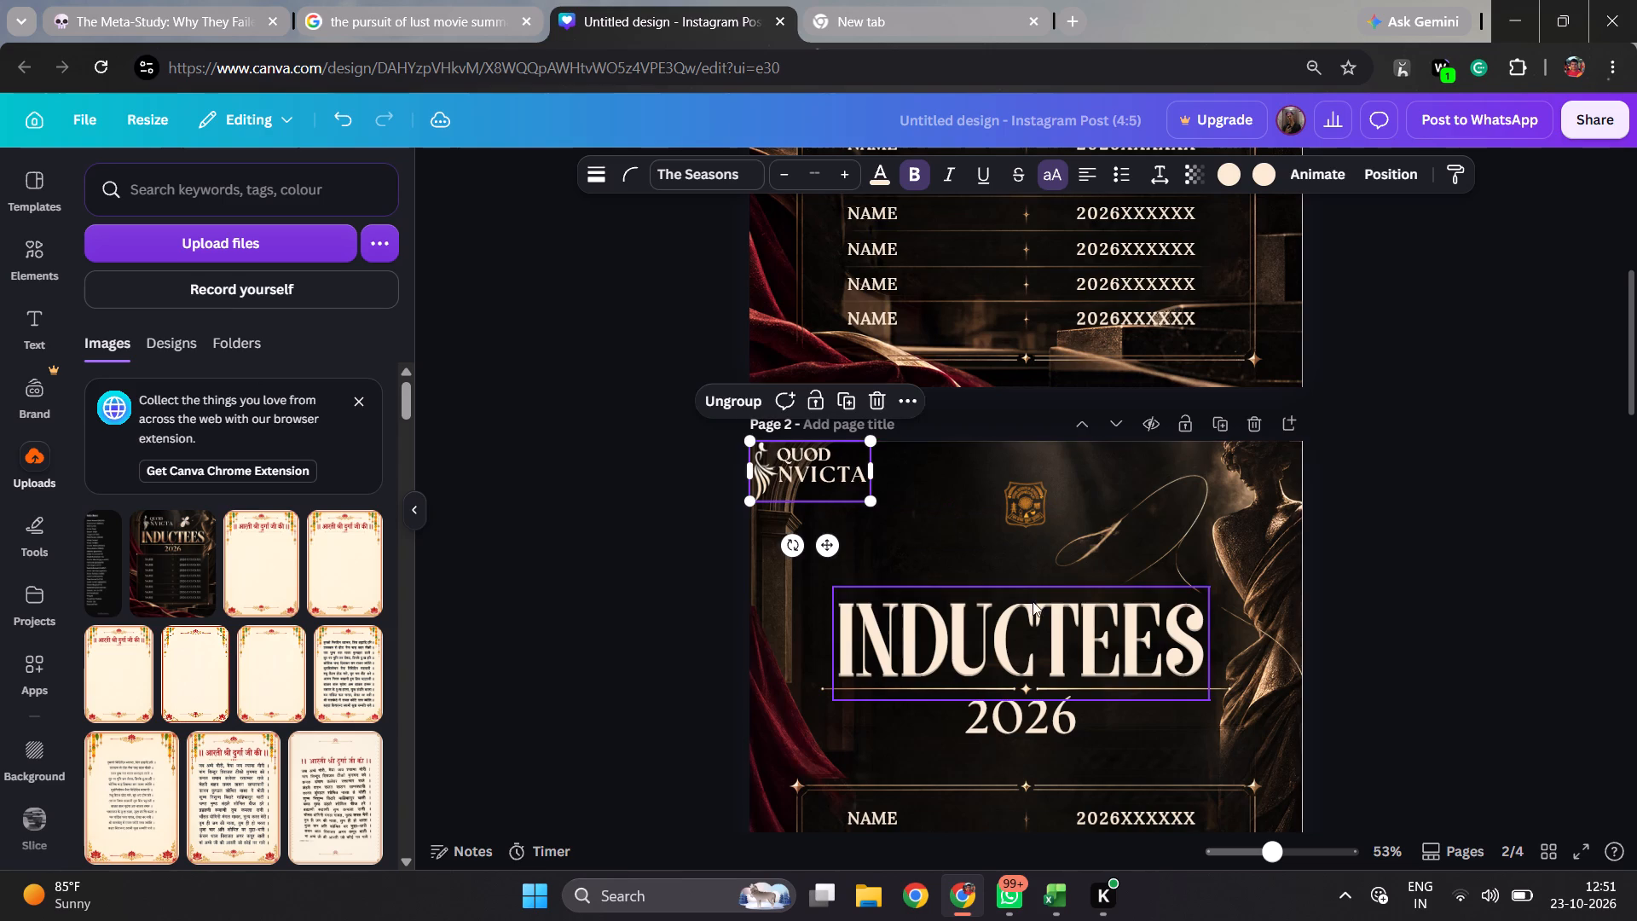
# Delete the 2026 text and the gold divider line beneath the INDUCTEES title on page 2.
pyautogui.doubleClick(1041, 629)
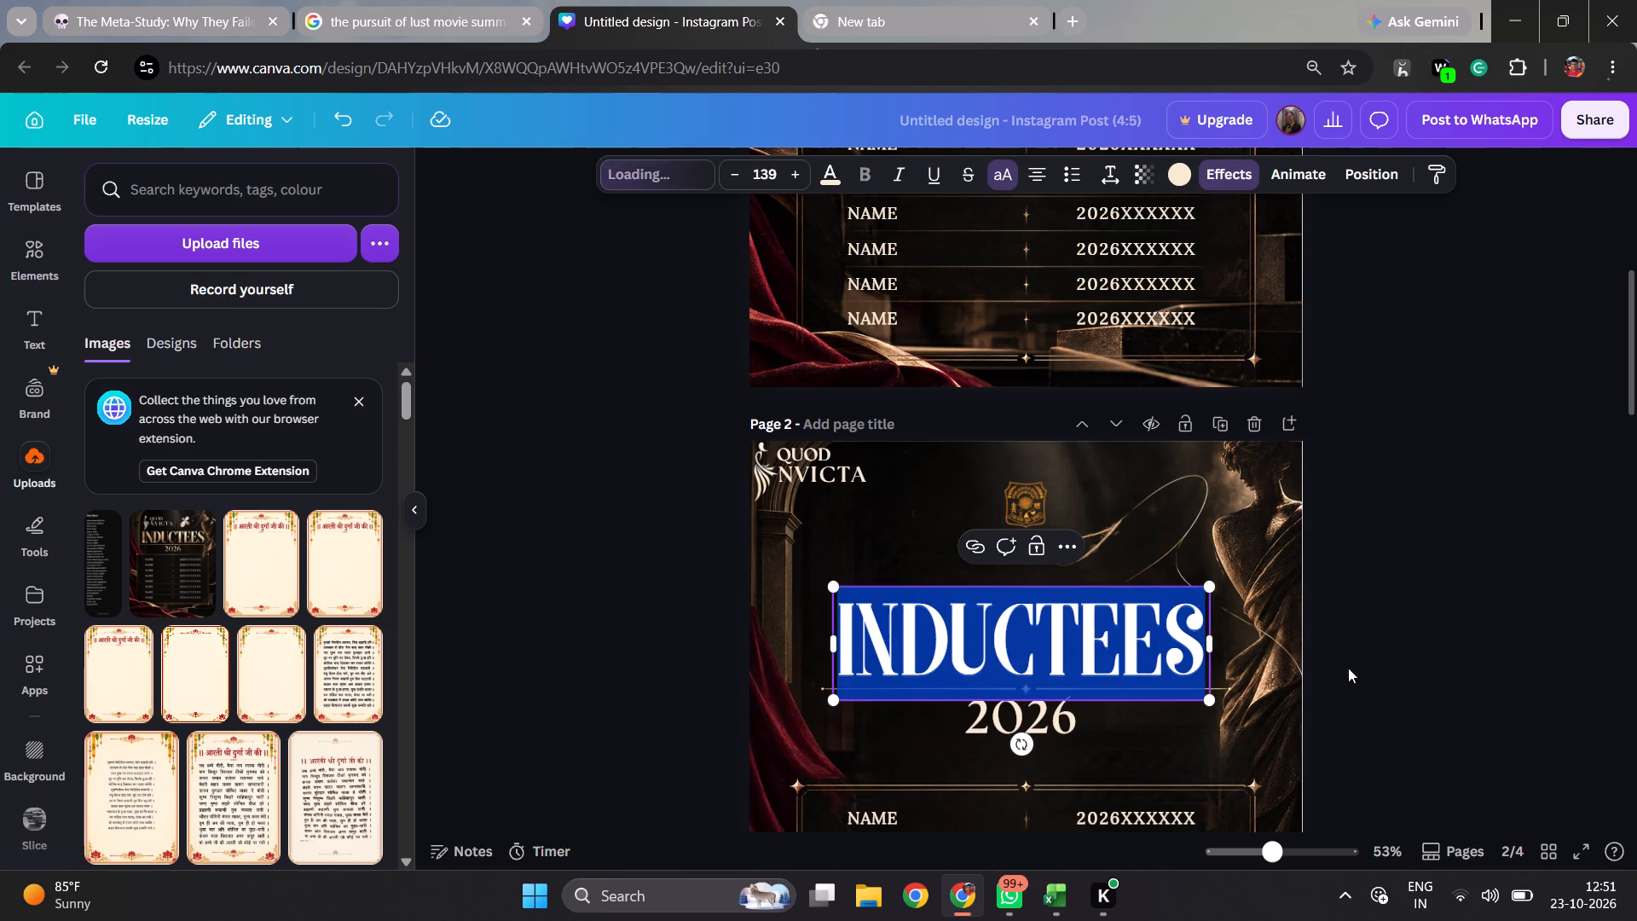
pyautogui.click(1368, 664)
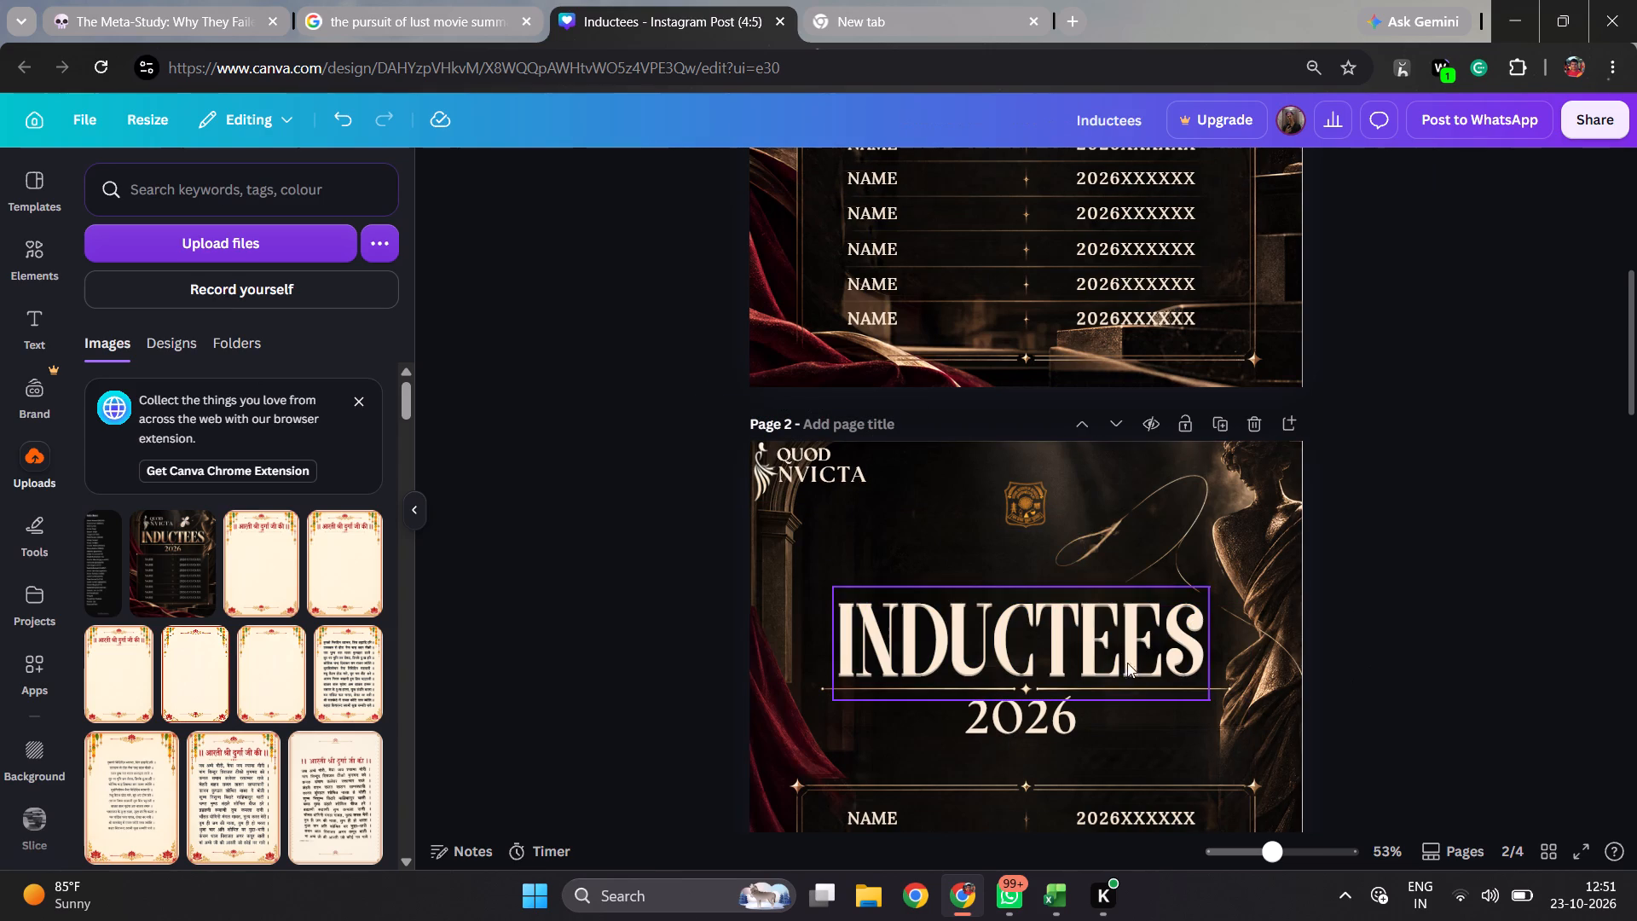
pyautogui.click(1050, 724)
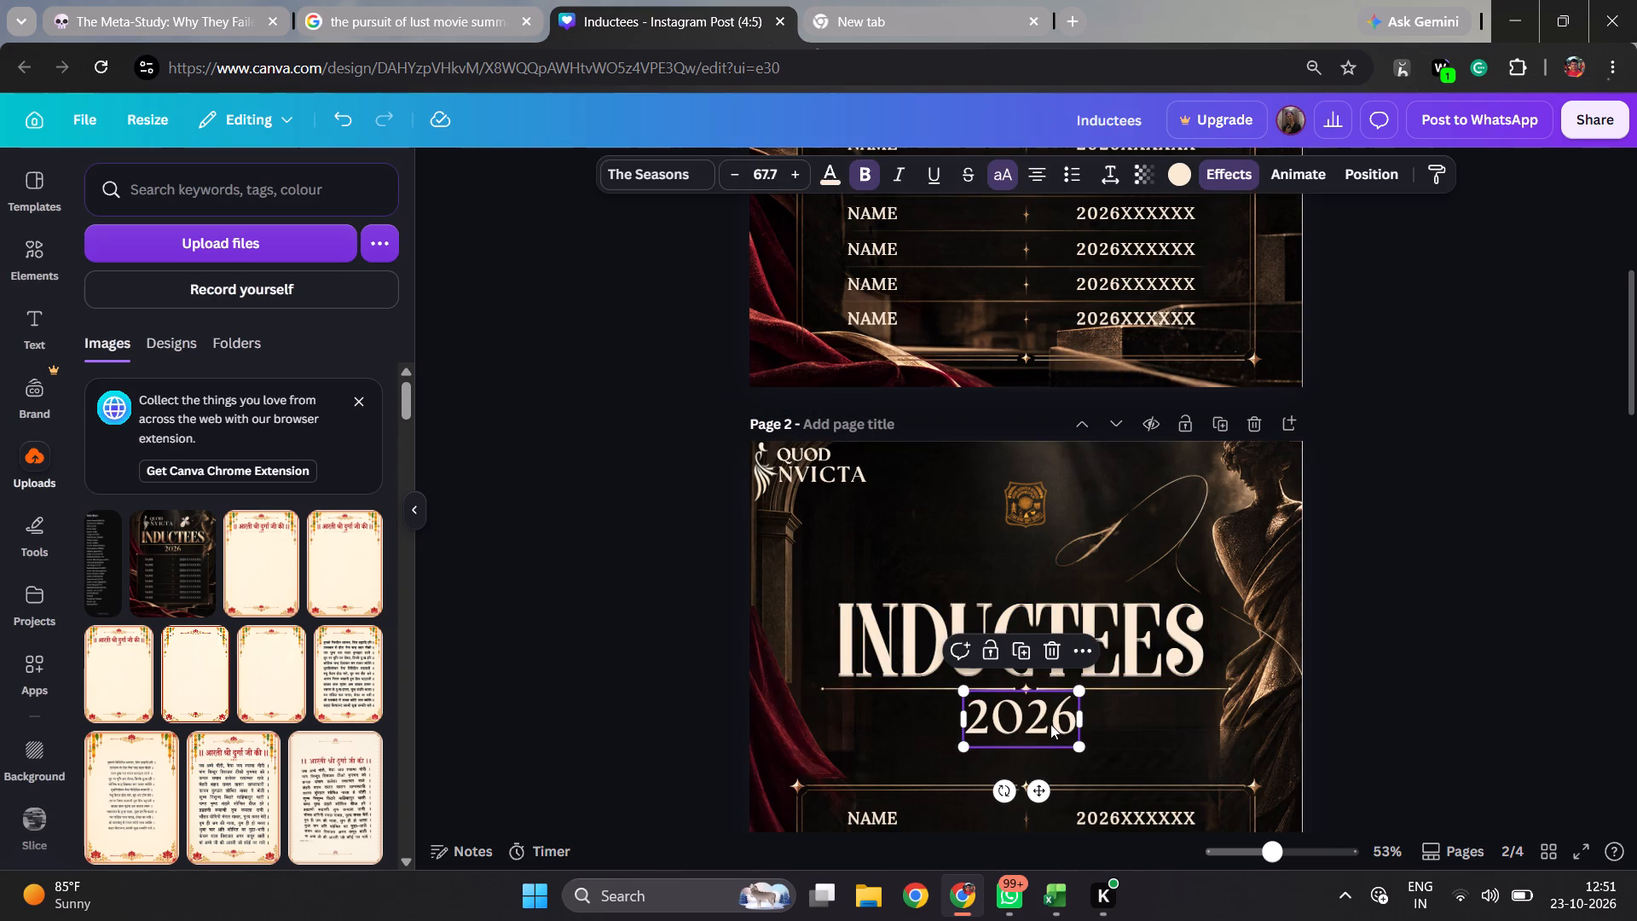
pyautogui.press('Delete')
pyautogui.click(1054, 685)
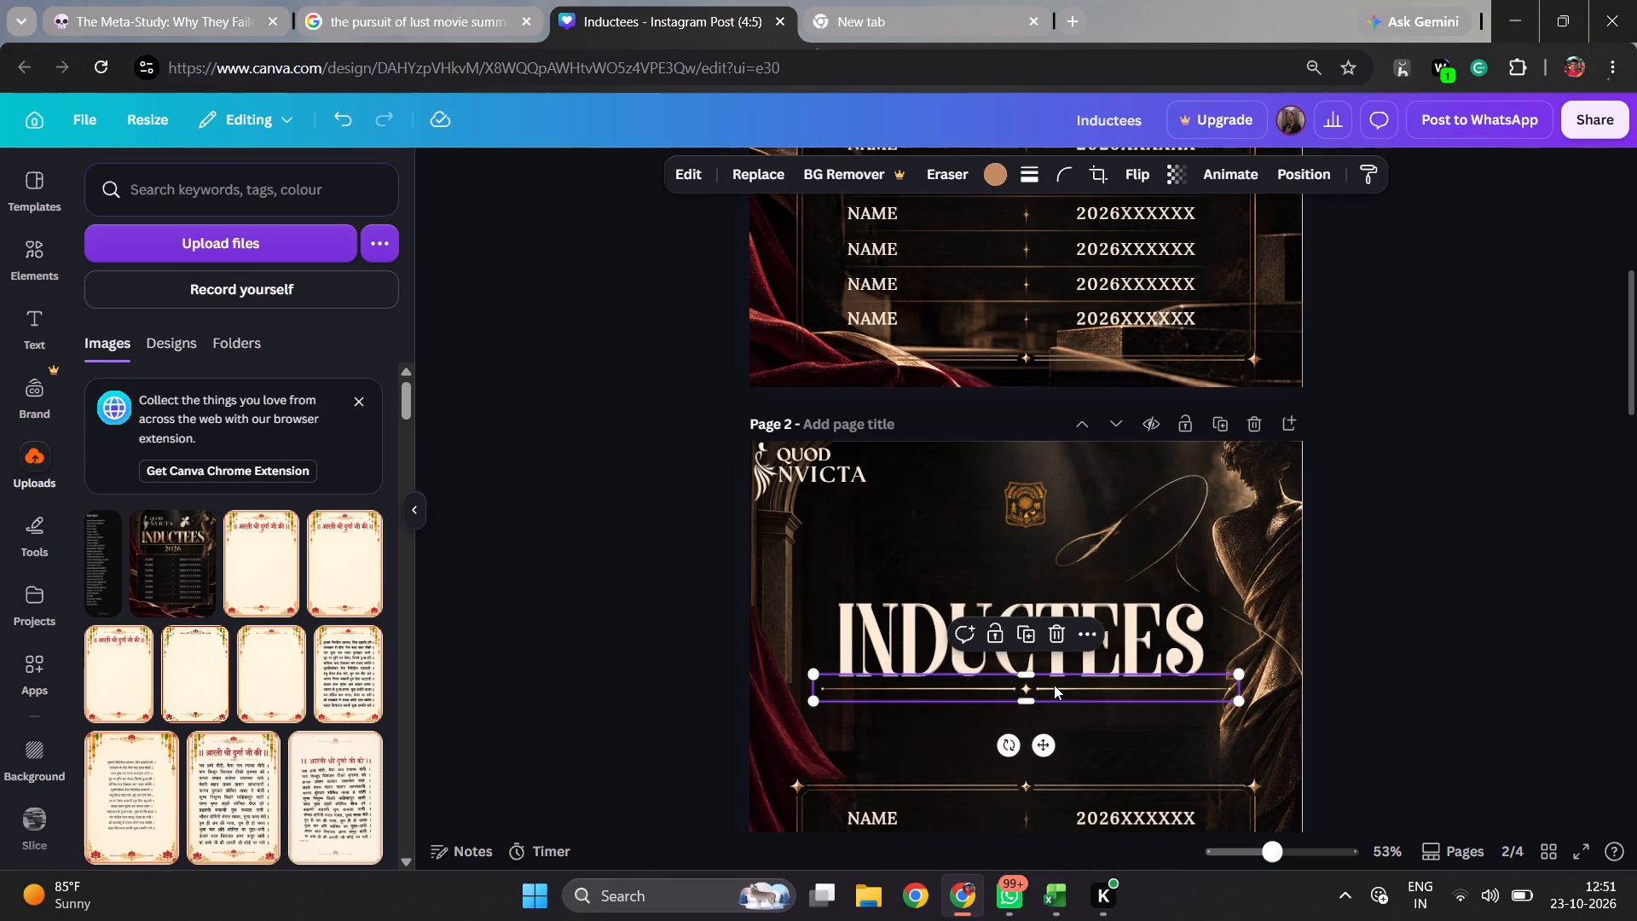
pyautogui.press('Delete')
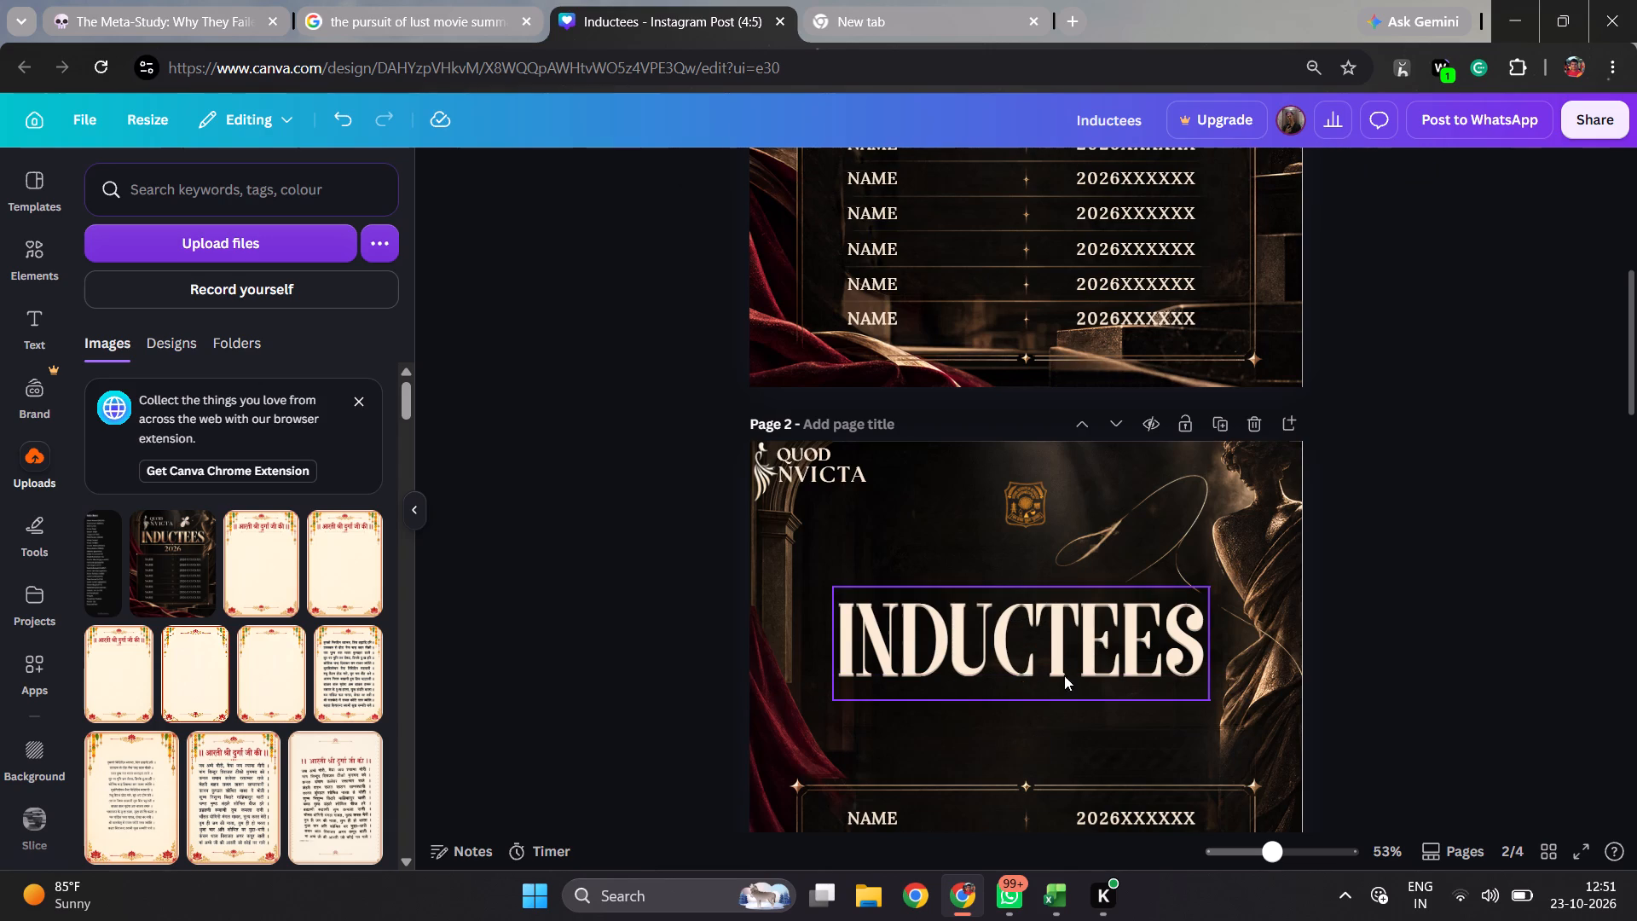
# Move page 2's INDUCTEES title into the page's upper-right corner and shrink it to about font size 73.
pyautogui.click(1075, 659)
pyautogui.moveTo(1075, 659); pyautogui.dragTo(1156, 524)
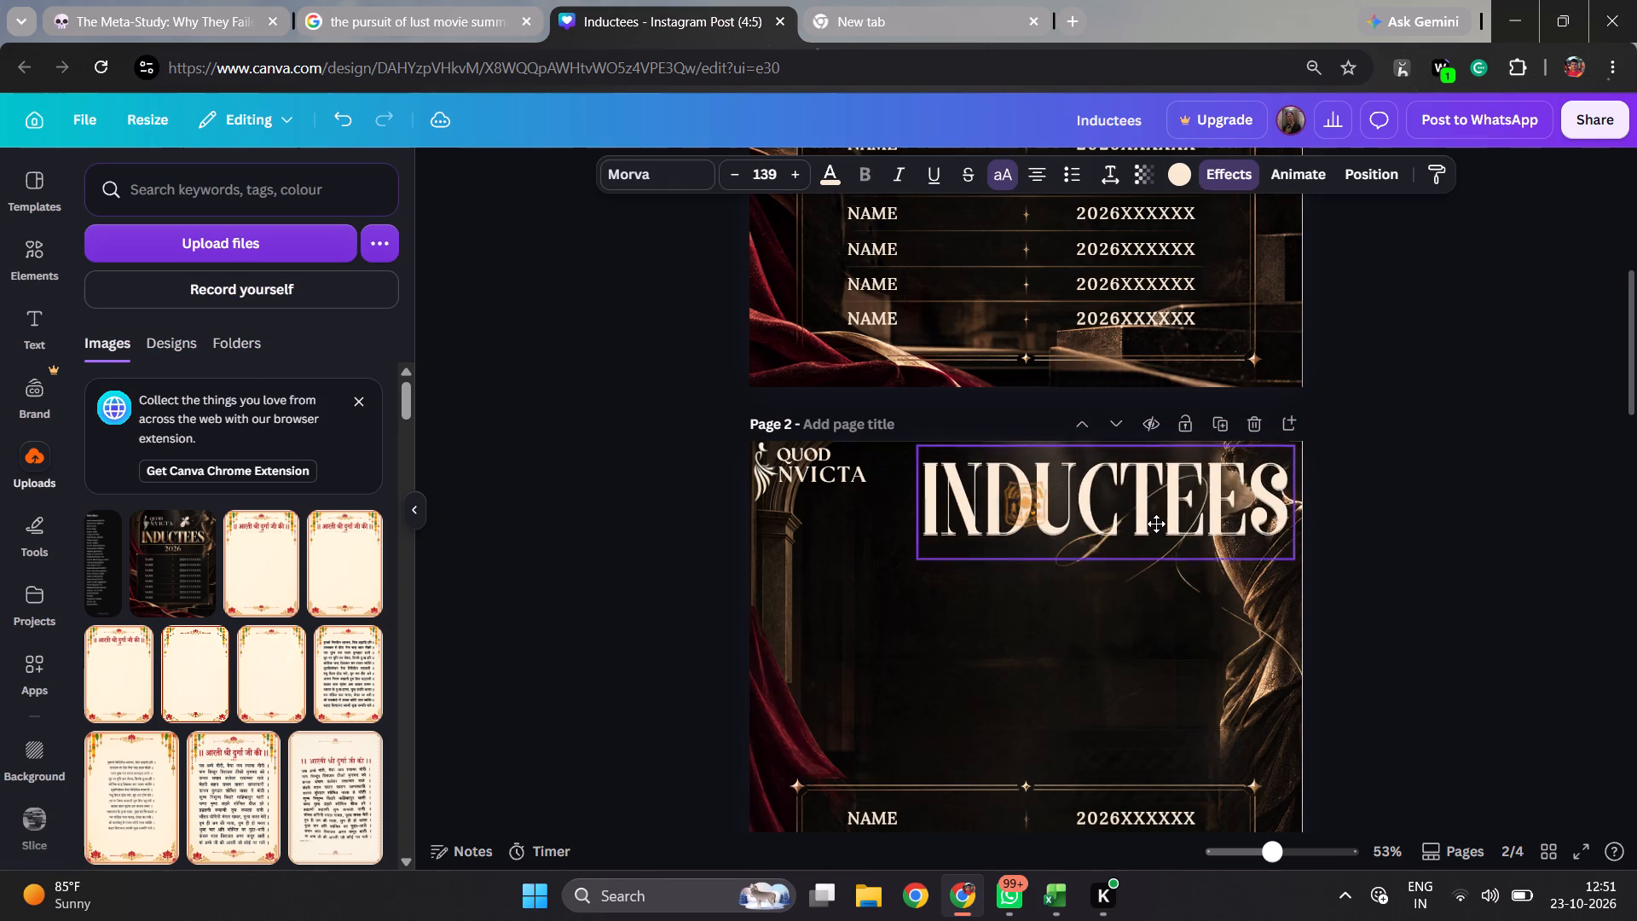
pyautogui.moveTo(1156, 524); pyautogui.dragTo(1166, 515)
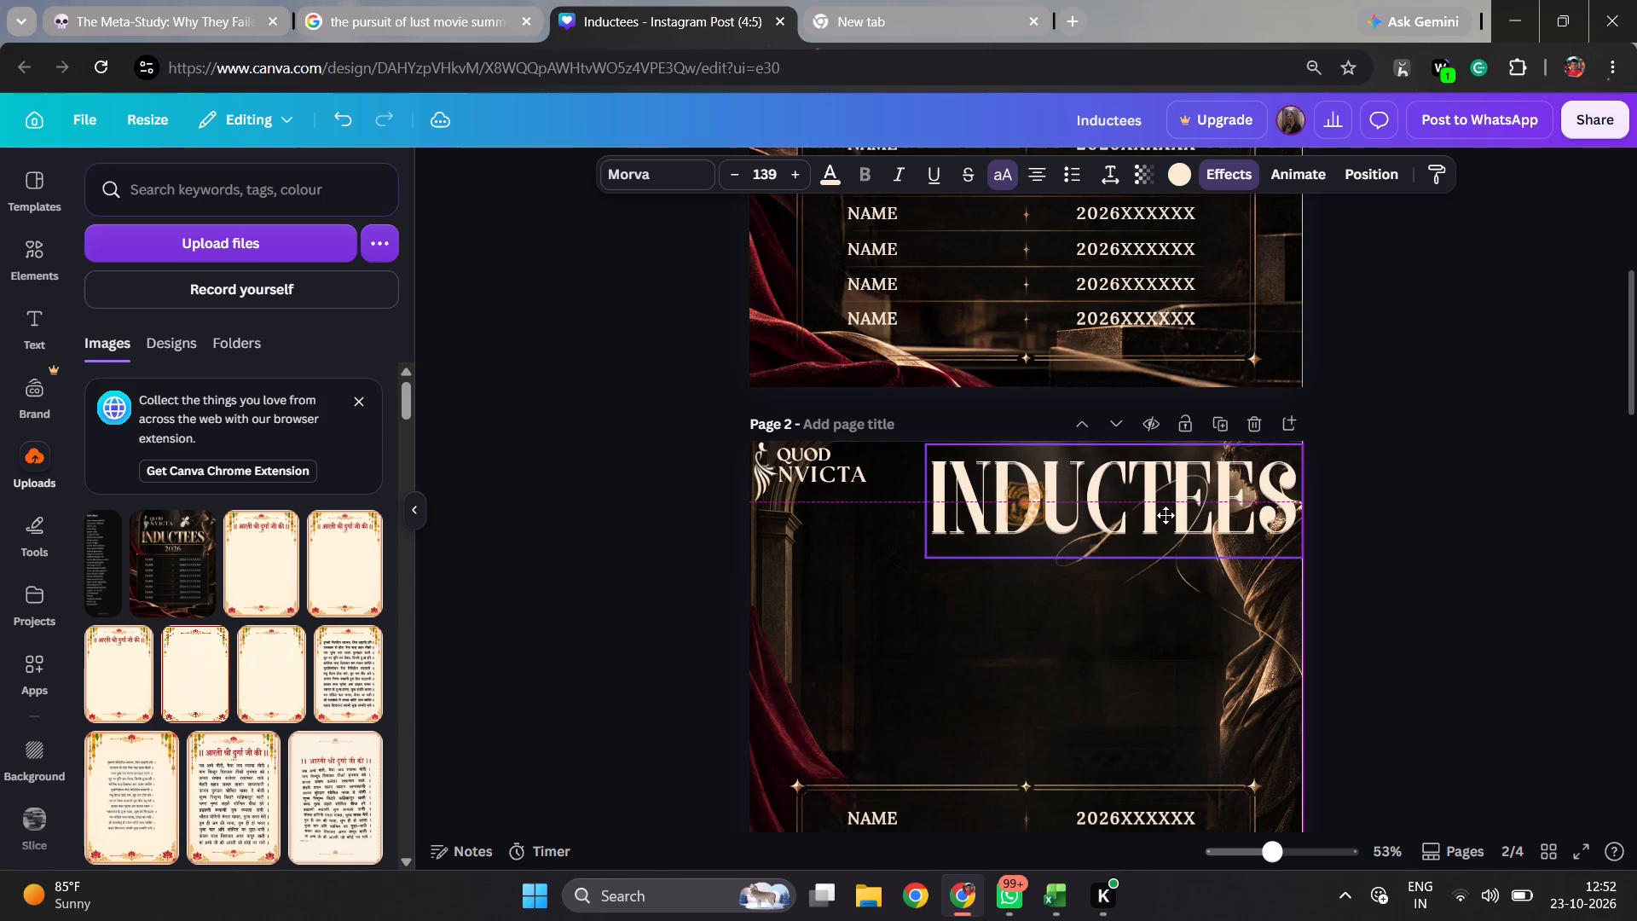
pyautogui.moveTo(1166, 515); pyautogui.dragTo(1167, 515)
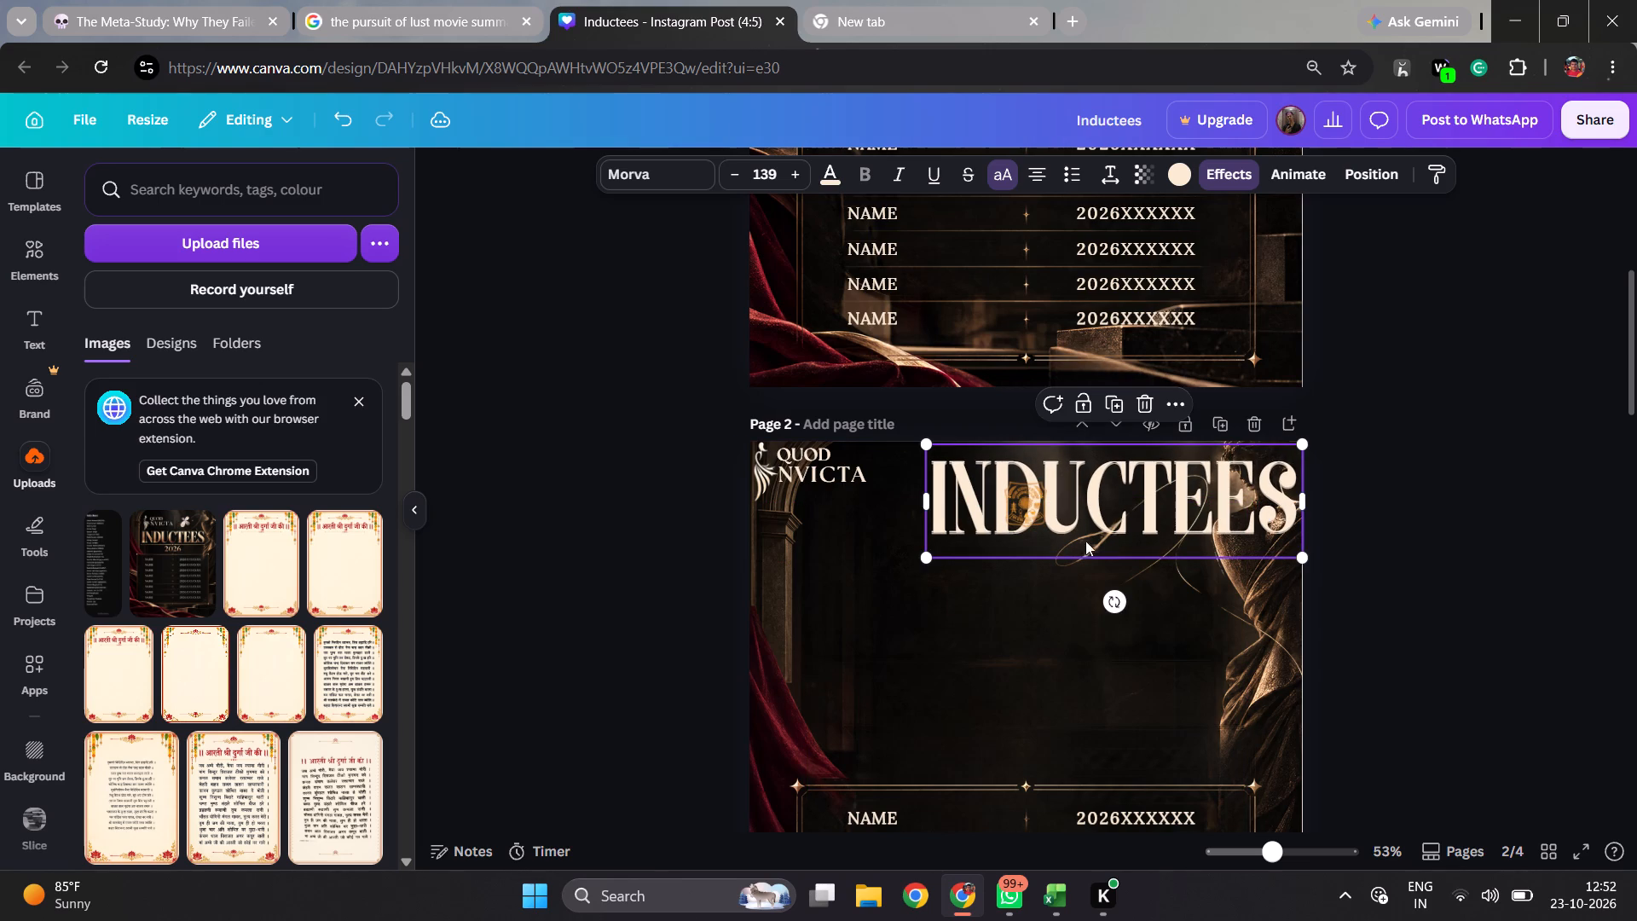
pyautogui.moveTo(926, 564); pyautogui.dragTo(1048, 495)
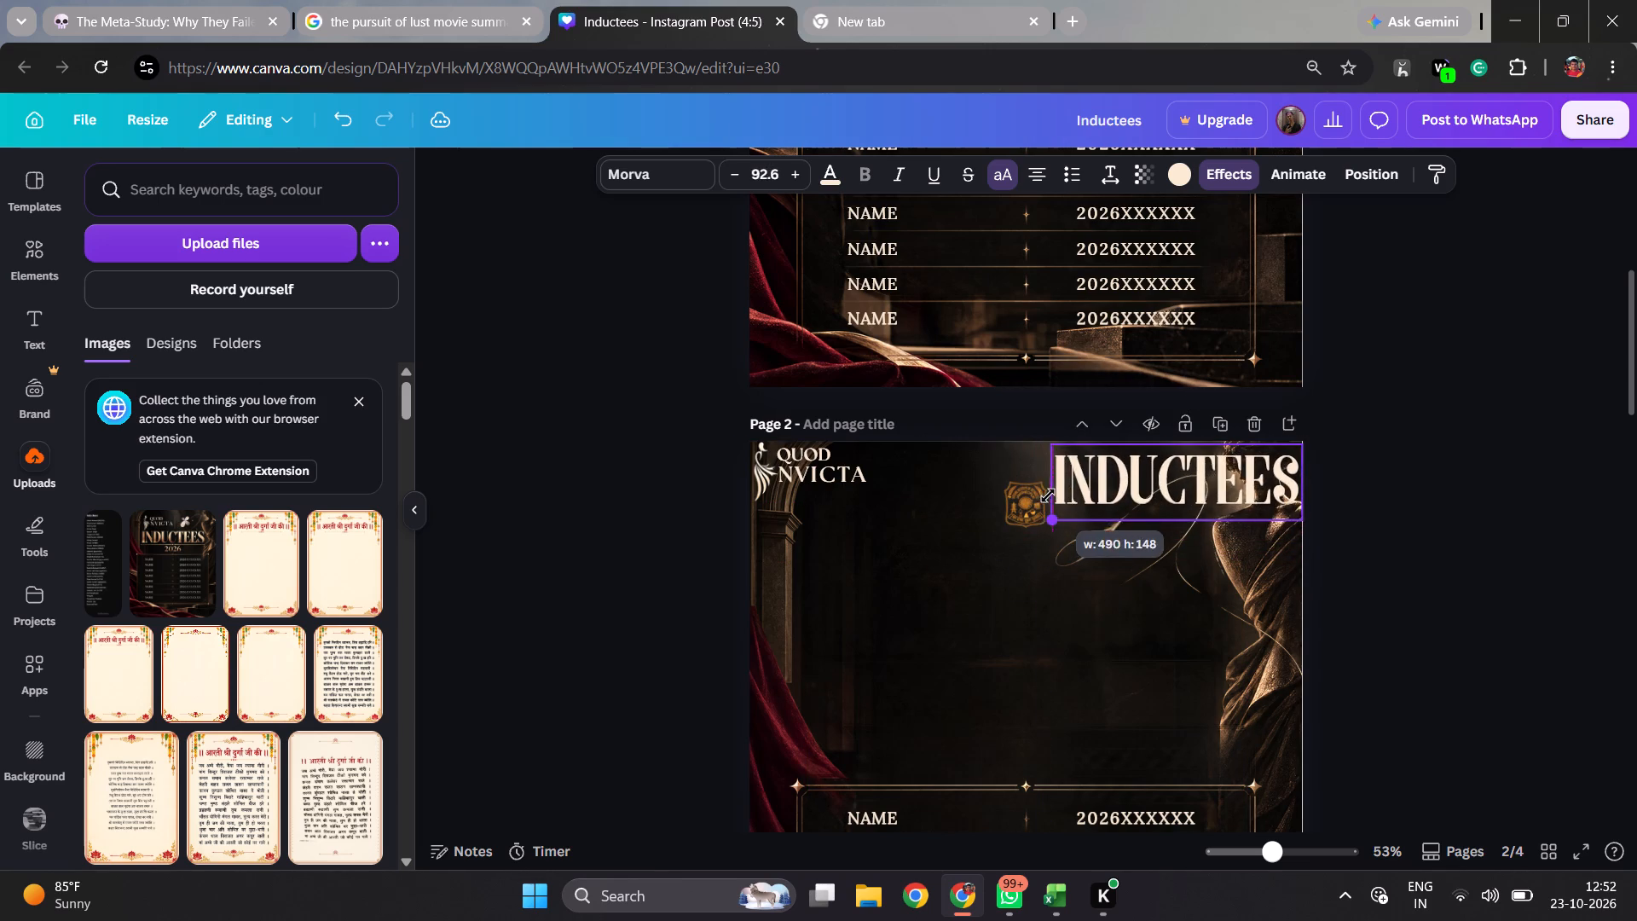
pyautogui.moveTo(1048, 495); pyautogui.dragTo(1091, 476)
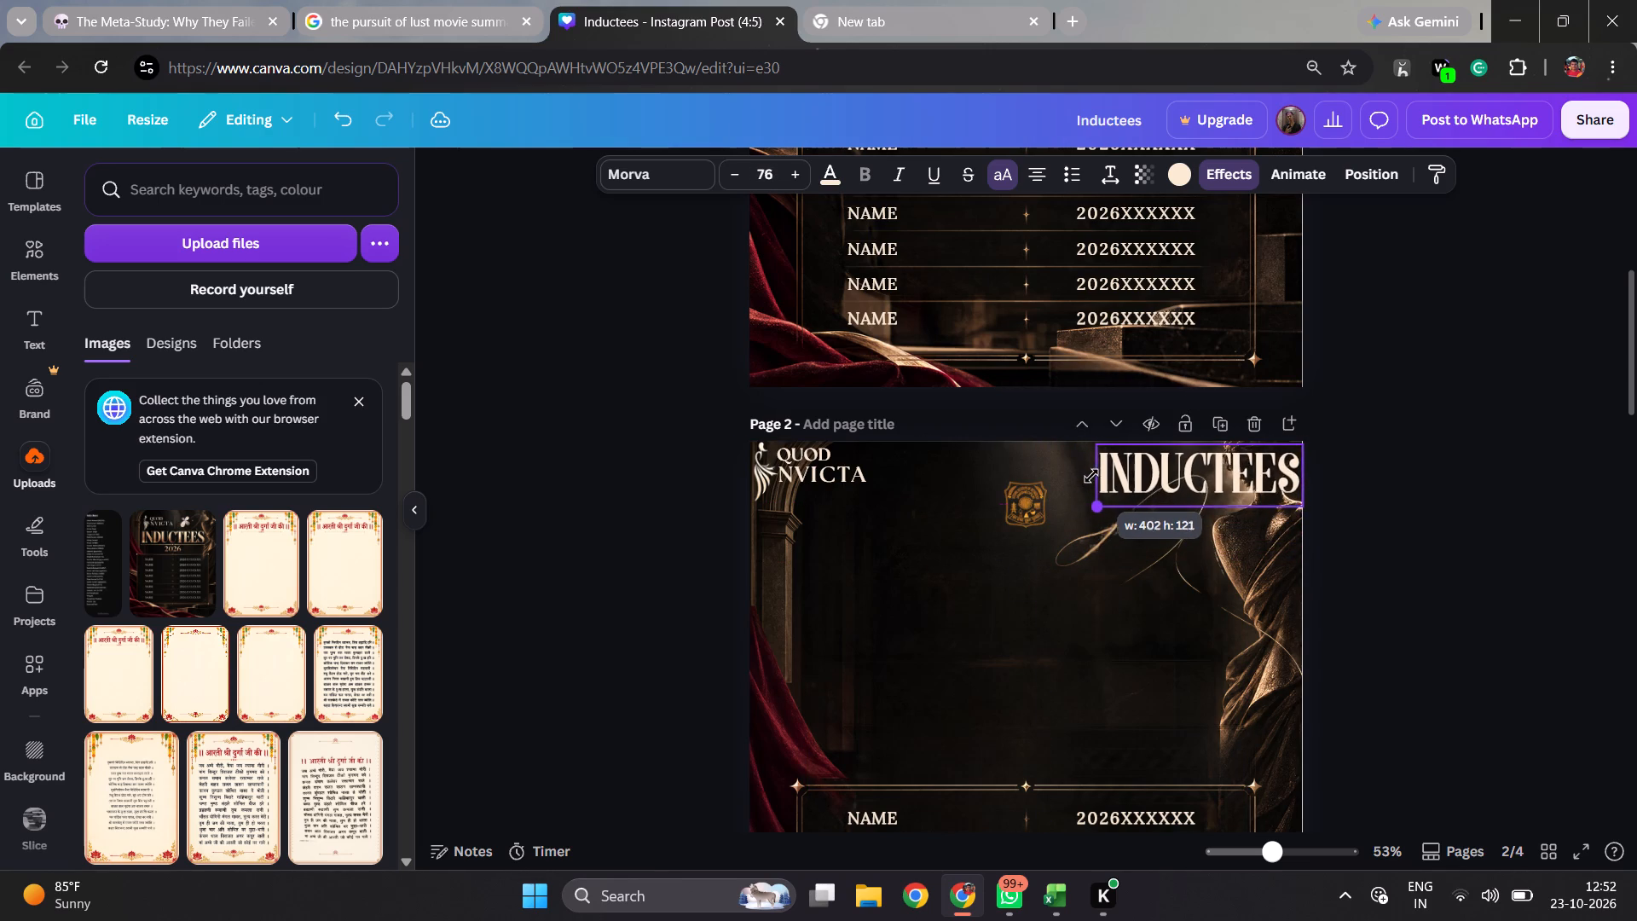
pyautogui.moveTo(1091, 476); pyautogui.dragTo(1093, 478)
# Move the INDUCTEES title to the horizontal centre of page 2's top edge, level with the Quod Invicta logo.
pyautogui.moveTo(1211, 450); pyautogui.dragTo(1085, 431)
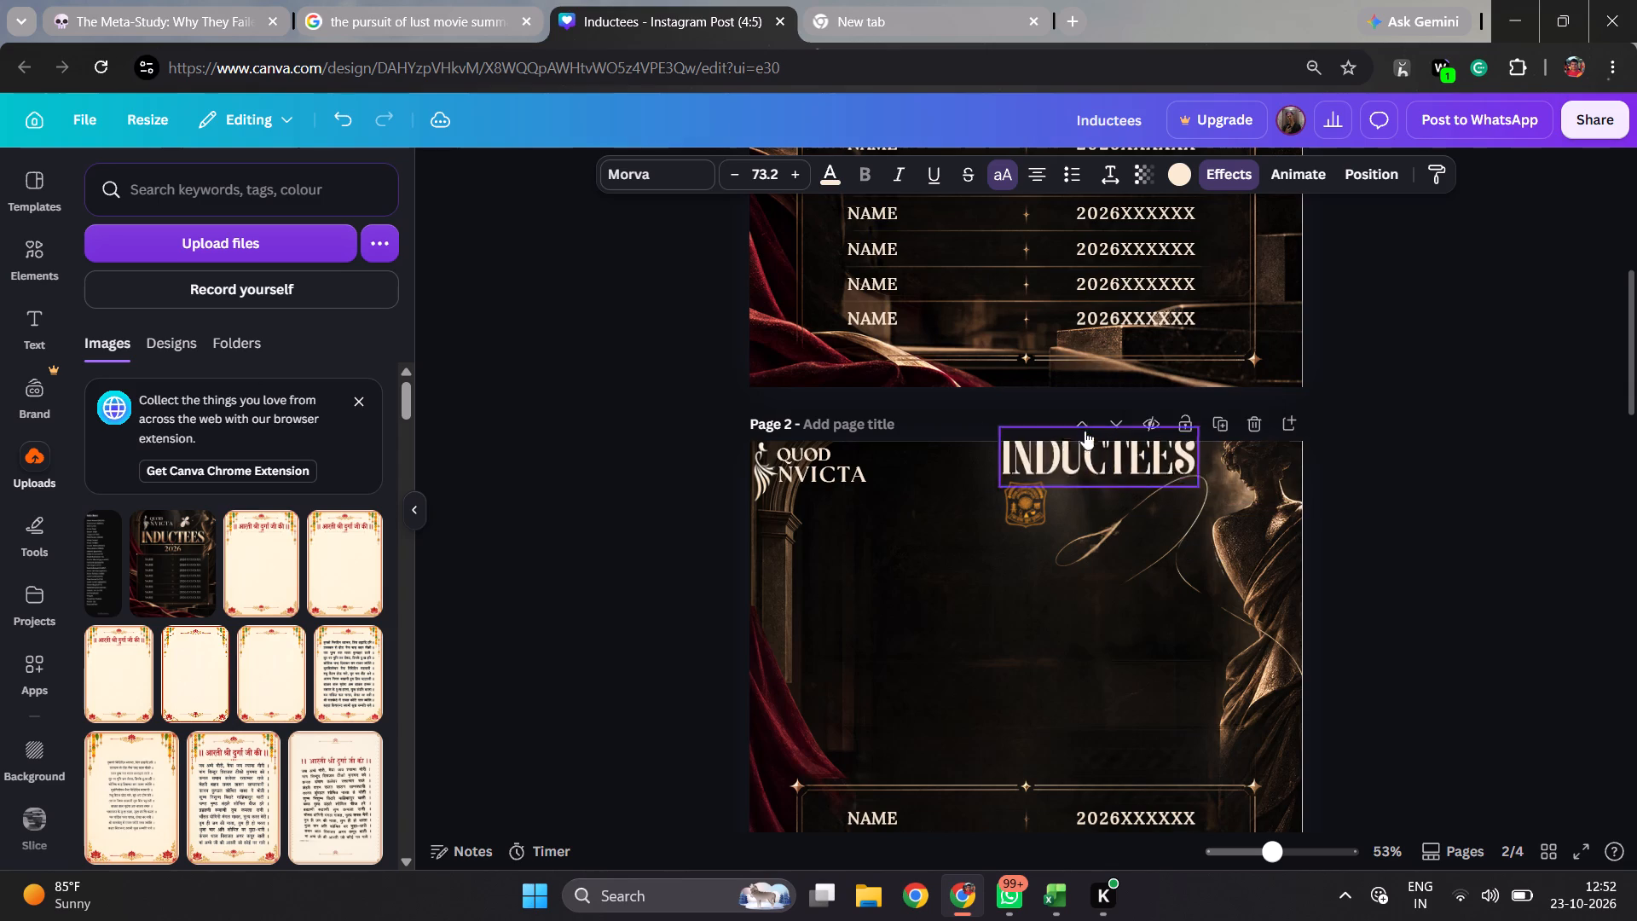
pyautogui.moveTo(1085, 431); pyautogui.dragTo(1035, 446)
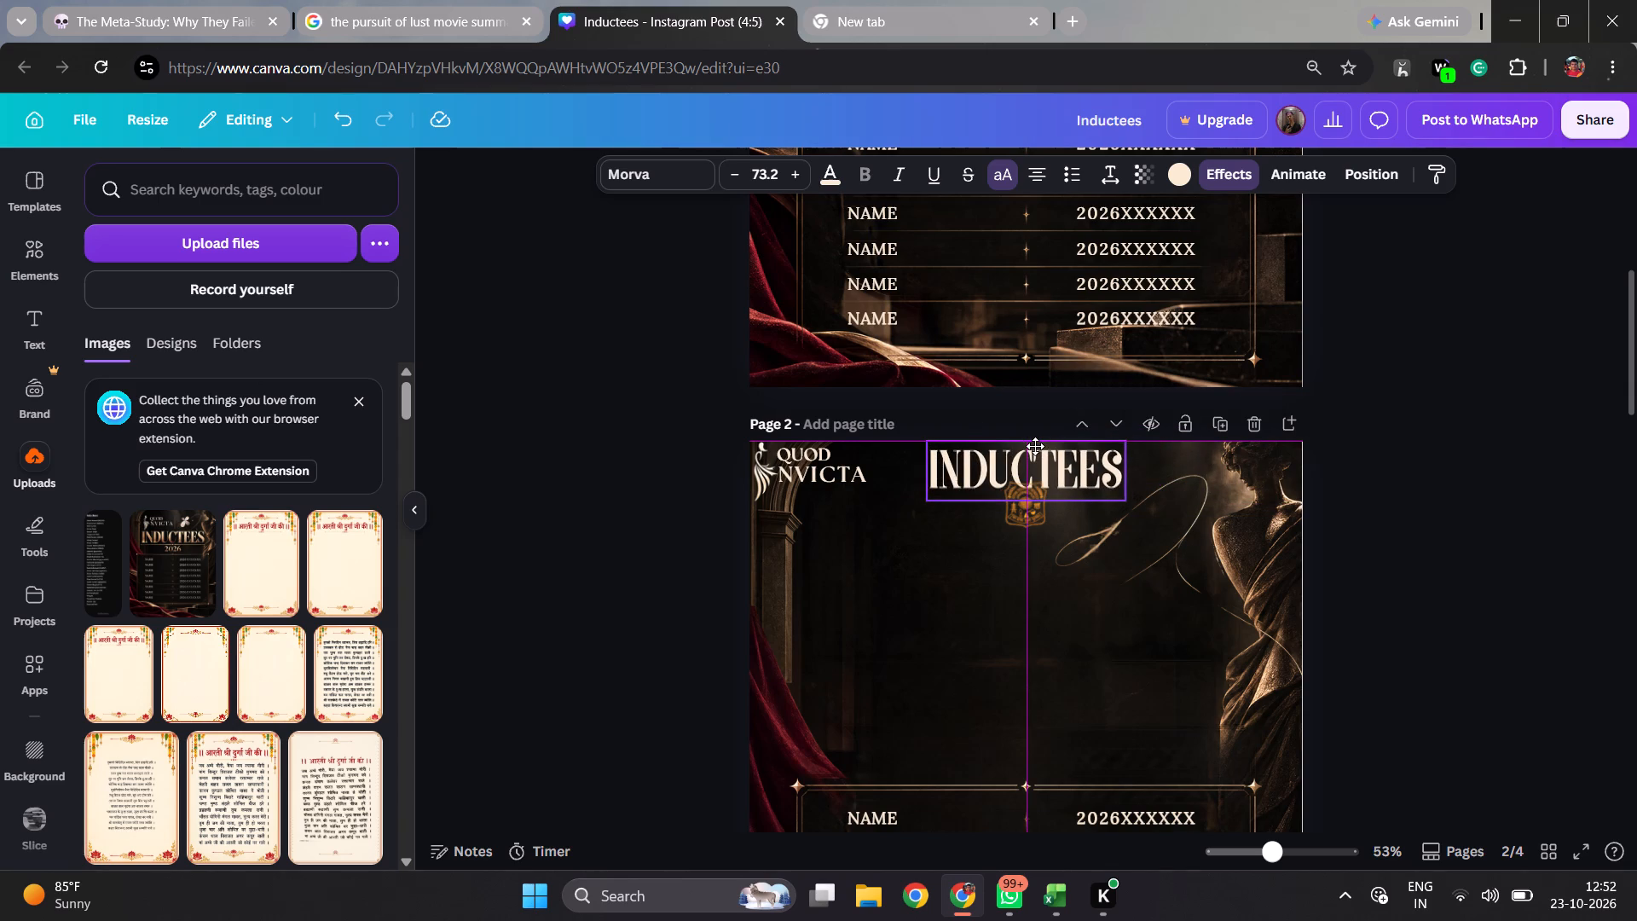
pyautogui.moveTo(1035, 446); pyautogui.dragTo(1037, 448)
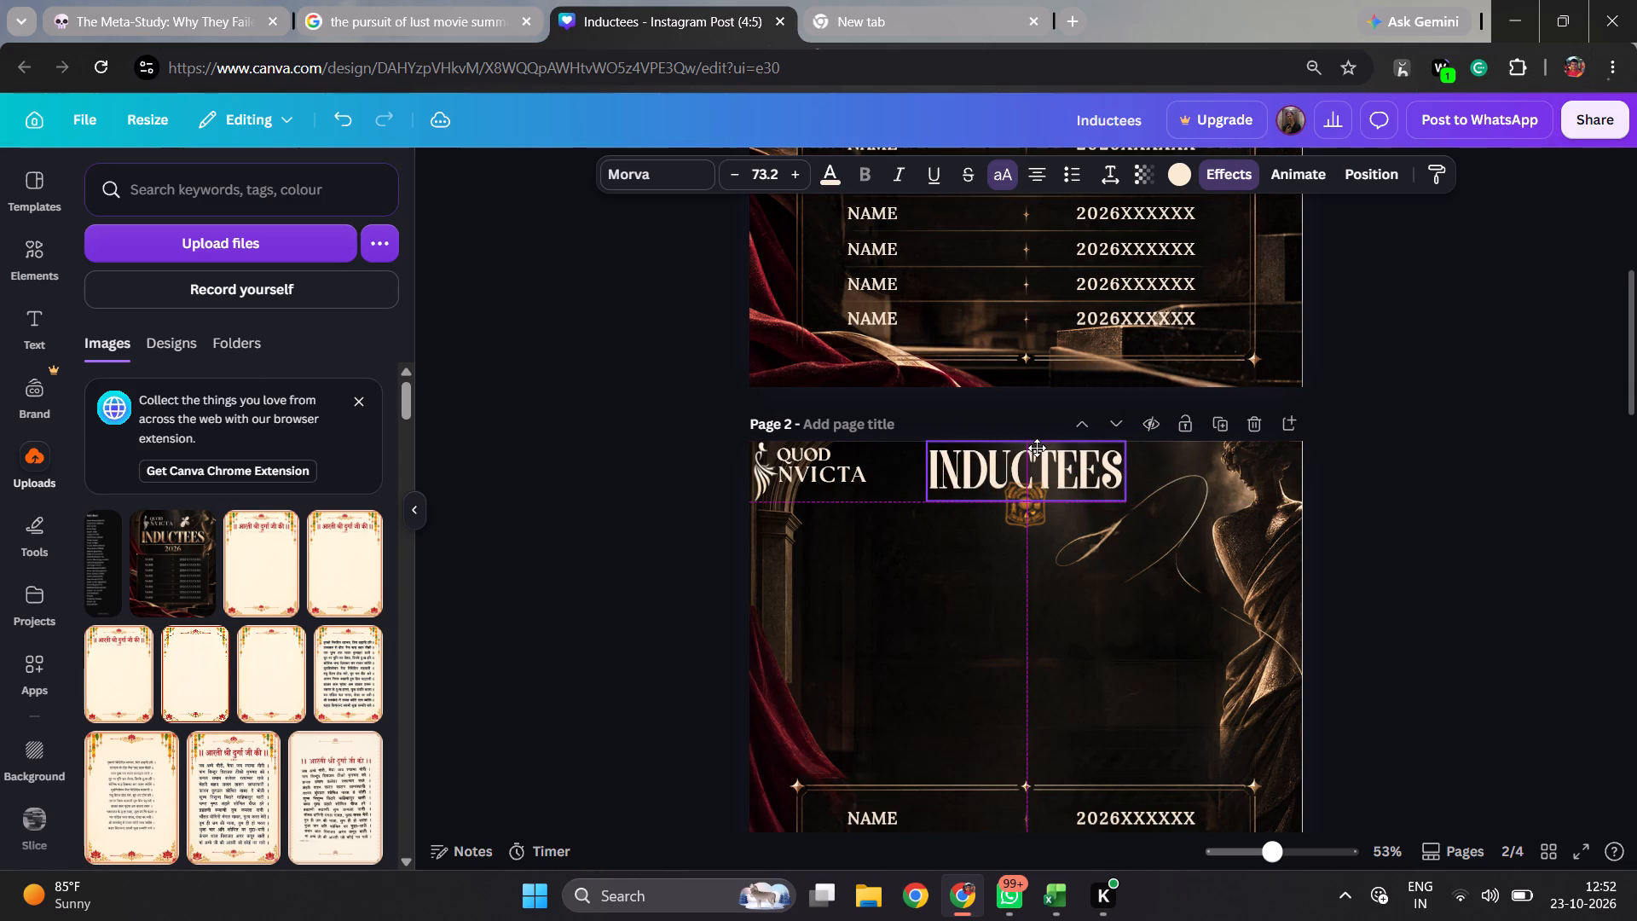
pyautogui.moveTo(1037, 448); pyautogui.dragTo(1038, 448)
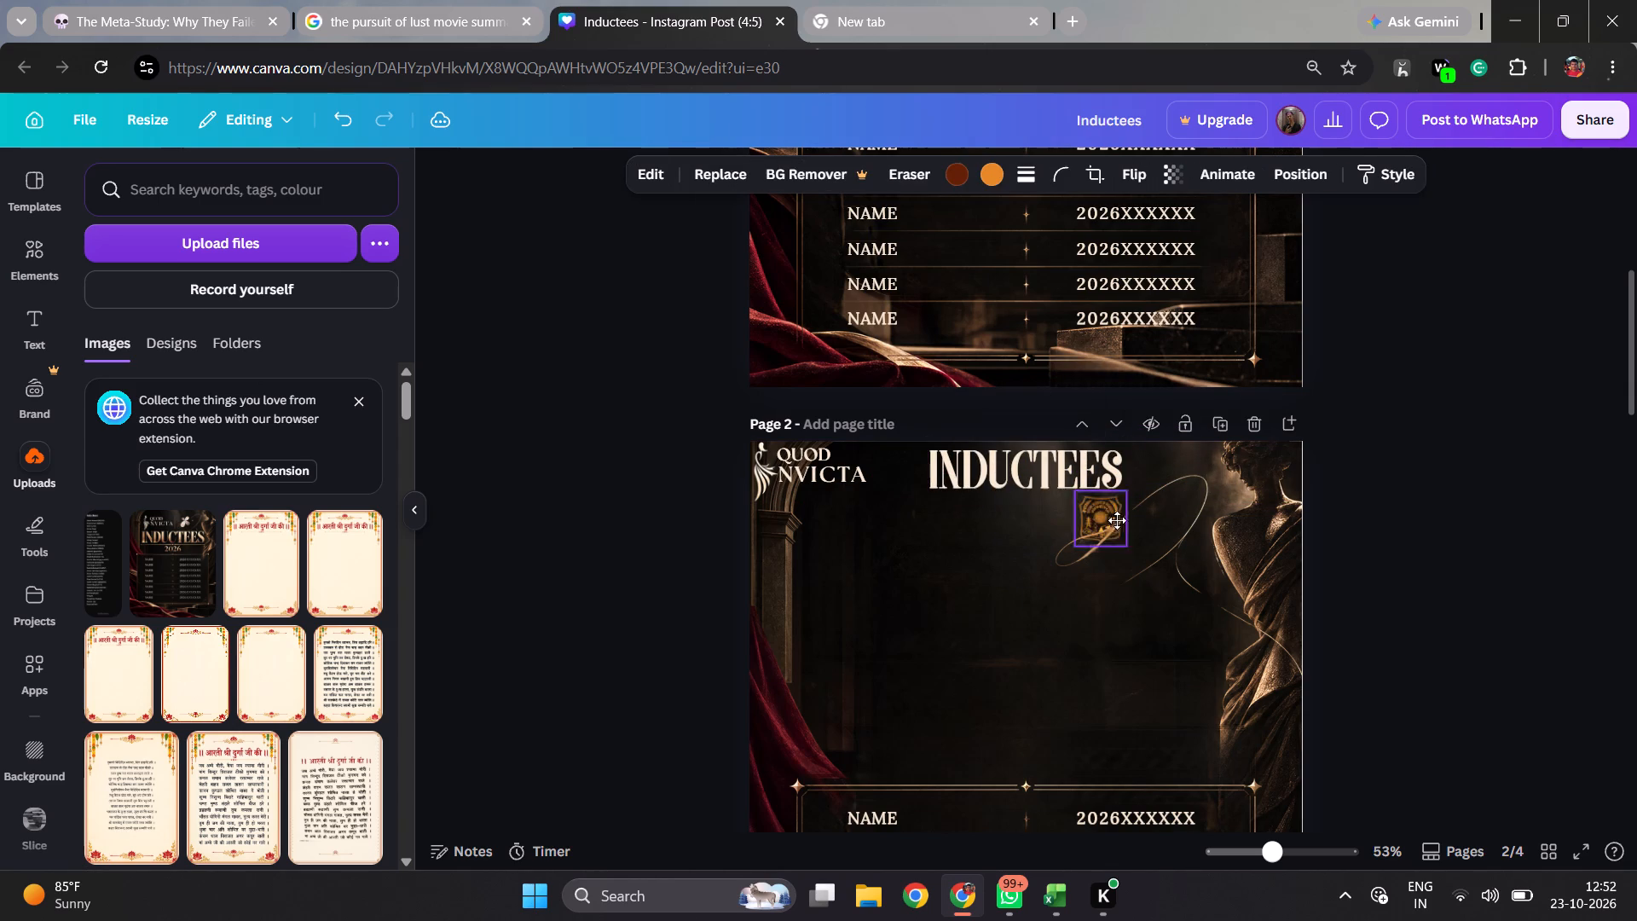
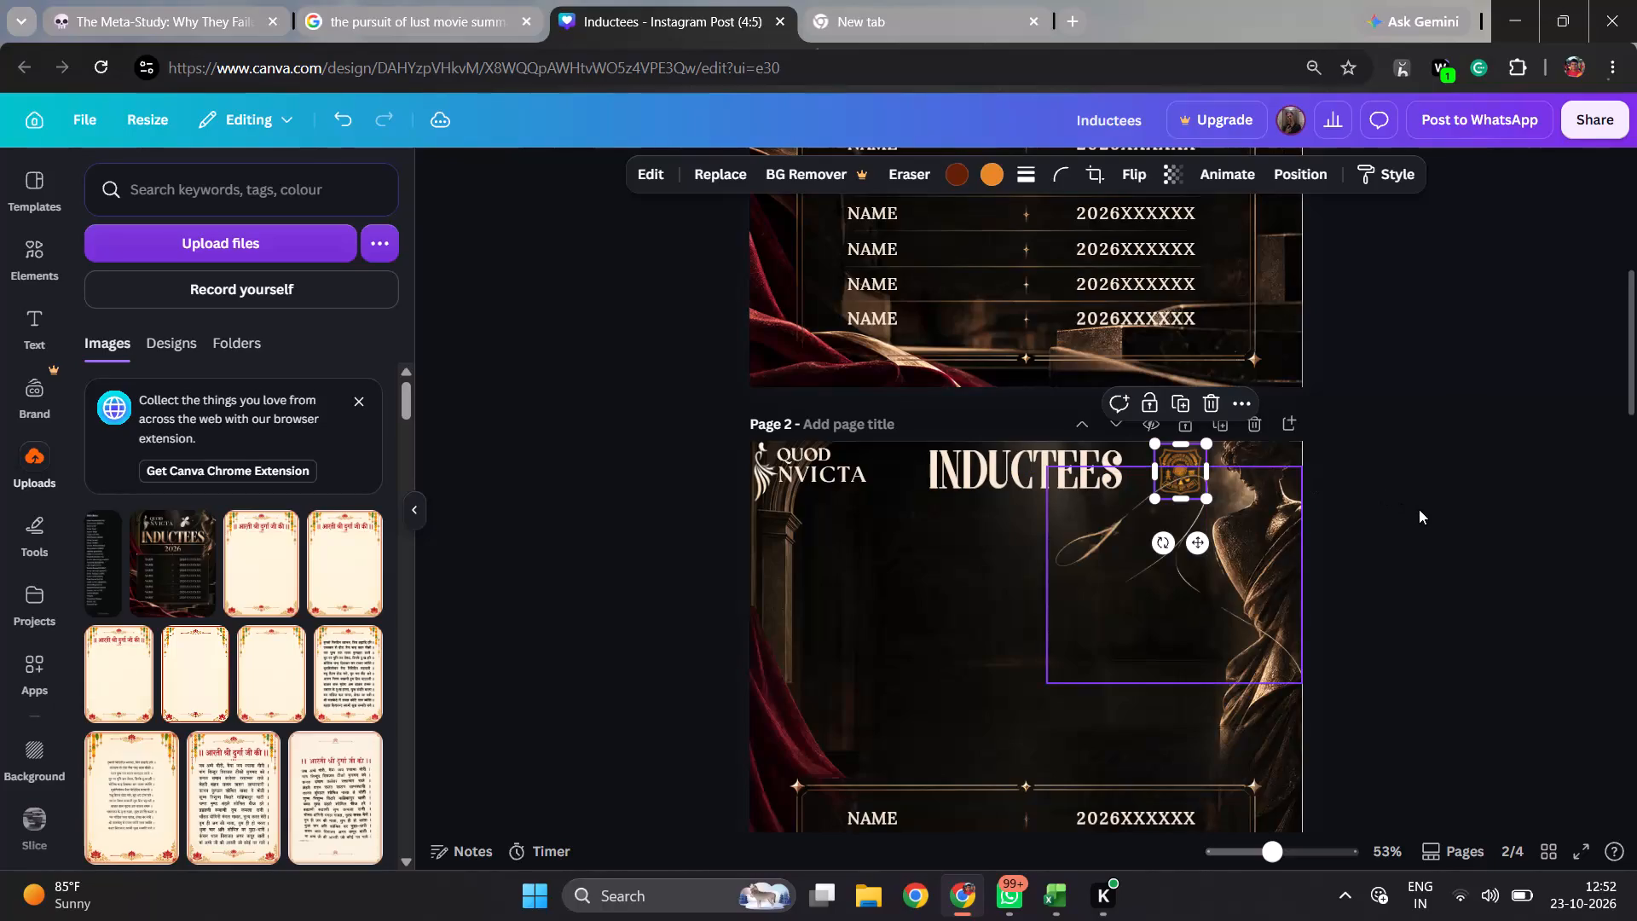
# Duplicate page 2's framed table of names and 2026XXXXXX numbers, and place the copy directly above the original, horizontally centred.
pyautogui.click(1419, 509)
pyautogui.scroll(-2, 1419, 509)
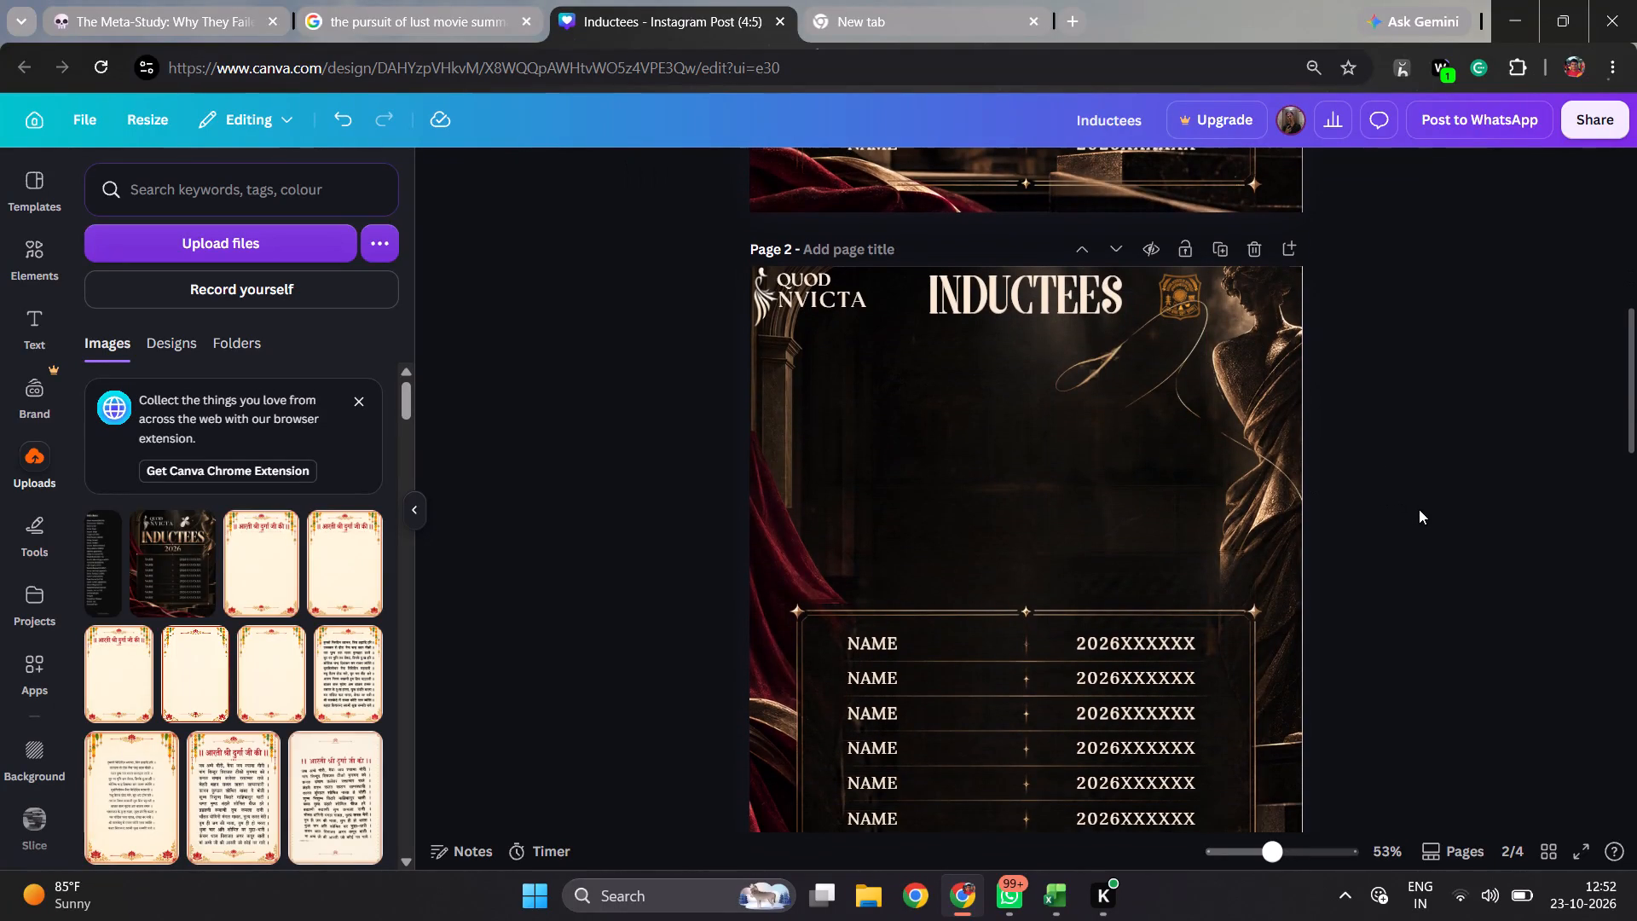
pyautogui.scroll(-2, 1383, 368)
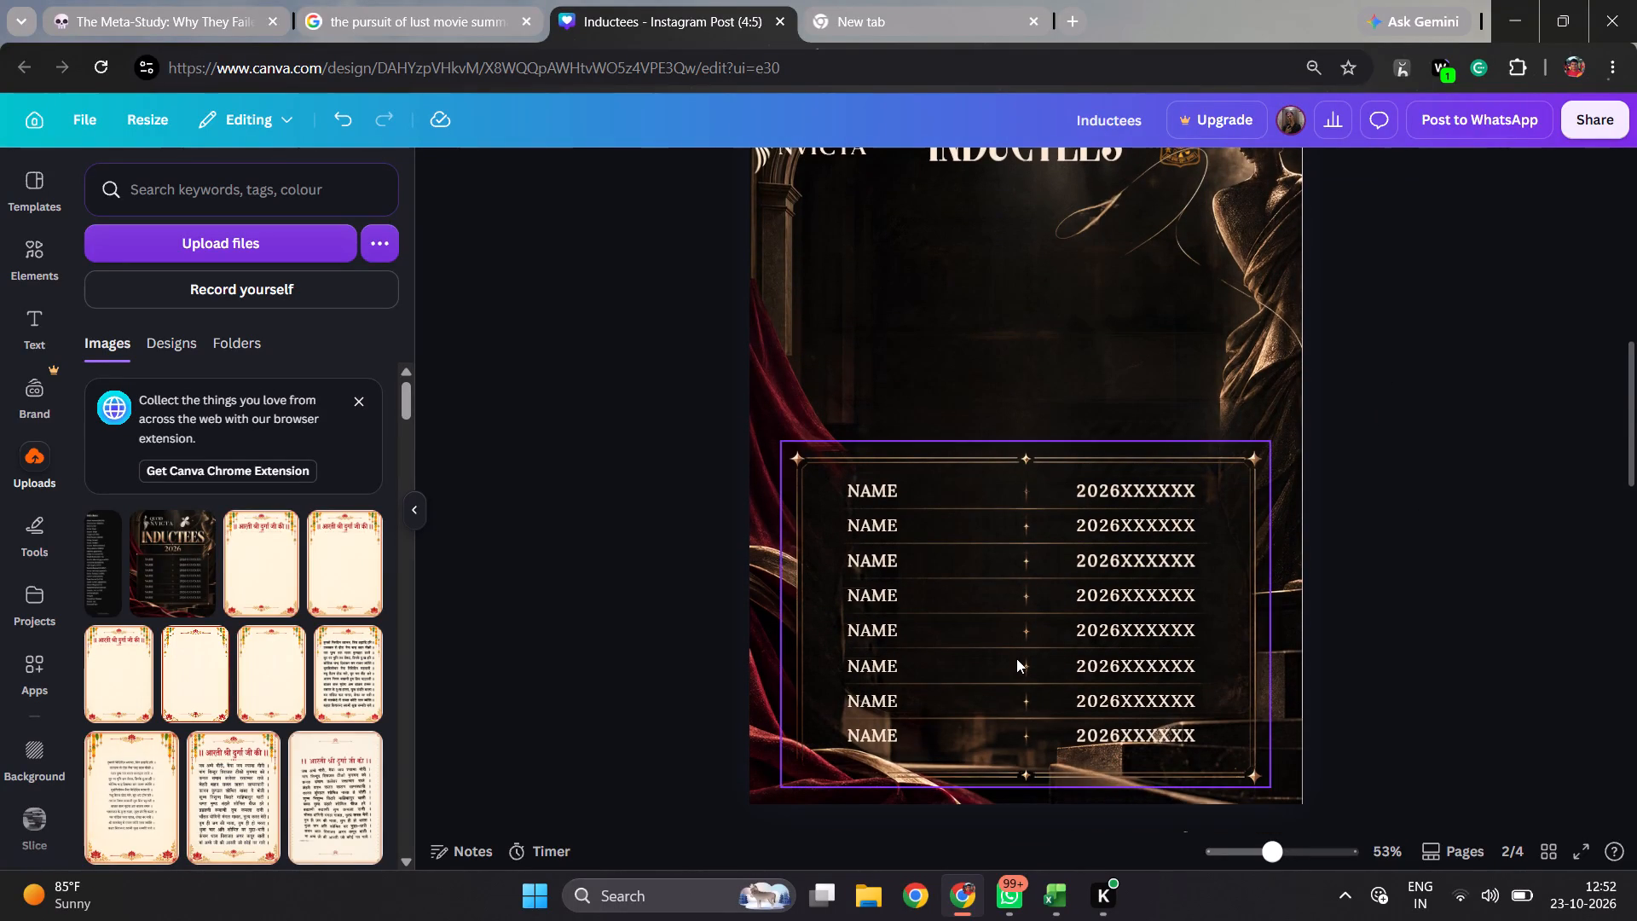
pyautogui.click(1016, 658)
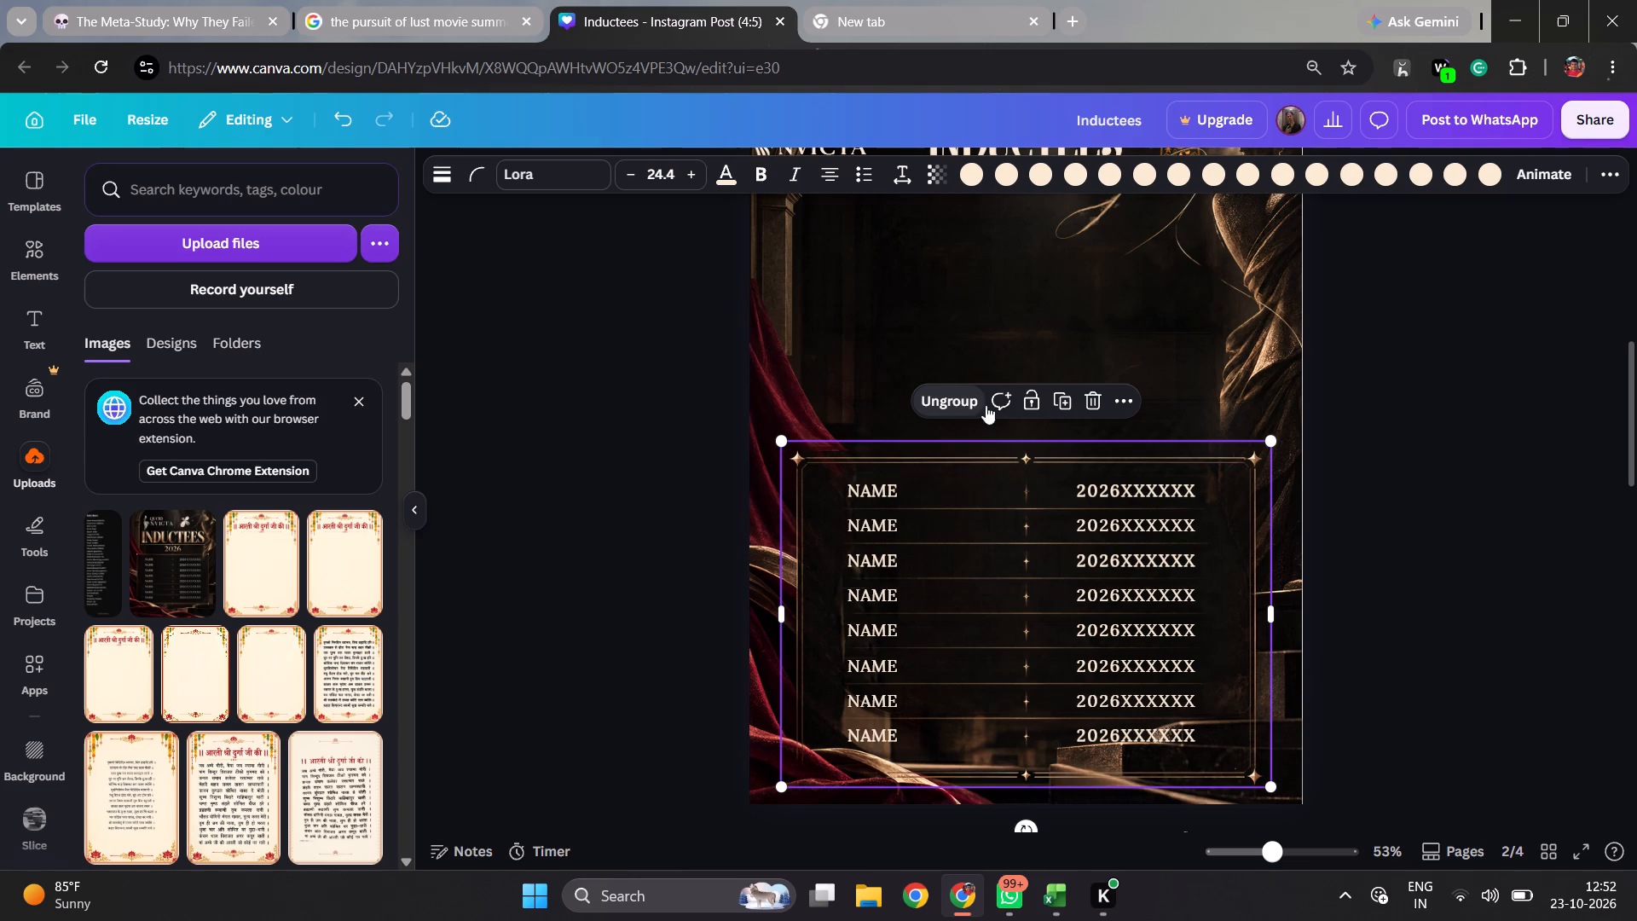
pyautogui.click(1074, 406)
pyautogui.moveTo(1142, 573); pyautogui.dragTo(1118, 437)
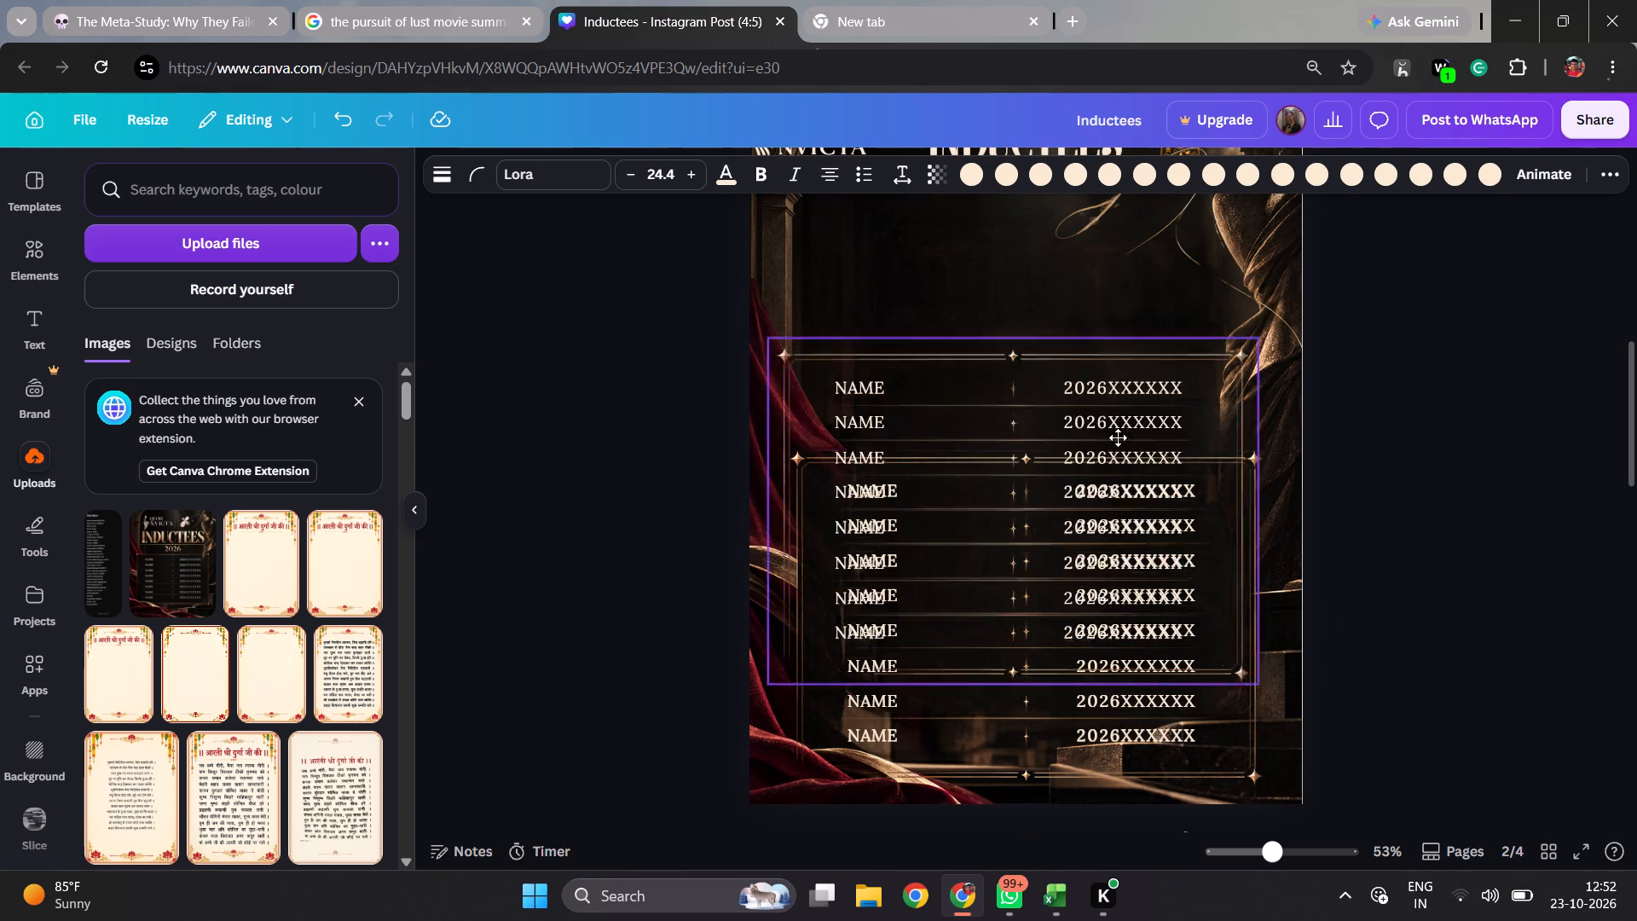
pyautogui.moveTo(1118, 437); pyautogui.dragTo(1132, 244)
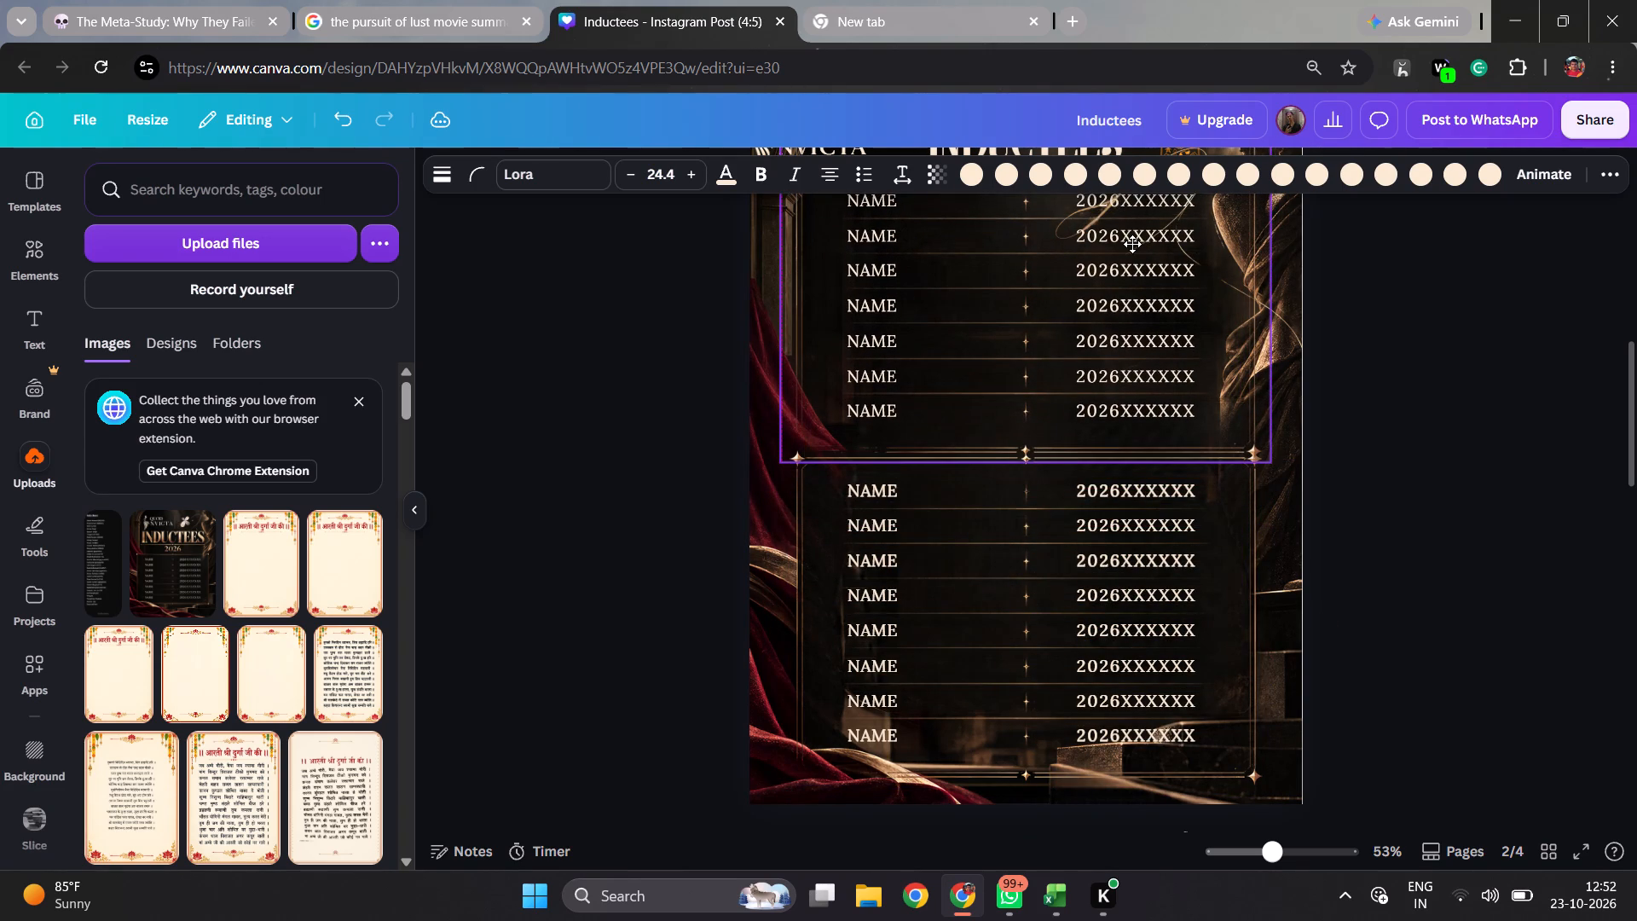
pyautogui.moveTo(1132, 244); pyautogui.dragTo(1133, 250)
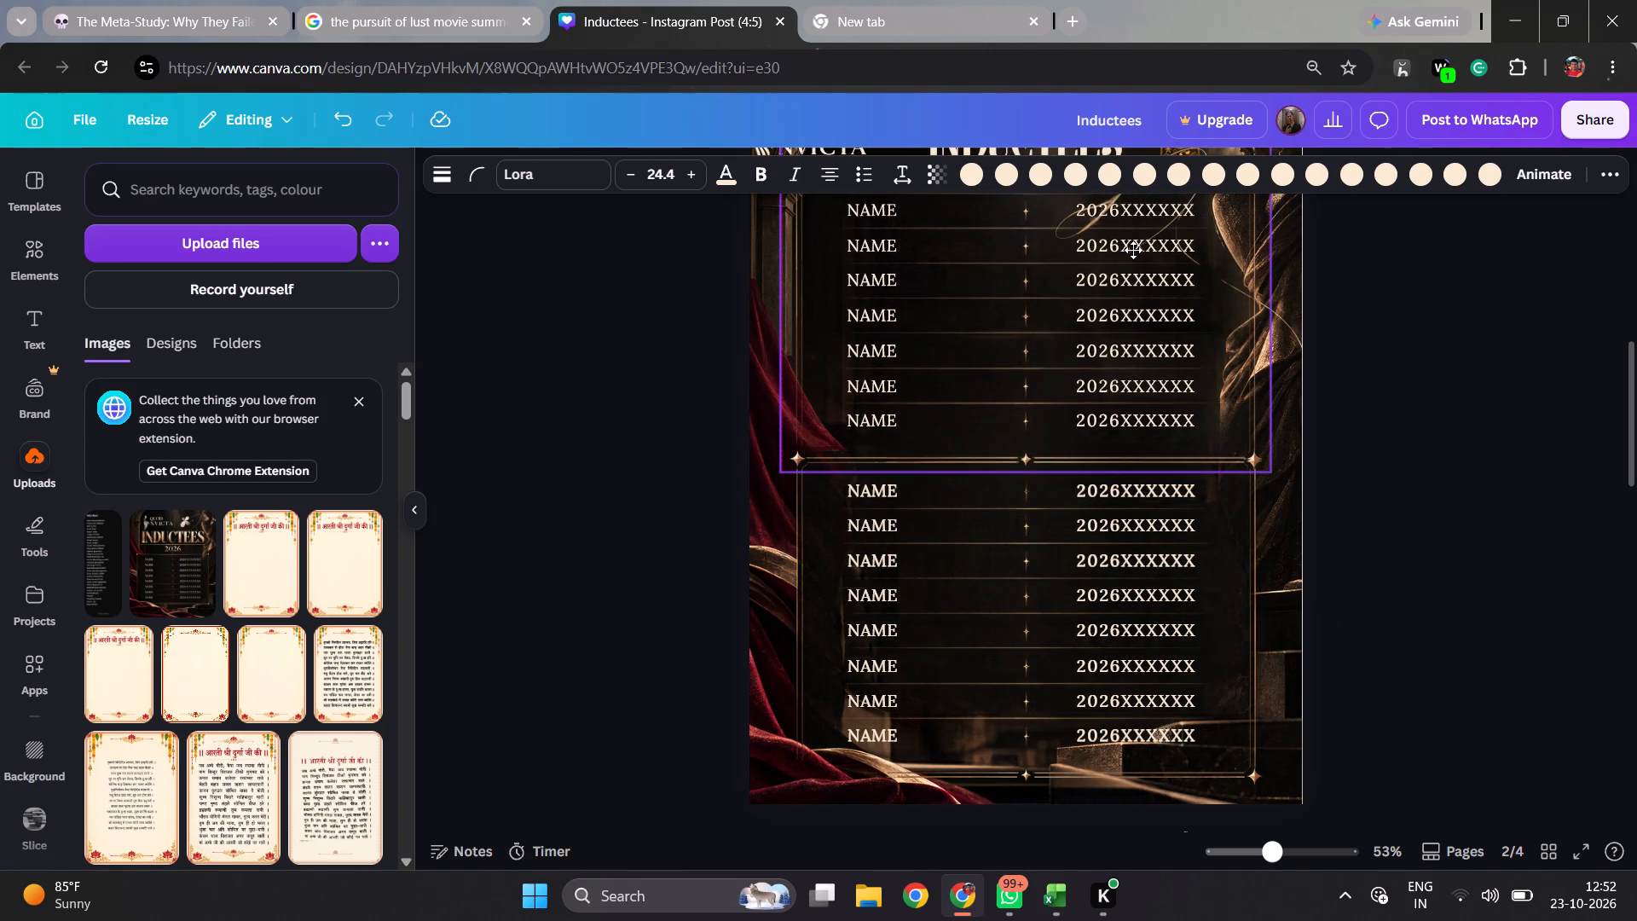
pyautogui.moveTo(1133, 250); pyautogui.dragTo(1136, 250)
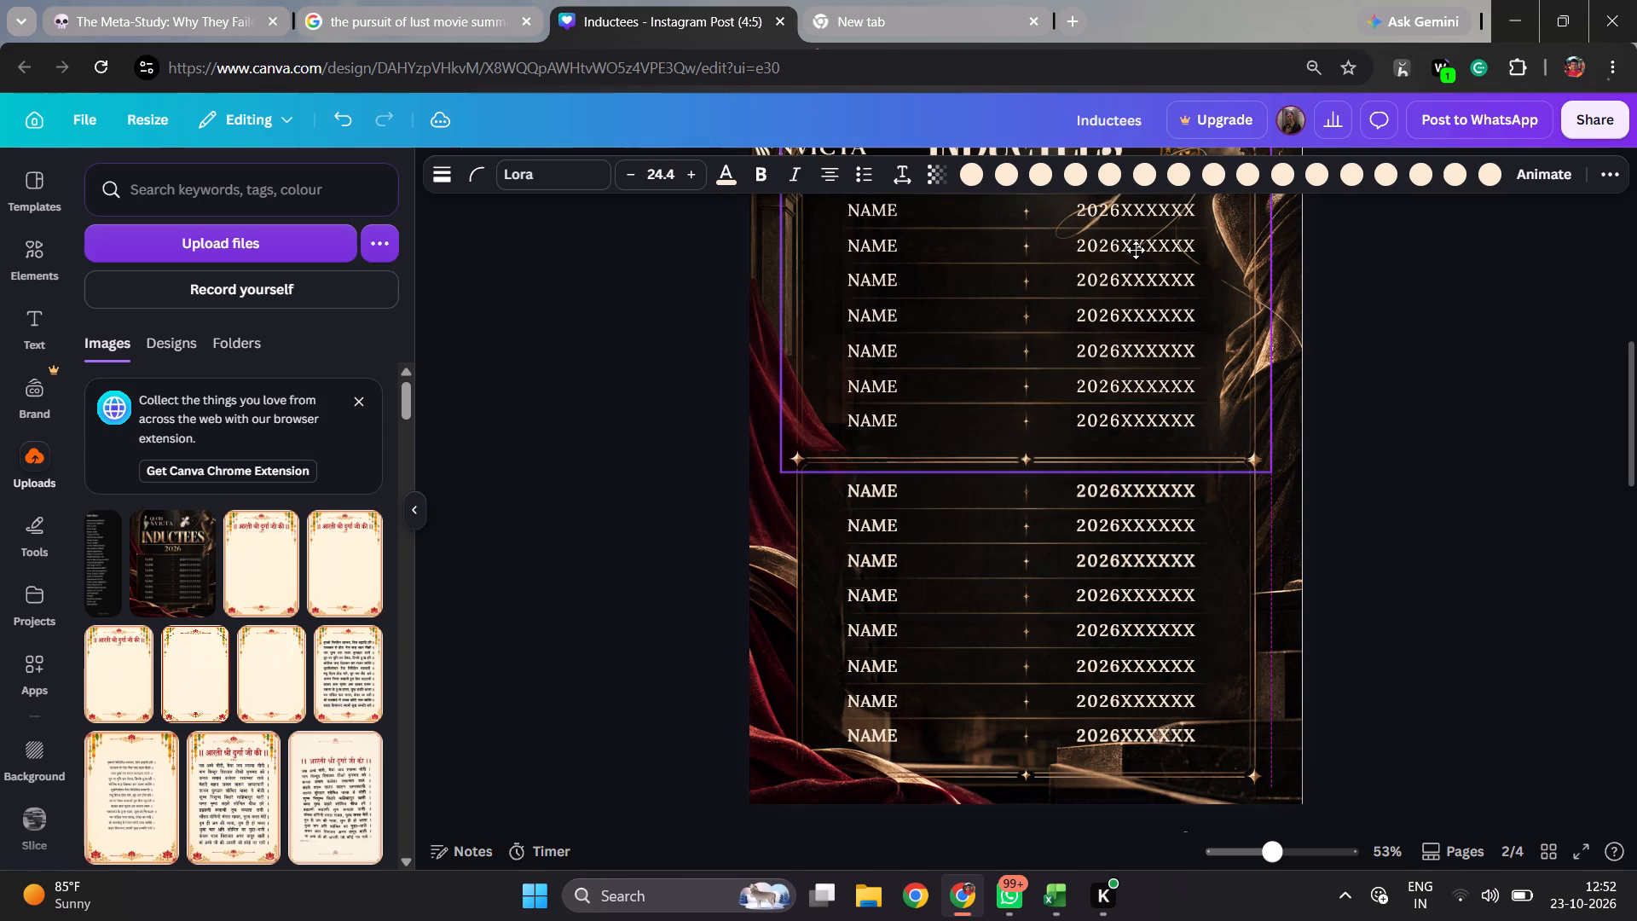
pyautogui.moveTo(1136, 250); pyautogui.dragTo(1137, 248)
pyautogui.click(1414, 346)
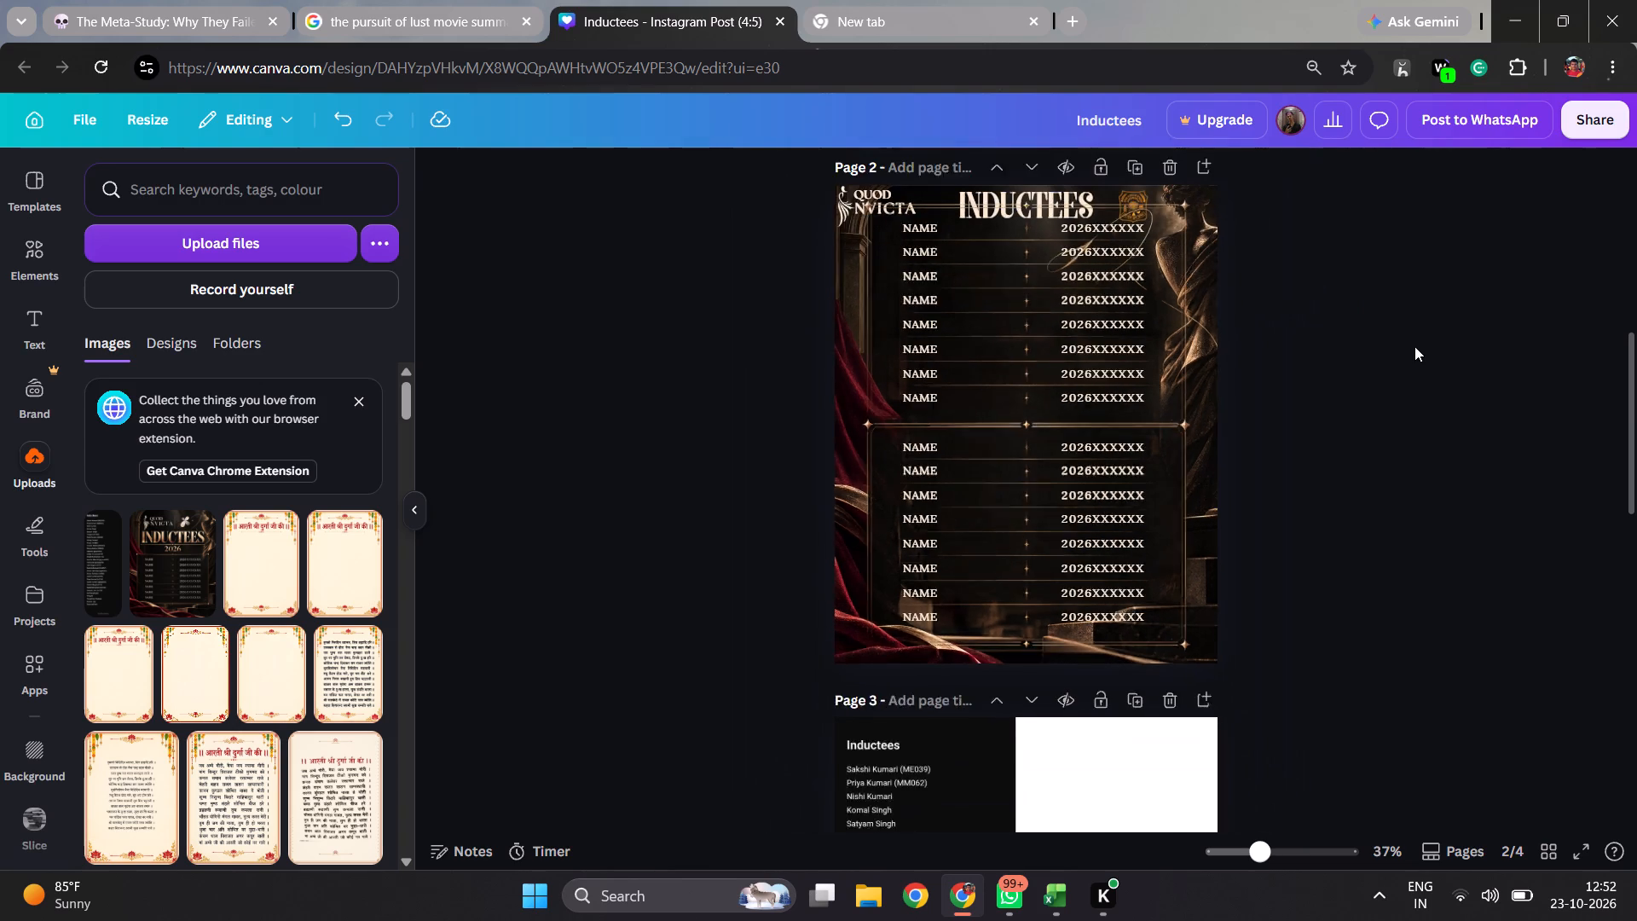
# Lower the upper names table on page 2 below the header so its bottom border overlaps the lower table's top border.
pyautogui.scroll(1, 1414, 346)
pyautogui.moveTo(1041, 345); pyautogui.dragTo(1045, 354)
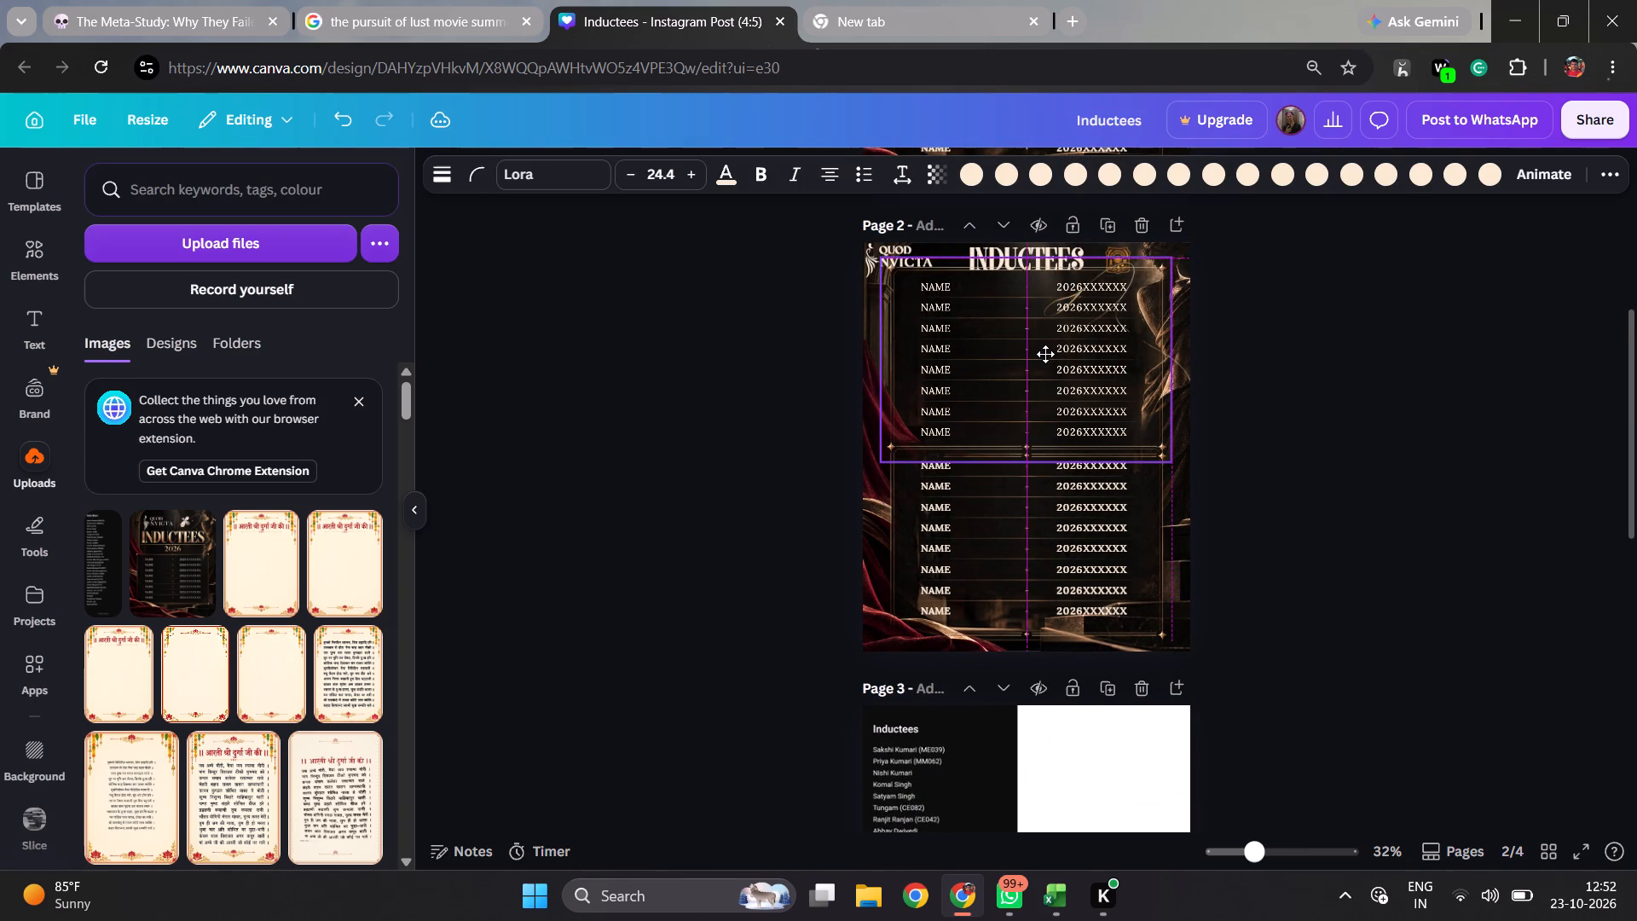
pyautogui.moveTo(1045, 354); pyautogui.dragTo(1046, 357)
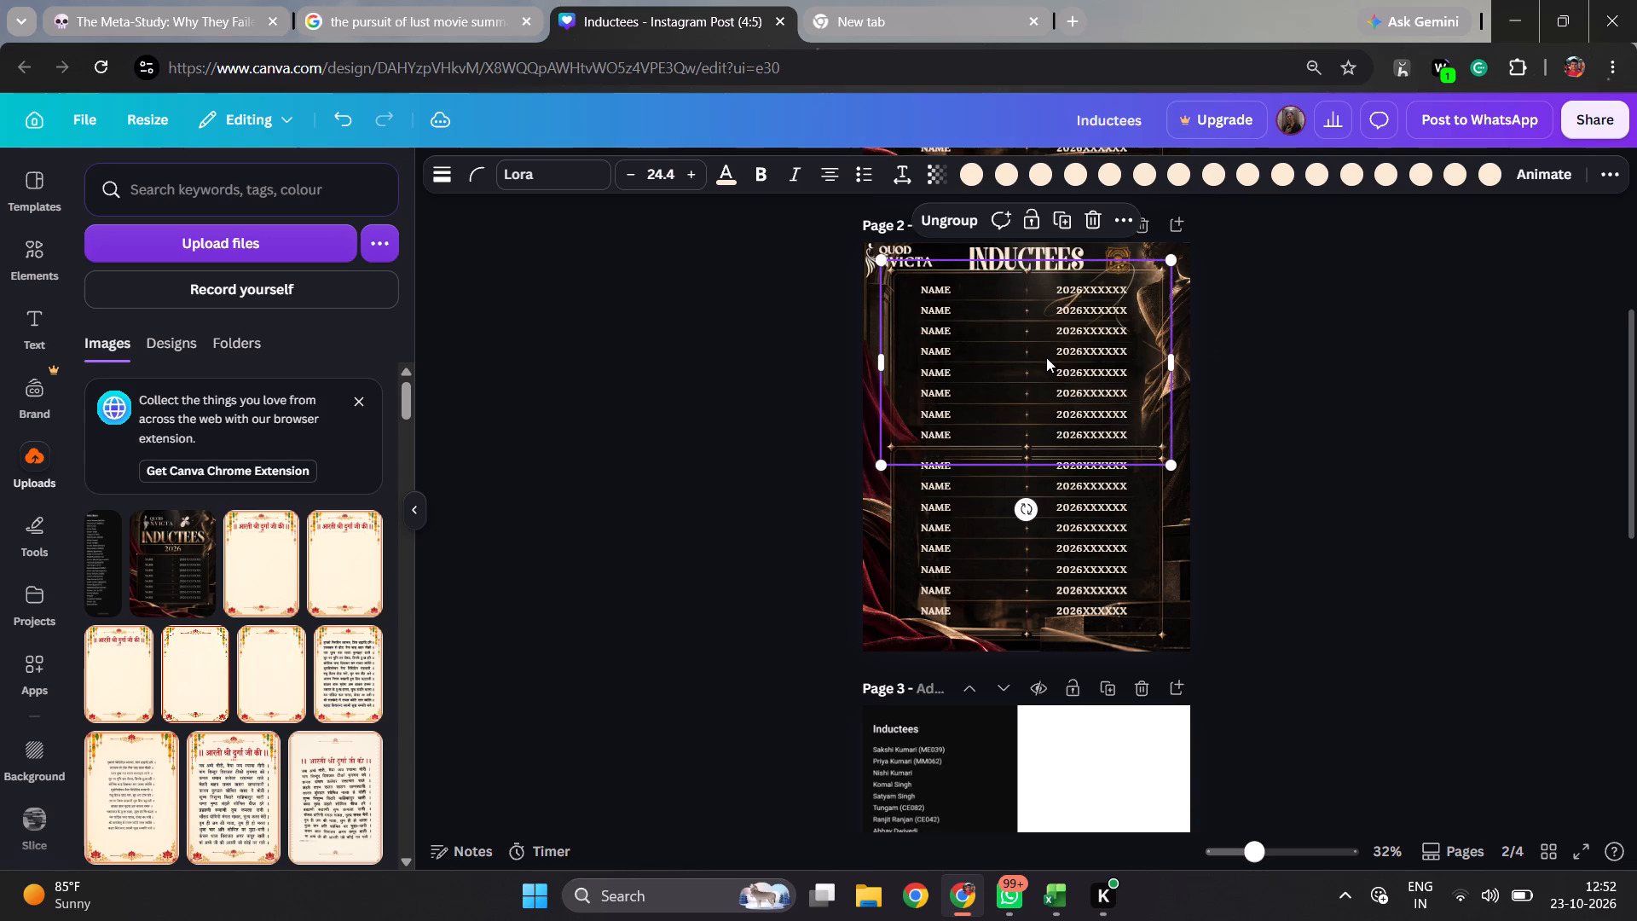
pyautogui.click(1239, 448)
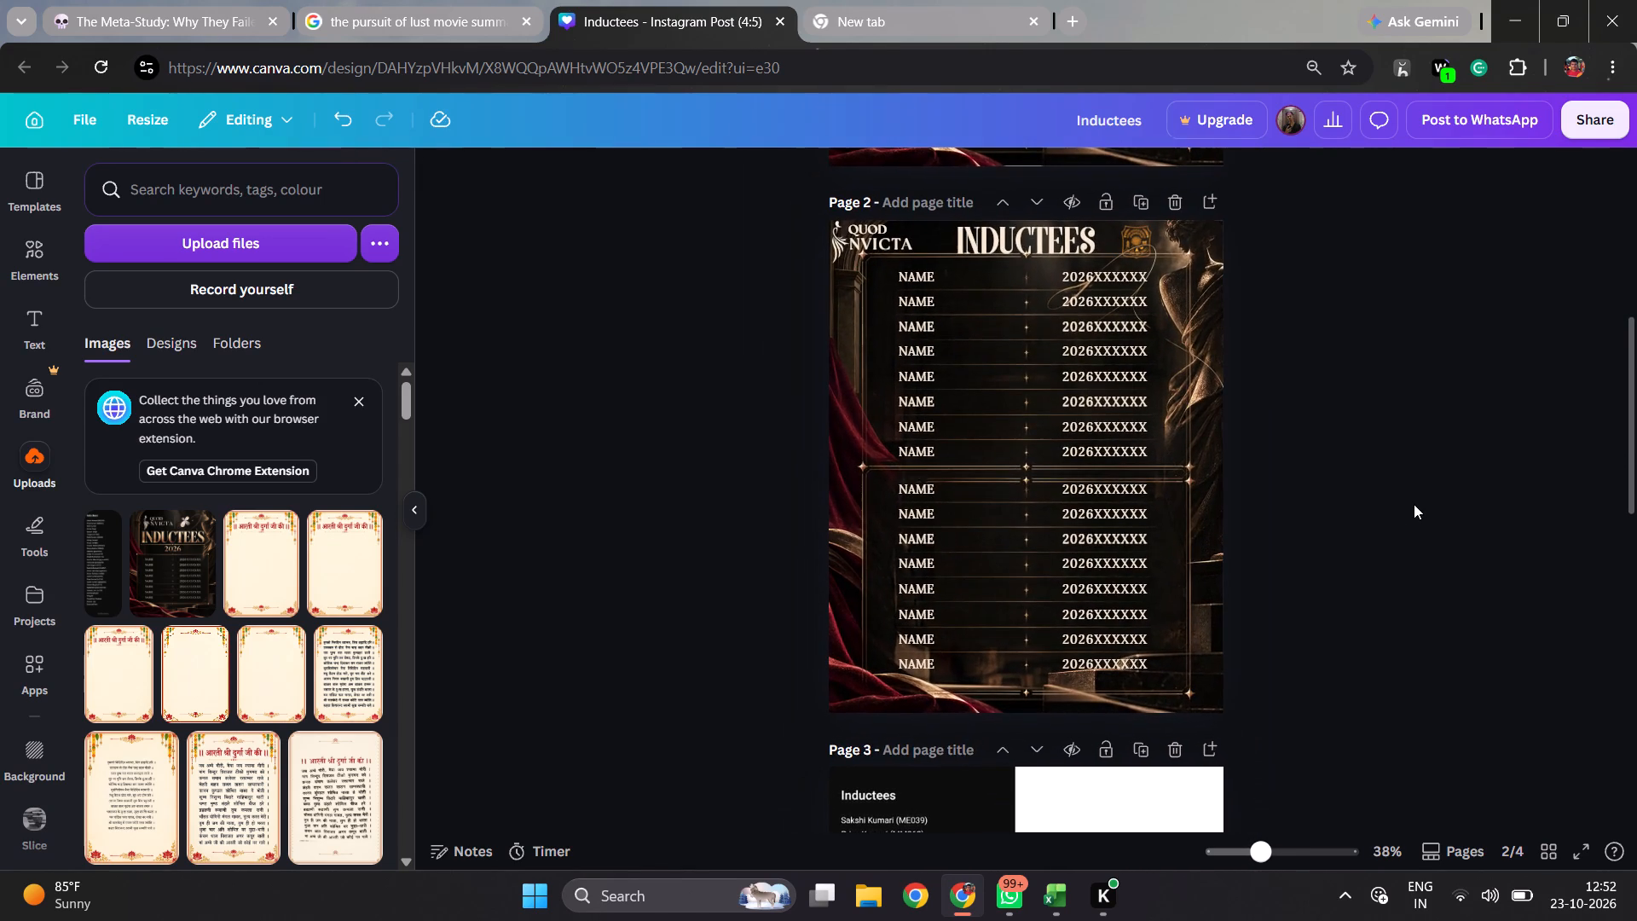
# Nudge page 2's upper names table down in 12 small increments to even the row spacing with the lower table.
pyautogui.click(1043, 396)
pyautogui.press('Down')
pyautogui.press('Down')
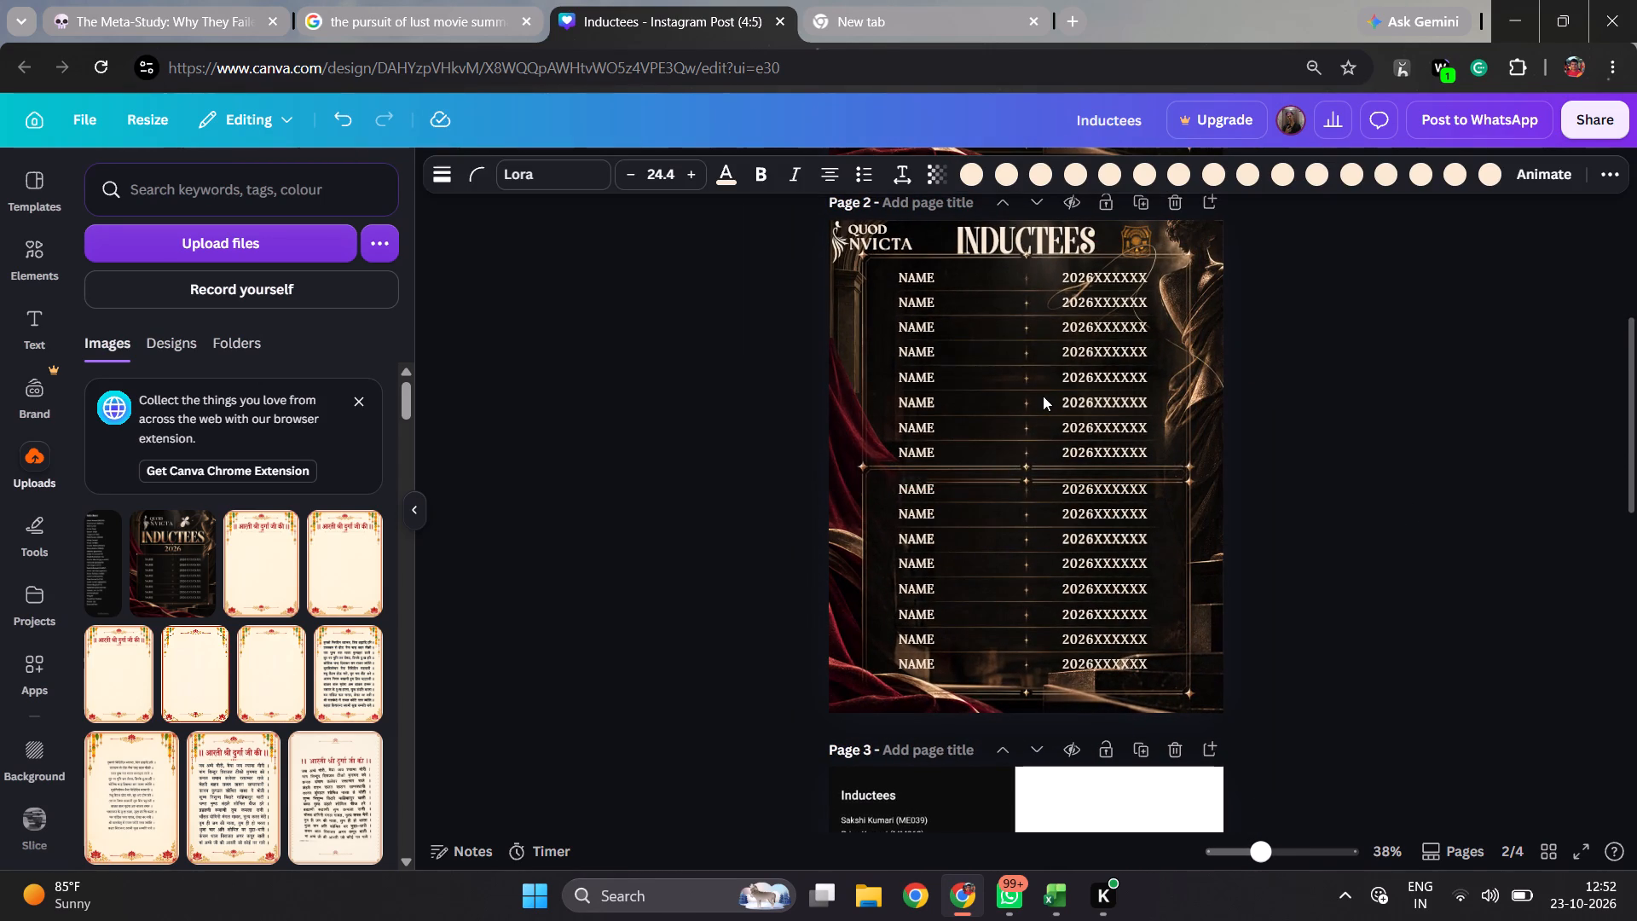
pyautogui.press('Down')
pyautogui.press('Down')
pyautogui.press('Down')
pyautogui.press('Down')
pyautogui.press('Down')
pyautogui.press('Down')
pyautogui.press('Down')
pyautogui.press('Down')
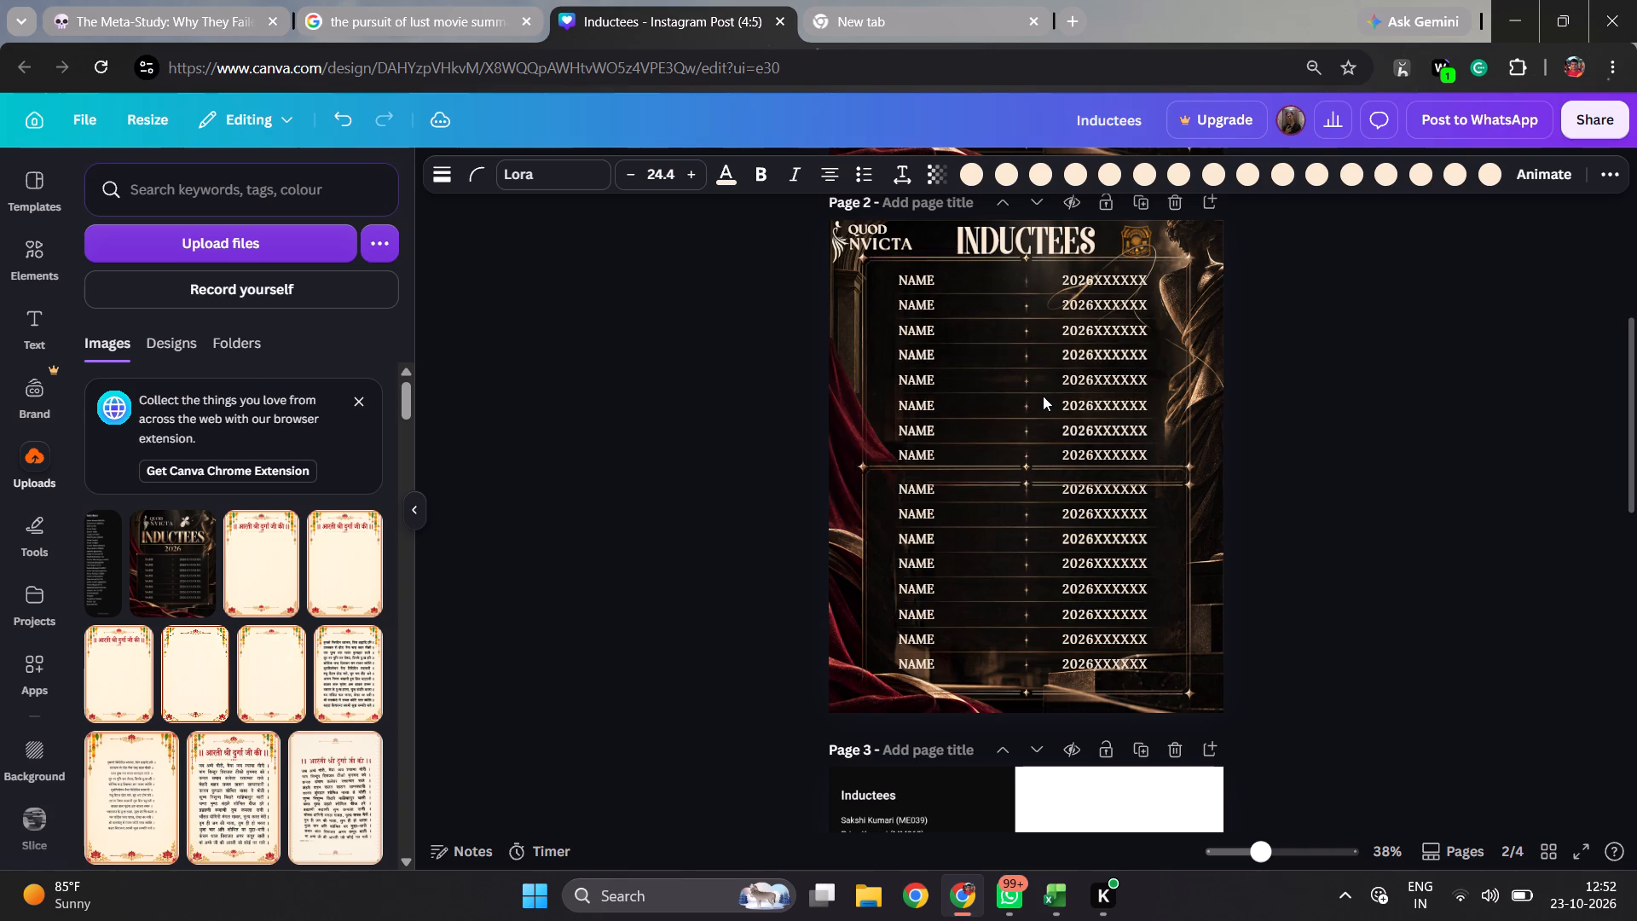
pyautogui.press('Down')
pyautogui.press('Down')
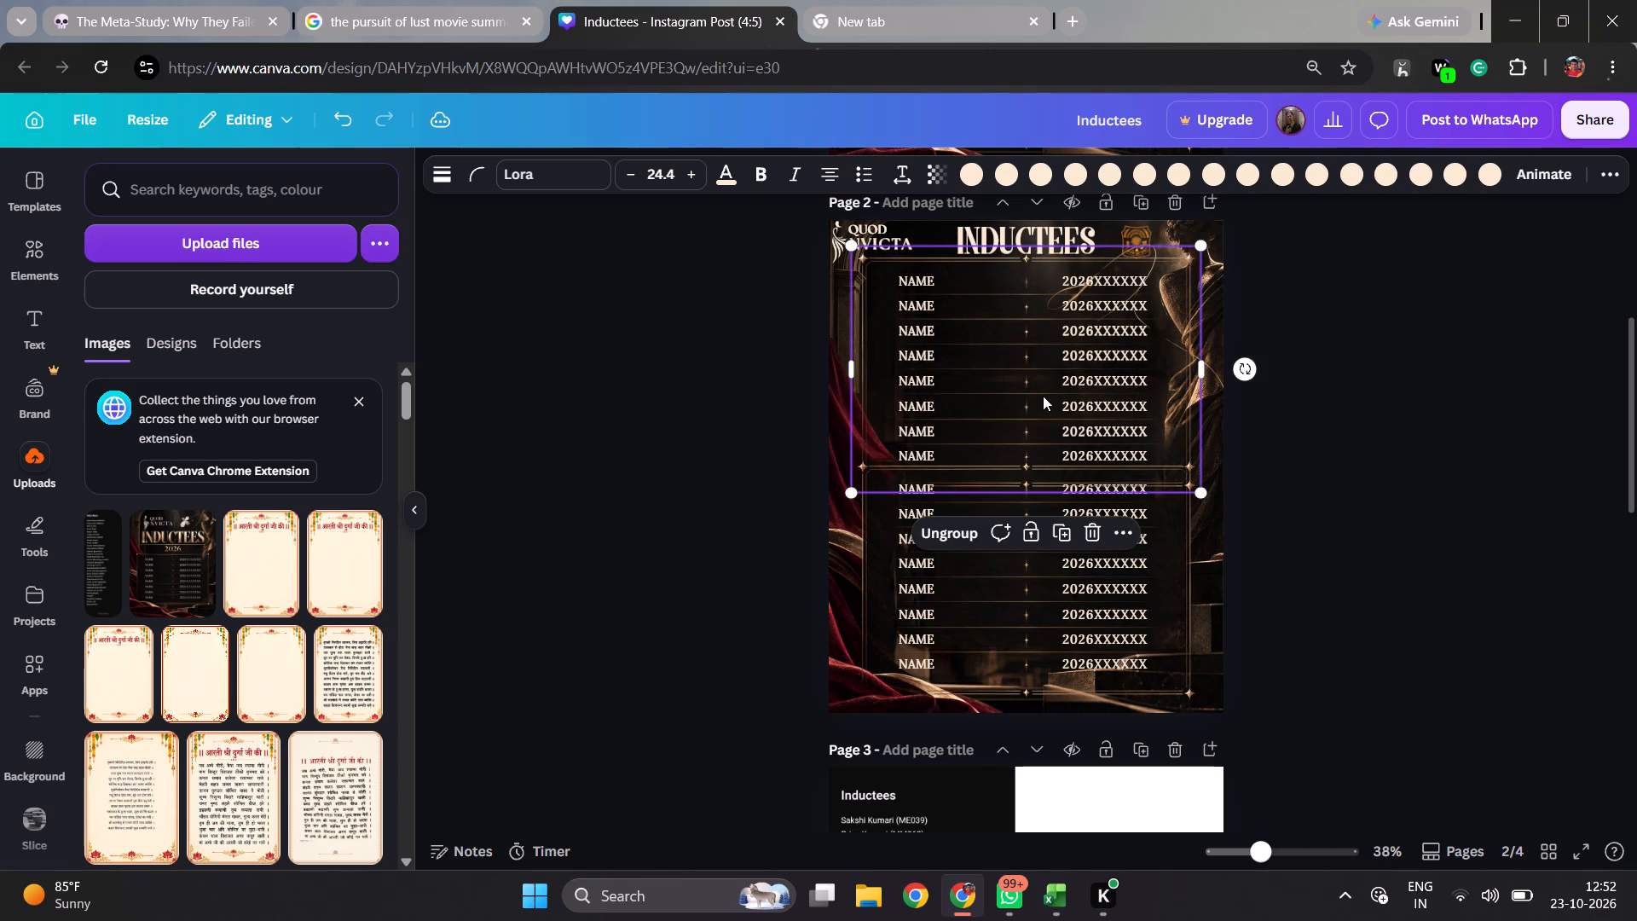
pyautogui.click(1364, 455)
pyautogui.click(1364, 455)
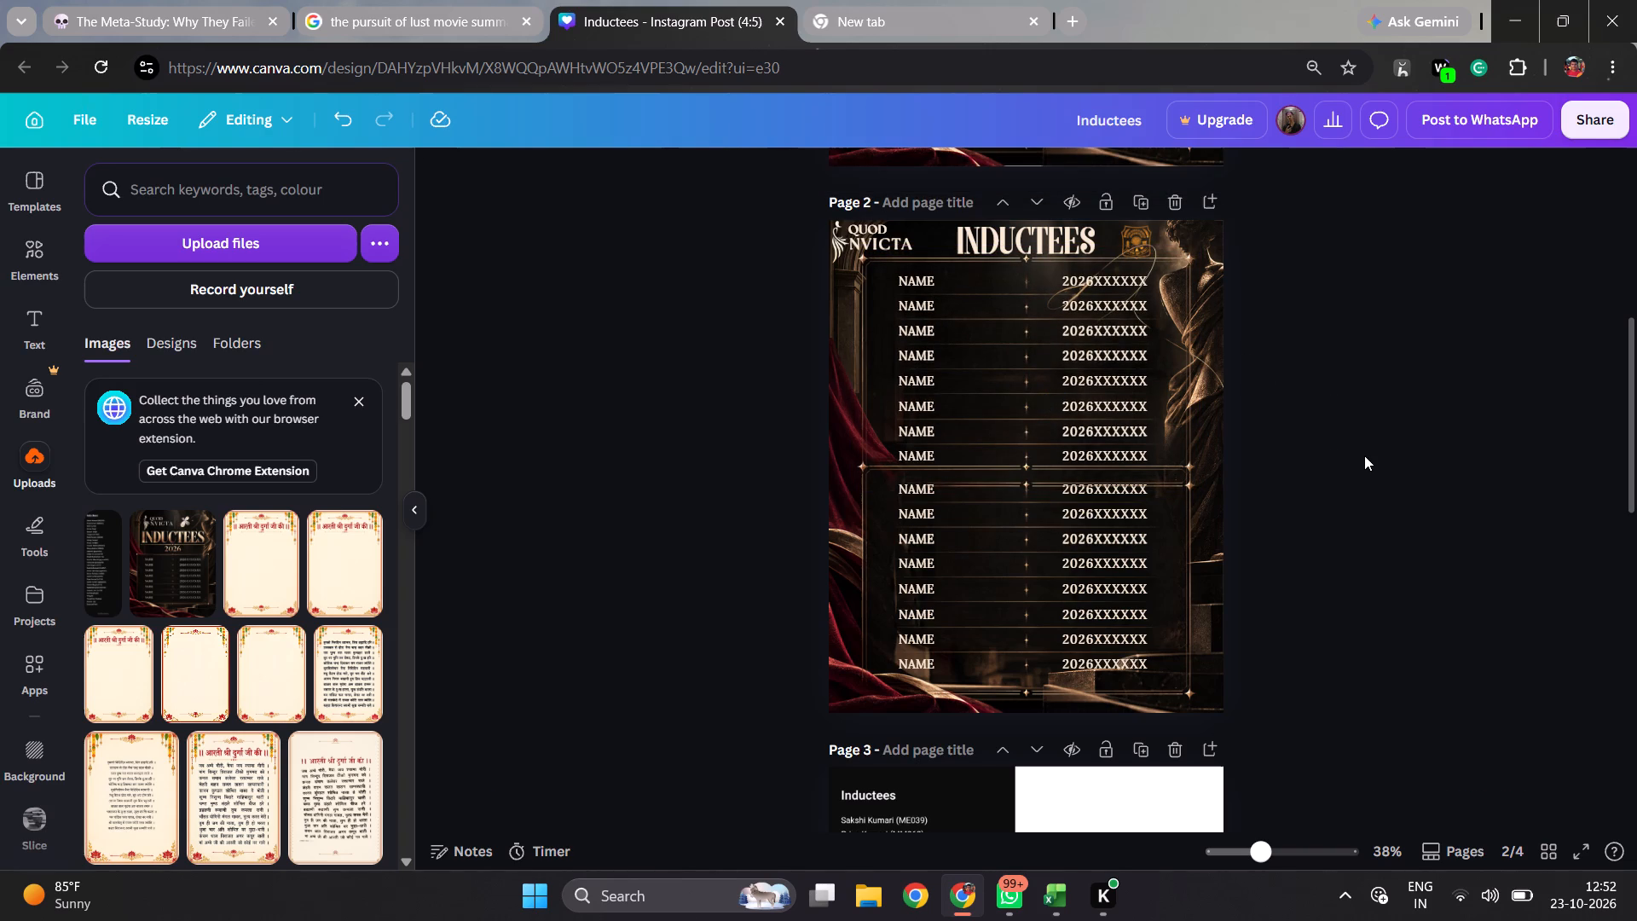
# Isolate the gold ornamental frame within page 2's upper names table group and delete it, keeping the rows.
pyautogui.click(1364, 455)
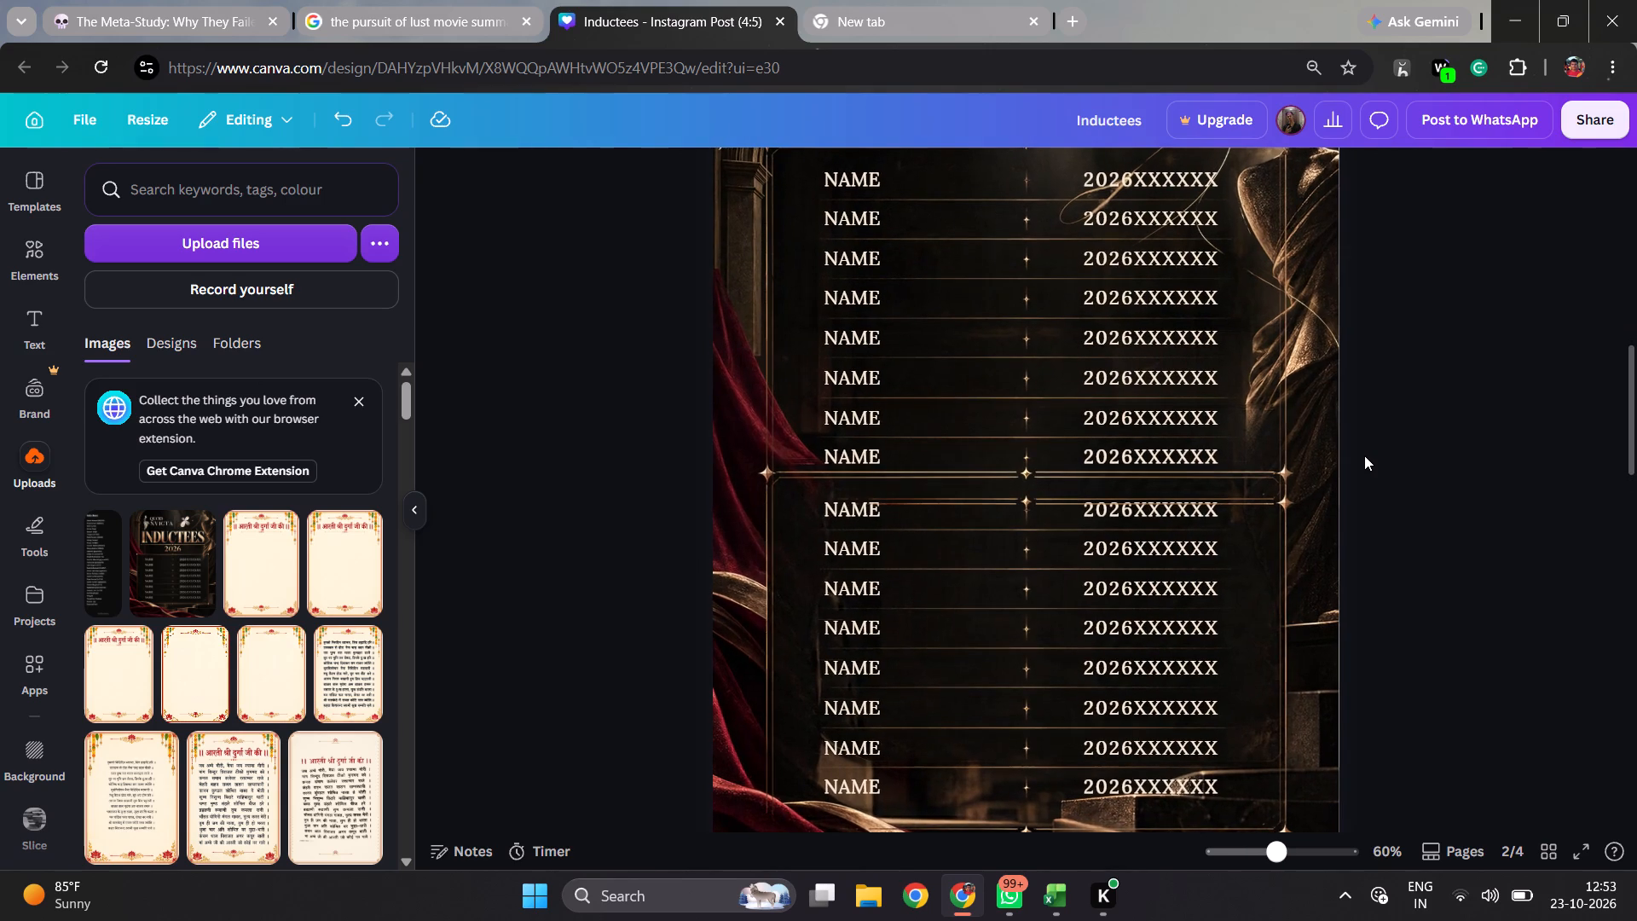
pyautogui.click(1036, 477)
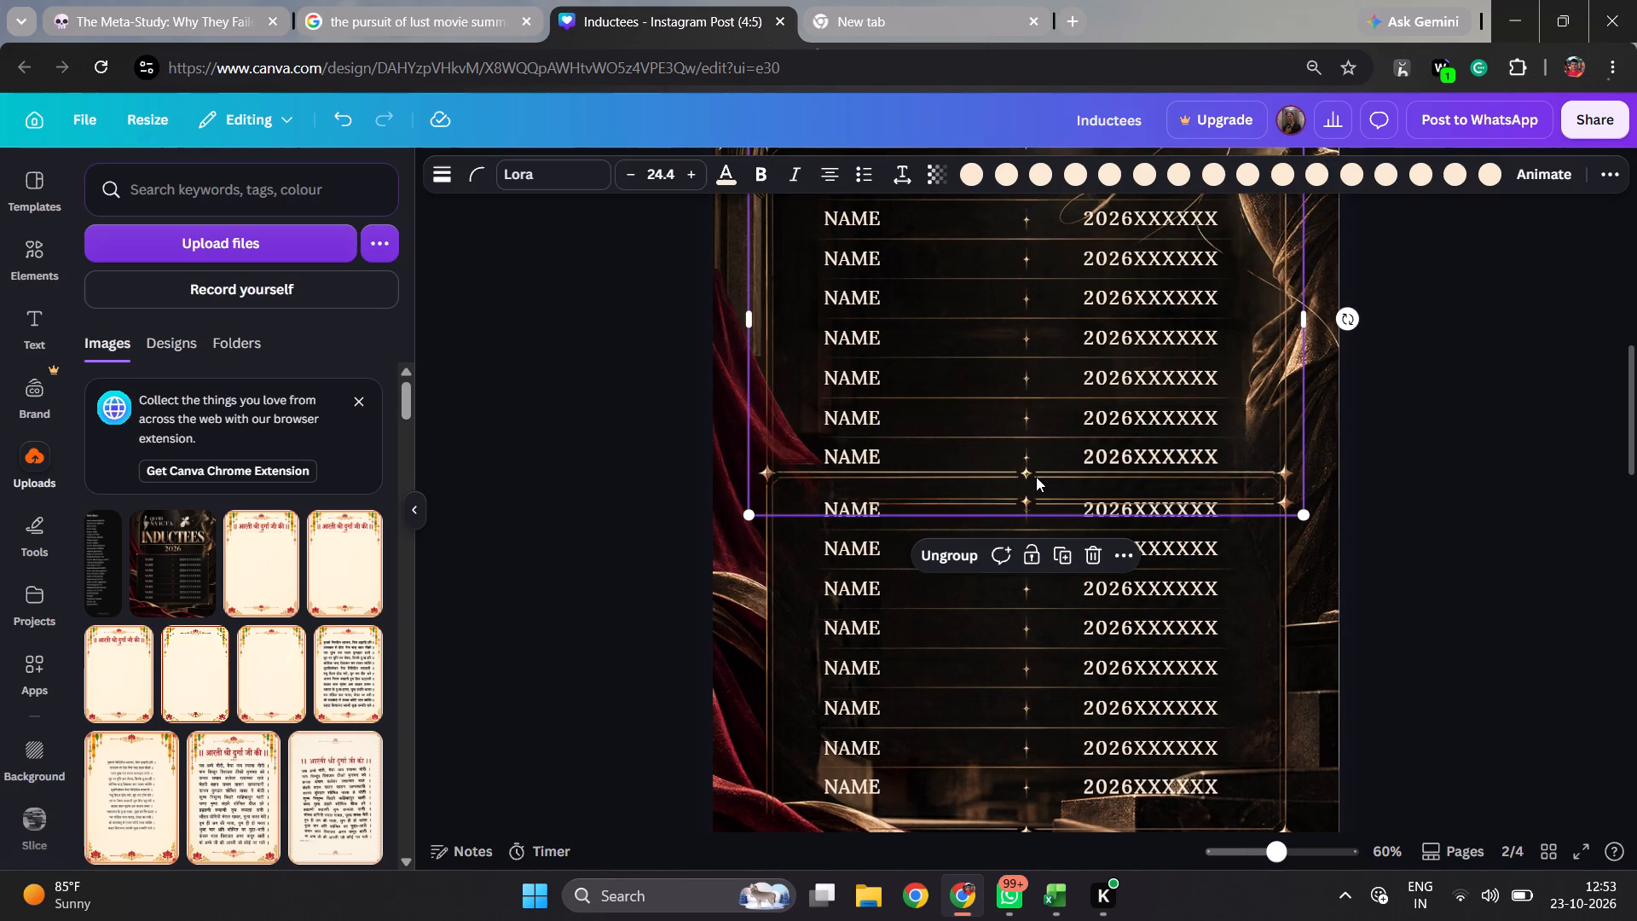
pyautogui.click(1021, 377)
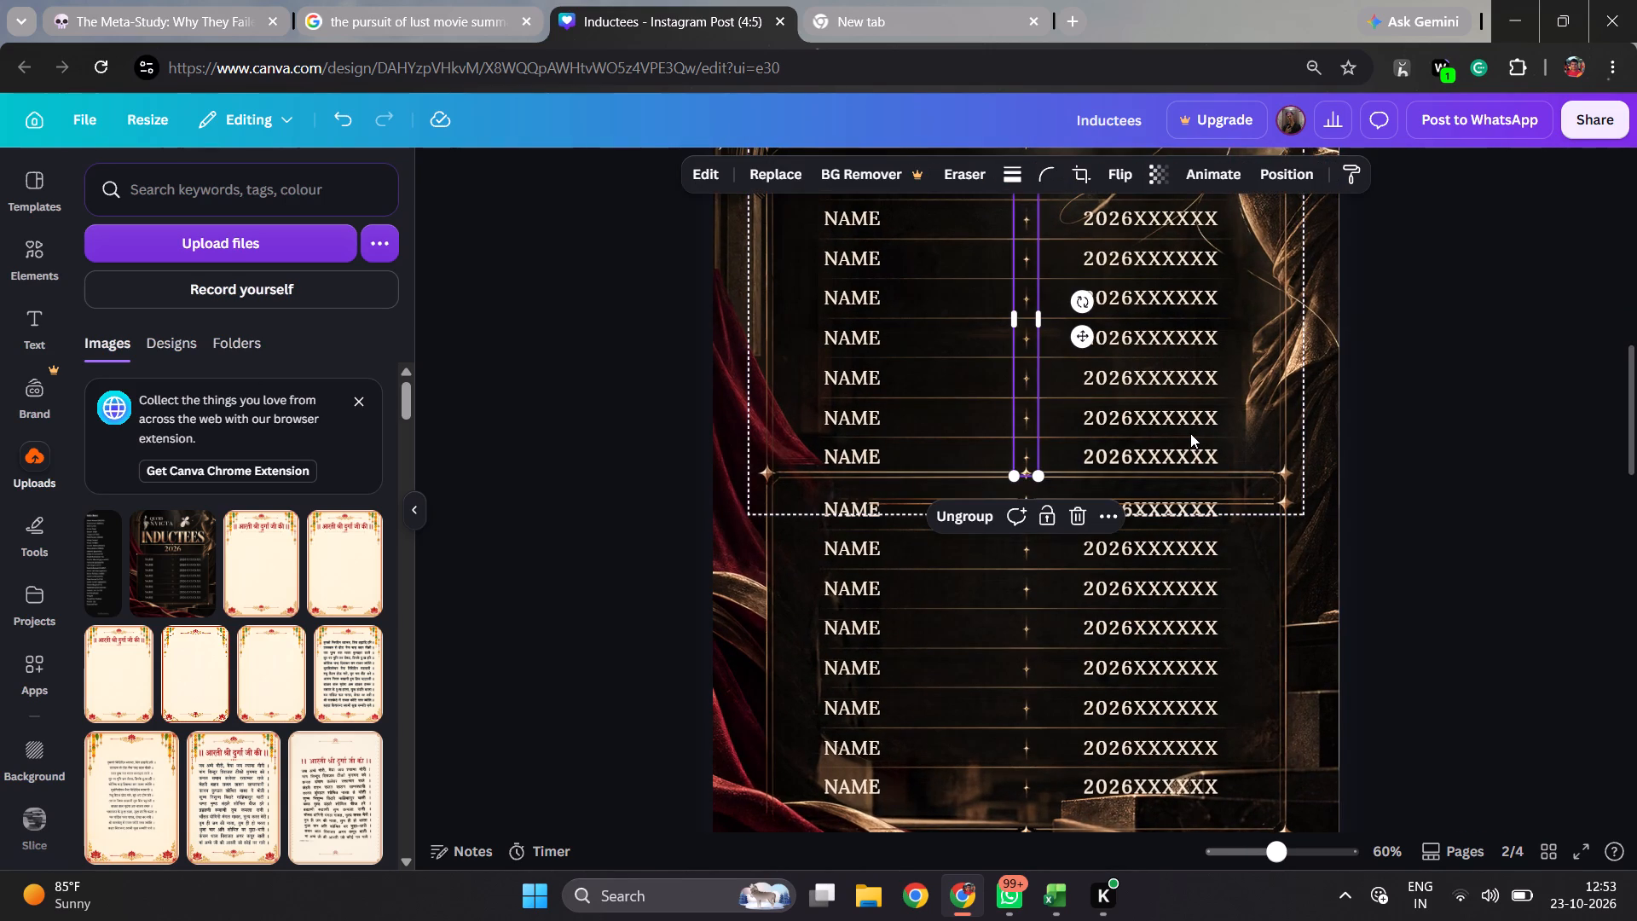
pyautogui.click(1193, 433)
pyautogui.click(1135, 476)
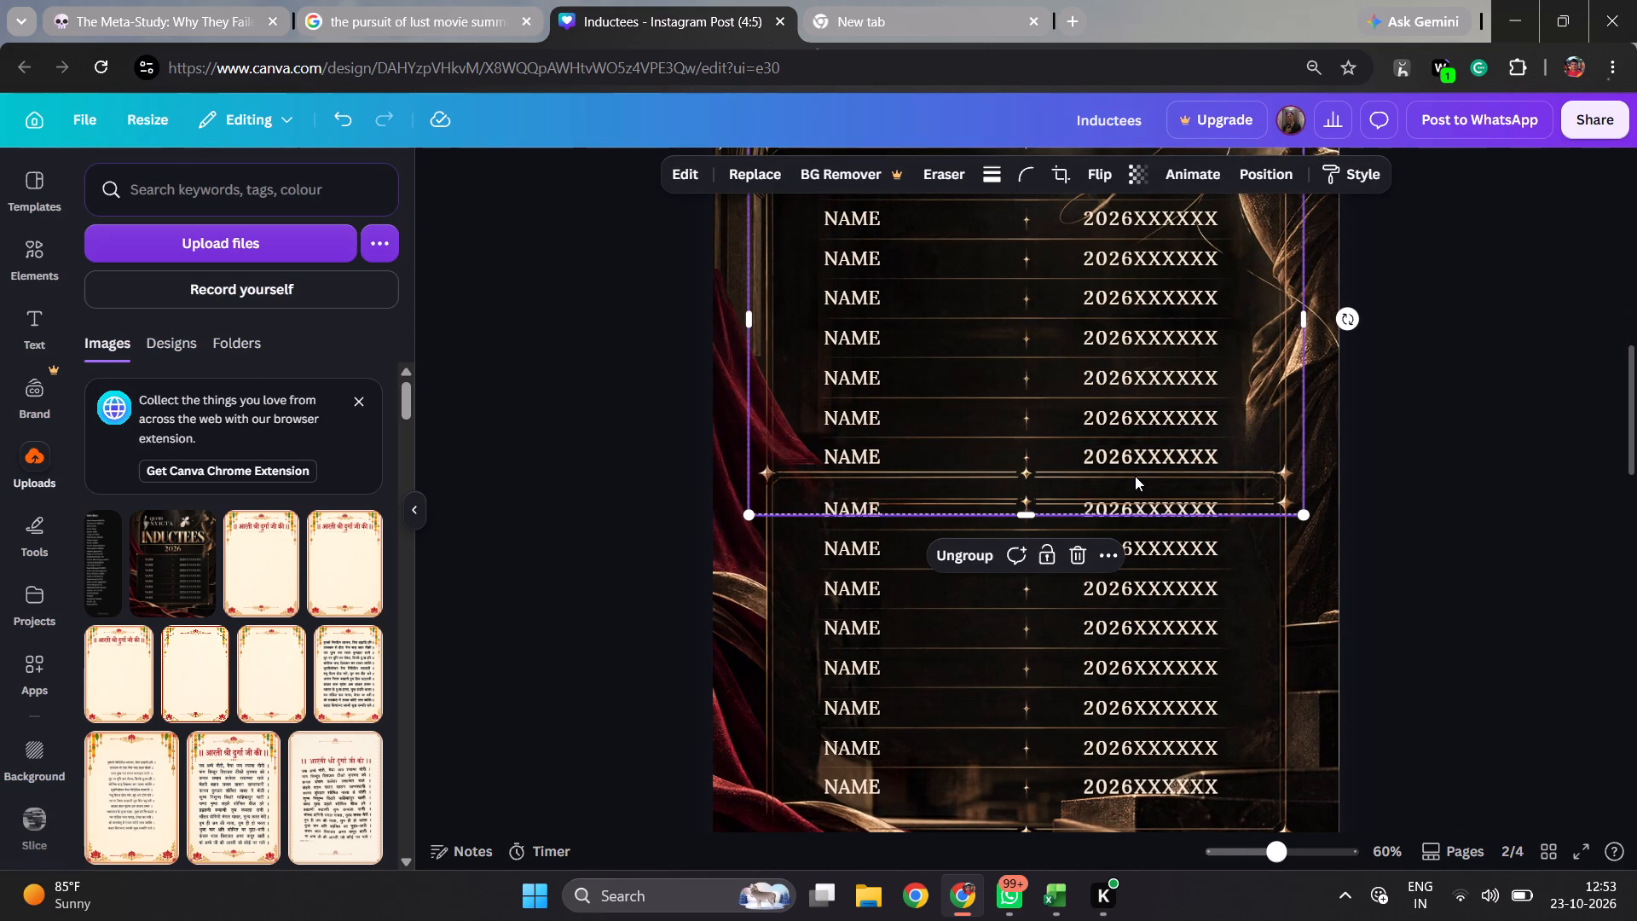
pyautogui.click(971, 483)
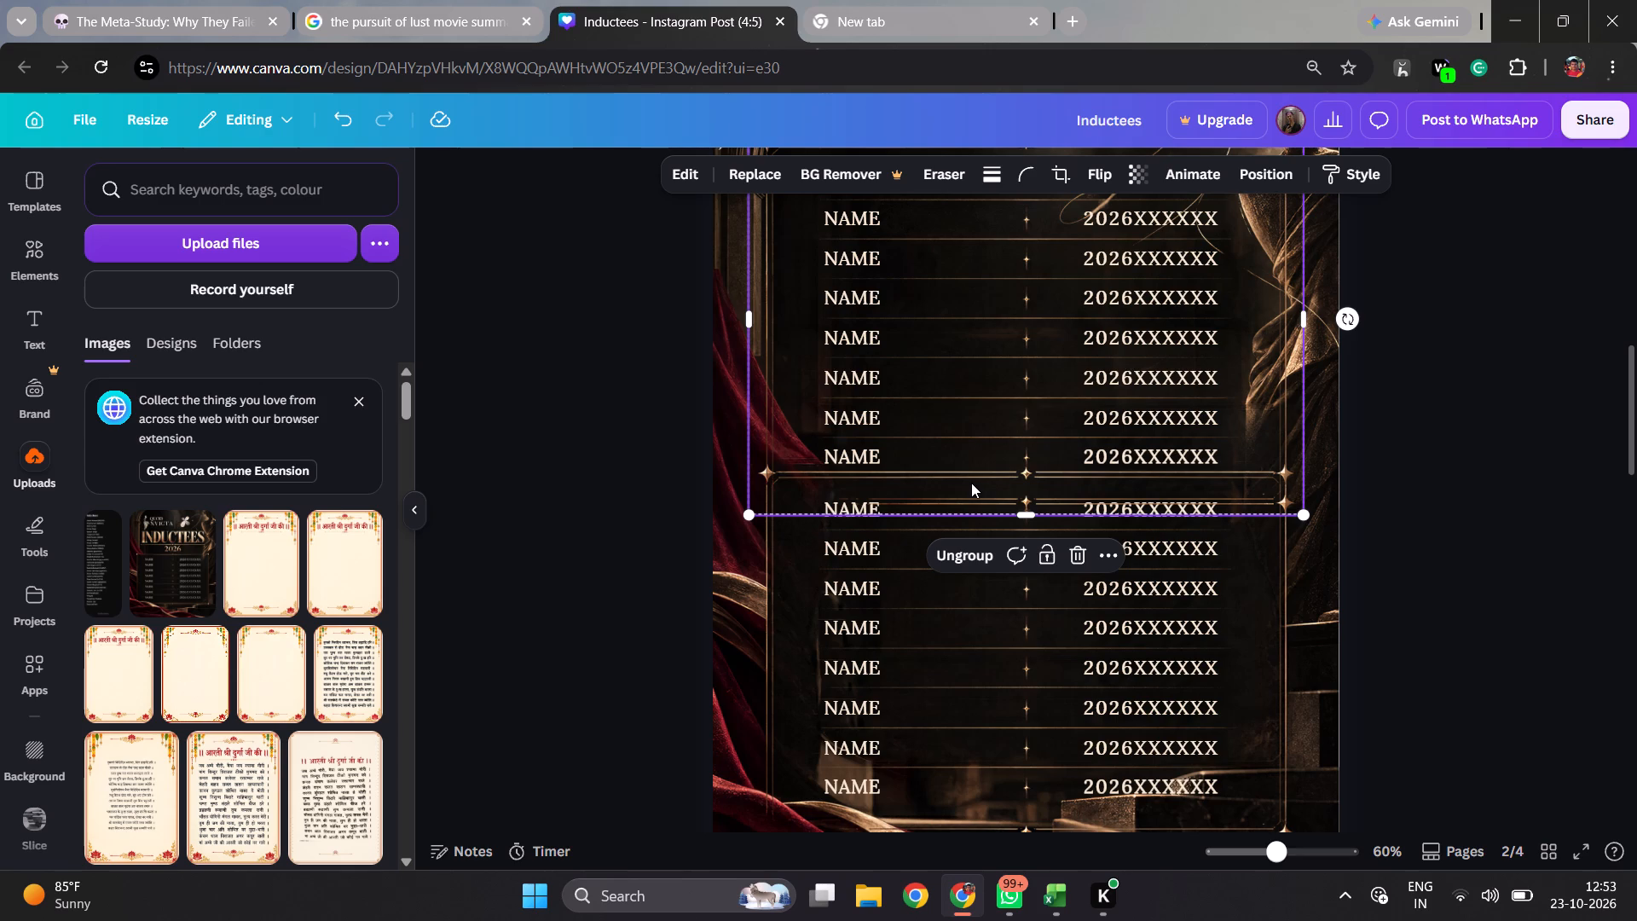
pyautogui.click(987, 479)
pyautogui.click(1001, 472)
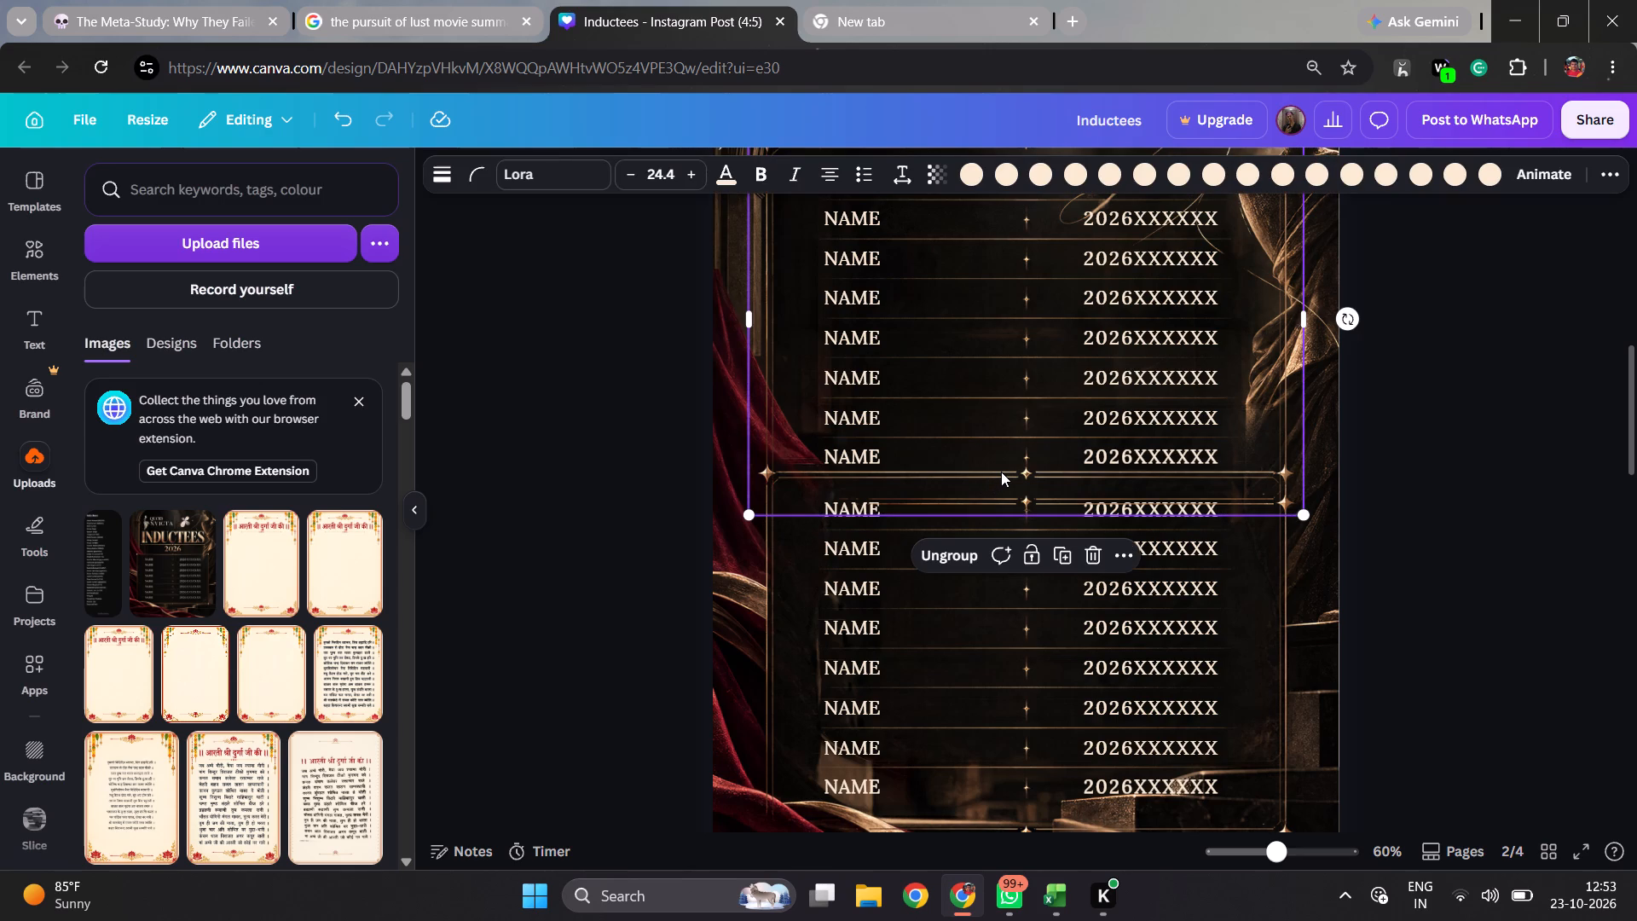
pyautogui.moveTo(1008, 505); pyautogui.dragTo(1021, 502)
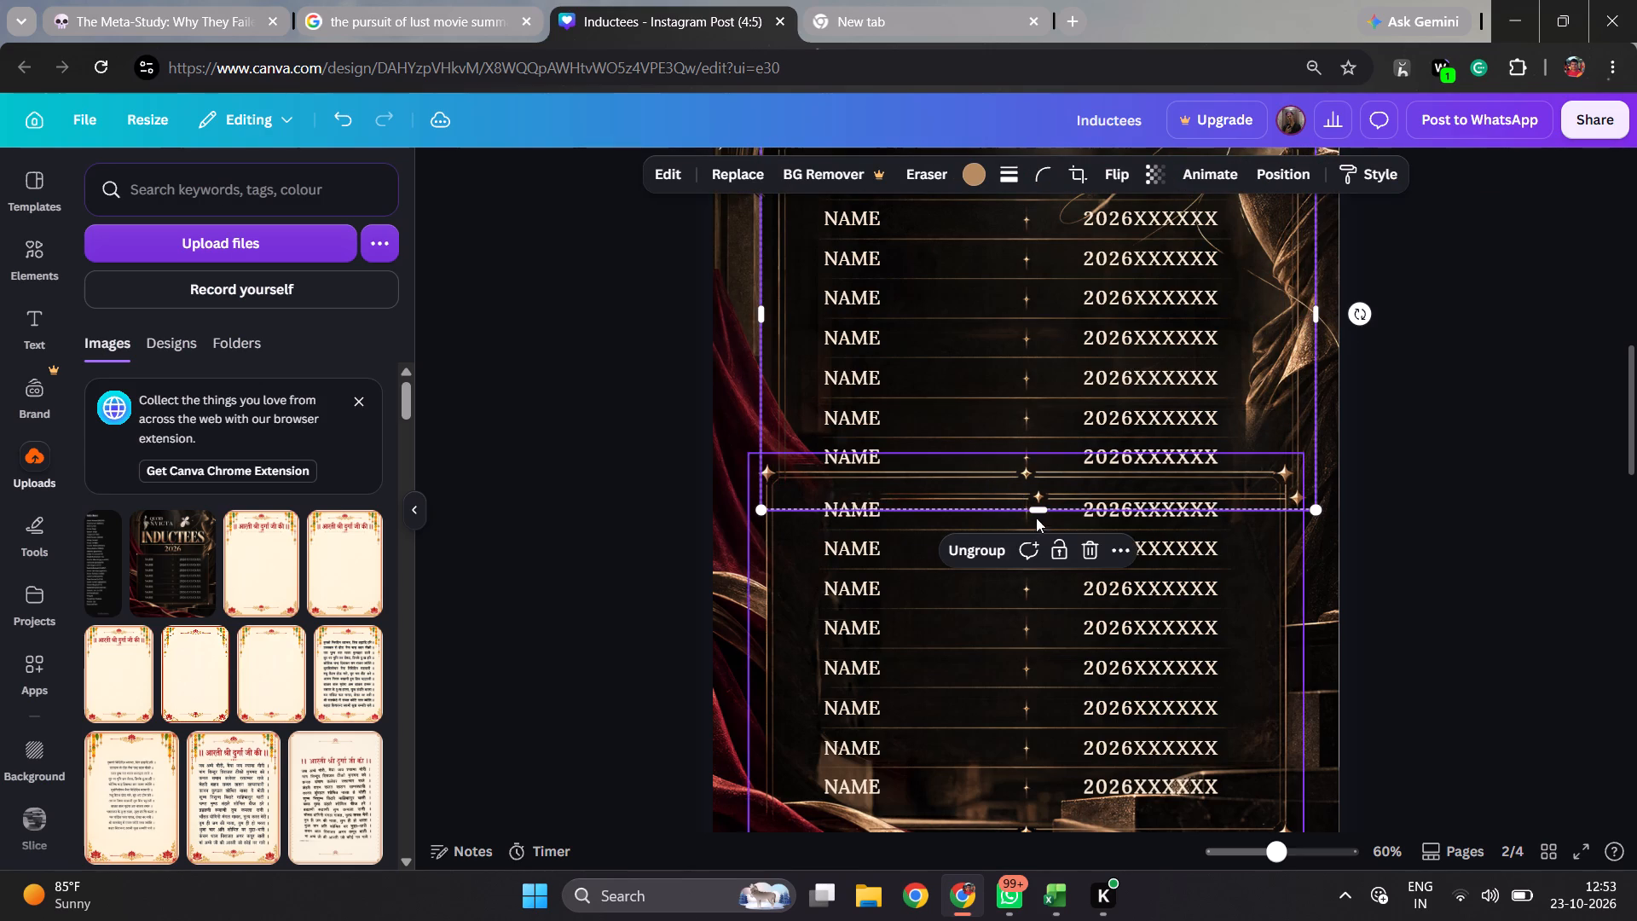
pyautogui.moveTo(1038, 495); pyautogui.dragTo(1104, 478)
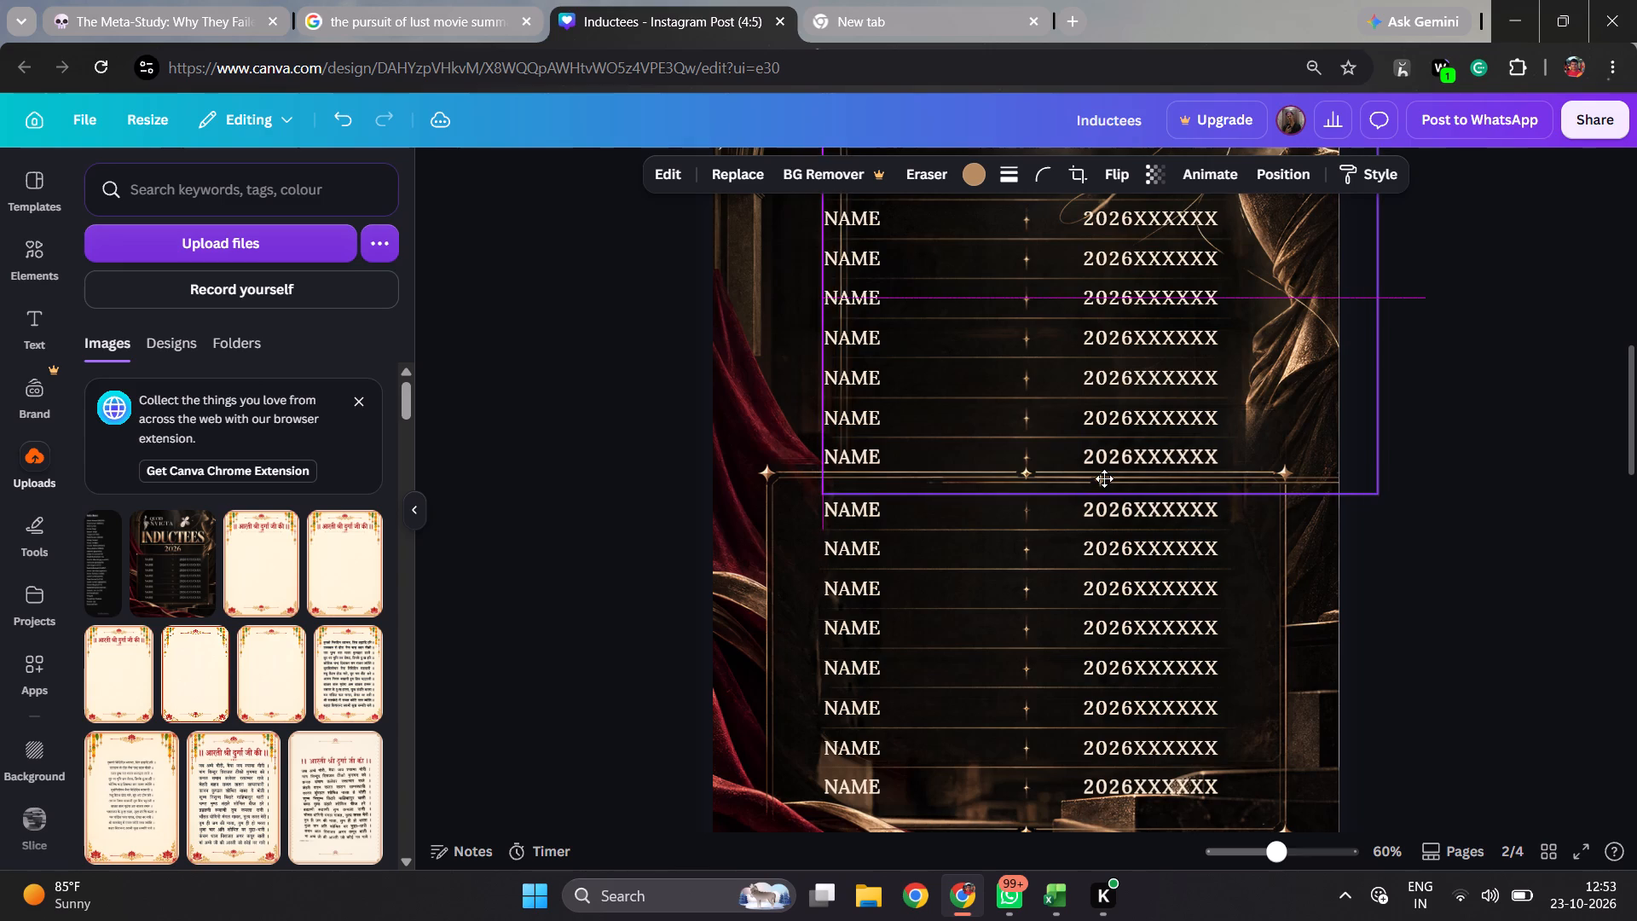
pyautogui.moveTo(1104, 478); pyautogui.dragTo(1430, 494)
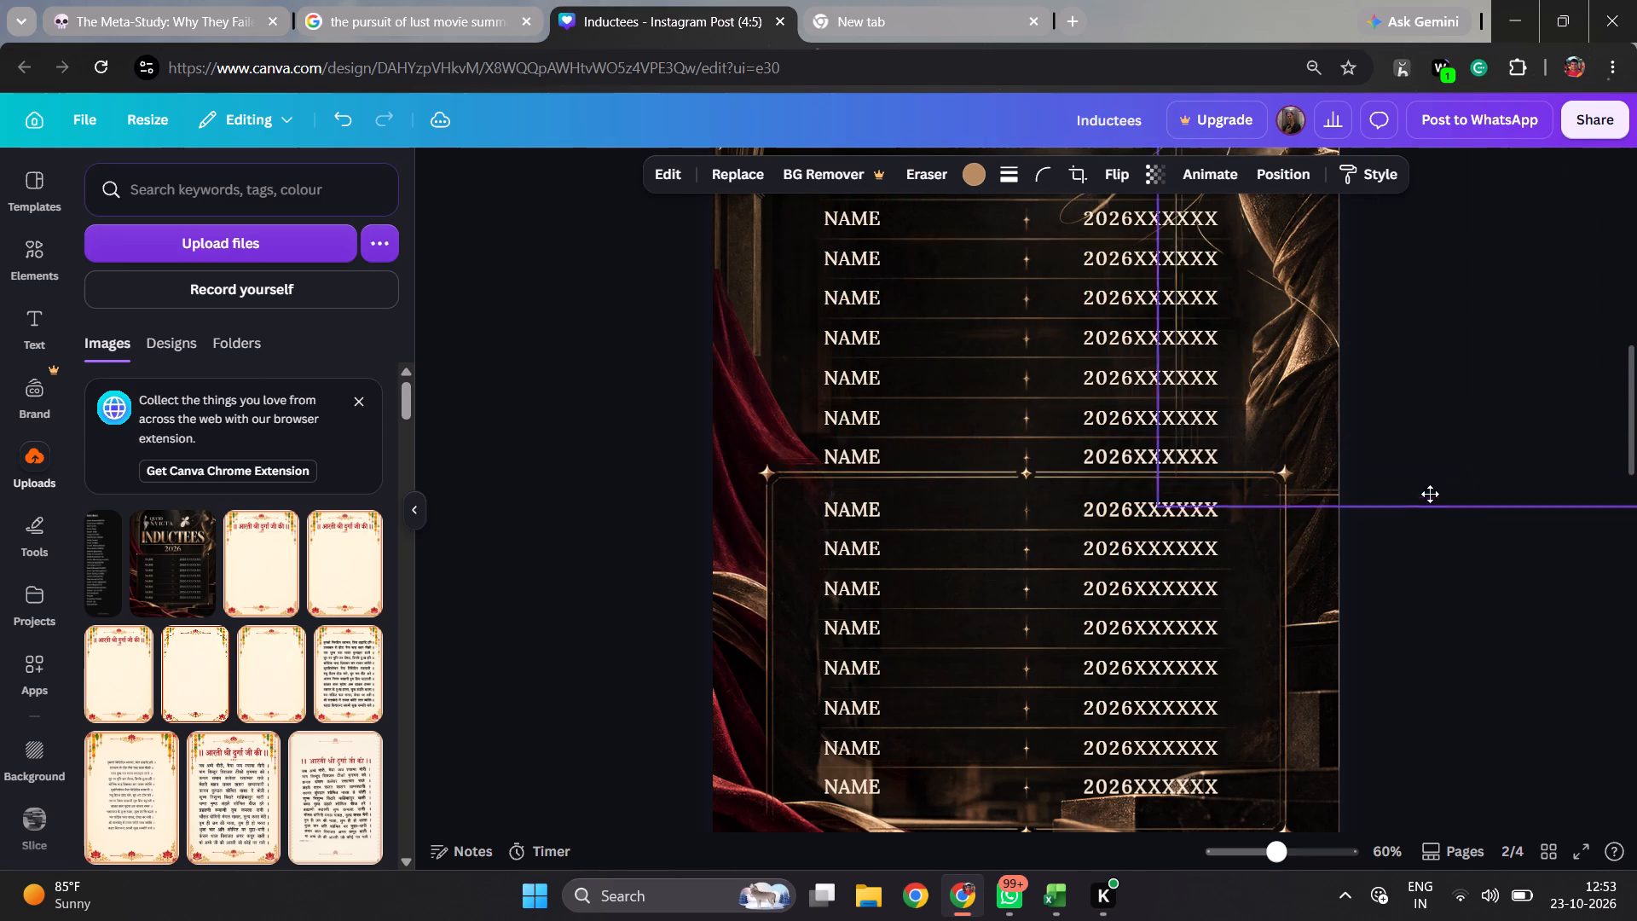
pyautogui.moveTo(1430, 494); pyautogui.dragTo(1147, 683)
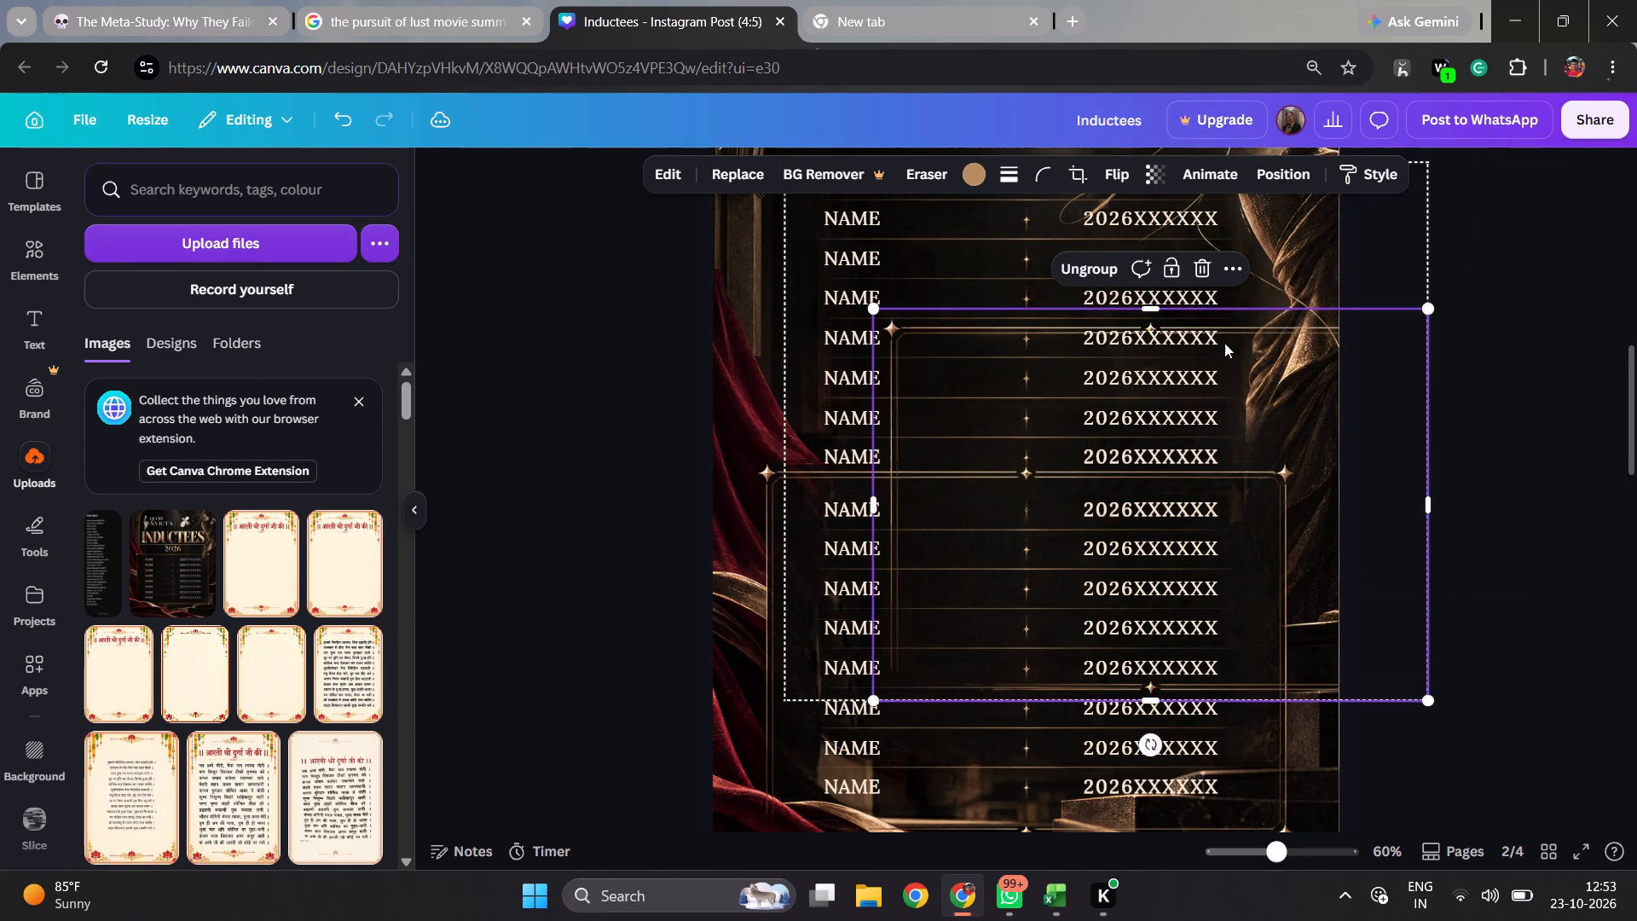
pyautogui.click(1191, 273)
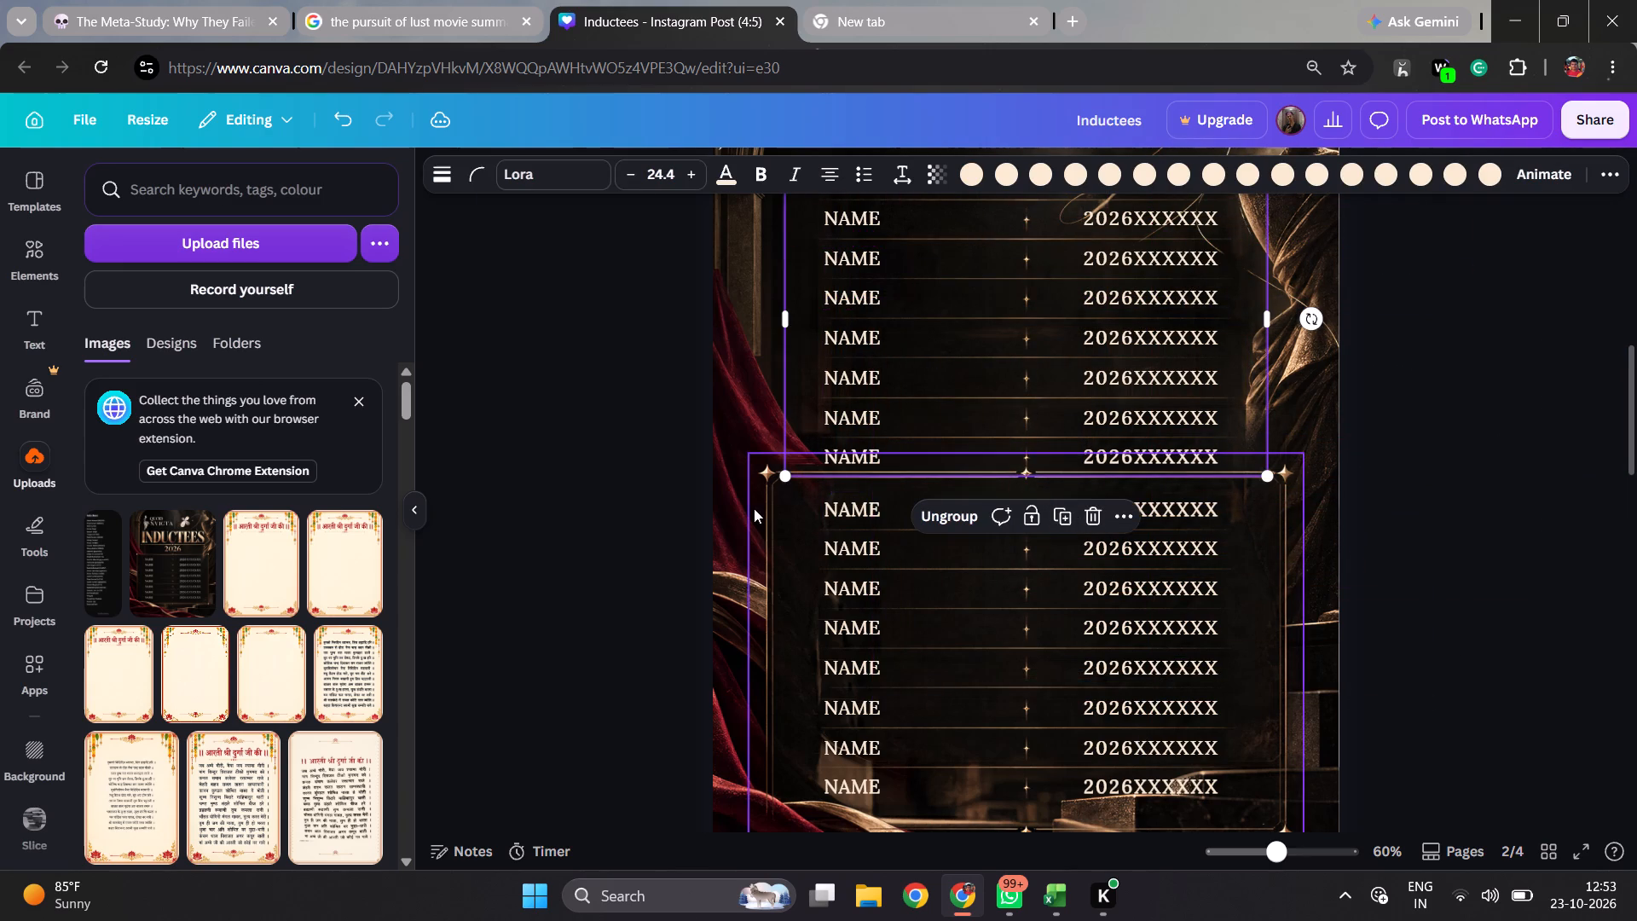
# Isolate the gold ornamental frame within page 2's lower names table group and delete it, keeping the rows.
pyautogui.click(754, 508)
pyautogui.click(754, 508)
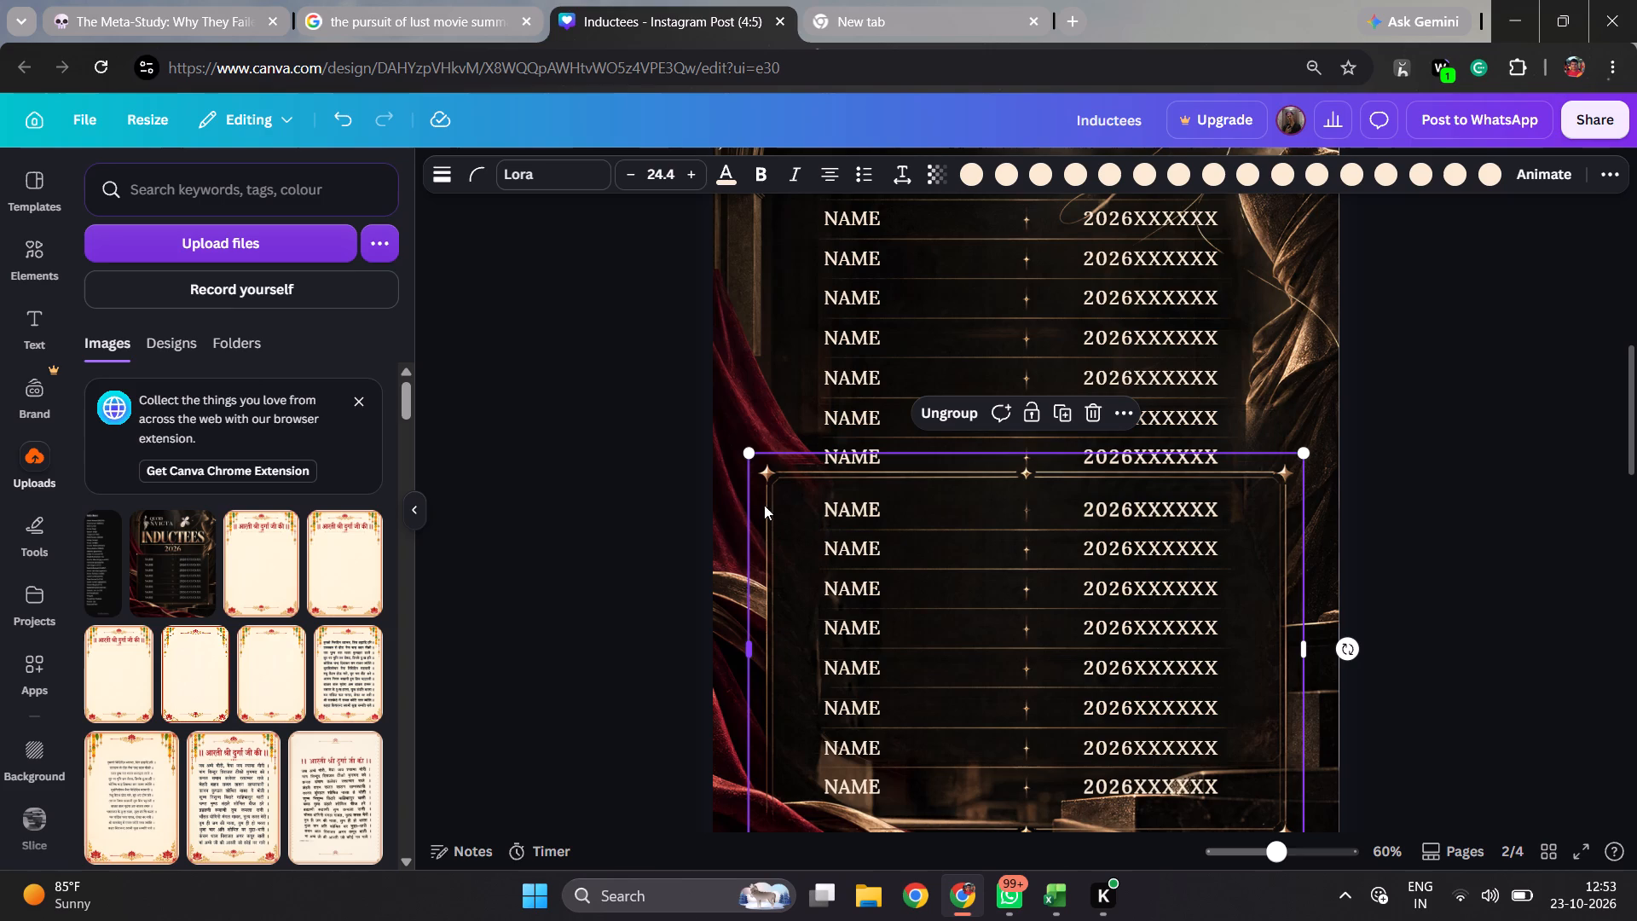
pyautogui.doubleClick(760, 503)
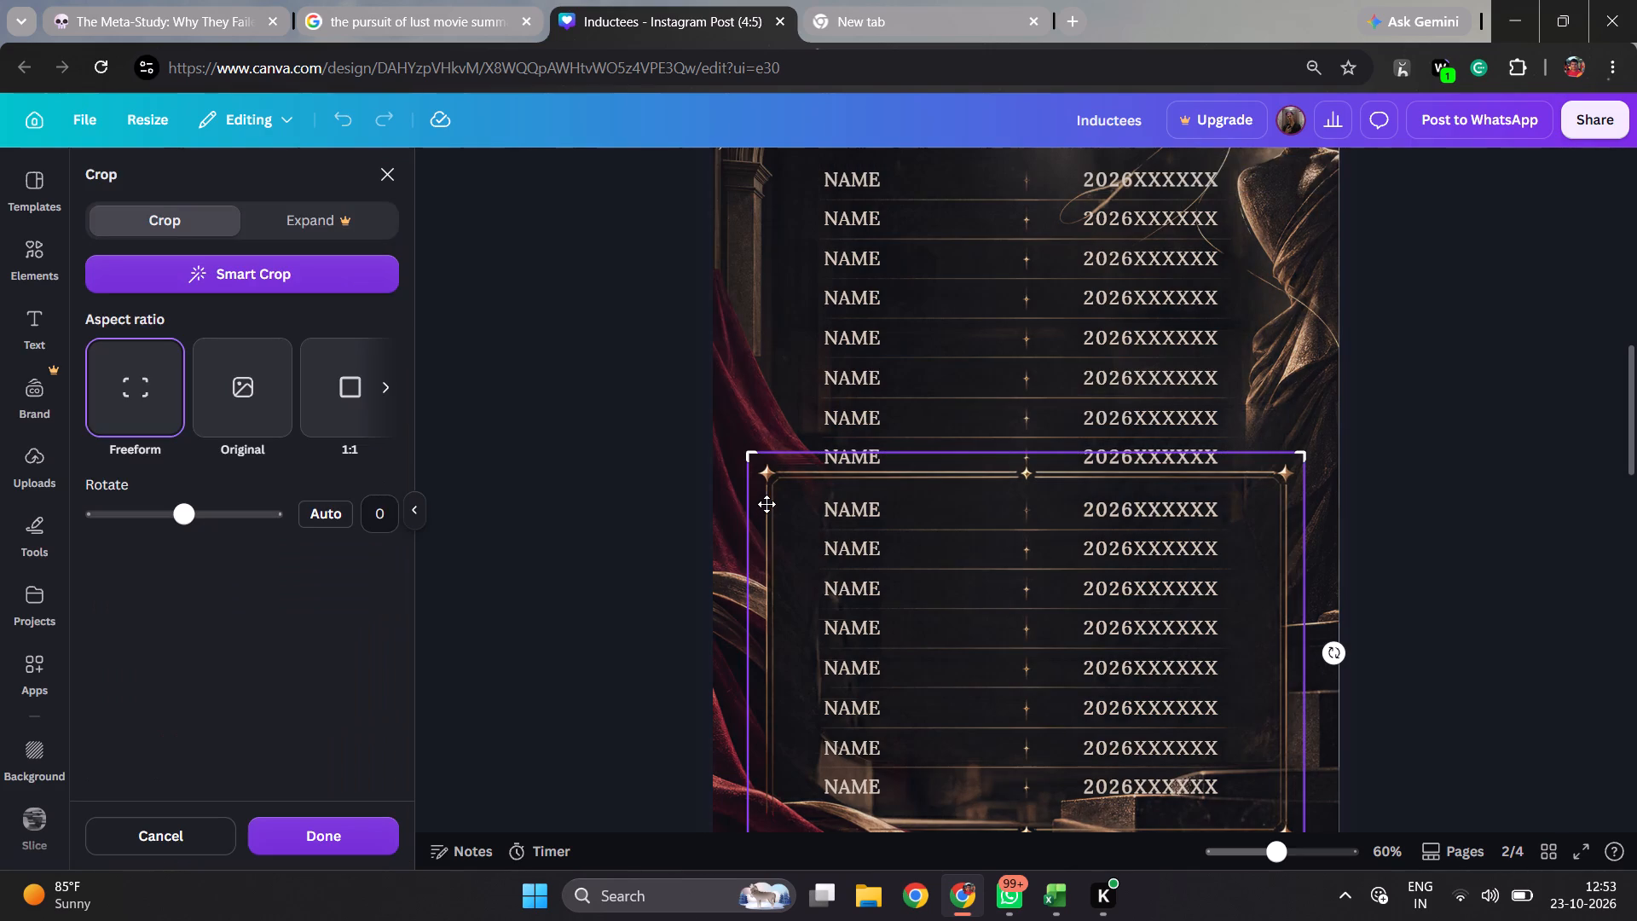
pyautogui.click(766, 504)
pyautogui.click(395, 175)
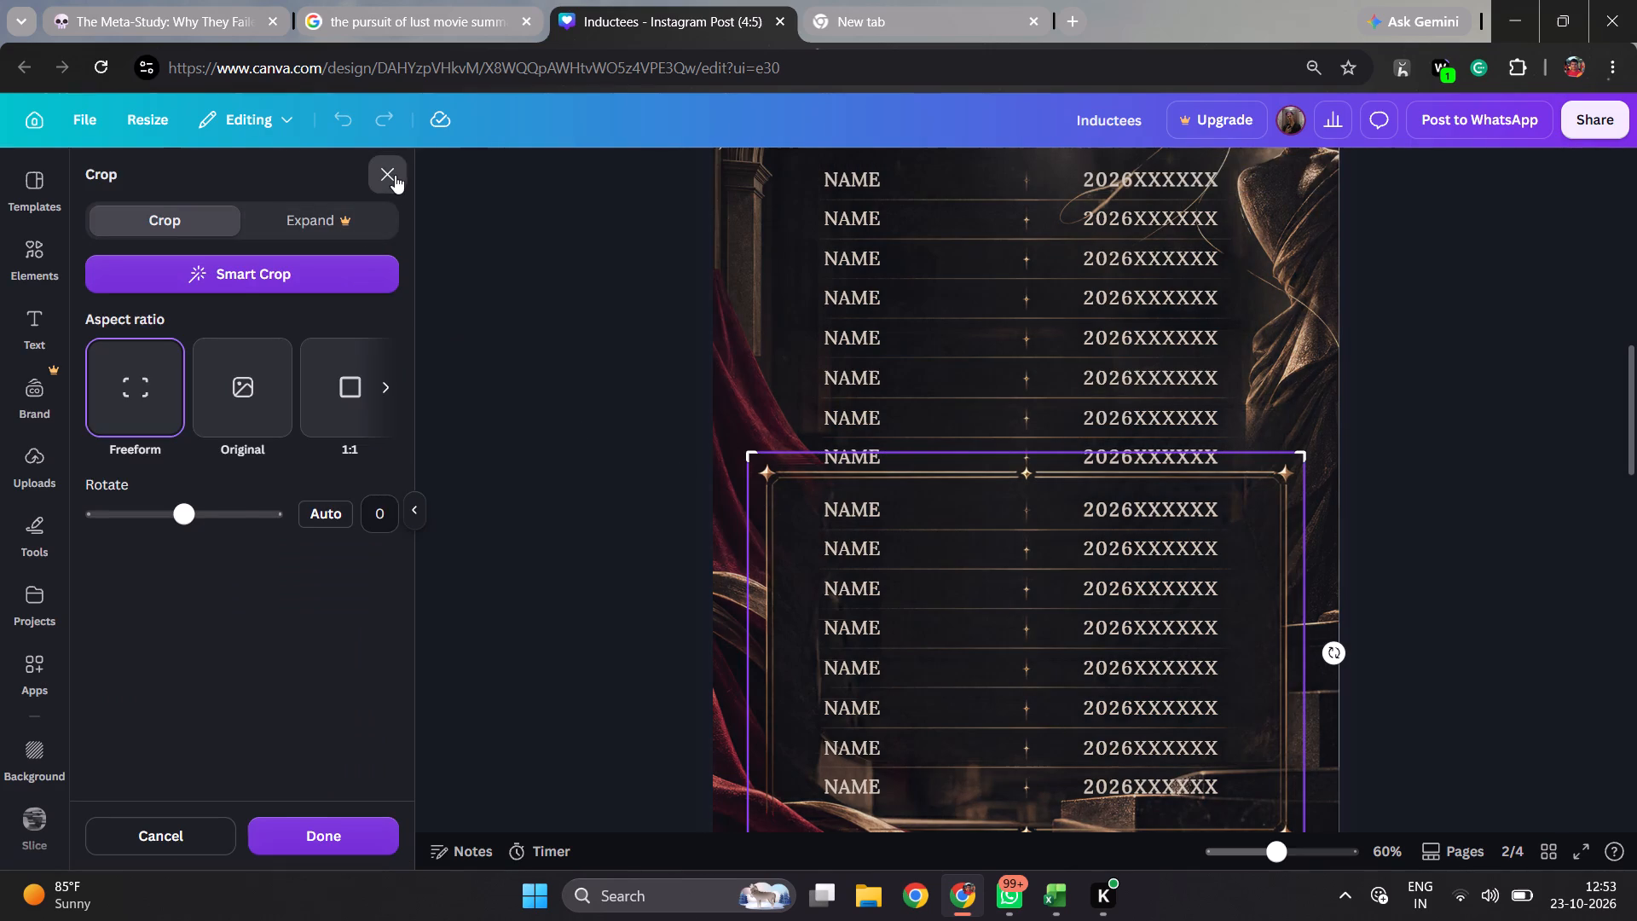
pyautogui.click(783, 534)
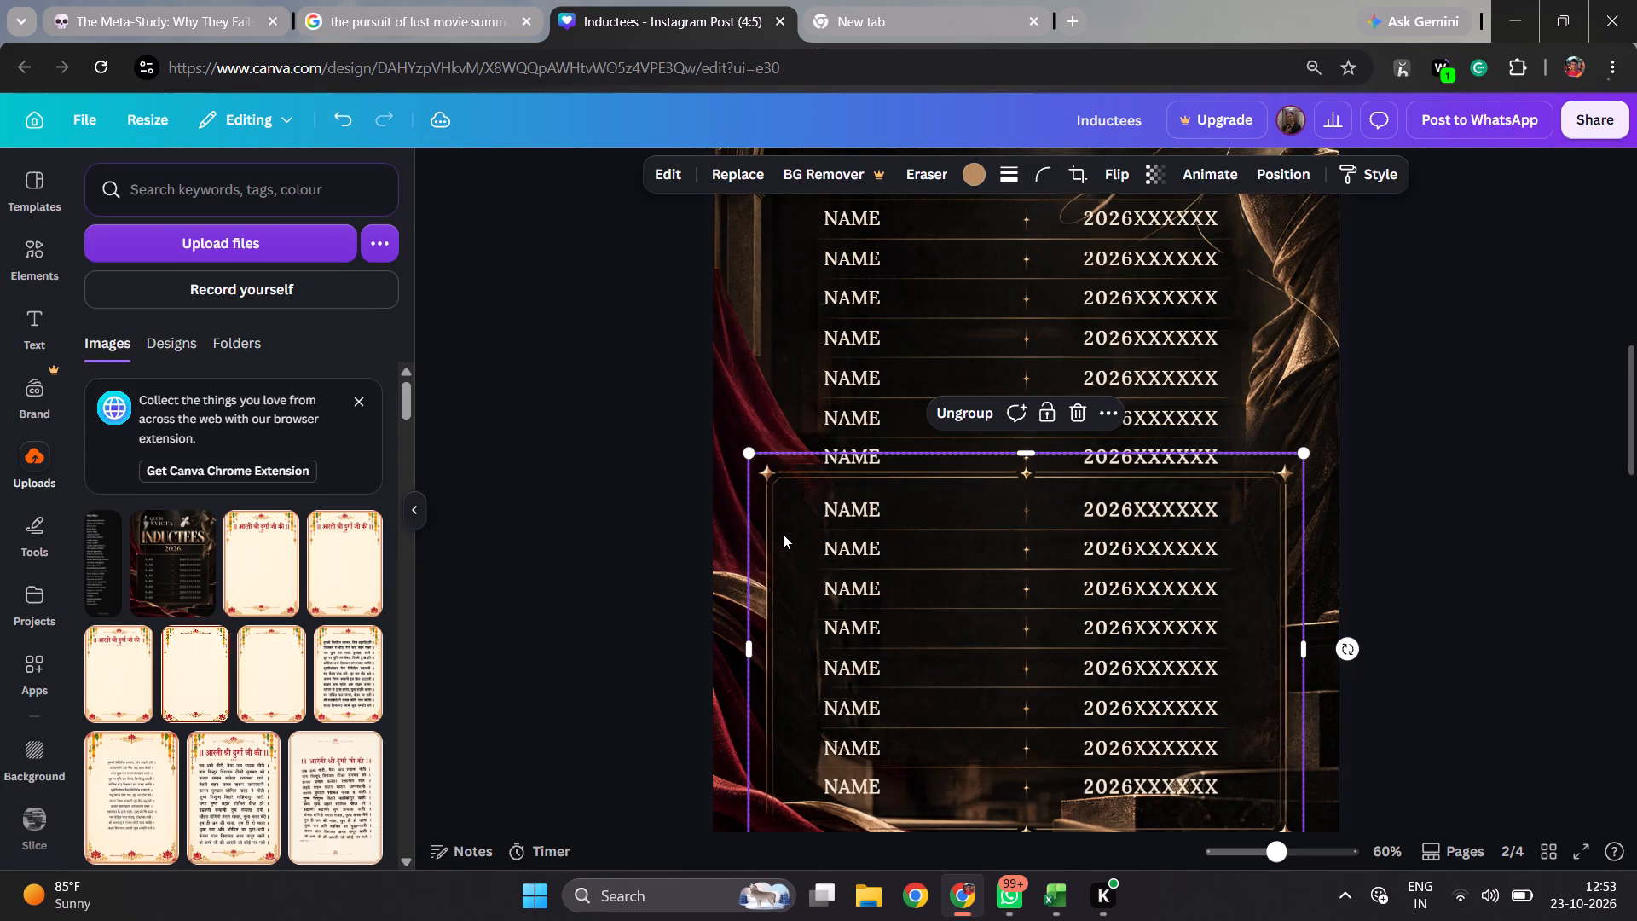
pyautogui.click(781, 532)
pyautogui.click(763, 468)
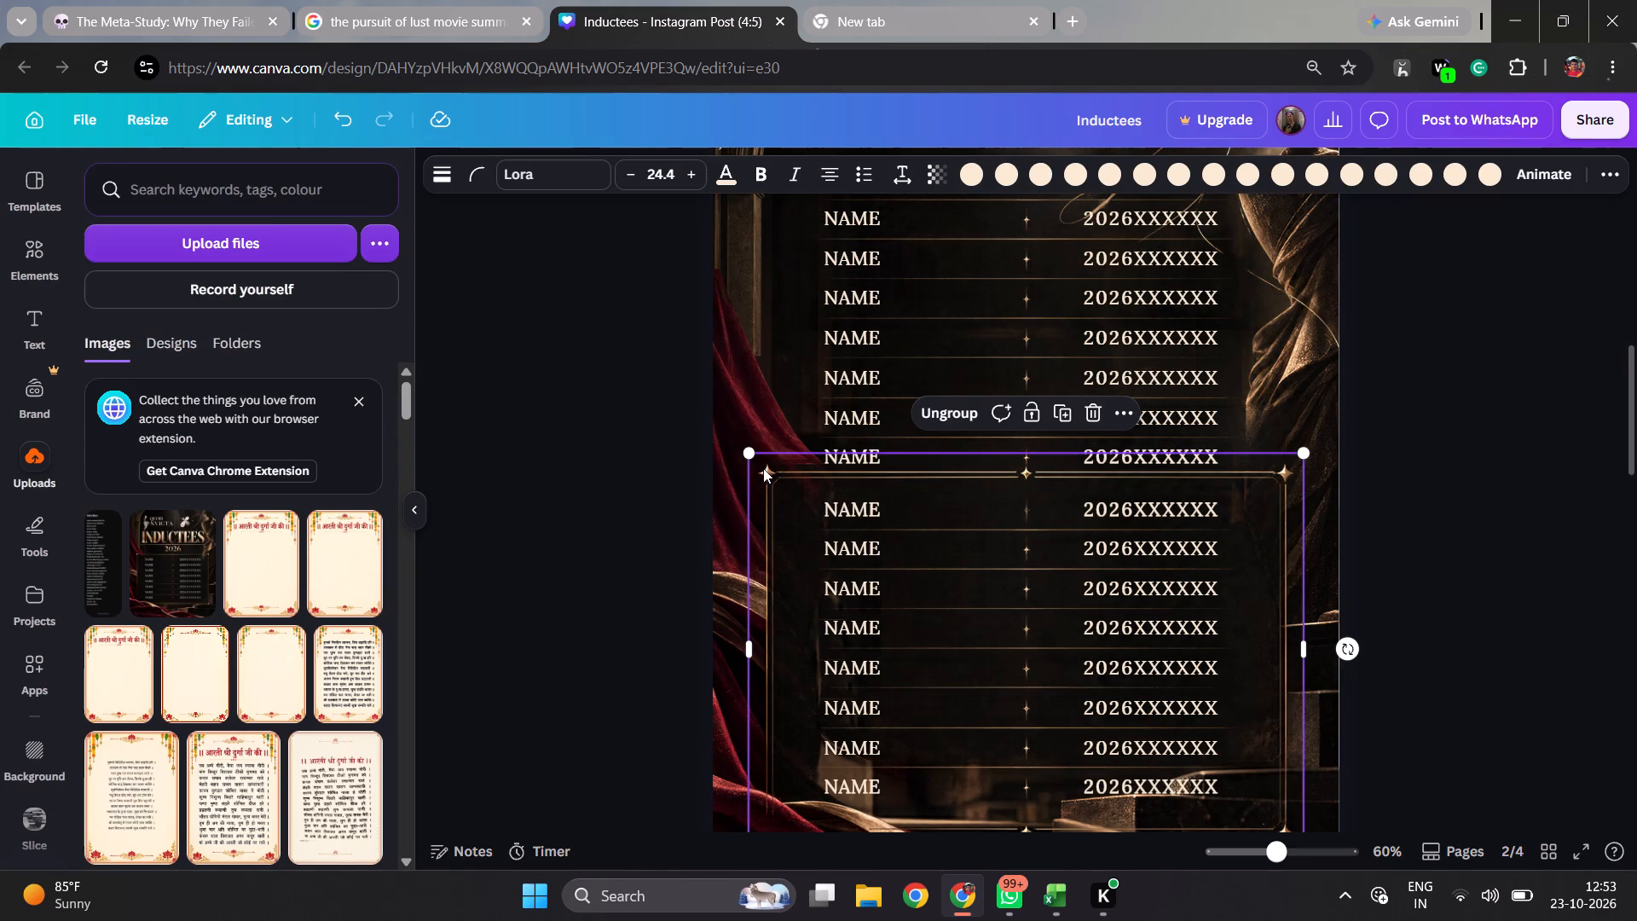
pyautogui.moveTo(763, 468); pyautogui.dragTo(722, 414)
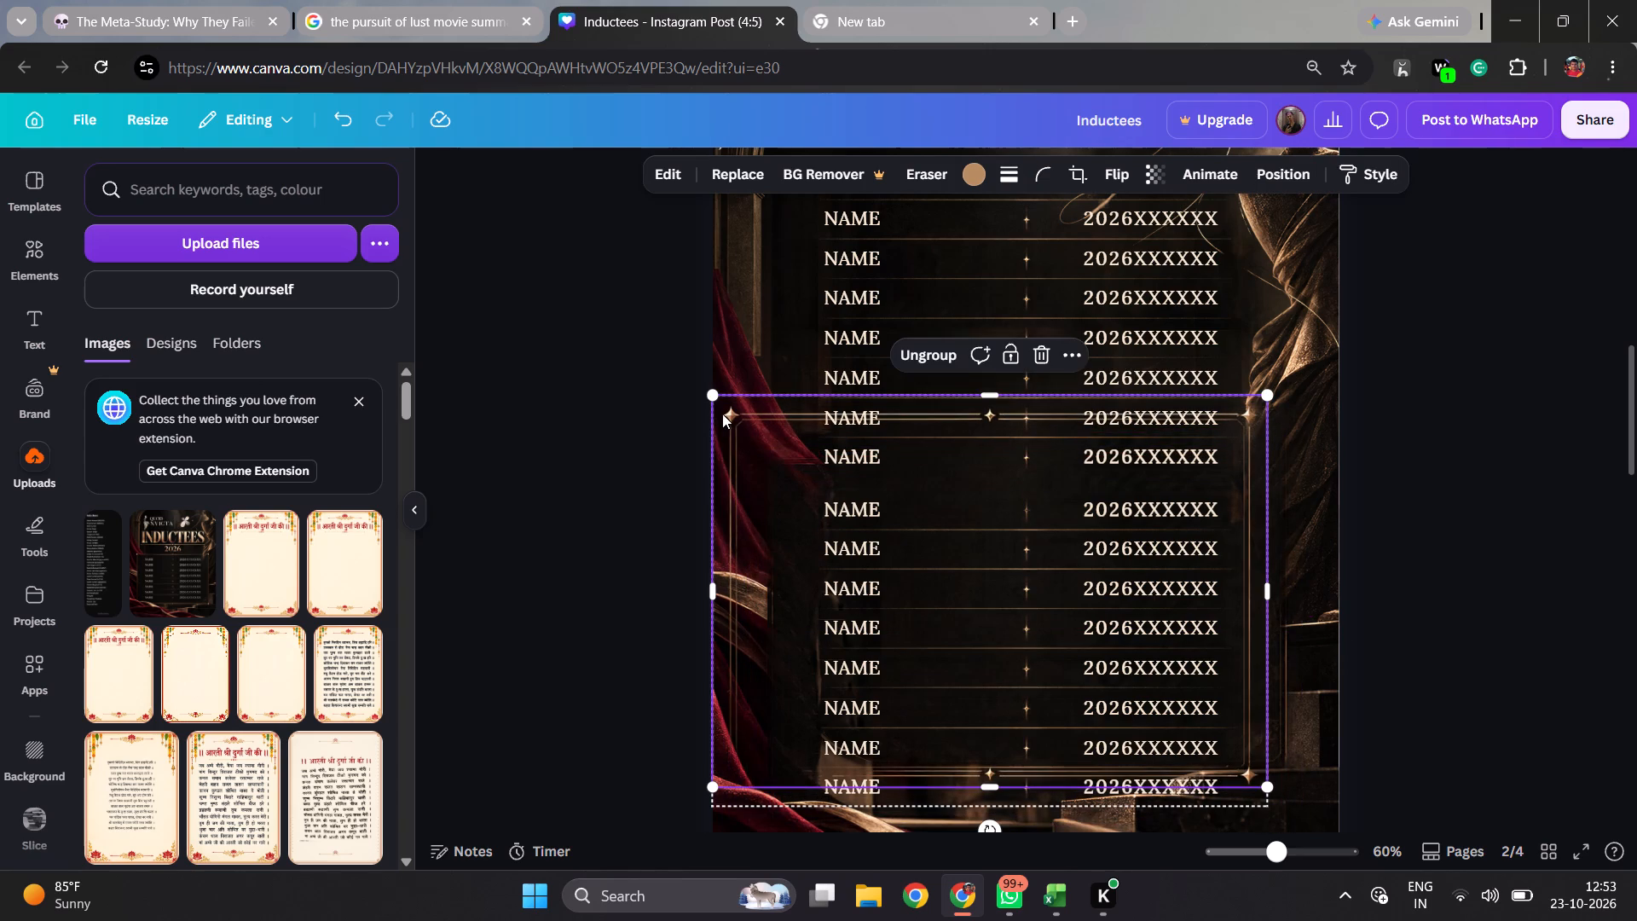
pyautogui.click(1035, 349)
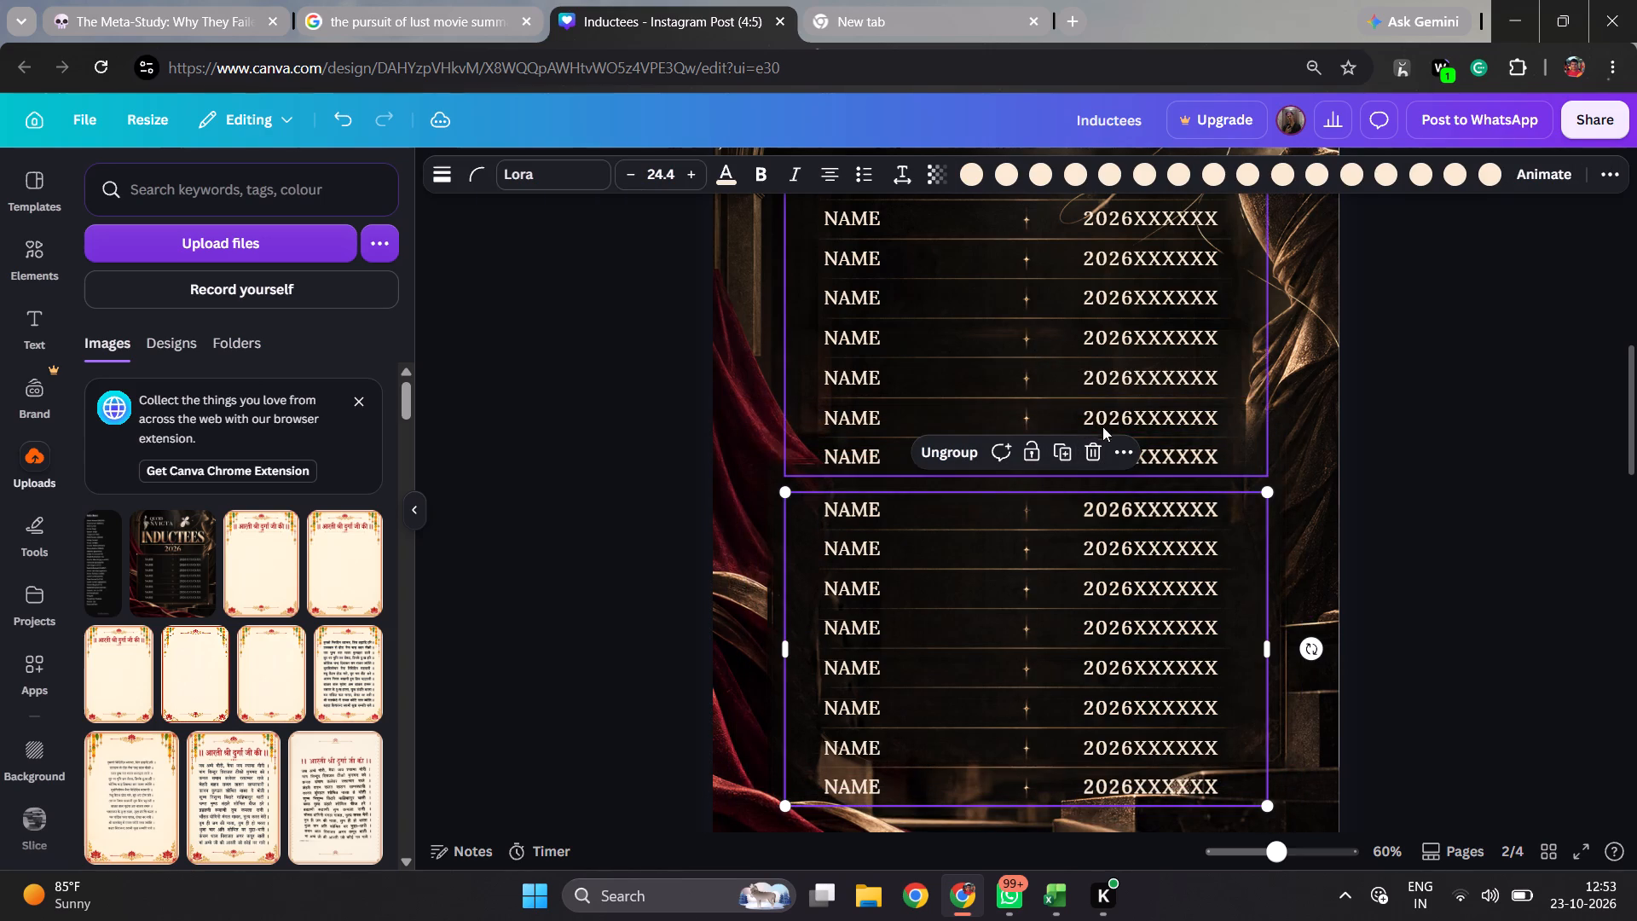
pyautogui.click(1406, 408)
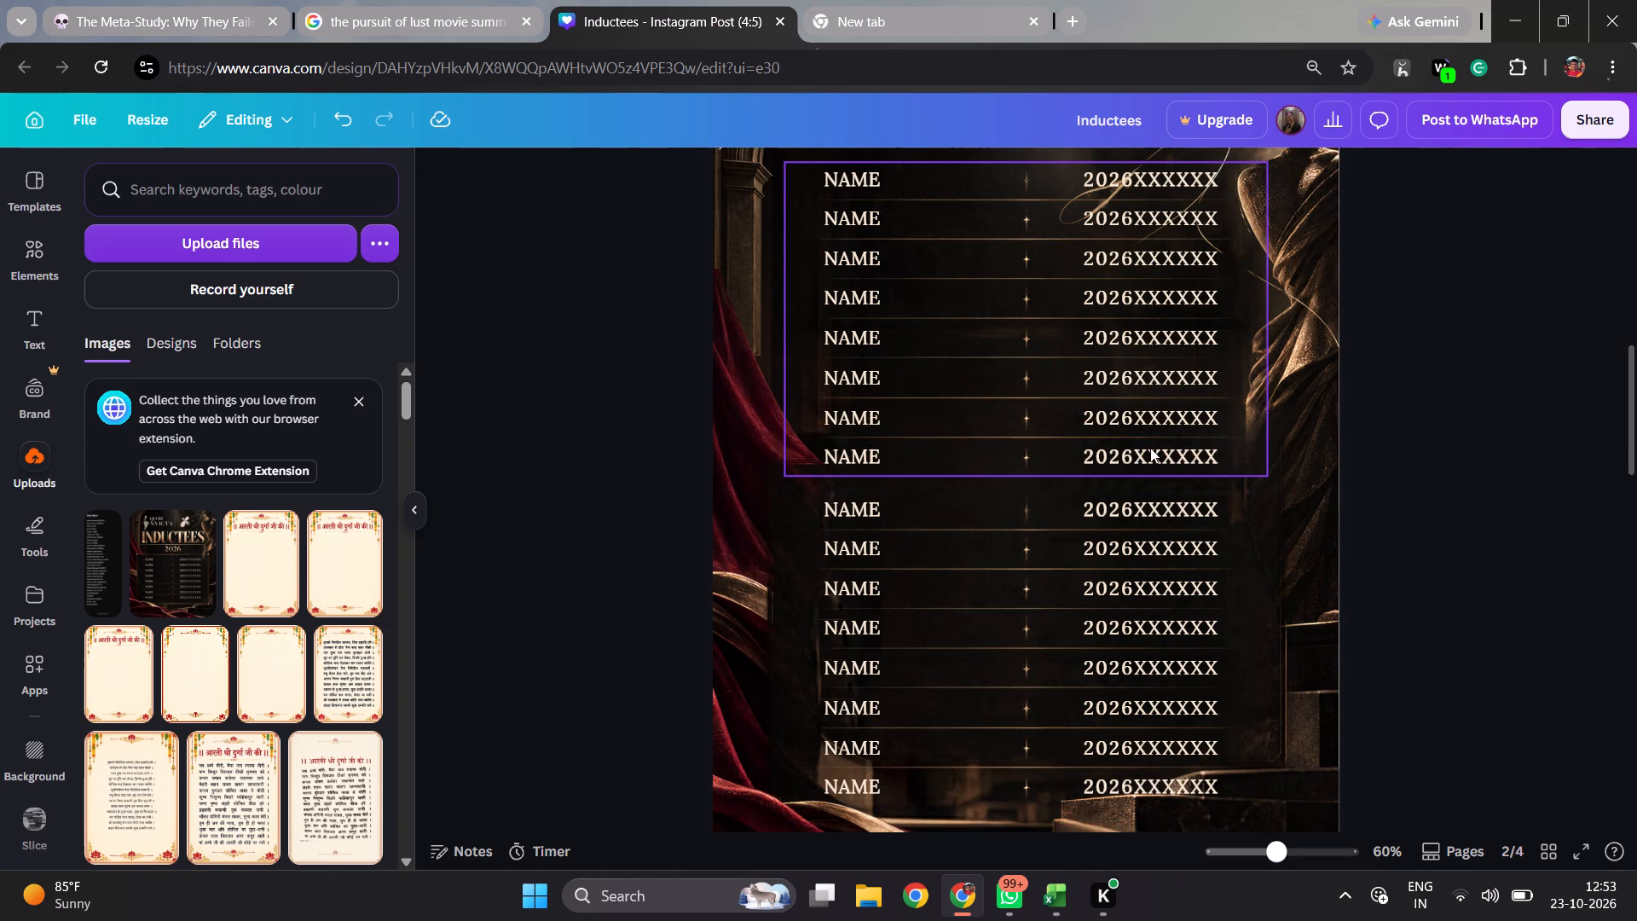
# Nudge page 2's upper names table down in 23 small increments to close the gap above the lower table.
pyautogui.click(1045, 418)
pyautogui.press('Down')
pyautogui.press('Down')
pyautogui.press('Down')
pyautogui.press('Down')
pyautogui.press('Down')
pyautogui.press('Down')
pyautogui.press('Down')
pyautogui.press('Down')
pyautogui.press('Down')
pyautogui.press('Down')
pyautogui.press('Down')
pyautogui.press('Down')
pyautogui.press('Down')
pyautogui.press('Down')
pyautogui.press('Down')
pyautogui.press('Down')
pyautogui.press('Down')
pyautogui.press('Down')
pyautogui.press('Down')
pyautogui.press('Down')
pyautogui.press('Down')
pyautogui.press('Down')
pyautogui.press('Down')
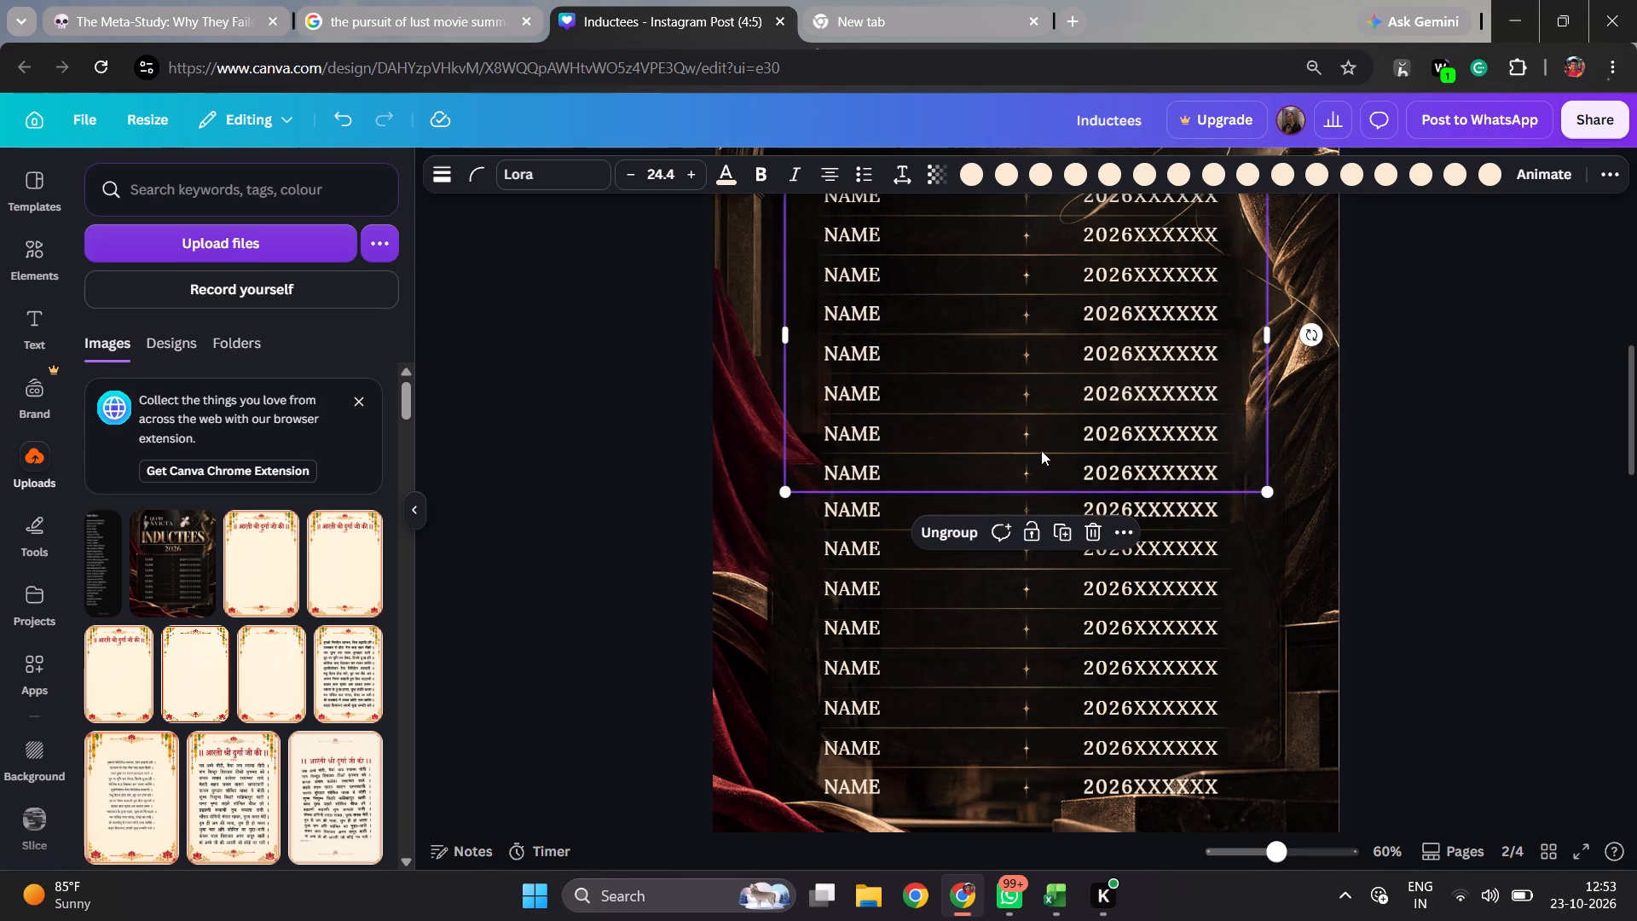
# Duplicate the upper names table's last gold divider line and centre the copy in the gap between the upper and lower tables.
pyautogui.click(1040, 453)
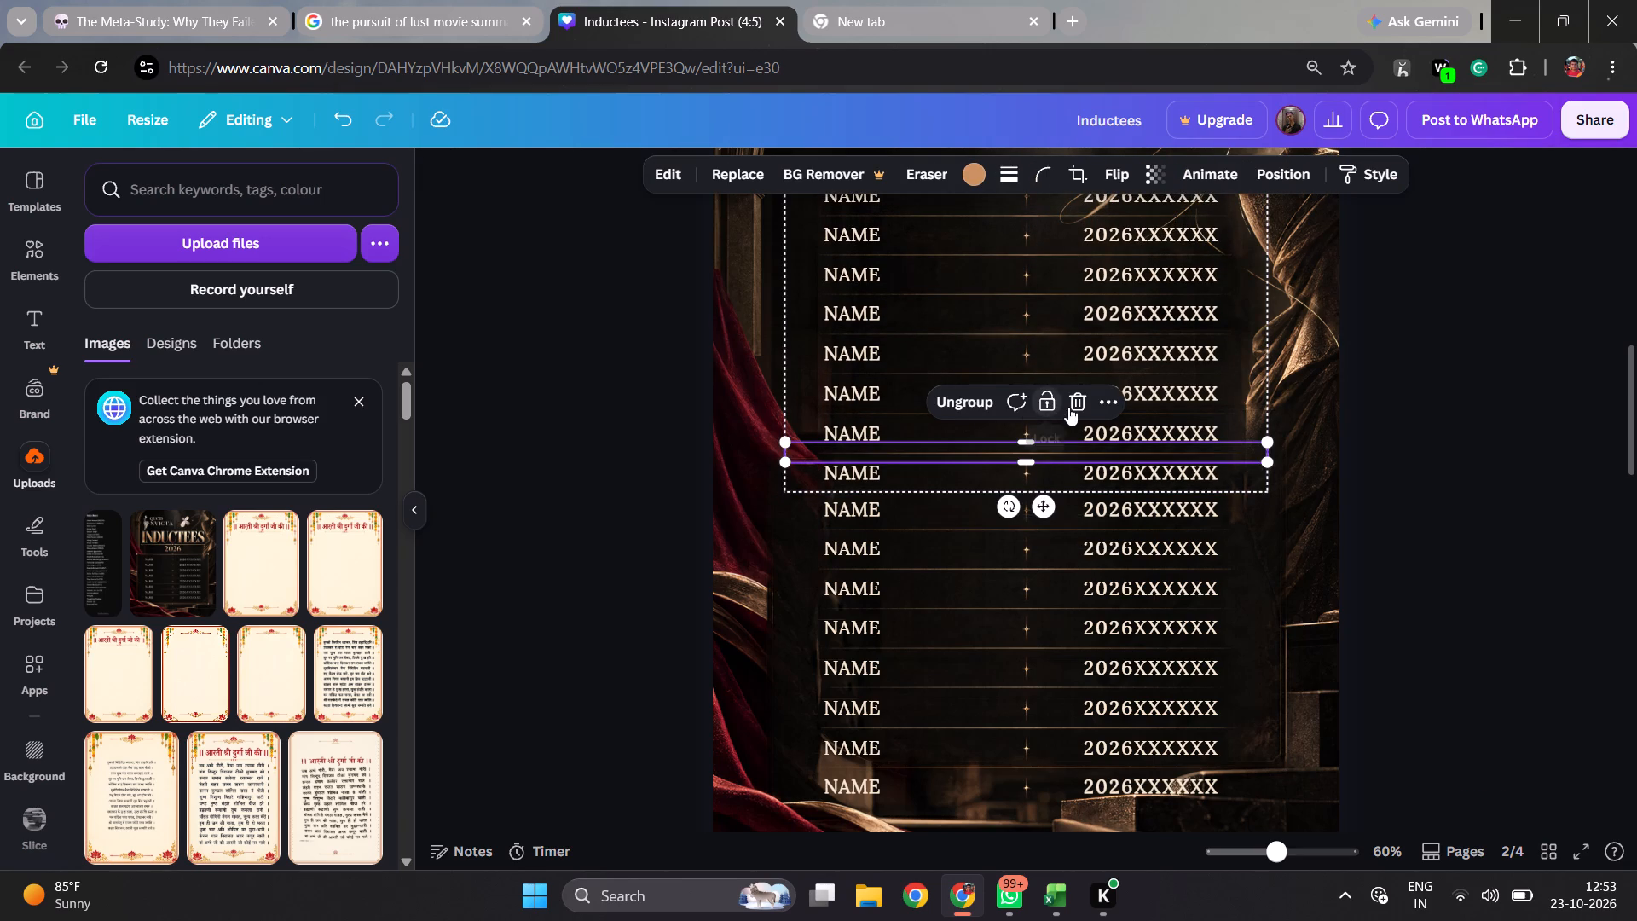
pyautogui.click(1109, 403)
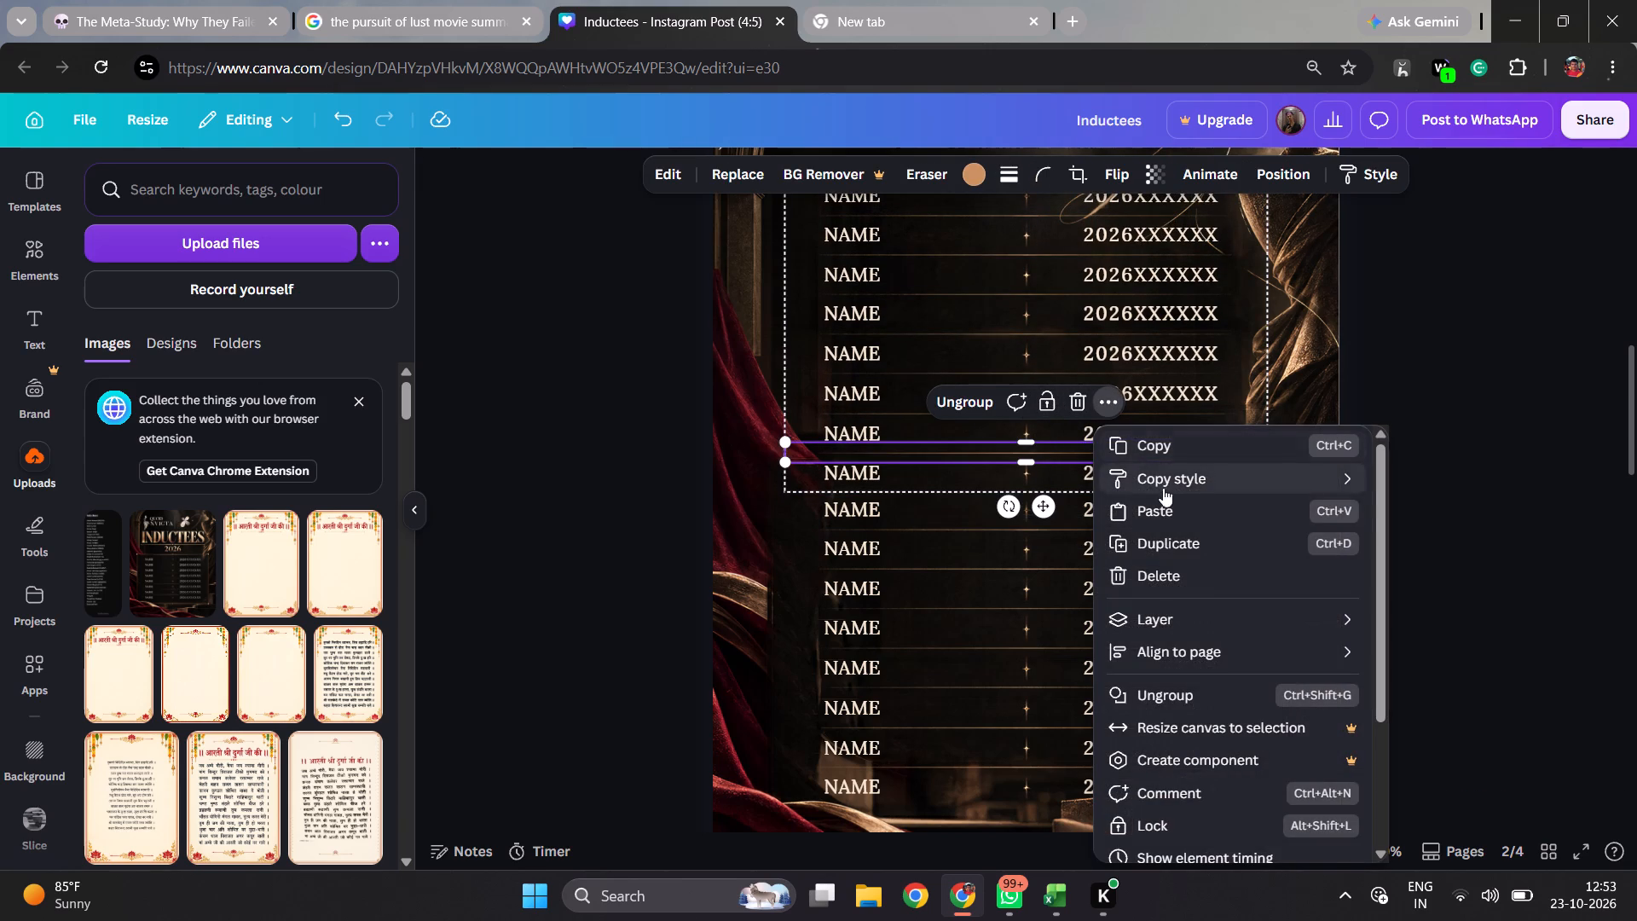
pyautogui.click(1166, 536)
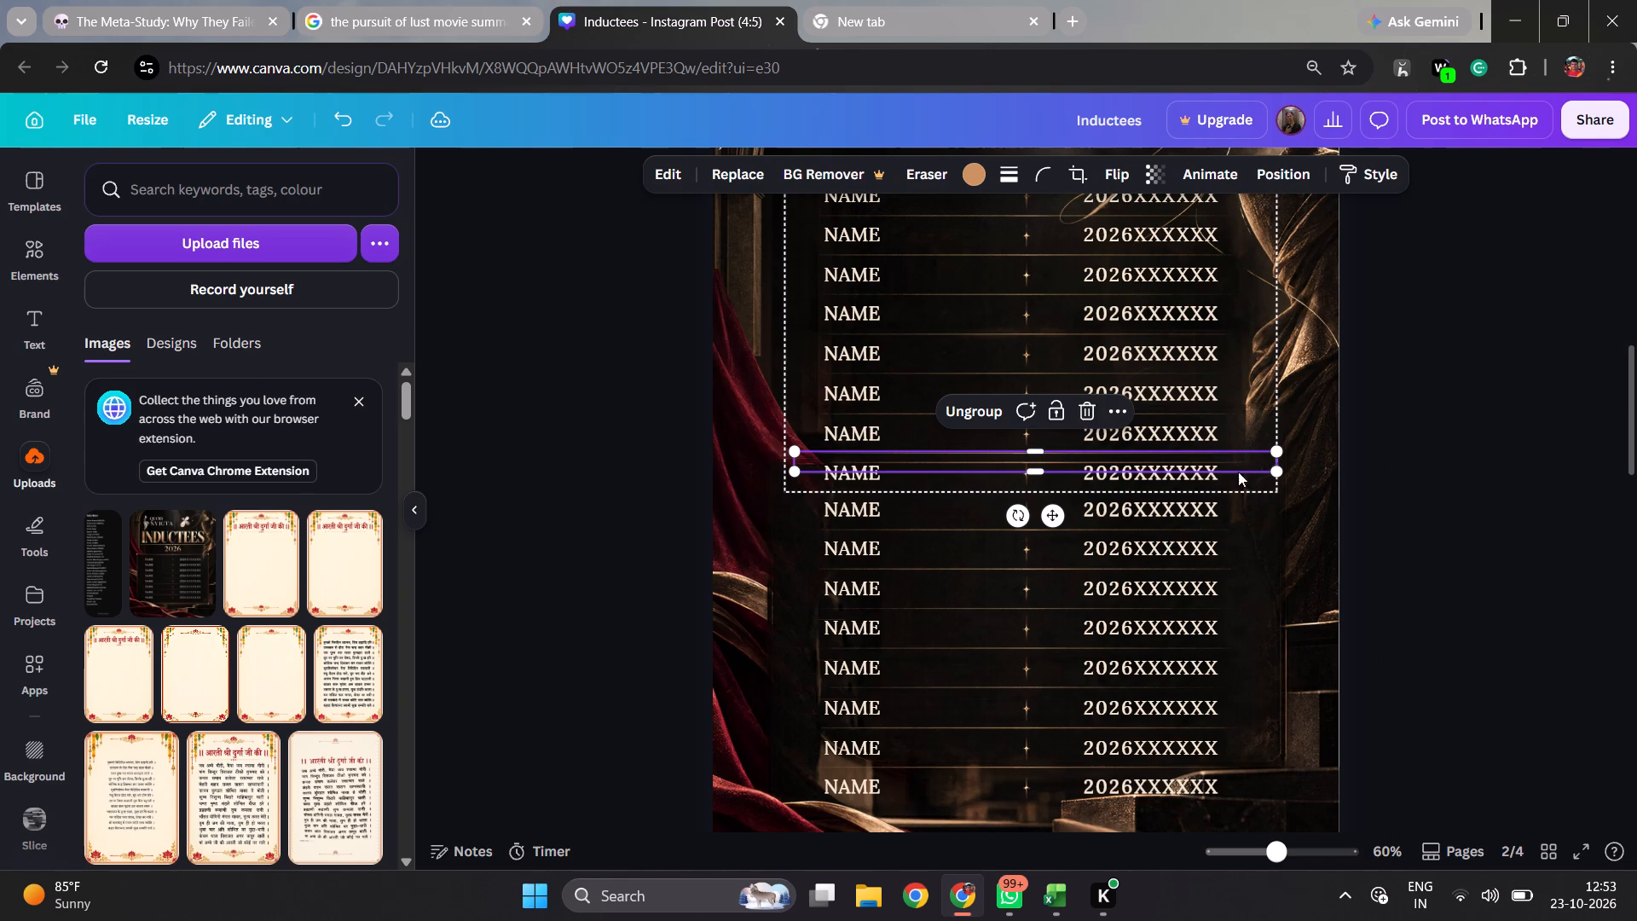
pyautogui.moveTo(1052, 508); pyautogui.dragTo(1070, 544)
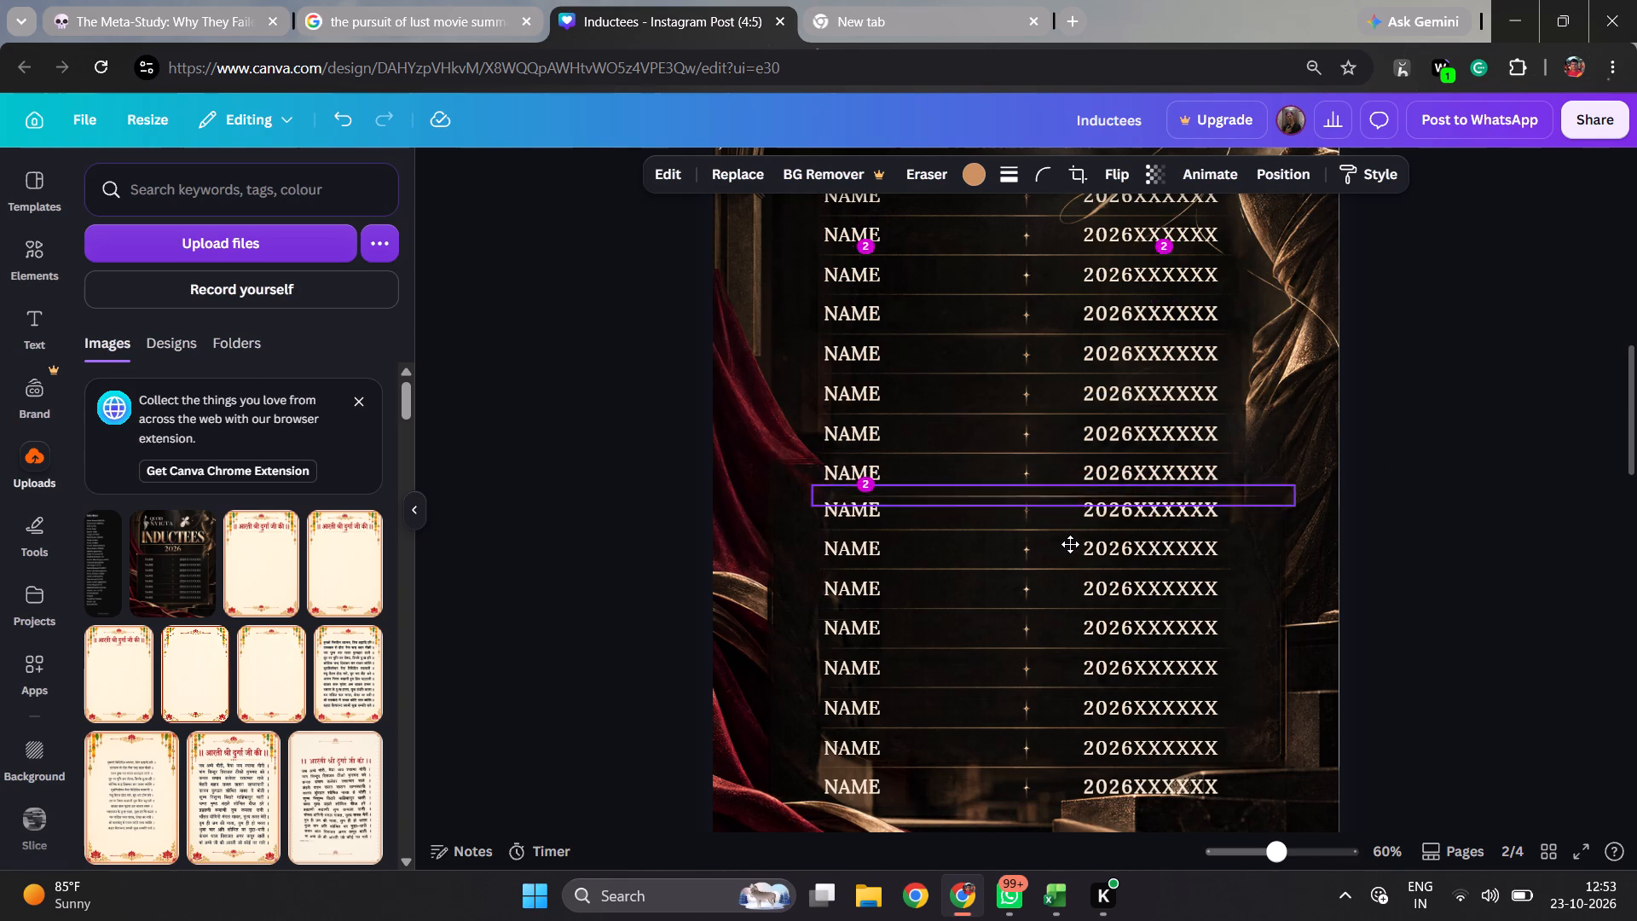
pyautogui.moveTo(1070, 544); pyautogui.dragTo(1044, 539)
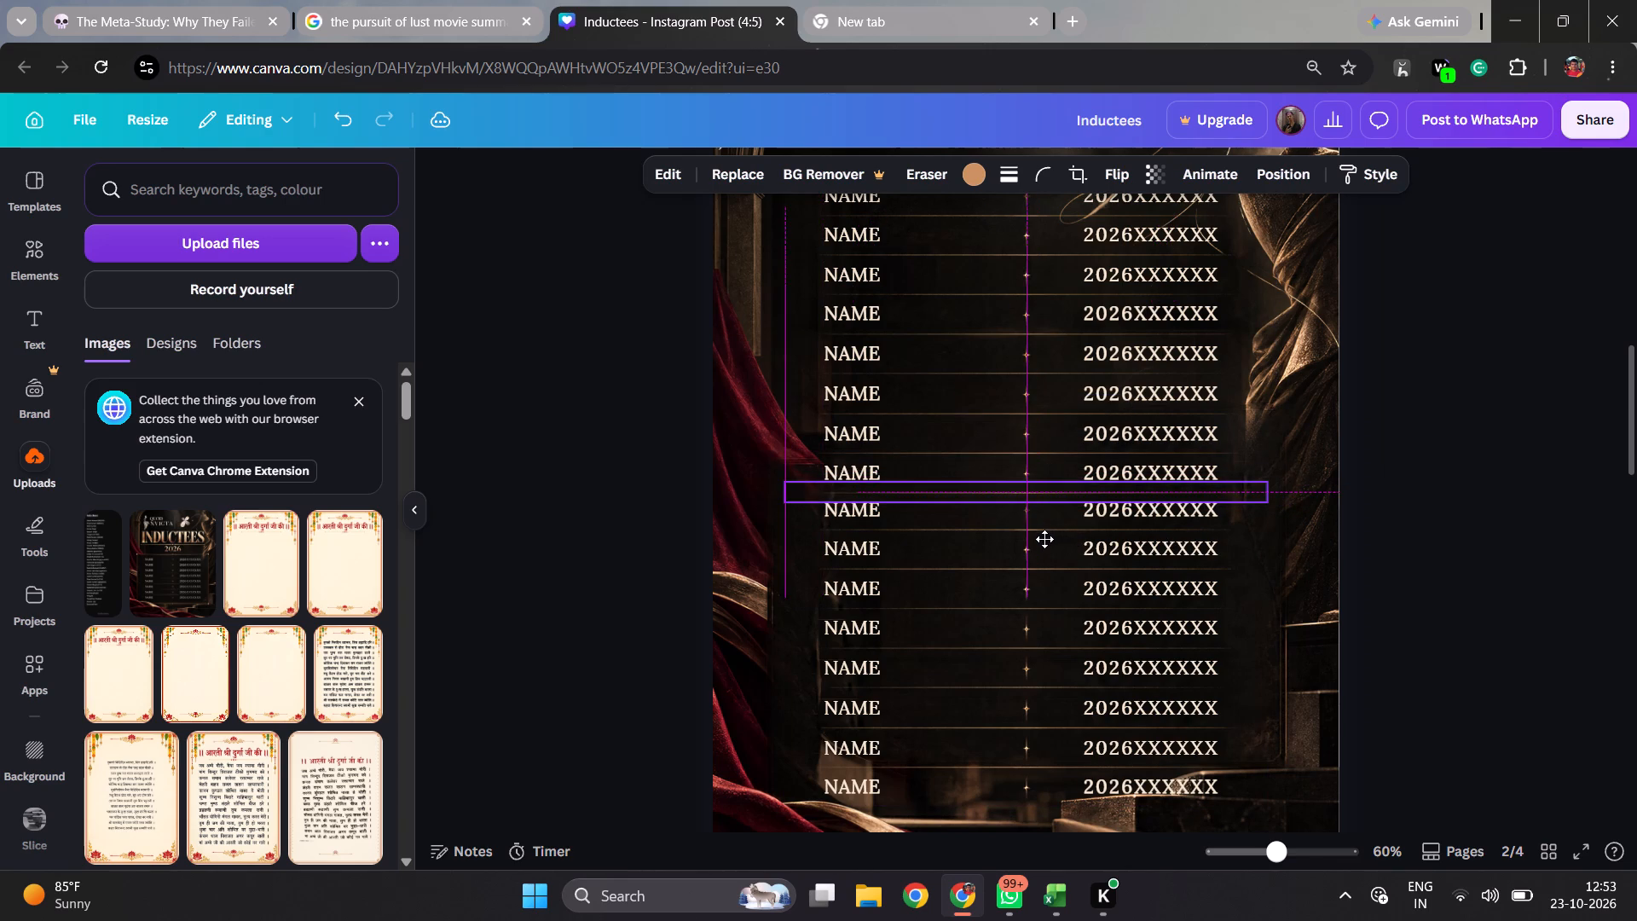
pyautogui.moveTo(1044, 539); pyautogui.dragTo(1022, 539)
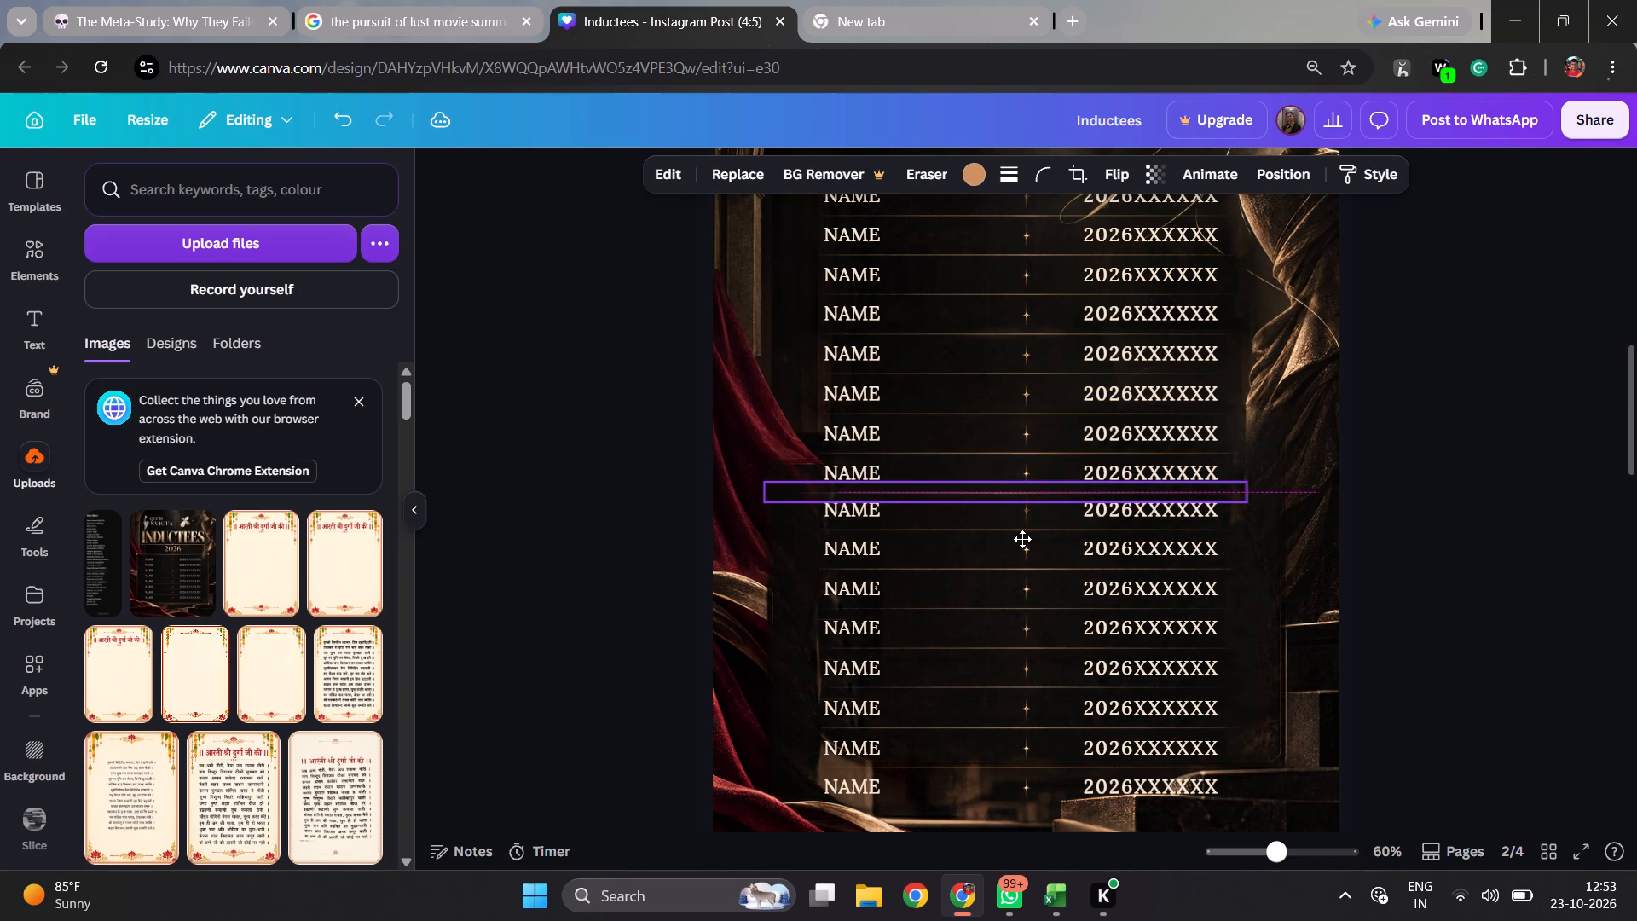
pyautogui.moveTo(1022, 539); pyautogui.dragTo(1012, 537)
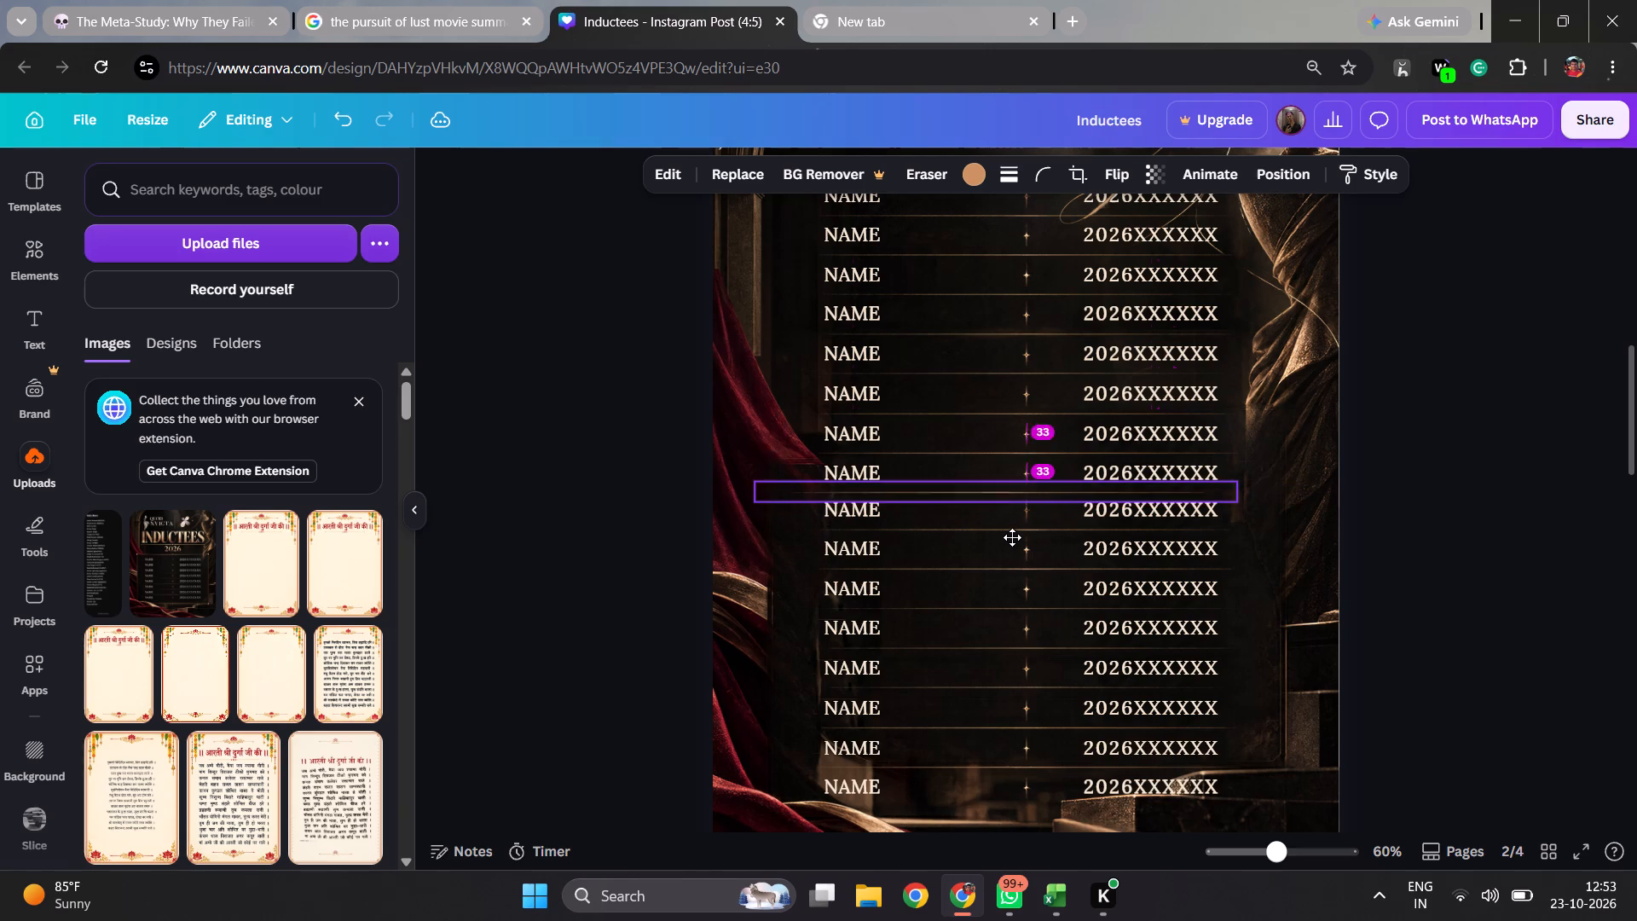
pyautogui.moveTo(1012, 537); pyautogui.dragTo(1030, 536)
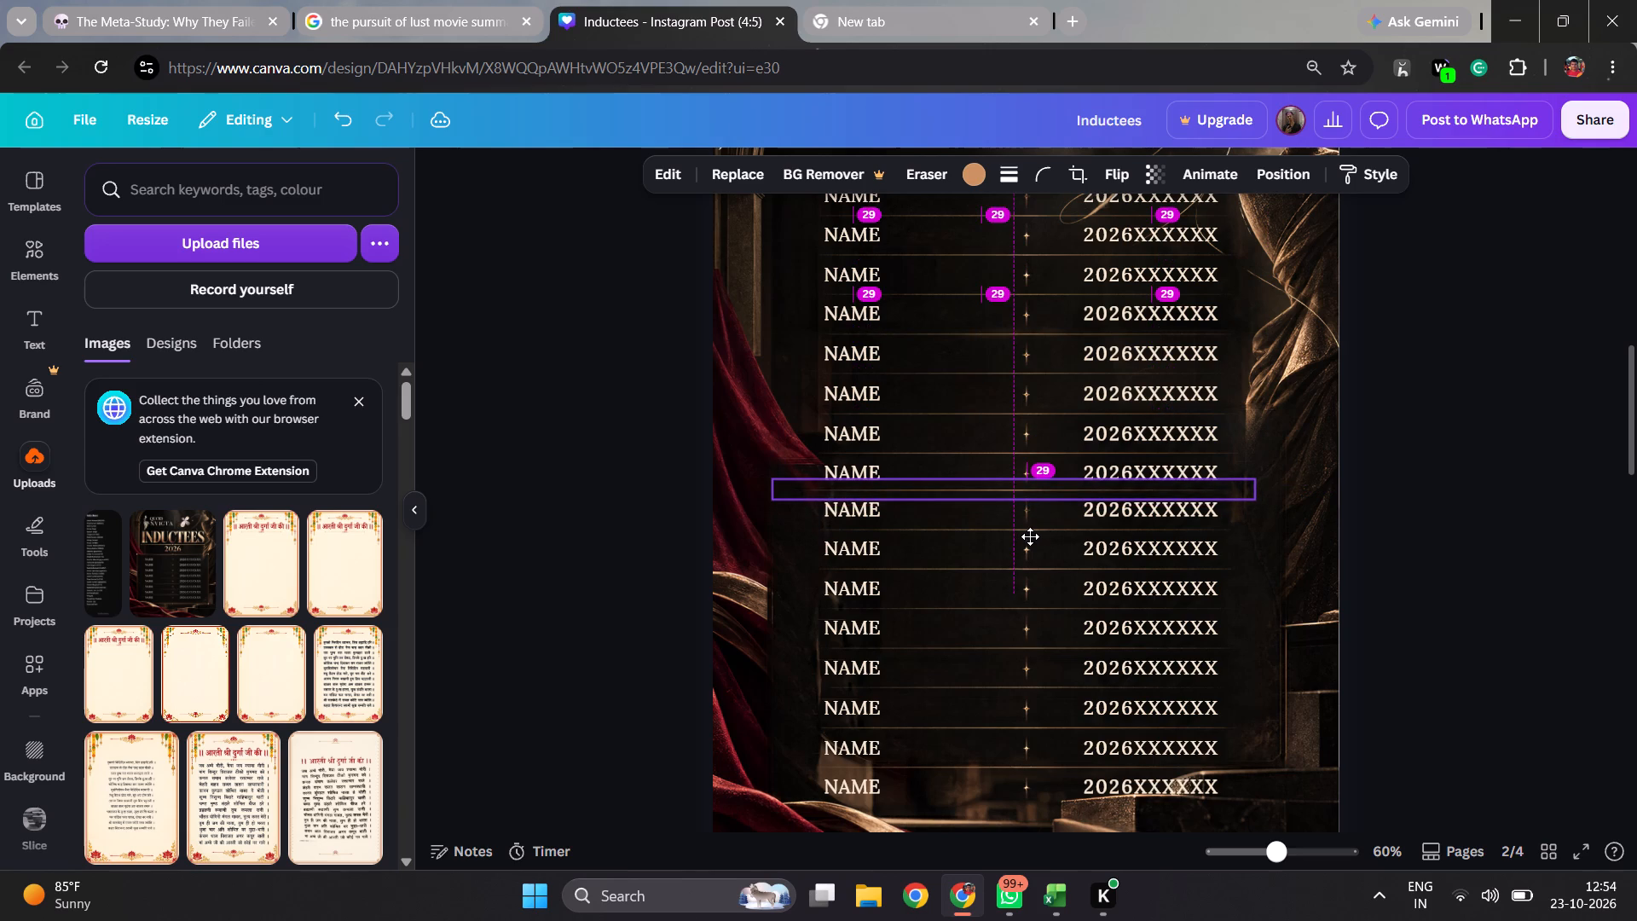
pyautogui.moveTo(1030, 536); pyautogui.dragTo(1044, 533)
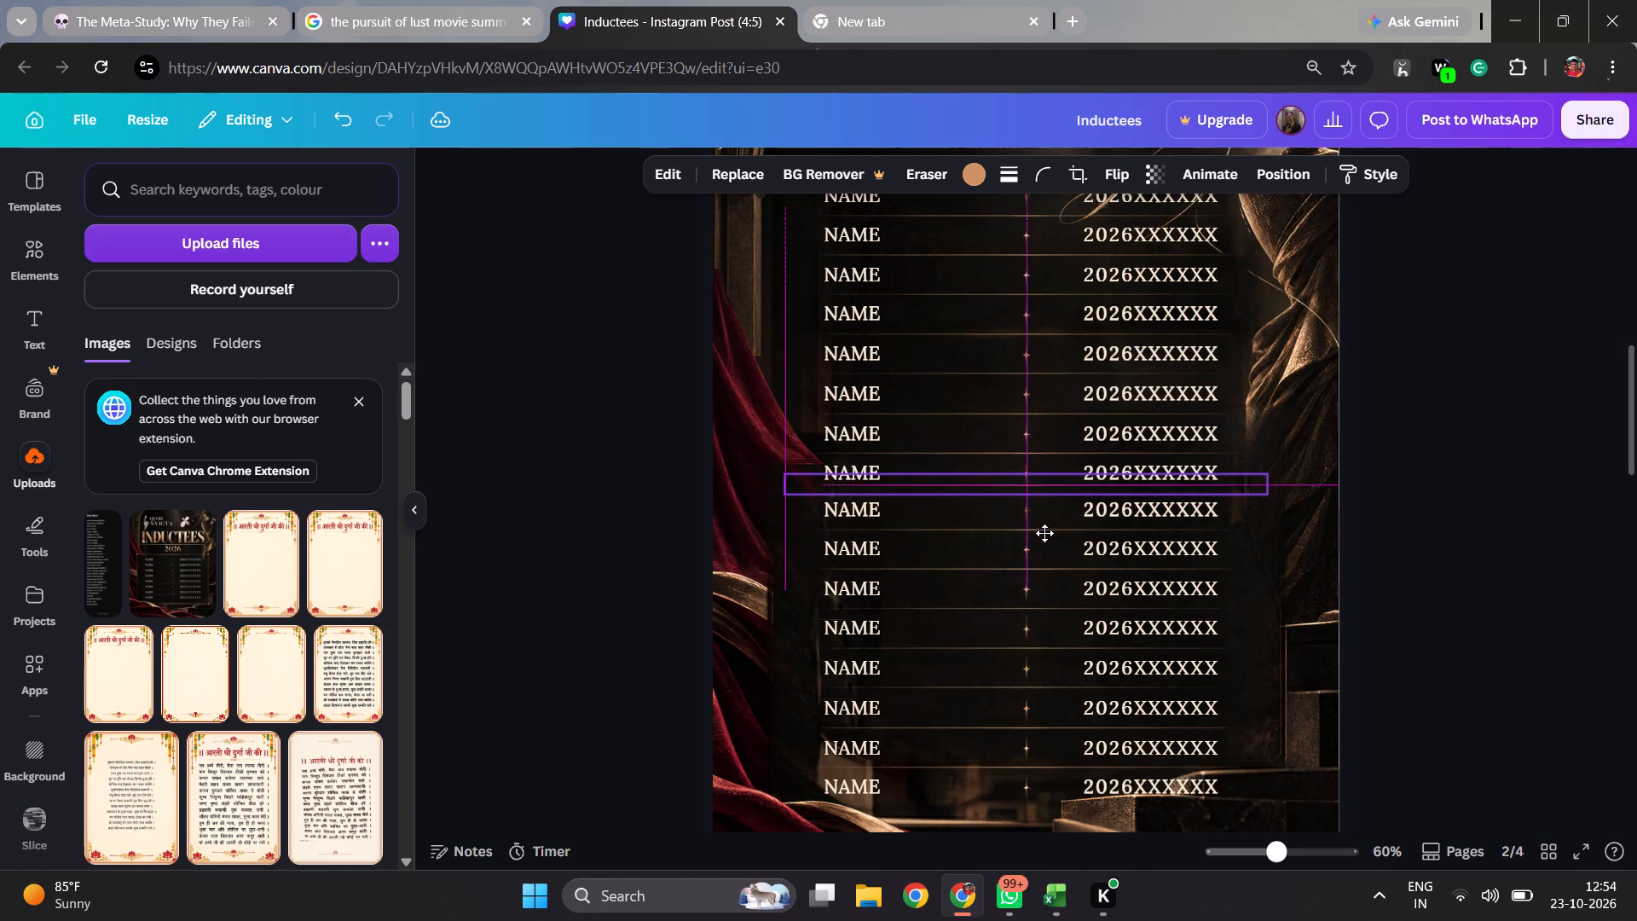
pyautogui.moveTo(1044, 533); pyautogui.dragTo(1043, 533)
pyautogui.click(1502, 462)
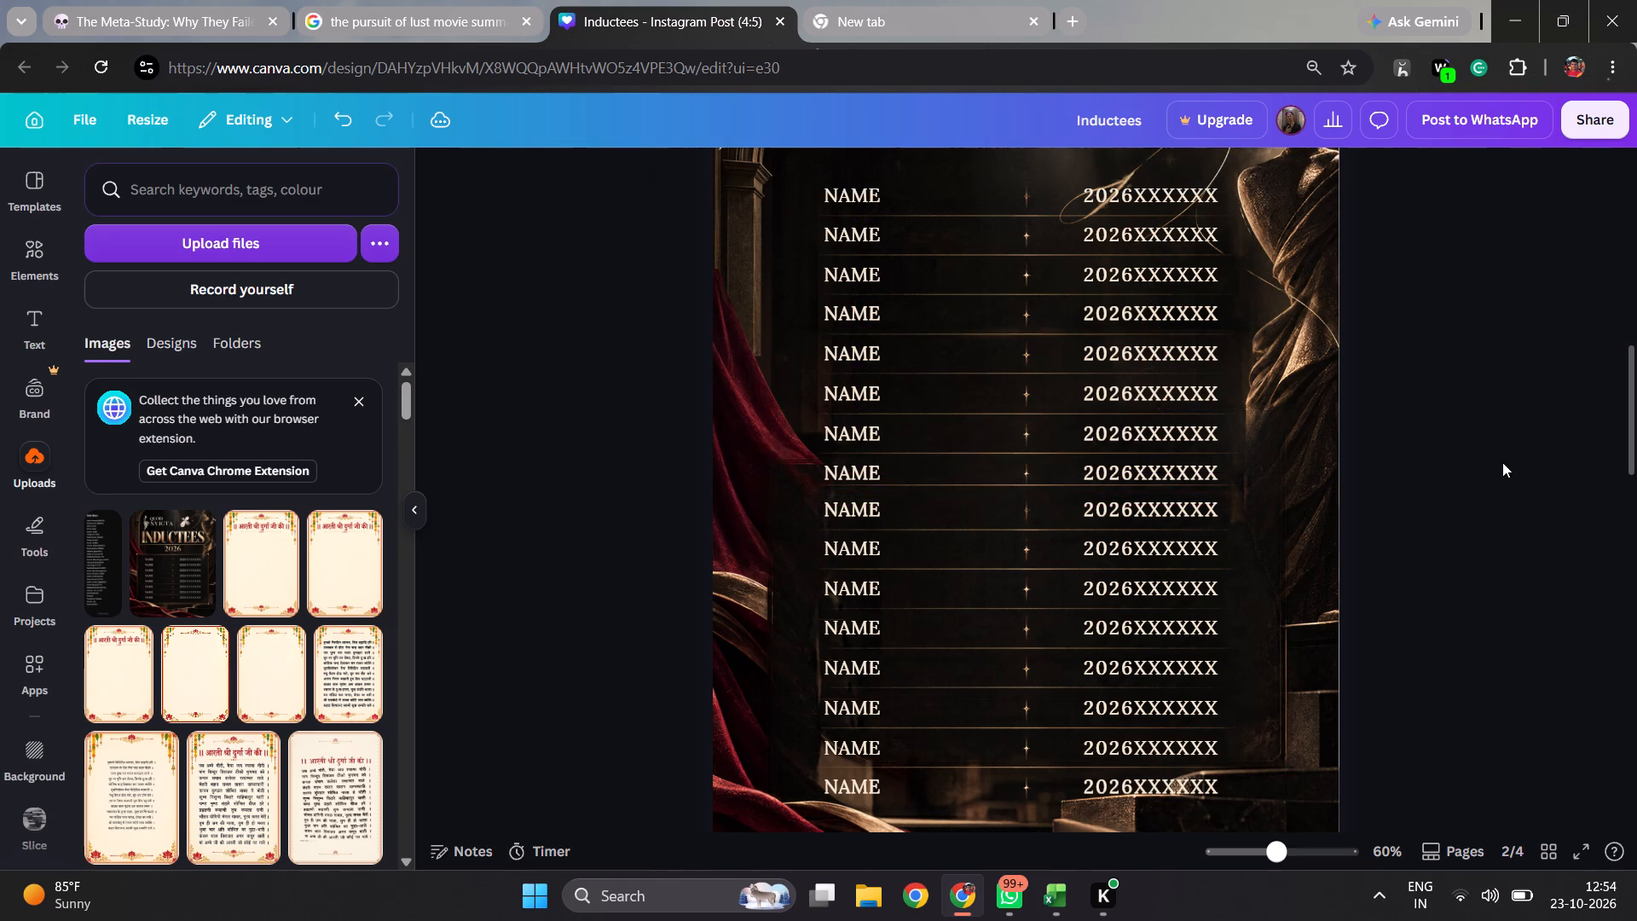
# Nudge the gold divider line between page 2's upper and lower names tables down in 11 small increments.
pyautogui.click(1042, 488)
pyautogui.click(1042, 488)
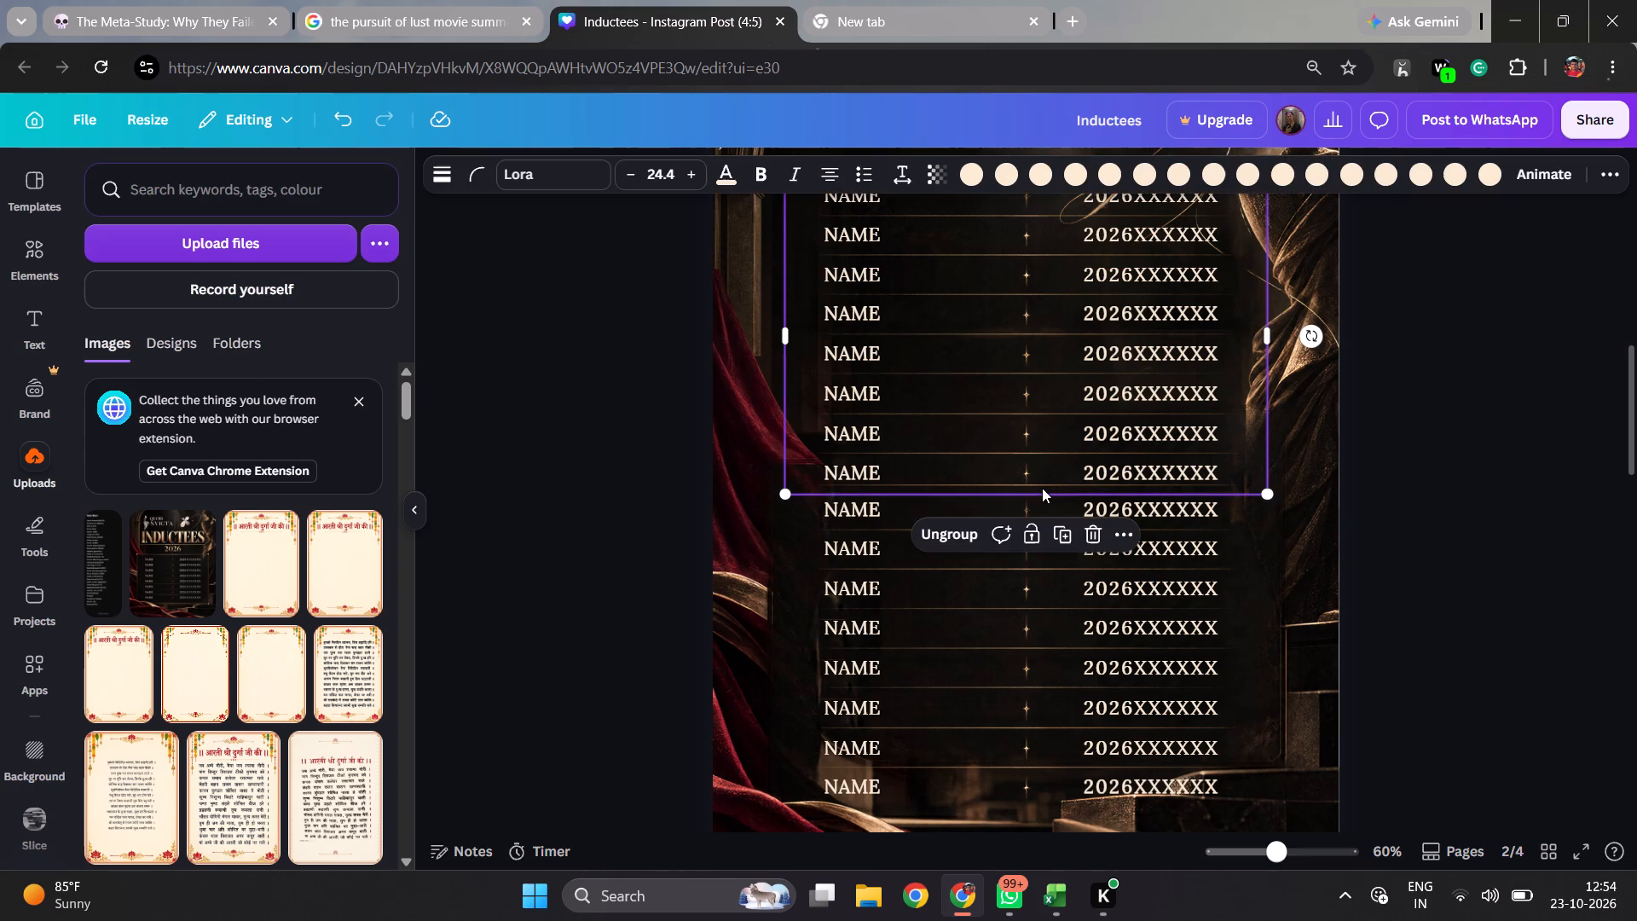
pyautogui.press('Down')
pyautogui.press('Down')
pyautogui.press('Down')
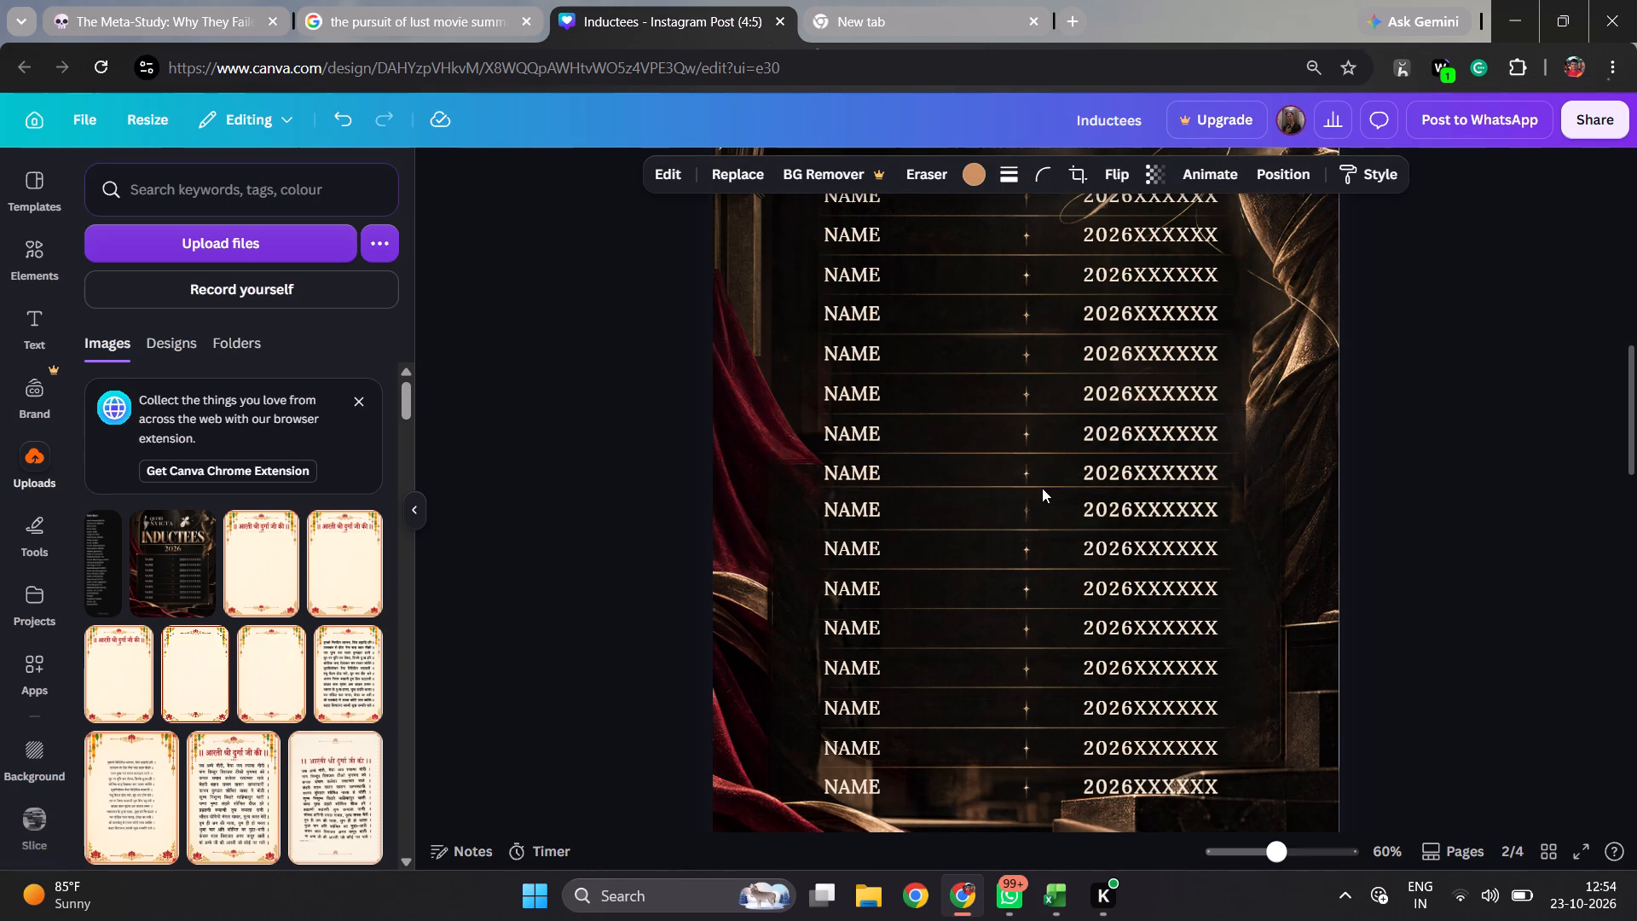
pyautogui.press('Down')
pyautogui.press('Down')
pyautogui.press('Down')
pyautogui.press('Down')
pyautogui.press('Down')
pyautogui.press('Down')
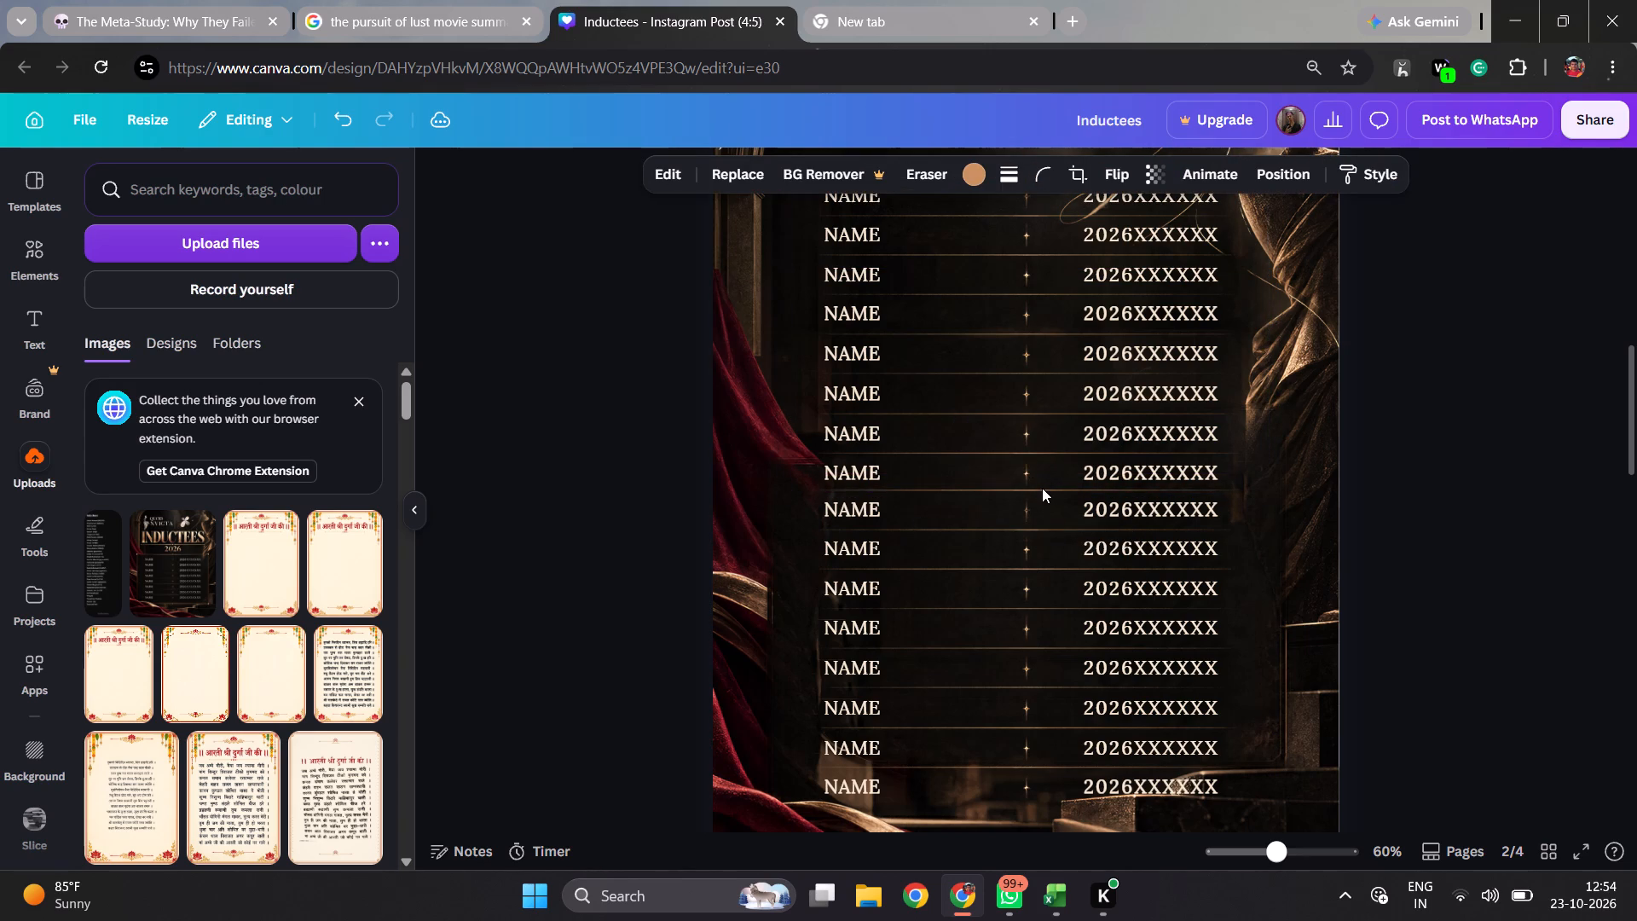
pyautogui.press('Down')
pyautogui.press('Down')
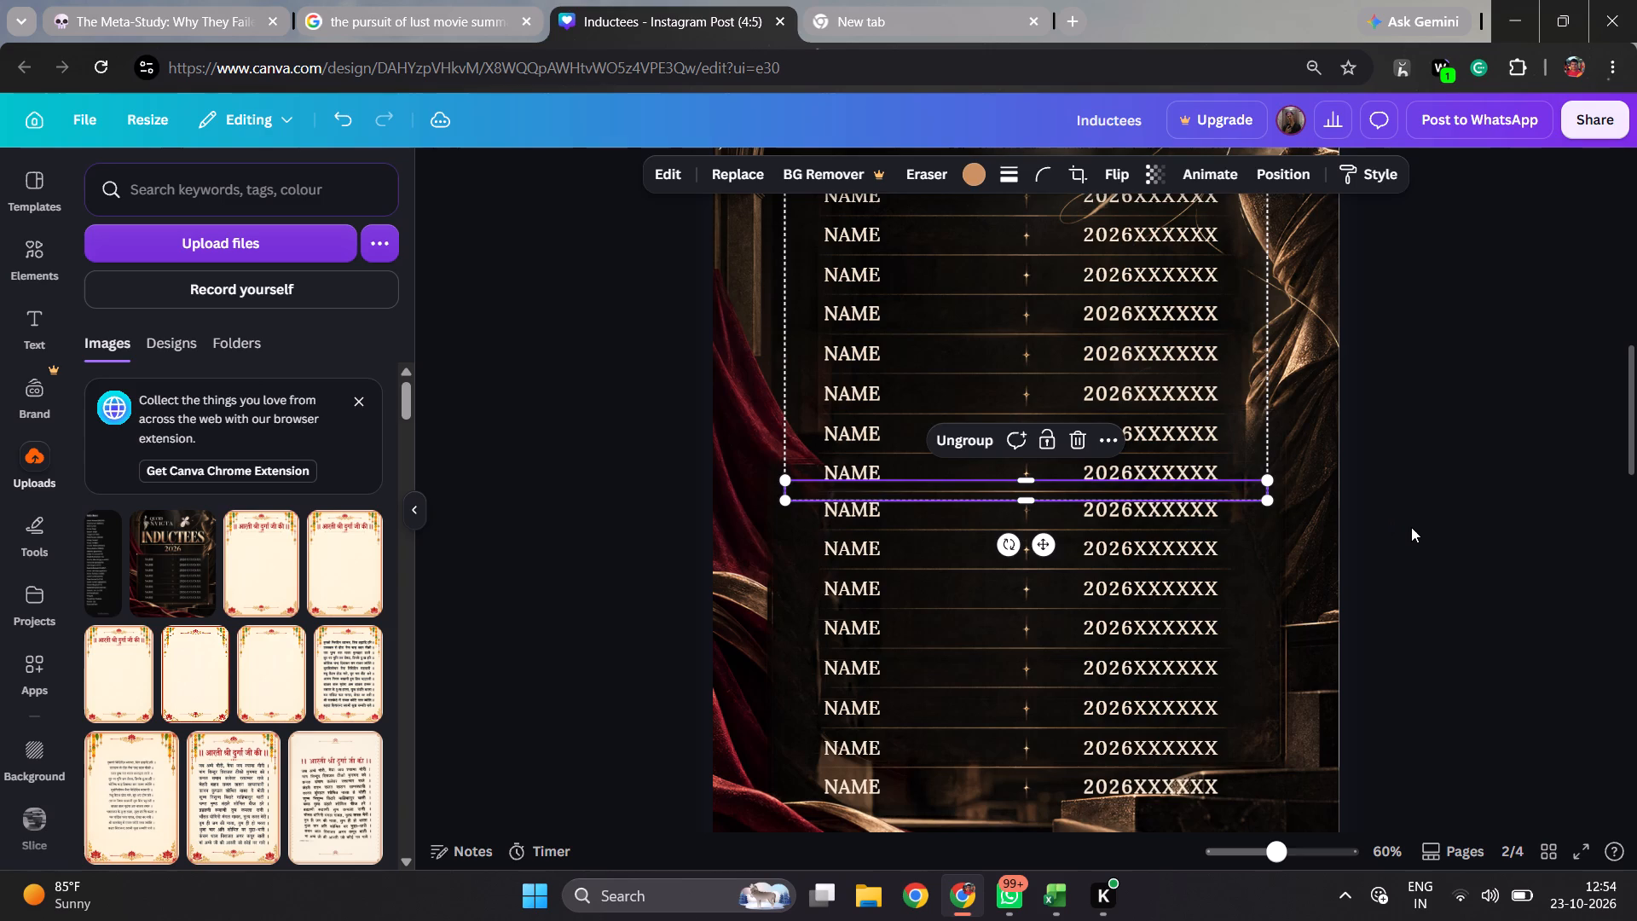
pyautogui.click(1411, 527)
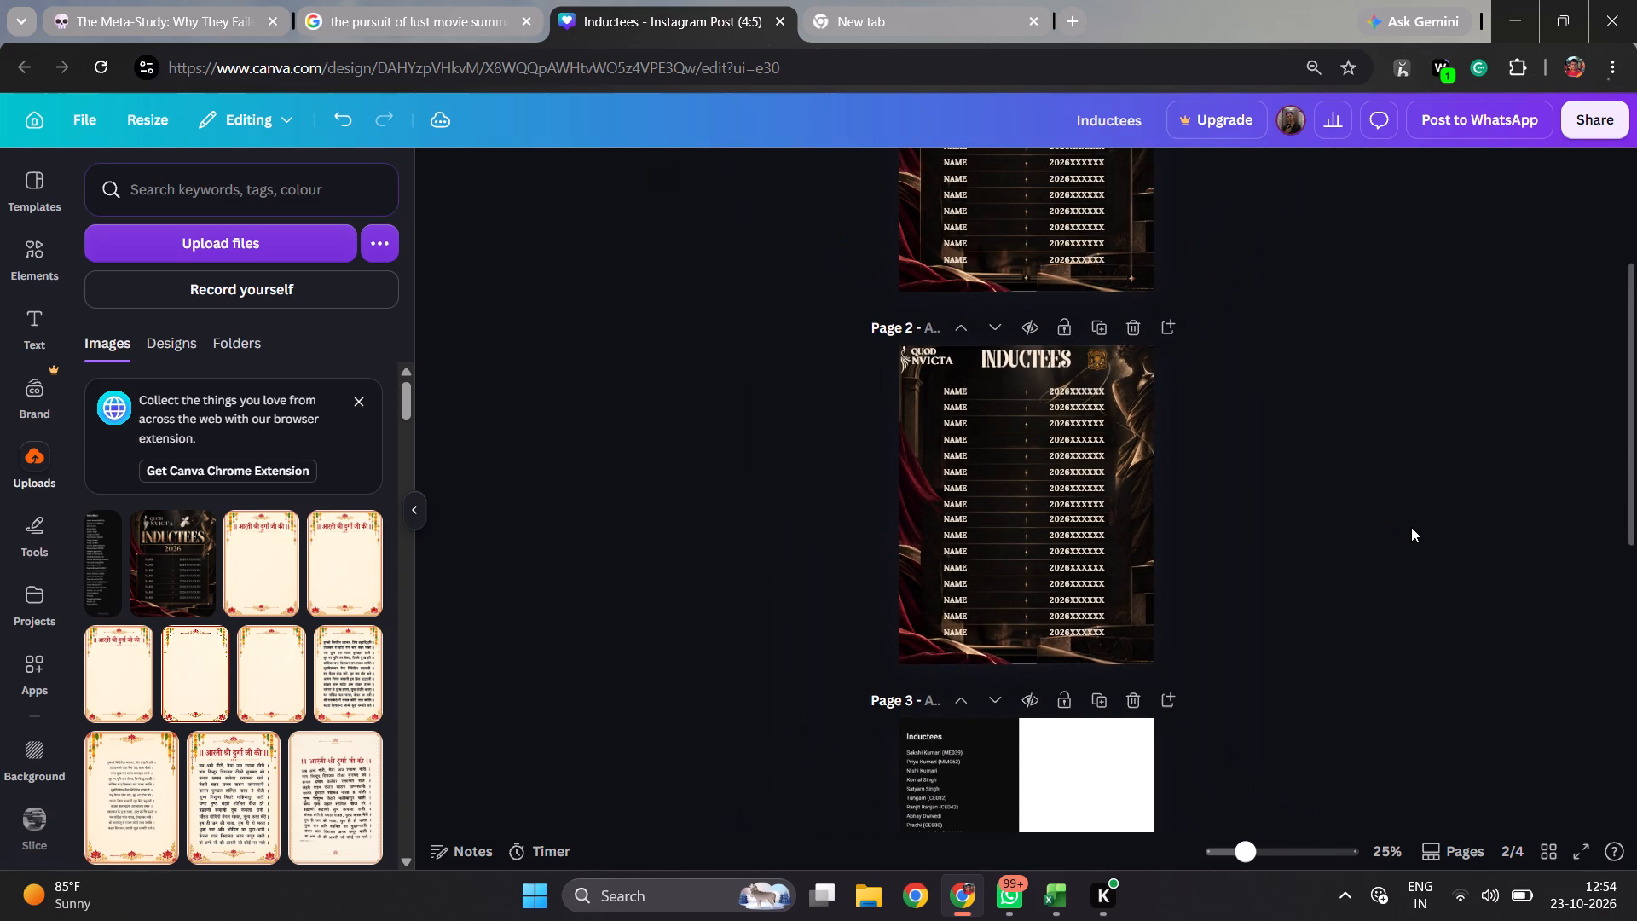
pyautogui.hscroll(1, 1411, 527)
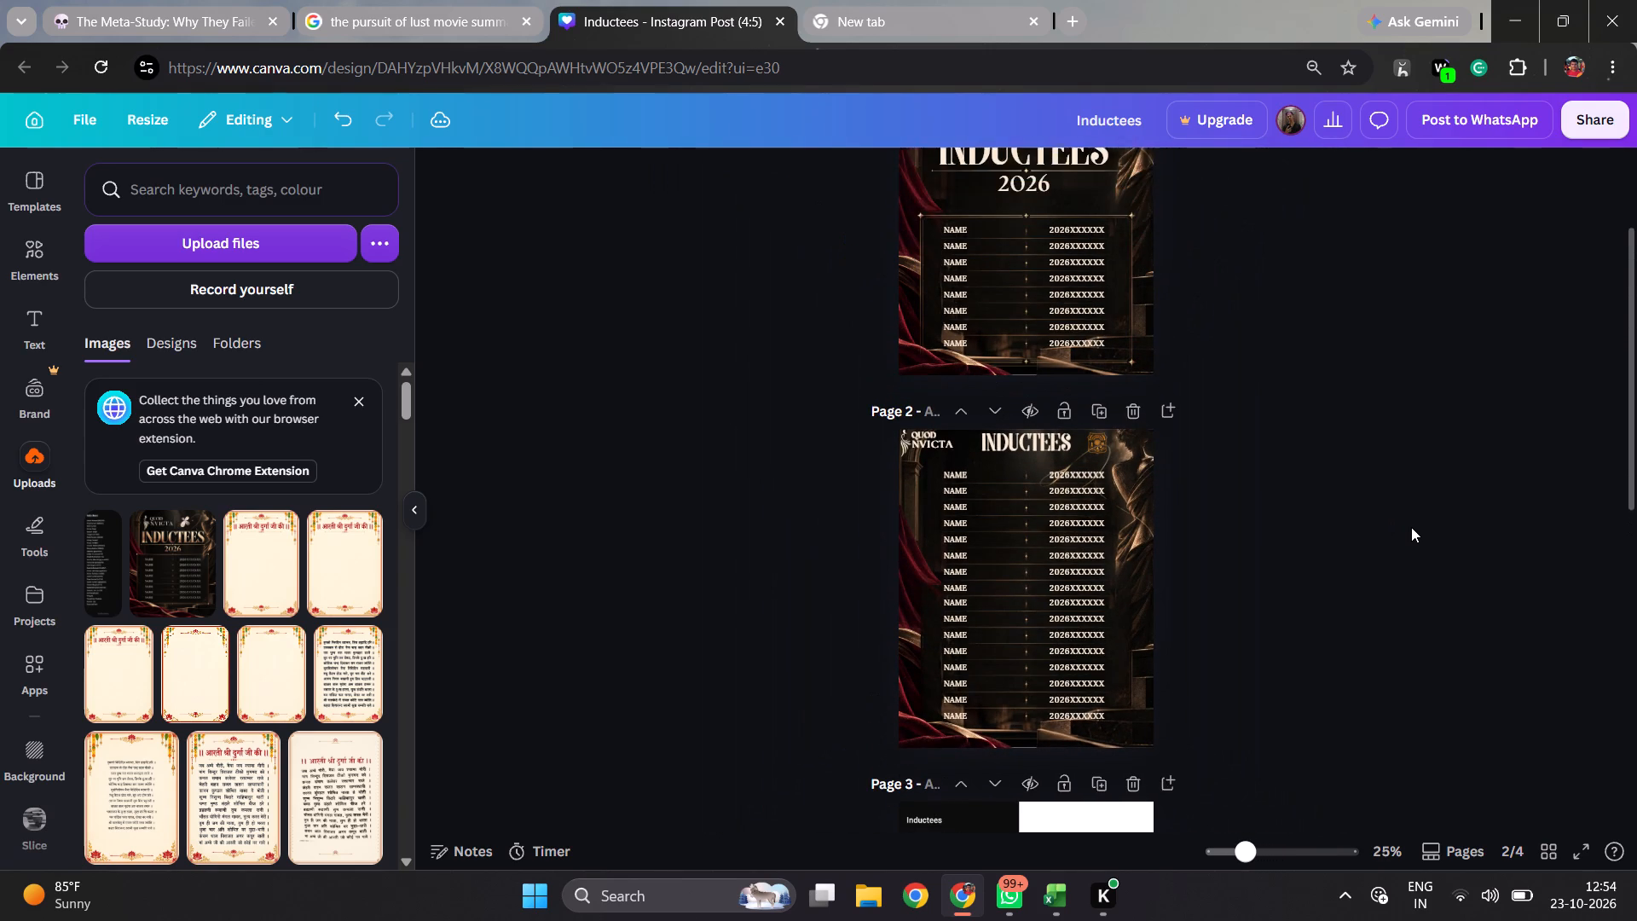
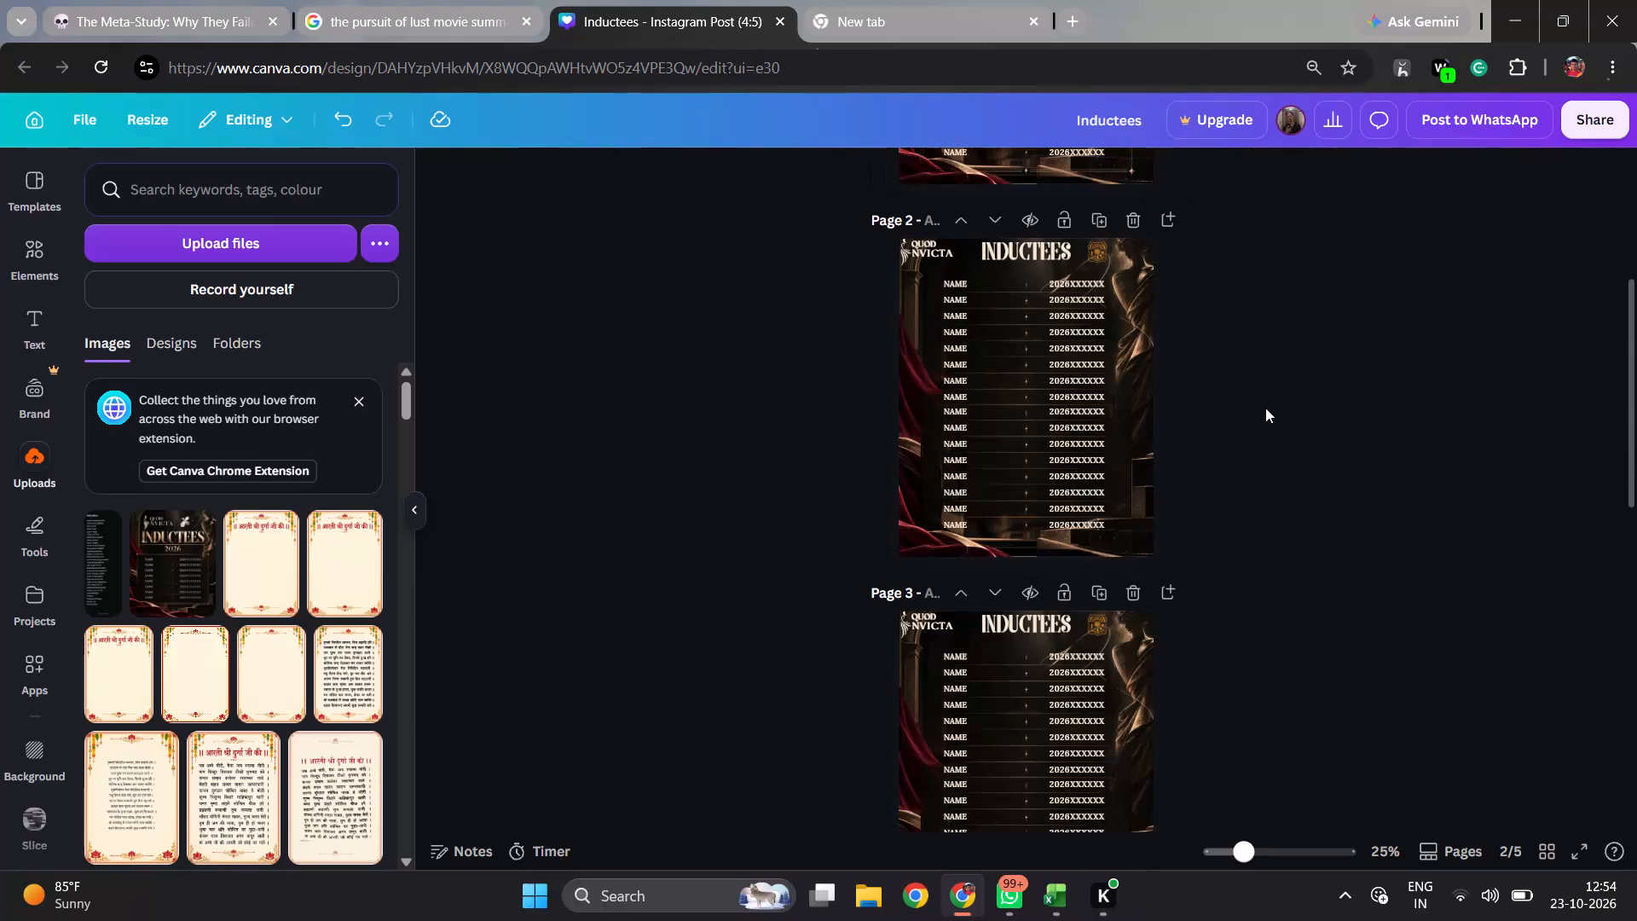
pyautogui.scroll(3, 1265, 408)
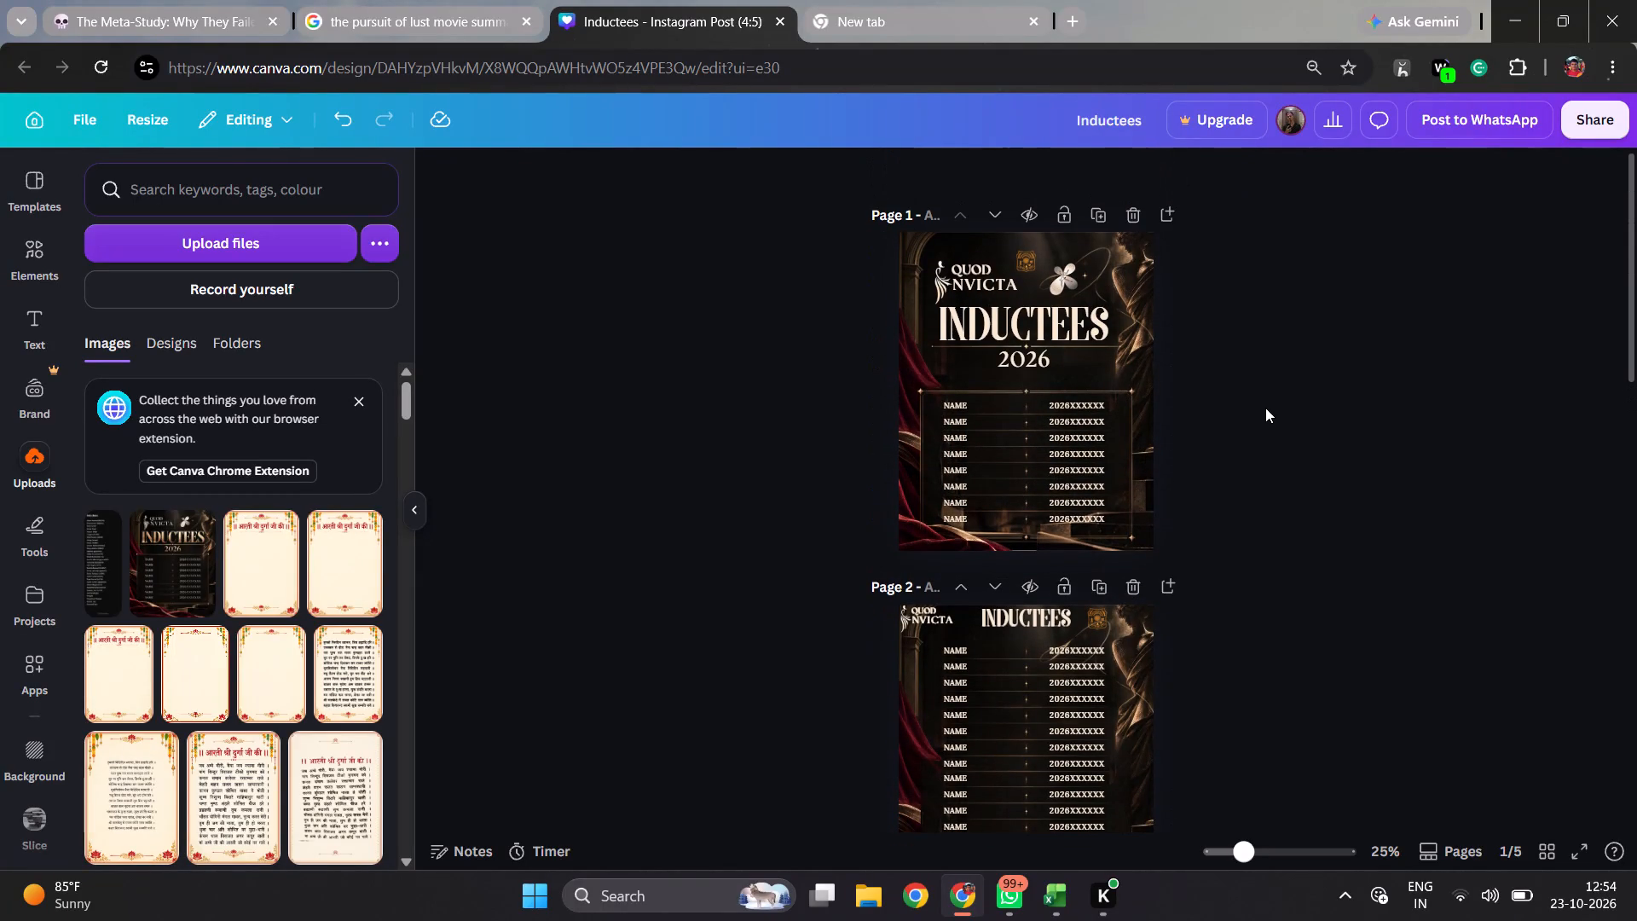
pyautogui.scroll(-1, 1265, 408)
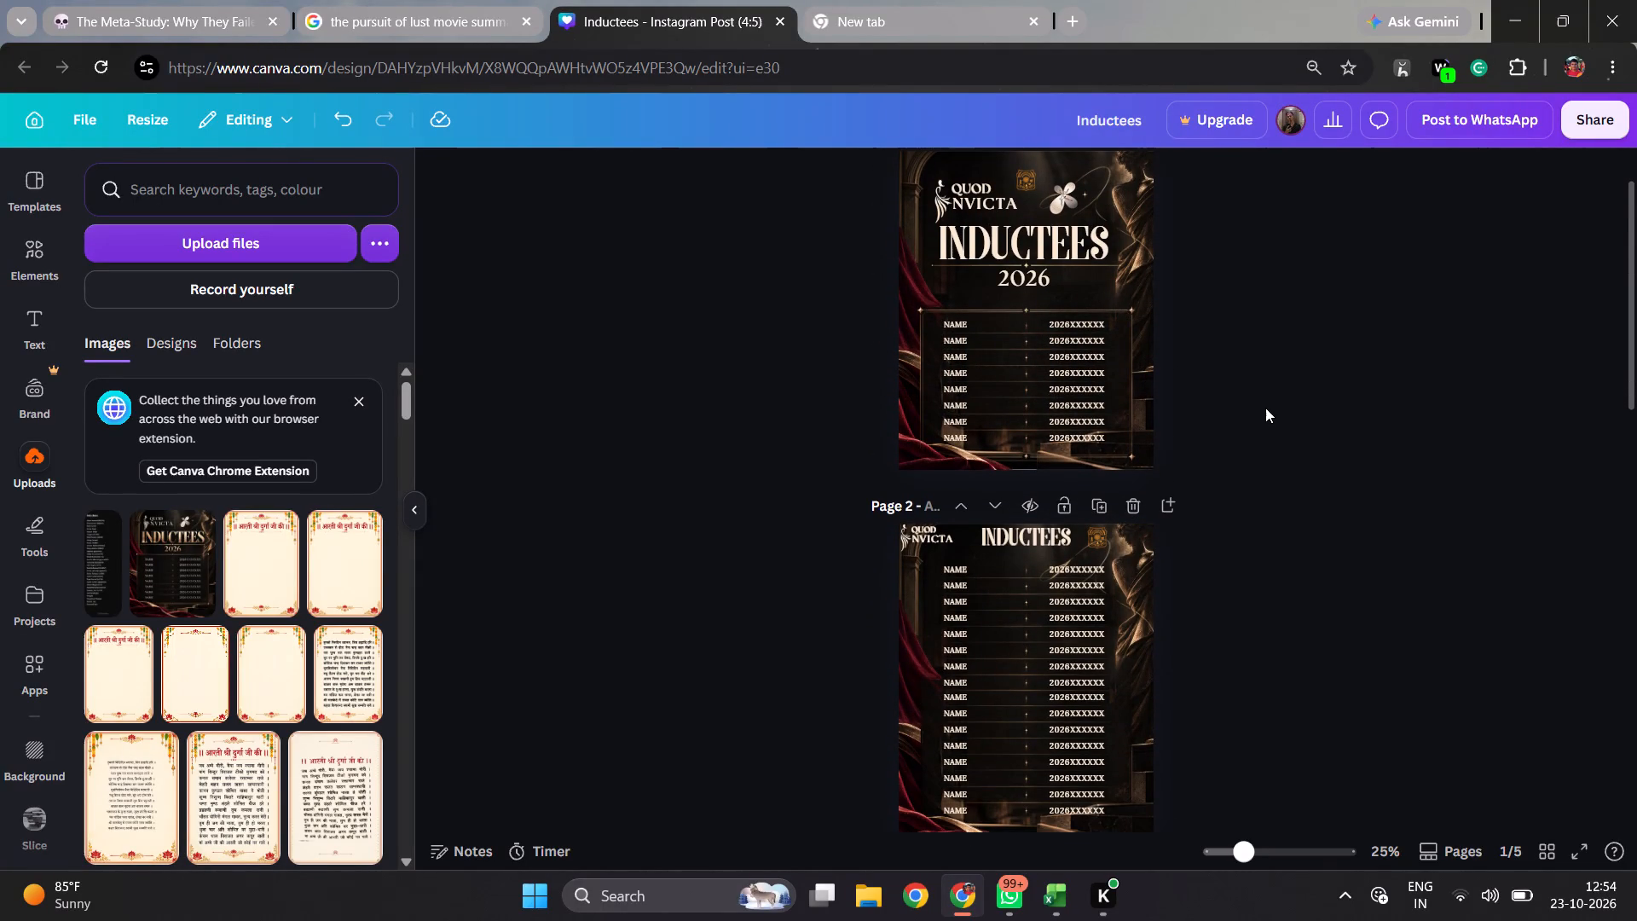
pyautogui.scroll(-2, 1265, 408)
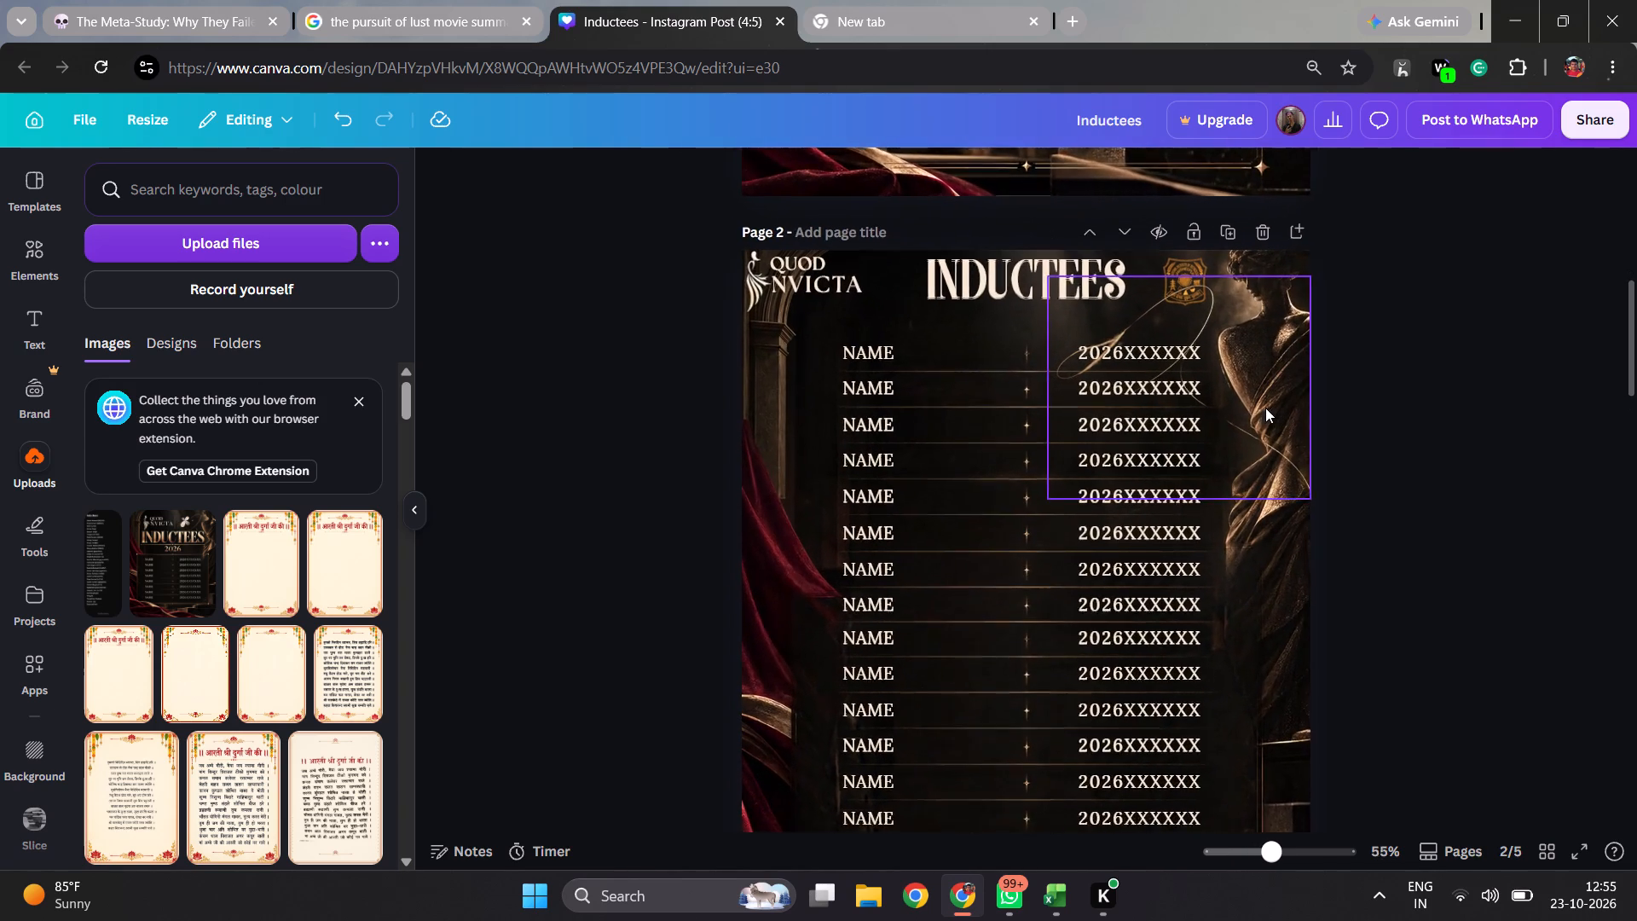
# Select the Inductees names list image on page 4 and open its image editing tools.
pyautogui.click(1512, 484)
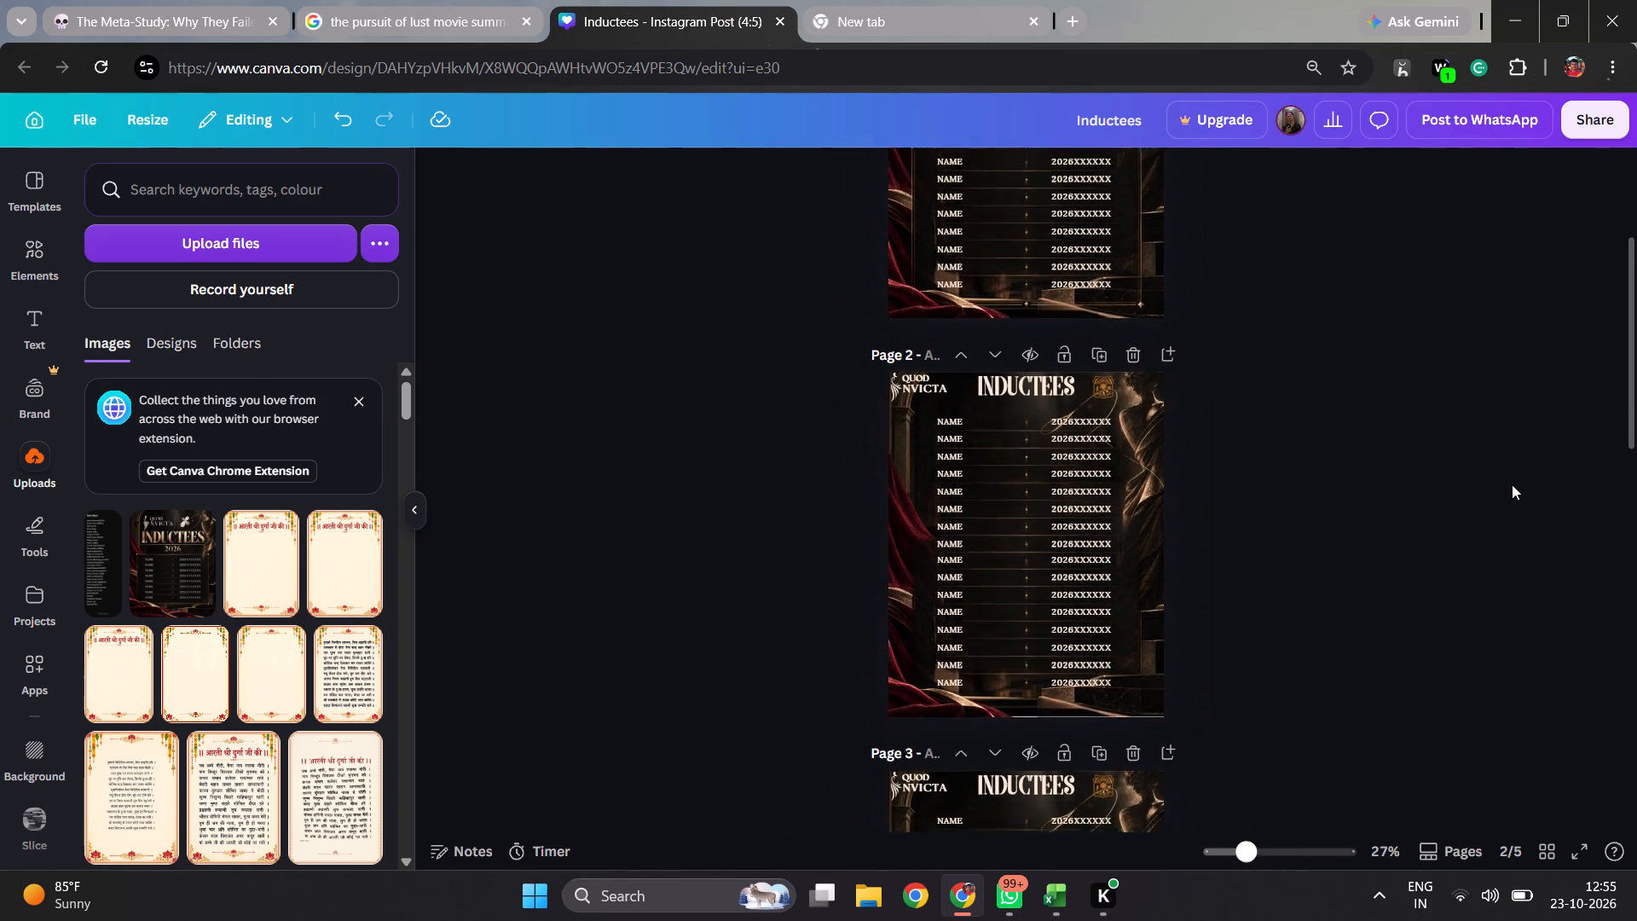
pyautogui.scroll(-2, 1396, 466)
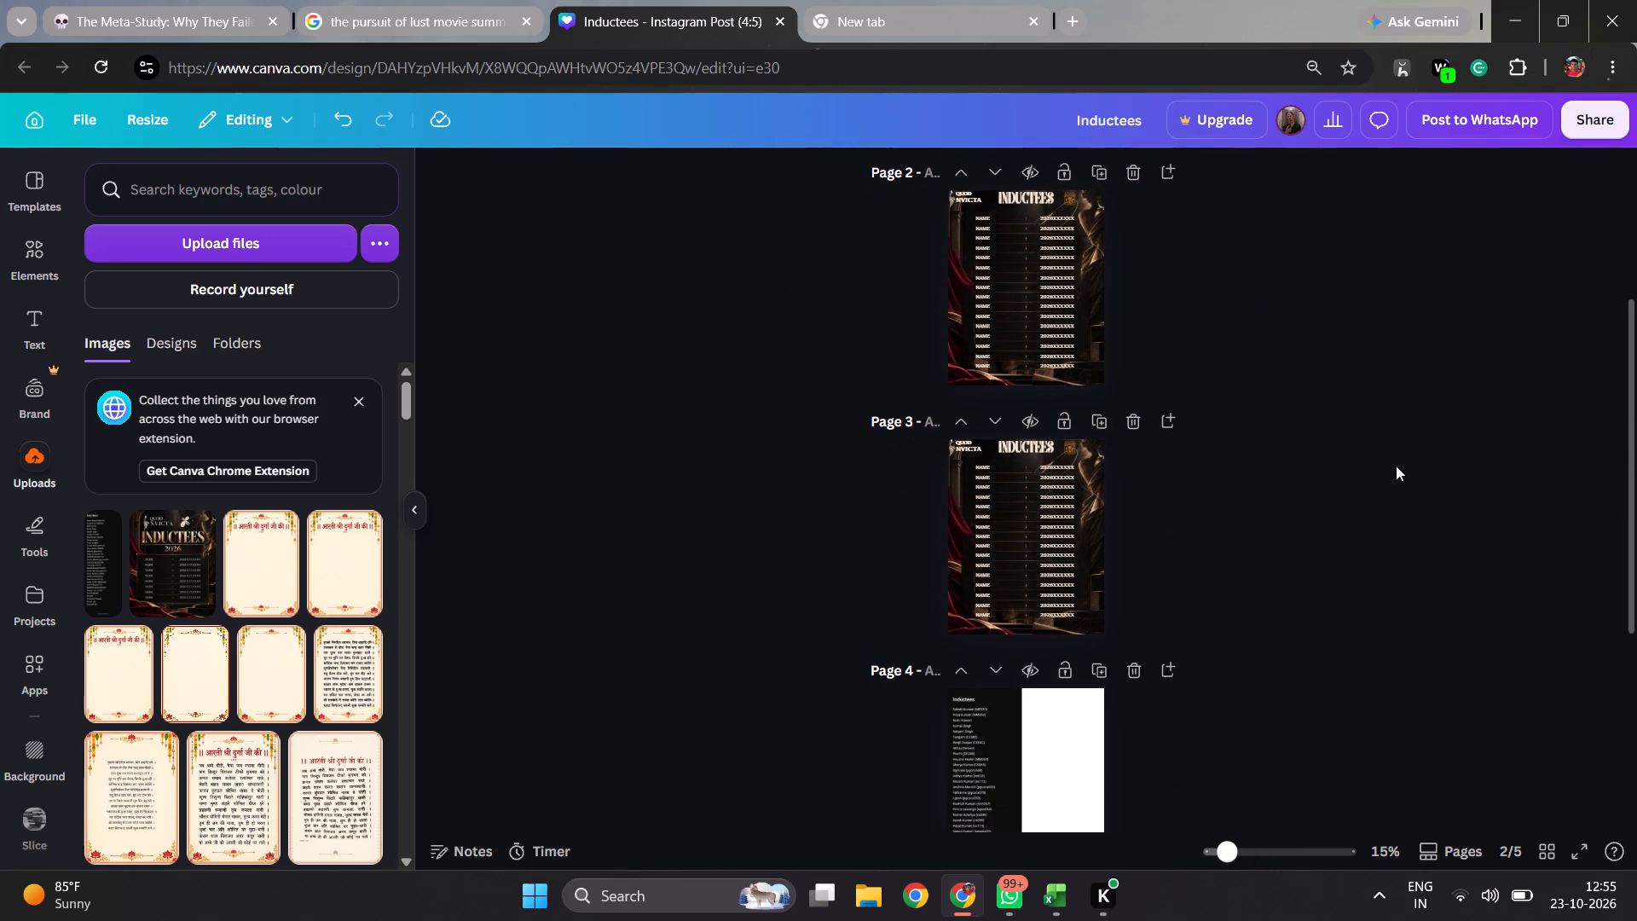
pyautogui.scroll(-2, 1396, 466)
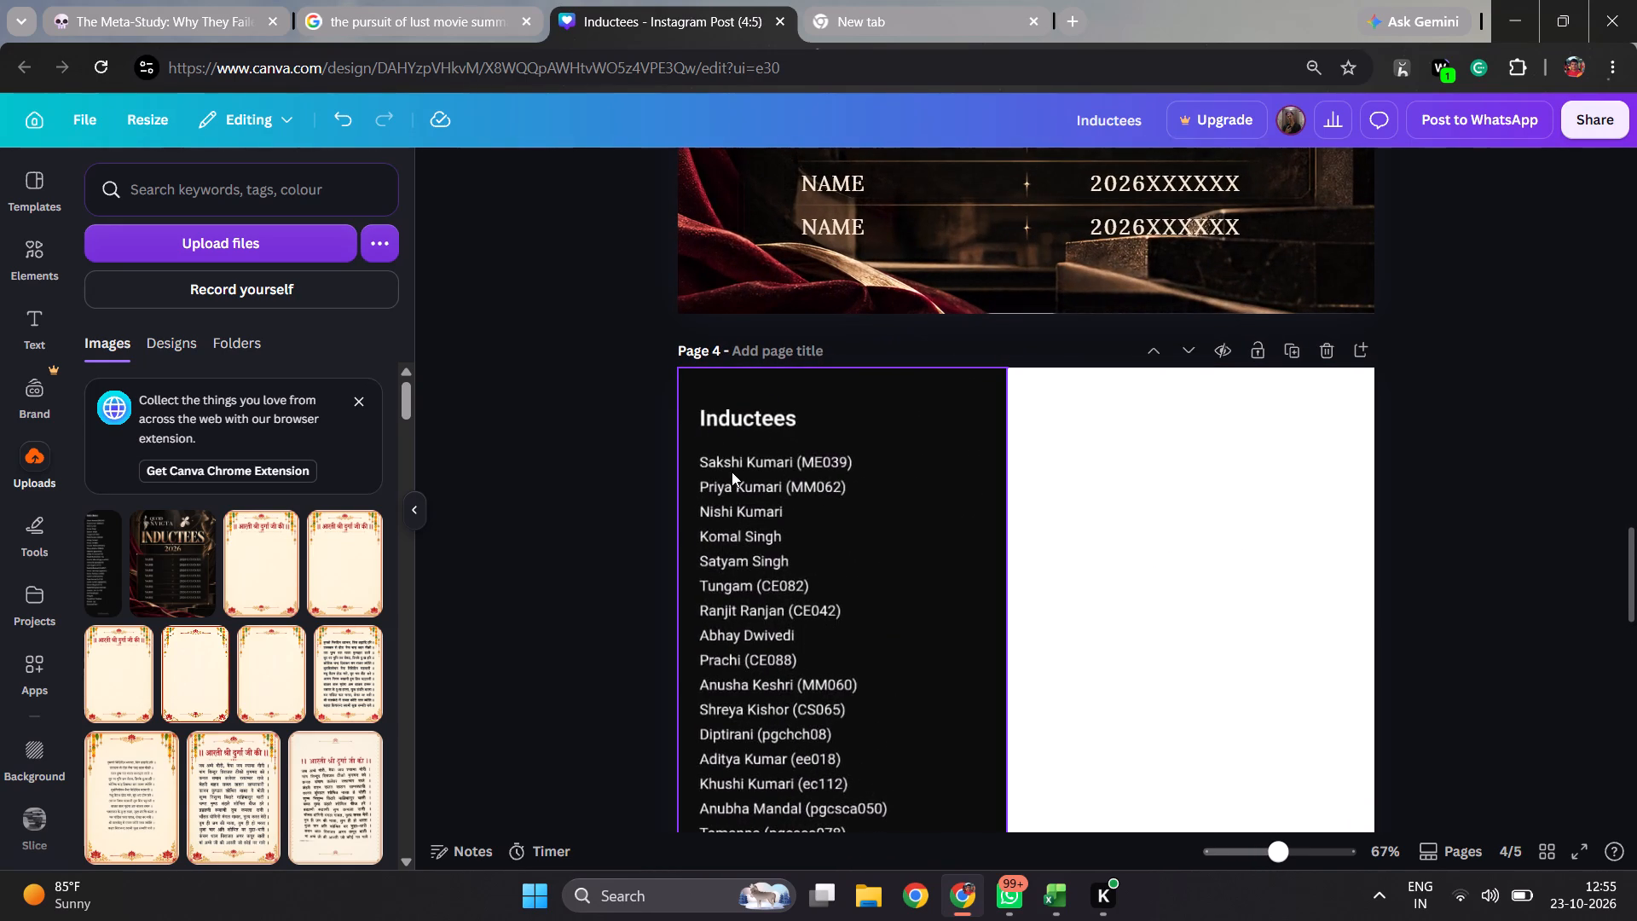
pyautogui.doubleClick(754, 468)
pyautogui.tripleClick(760, 465)
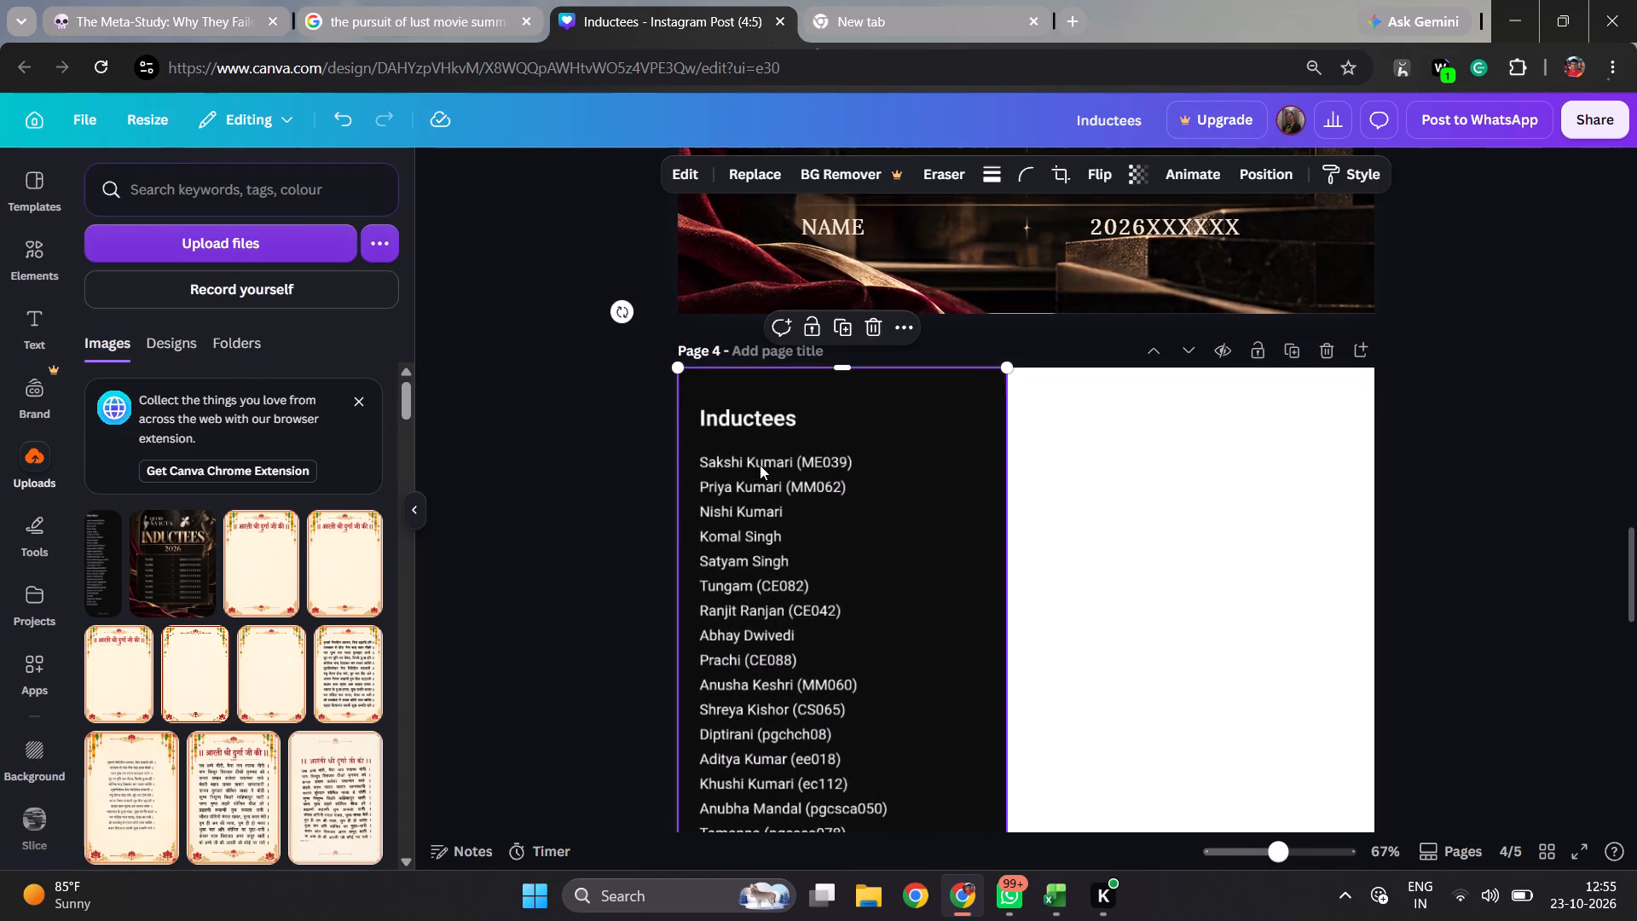
pyautogui.click(760, 465)
pyautogui.click(760, 465)
pyautogui.click(690, 177)
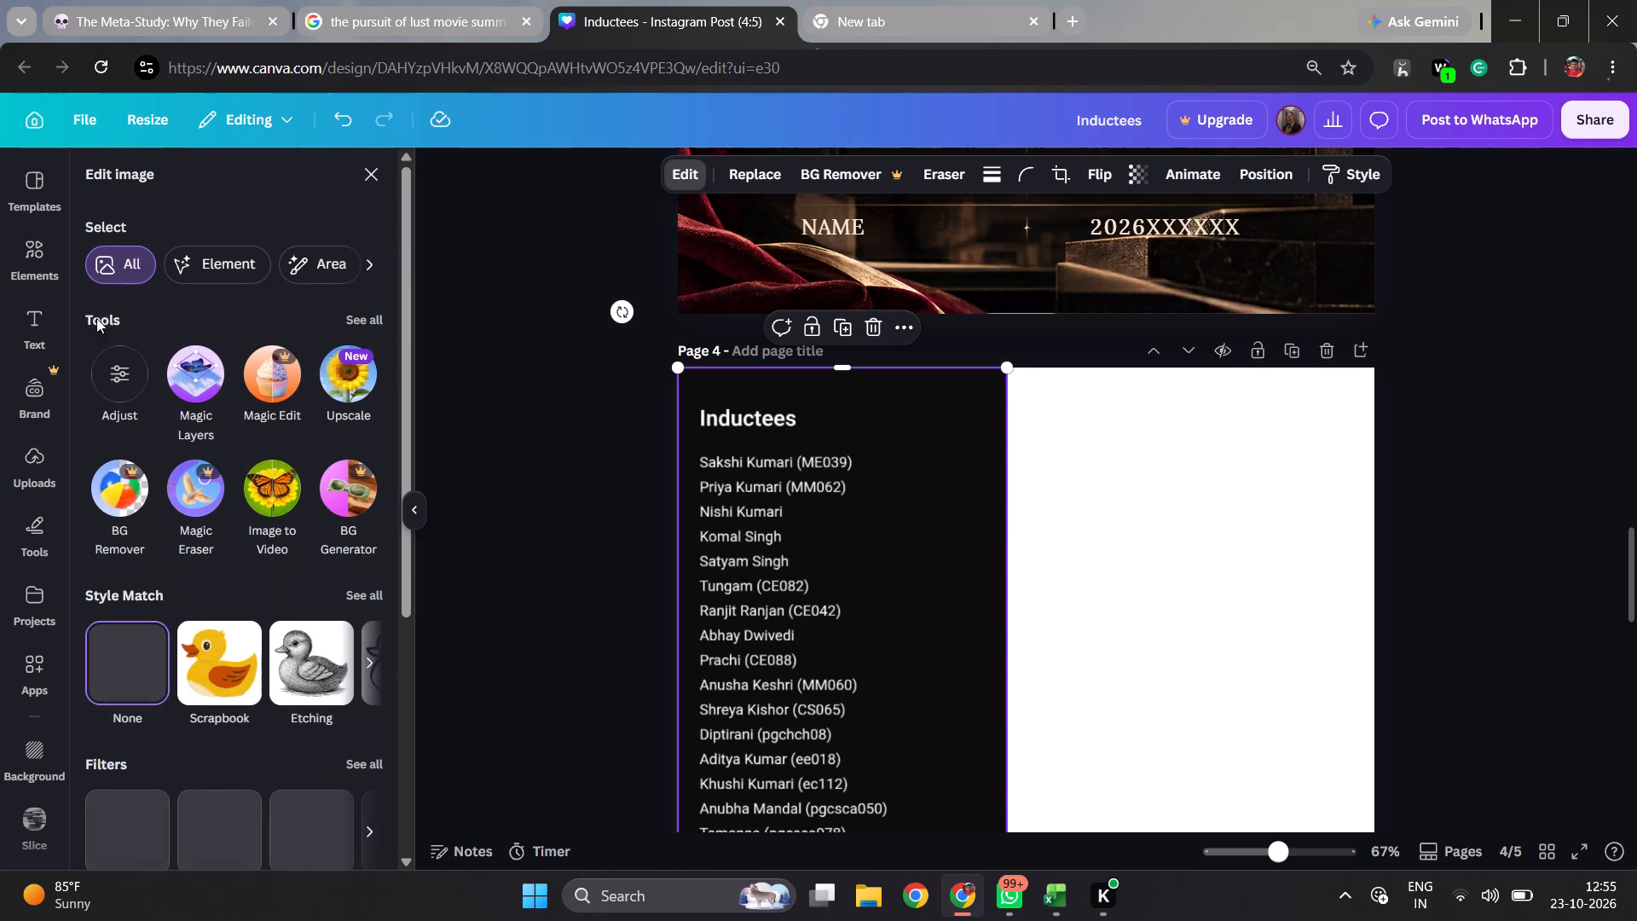
# Run Magic Layers on page 4's Inductees names list image to split it into editable layers.
pyautogui.click(188, 379)
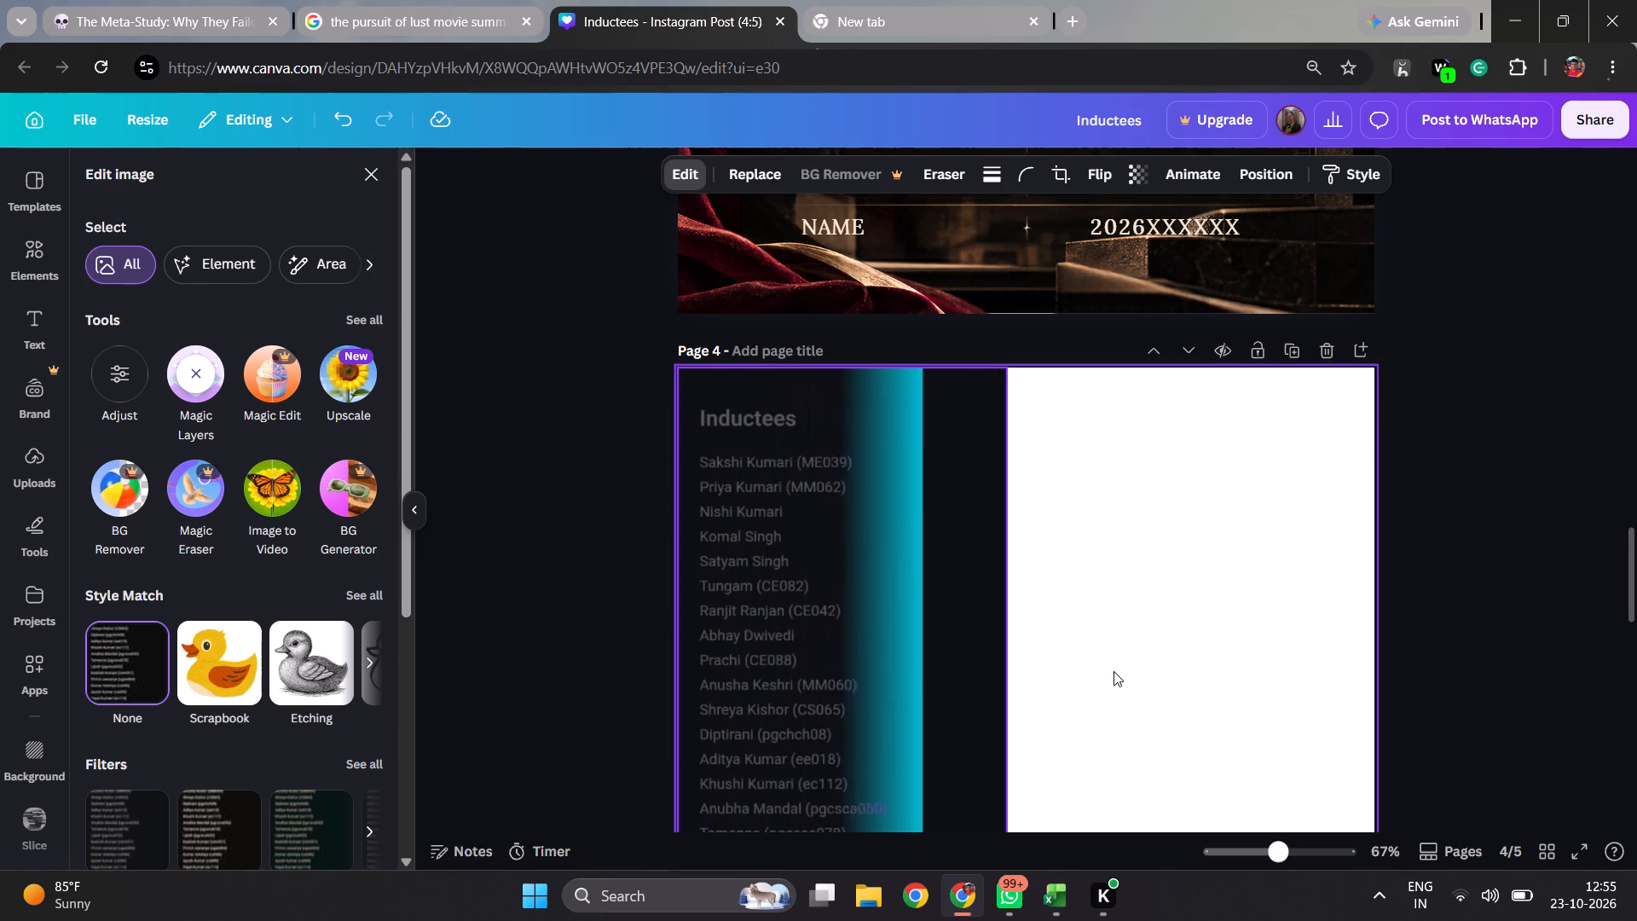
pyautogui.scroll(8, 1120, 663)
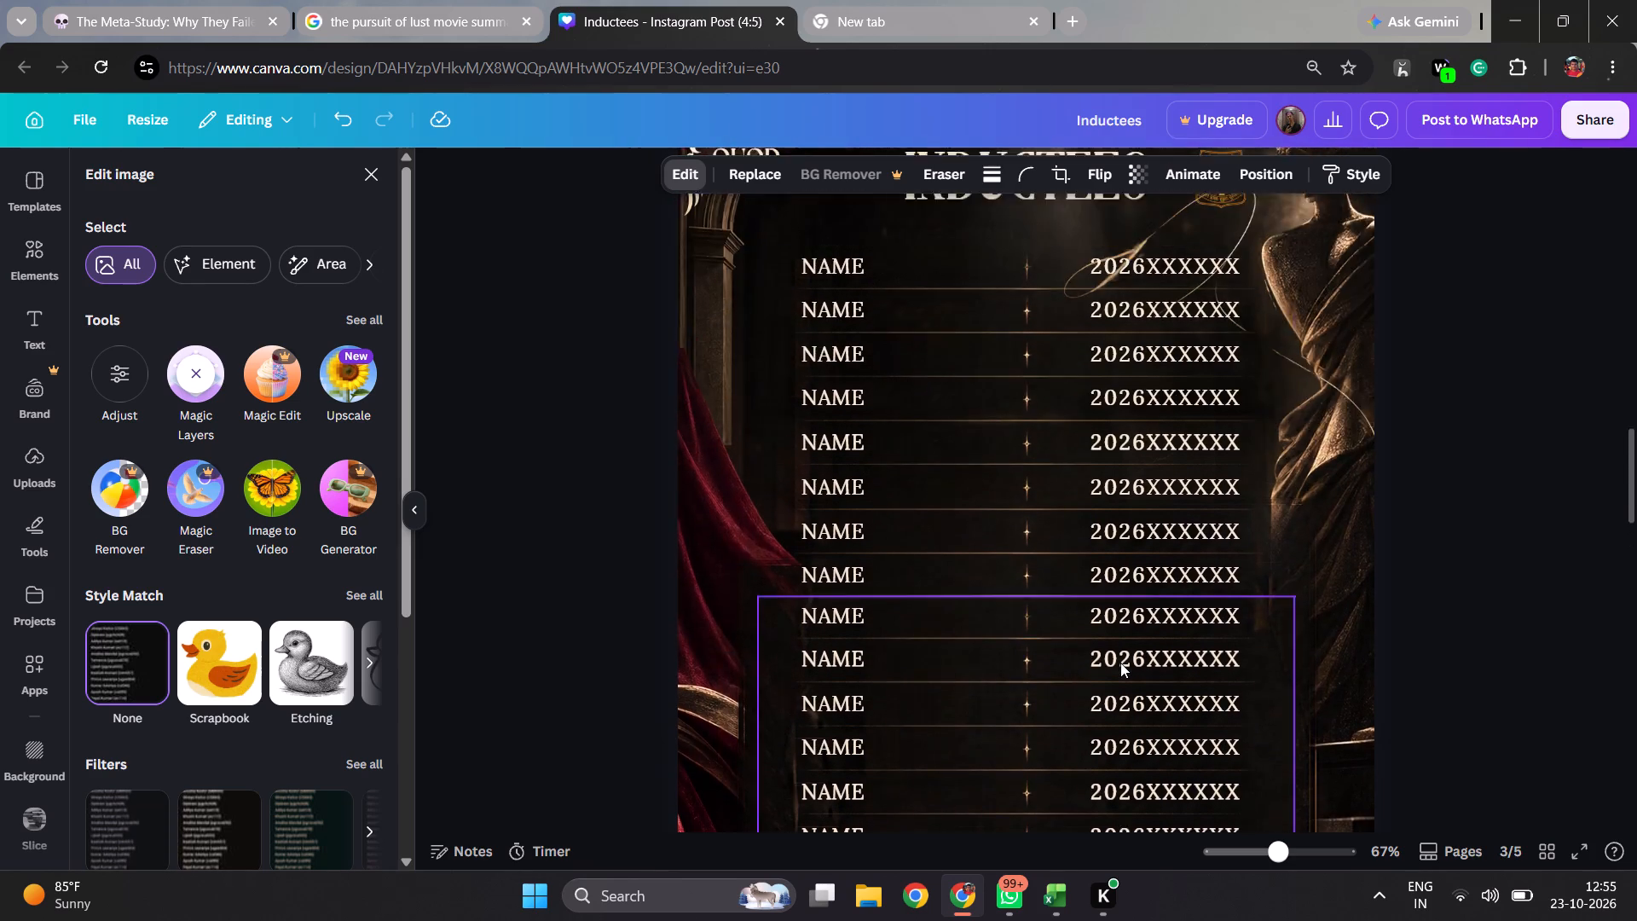
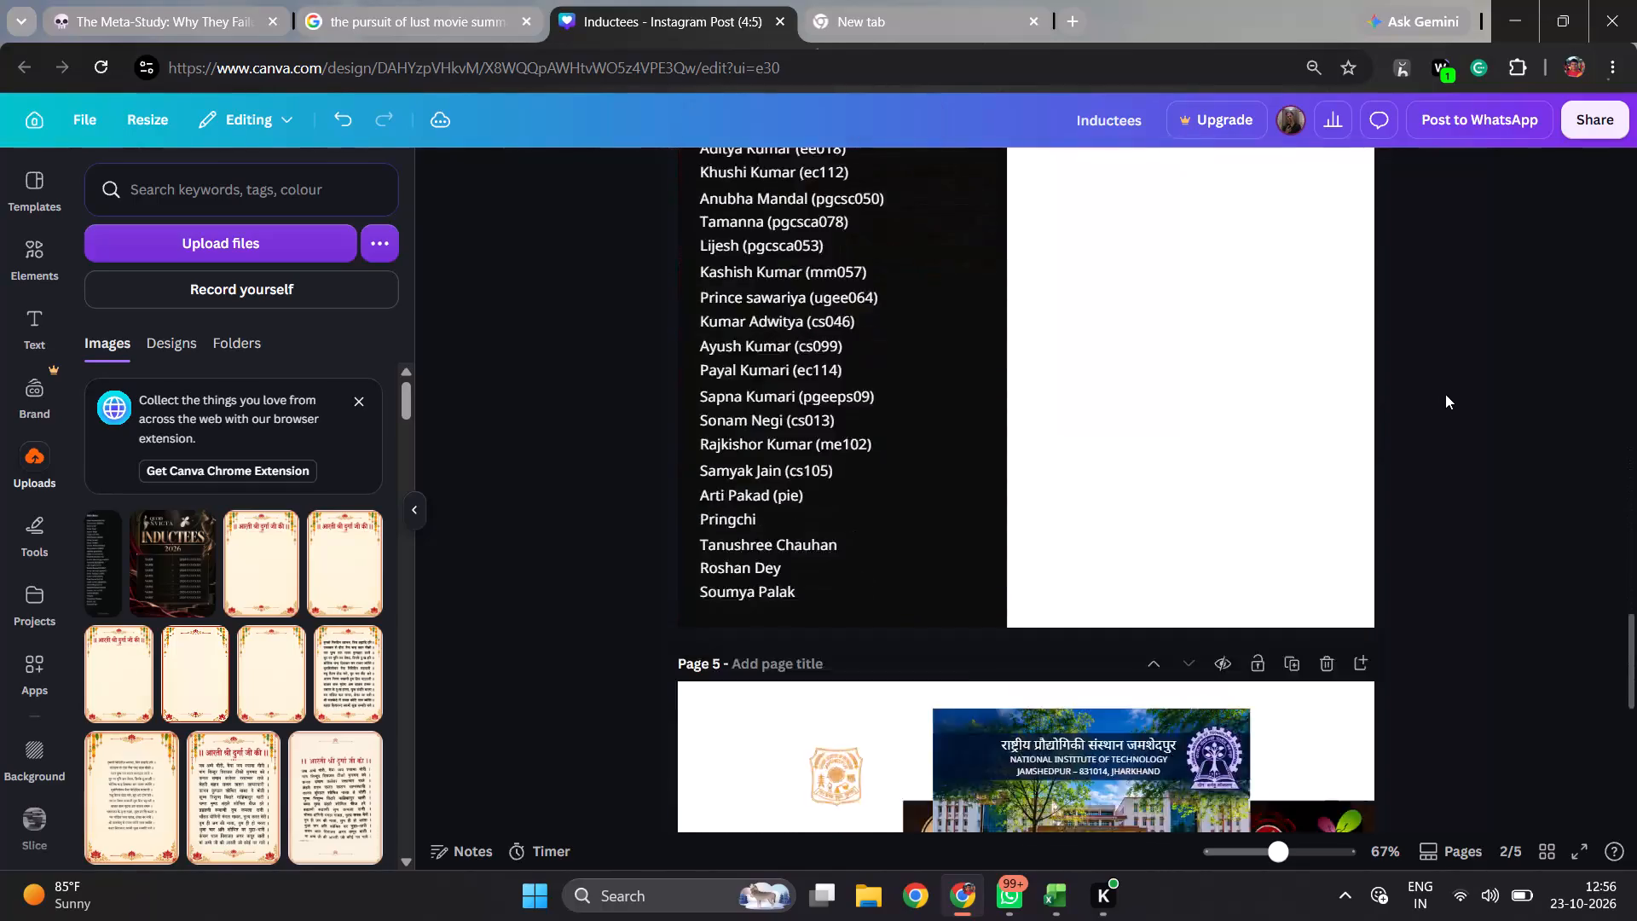
# Open the first name line below the Inductees heading in page 4's names list for text editing.
pyautogui.scroll(1, 1445, 394)
pyautogui.scroll(-1, 1445, 394)
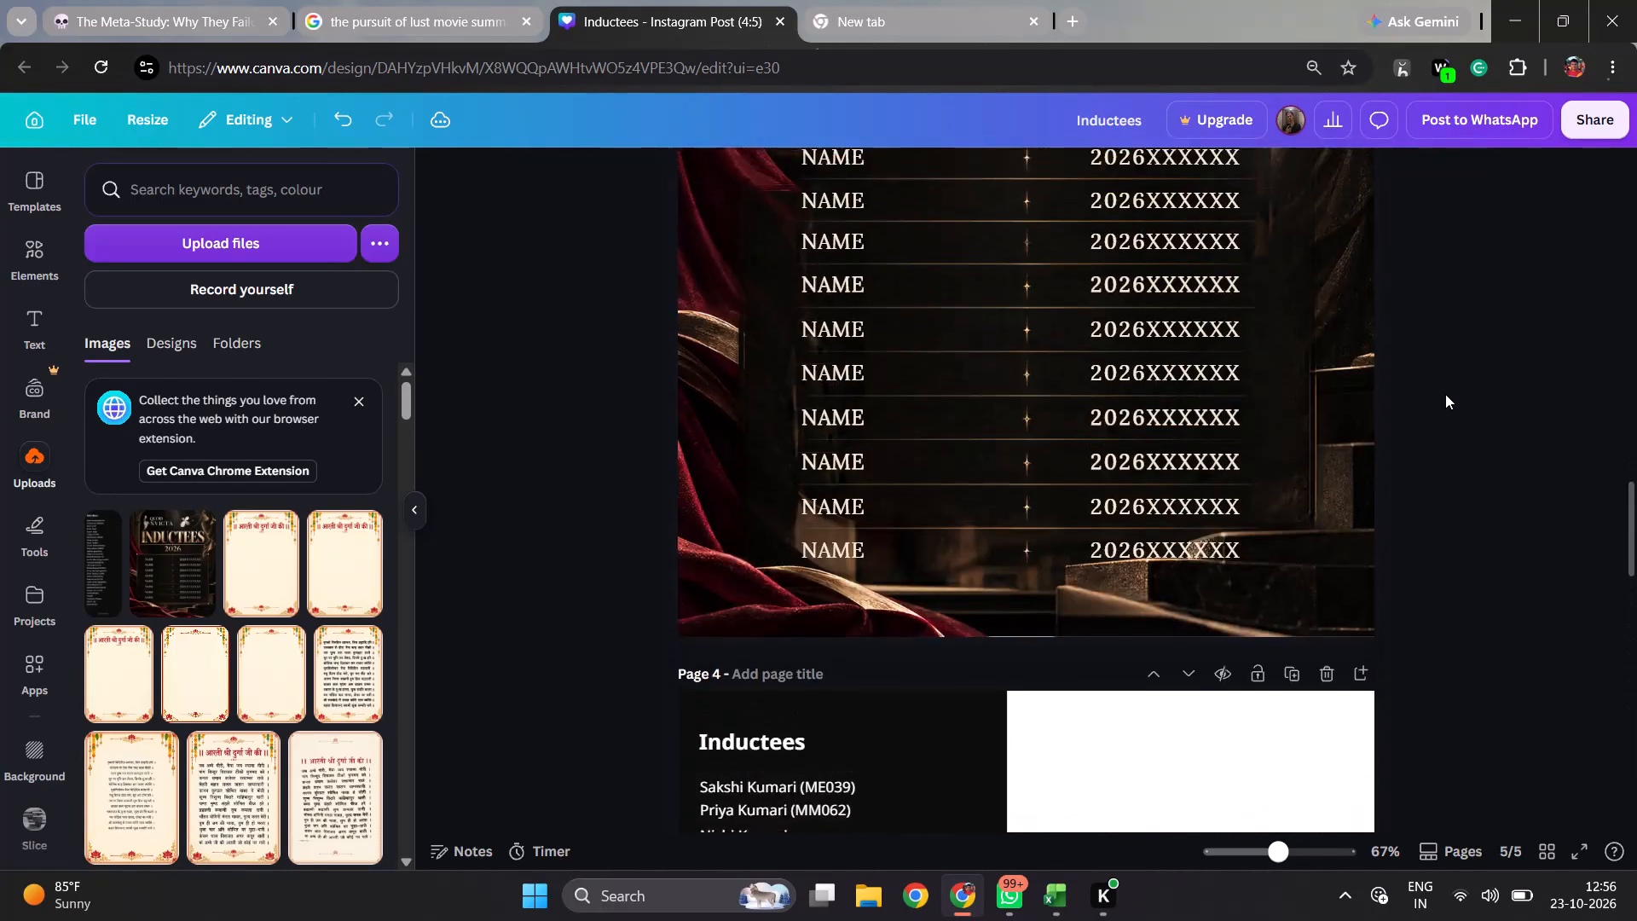
pyautogui.scroll(-1, 1445, 394)
pyautogui.scroll(1, 1445, 394)
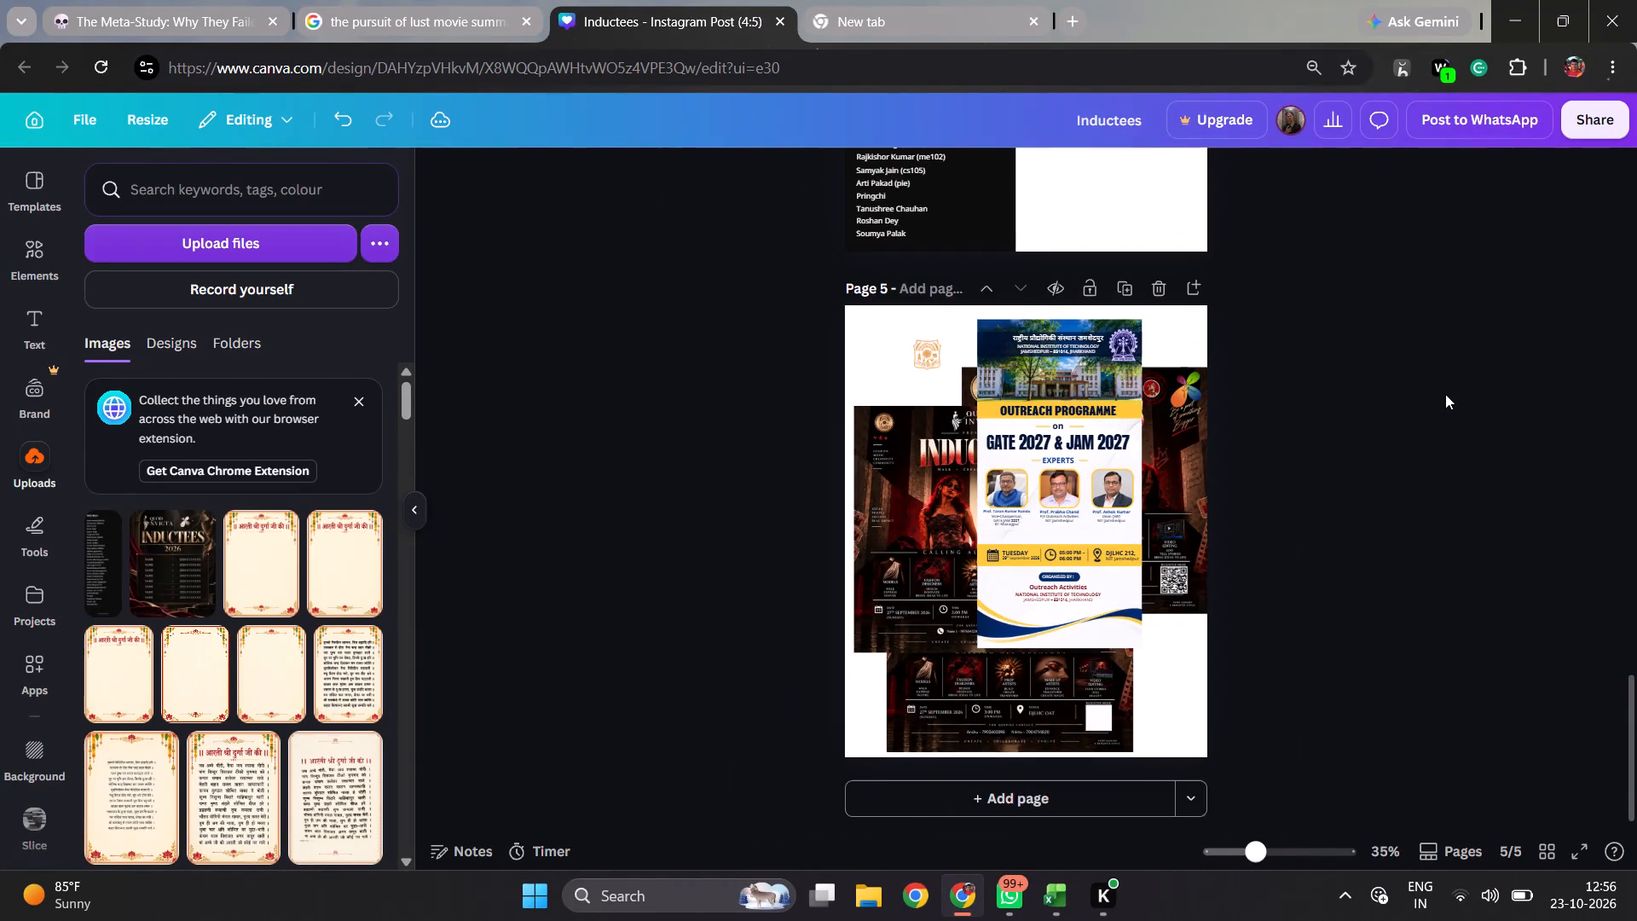
pyautogui.scroll(1, 1445, 394)
pyautogui.scroll(1, 1067, 279)
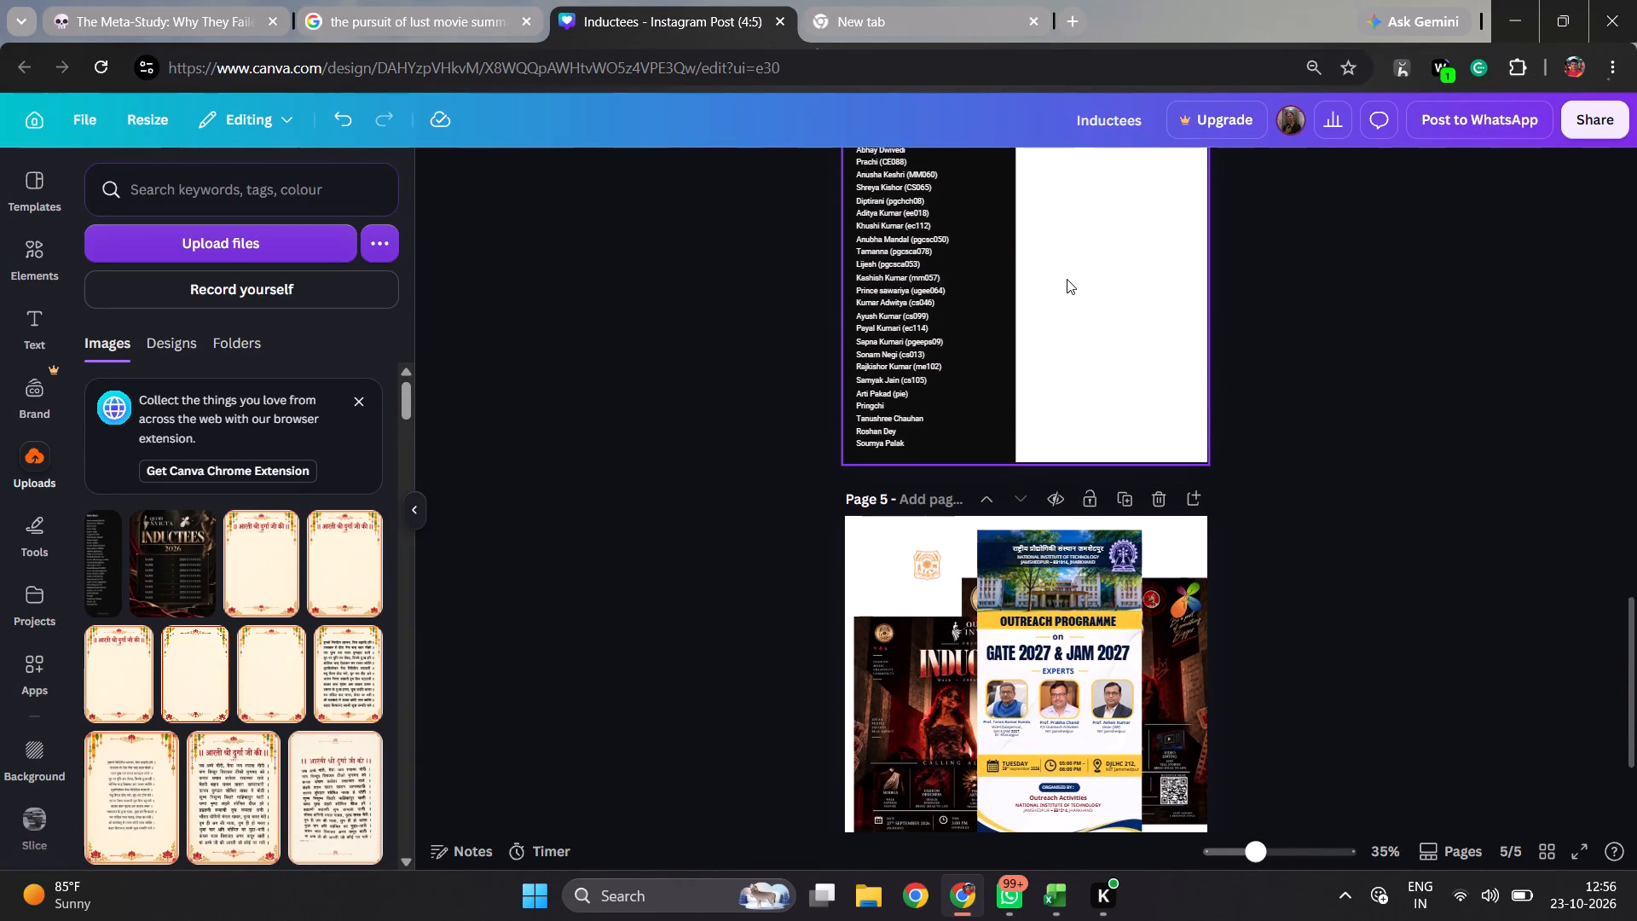
pyautogui.scroll(2, 1067, 279)
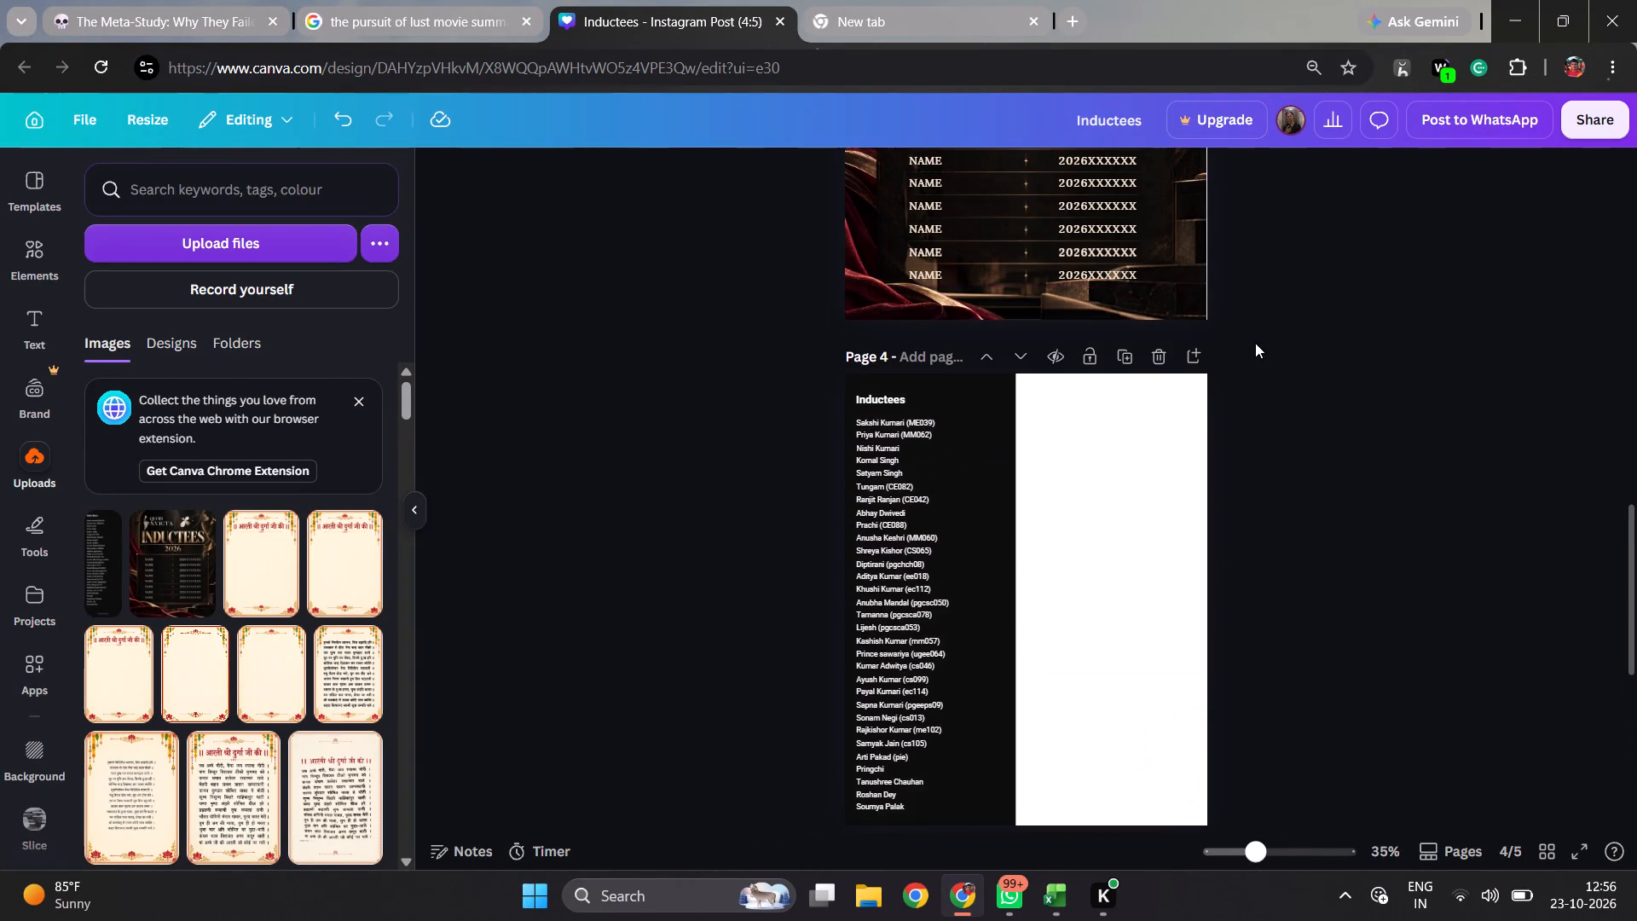
pyautogui.doubleClick(889, 426)
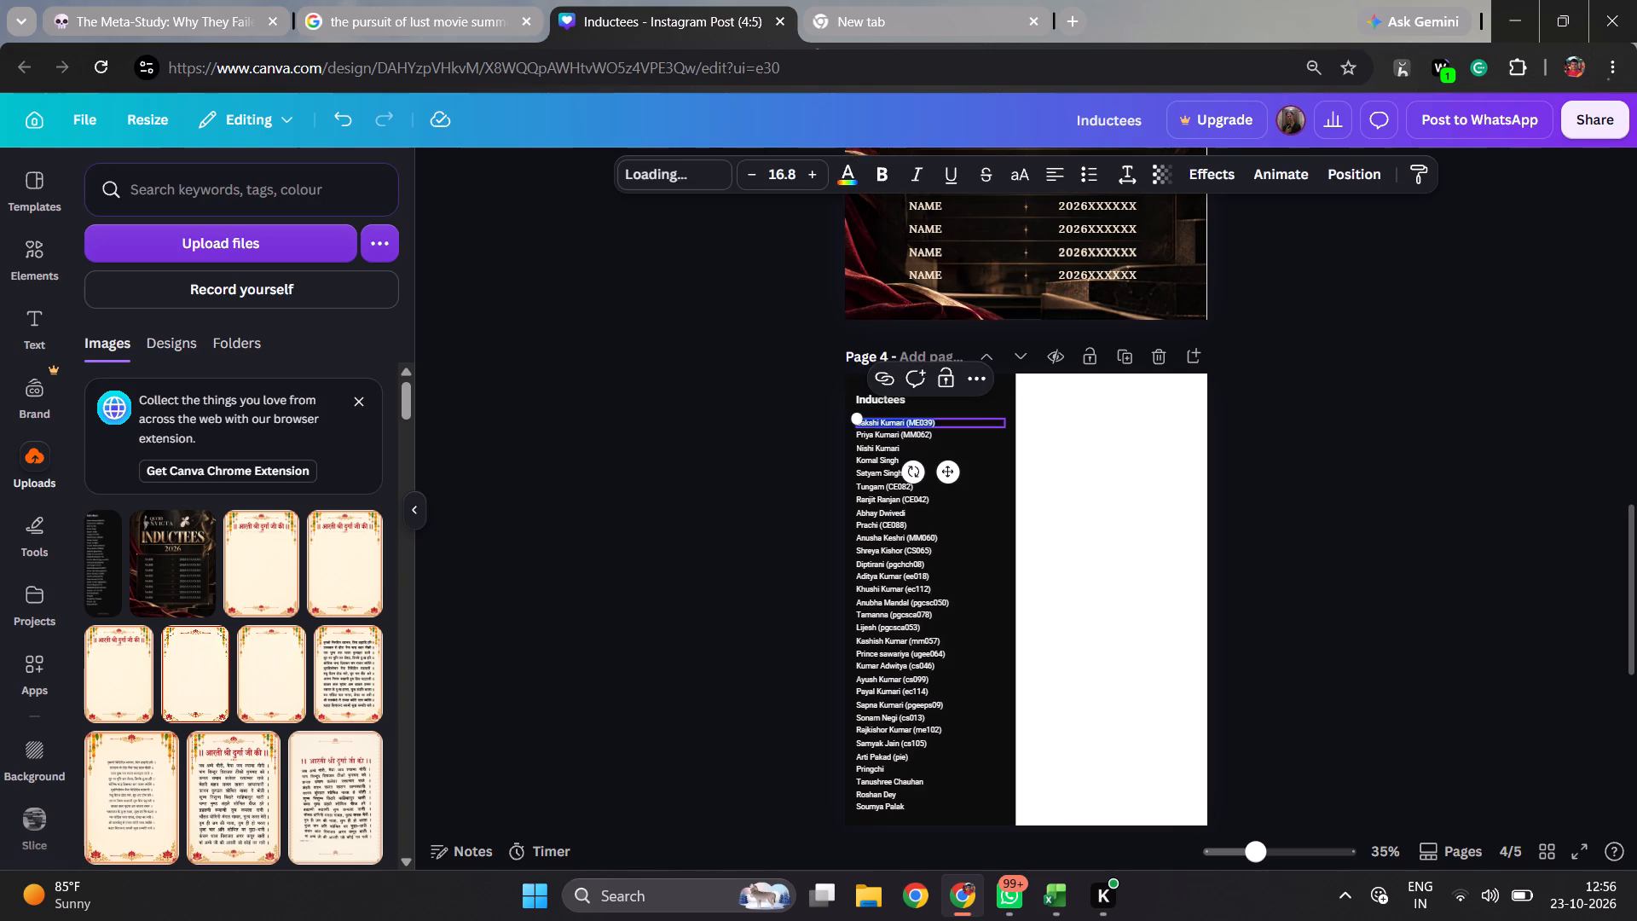
pyautogui.doubleClick(889, 426)
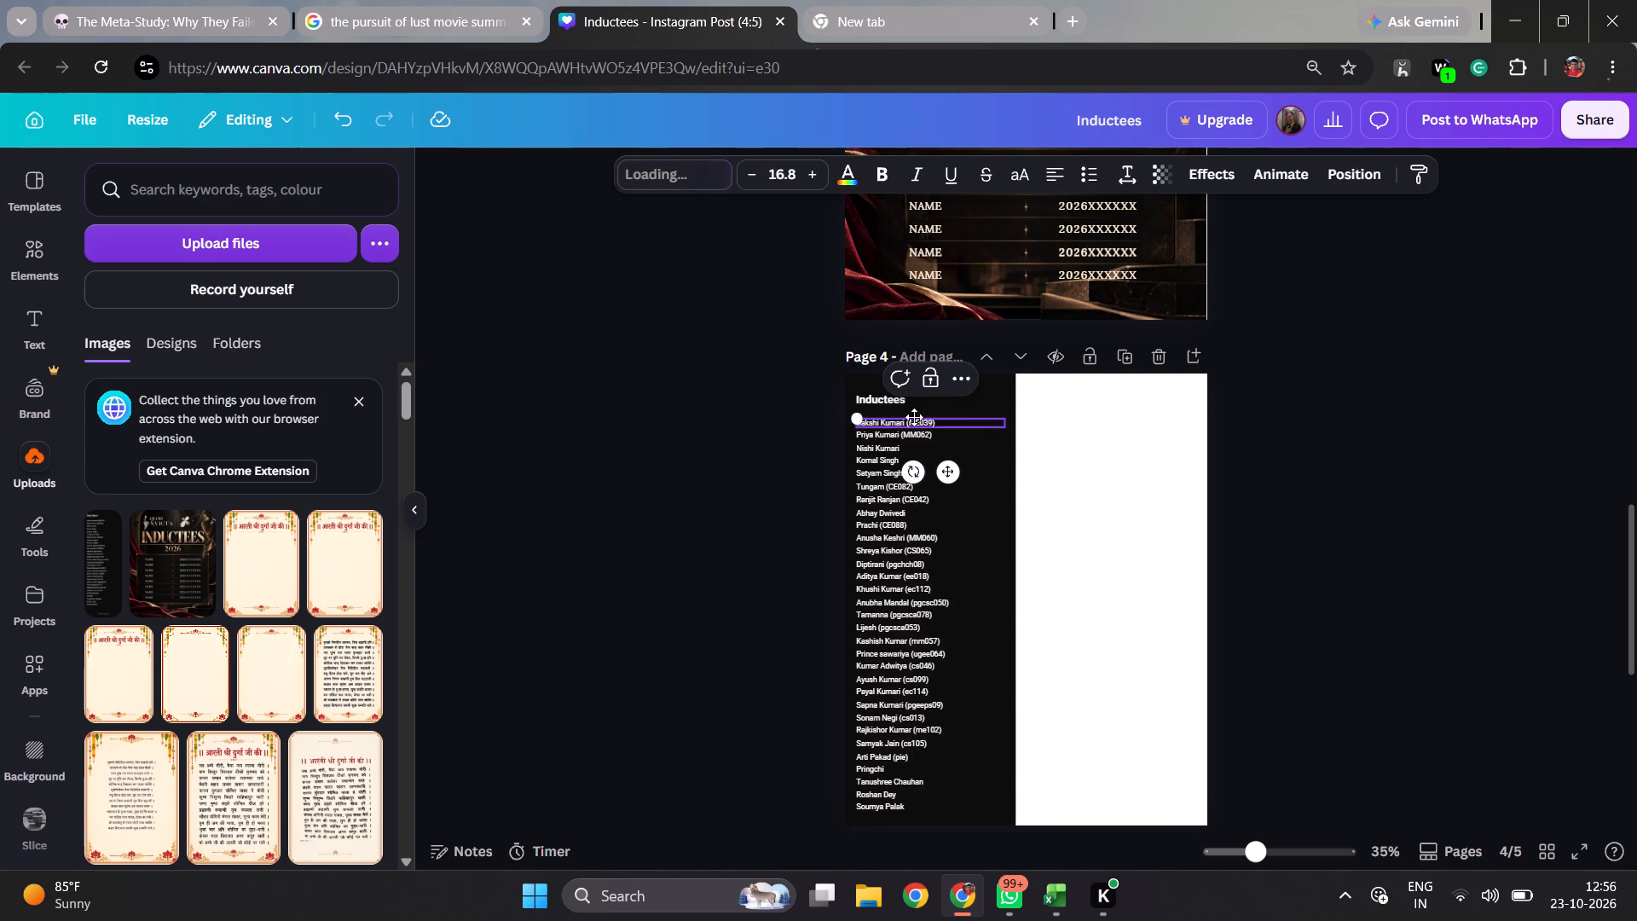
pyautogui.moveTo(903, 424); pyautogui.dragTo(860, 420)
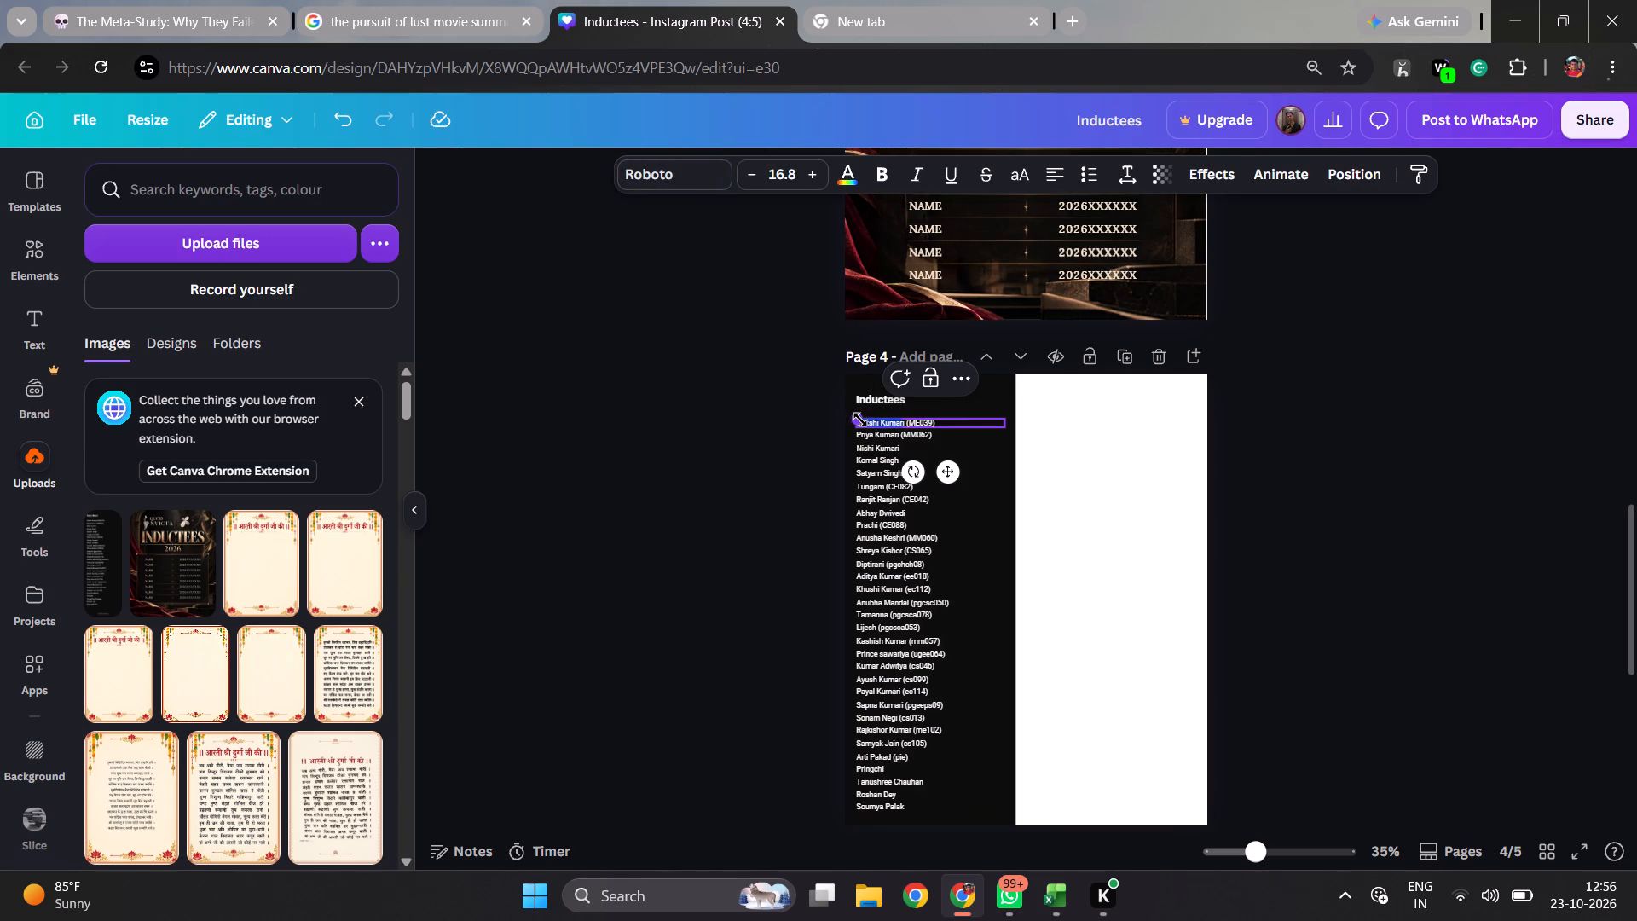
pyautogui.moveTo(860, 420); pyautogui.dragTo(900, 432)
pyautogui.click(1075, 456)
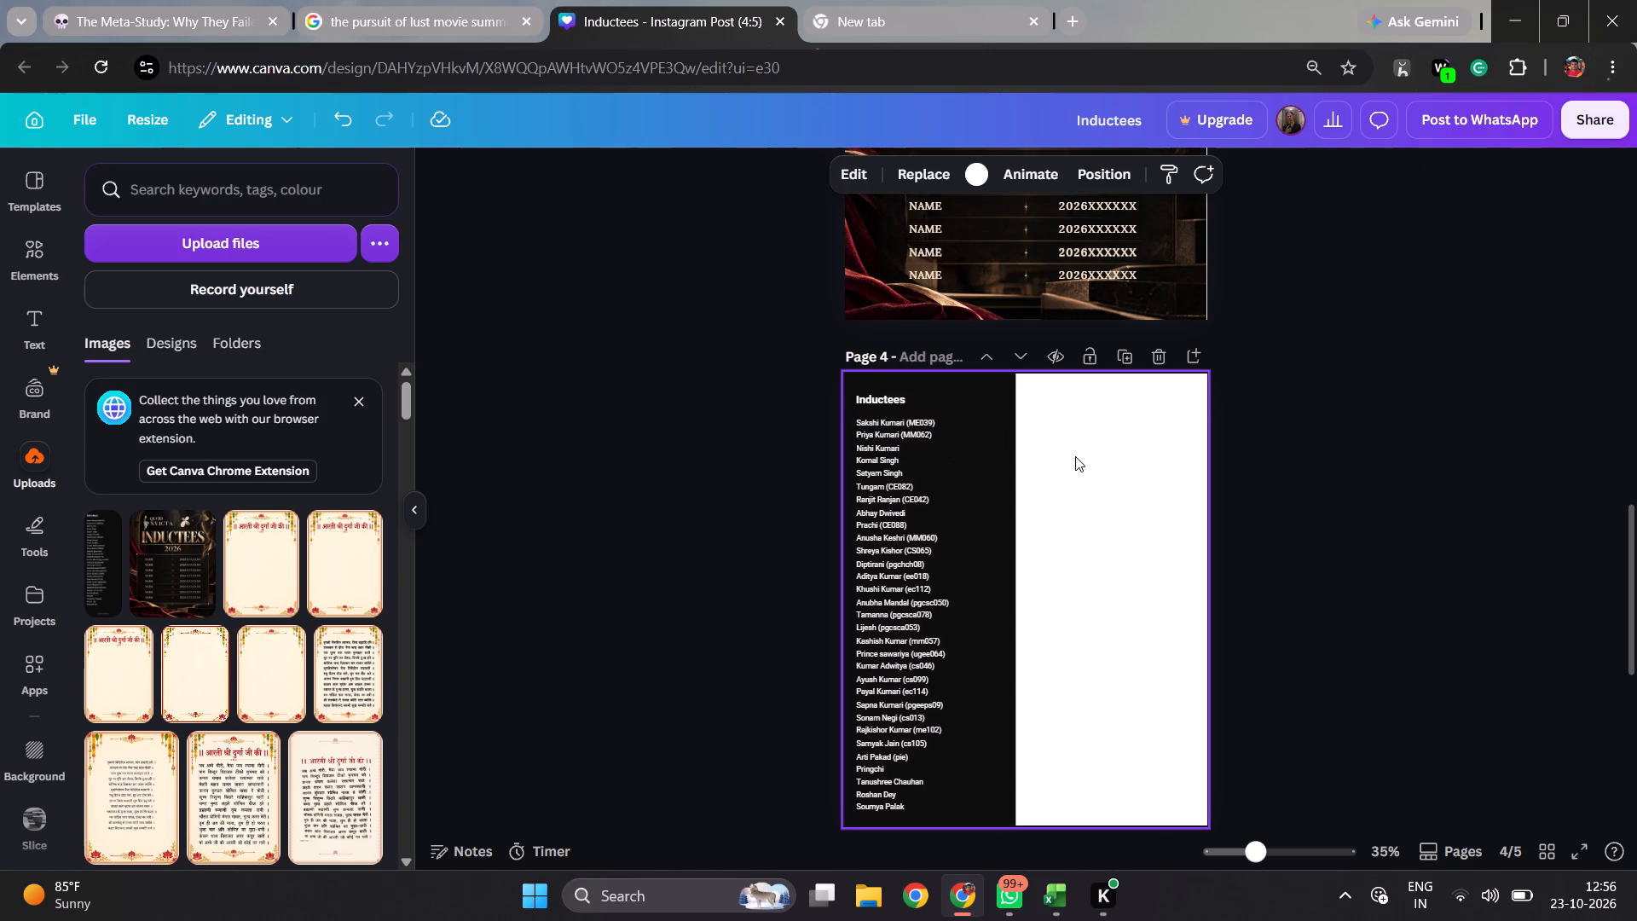
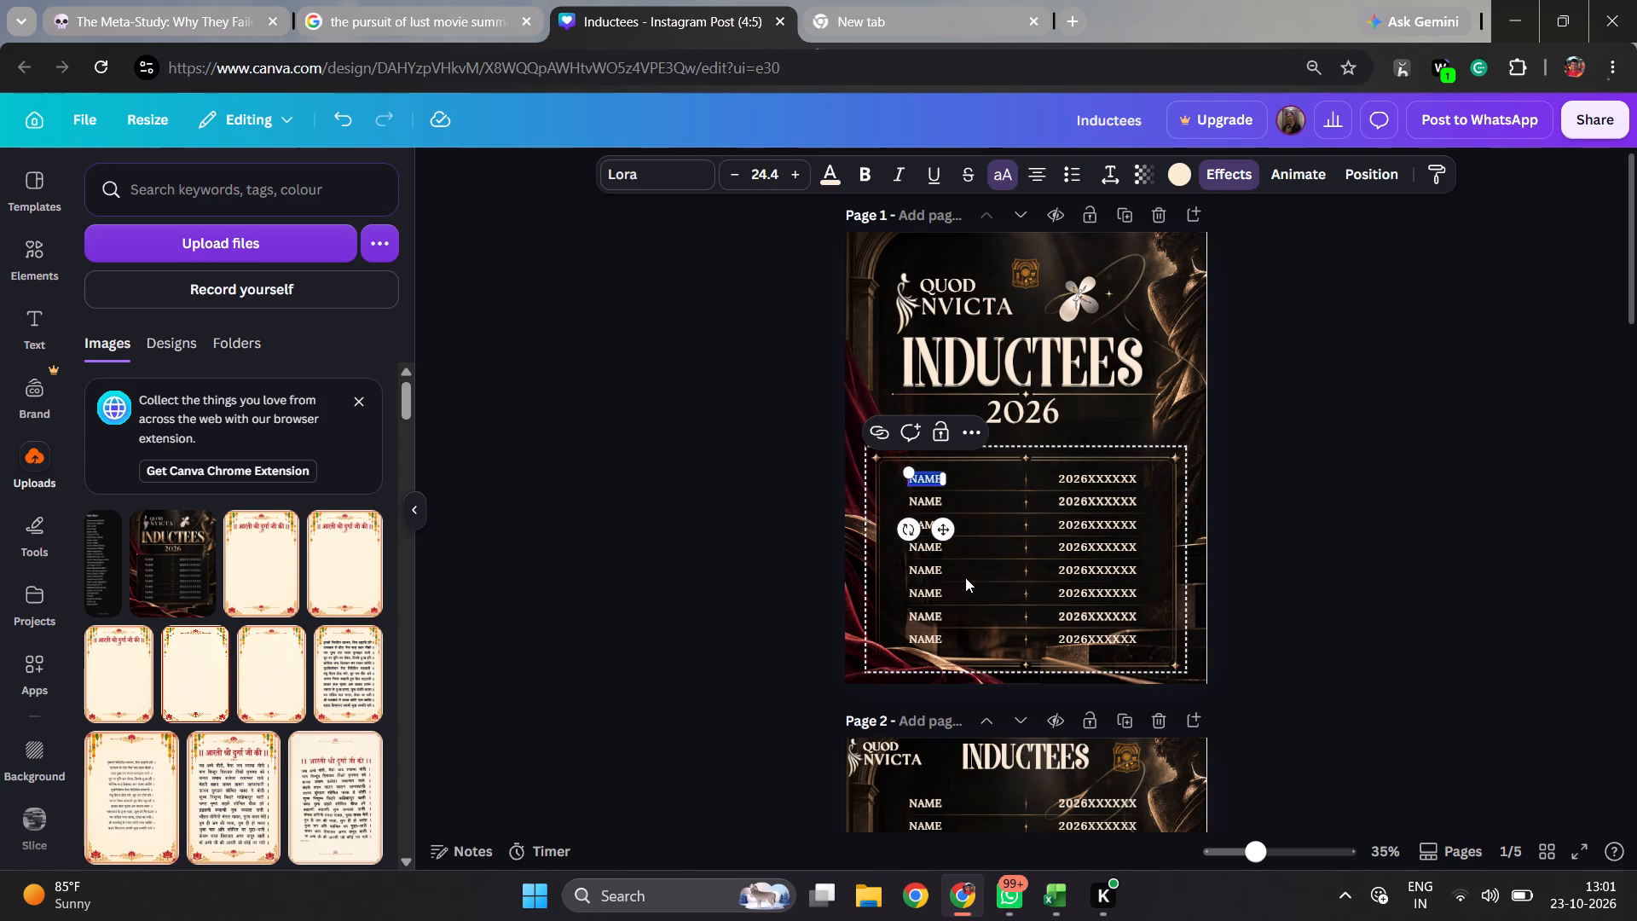
# Fill page 1's first name row with the first inductee's full name, fix the doubled surname letter, and widen its box to one line.
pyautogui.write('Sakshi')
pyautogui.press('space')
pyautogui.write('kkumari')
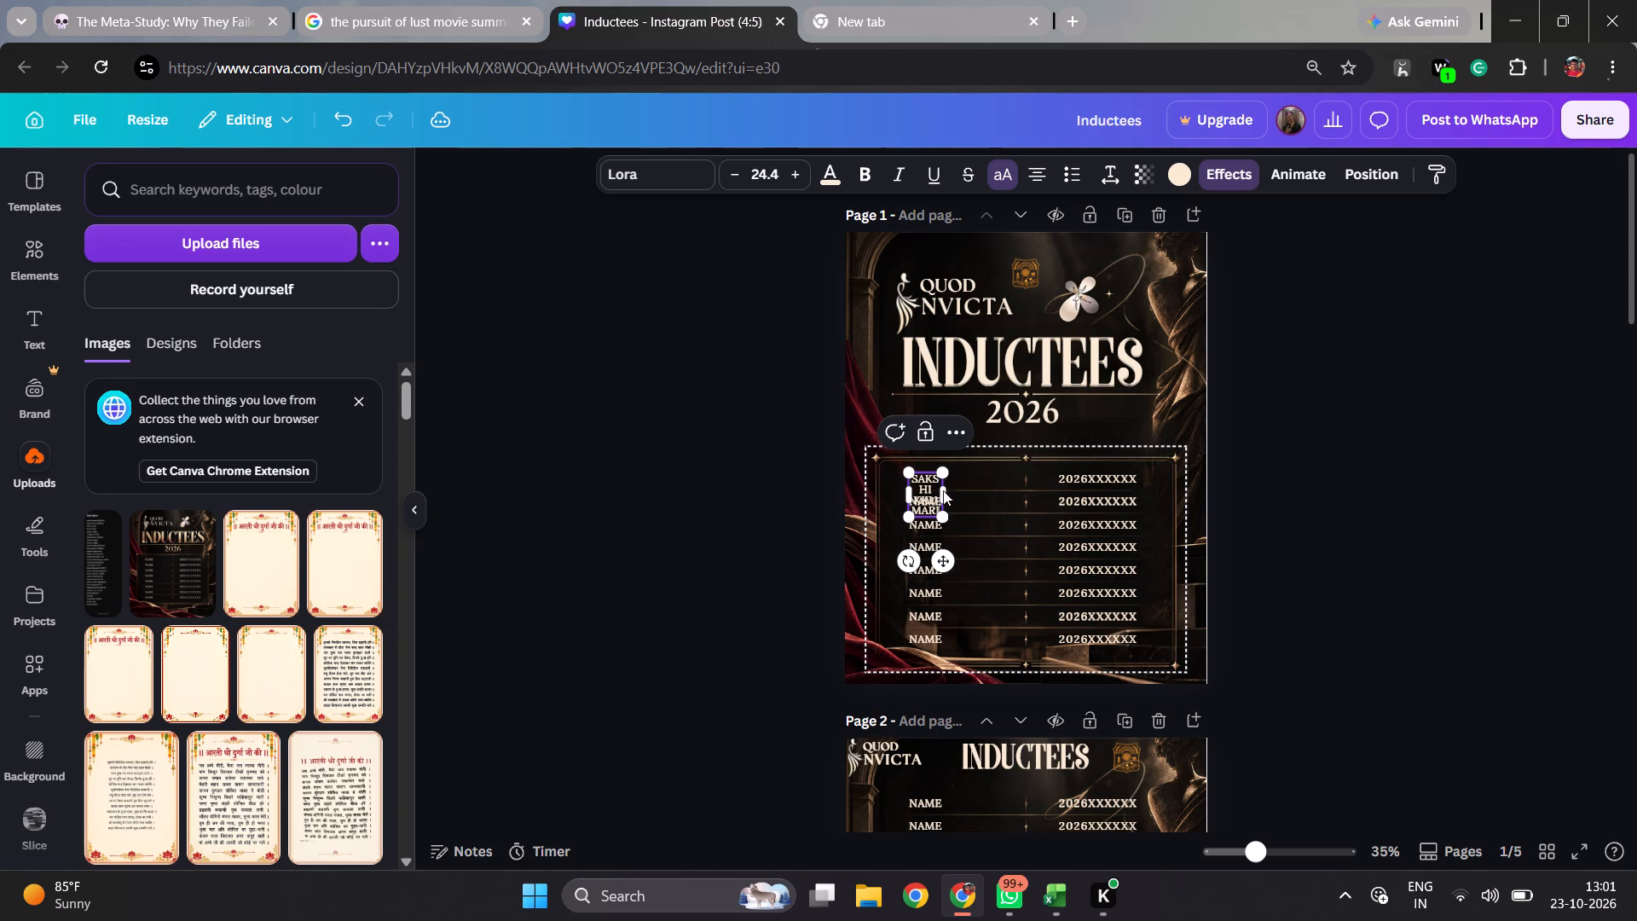
pyautogui.moveTo(945, 489); pyautogui.dragTo(996, 482)
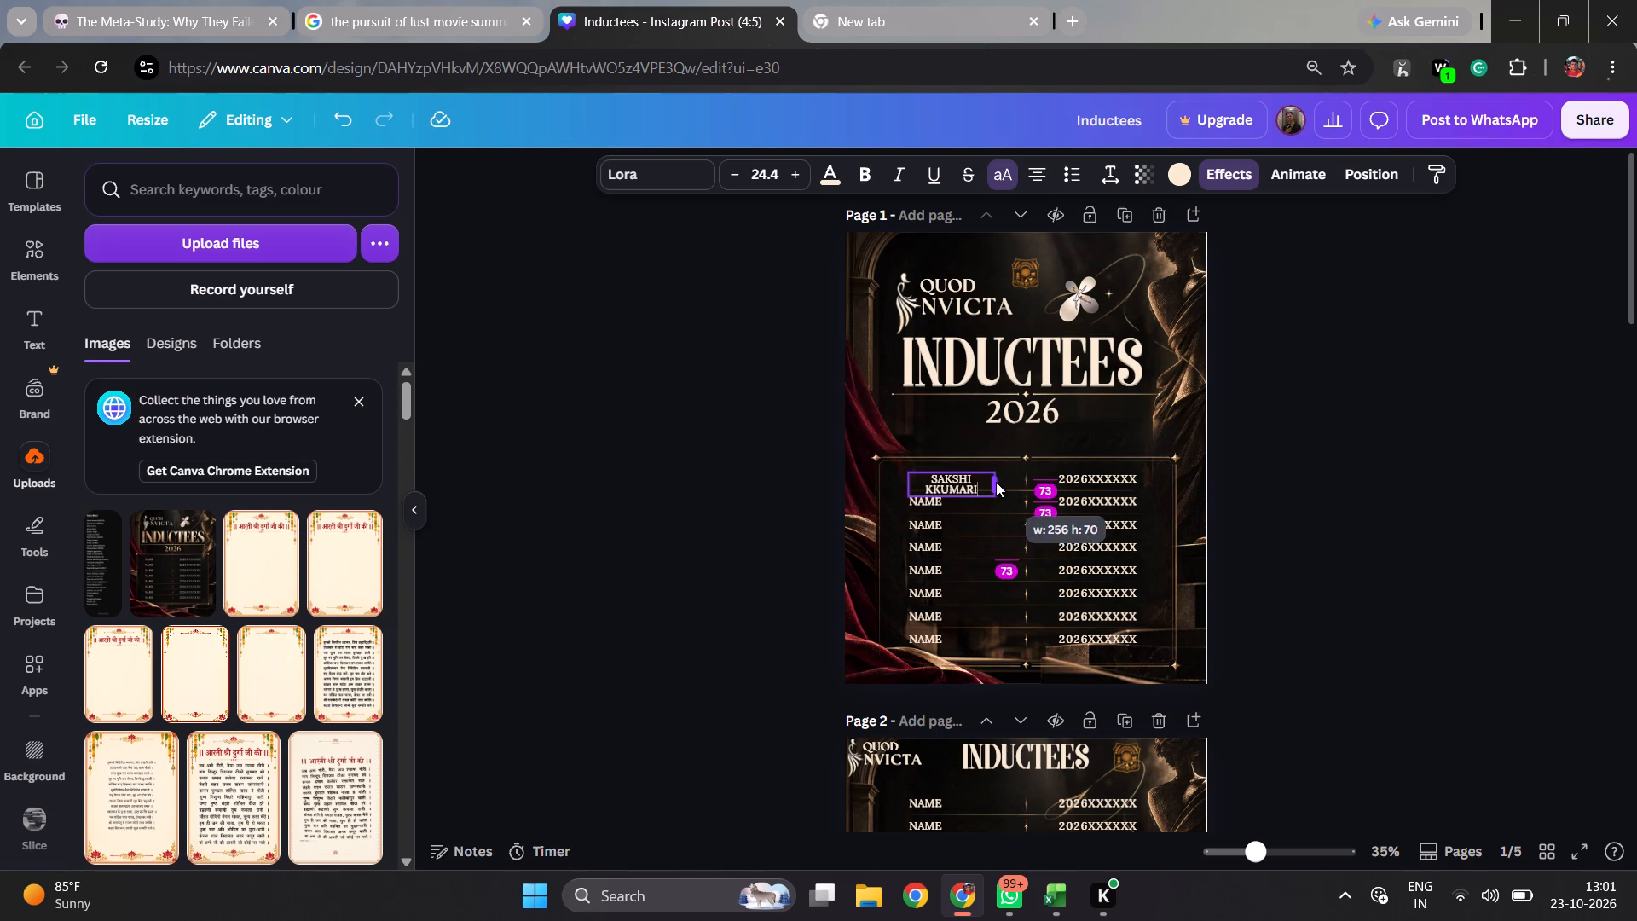
pyautogui.moveTo(996, 482); pyautogui.dragTo(1006, 482)
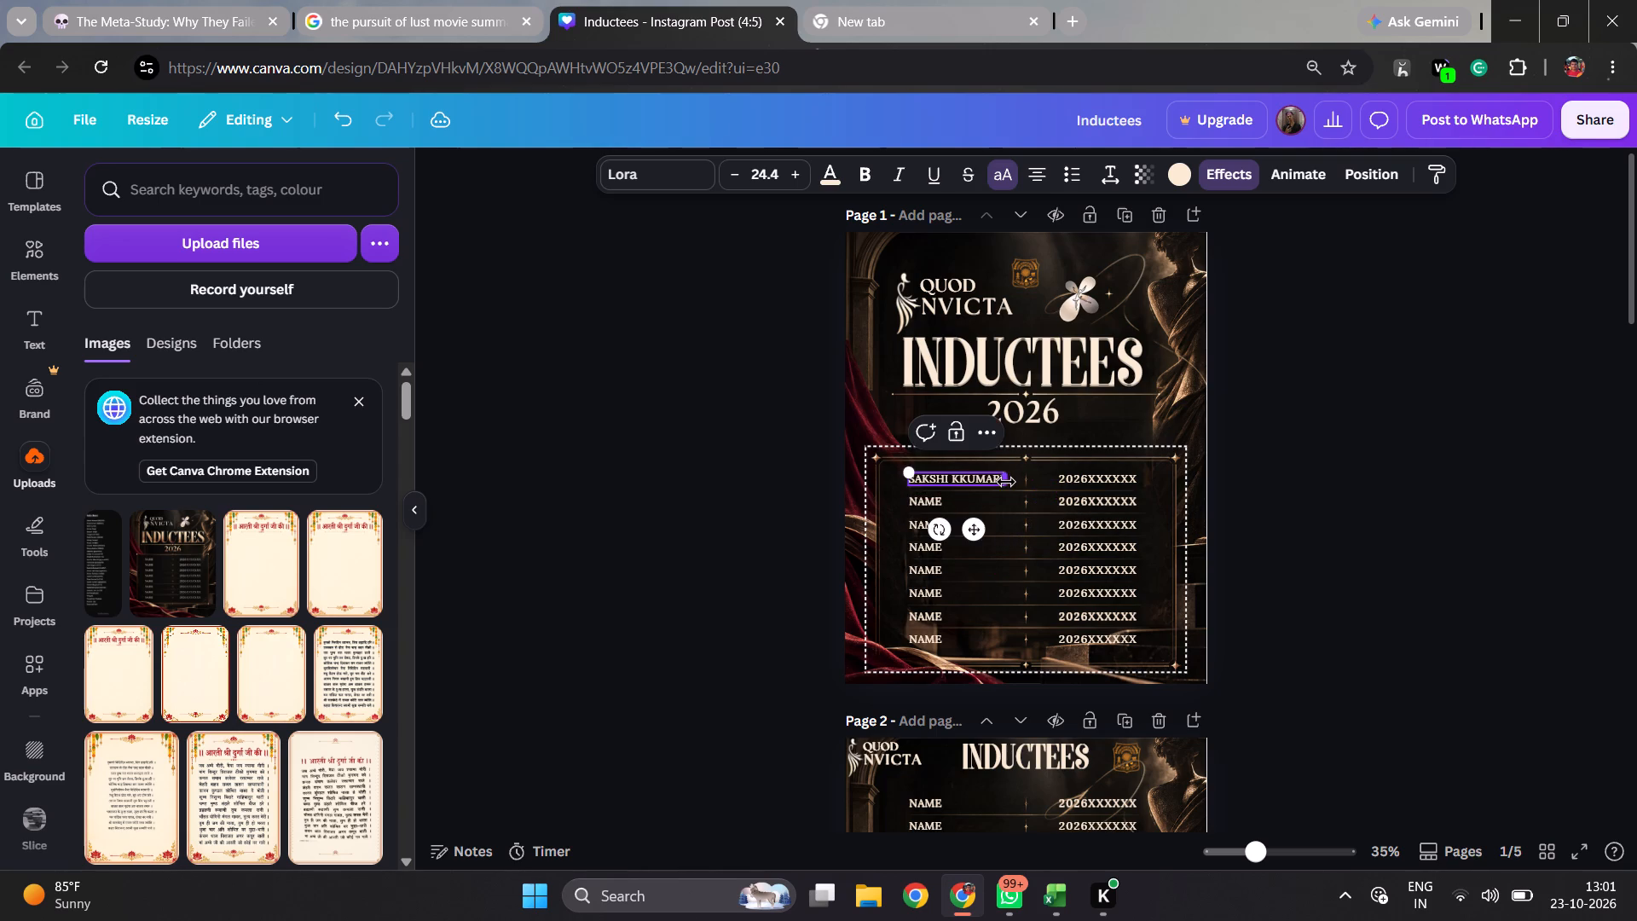
pyautogui.click(957, 476)
pyautogui.doubleClick(957, 476)
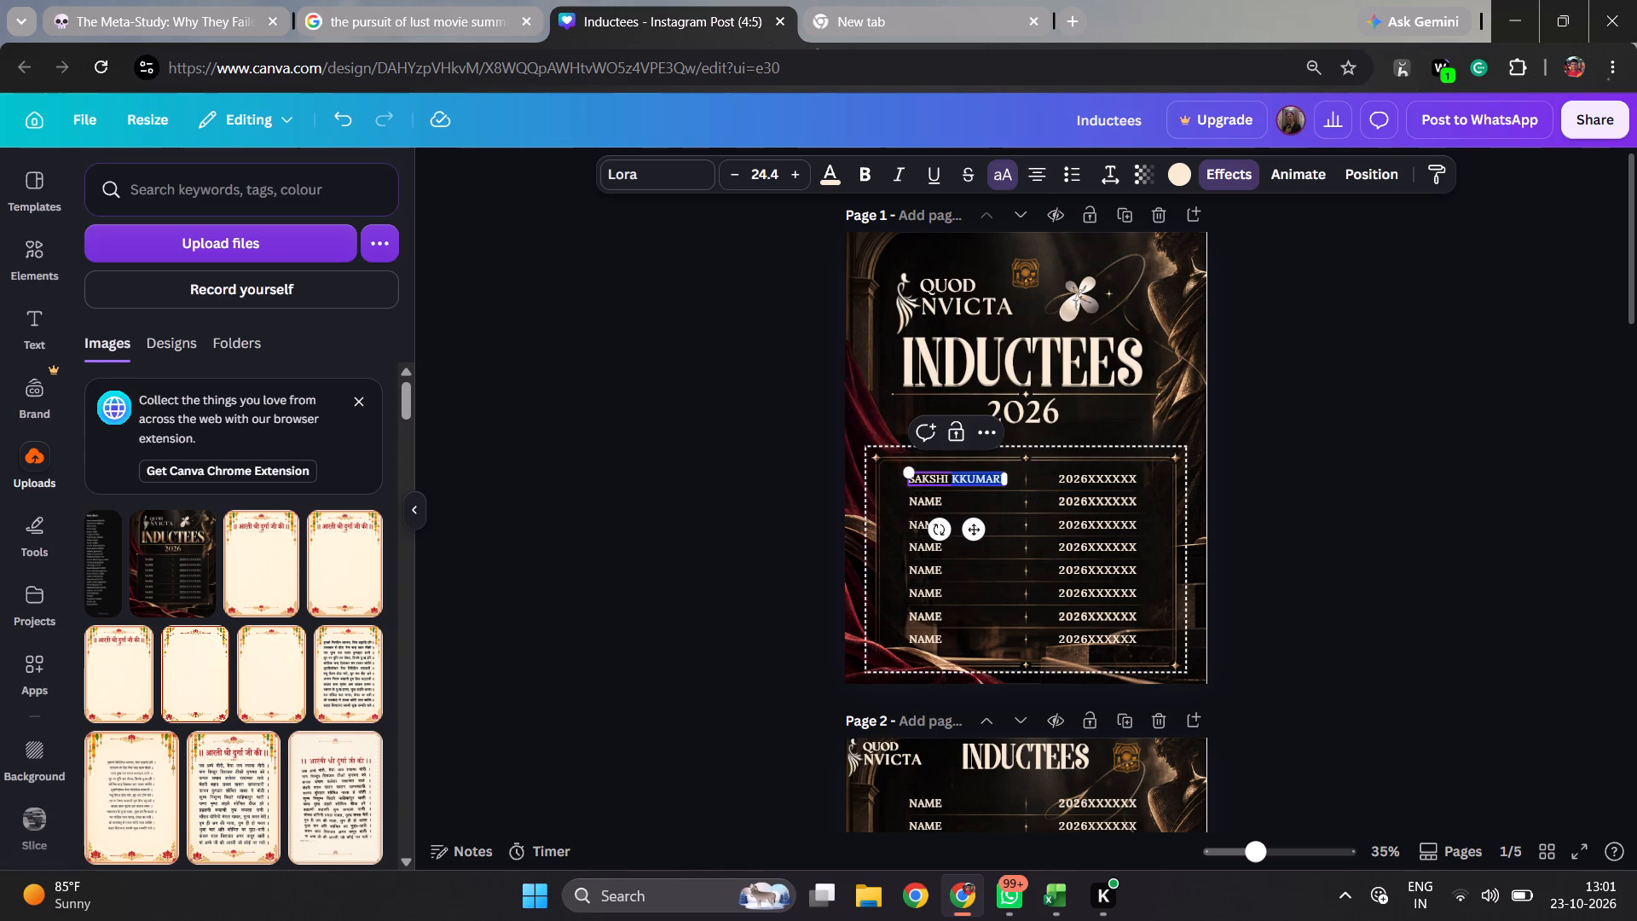
pyautogui.click(957, 476)
pyautogui.press('BackSpace')
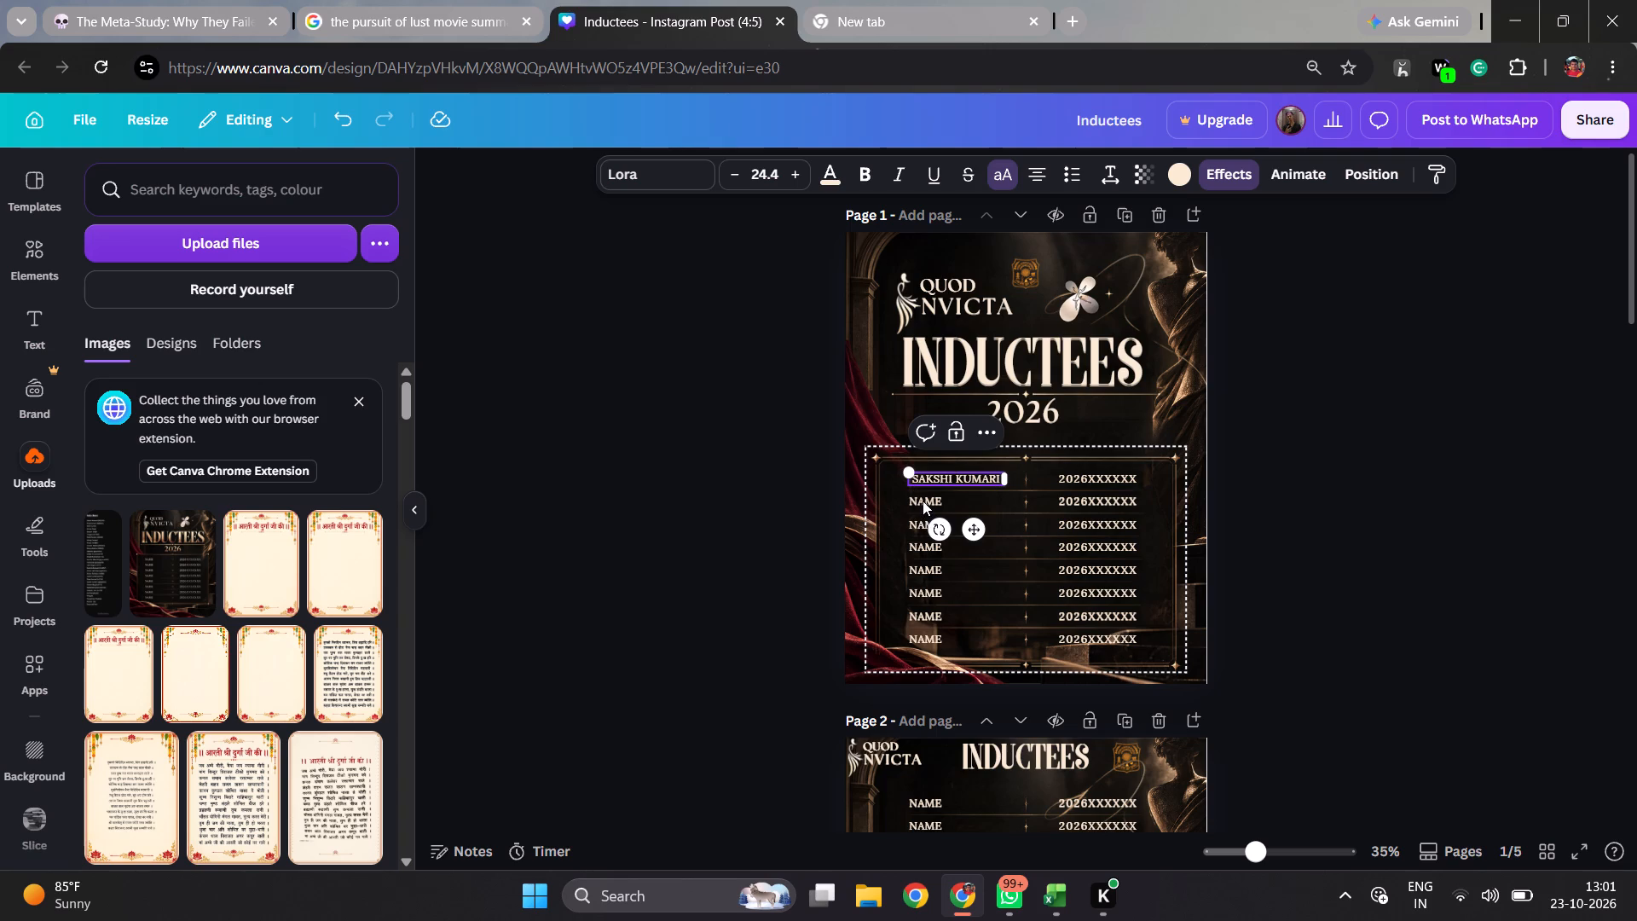
# Replace the second row's NAME placeholder on page 1 with the second inductee's name, widening the text box to fit one line.
pyautogui.doubleClick(923, 501)
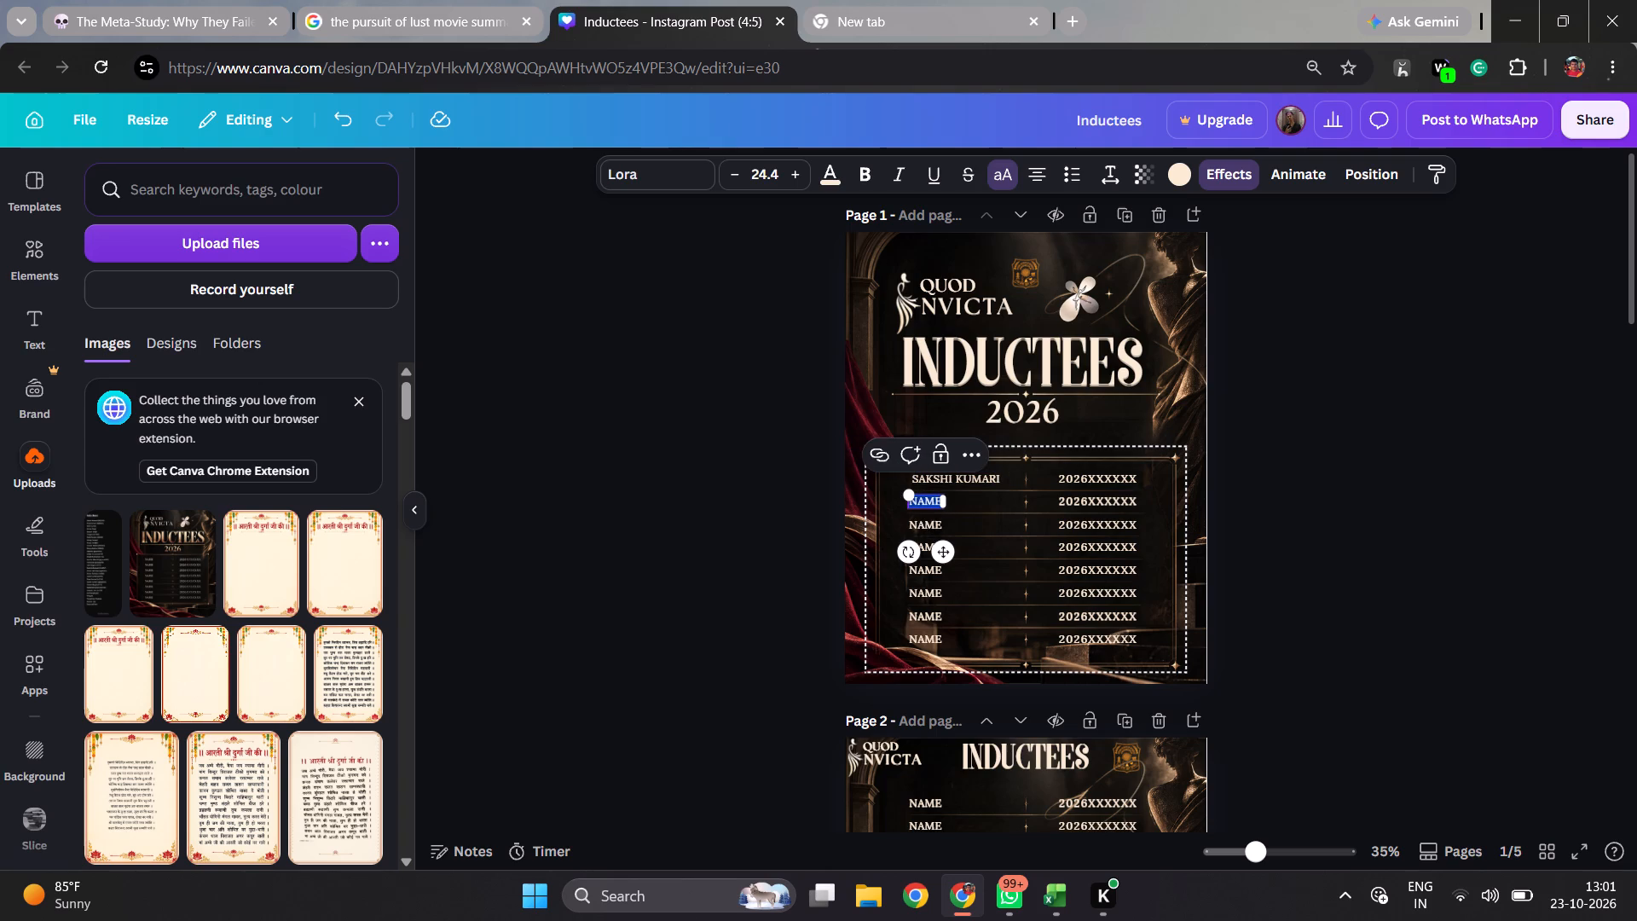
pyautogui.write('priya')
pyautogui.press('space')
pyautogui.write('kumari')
pyautogui.moveTo(943, 515); pyautogui.dragTo(1002, 356)
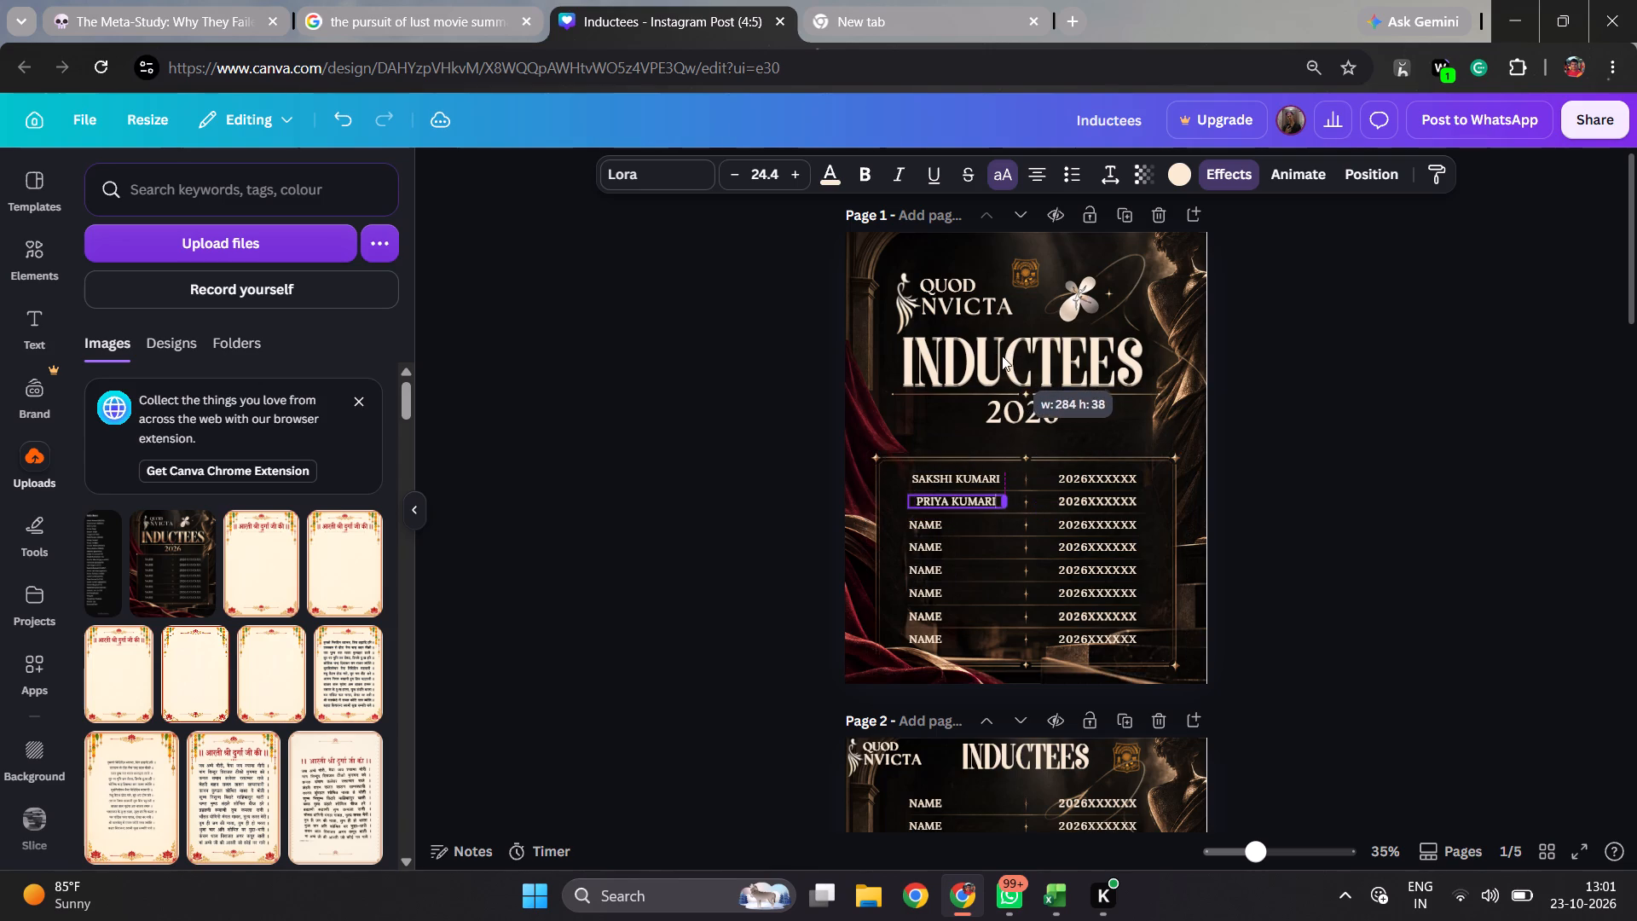
pyautogui.moveTo(1002, 356); pyautogui.dragTo(999, 356)
# Replace the third row's NAME placeholder on page 1 with the third inductee's name and widen the text box to one line.
pyautogui.tripleClick(920, 520)
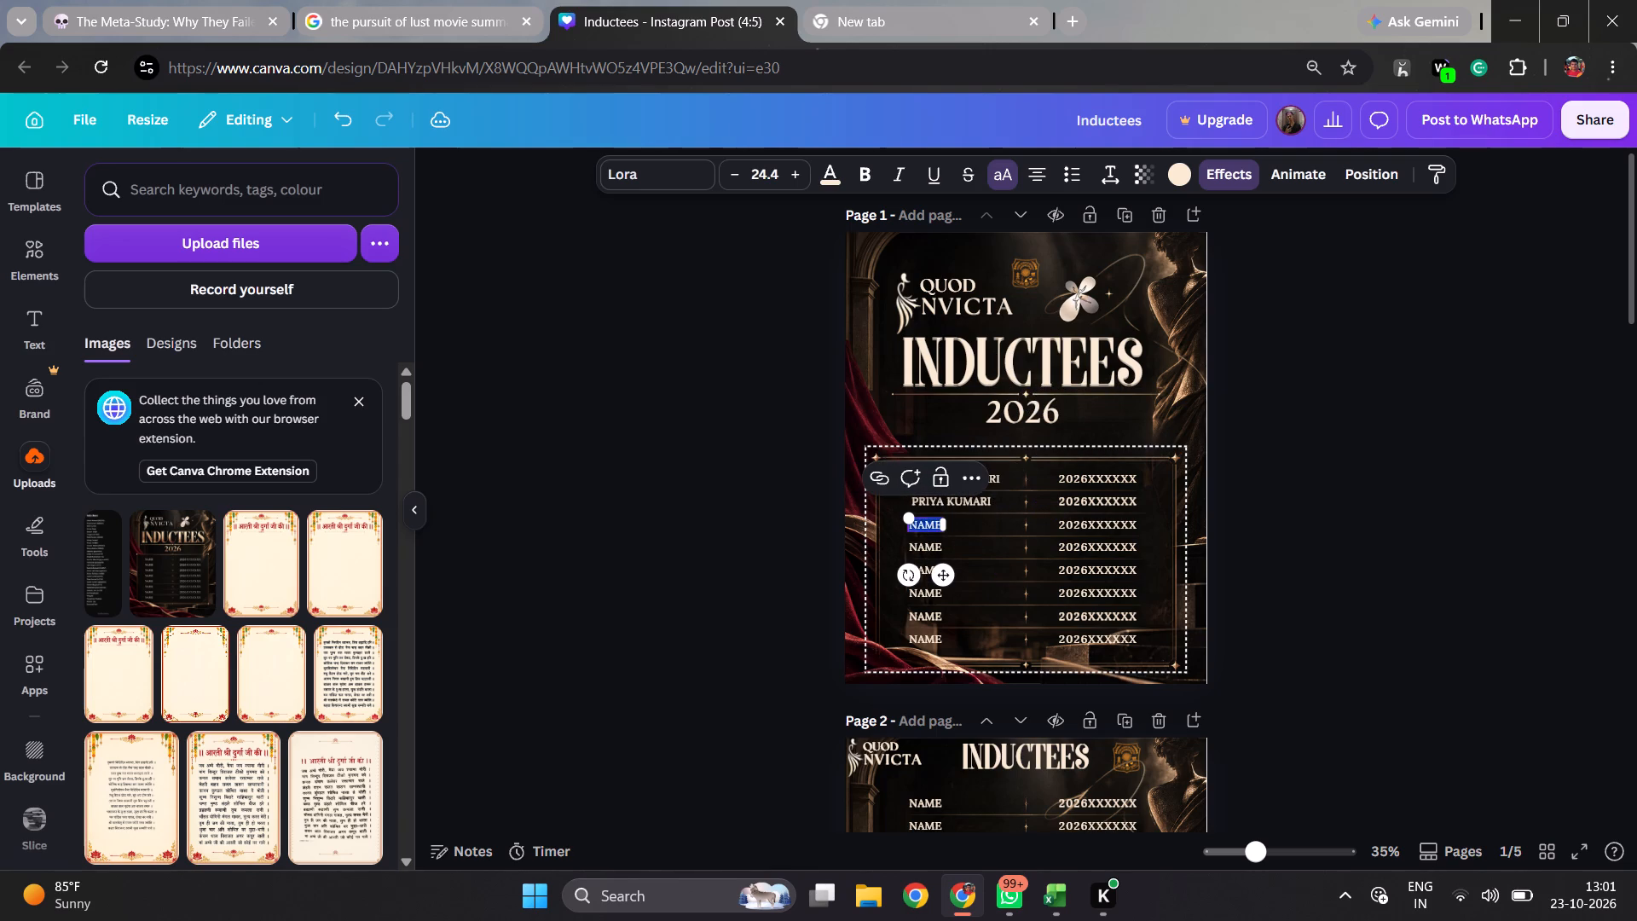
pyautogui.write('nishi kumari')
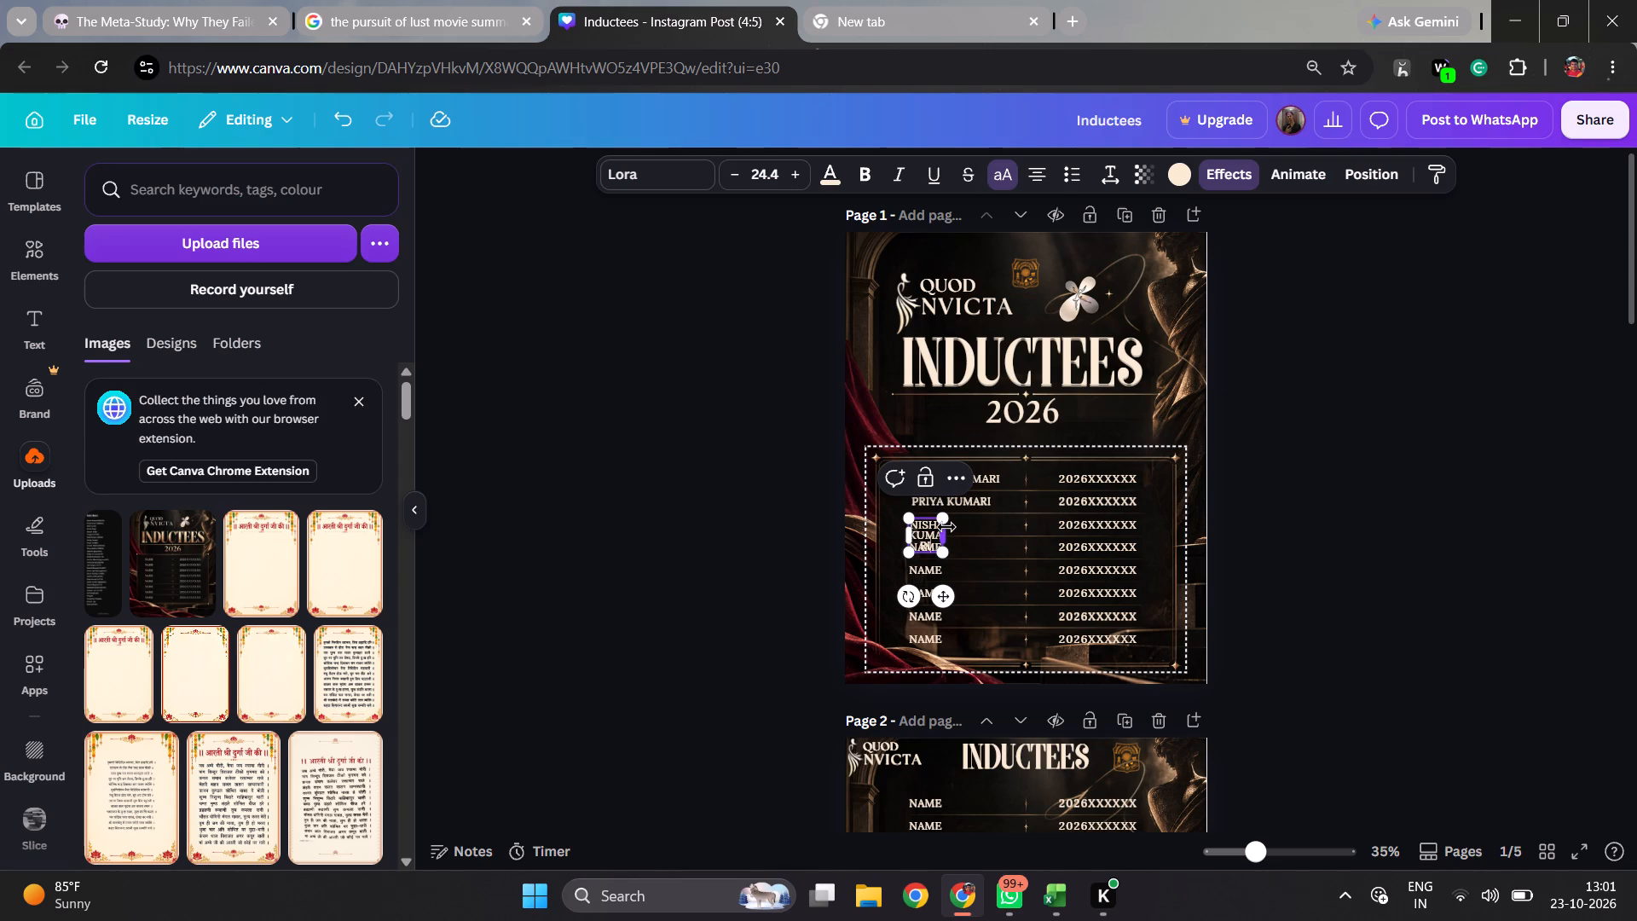
pyautogui.click(942, 535)
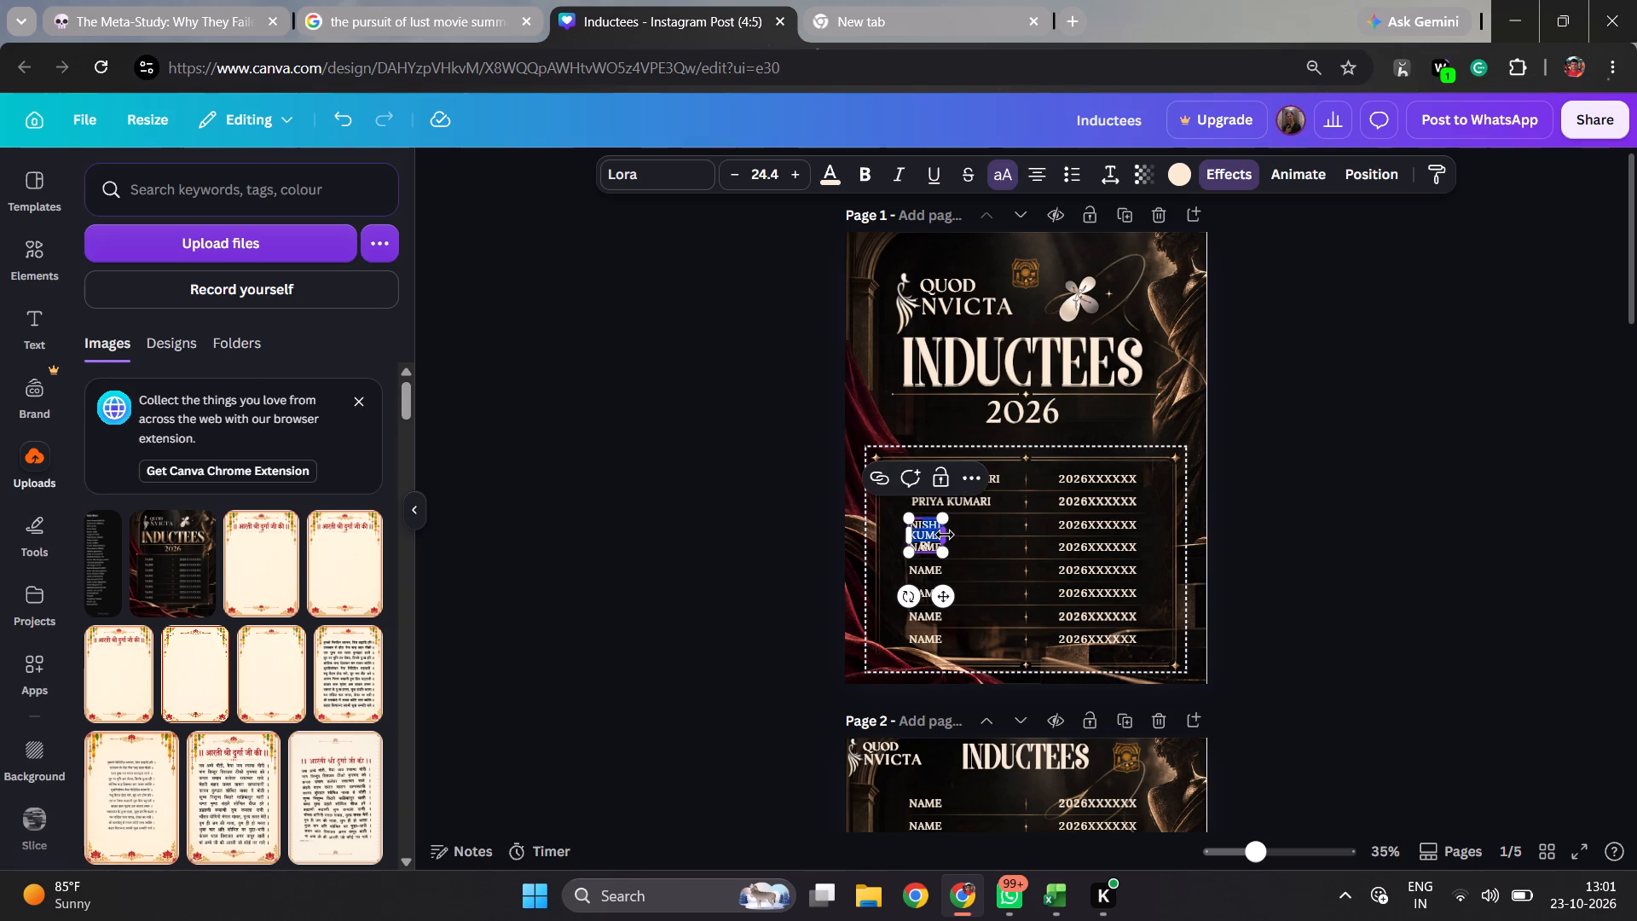
pyautogui.moveTo(945, 535); pyautogui.dragTo(989, 530)
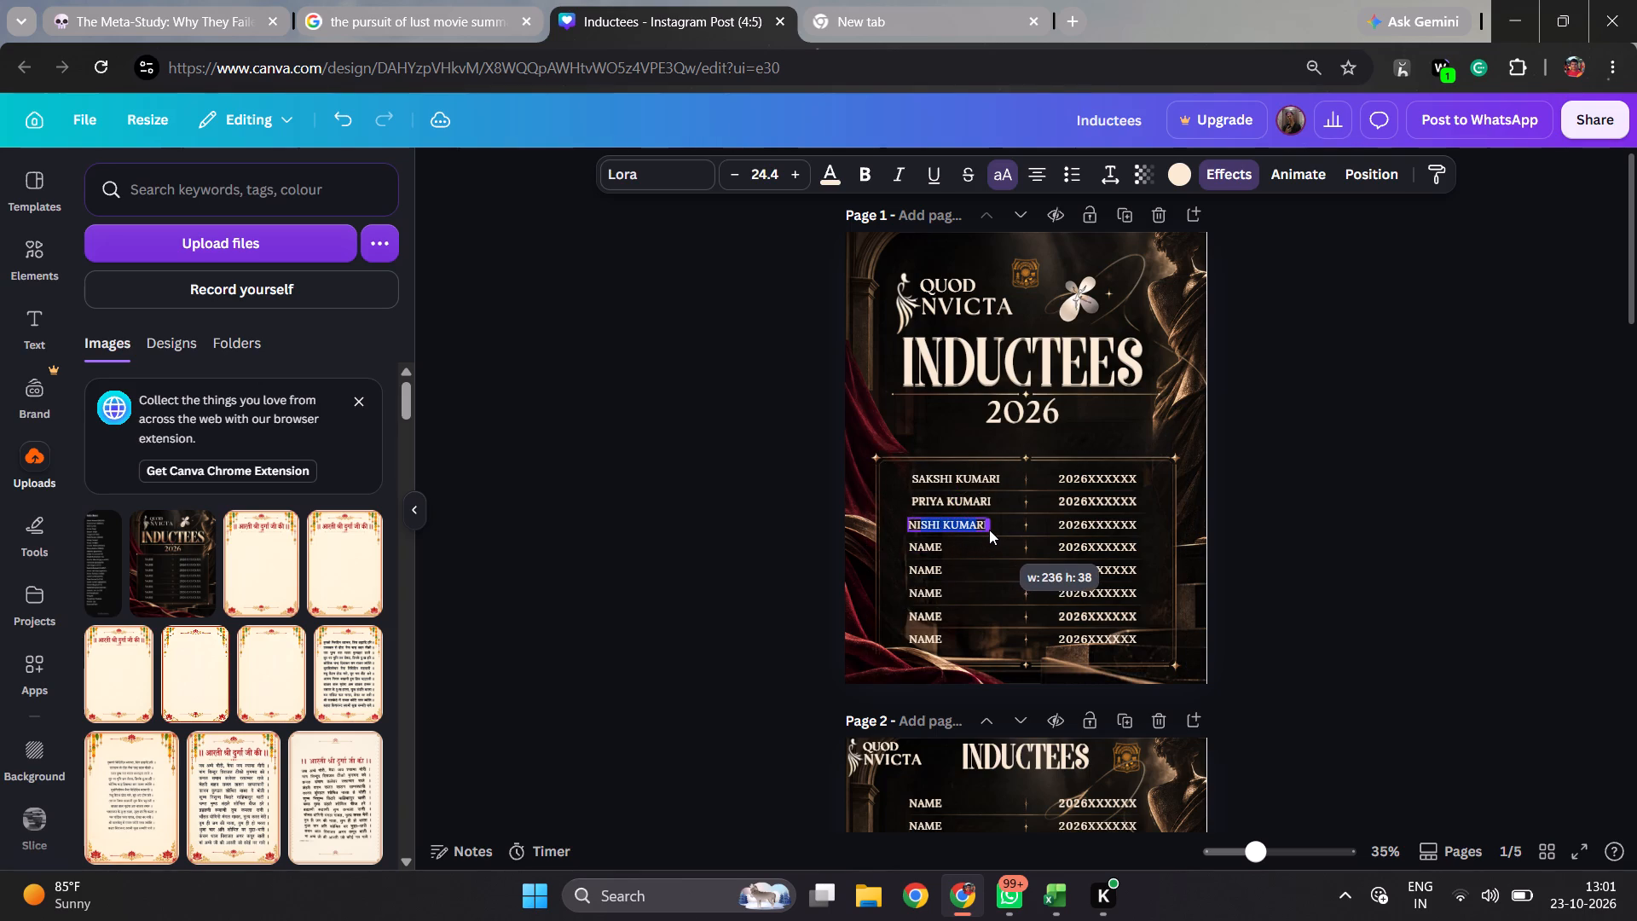
pyautogui.moveTo(989, 530); pyautogui.dragTo(987, 530)
pyautogui.moveTo(987, 530); pyautogui.dragTo(998, 530)
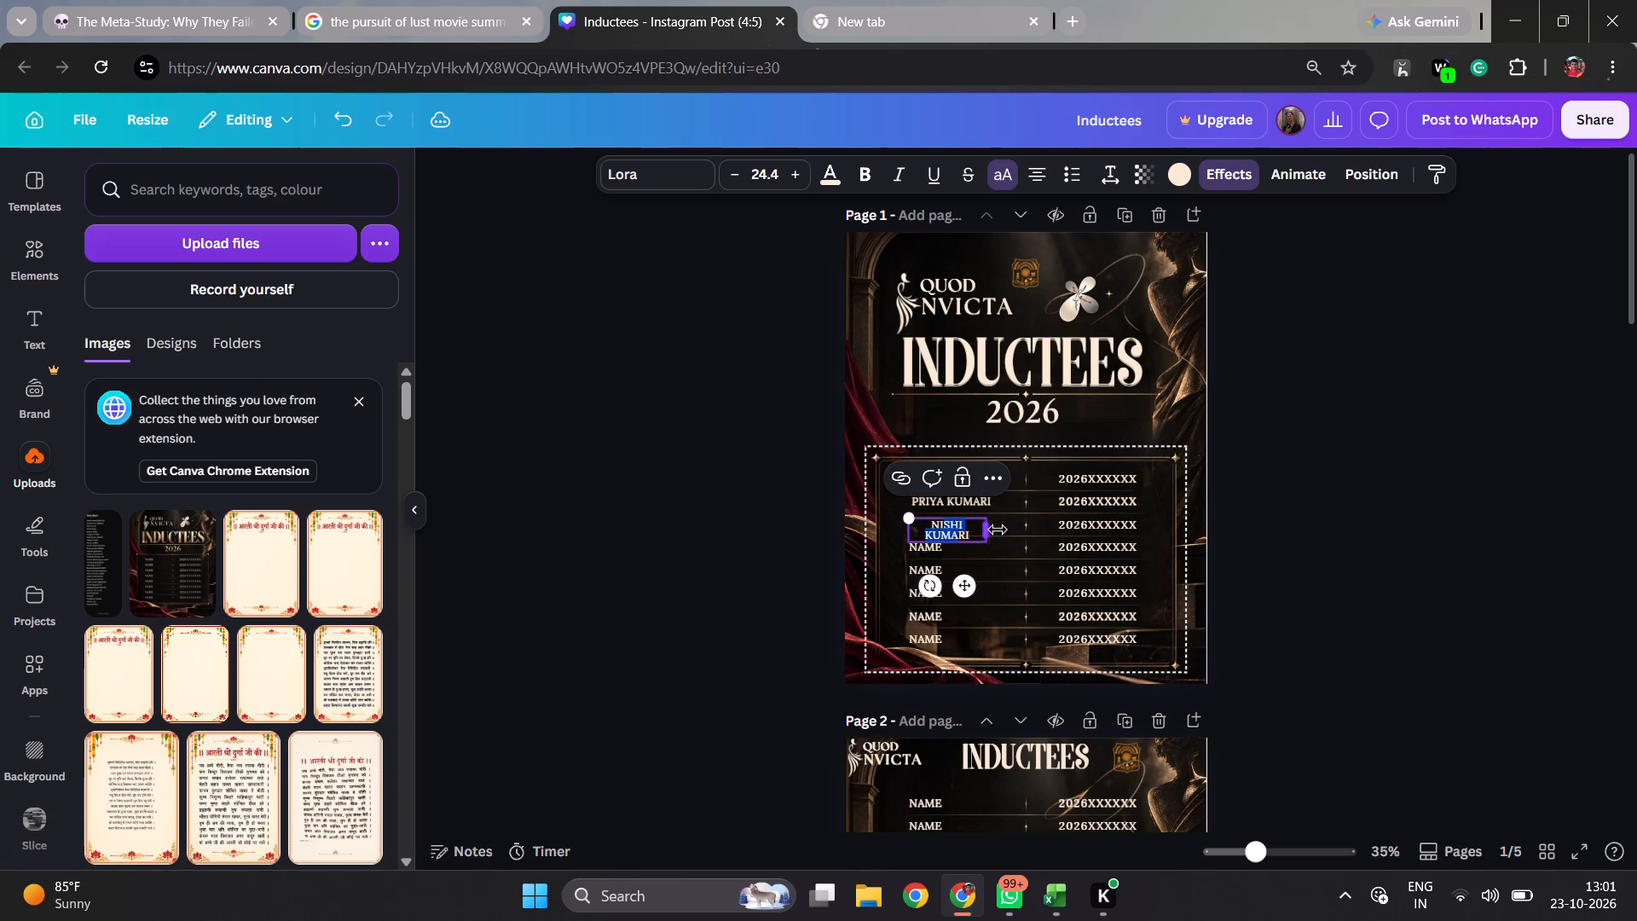
pyautogui.moveTo(998, 530); pyautogui.dragTo(997, 530)
pyautogui.click(1248, 546)
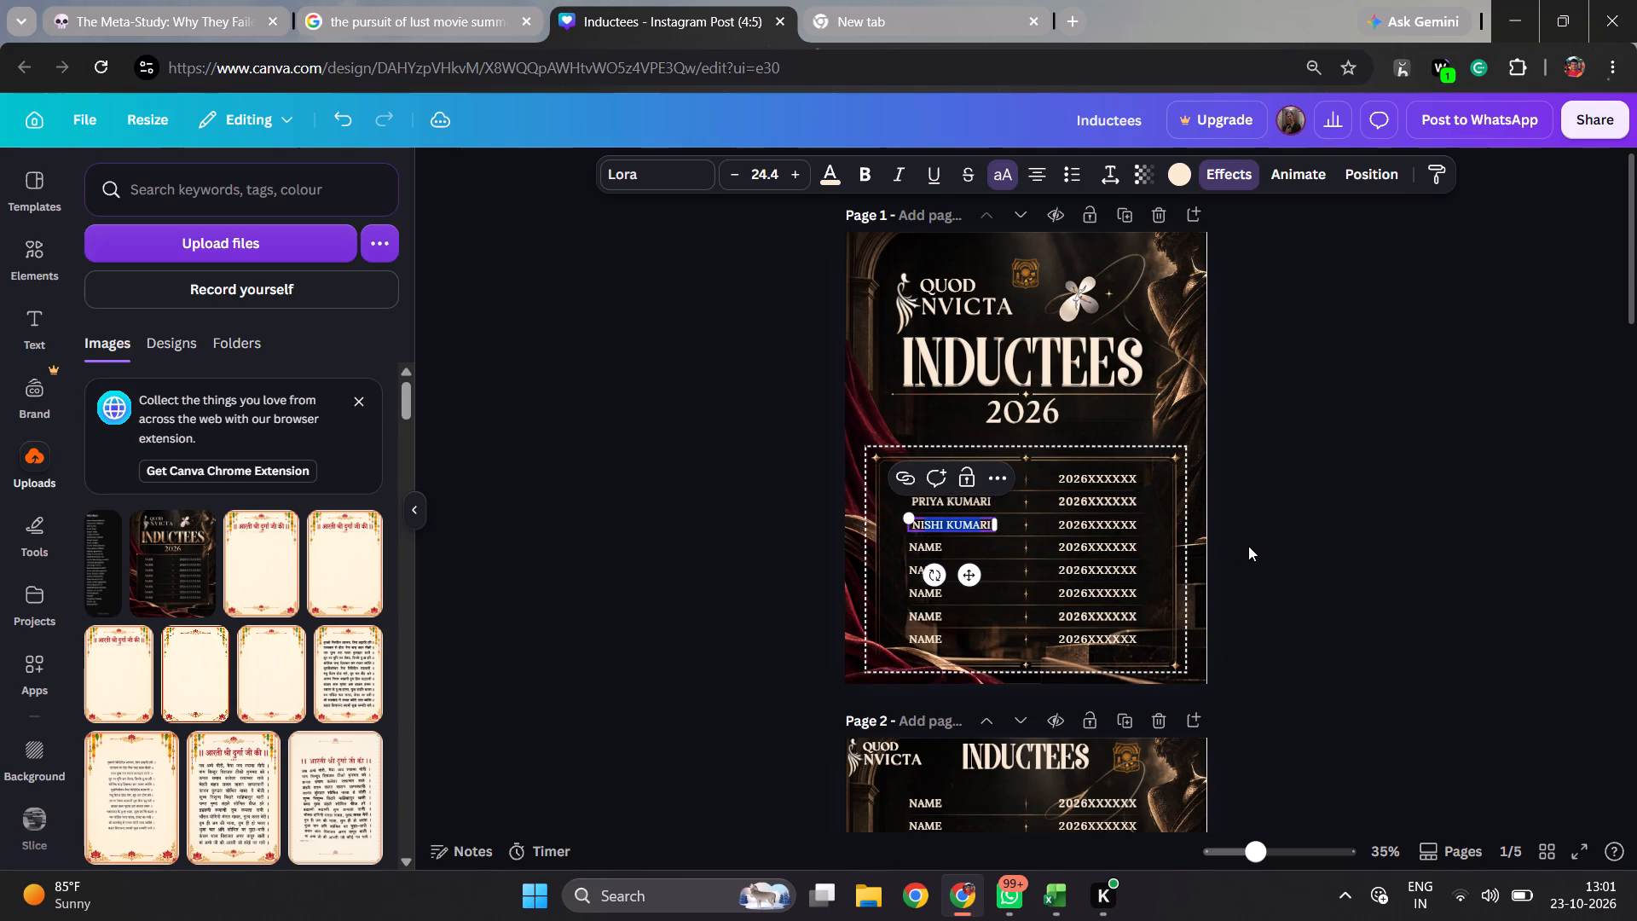
# Replace the fourth row's NAME placeholder on page 1 with the fourth inductee's name, stretching the text box to one line.
pyautogui.doubleClick(923, 545)
pyautogui.click(923, 545)
pyautogui.doubleClick(923, 545)
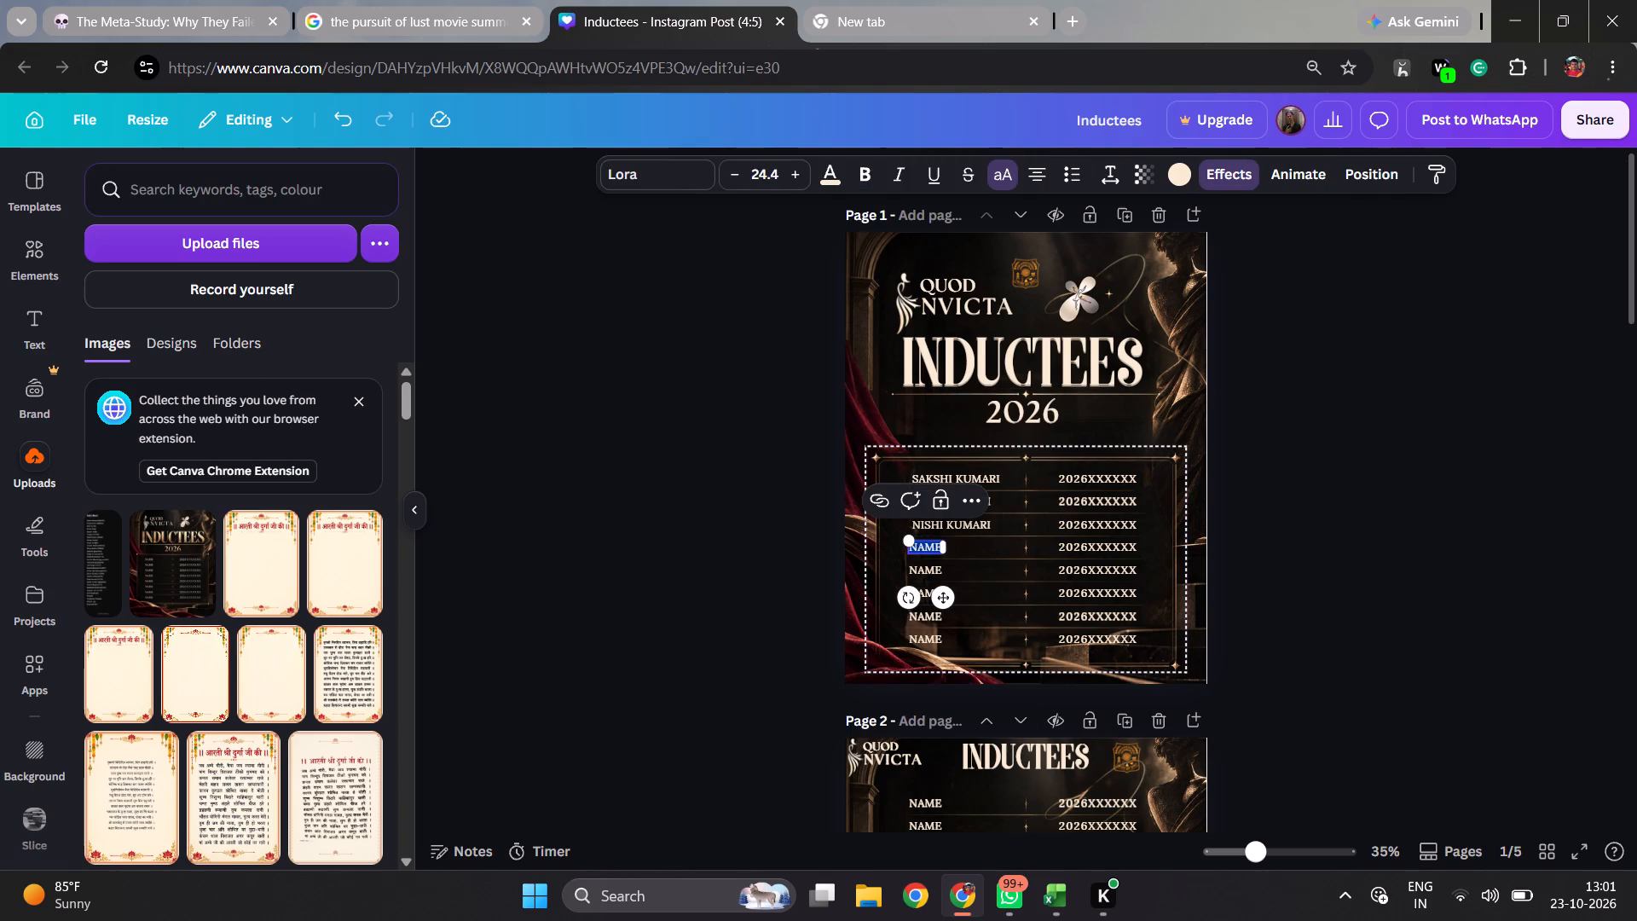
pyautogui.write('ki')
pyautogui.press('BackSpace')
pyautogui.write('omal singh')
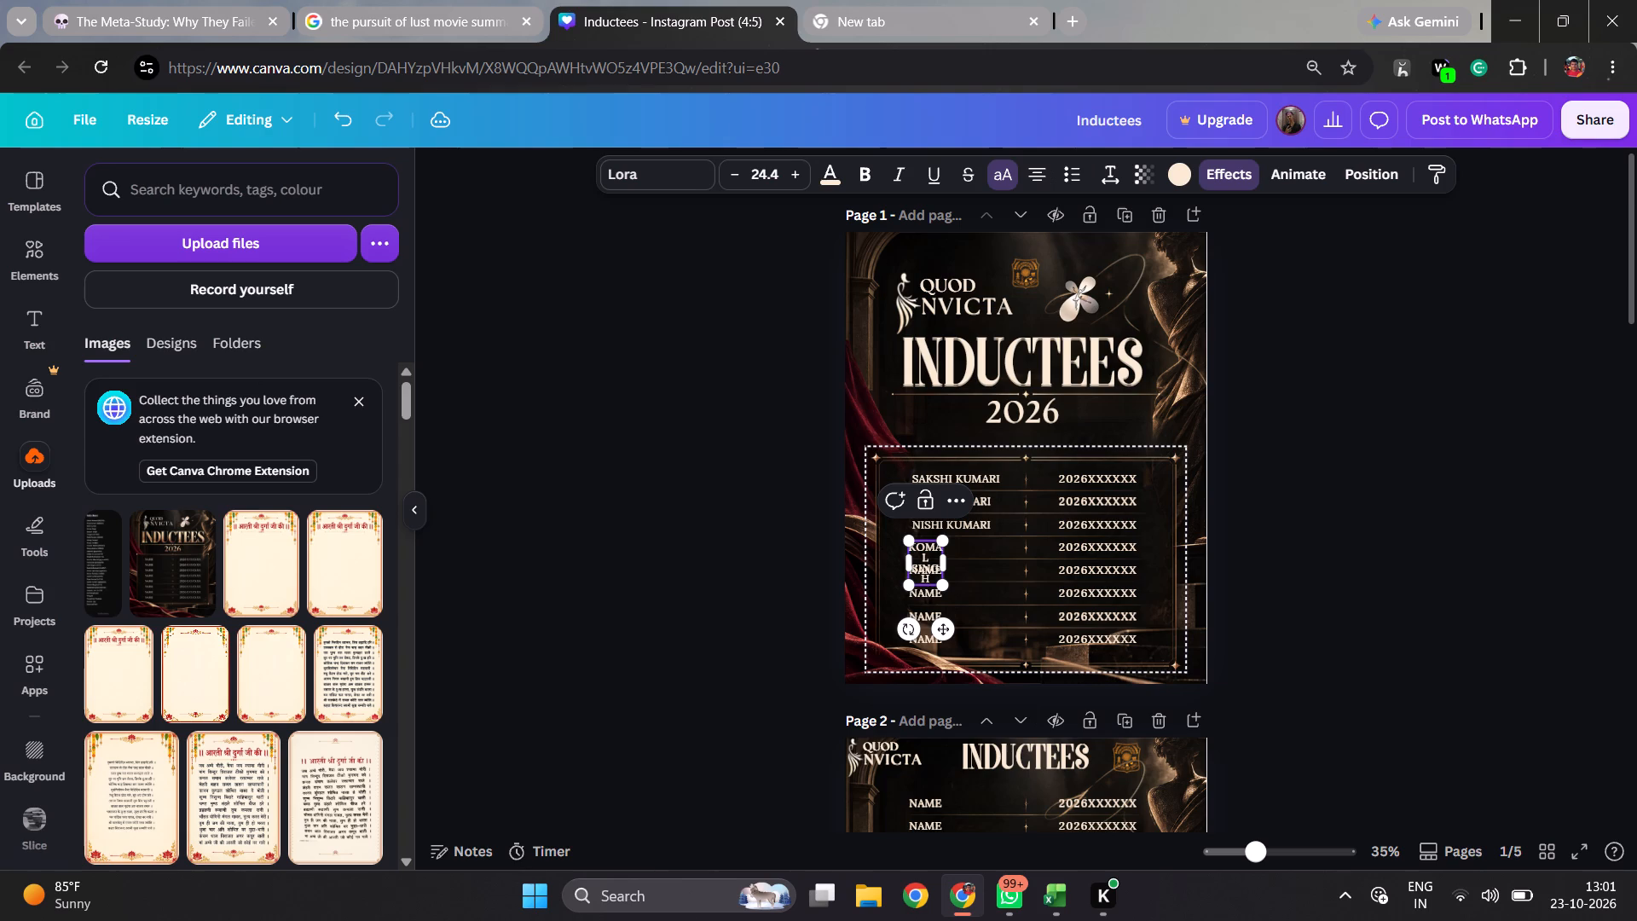
pyautogui.click(943, 565)
pyautogui.moveTo(943, 565); pyautogui.dragTo(969, 562)
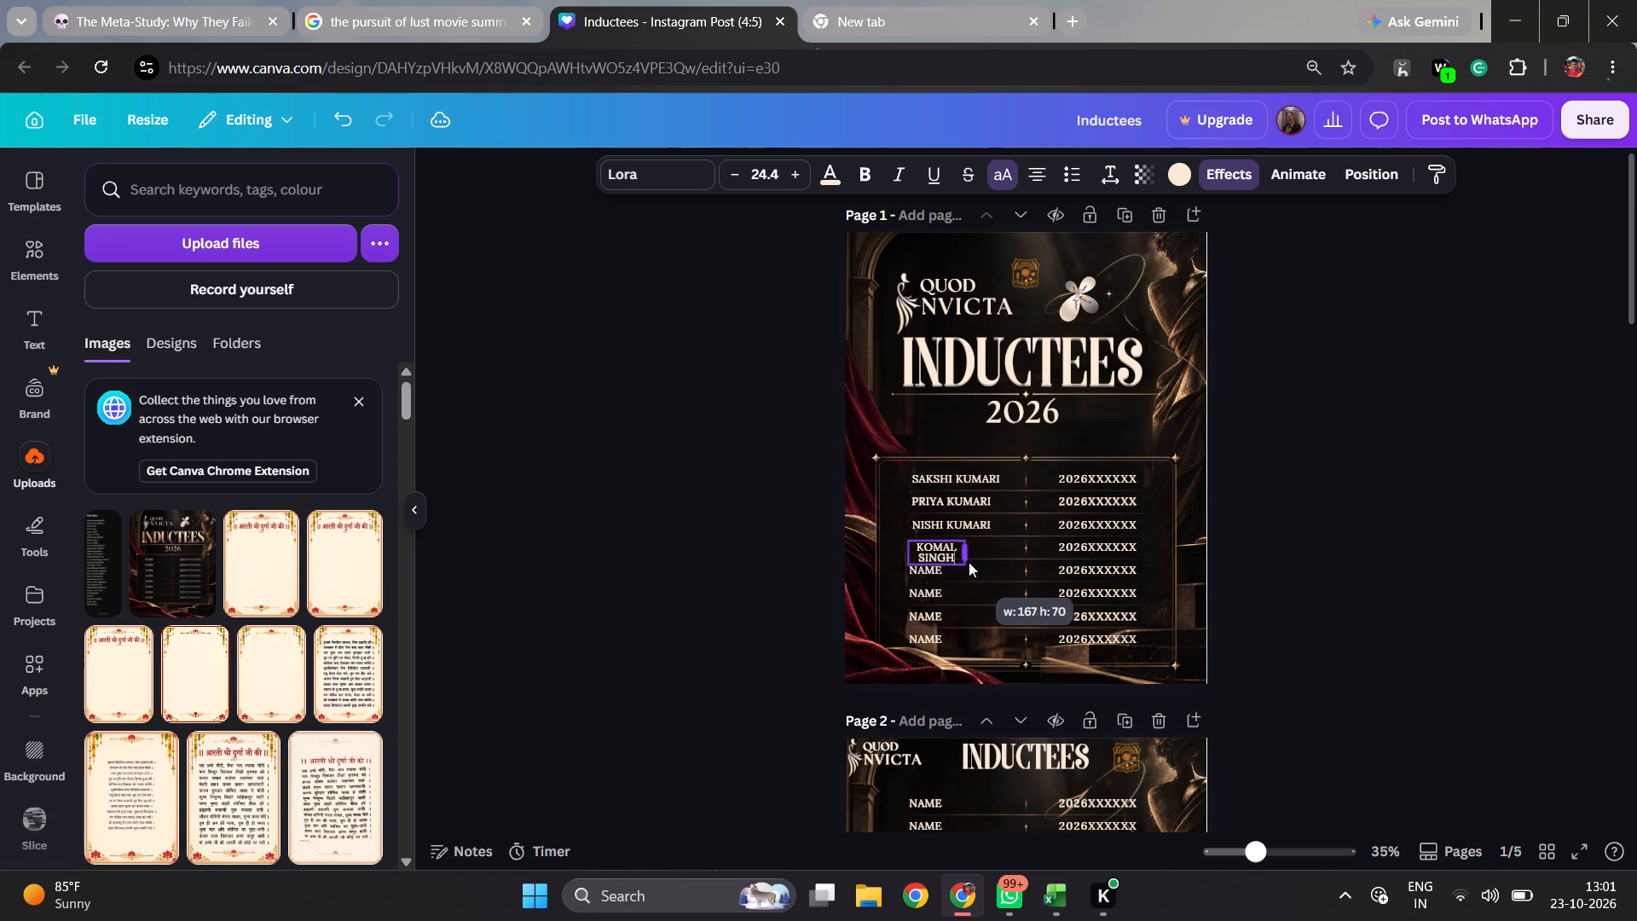
pyautogui.moveTo(969, 562); pyautogui.dragTo(994, 554)
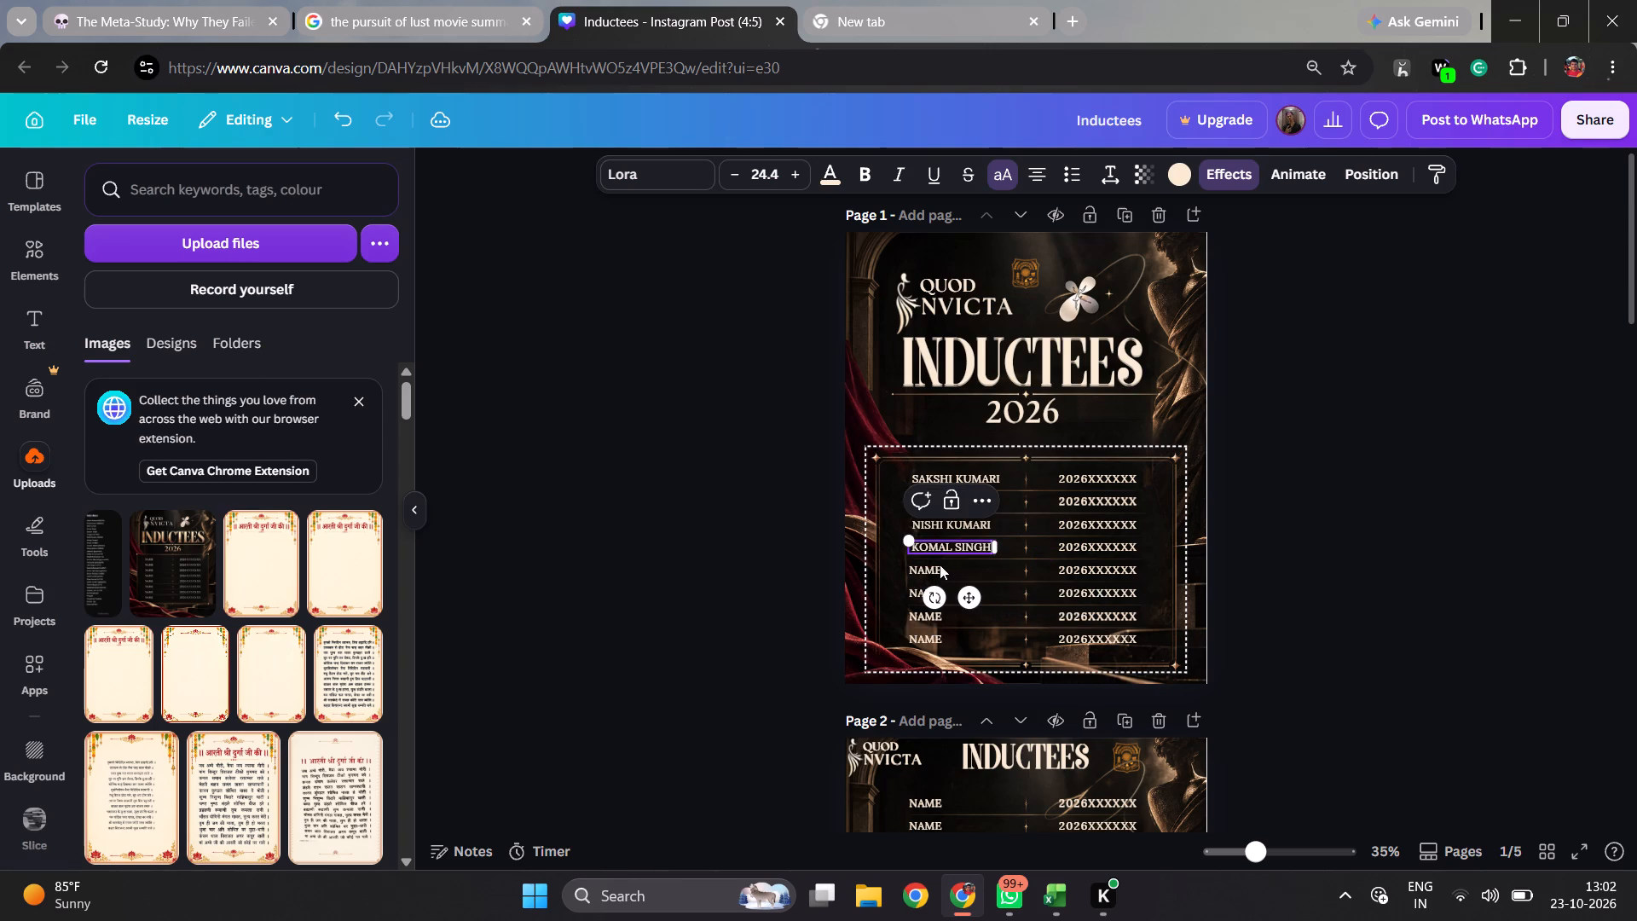
# Open the fifth row's NAME placeholder text on page 1 for editing.
pyautogui.tripleClick(925, 571)
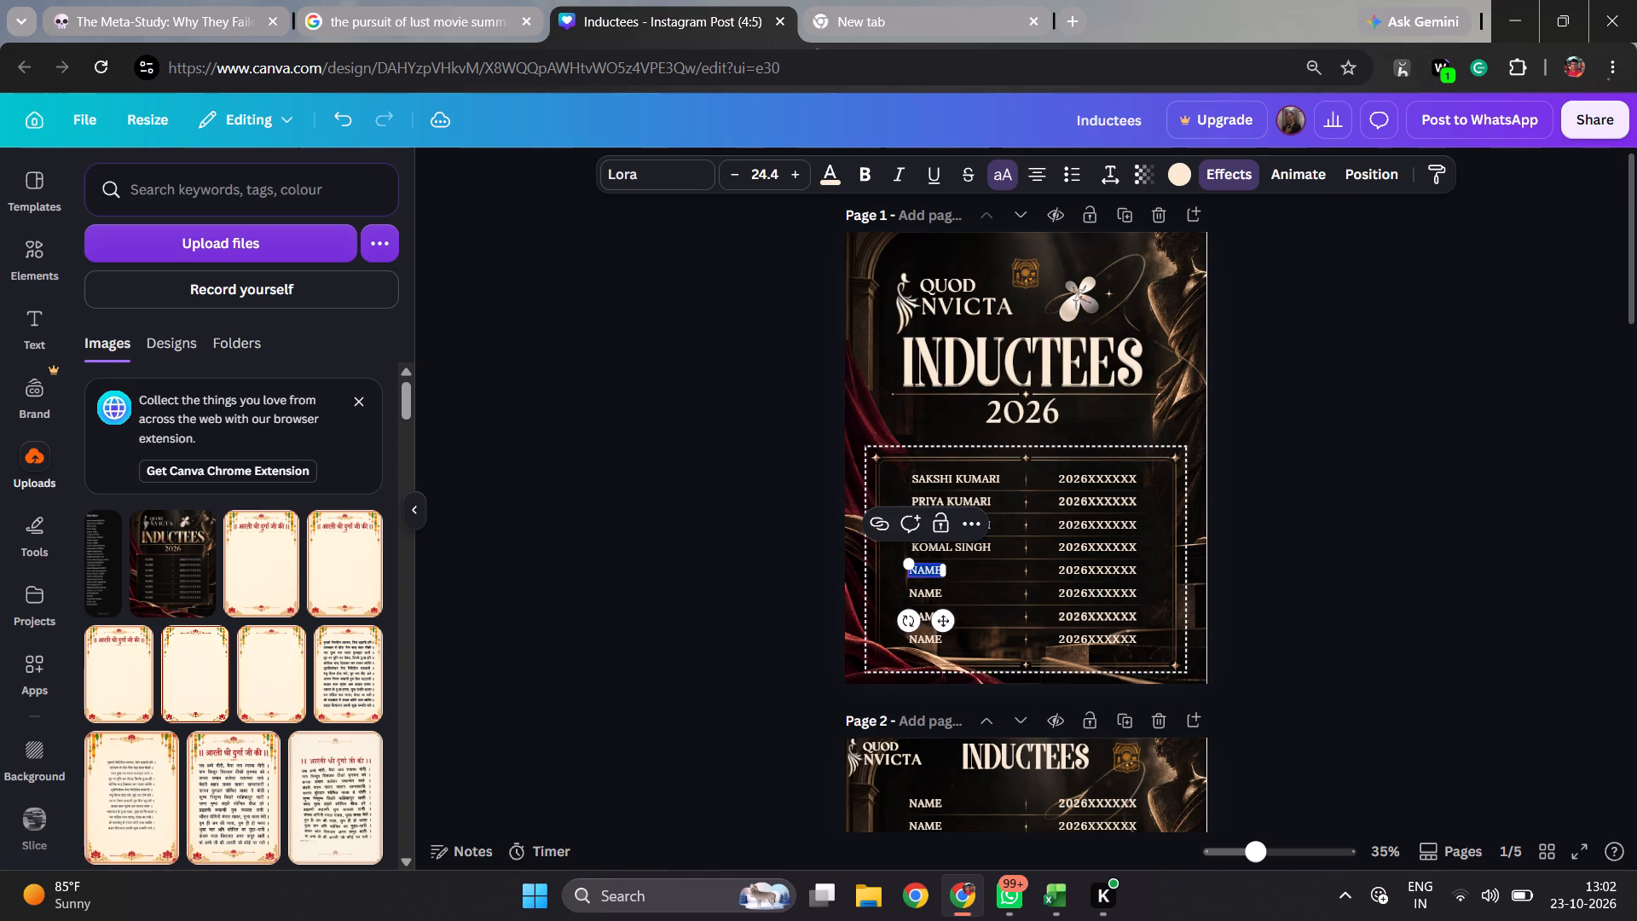
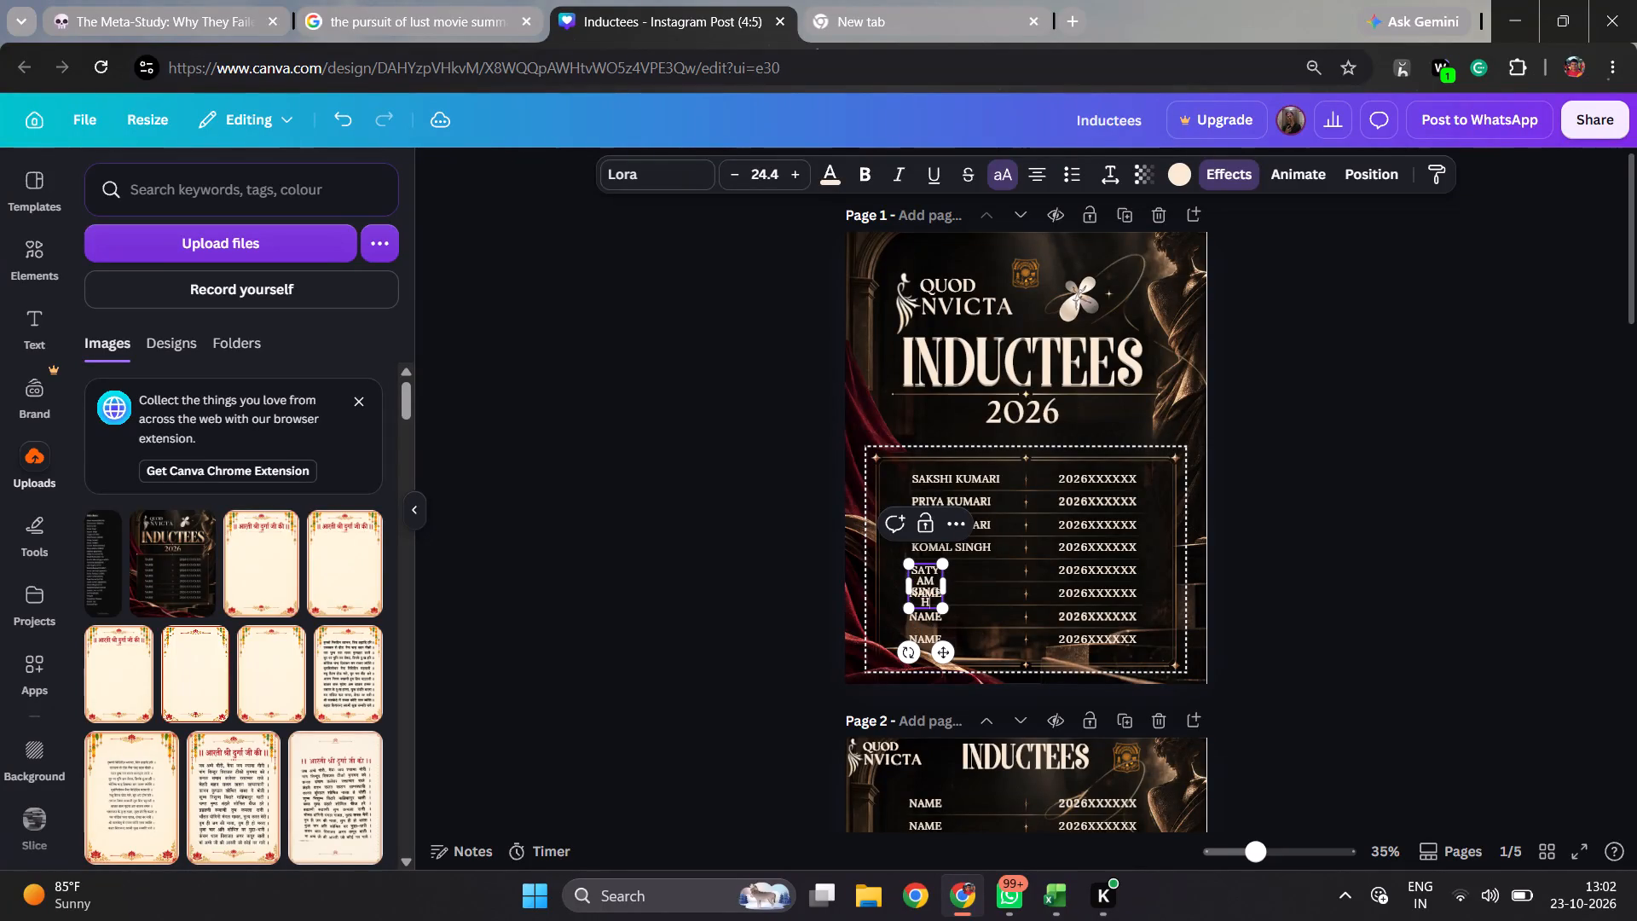
# Widen the fifth row's name text box on page 1 so the name fits on one line.
pyautogui.click(944, 585)
pyautogui.moveTo(944, 585); pyautogui.dragTo(996, 582)
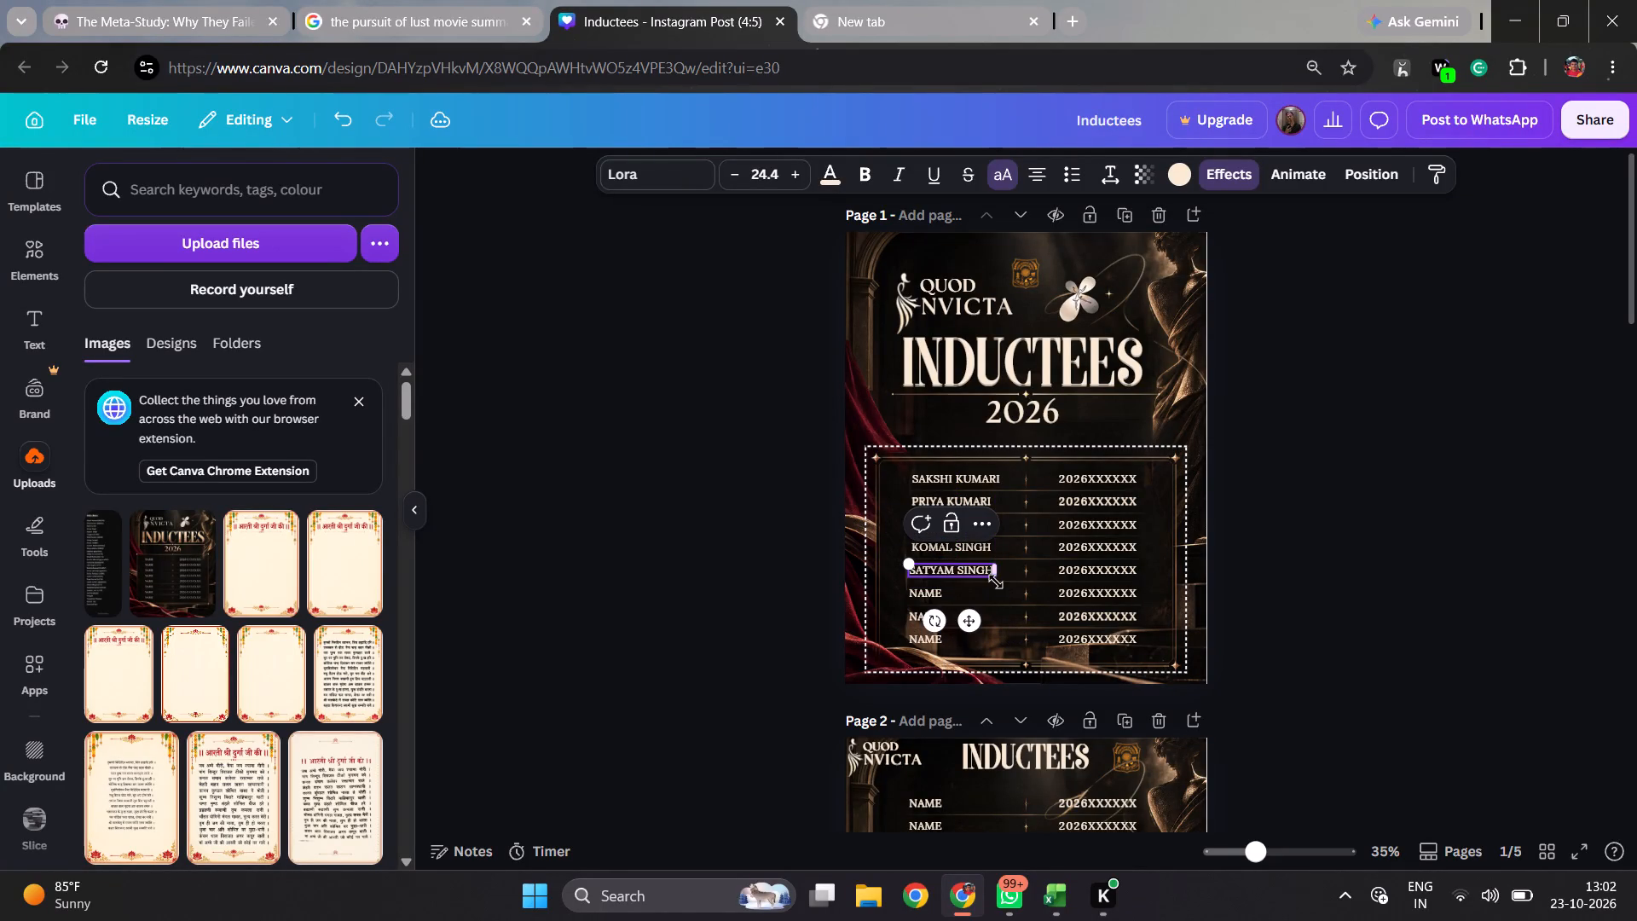
# Widen the sixth row's NAME text box on page 1 and replace the placeholder with the sixth inductee's name.
pyautogui.doubleClick(917, 594)
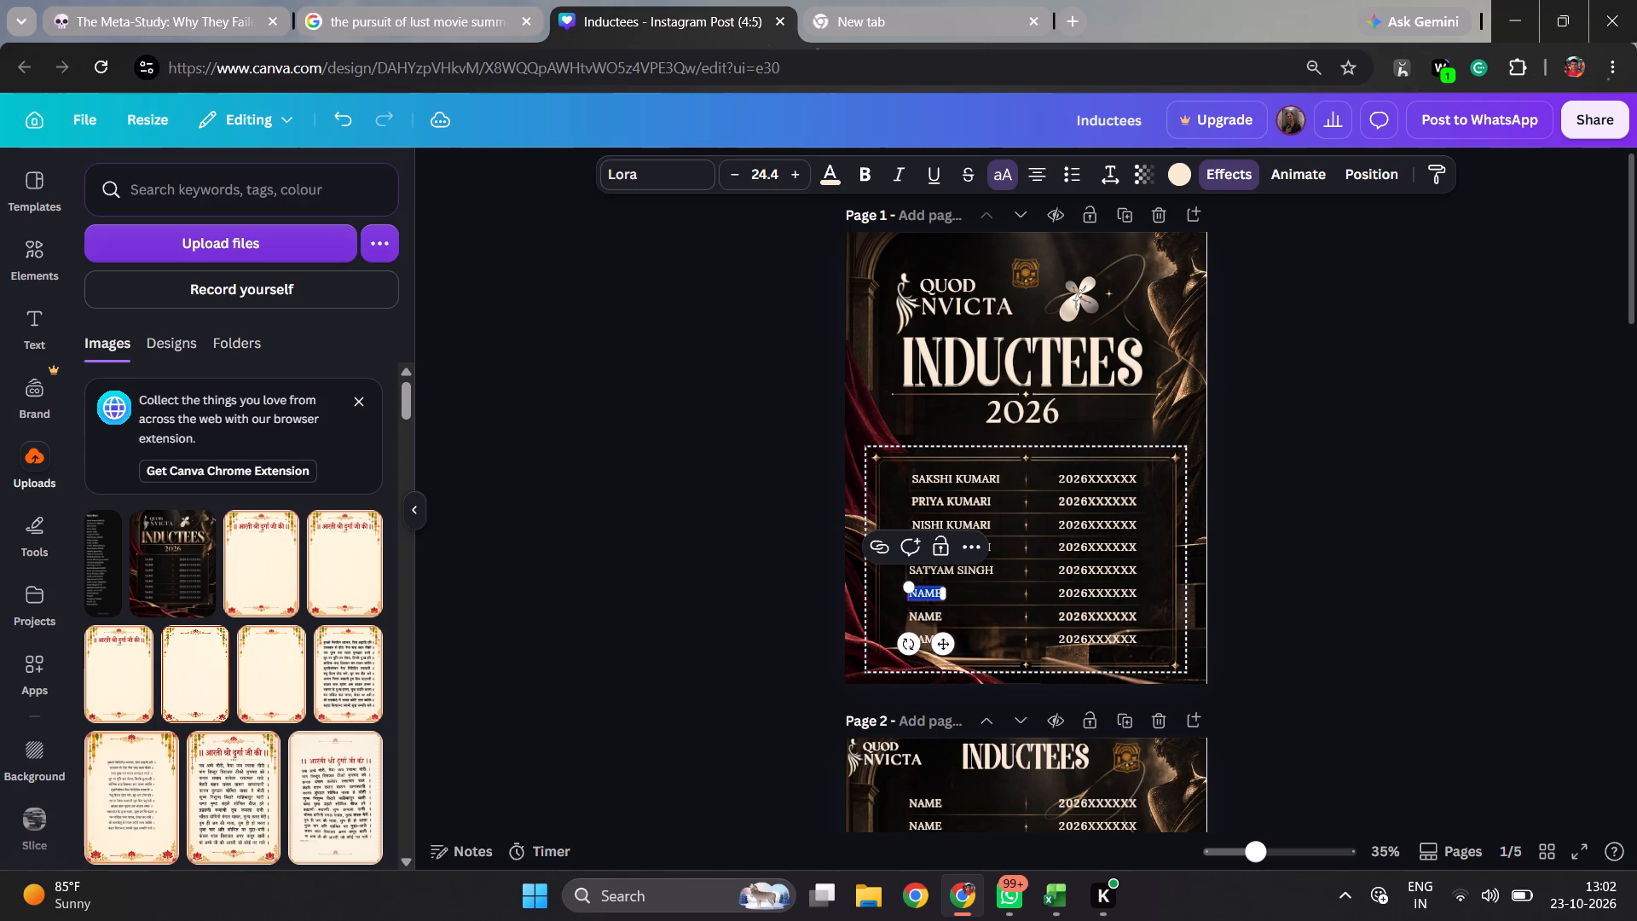
pyautogui.moveTo(946, 594); pyautogui.dragTo(997, 588)
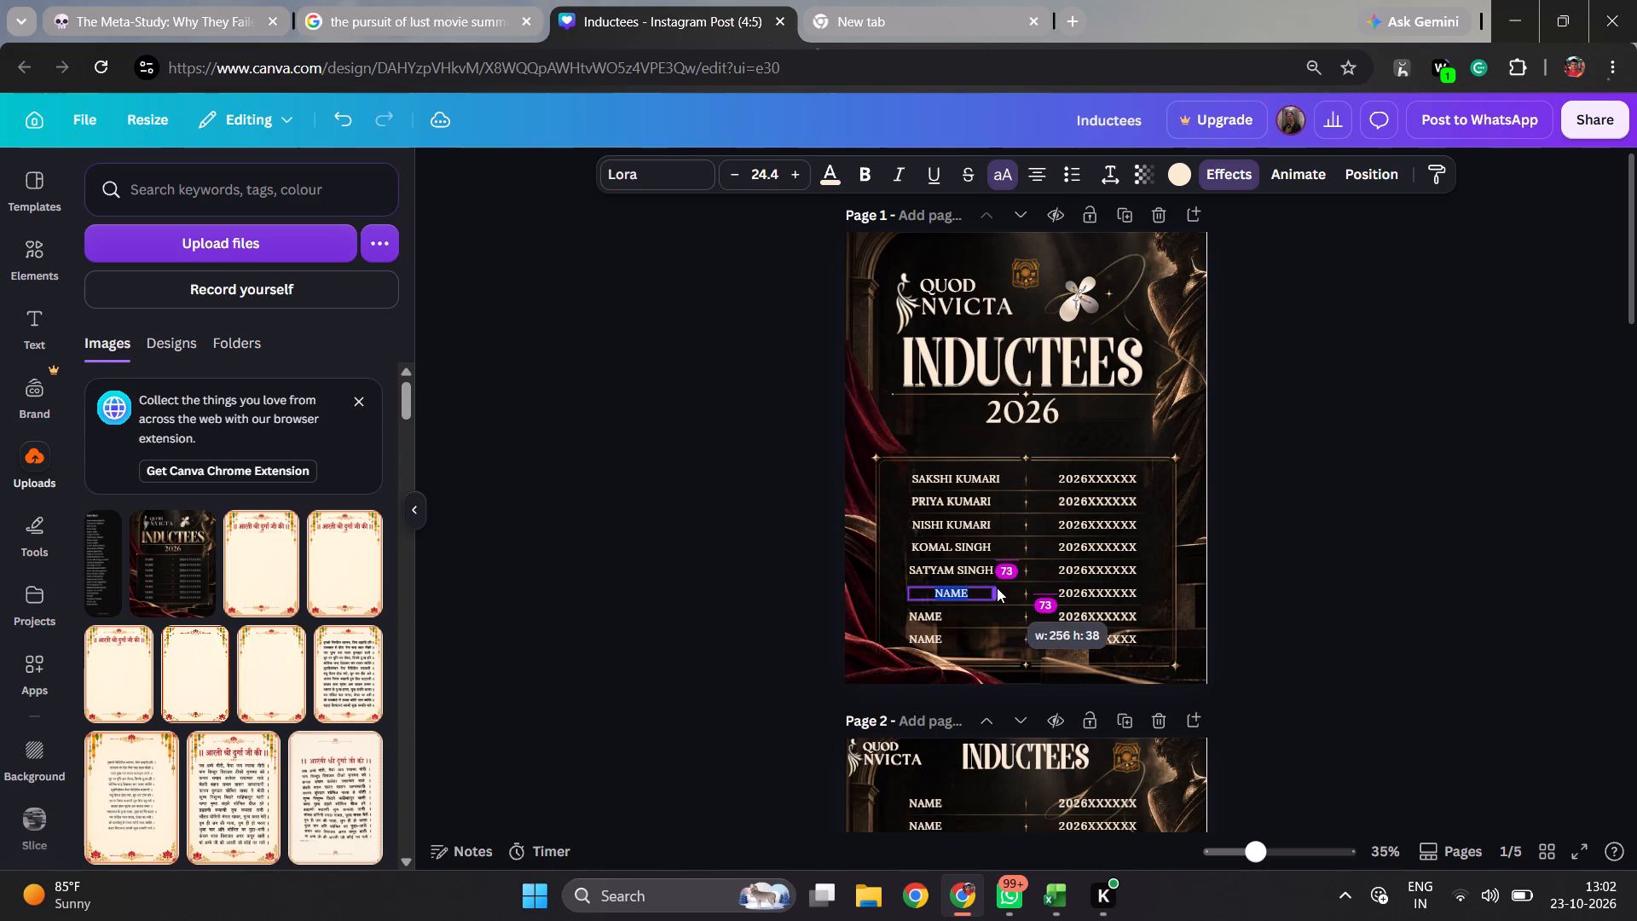
pyautogui.moveTo(997, 588); pyautogui.dragTo(991, 589)
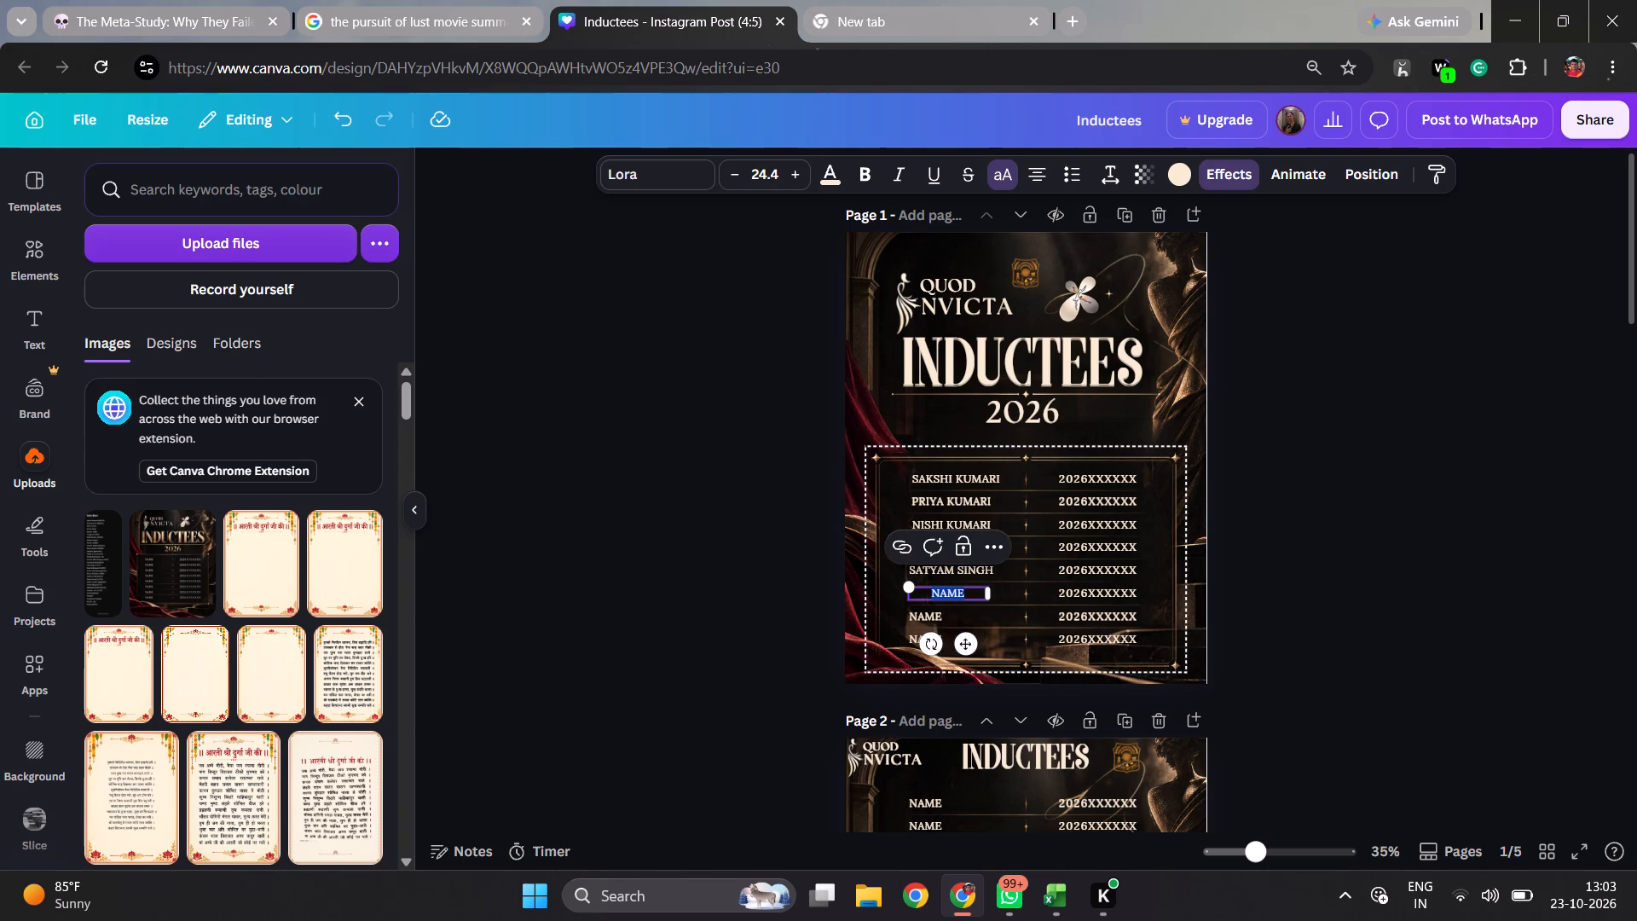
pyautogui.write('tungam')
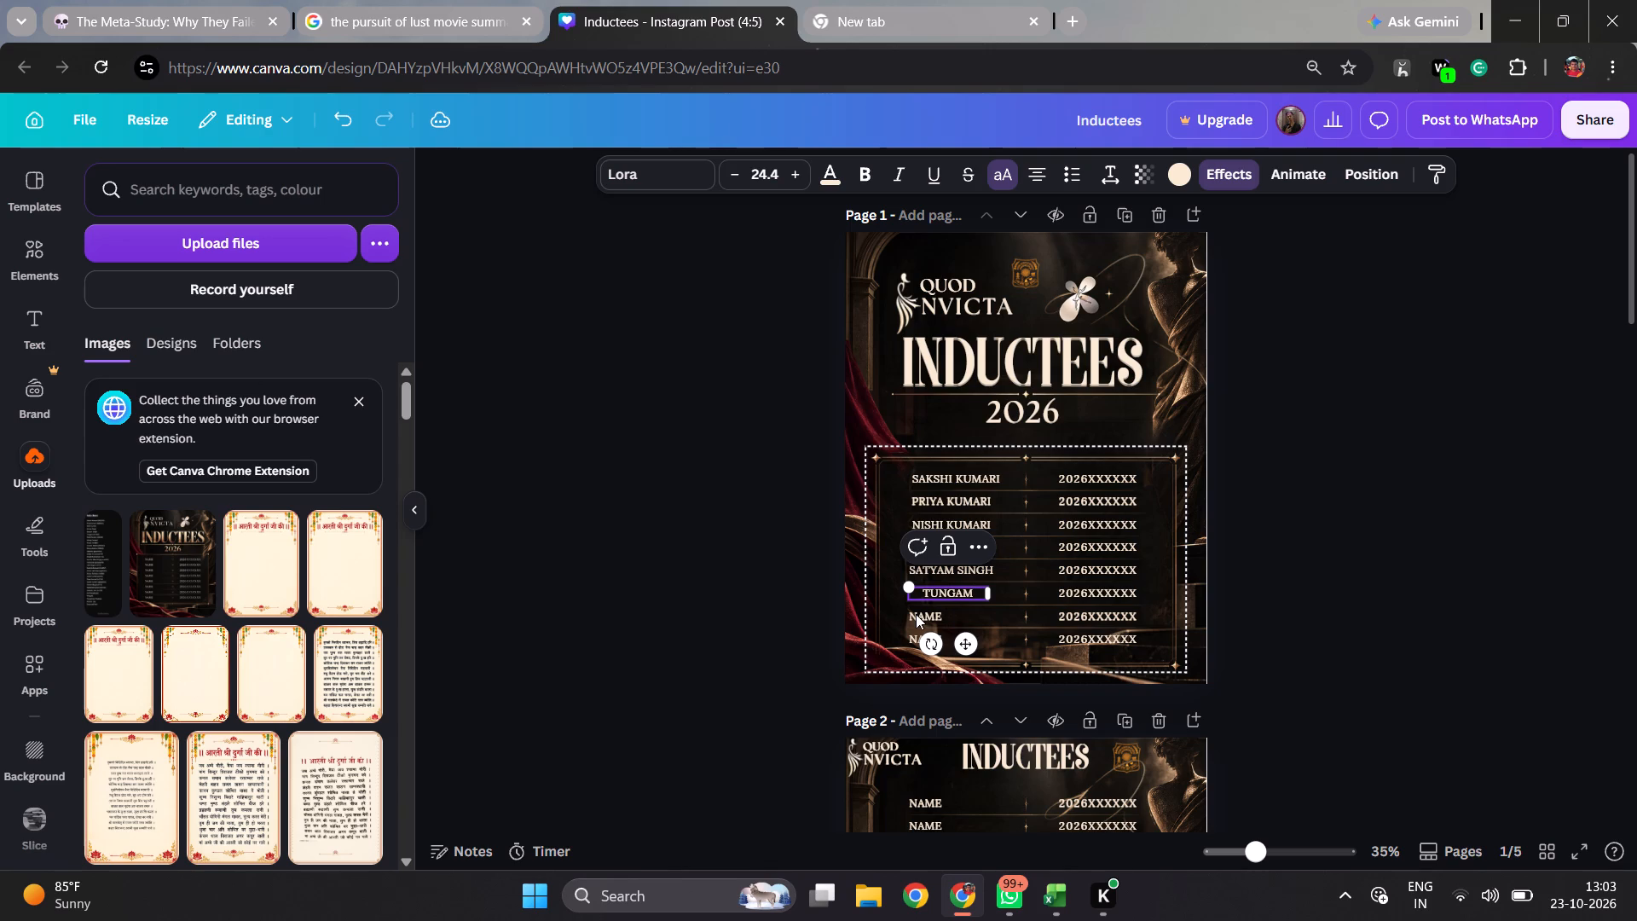
# Replace the seventh row's NAME placeholder on page 1 with the seventh inductee's name and widen the text box to one line.
pyautogui.doubleClick(916, 614)
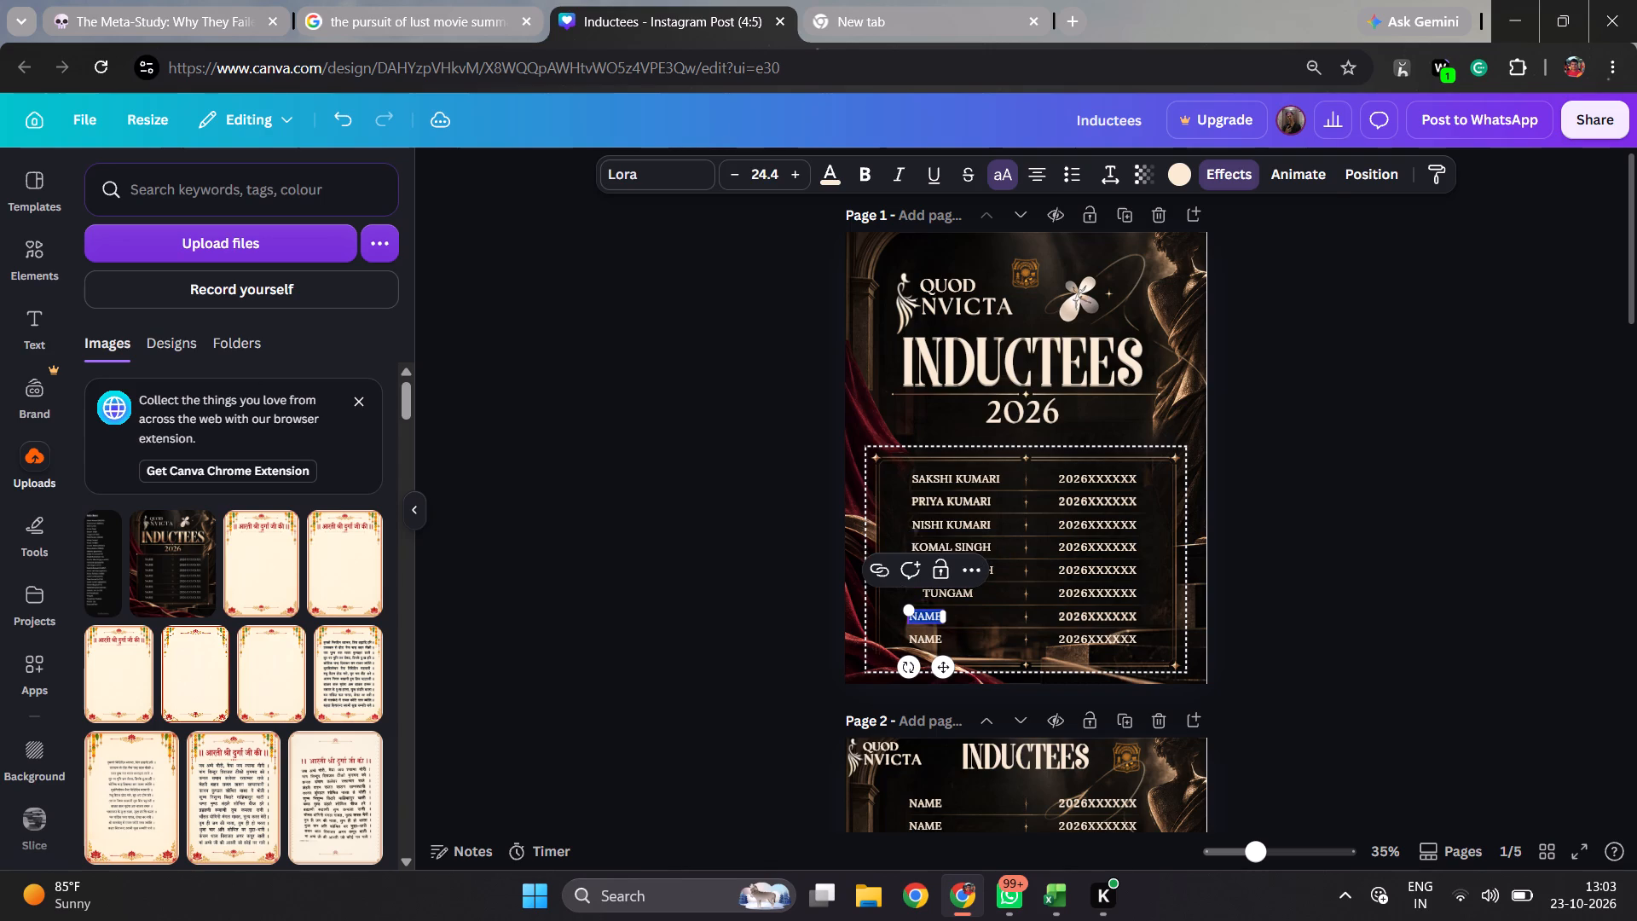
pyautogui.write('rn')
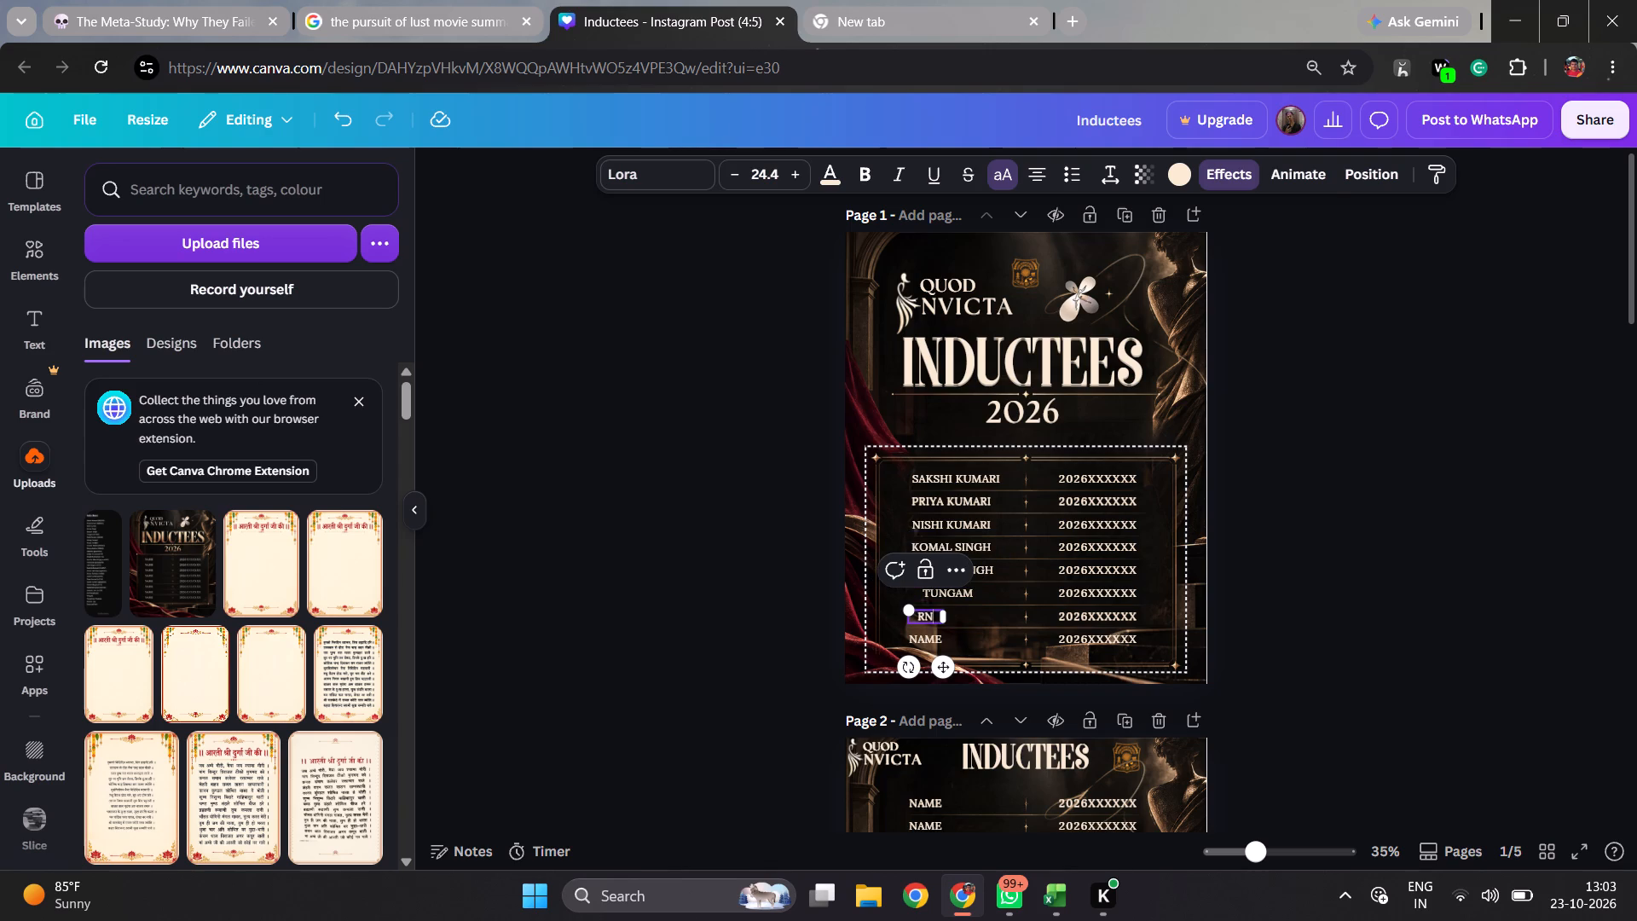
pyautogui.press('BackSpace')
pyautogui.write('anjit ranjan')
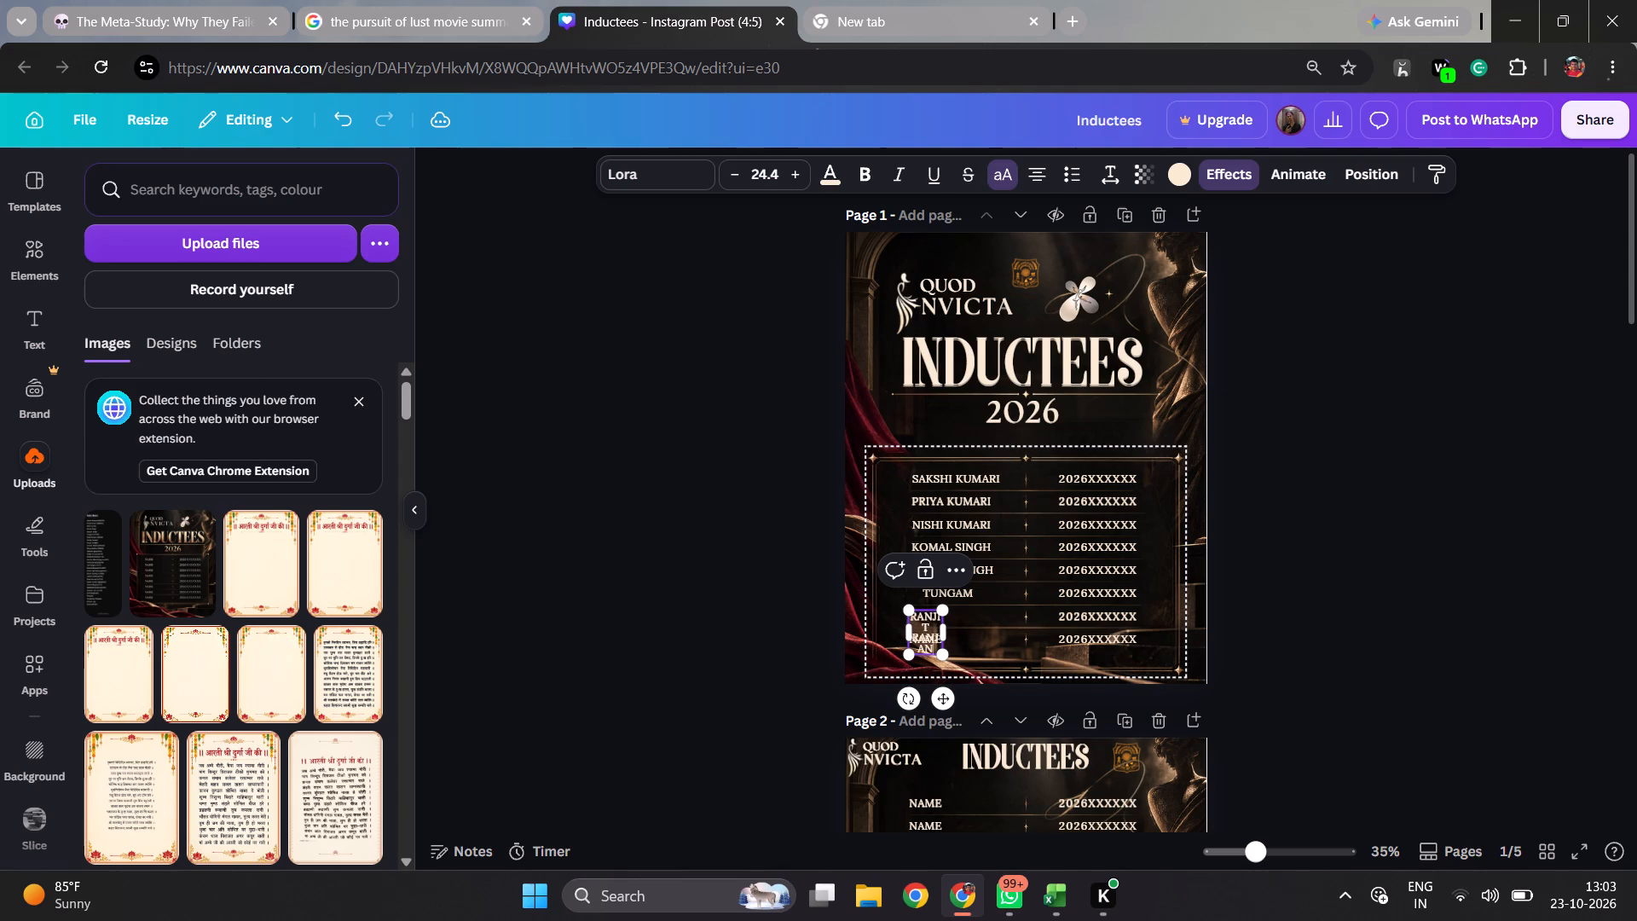
pyautogui.moveTo(946, 634); pyautogui.dragTo(1004, 622)
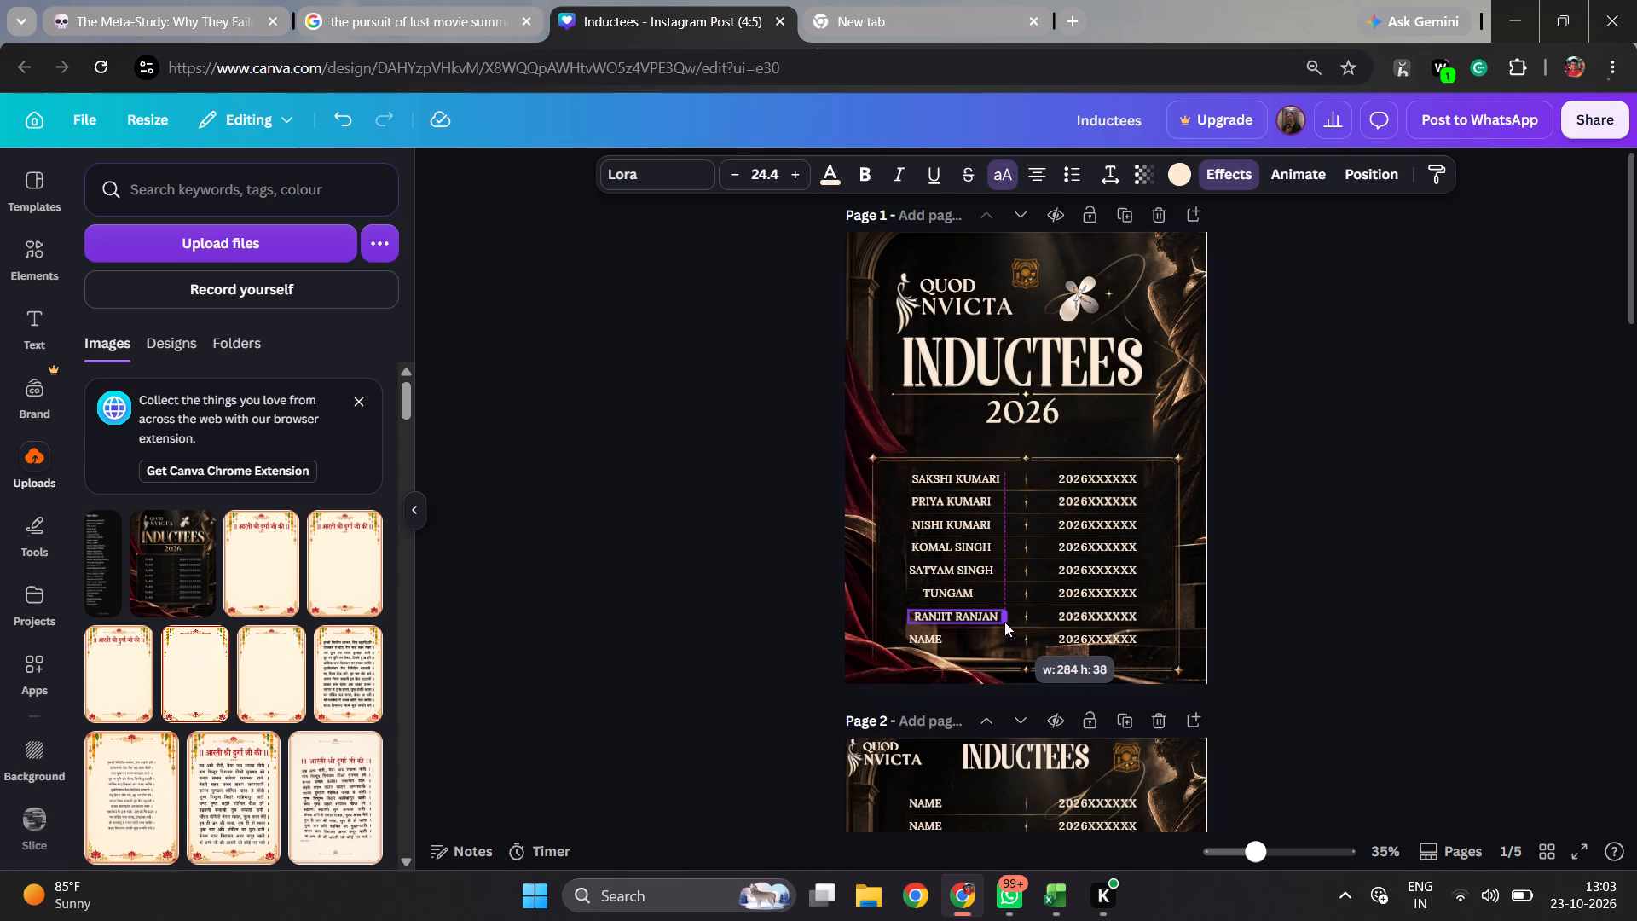
pyautogui.moveTo(1004, 622); pyautogui.dragTo(1002, 622)
# Shift the sixth row's name leftward on page 1 to line up with the start of the names column.
pyautogui.click(944, 588)
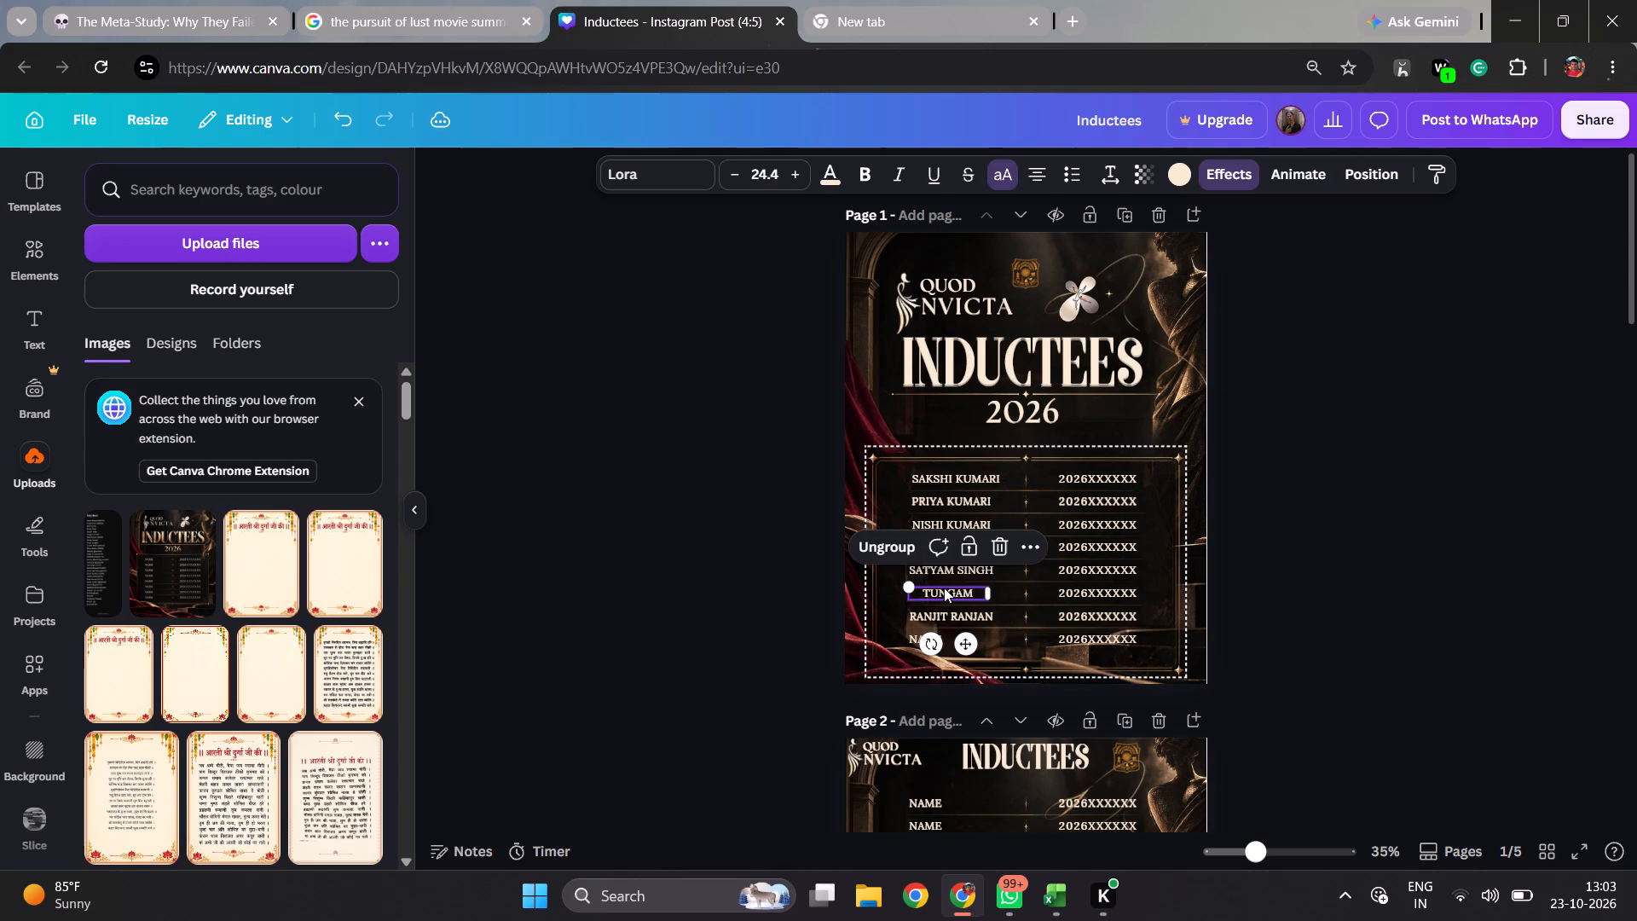
pyautogui.moveTo(957, 588); pyautogui.dragTo(949, 588)
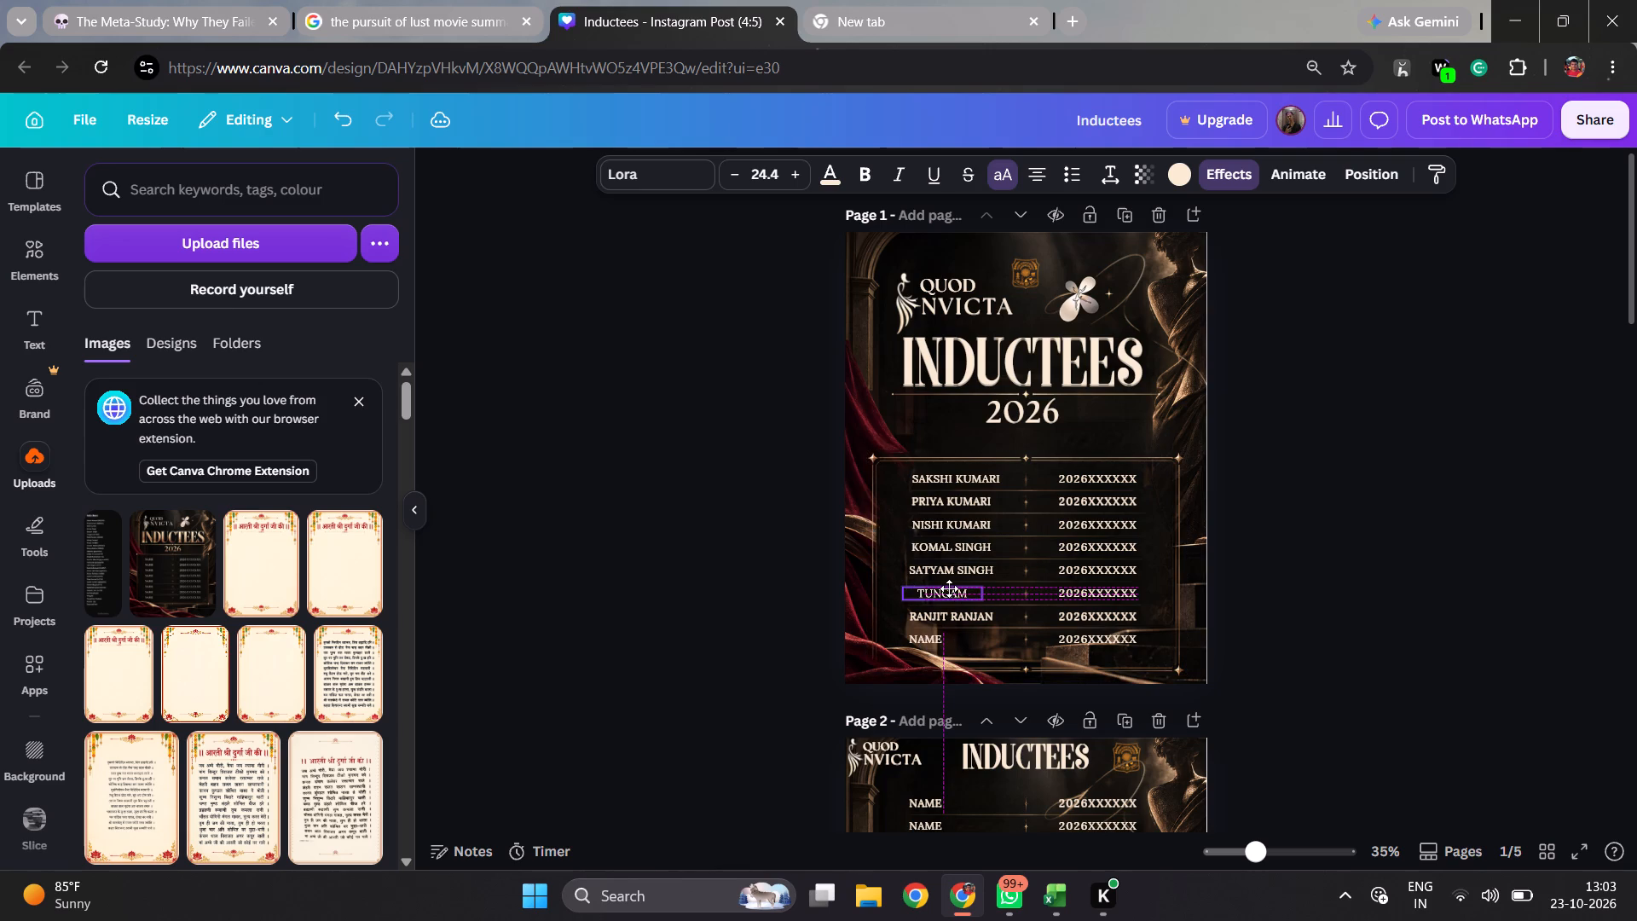
pyautogui.moveTo(949, 588); pyautogui.dragTo(943, 588)
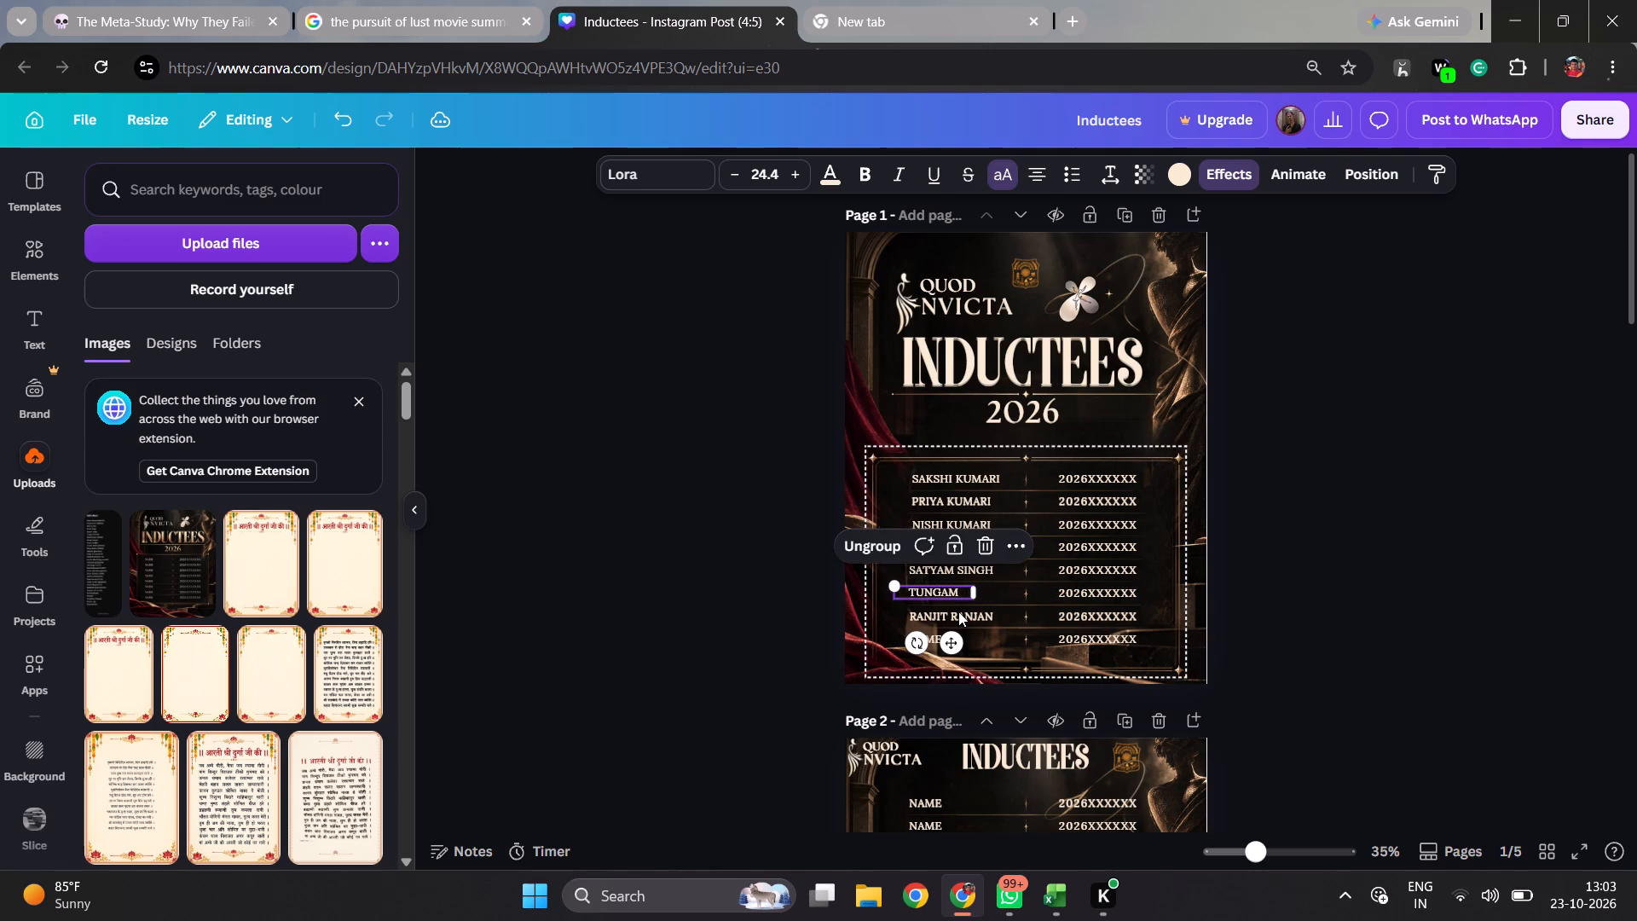
pyautogui.click(958, 611)
pyautogui.click(1266, 629)
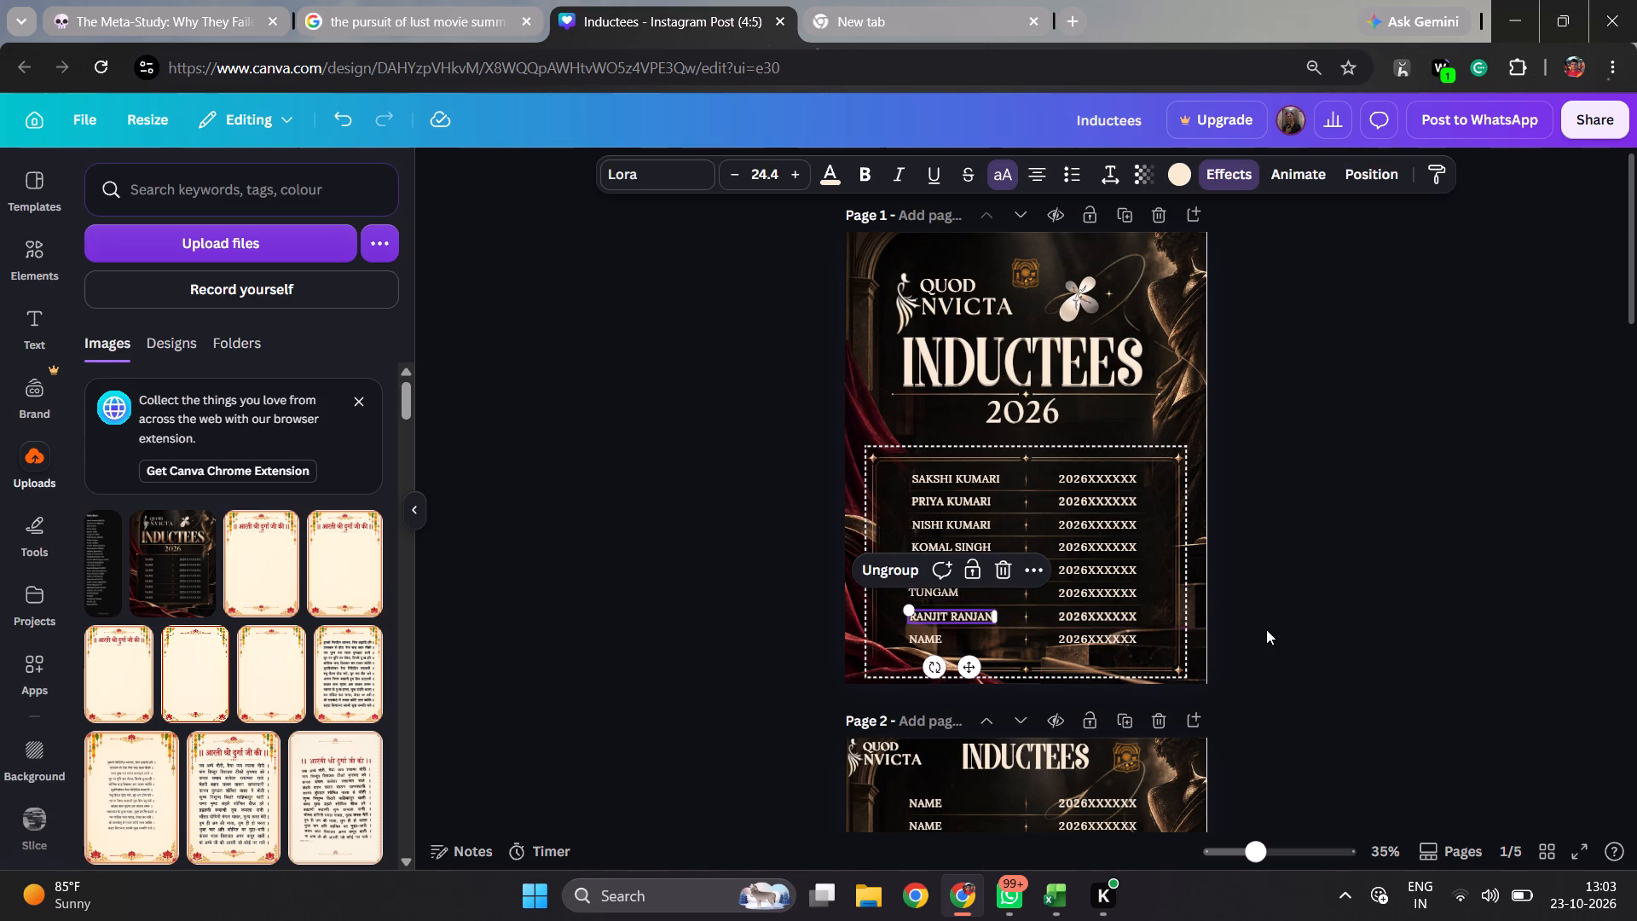
# Nudge the fifth row's name slightly rightward on page 1 to align it with the names above.
pyautogui.scroll(-1, 1266, 629)
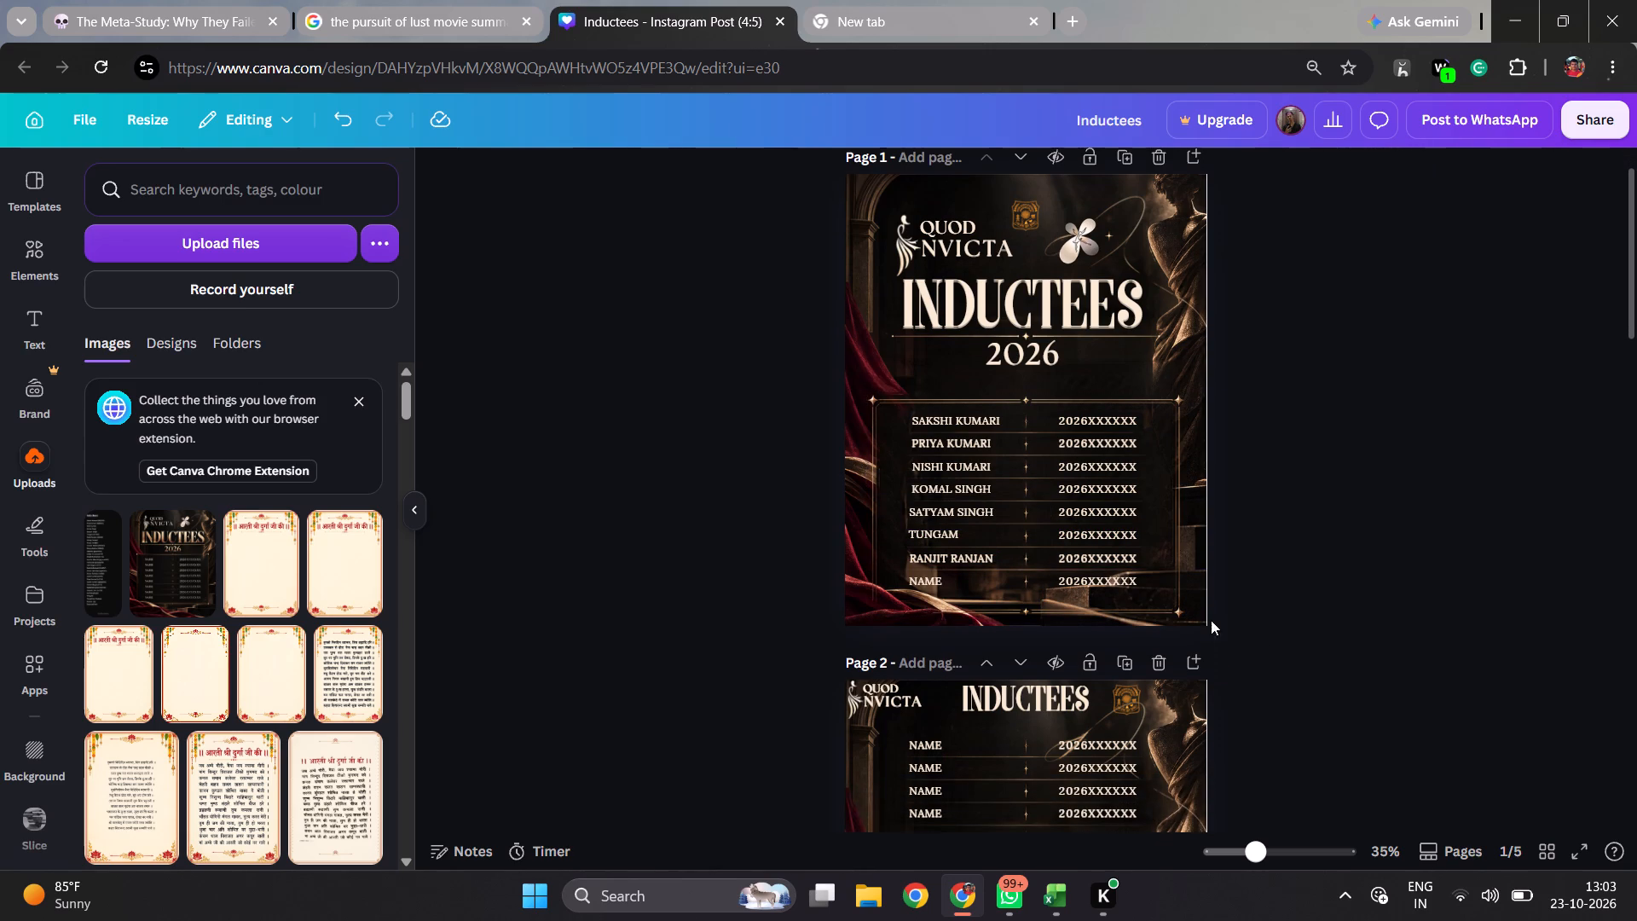
pyautogui.click(963, 507)
pyautogui.click(963, 507)
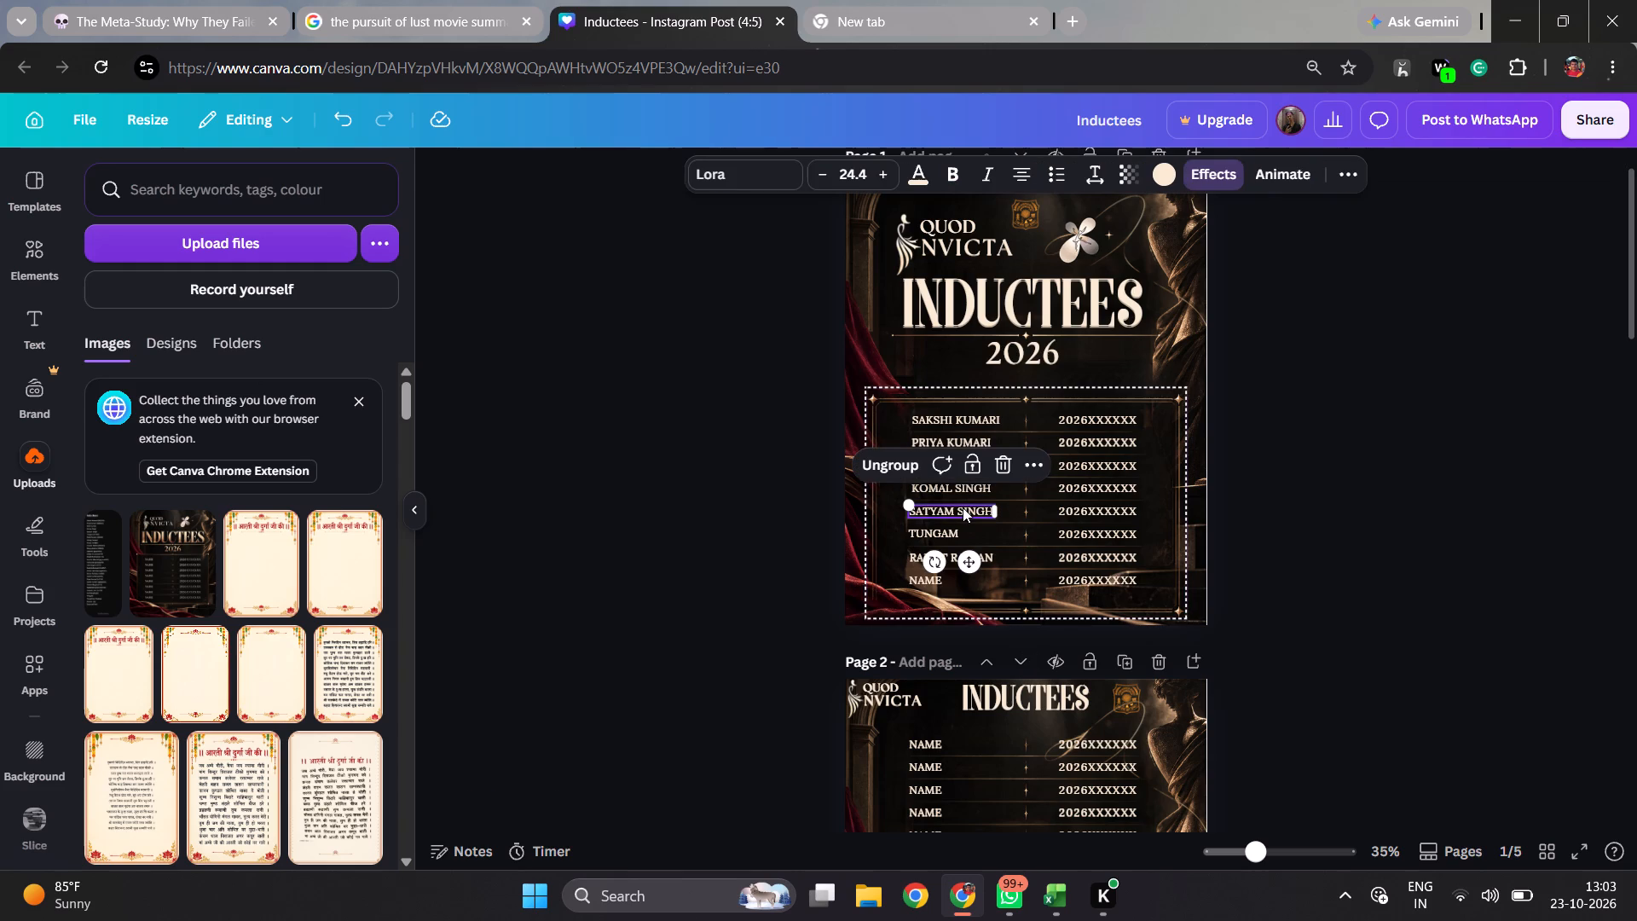
pyautogui.press('Right')
pyautogui.press('Right')
pyautogui.press('Right')
pyautogui.press('Right')
pyautogui.press('Right')
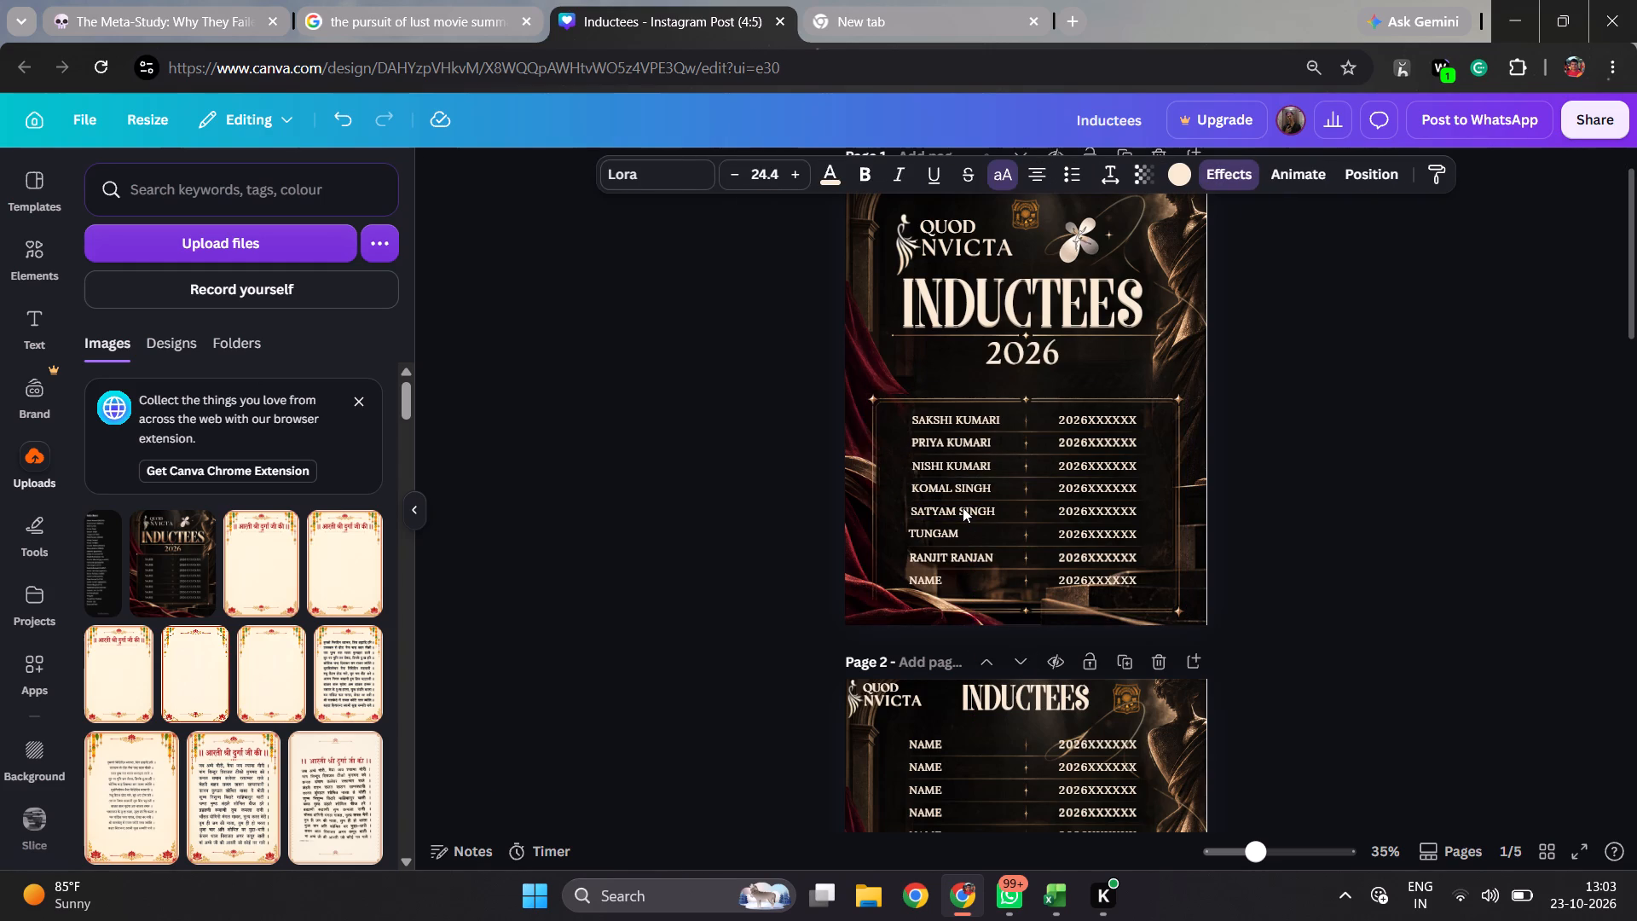
# Nudge the sixth row's name slightly rightward on page 1 so it aligns with the names column.
pyautogui.doubleClick(939, 534)
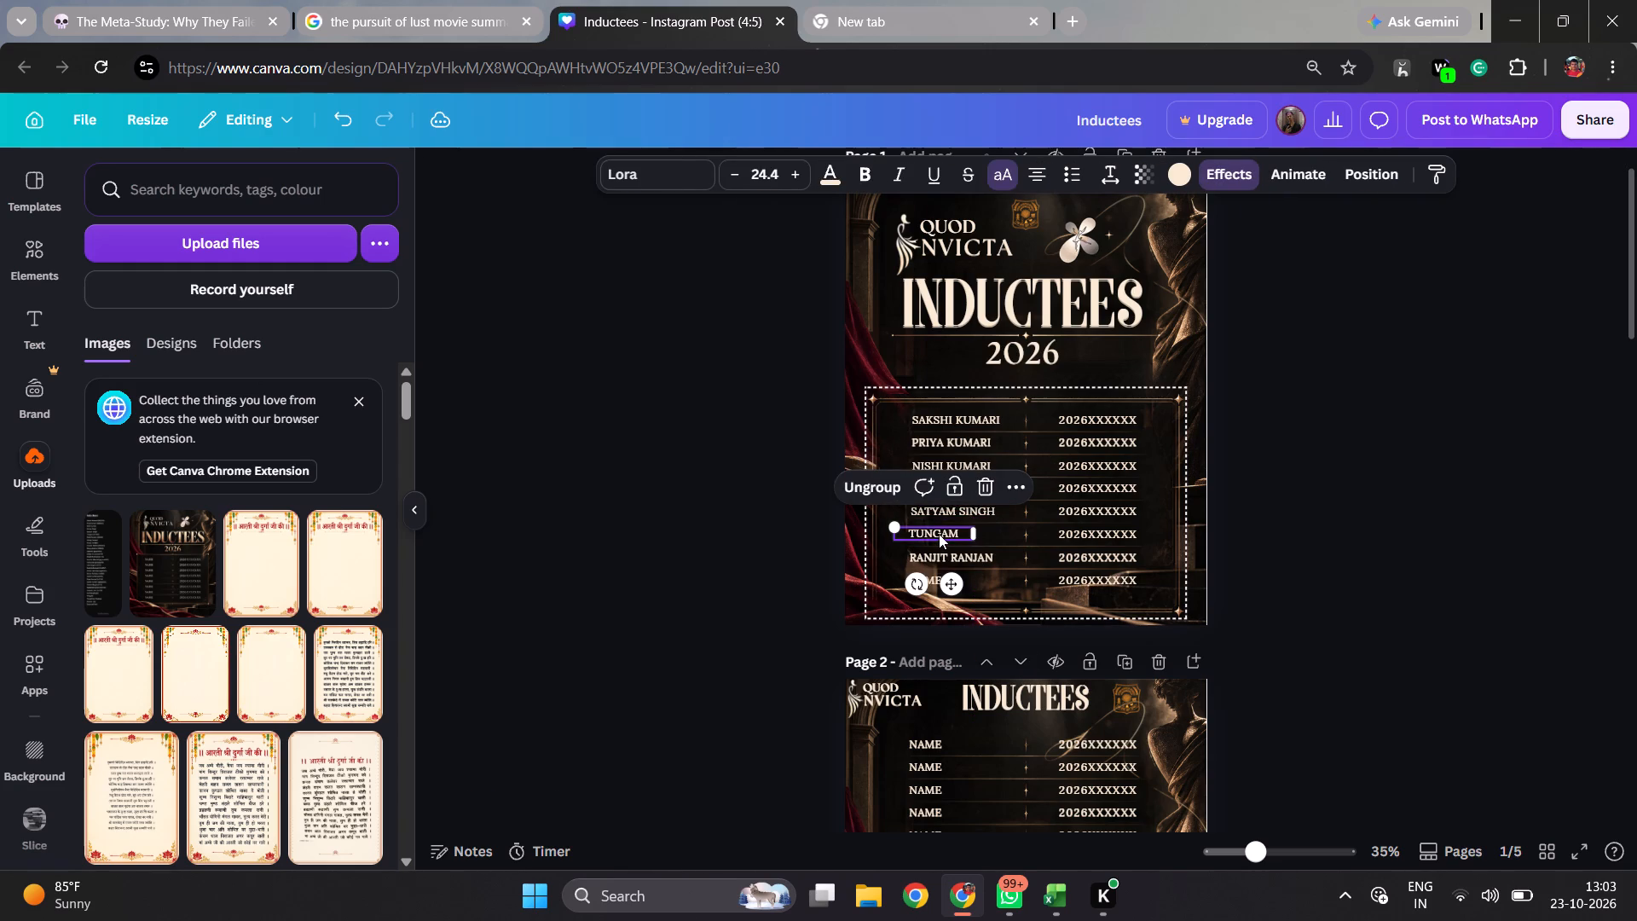
pyautogui.press('Right')
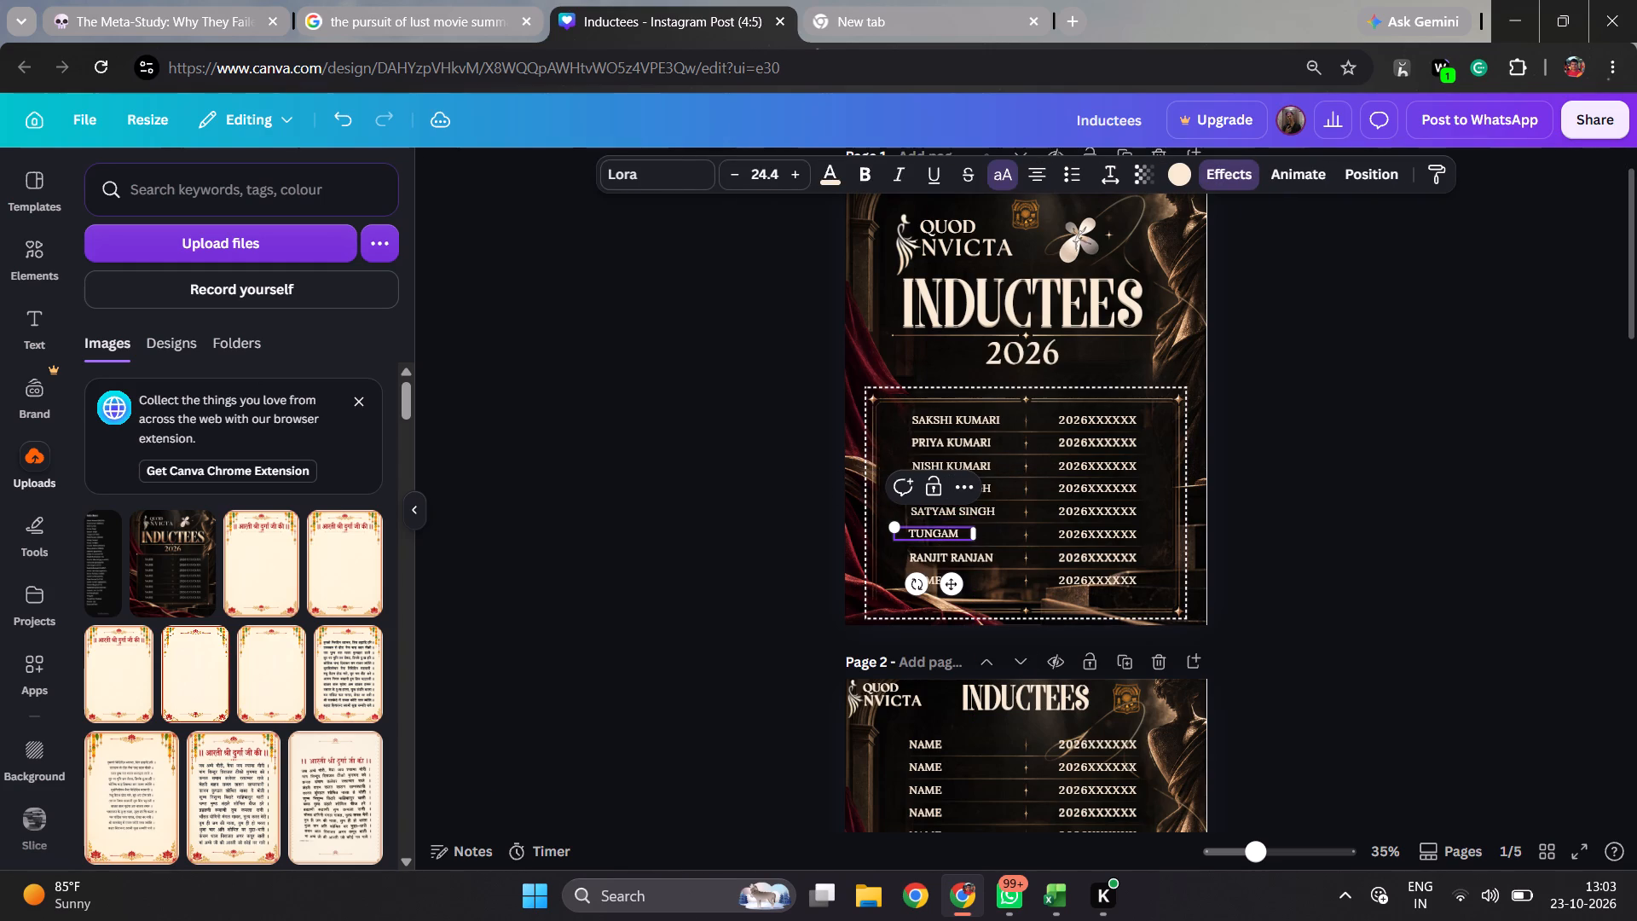
pyautogui.click(984, 533)
pyautogui.click(986, 533)
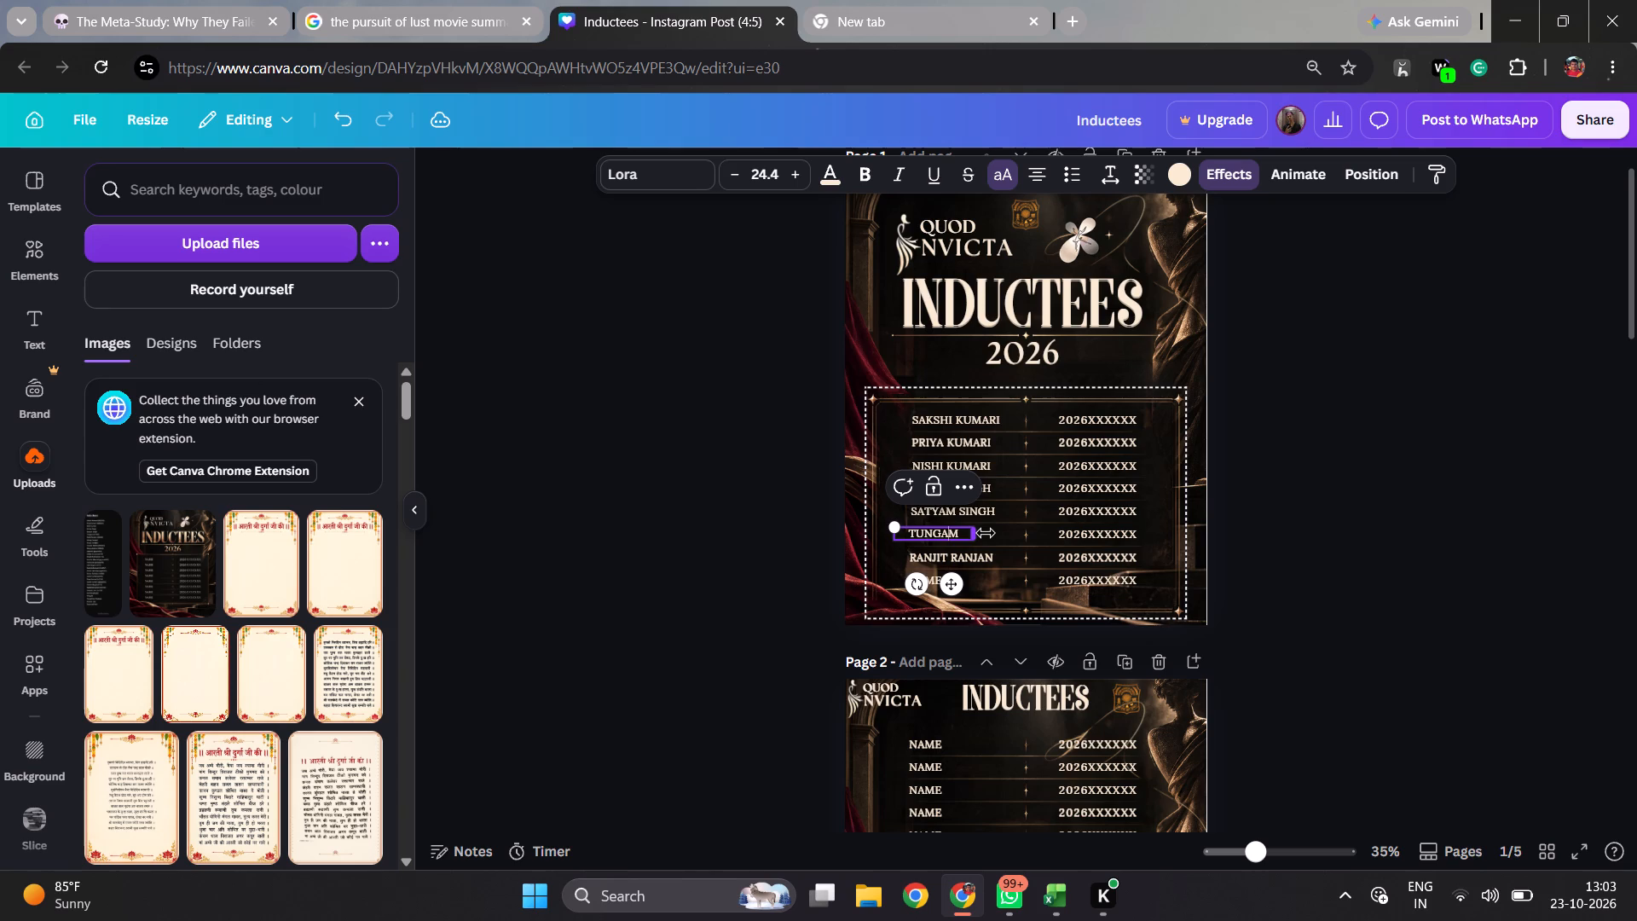
pyautogui.click(991, 536)
pyautogui.click(921, 529)
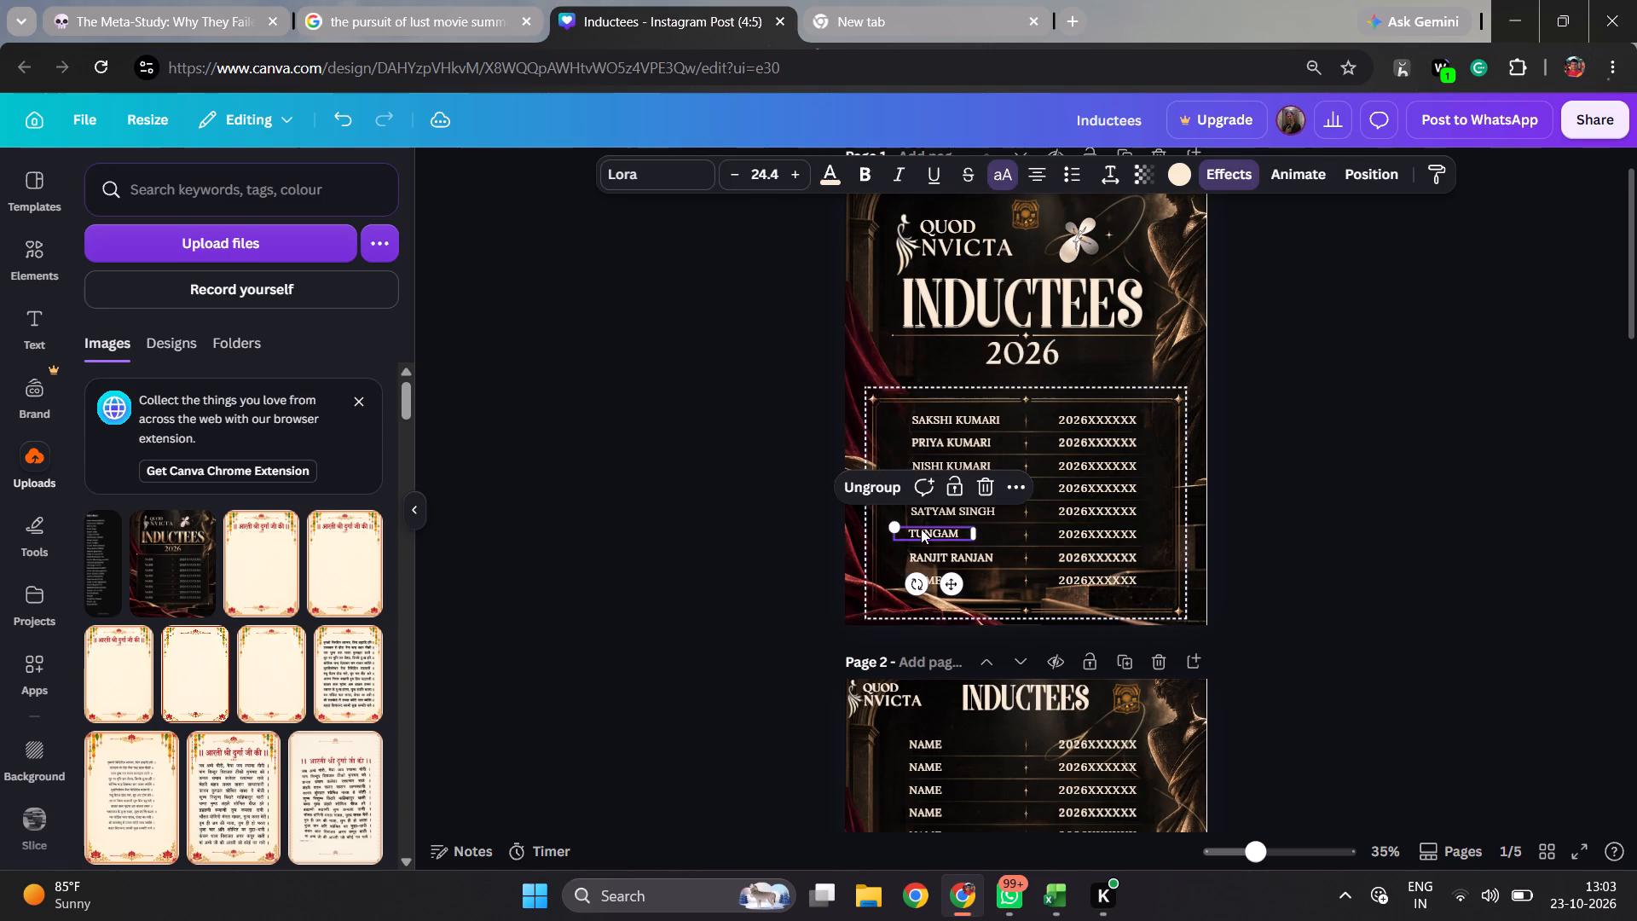
pyautogui.press('Right')
pyautogui.press('Right')
pyautogui.press('Right')
pyautogui.press('Right')
pyautogui.press('Right')
pyautogui.press('Right')
pyautogui.press('Right')
pyautogui.press('Right')
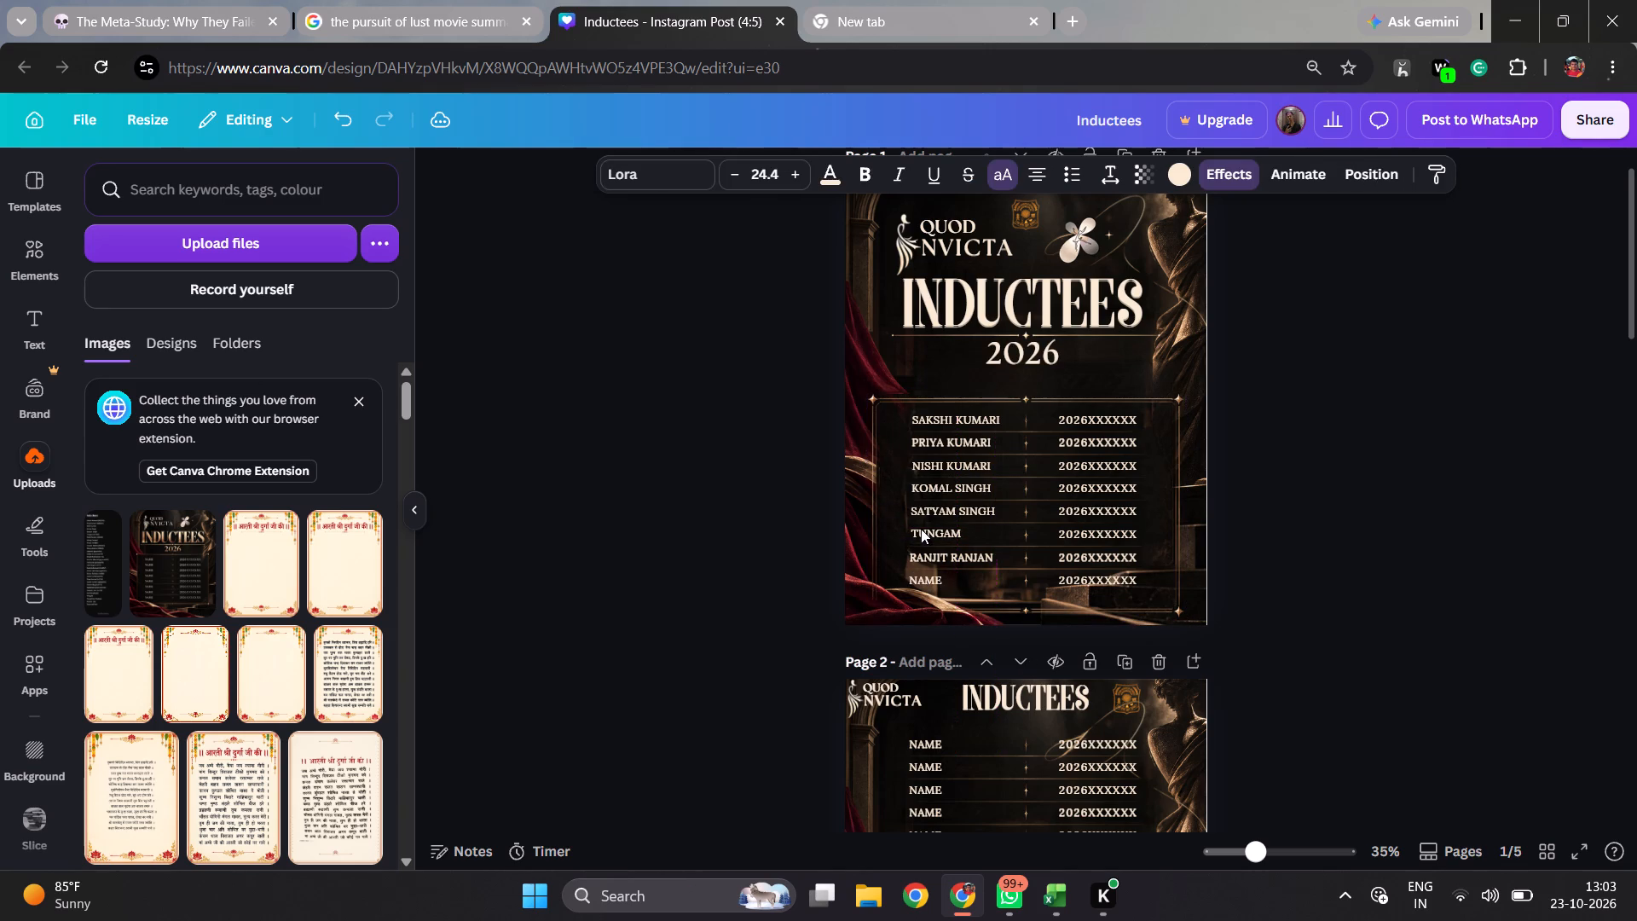
pyautogui.press('Right')
pyautogui.press('Right')
pyautogui.press('Right')
pyautogui.press('Right')
pyautogui.press('Right')
pyautogui.press('Right')
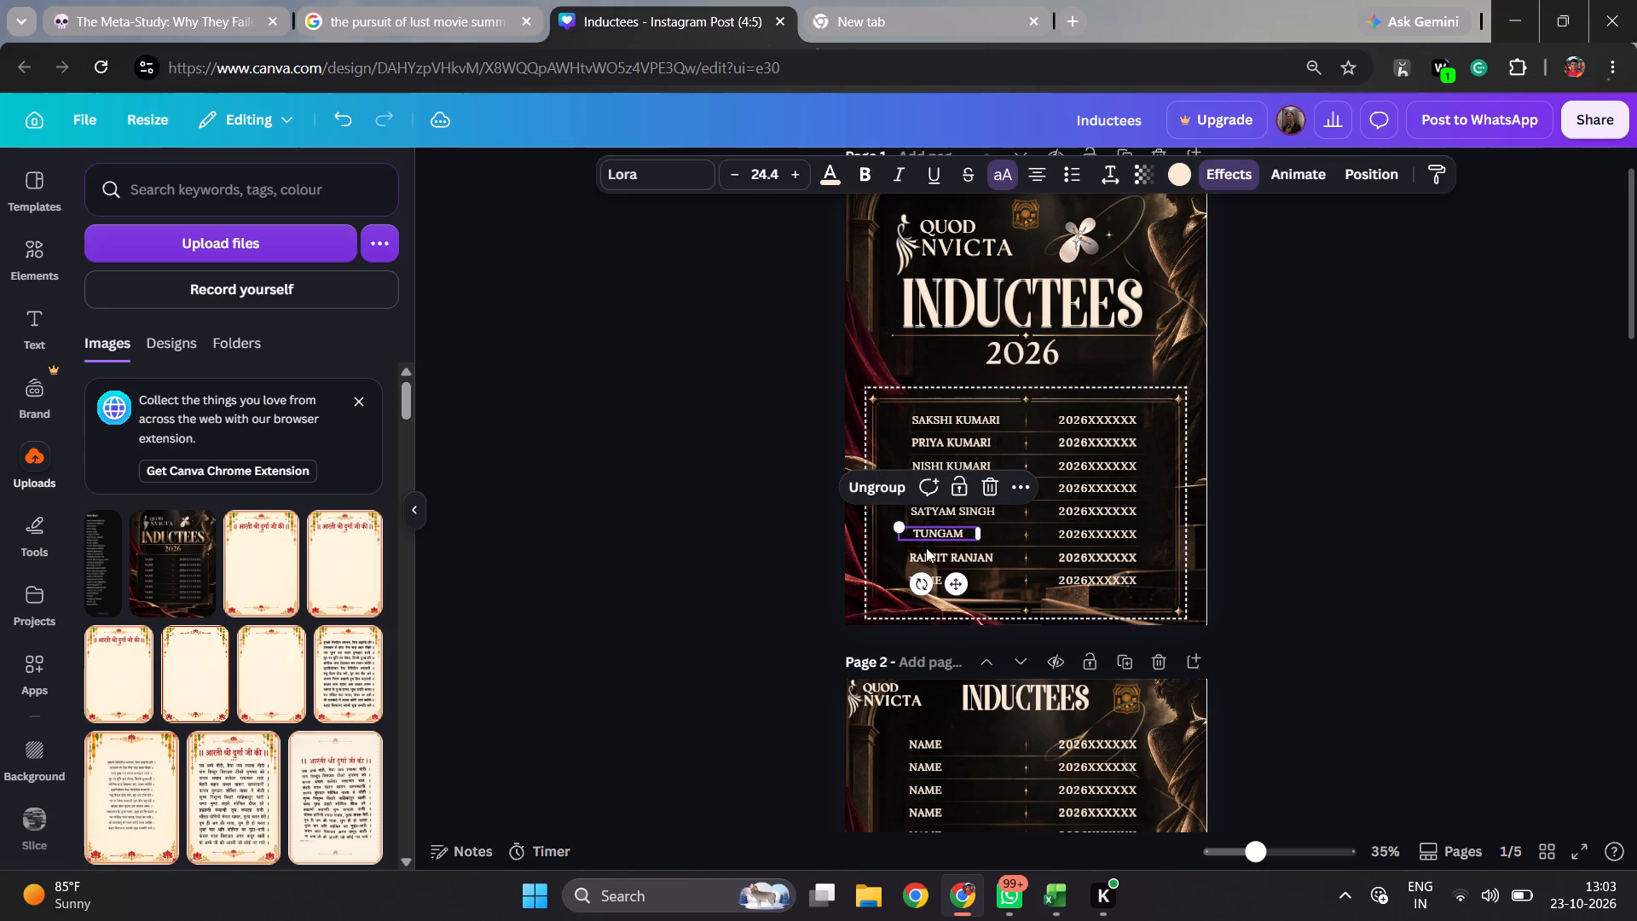
# Nudge the seventh row's name slightly rightward on page 1 to align it with the names column.
pyautogui.click(932, 556)
pyautogui.press('Right')
pyautogui.press('Right')
pyautogui.press('Right')
pyautogui.press('Right')
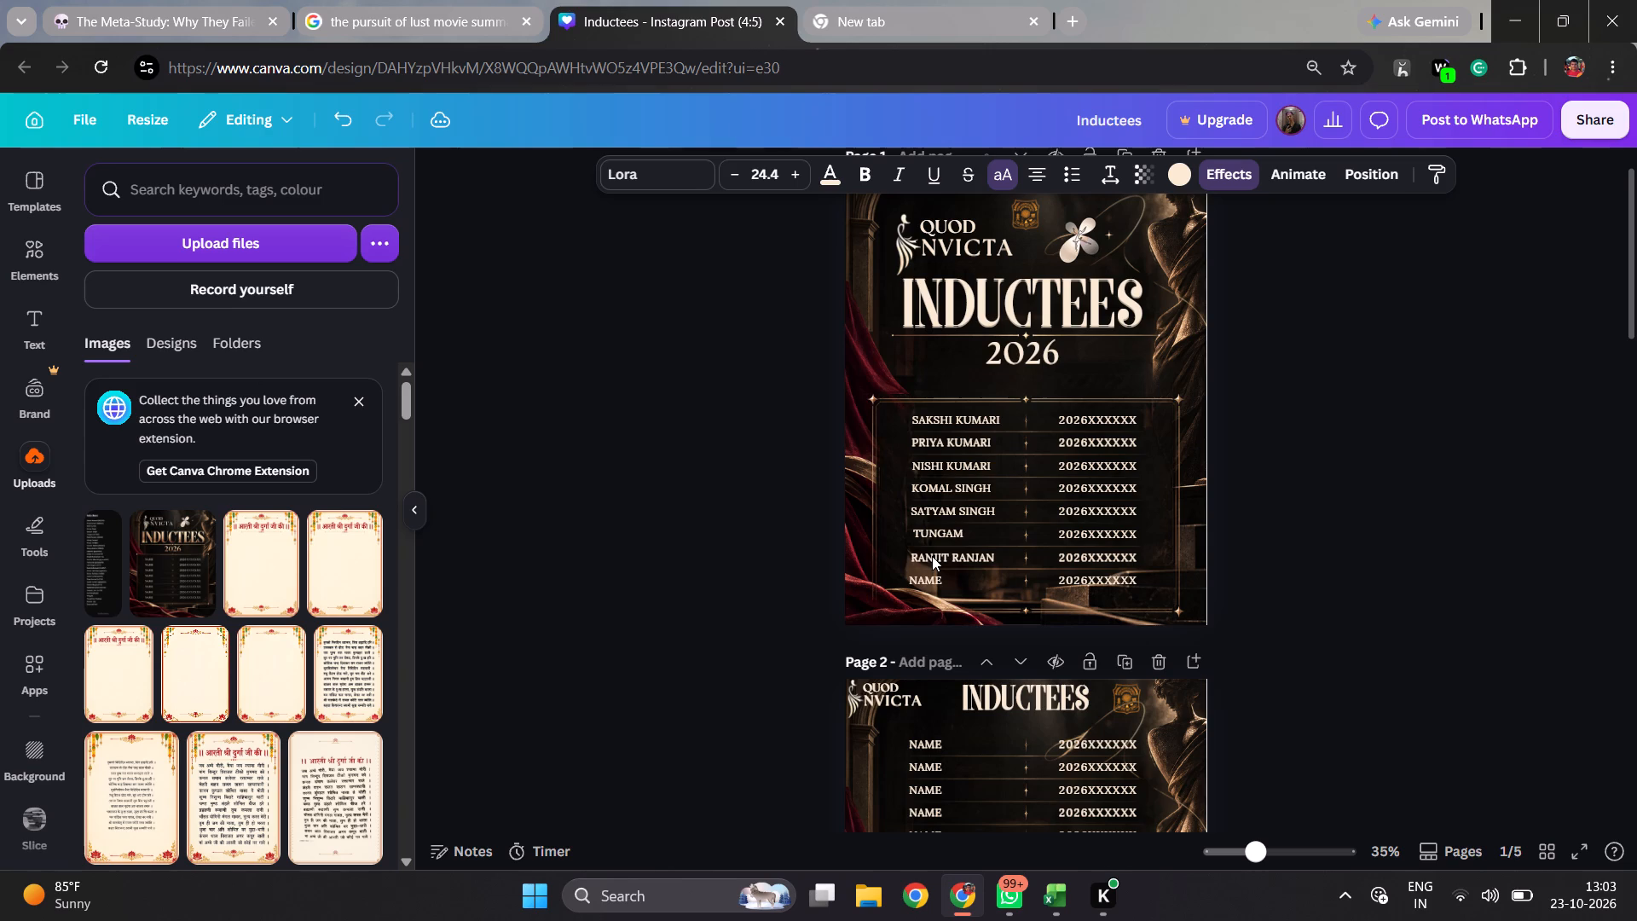
pyautogui.press('Right')
pyautogui.press('Right')
pyautogui.press('Right')
pyautogui.press('Right')
# Replace the eighth row's NAME placeholder on page 1 with the eighth inductee's name and widen the text box to one line.
pyautogui.click(932, 586)
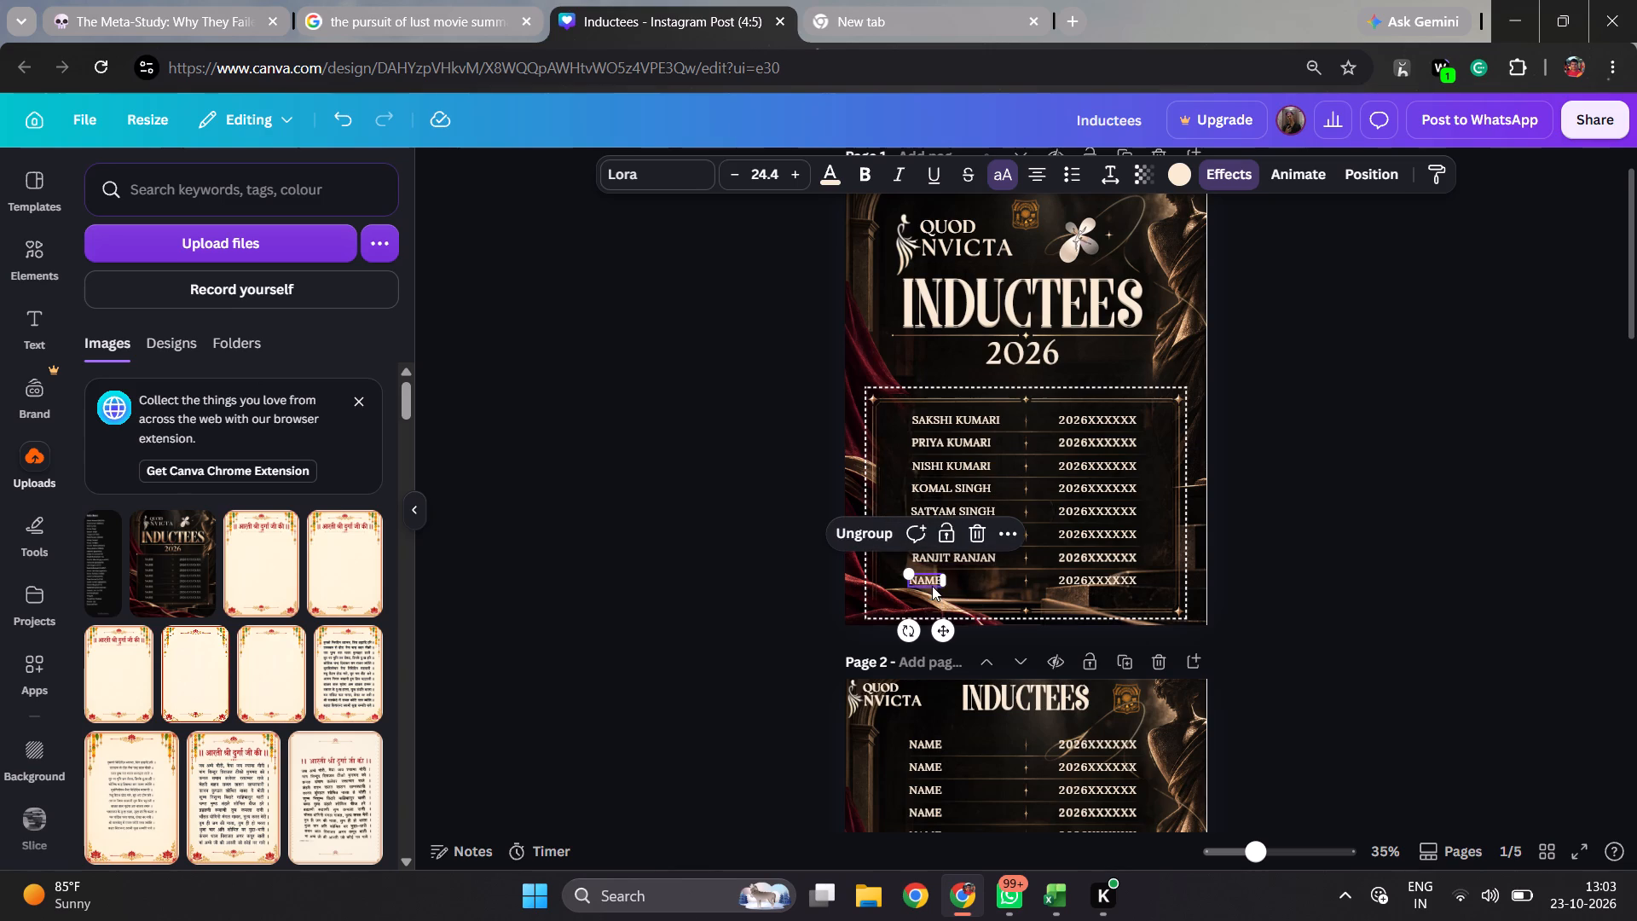
pyautogui.click(932, 586)
pyautogui.click(928, 580)
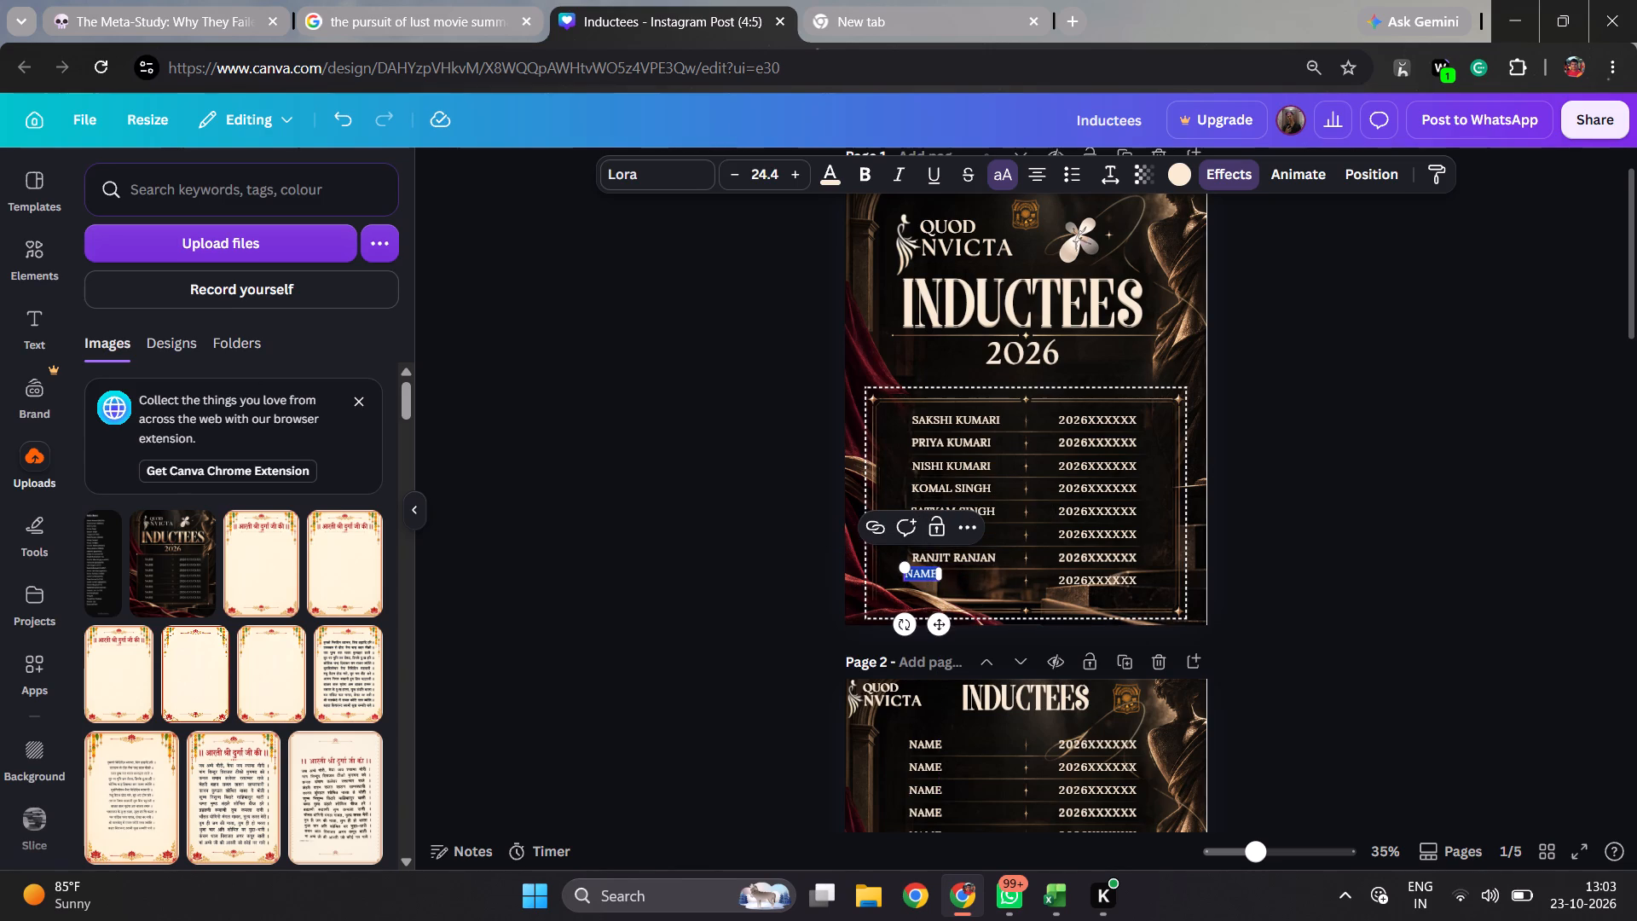
pyautogui.hotkey('ctrl', 'z')
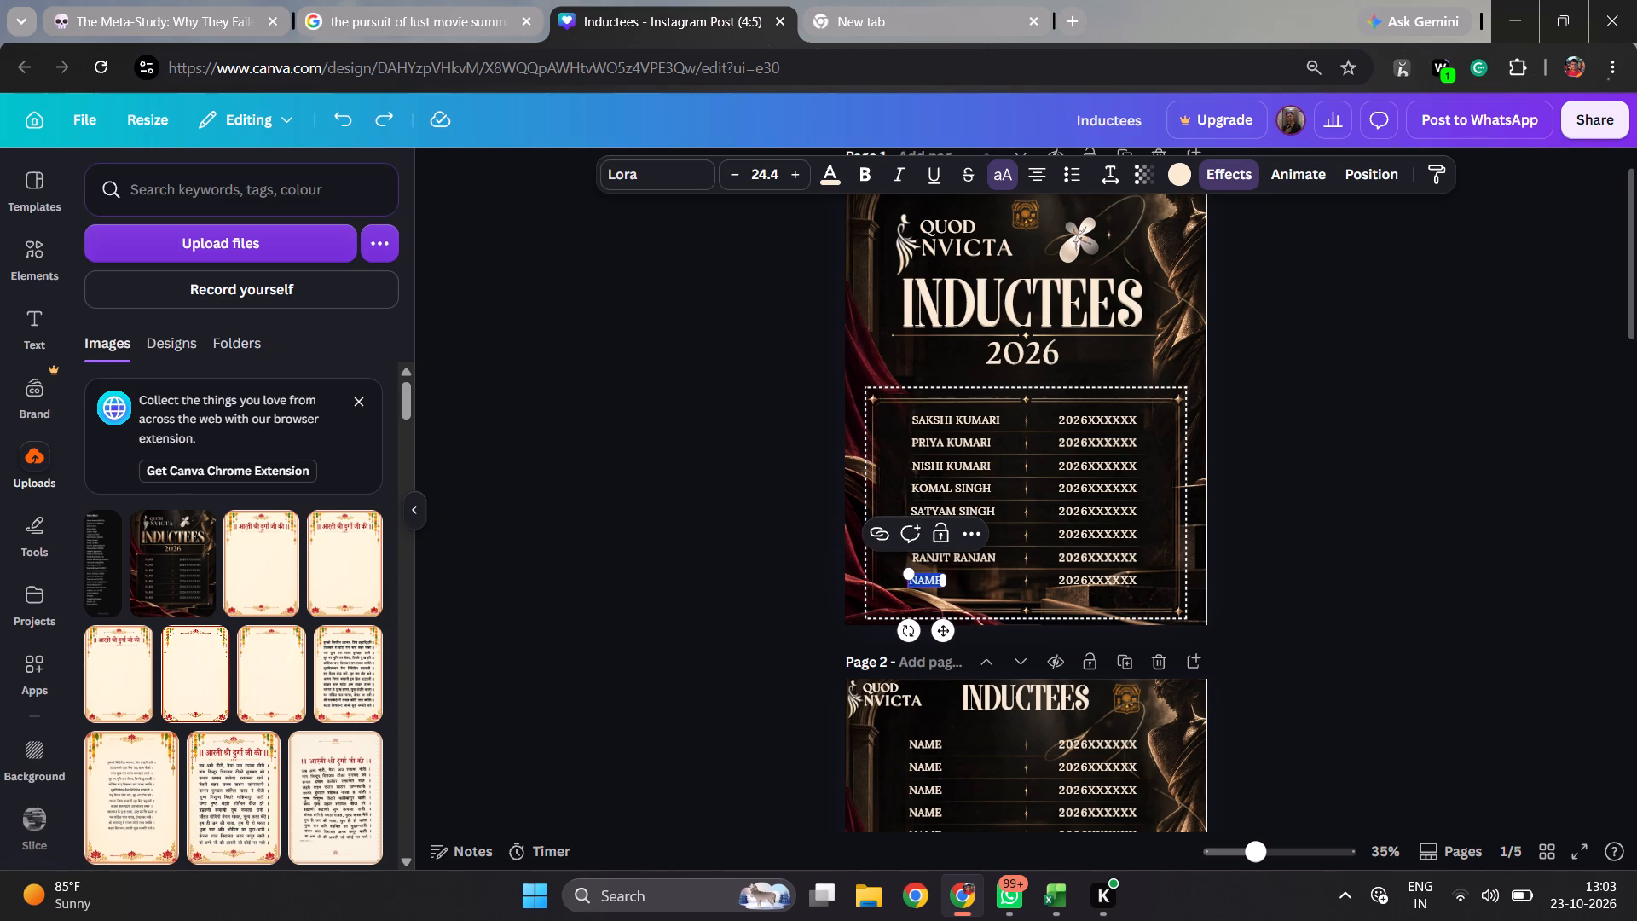
pyautogui.hotkey('ctrl', 'z')
pyautogui.hotkey('ctrl', 'y')
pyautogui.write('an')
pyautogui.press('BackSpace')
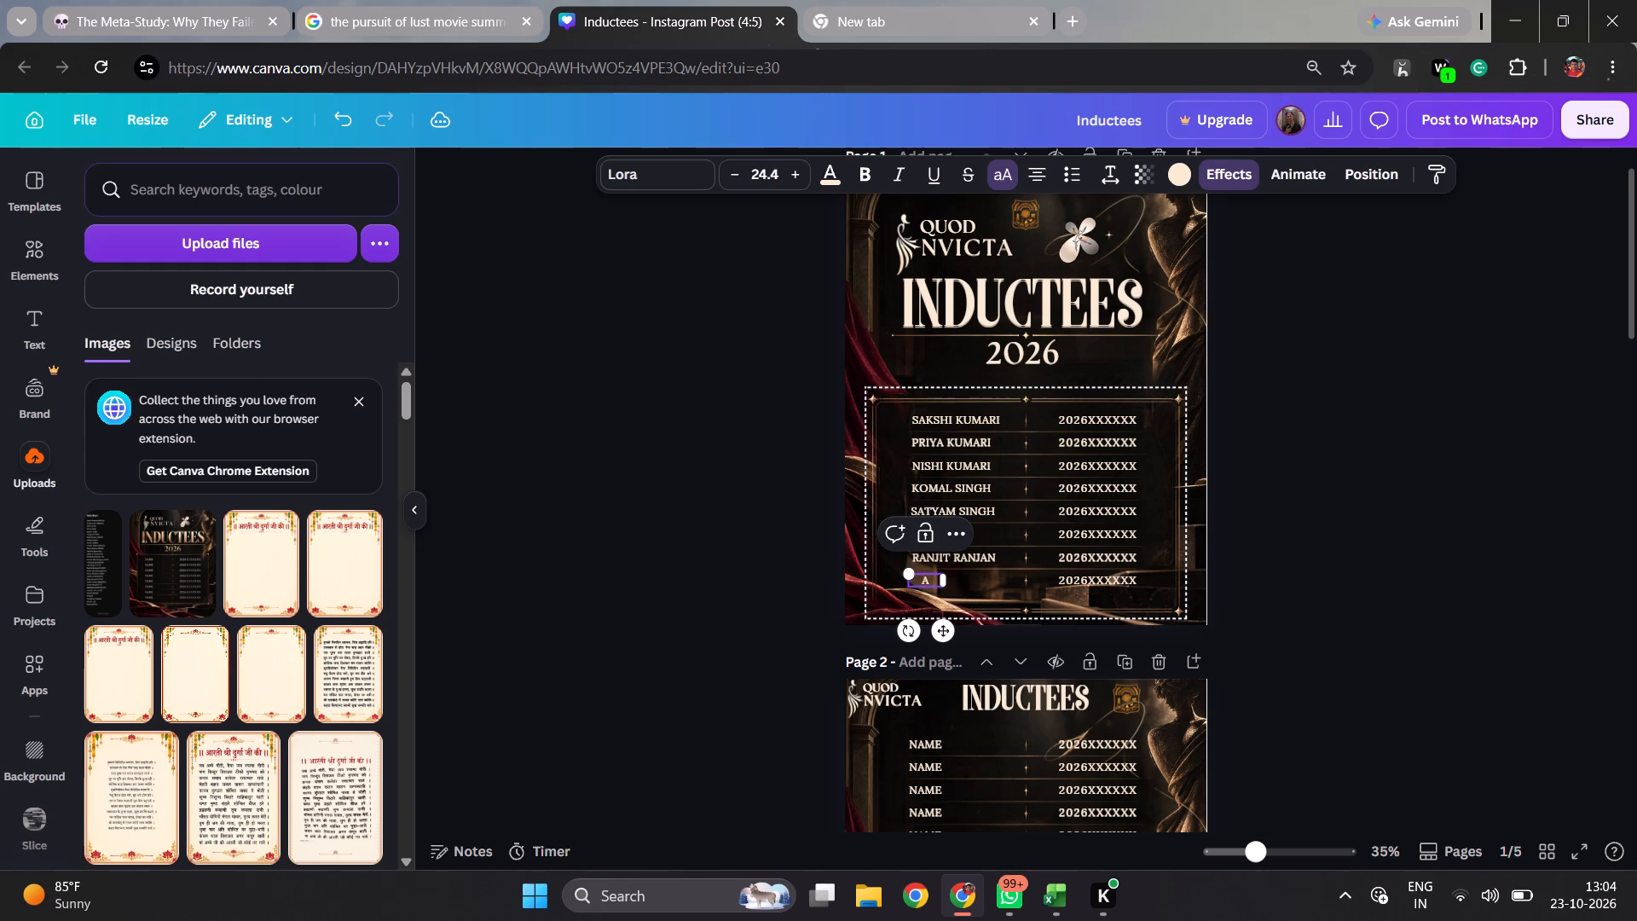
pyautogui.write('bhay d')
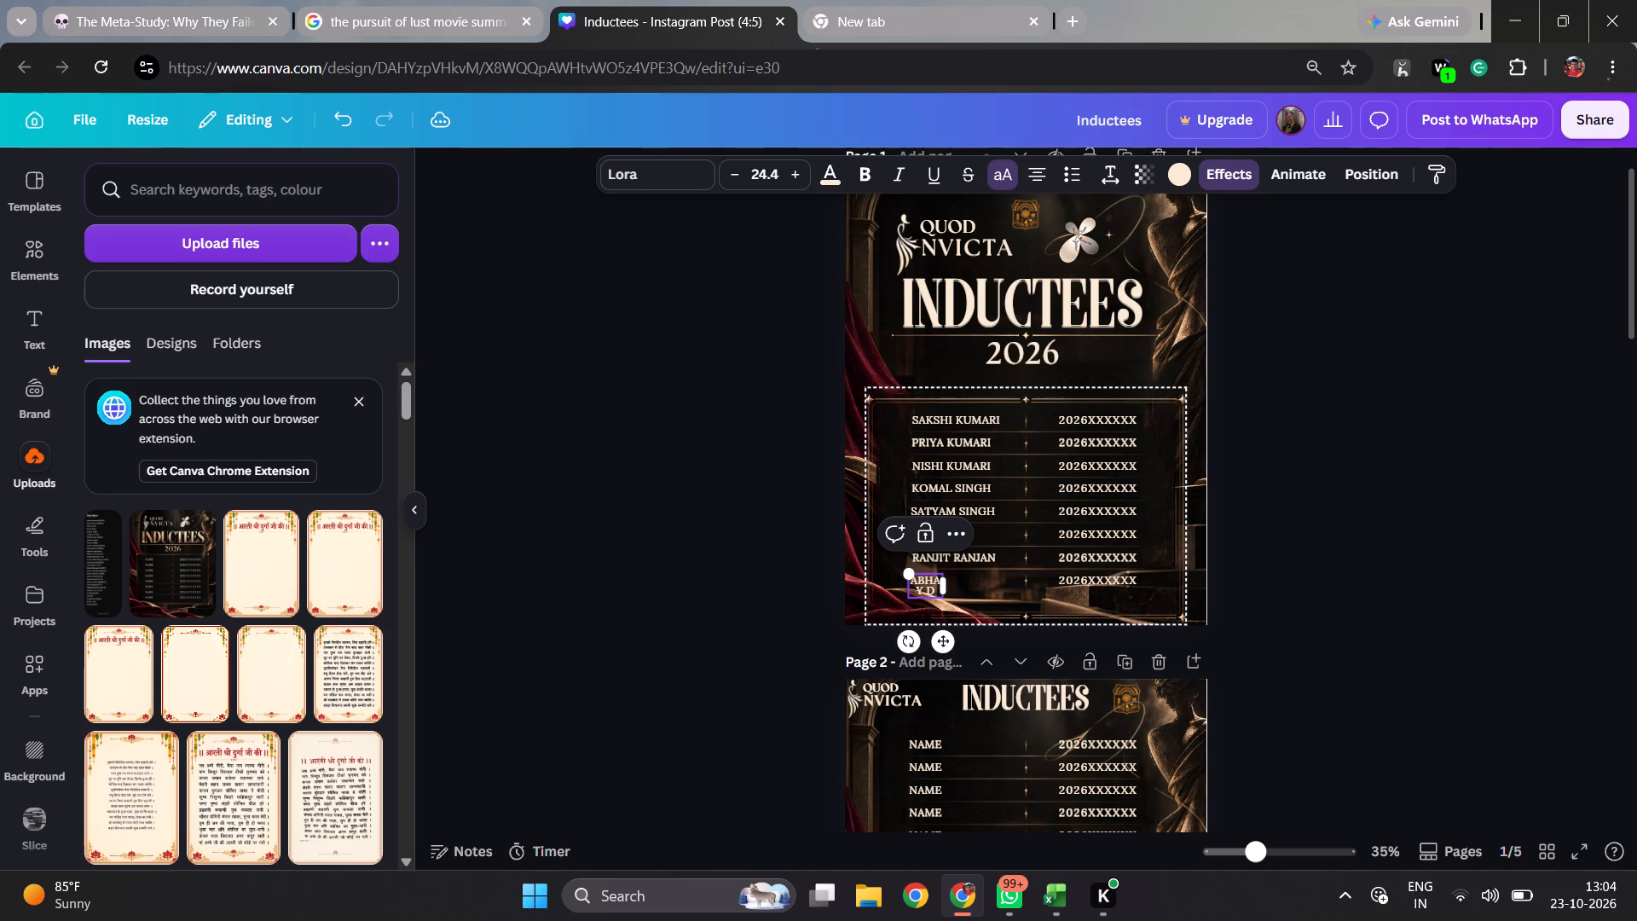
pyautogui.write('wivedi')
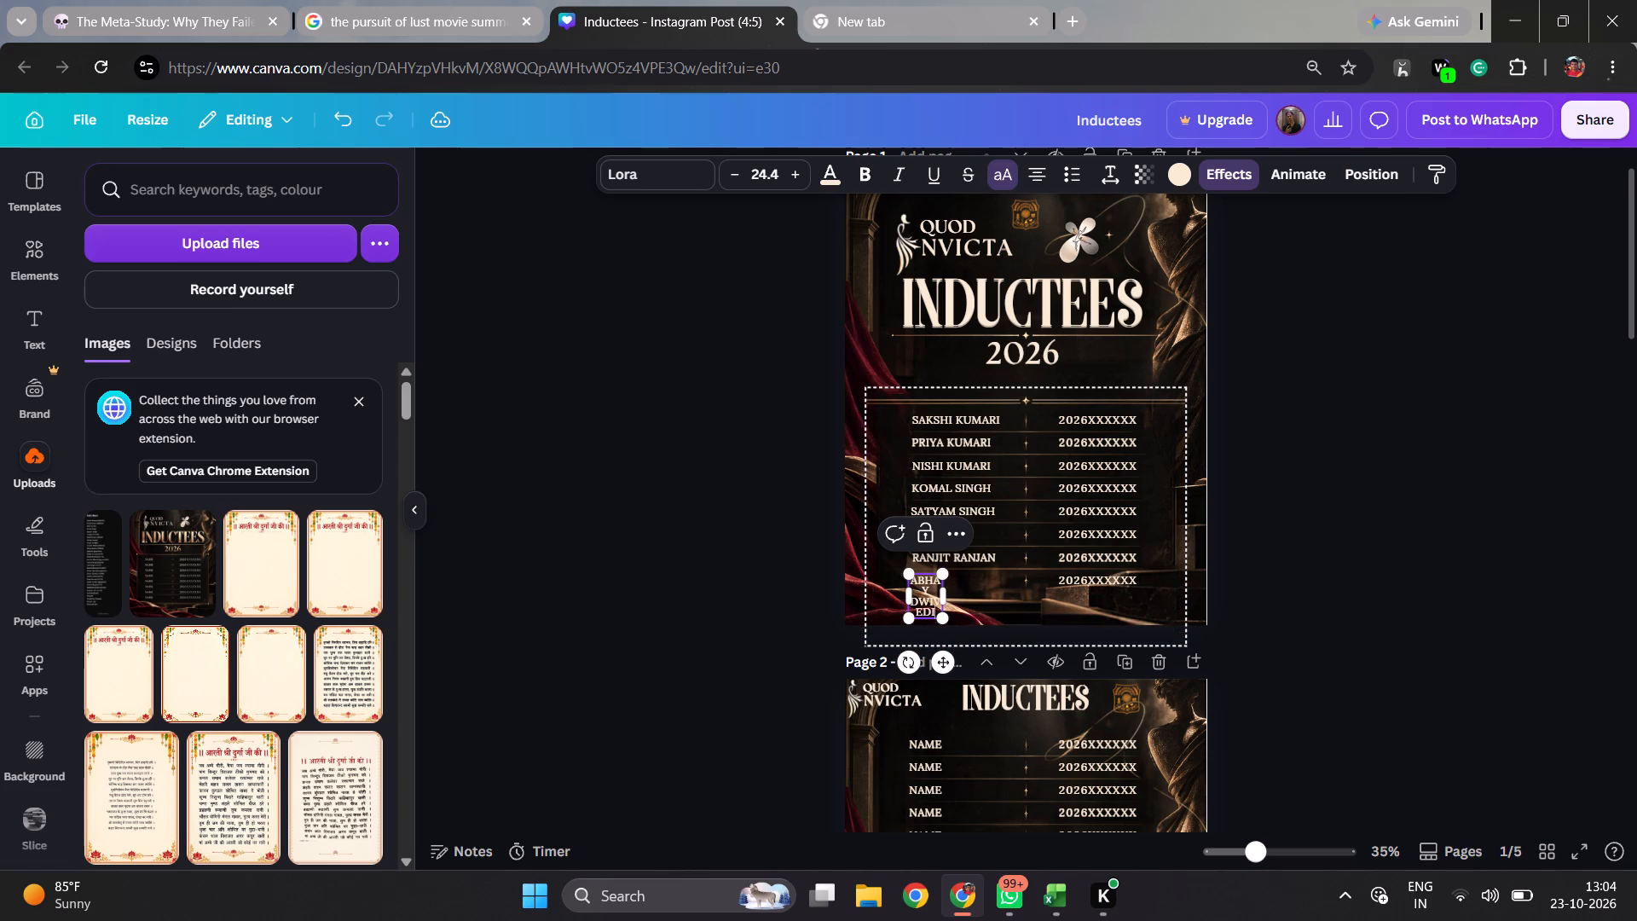
pyautogui.click(941, 594)
pyautogui.moveTo(944, 598); pyautogui.dragTo(1006, 592)
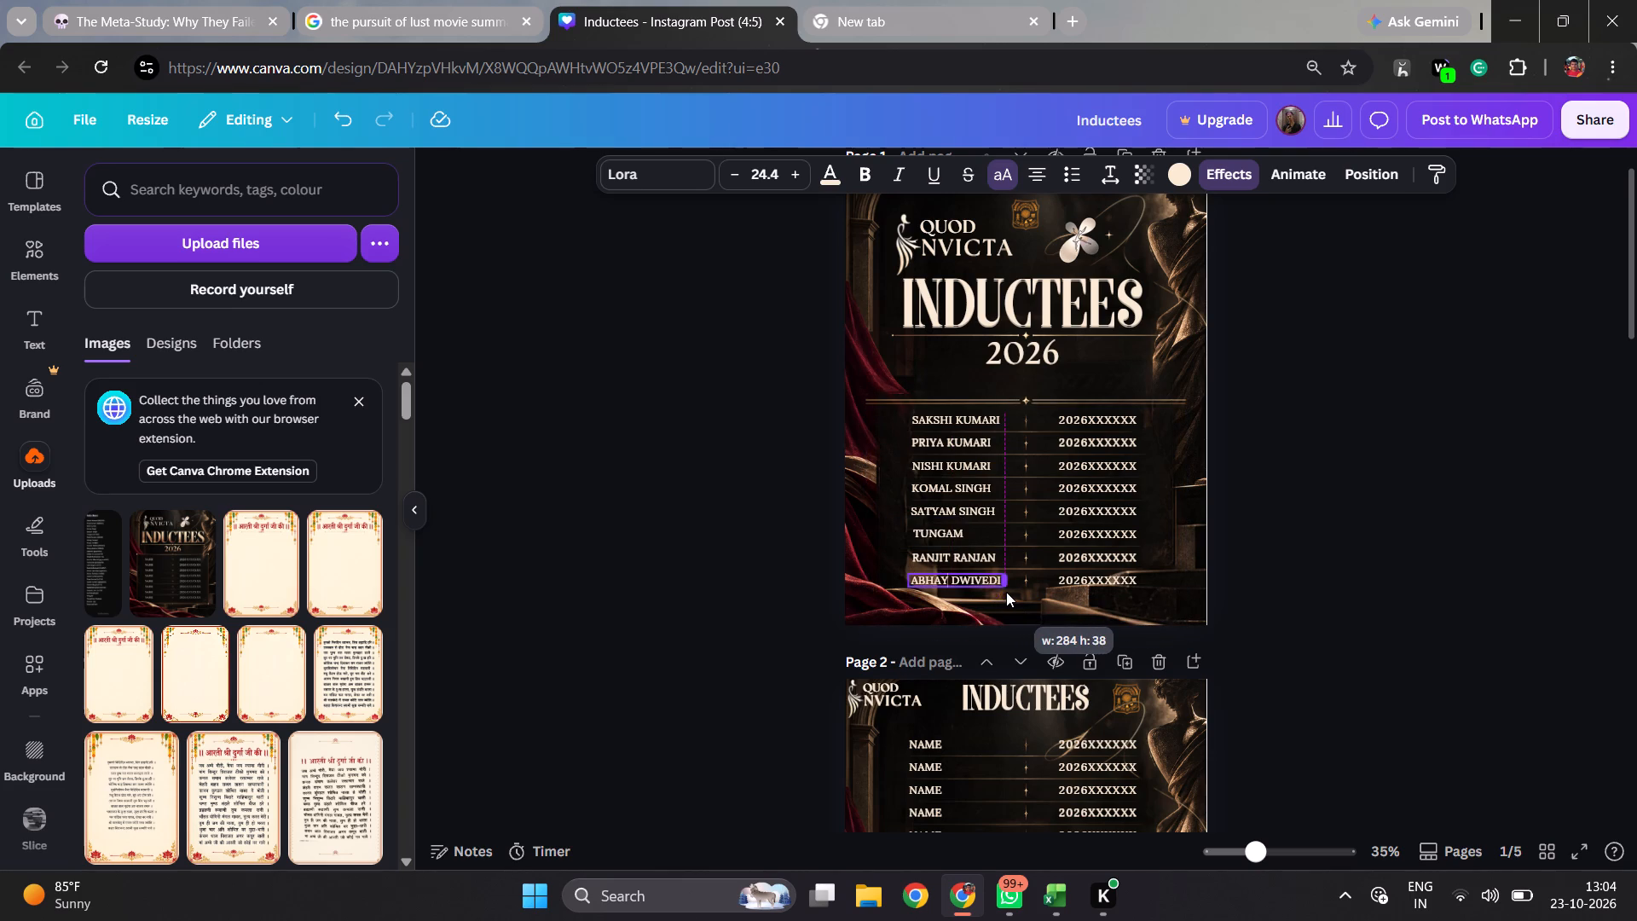
pyautogui.moveTo(1006, 592); pyautogui.dragTo(1002, 592)
pyautogui.moveTo(1002, 592); pyautogui.dragTo(1015, 589)
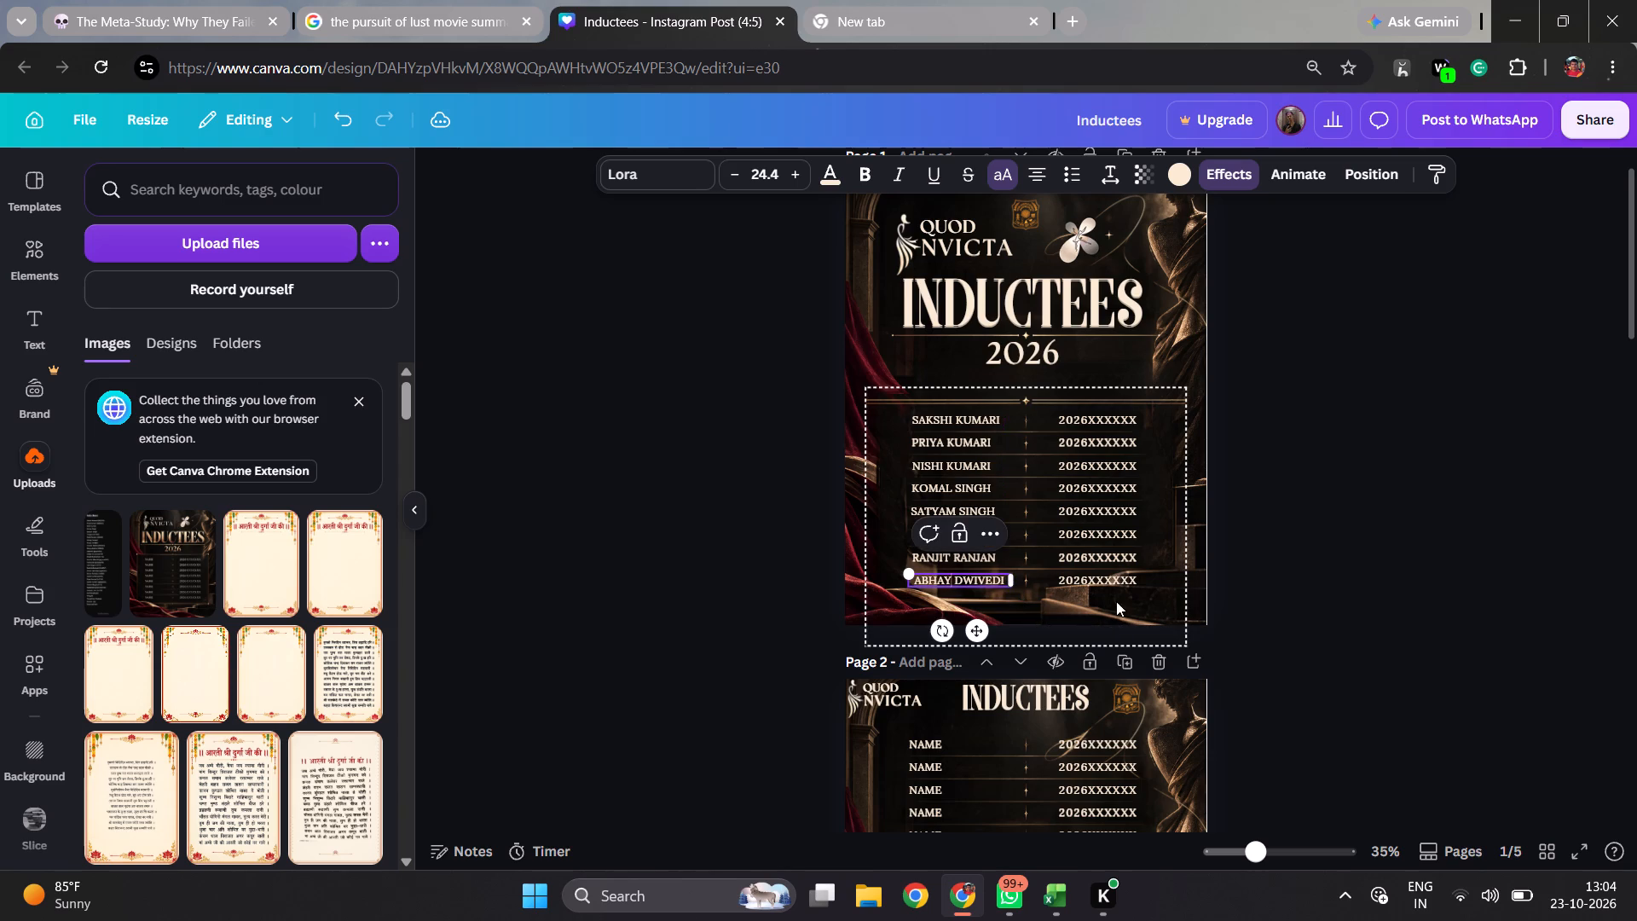
pyautogui.click(1251, 611)
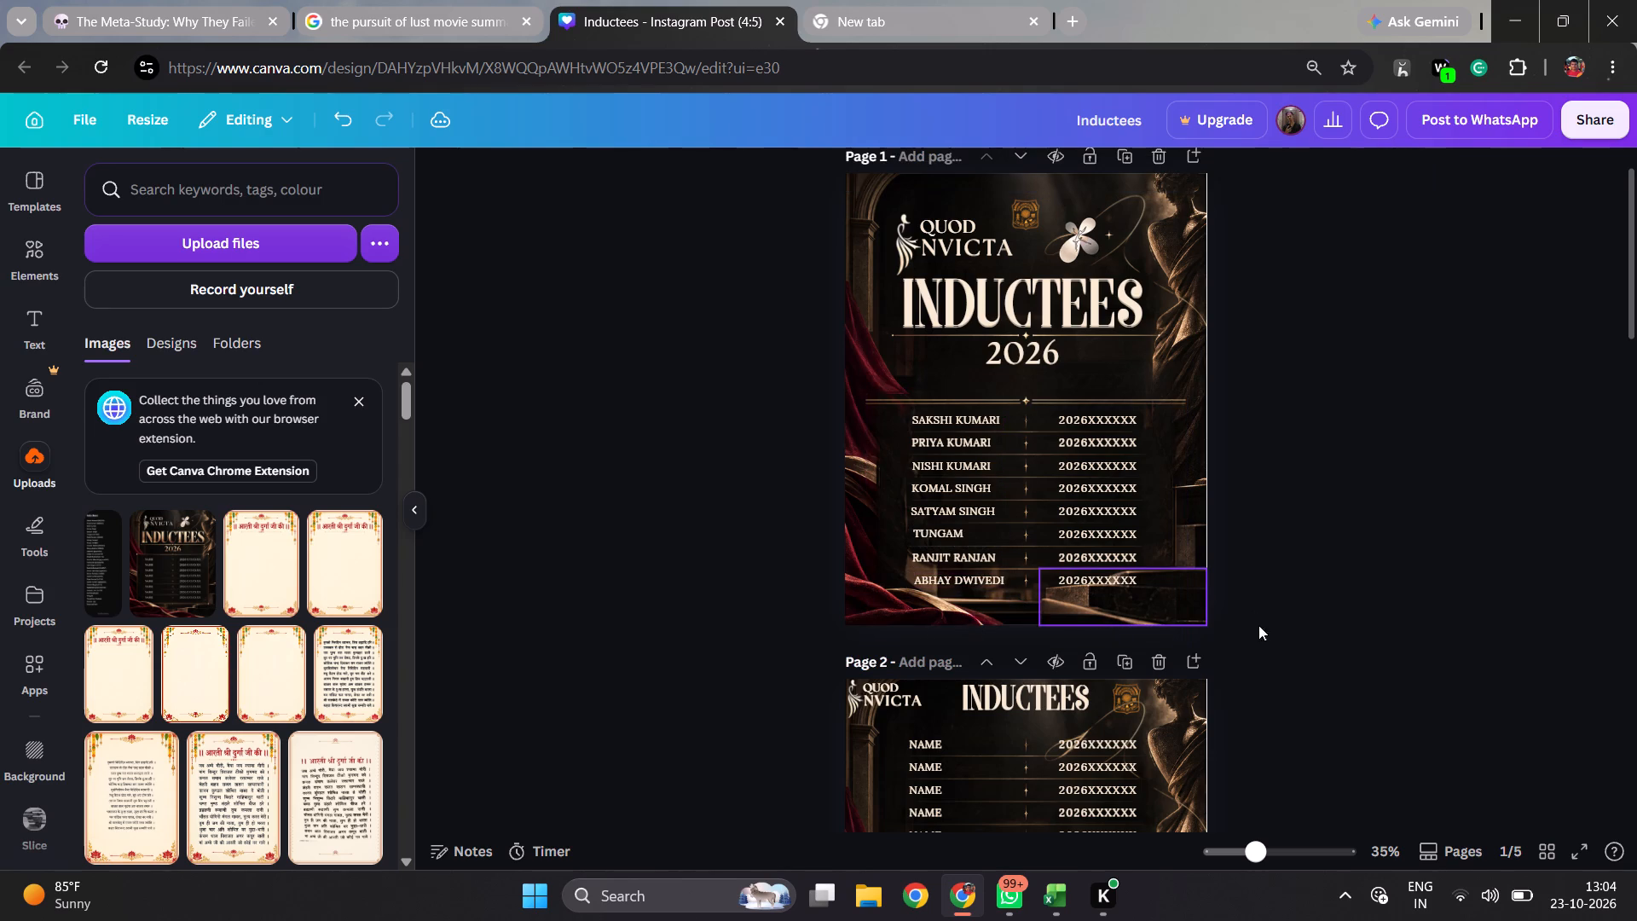
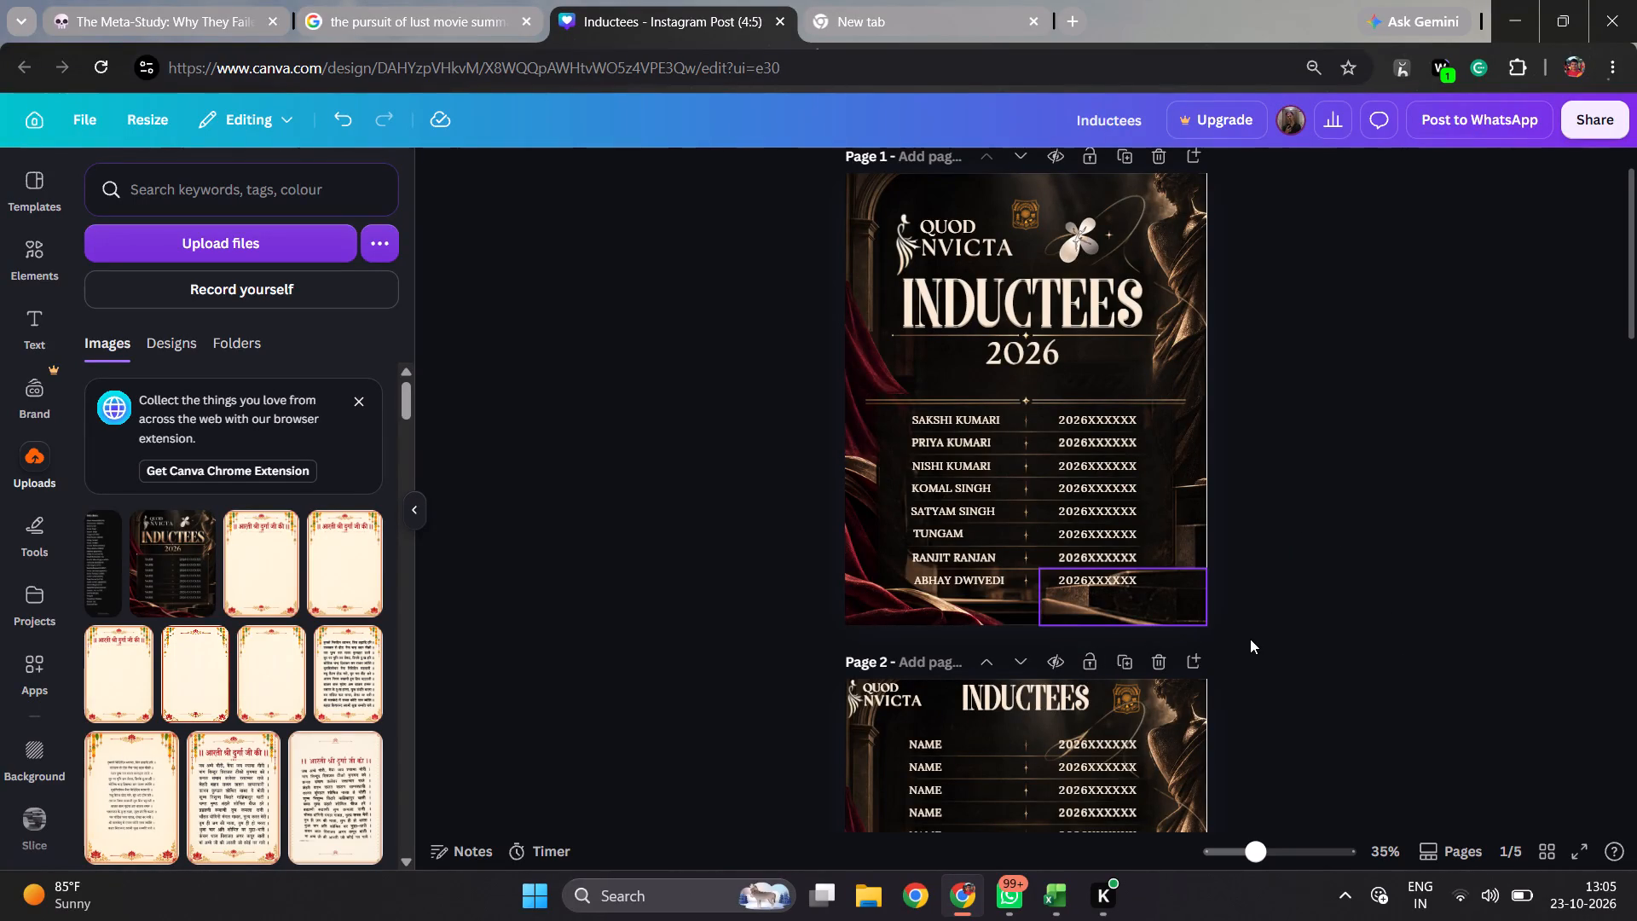
# Replace the first row's NAME placeholder on page 2 with that row's inductee name and widen the text box to one line.
pyautogui.scroll(-6, 1250, 639)
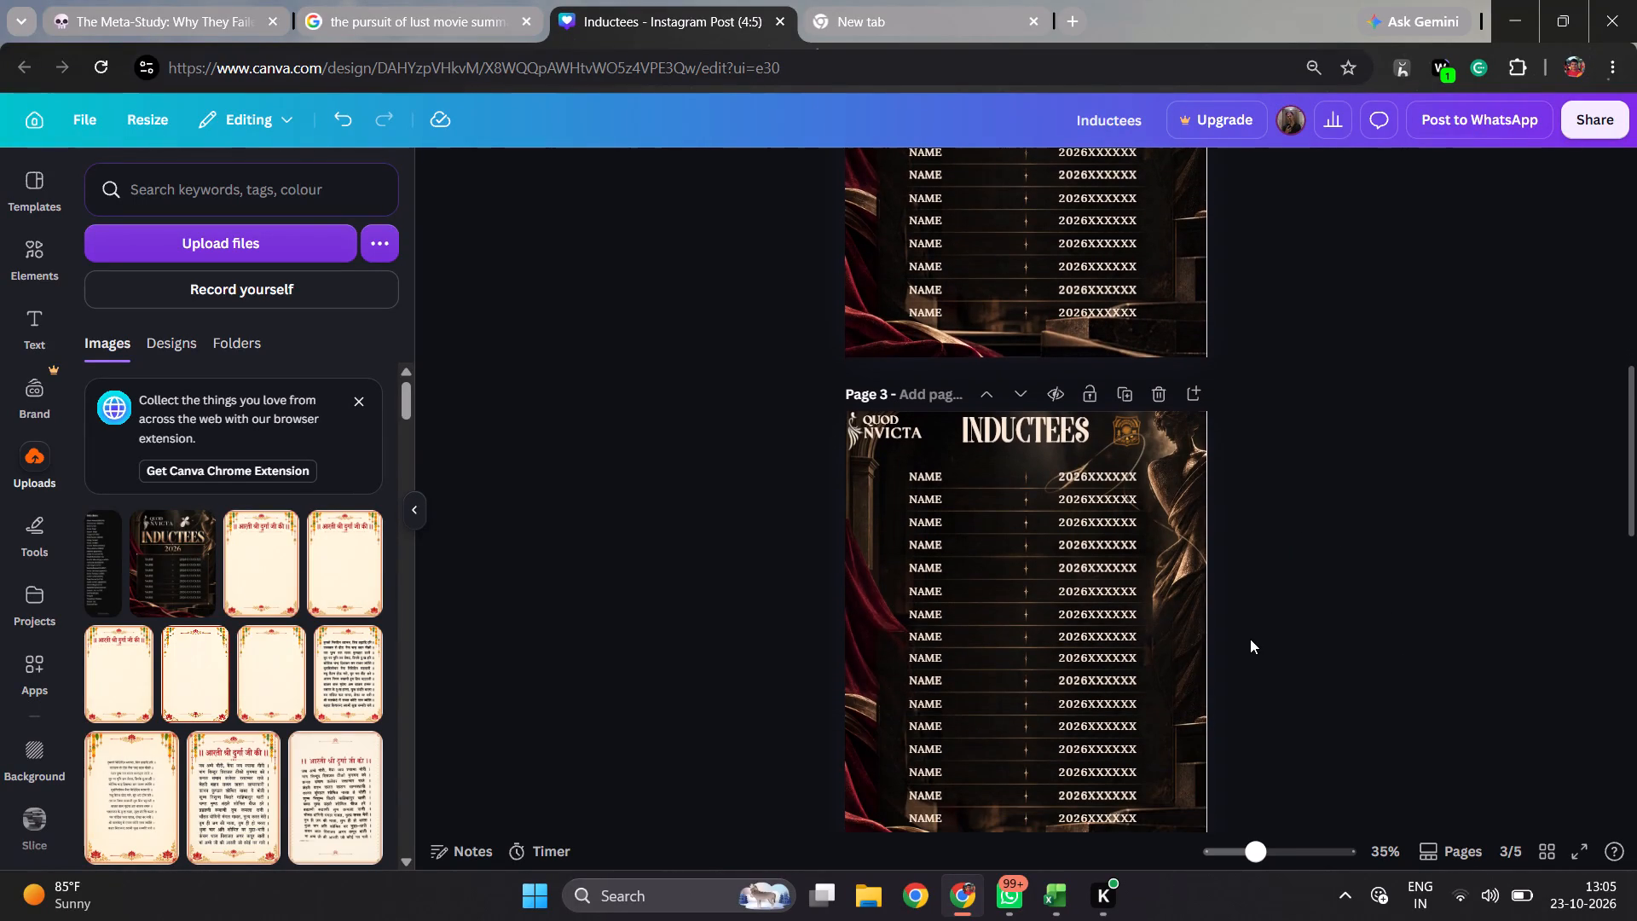
pyautogui.scroll(-1, 1250, 639)
pyautogui.scroll(2, 1250, 639)
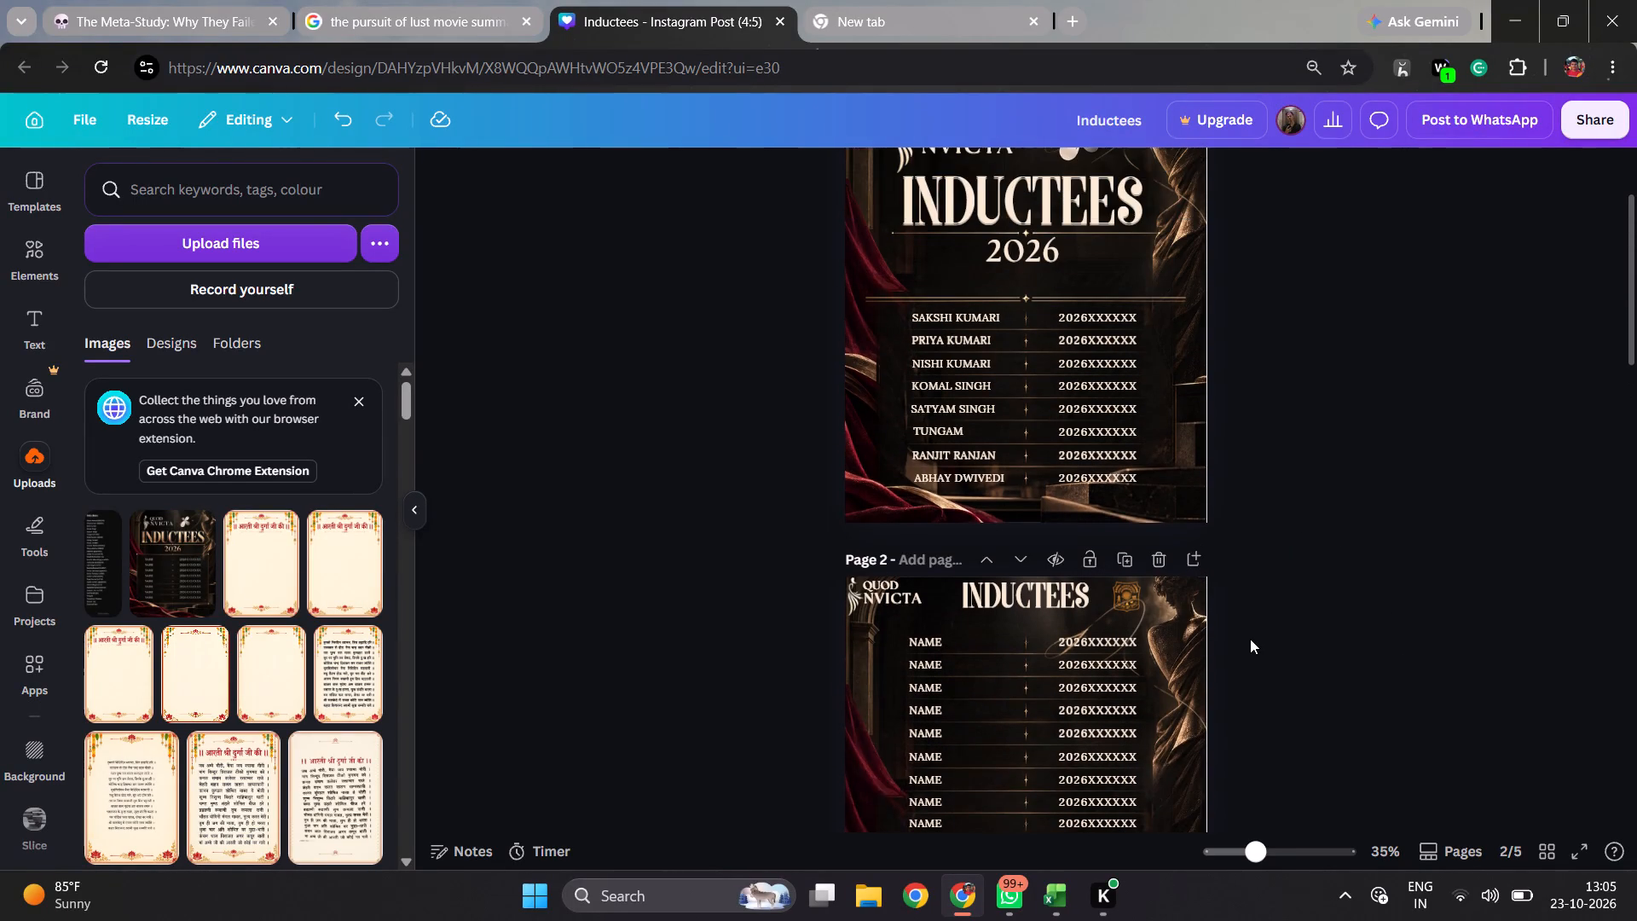
pyautogui.scroll(2, 1250, 639)
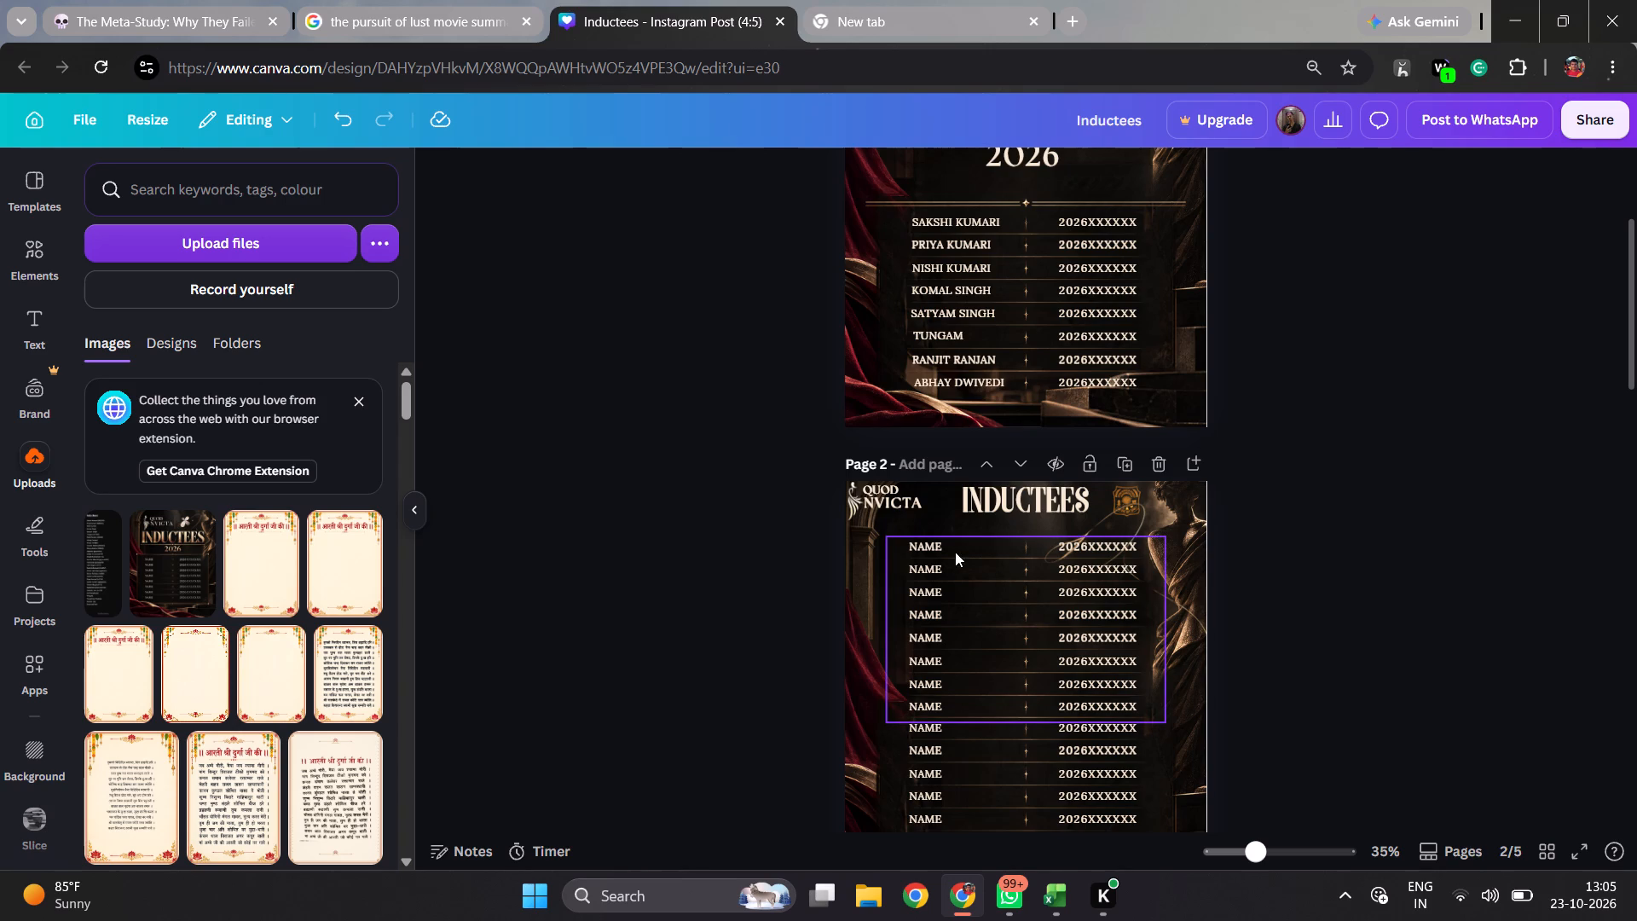
pyautogui.doubleClick(924, 550)
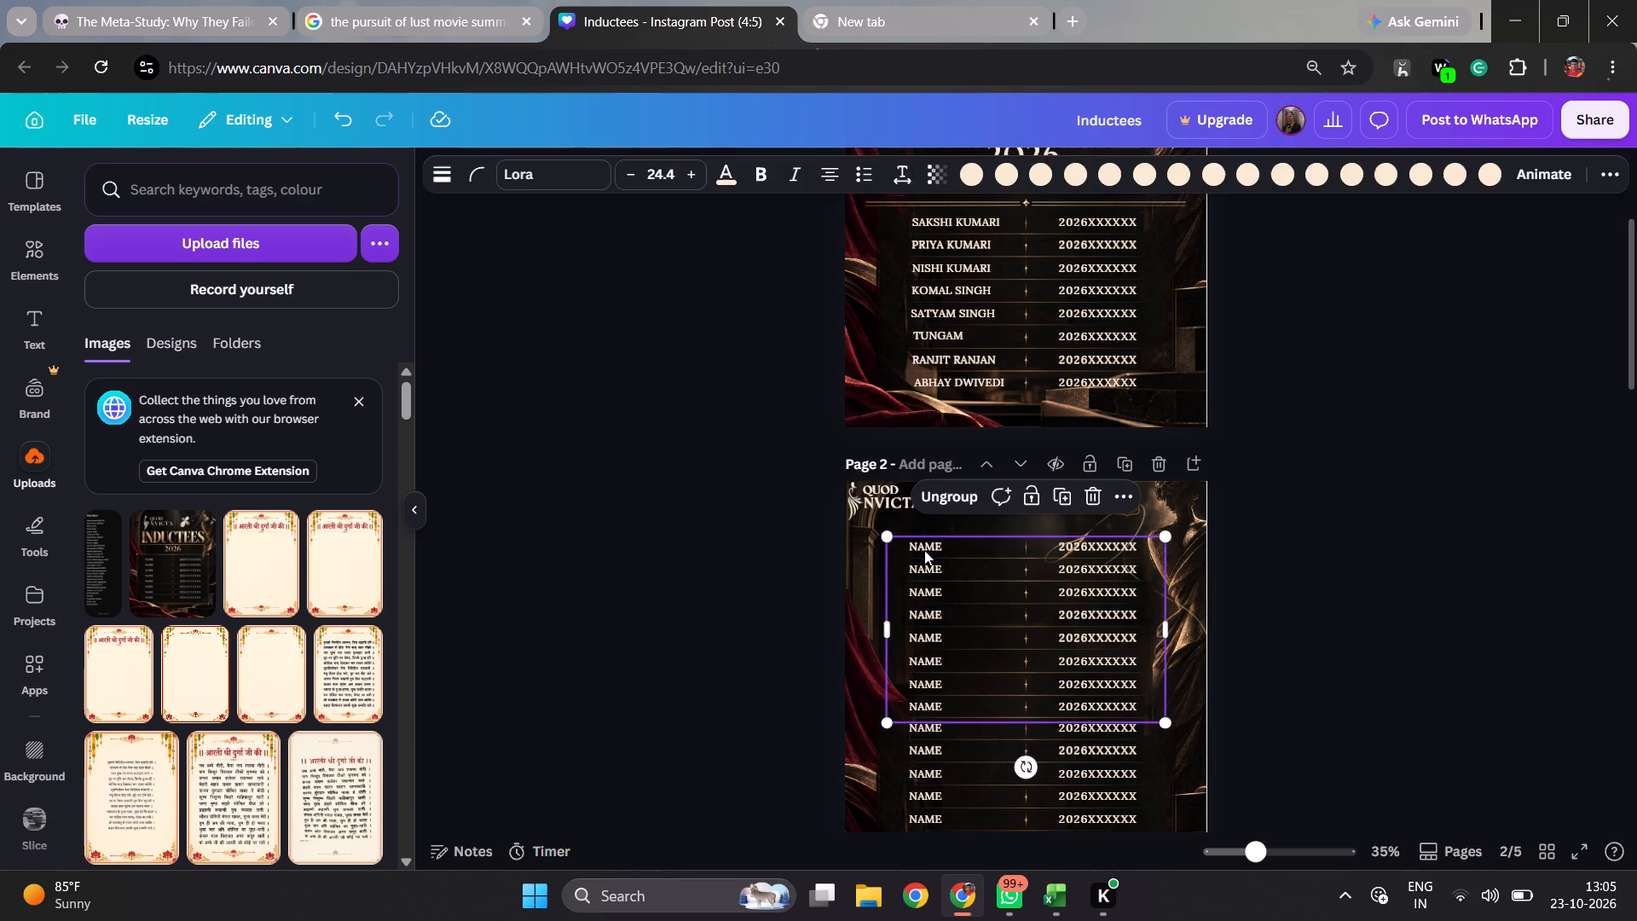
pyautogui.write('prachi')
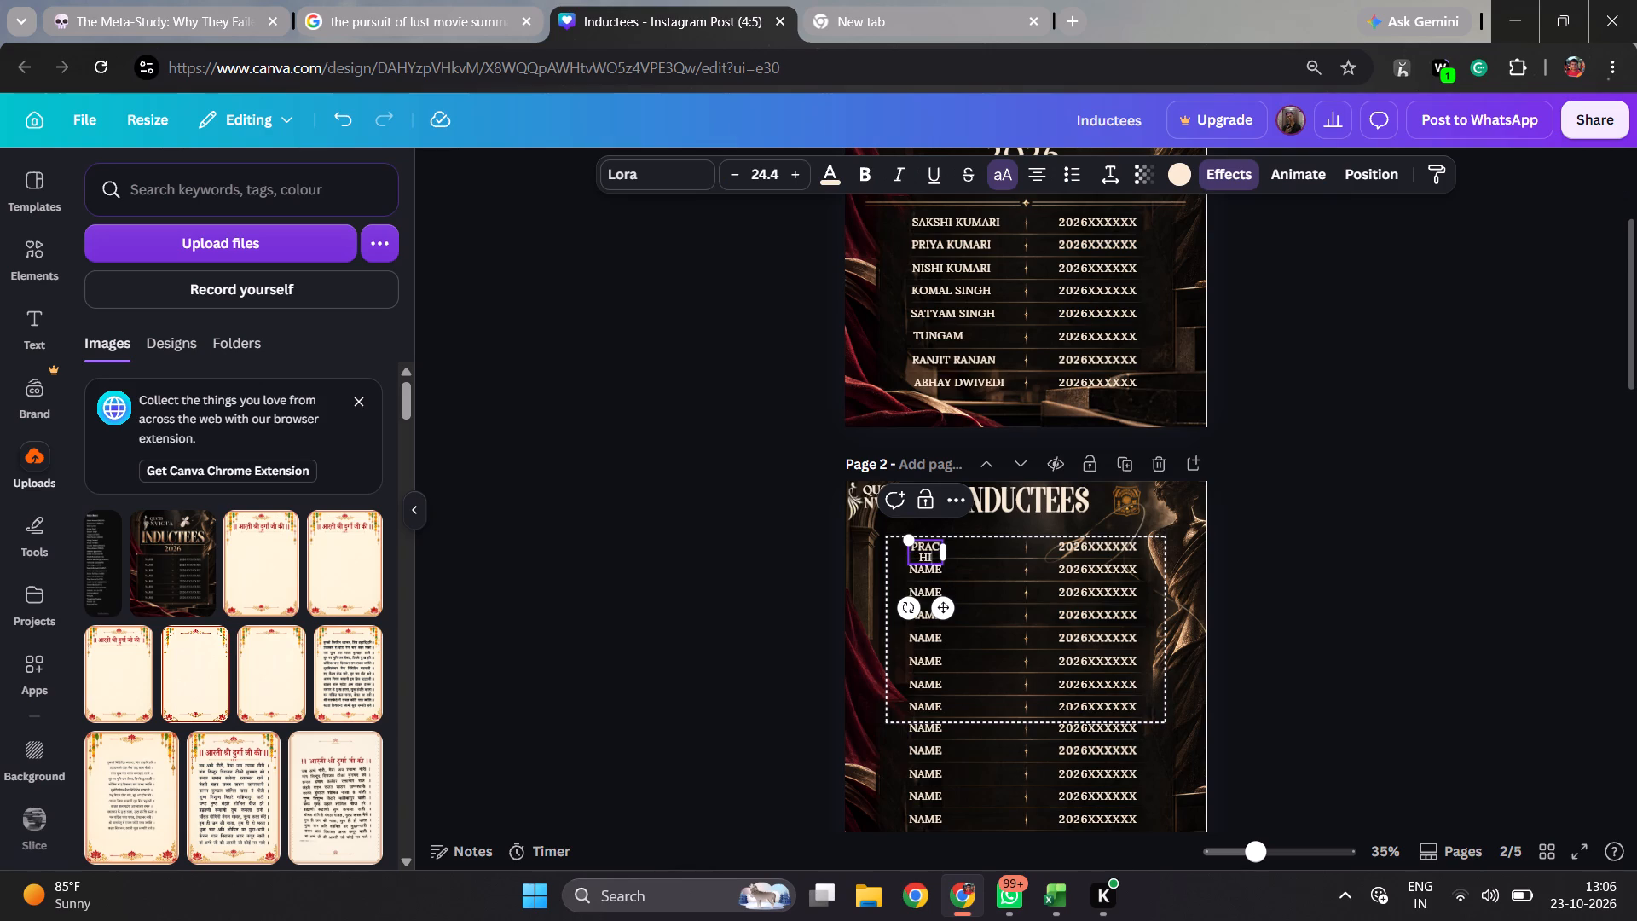
pyautogui.moveTo(946, 553); pyautogui.dragTo(959, 550)
# Replace the second row's NAME placeholder on page 2 with that row's inductee name and widen the text box to one line.
pyautogui.doubleClick(924, 568)
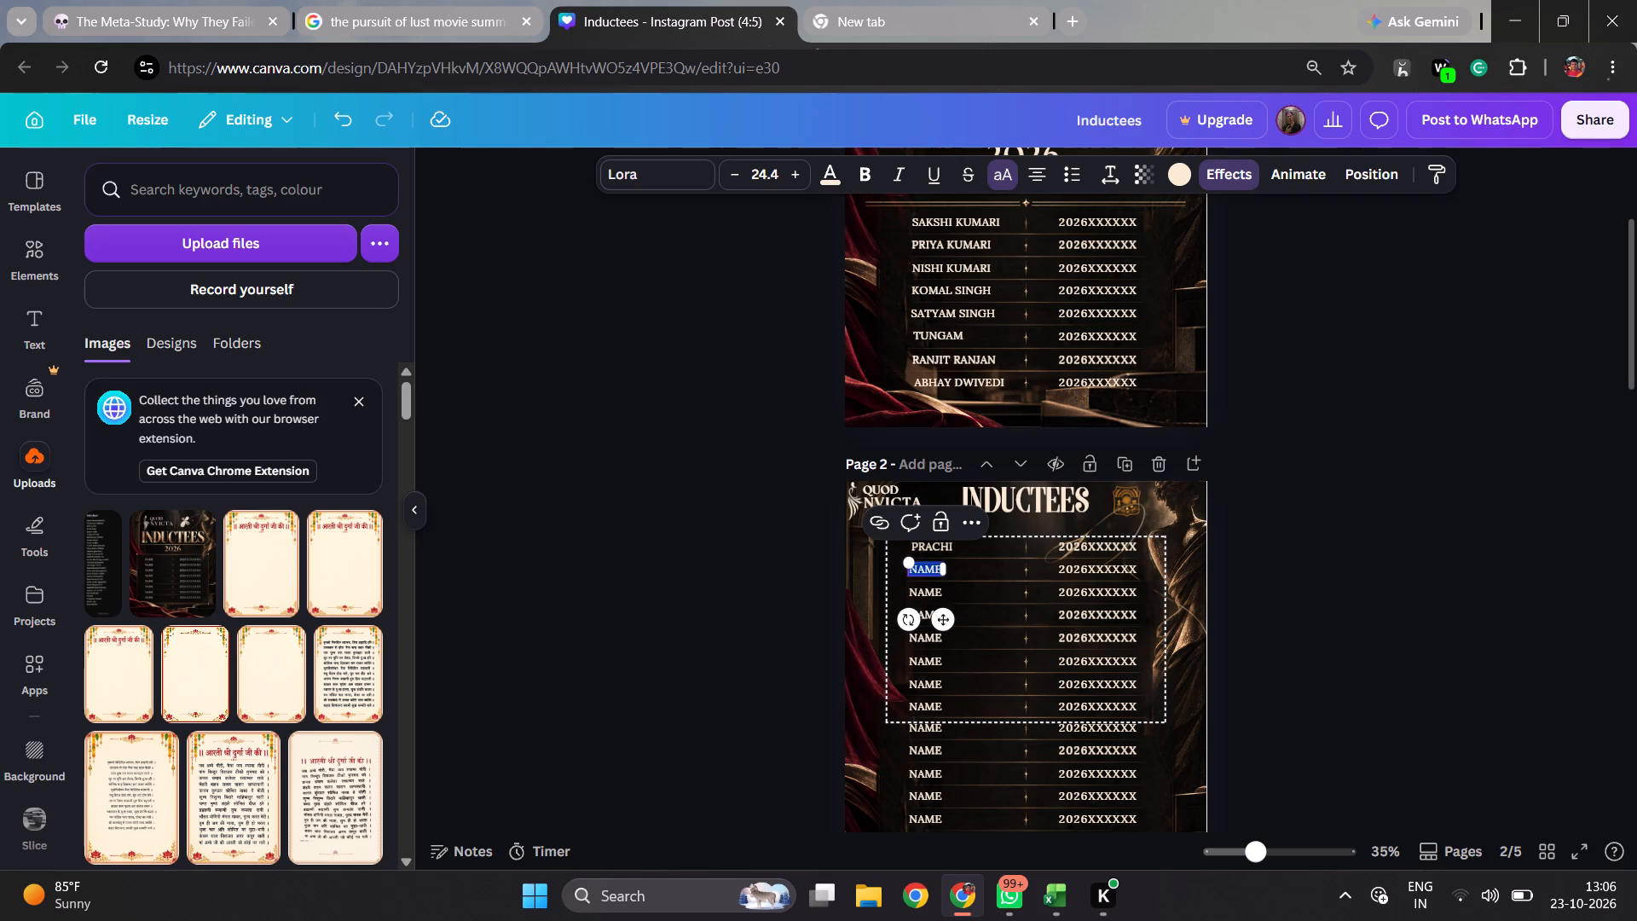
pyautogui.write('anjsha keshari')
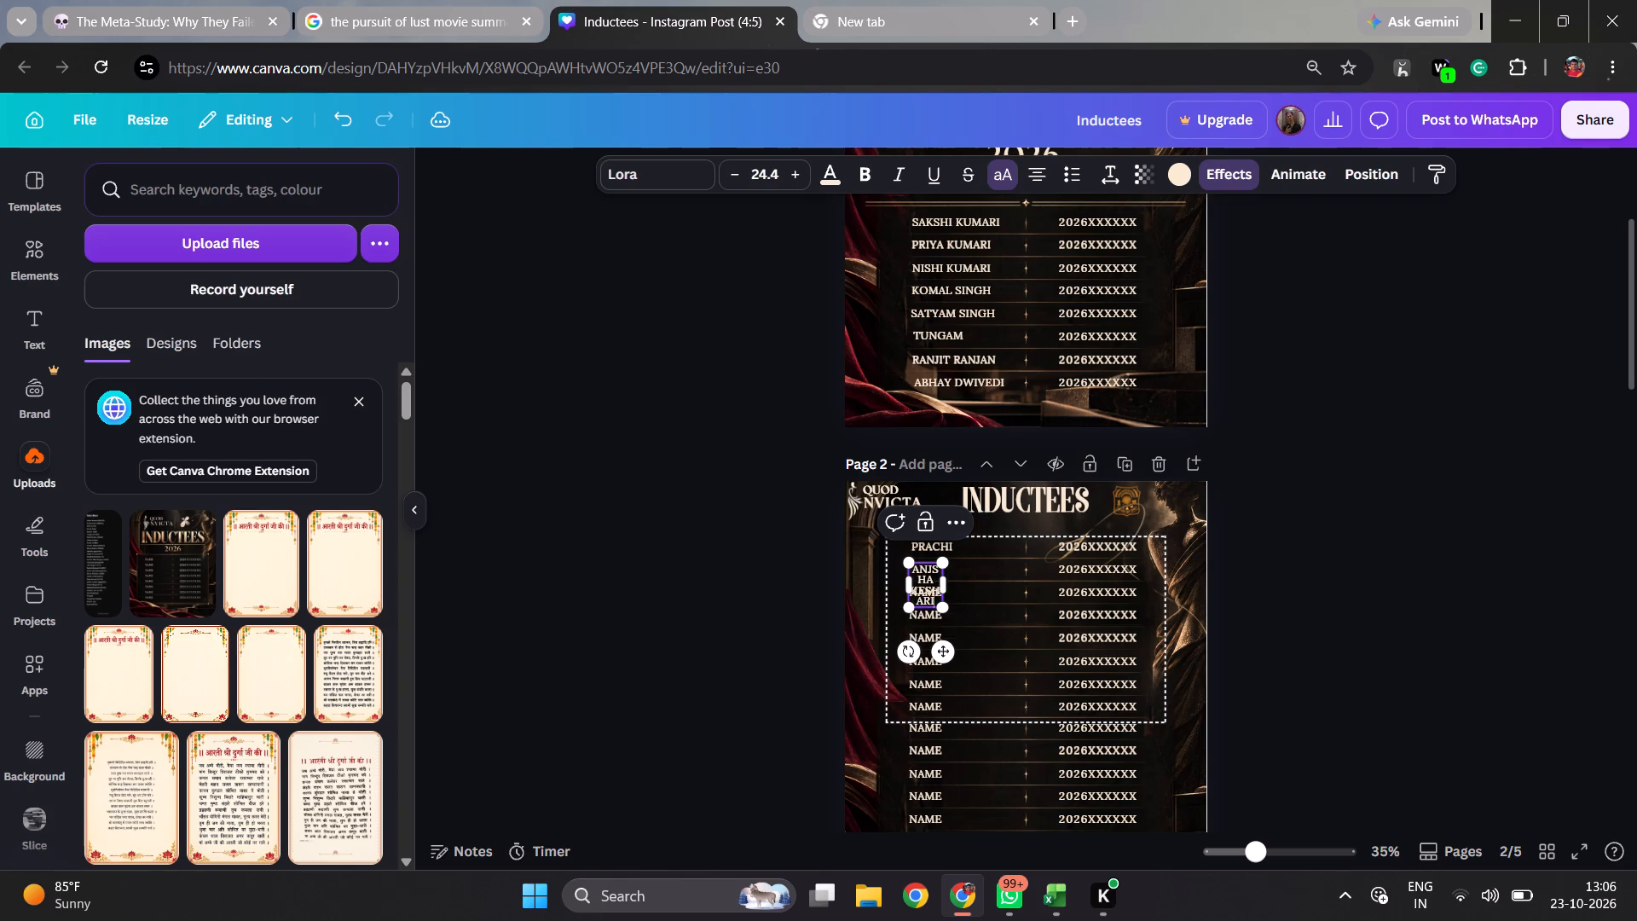
pyautogui.doubleClick(941, 583)
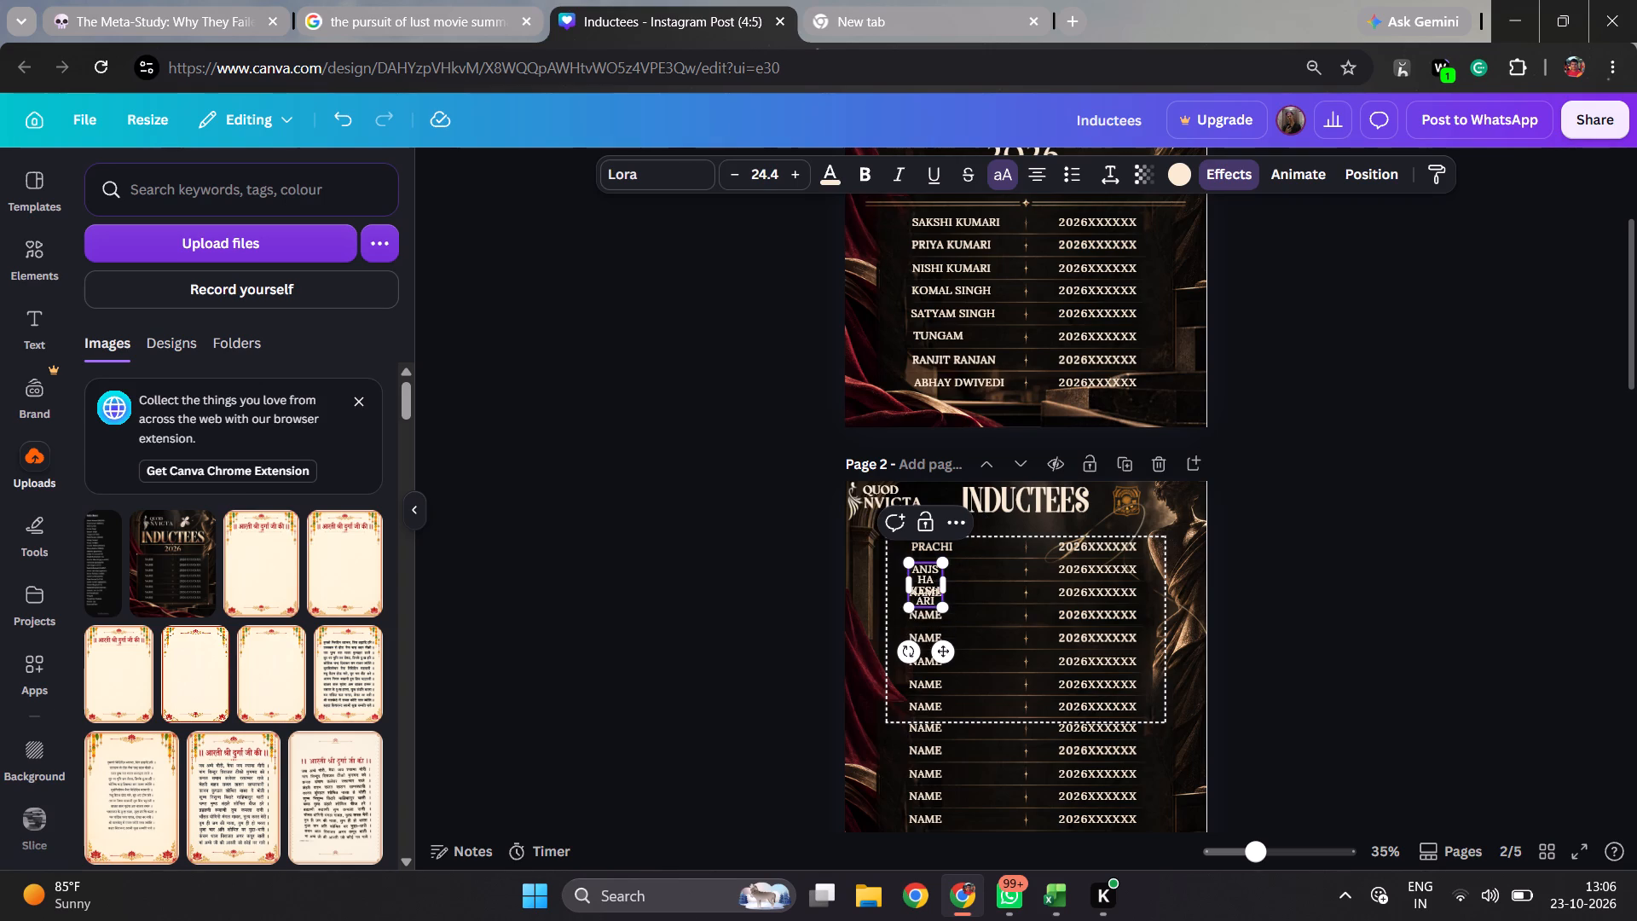
pyautogui.moveTo(944, 586); pyautogui.dragTo(971, 584)
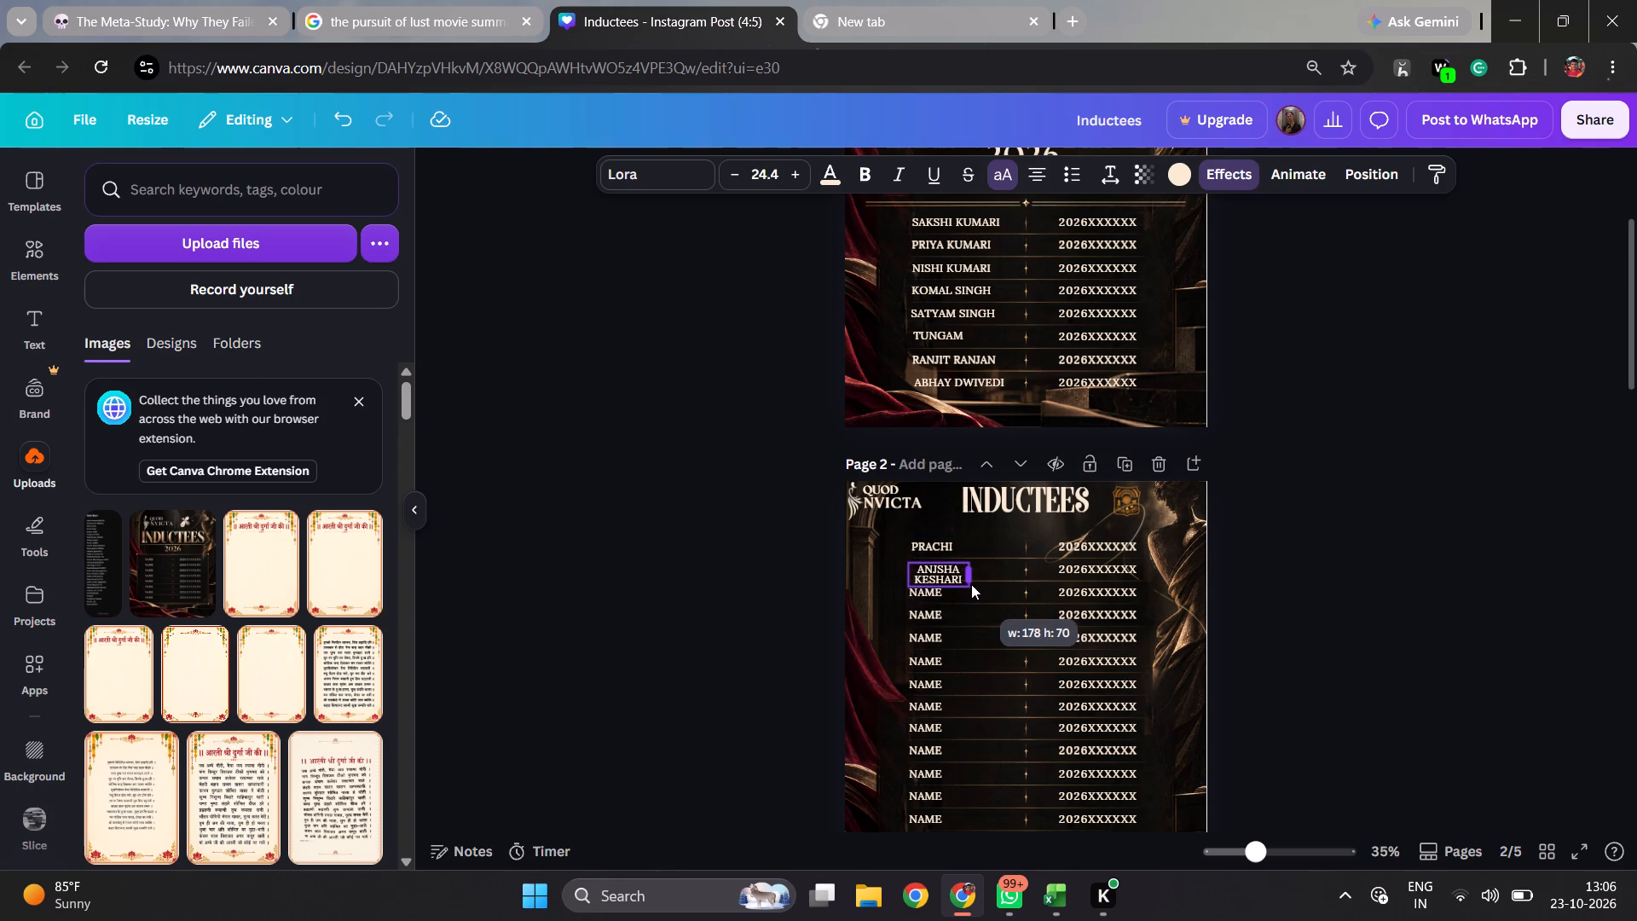
pyautogui.moveTo(971, 584); pyautogui.dragTo(999, 584)
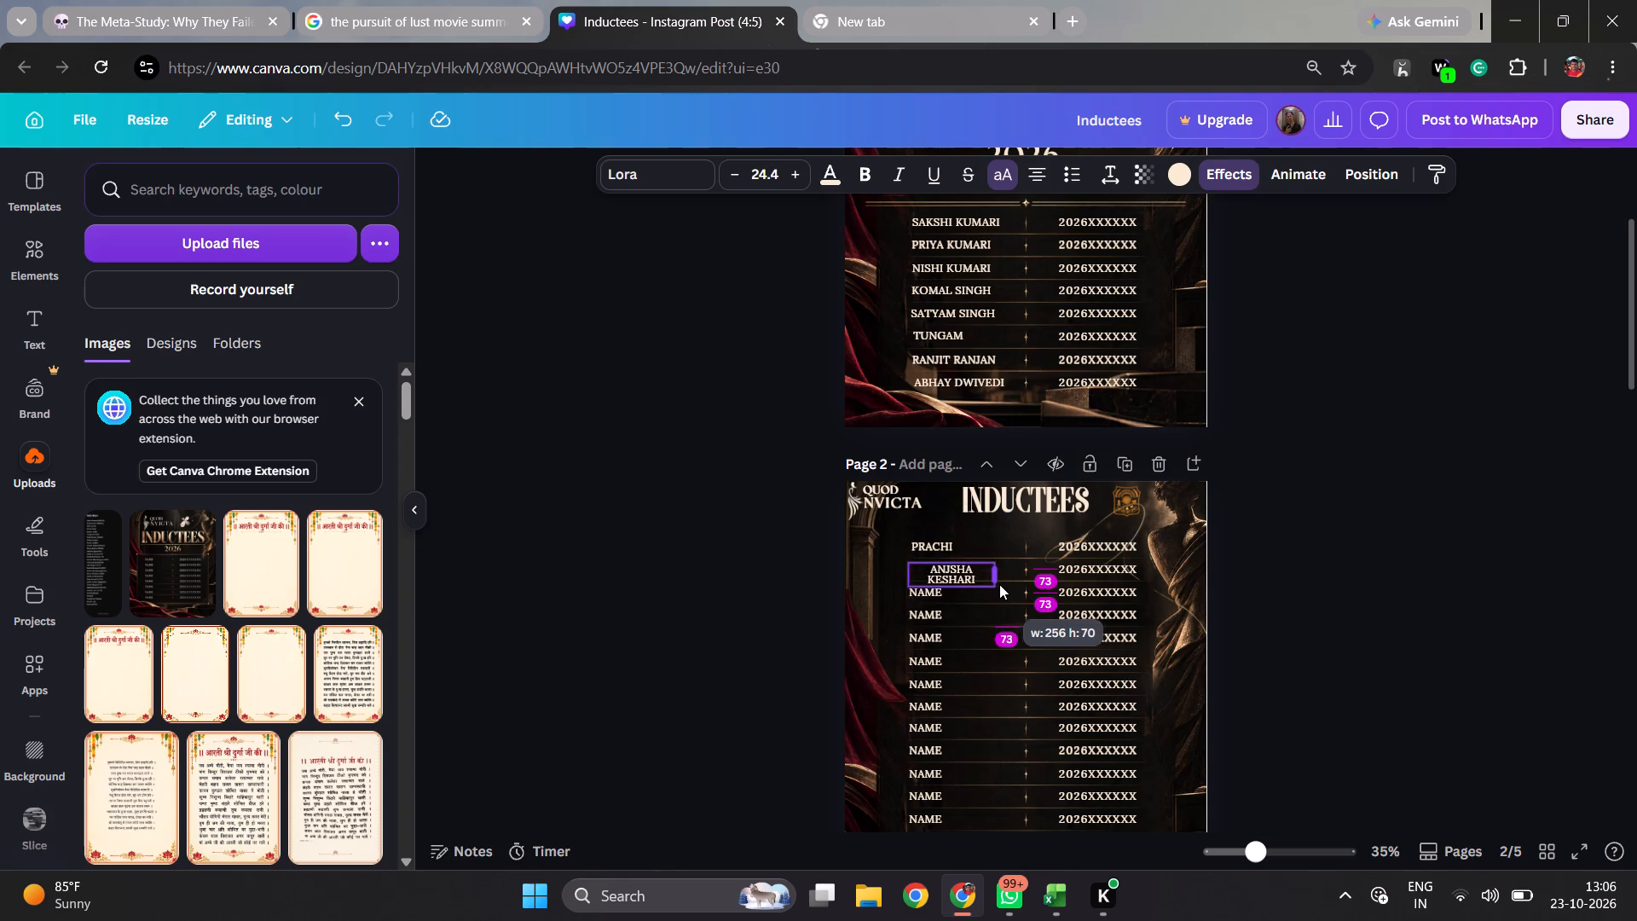
pyautogui.moveTo(999, 584); pyautogui.dragTo(1006, 584)
# Correct the second row's first name on page 2, making its third letter U and inserting a K, and widen the box to one line.
pyautogui.click(930, 565)
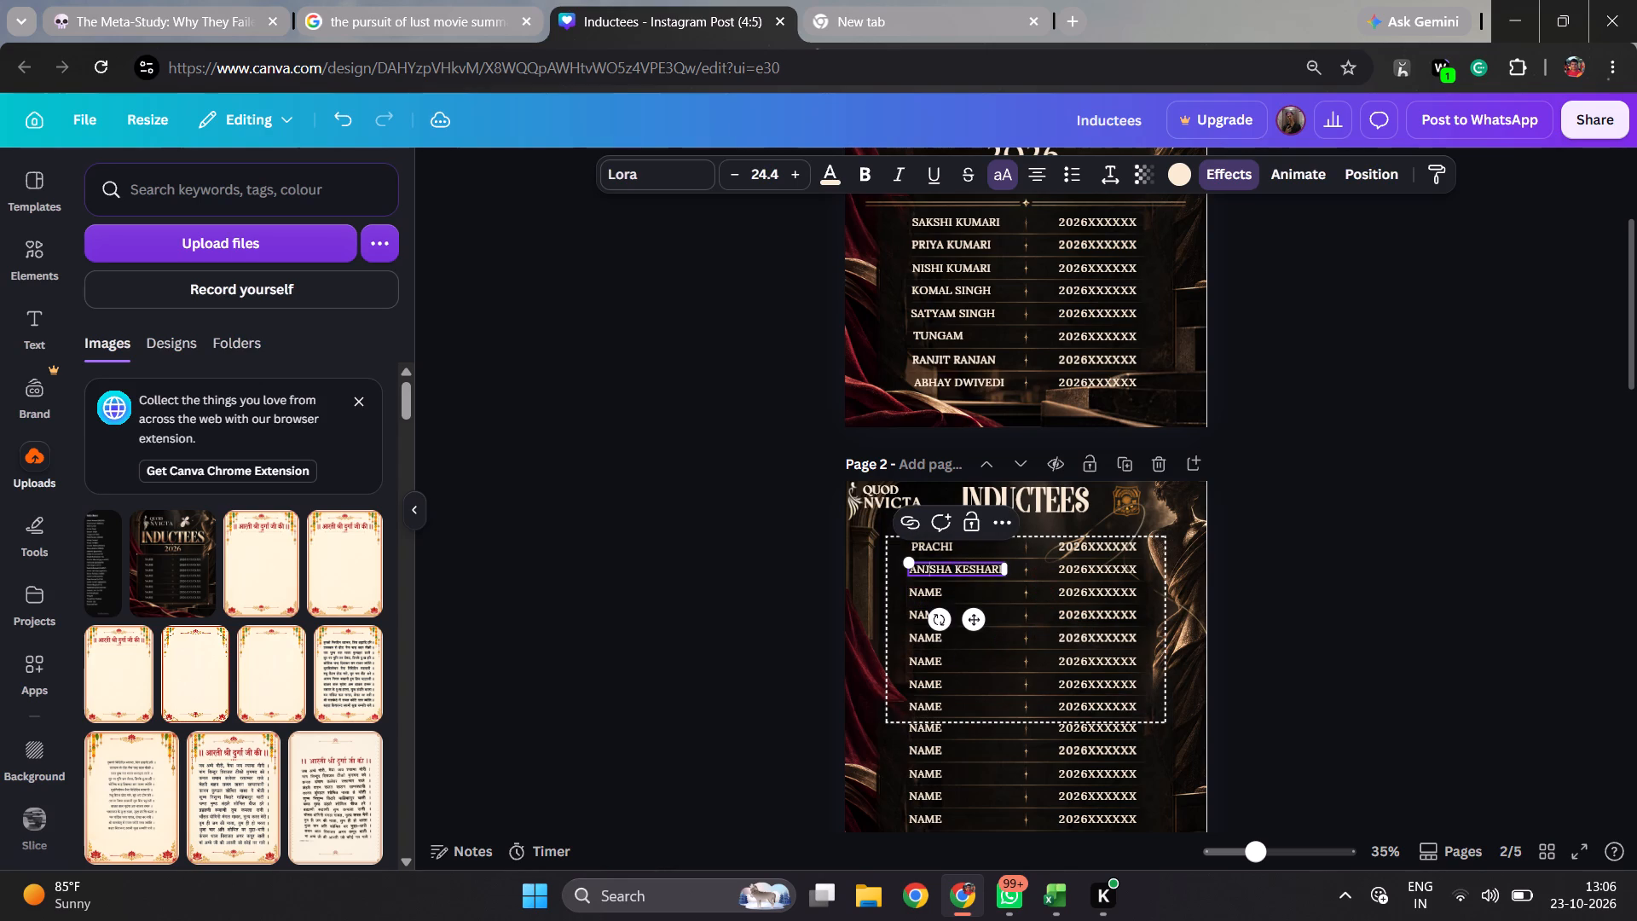
pyautogui.press('BackSpace')
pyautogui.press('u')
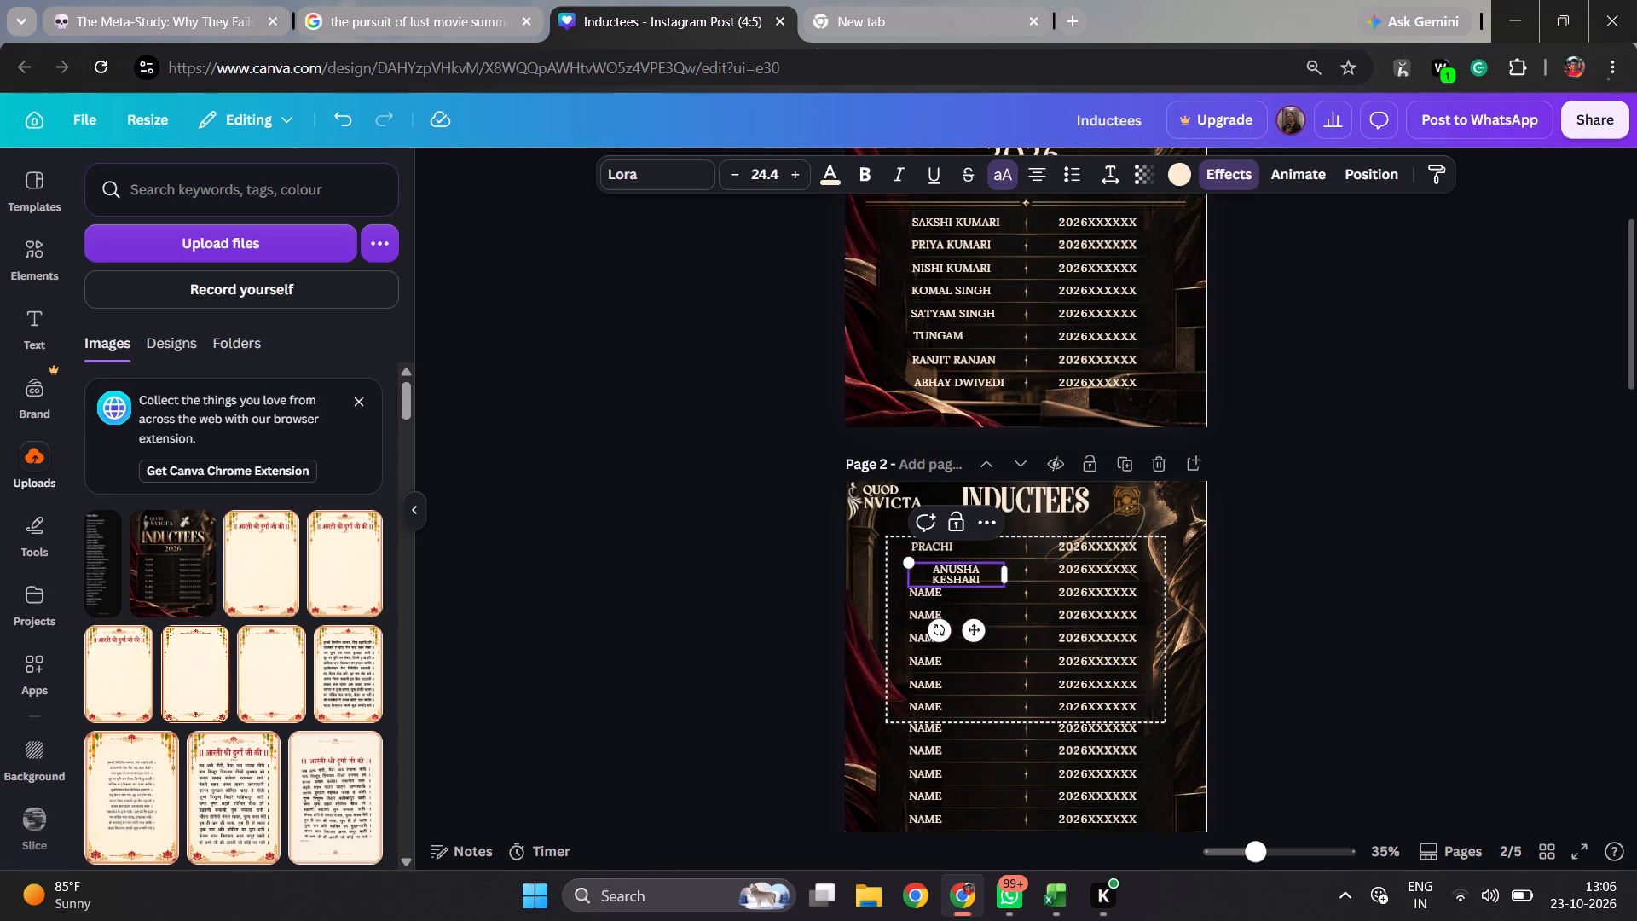
pyautogui.click(973, 565)
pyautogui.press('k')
pyautogui.tripleClick(1262, 583)
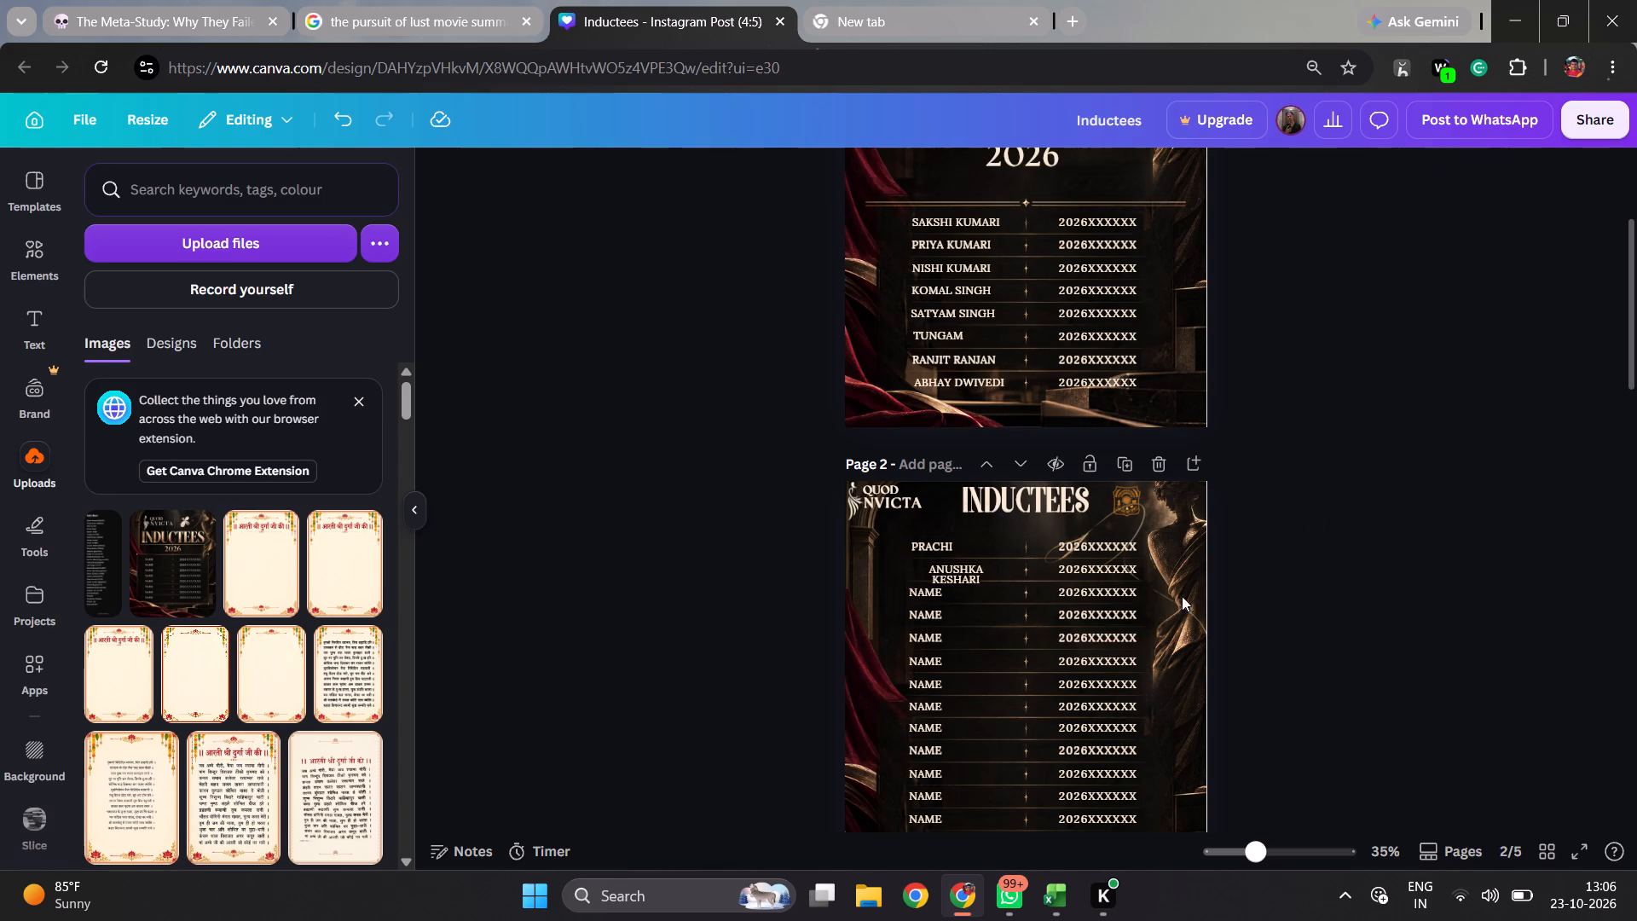
pyautogui.click(943, 576)
pyautogui.click(943, 576)
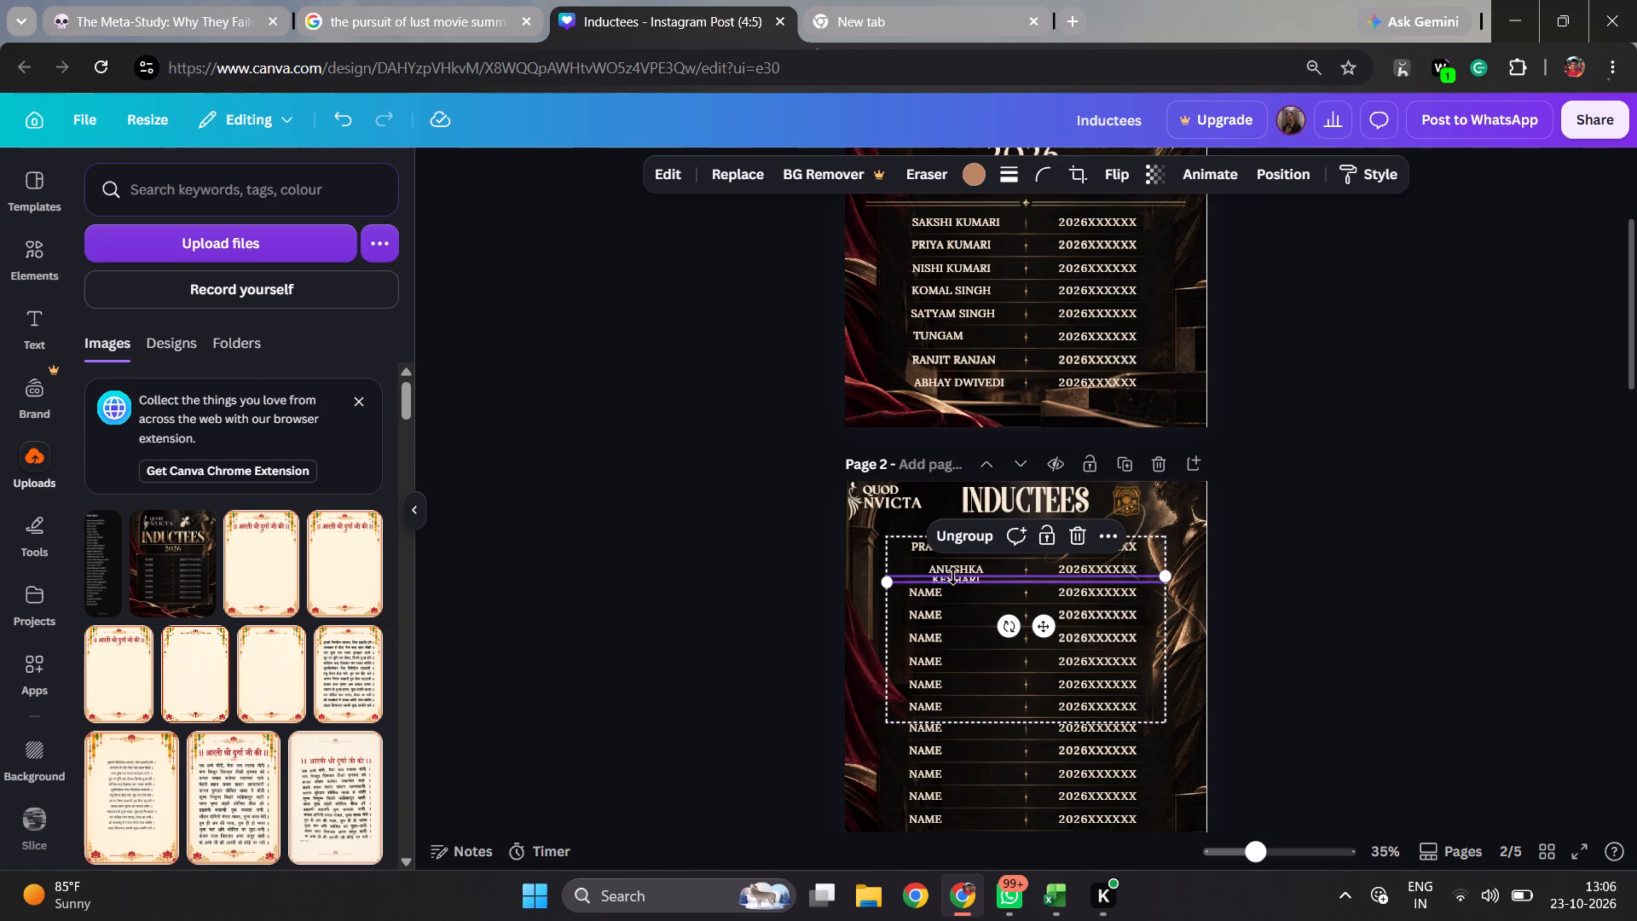
pyautogui.click(960, 571)
pyautogui.click(747, 588)
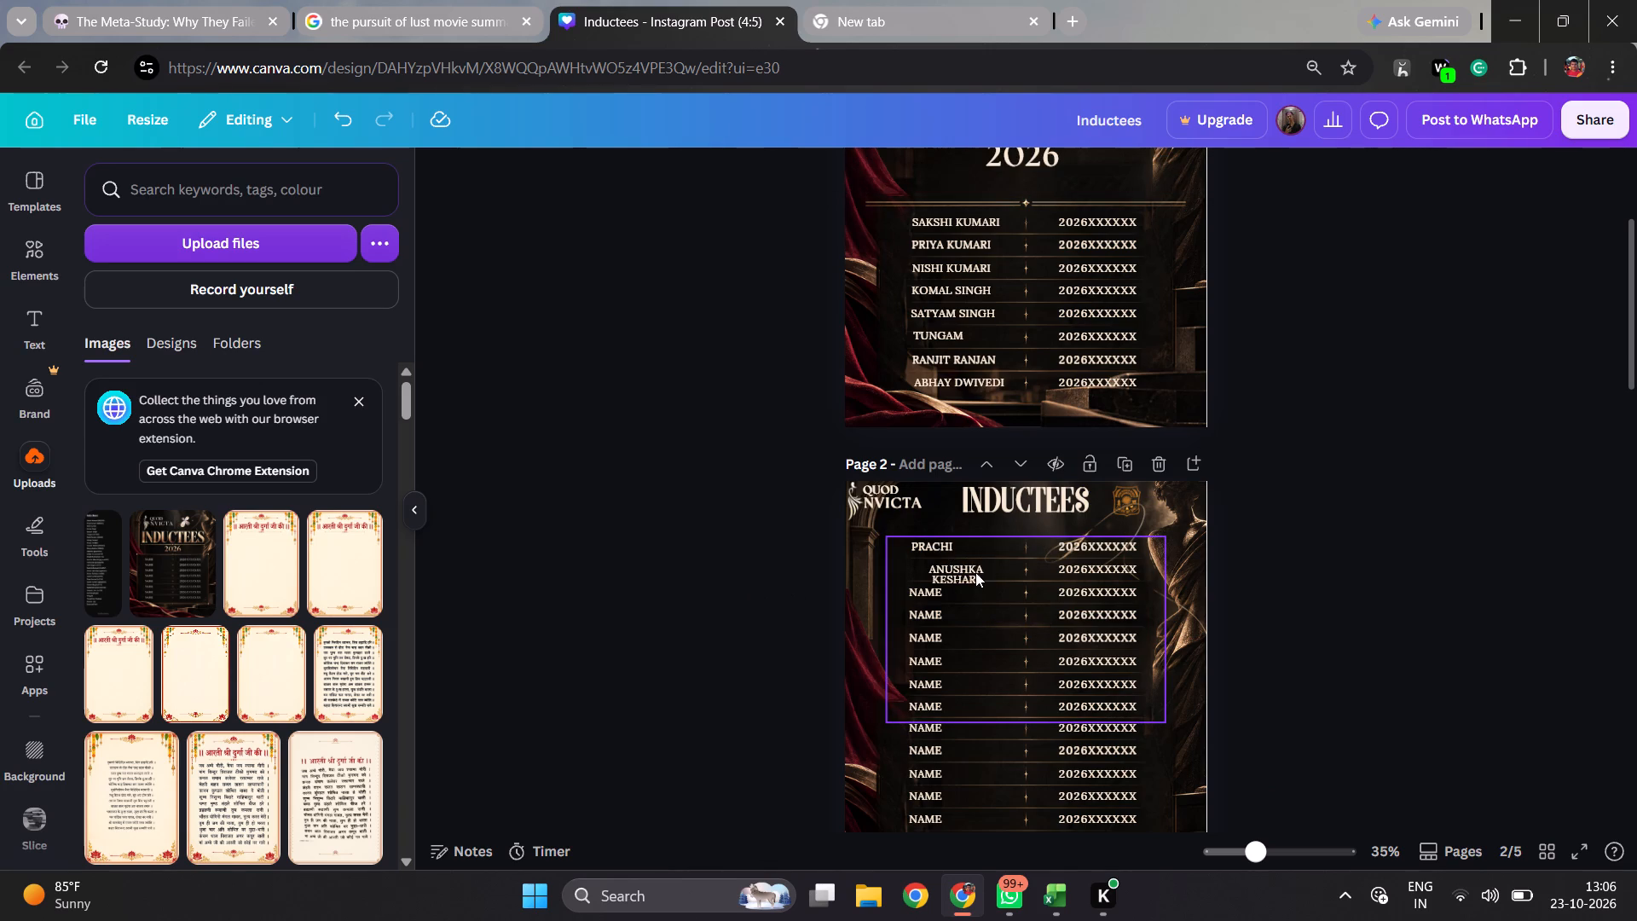
pyautogui.click(958, 571)
pyautogui.click(958, 571)
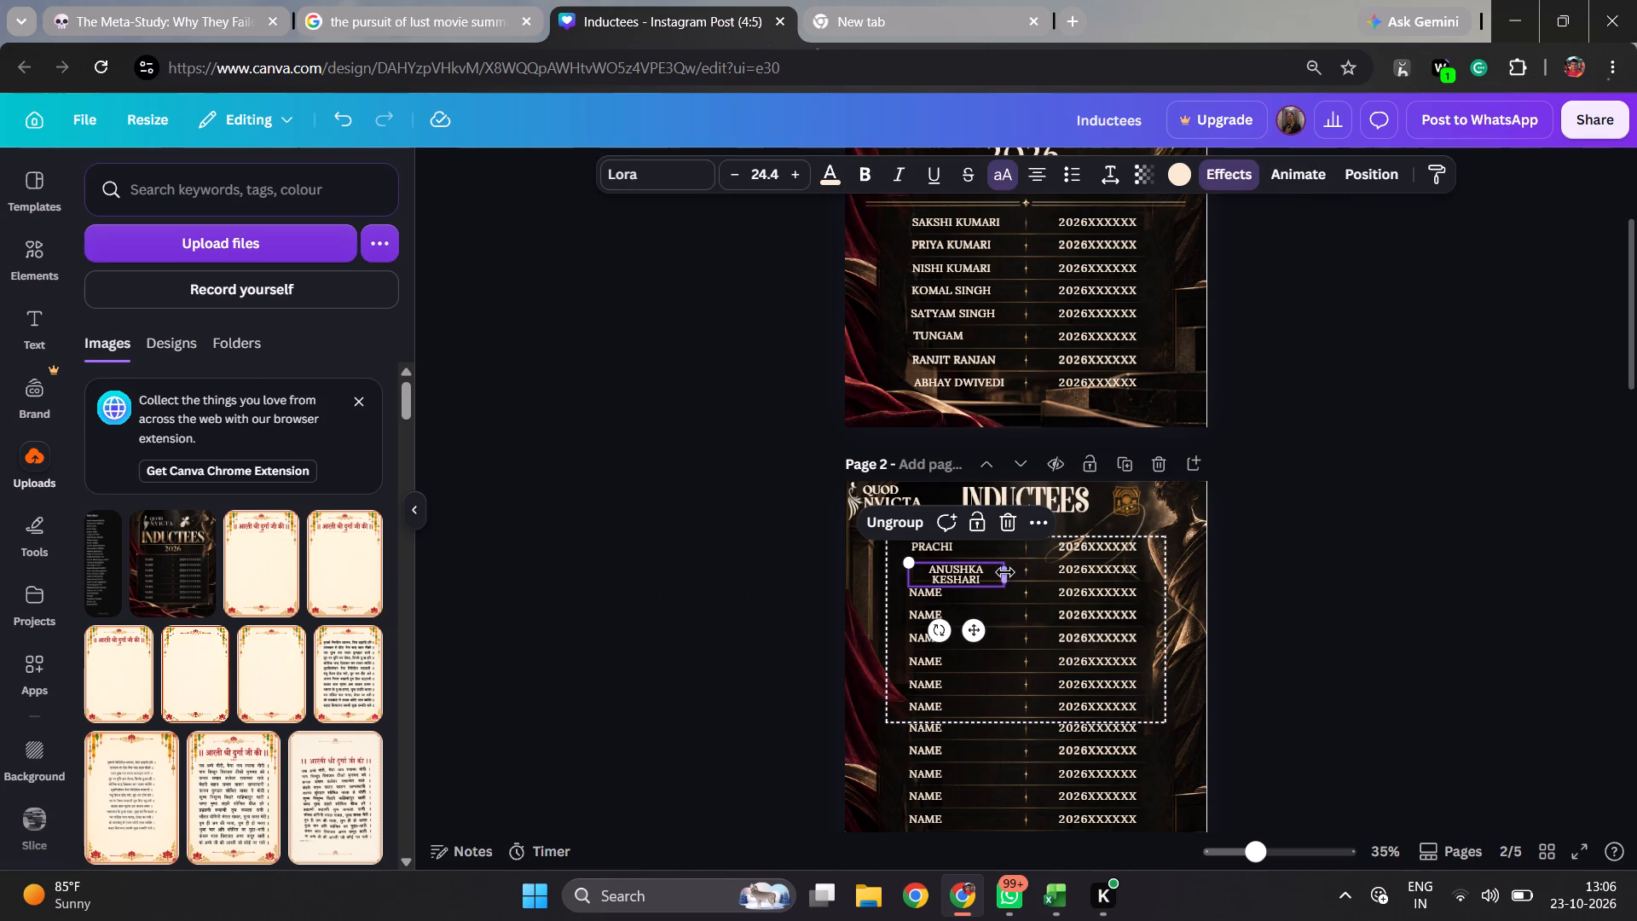
pyautogui.moveTo(1009, 574); pyautogui.dragTo(1023, 575)
# Replace the third row's NAME placeholder on page 2 with that row's inductee name and widen the text box to one line.
pyautogui.click(928, 589)
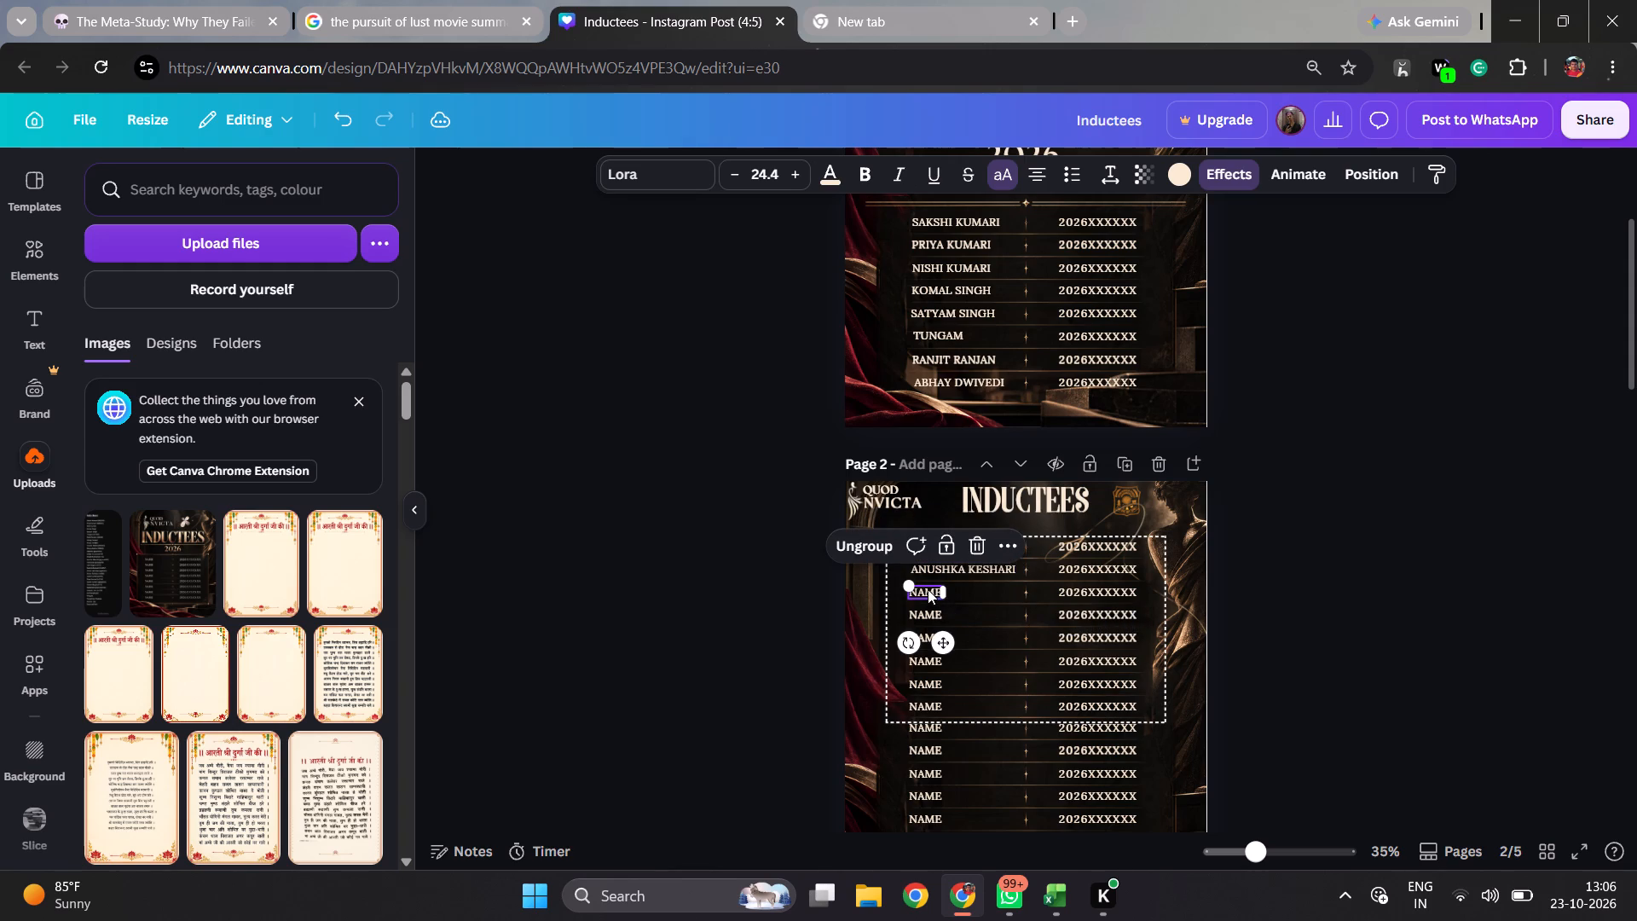
pyautogui.click(945, 592)
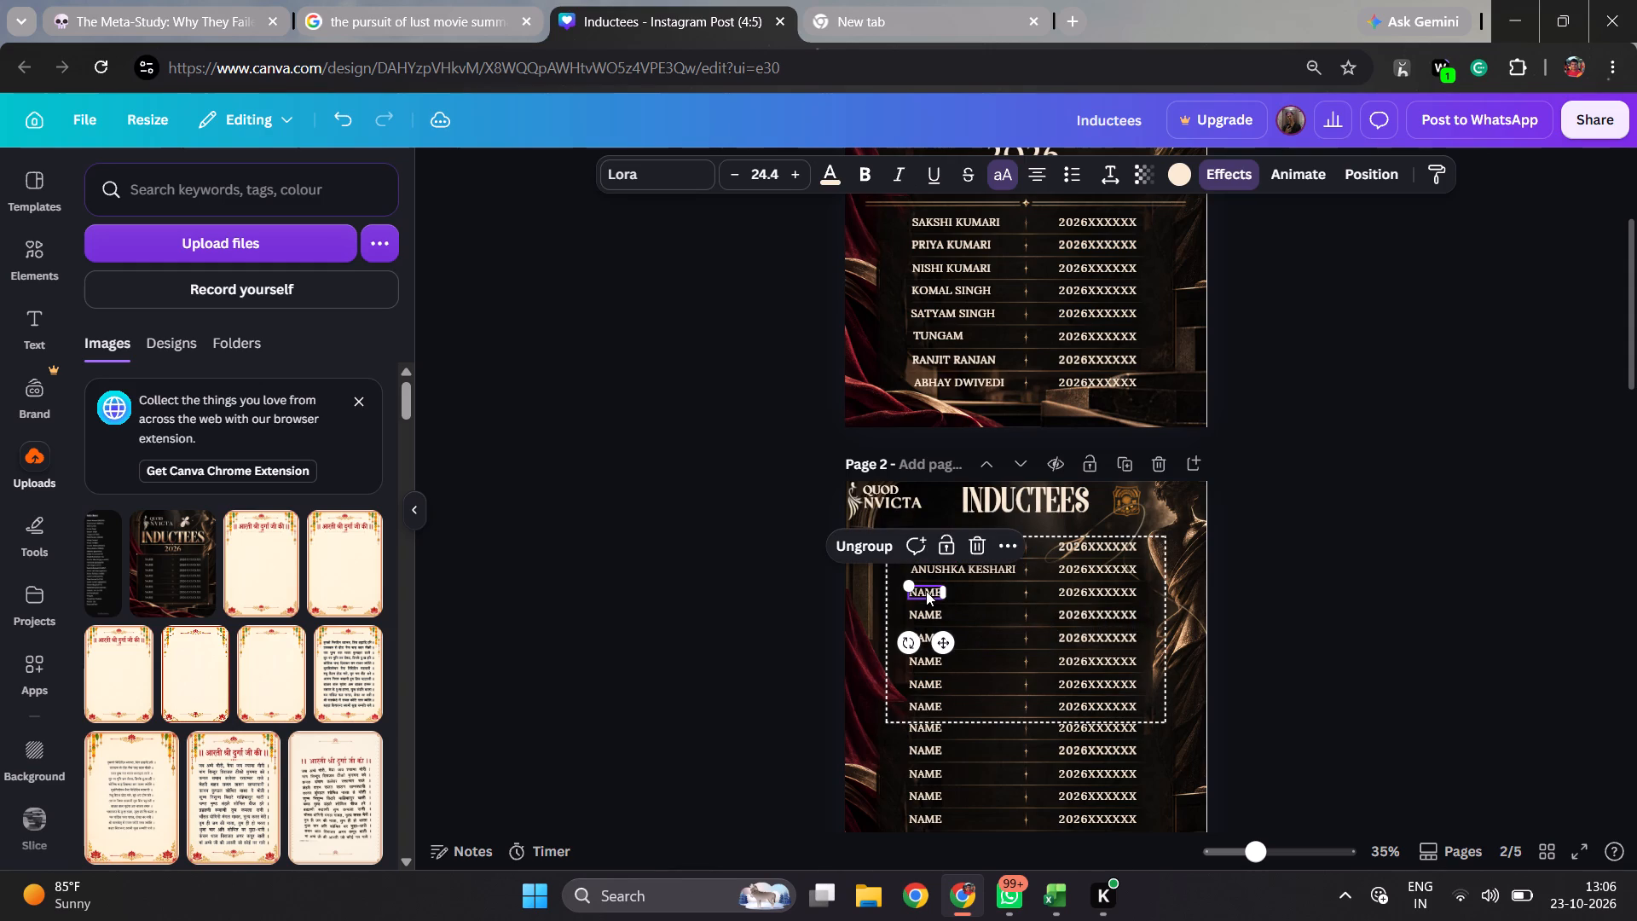
pyautogui.click(926, 591)
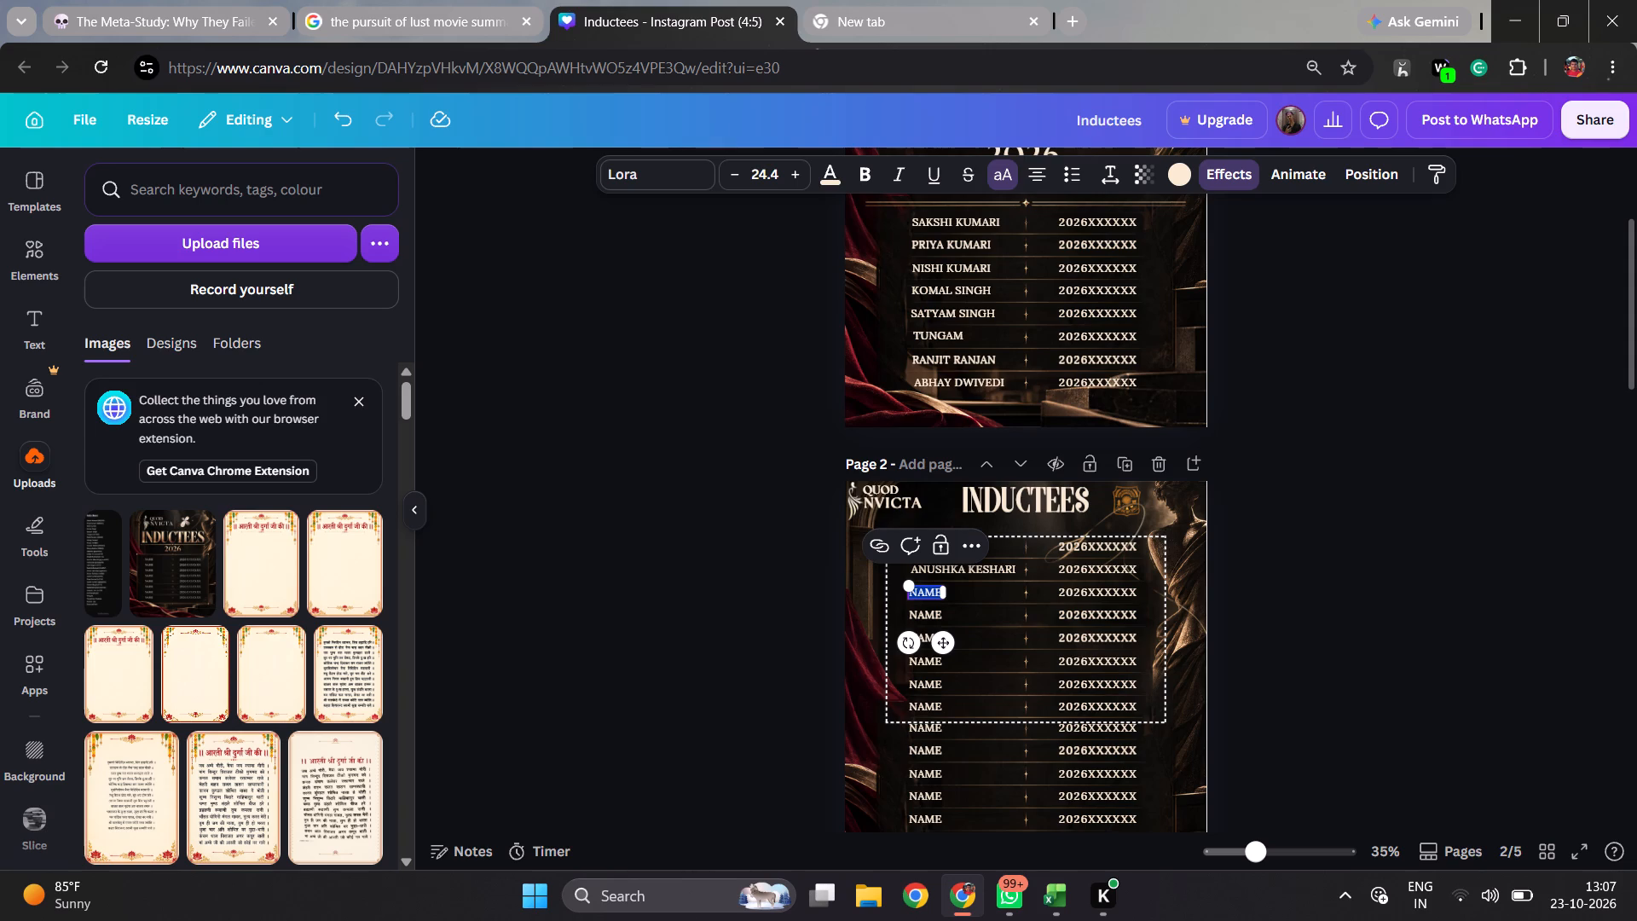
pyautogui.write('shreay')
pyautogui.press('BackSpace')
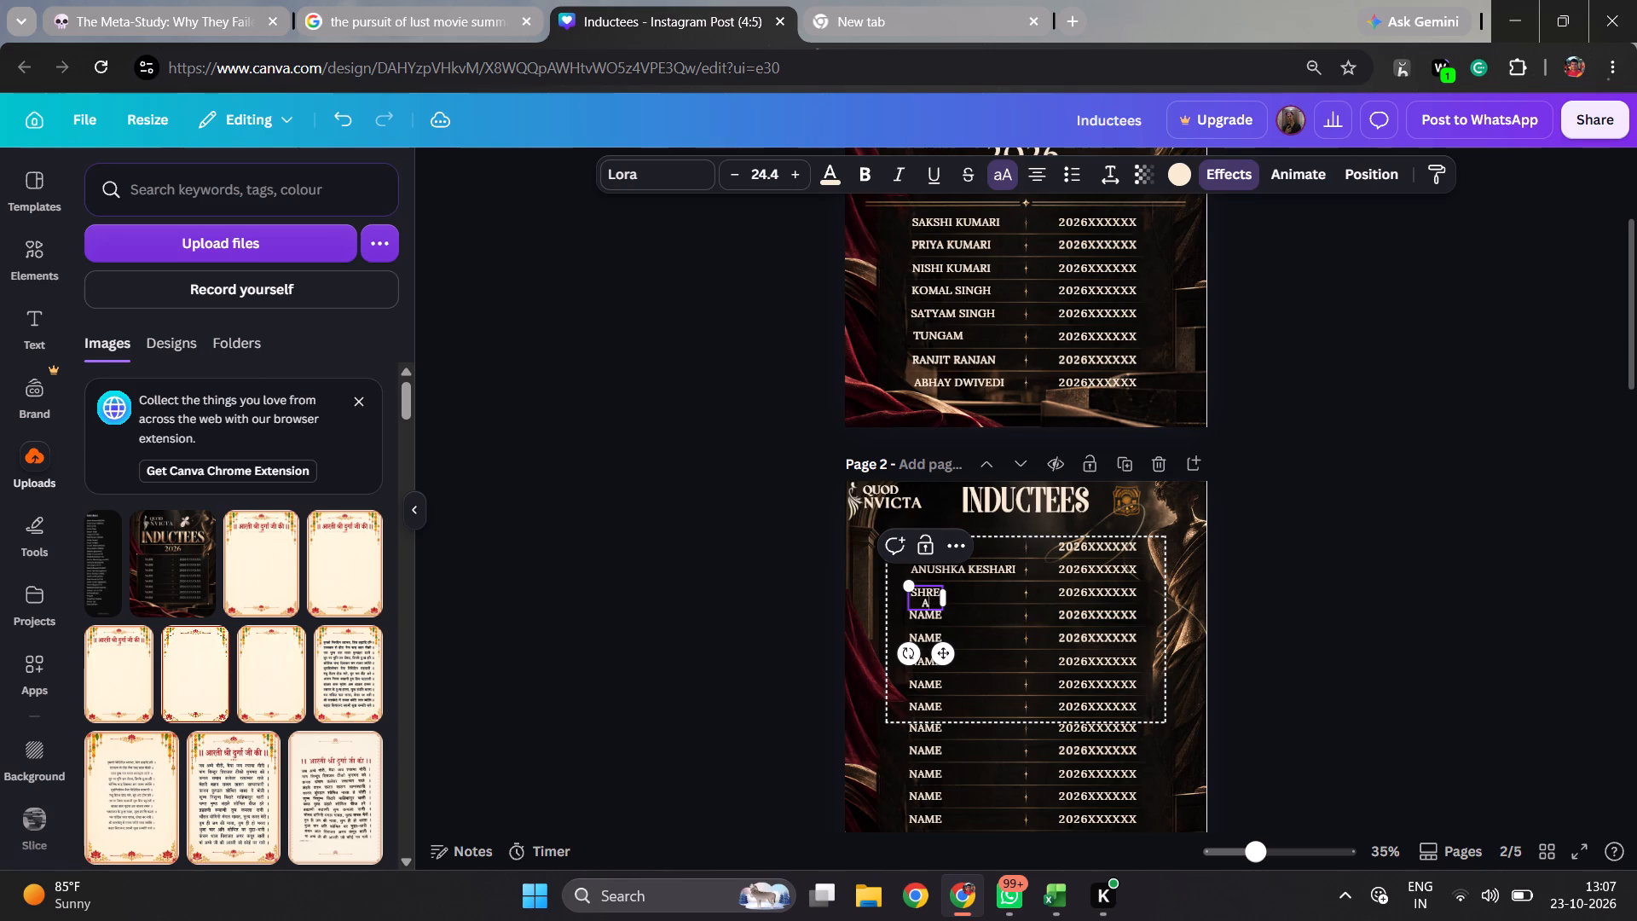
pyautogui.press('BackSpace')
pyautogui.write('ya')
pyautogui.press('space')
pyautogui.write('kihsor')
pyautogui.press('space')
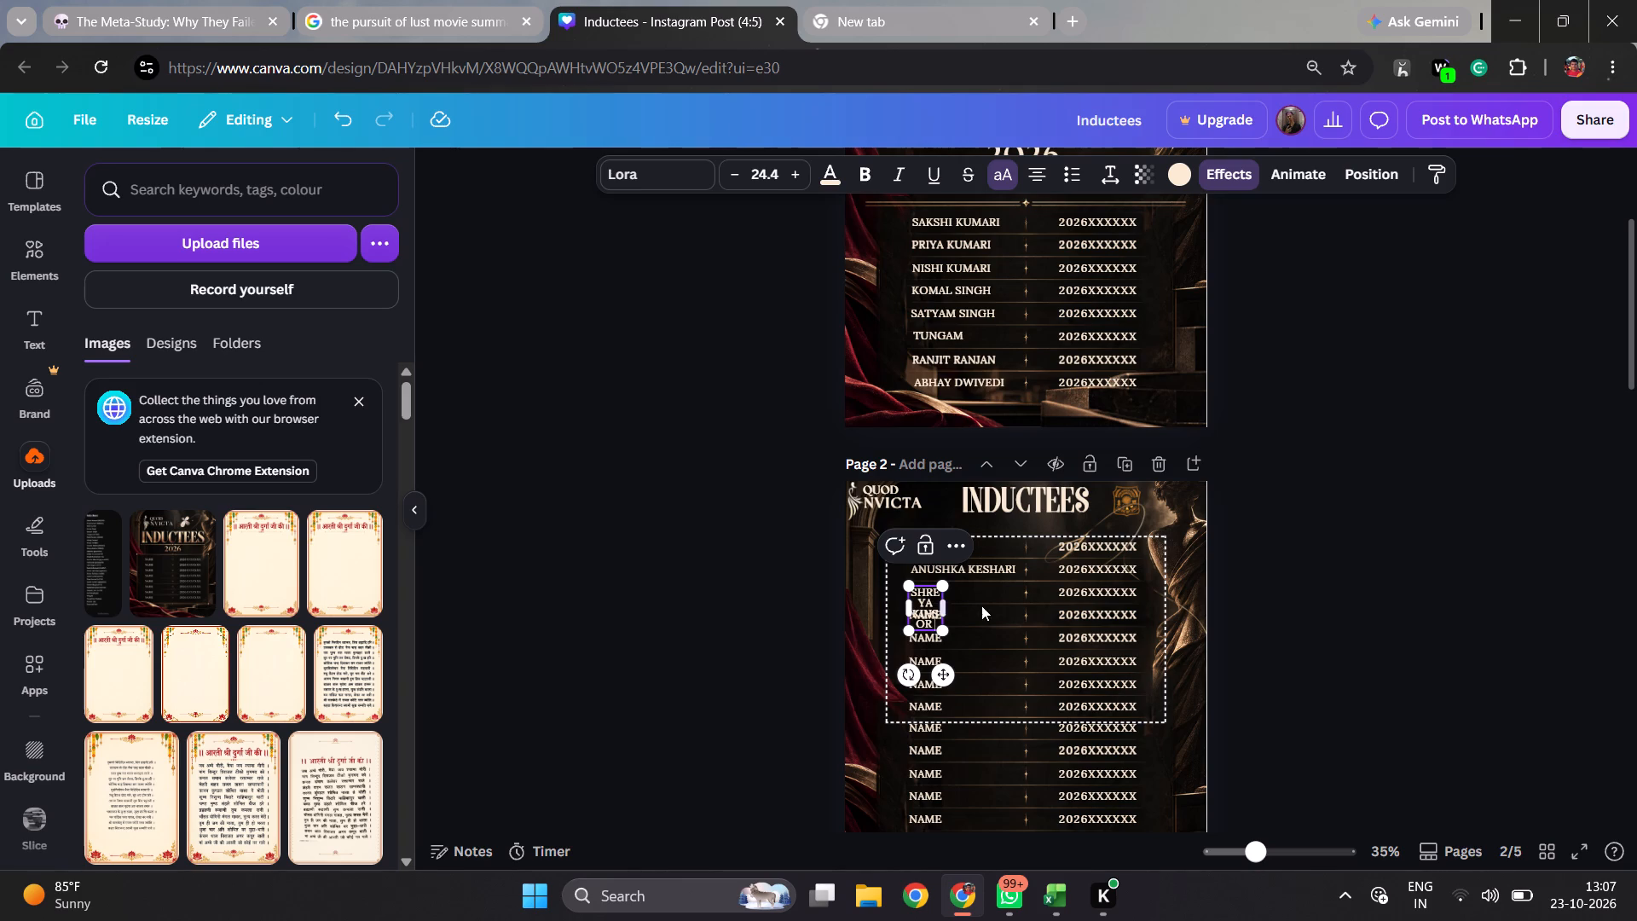
pyautogui.moveTo(947, 604); pyautogui.dragTo(971, 600)
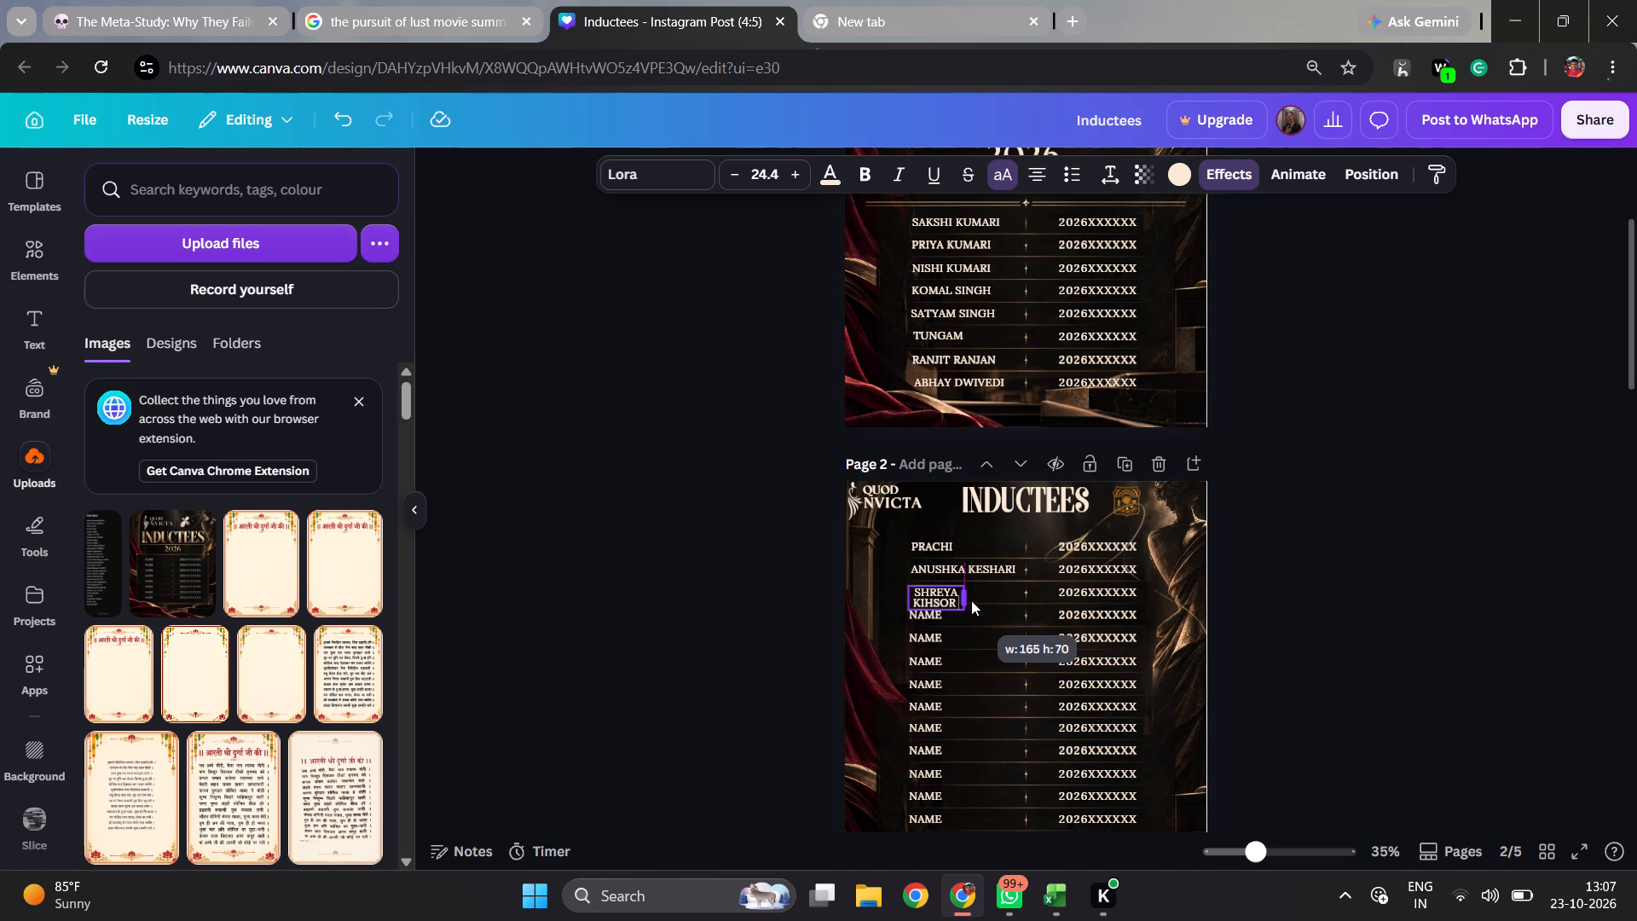
pyautogui.moveTo(971, 600); pyautogui.dragTo(1010, 600)
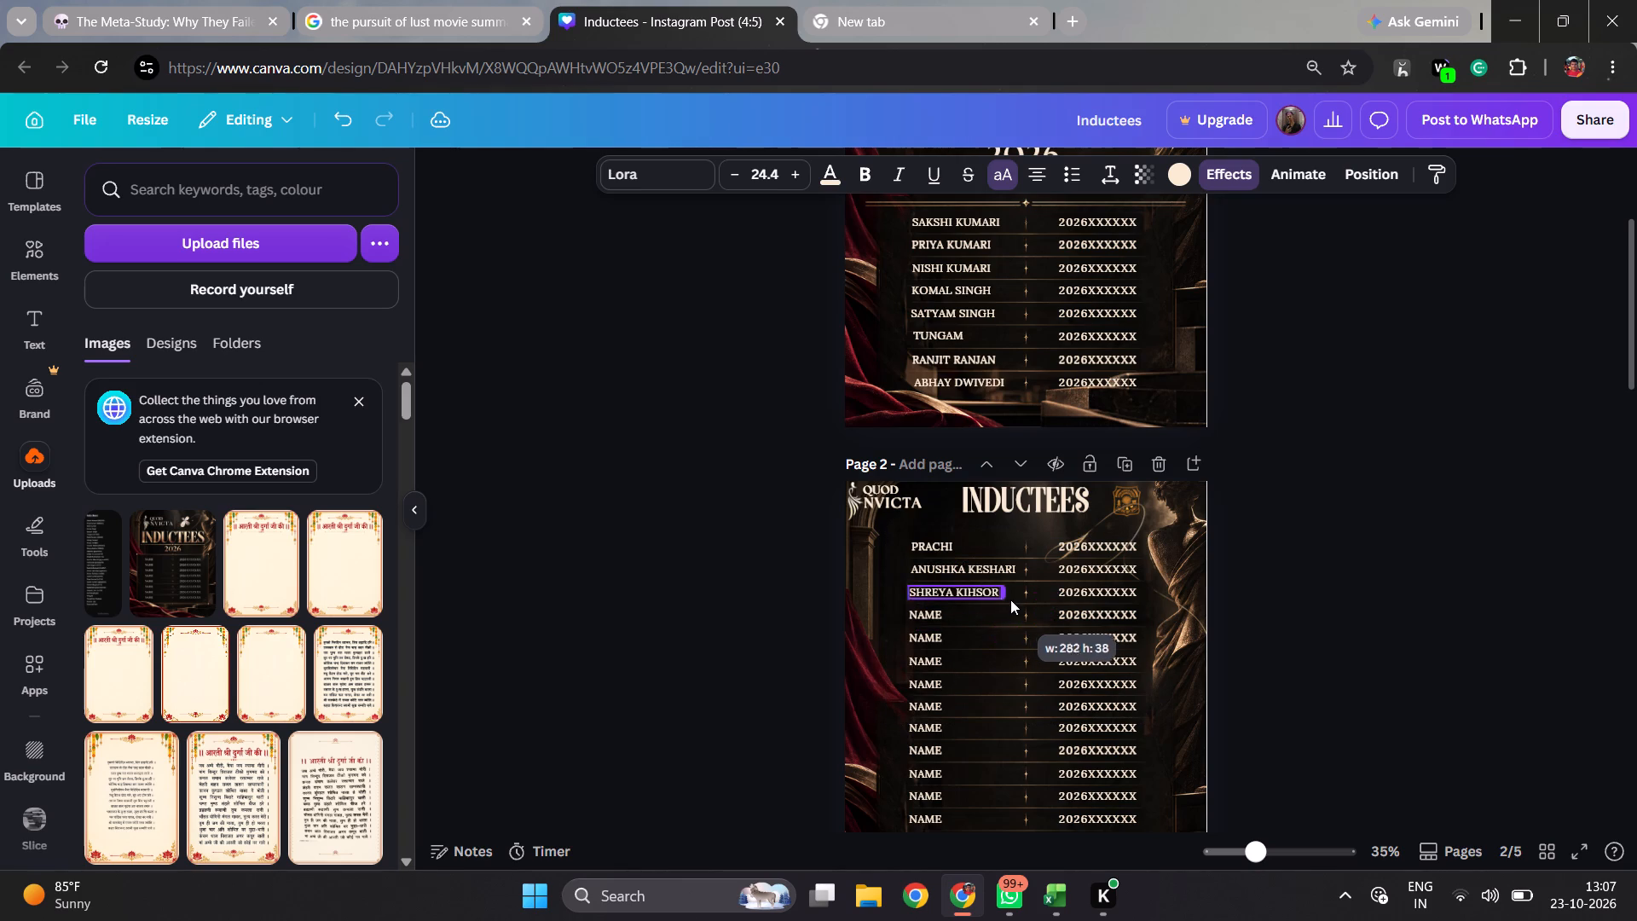
pyautogui.moveTo(1010, 600); pyautogui.dragTo(1009, 600)
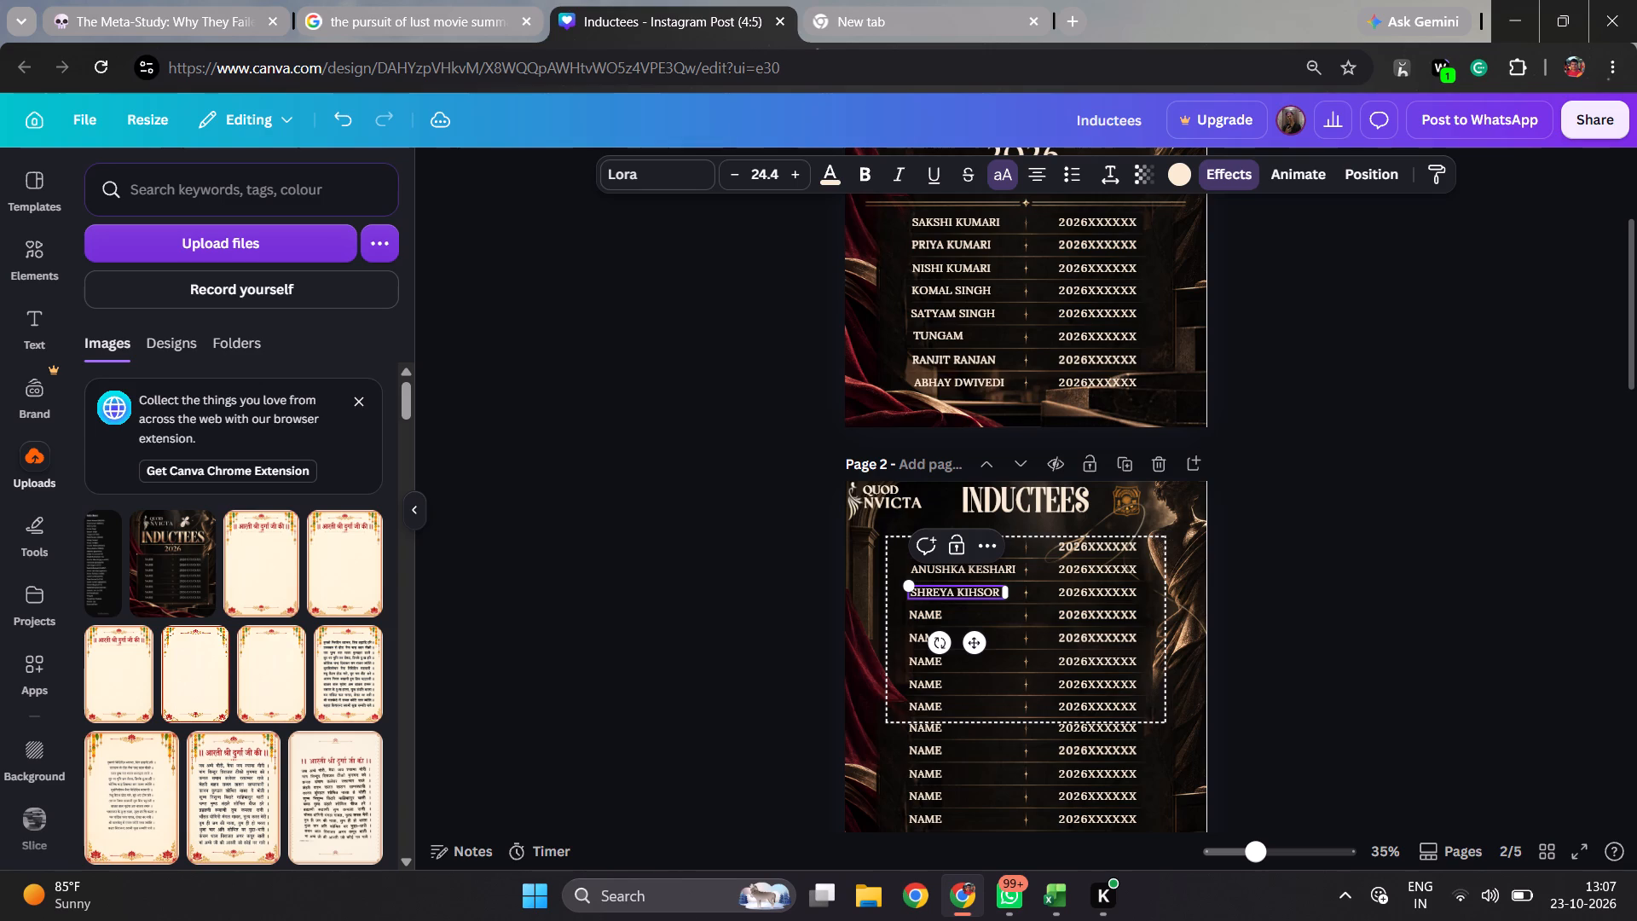
# Correct the third row's surname on page 2 by changing the swapped middle letters to SH.
pyautogui.click(981, 591)
pyautogui.press('BackSpace')
pyautogui.press('BackSpace')
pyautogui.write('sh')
# Replace the fourth row's NAME placeholder on page 2 with that row's inductee name and widen the text box to one line.
pyautogui.doubleClick(928, 610)
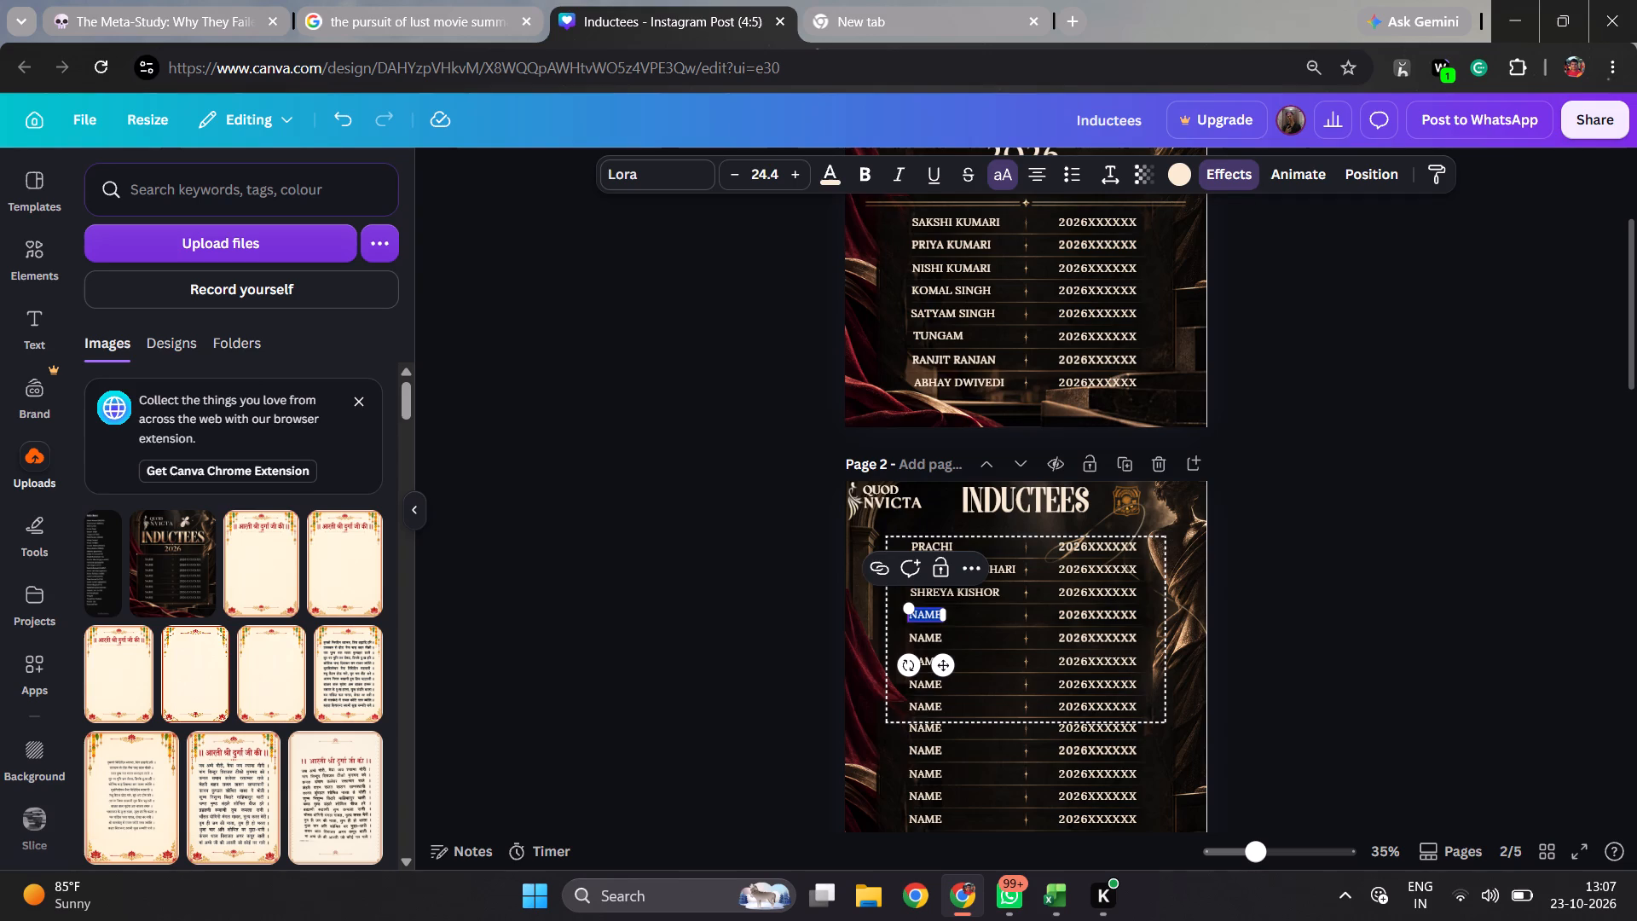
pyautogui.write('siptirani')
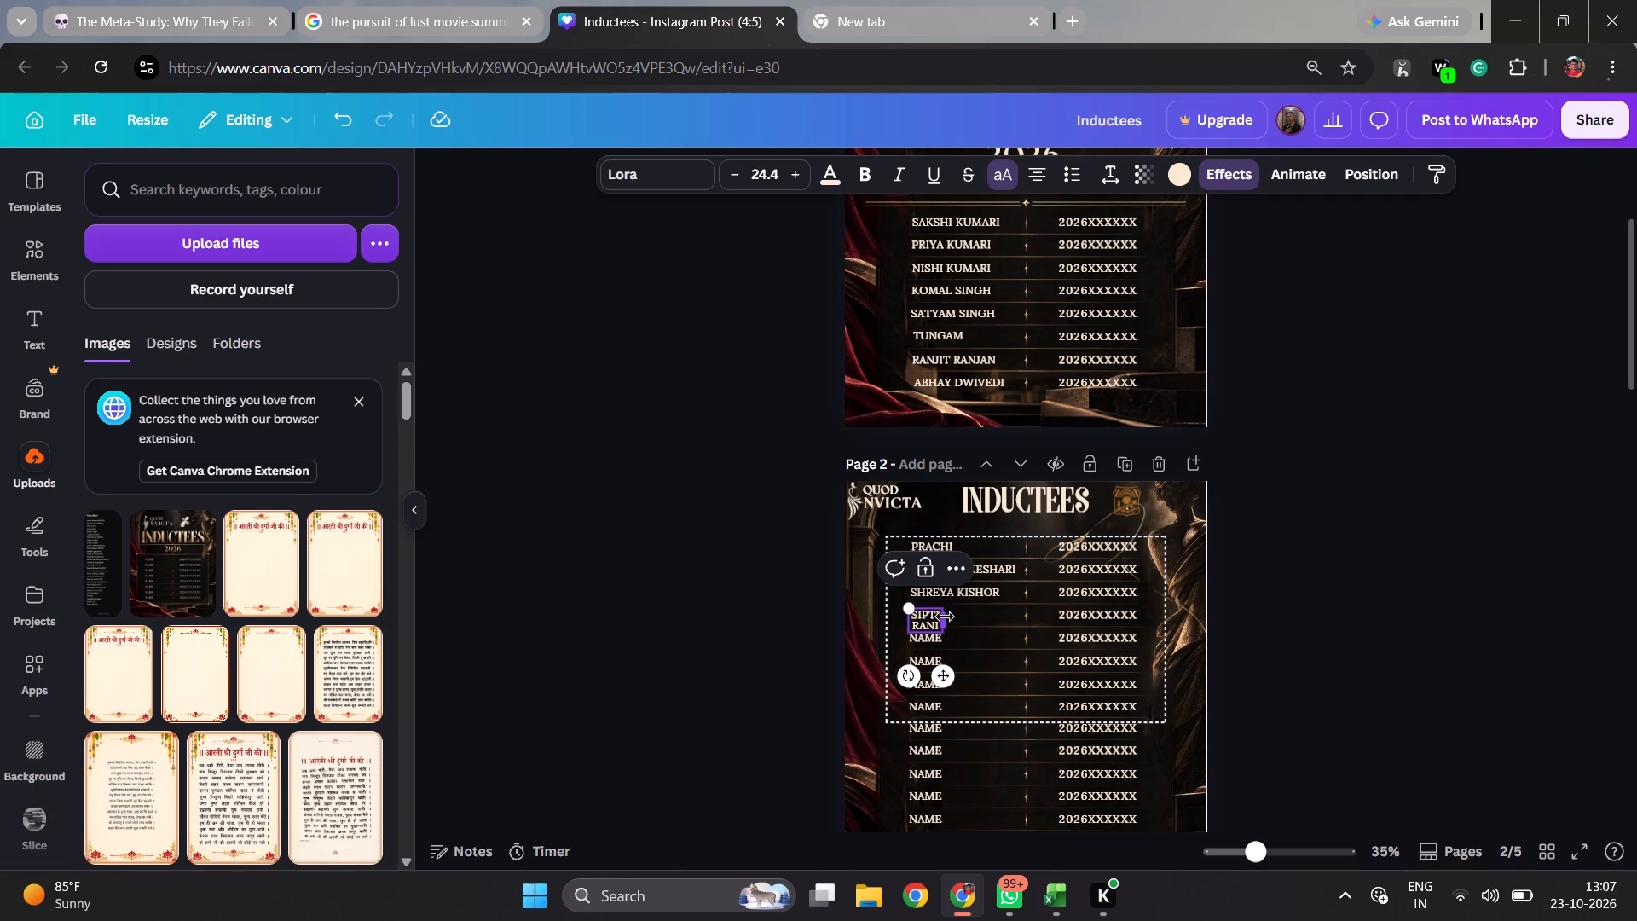
pyautogui.click(945, 617)
pyautogui.moveTo(945, 617); pyautogui.dragTo(968, 615)
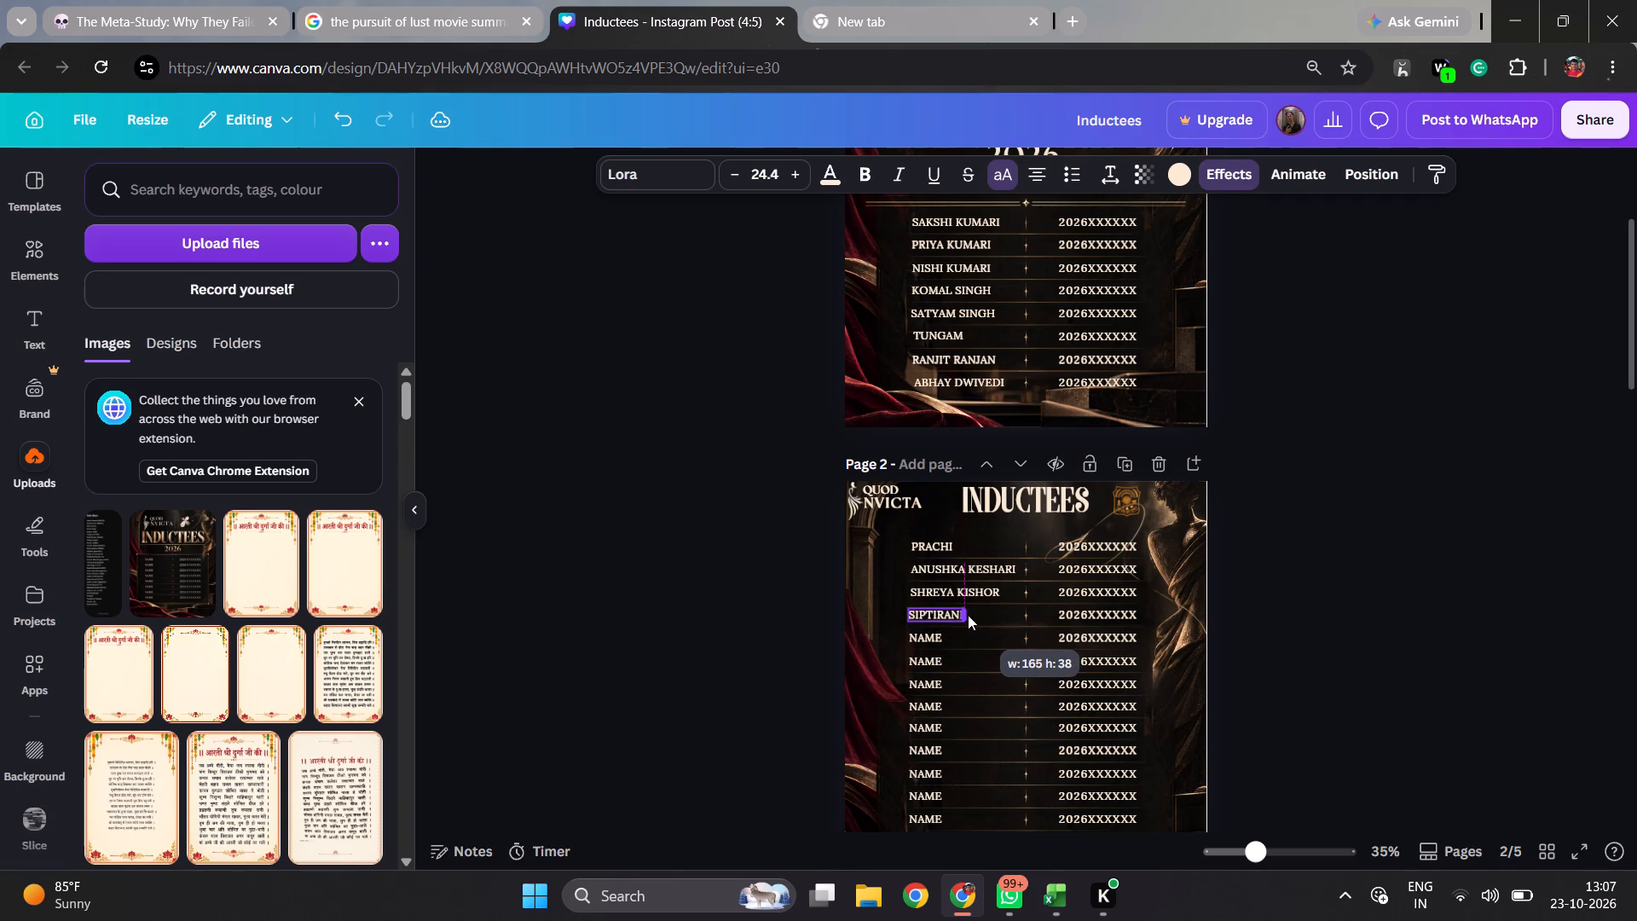
pyautogui.moveTo(968, 615); pyautogui.dragTo(969, 615)
# Change the first letter of the fourth row's name on page 2 to D and widen the text box to one line.
pyautogui.click(913, 617)
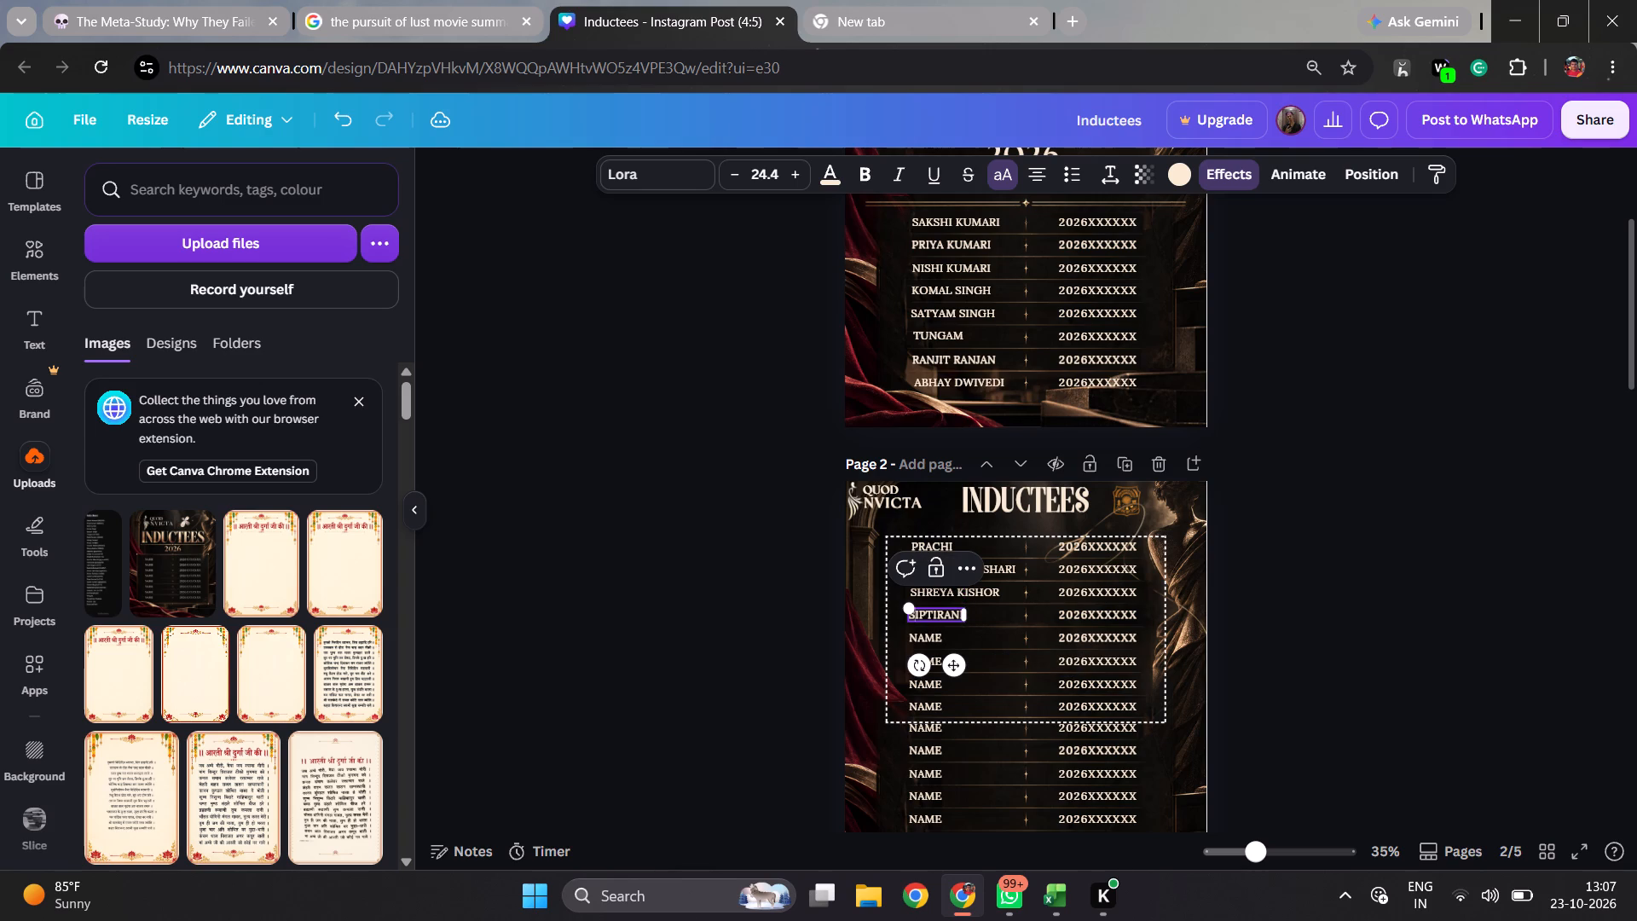
pyautogui.press('BackSpace')
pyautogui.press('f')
pyautogui.press('BackSpace')
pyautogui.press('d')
pyautogui.click(962, 621)
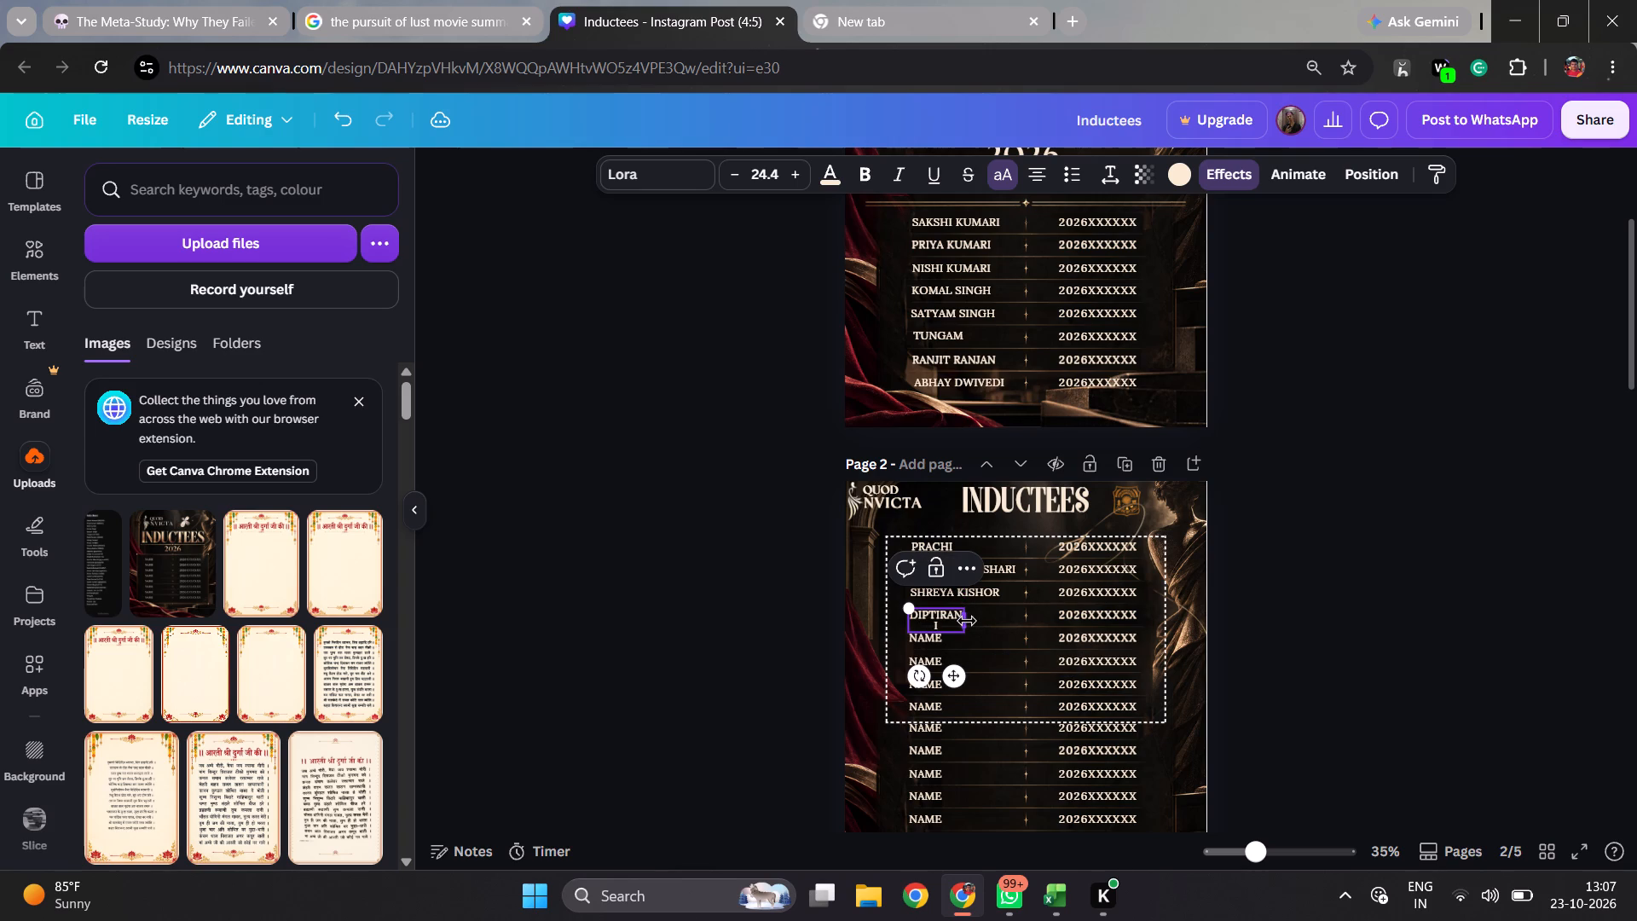
pyautogui.click(967, 621)
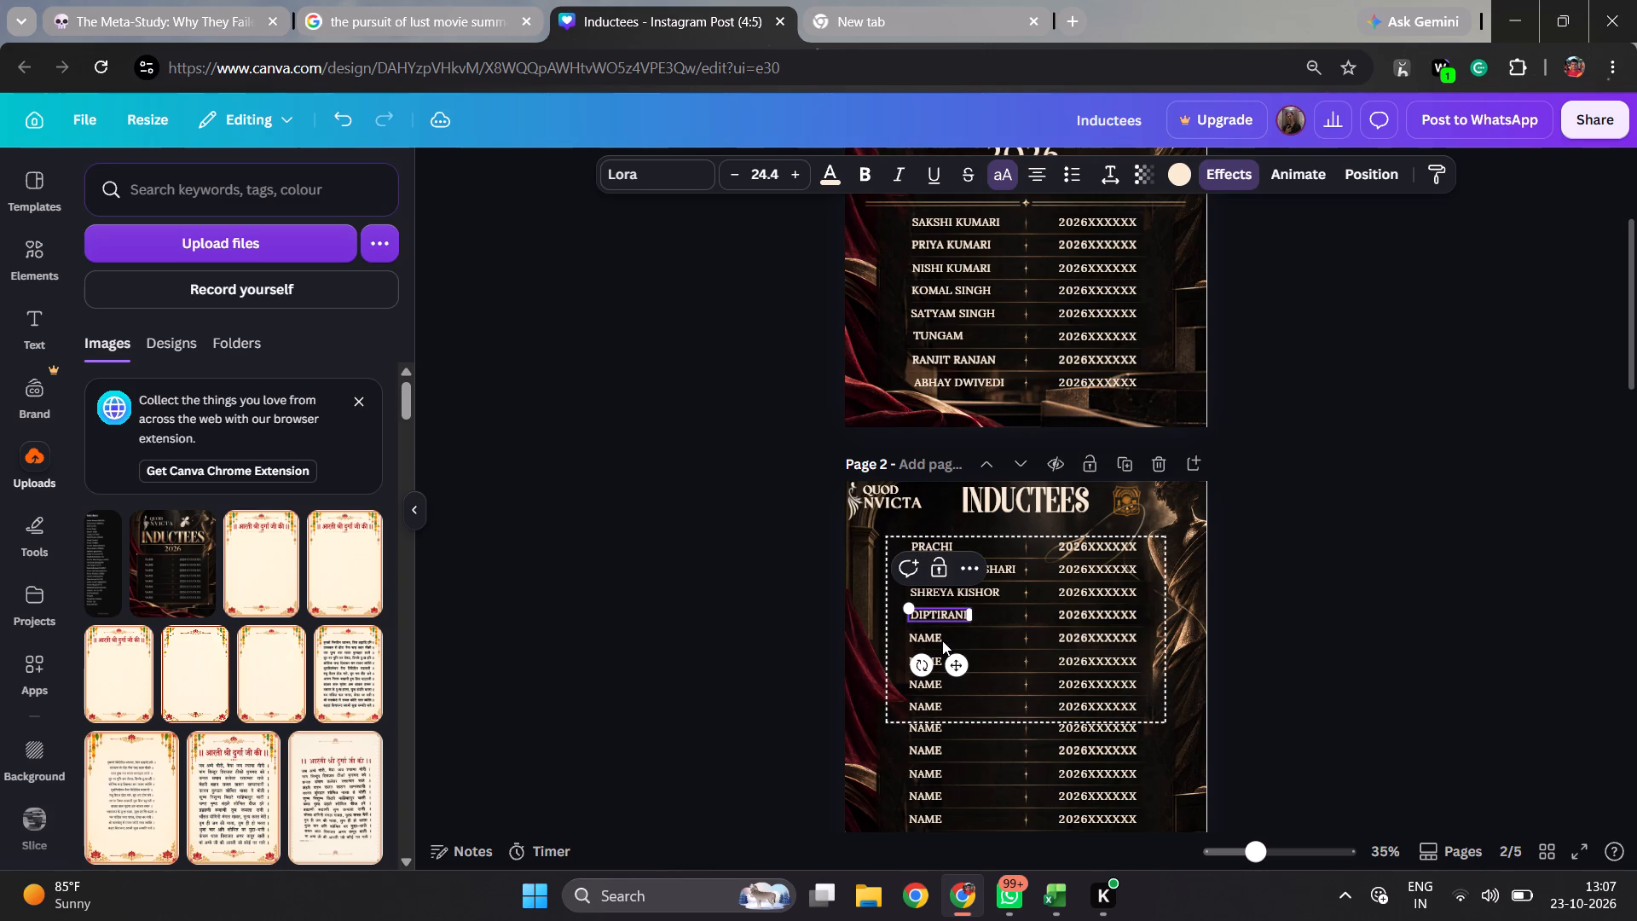
# Replace the fifth row's NAME placeholder on page 2 with that row's inductee name and widen the text box to one line.
pyautogui.doubleClick(934, 640)
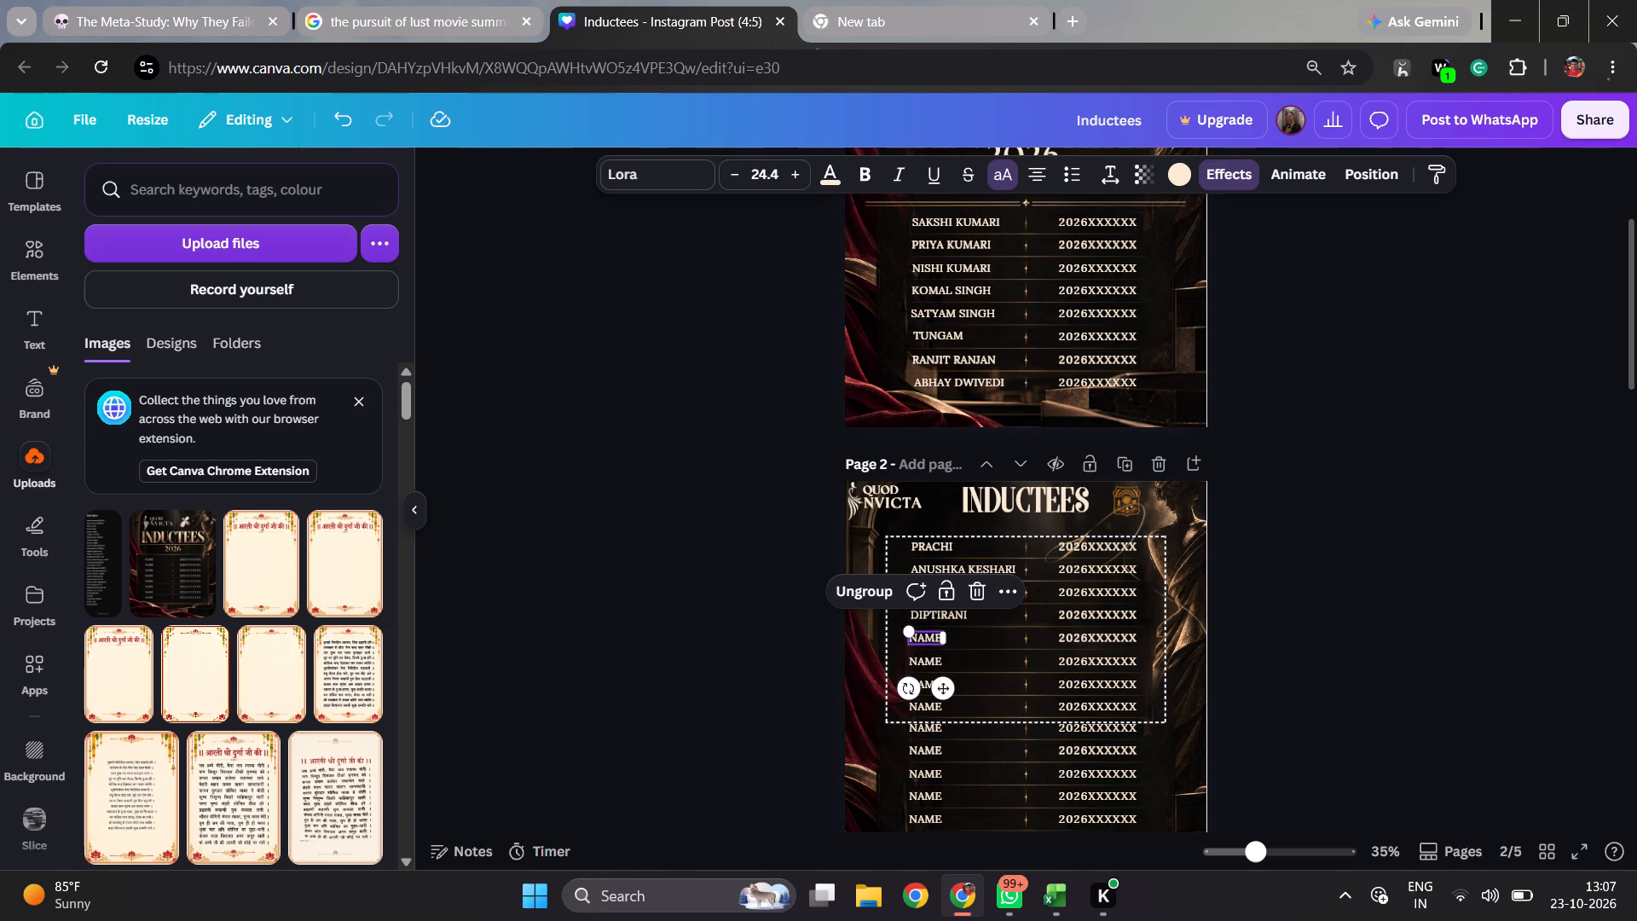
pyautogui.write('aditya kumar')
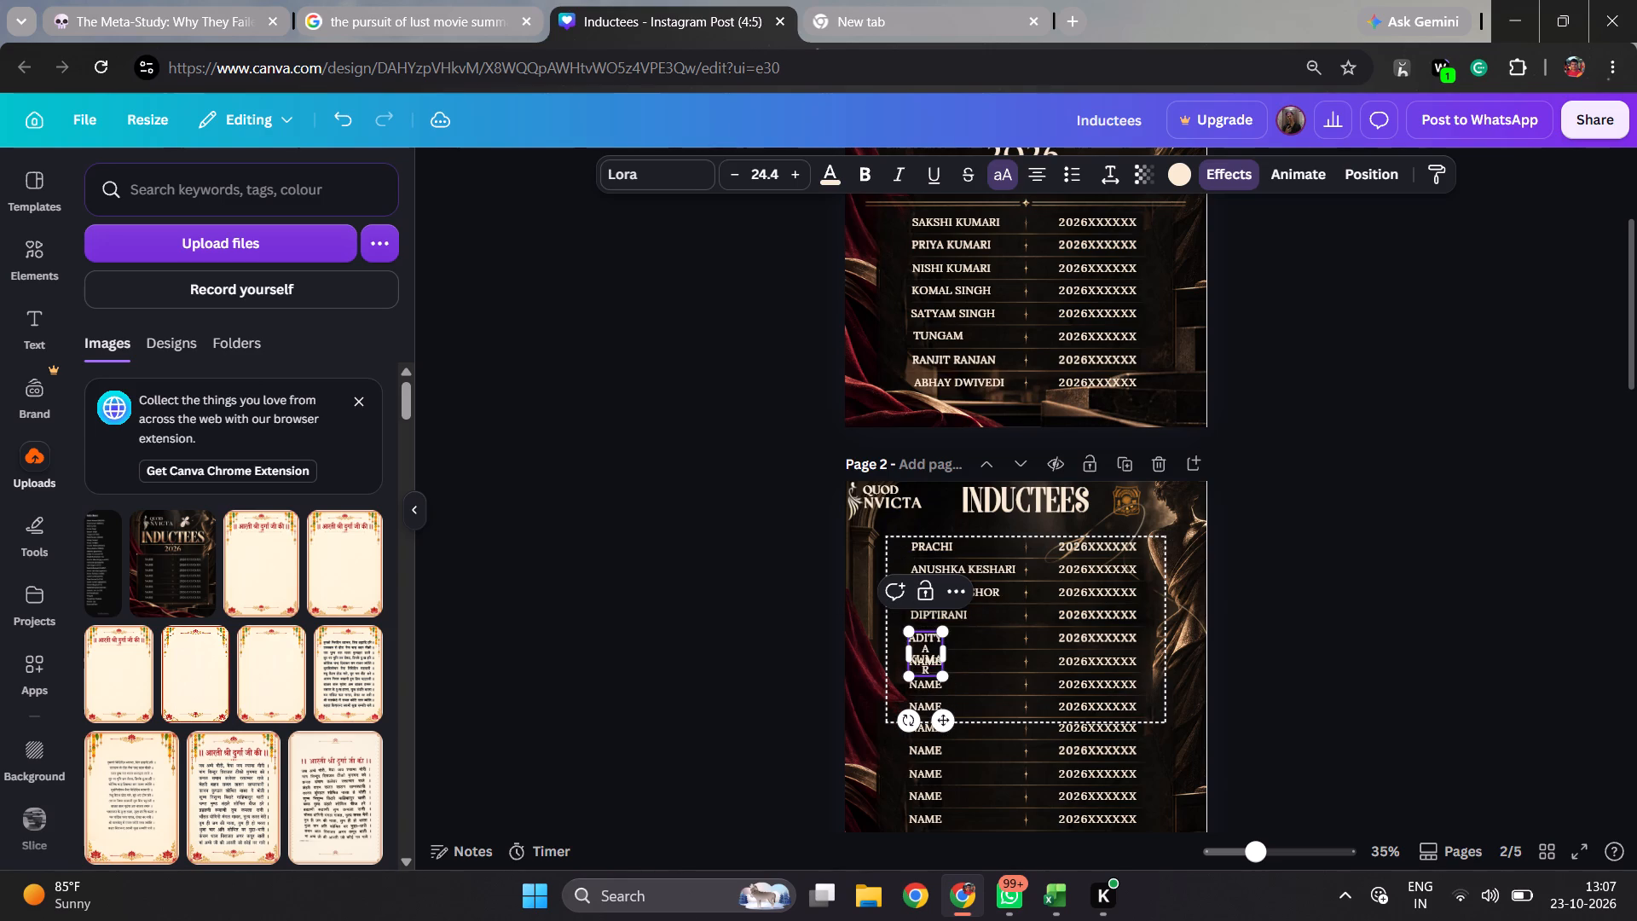
pyautogui.click(952, 656)
pyautogui.moveTo(952, 656); pyautogui.dragTo(980, 652)
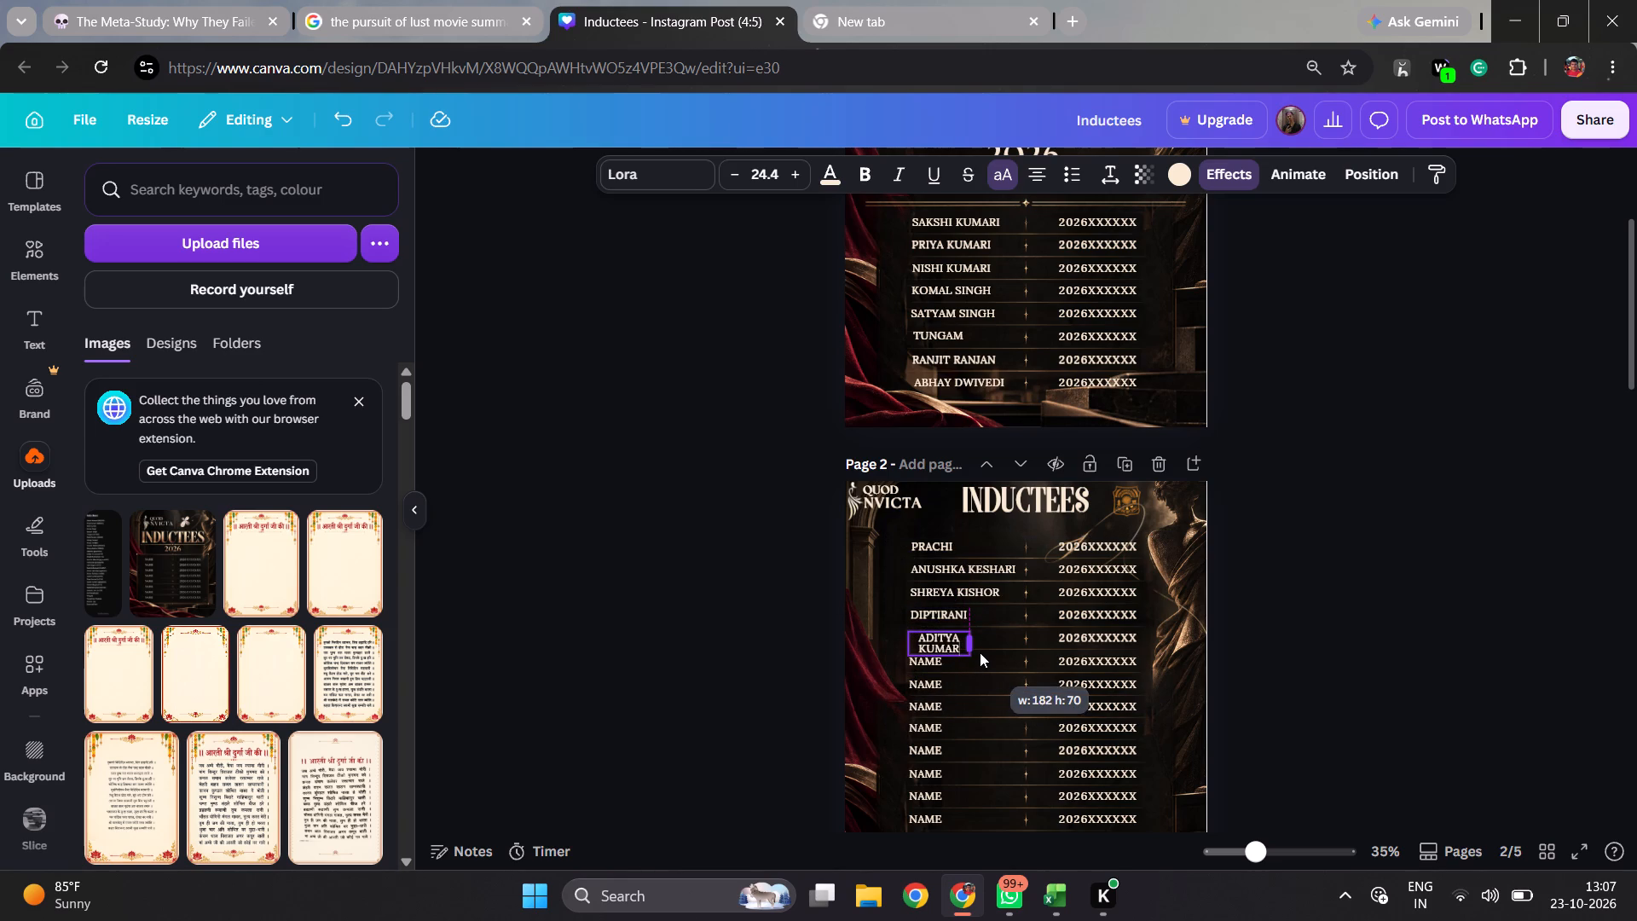
pyautogui.moveTo(980, 652); pyautogui.dragTo(1007, 657)
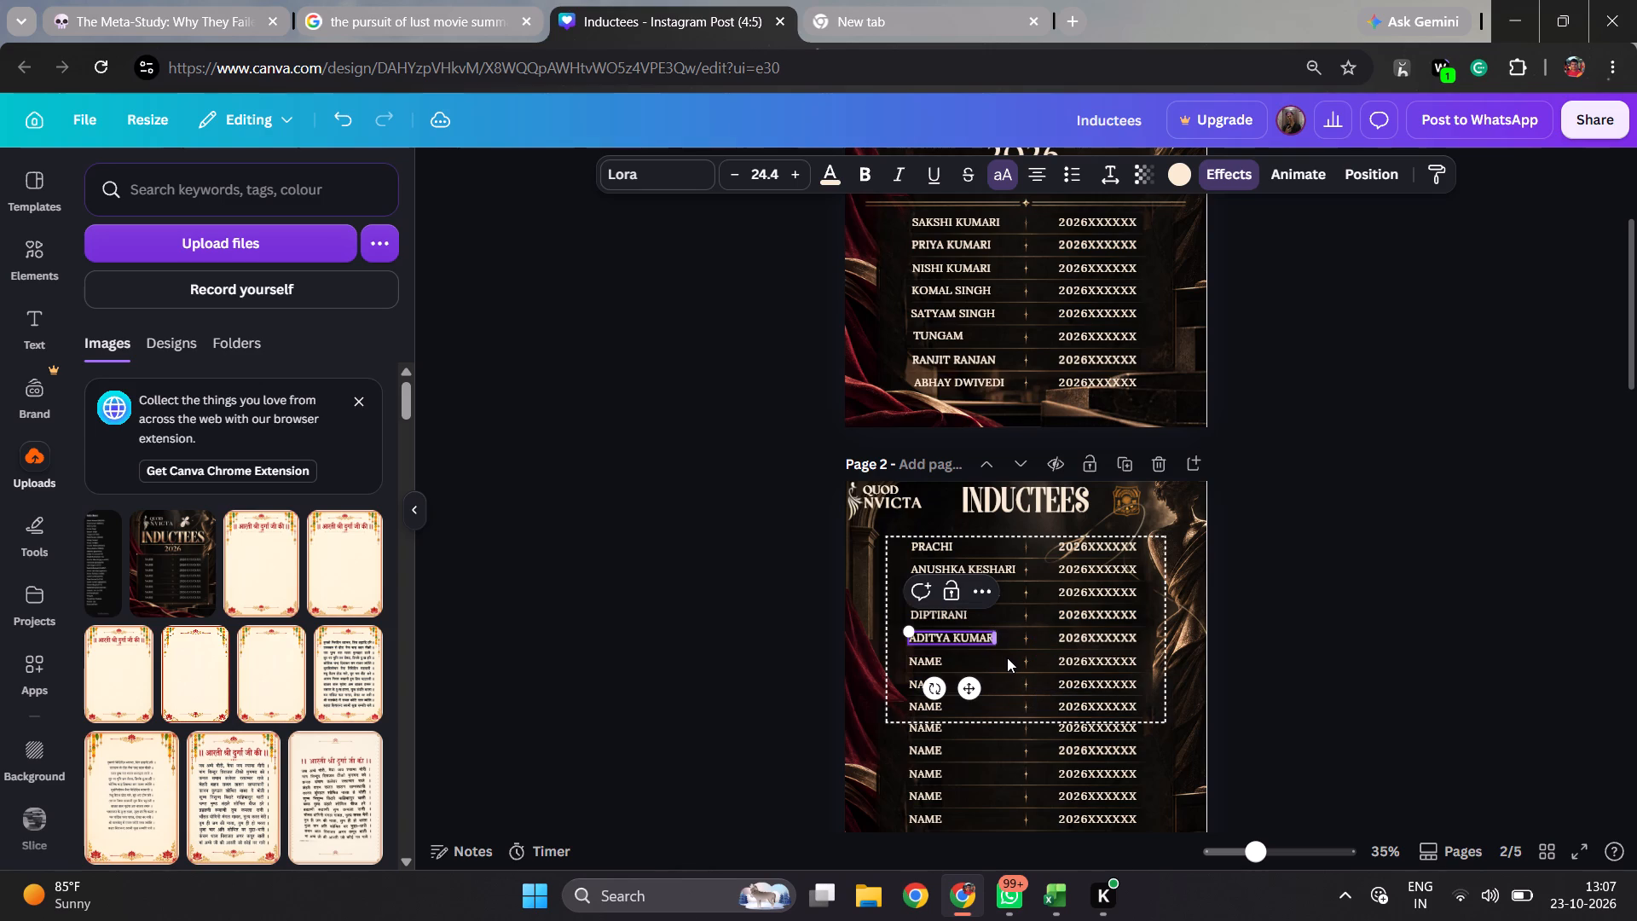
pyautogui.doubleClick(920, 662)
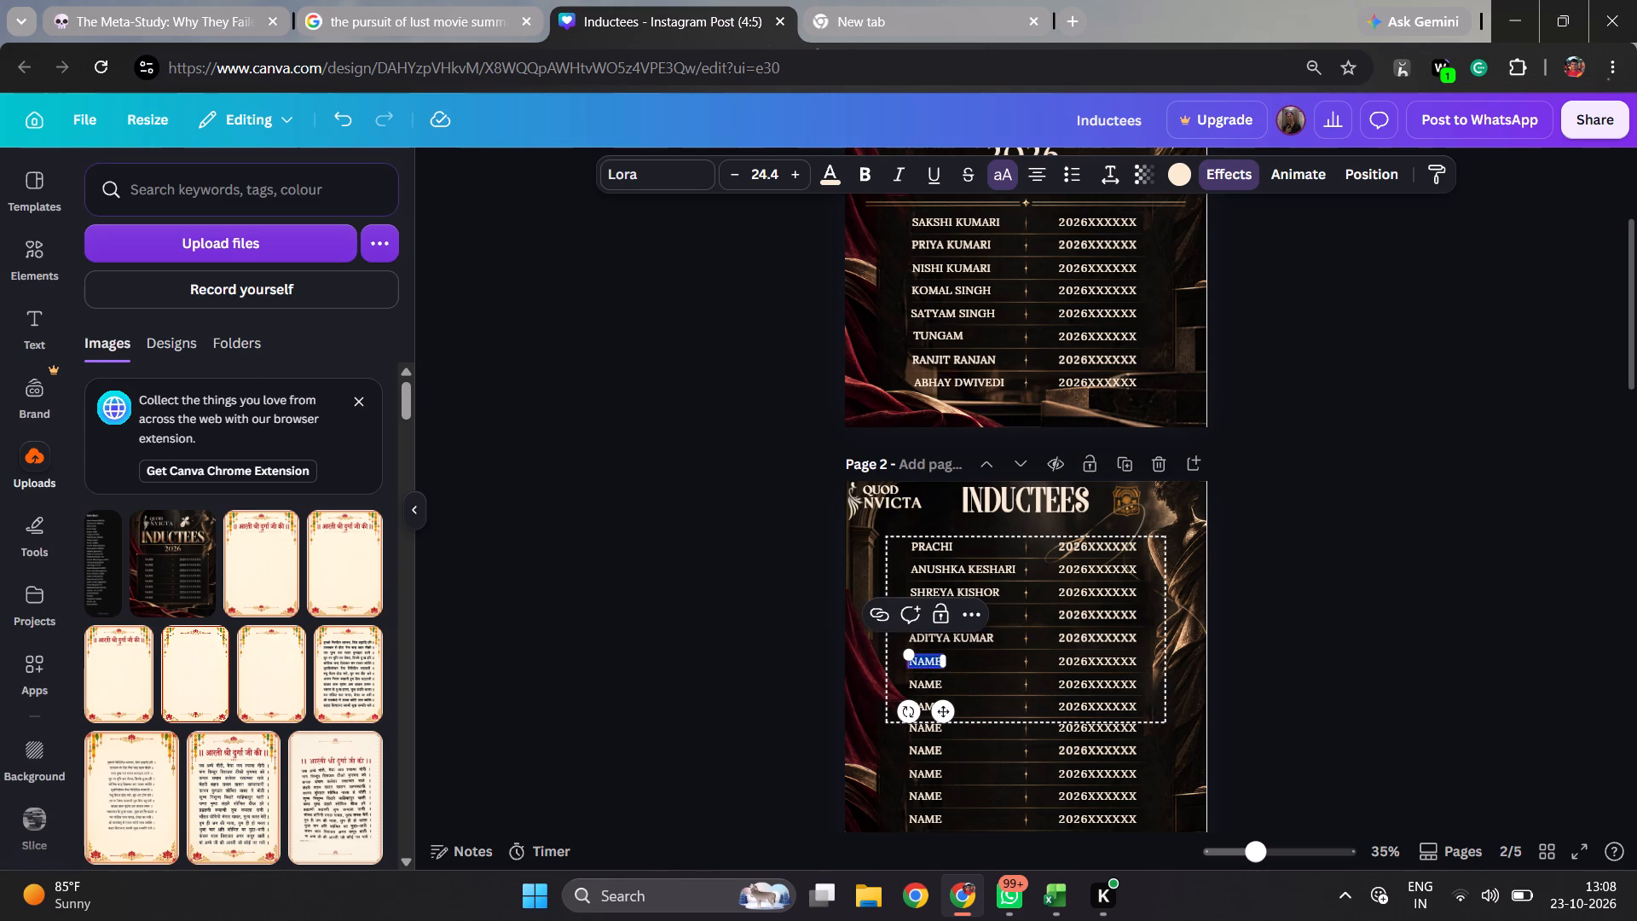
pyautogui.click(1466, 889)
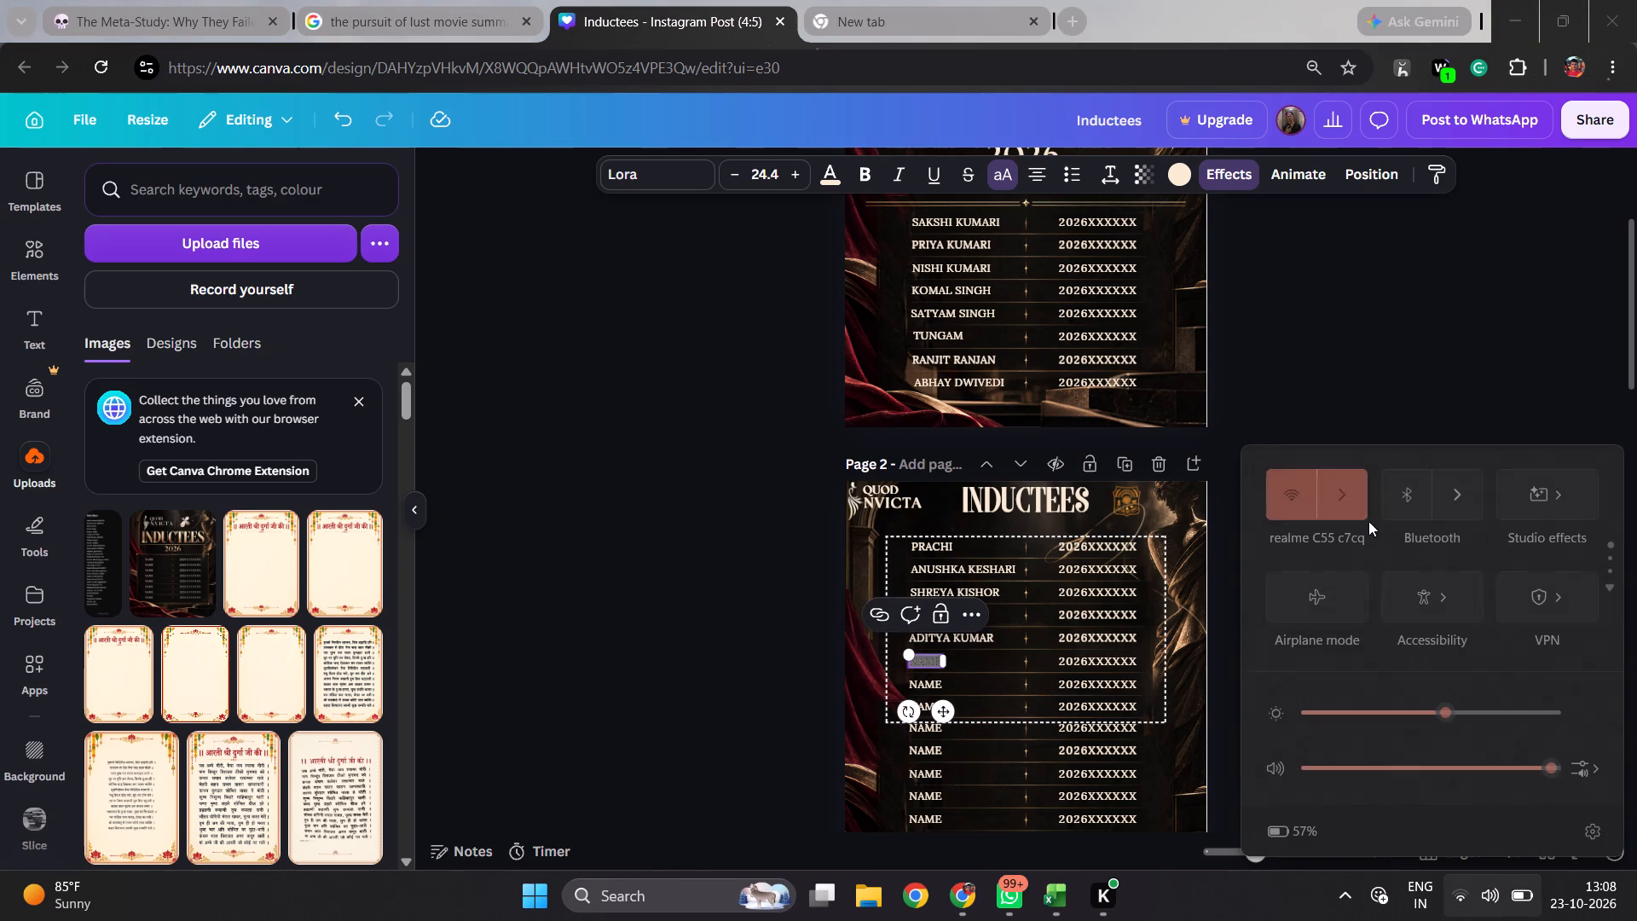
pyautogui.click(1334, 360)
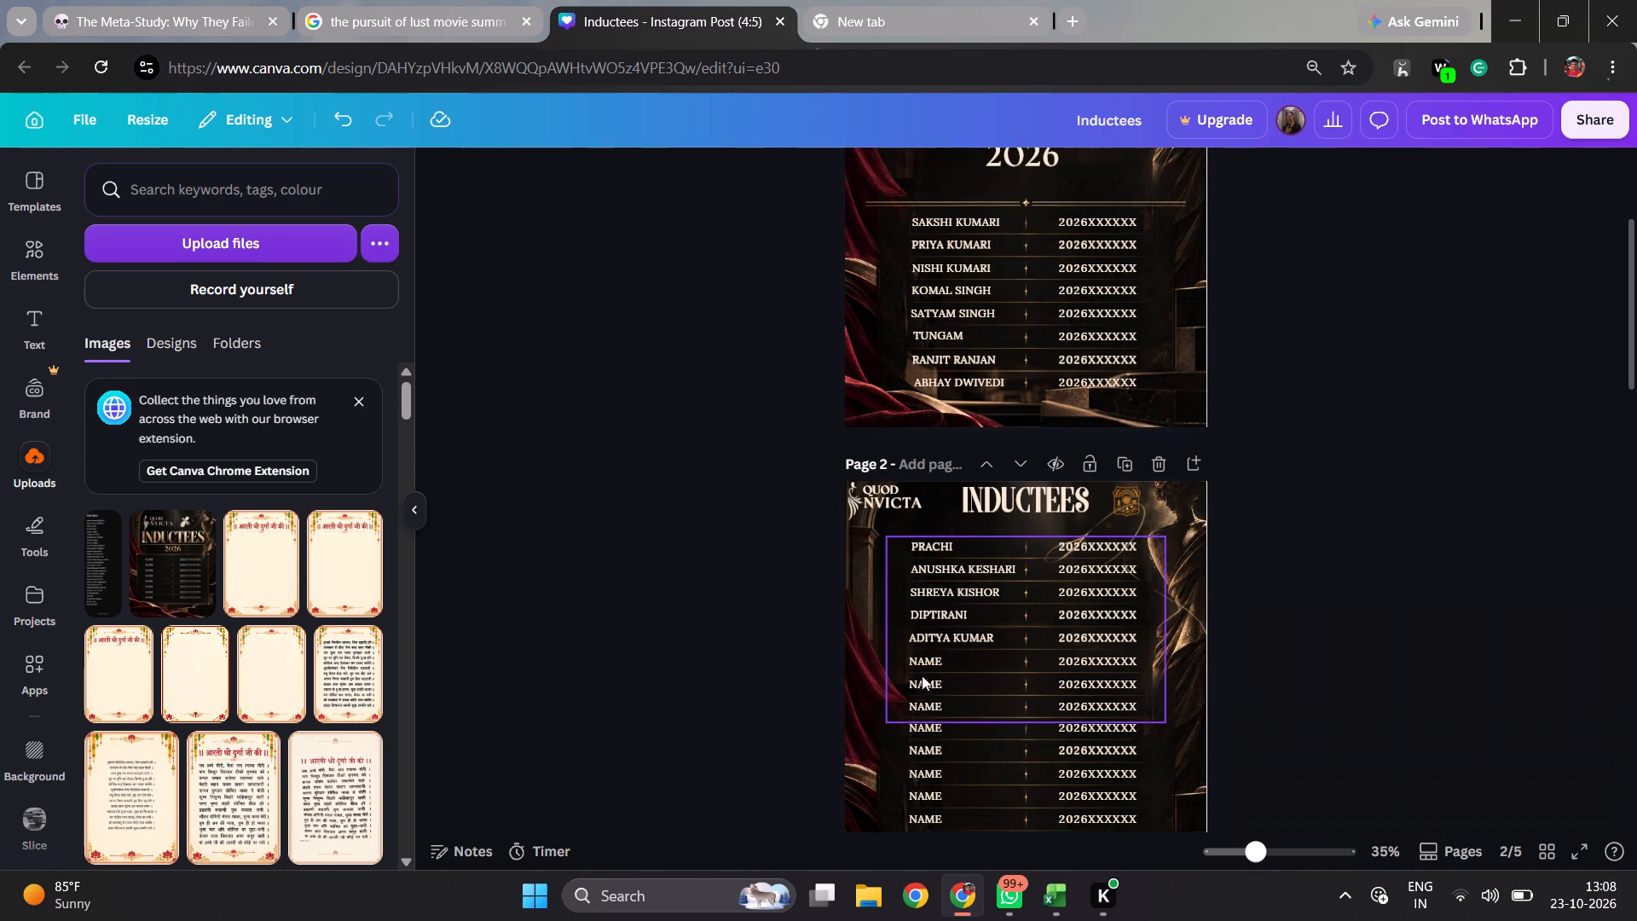
# Replace the sixth row's NAME placeholder on page 2 with that row's inductee name and widen the text box to one line.
pyautogui.doubleClick(934, 661)
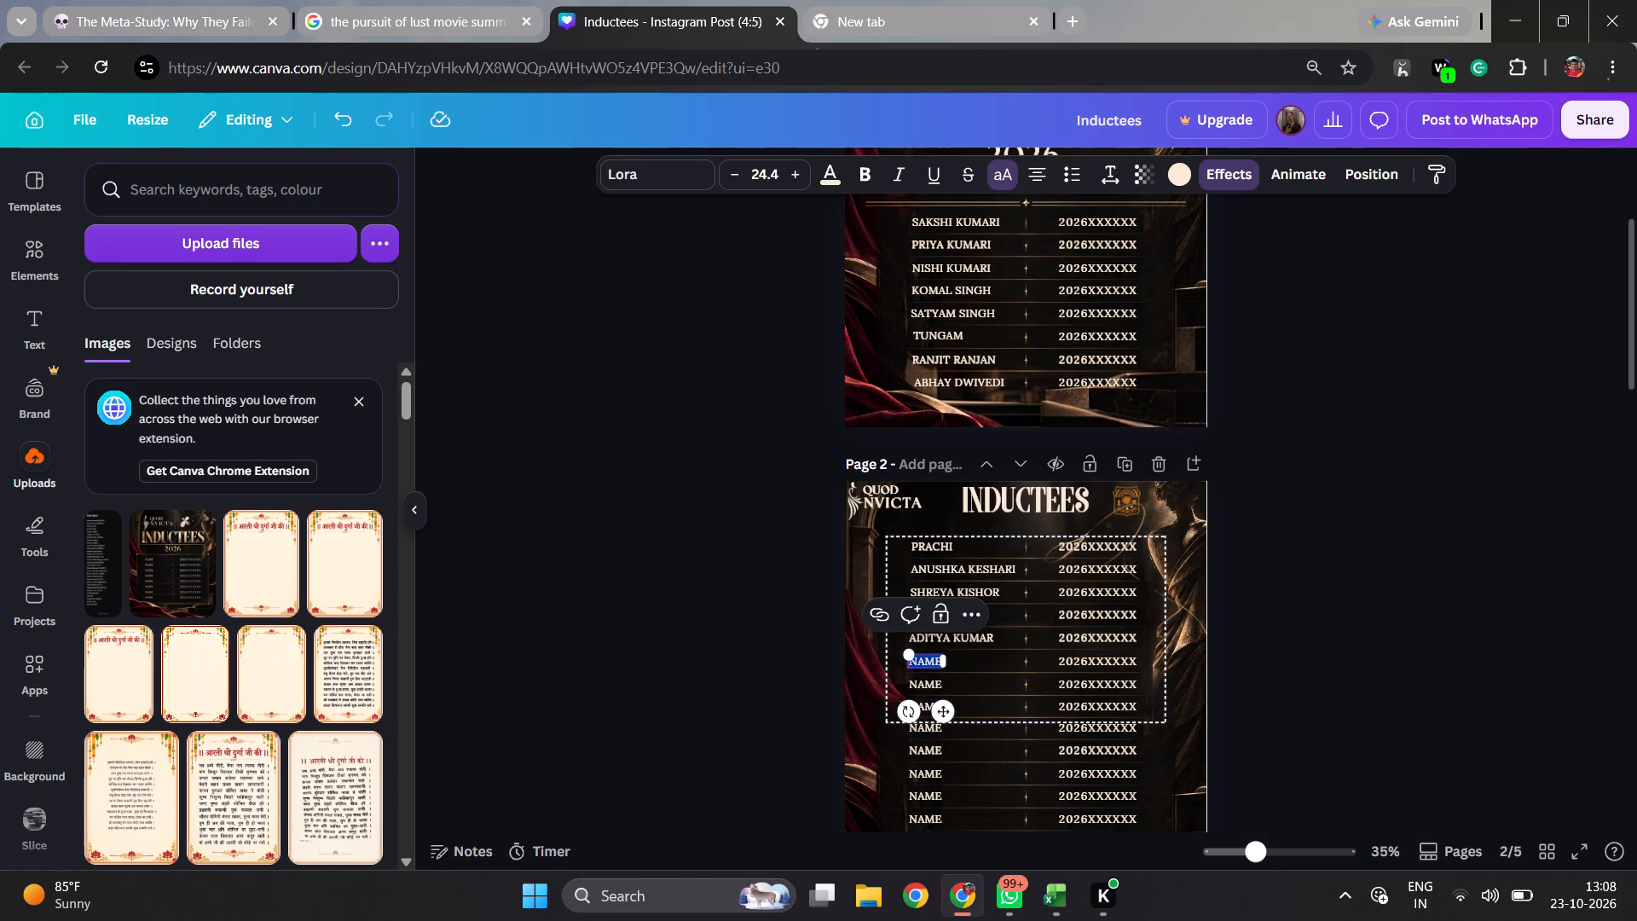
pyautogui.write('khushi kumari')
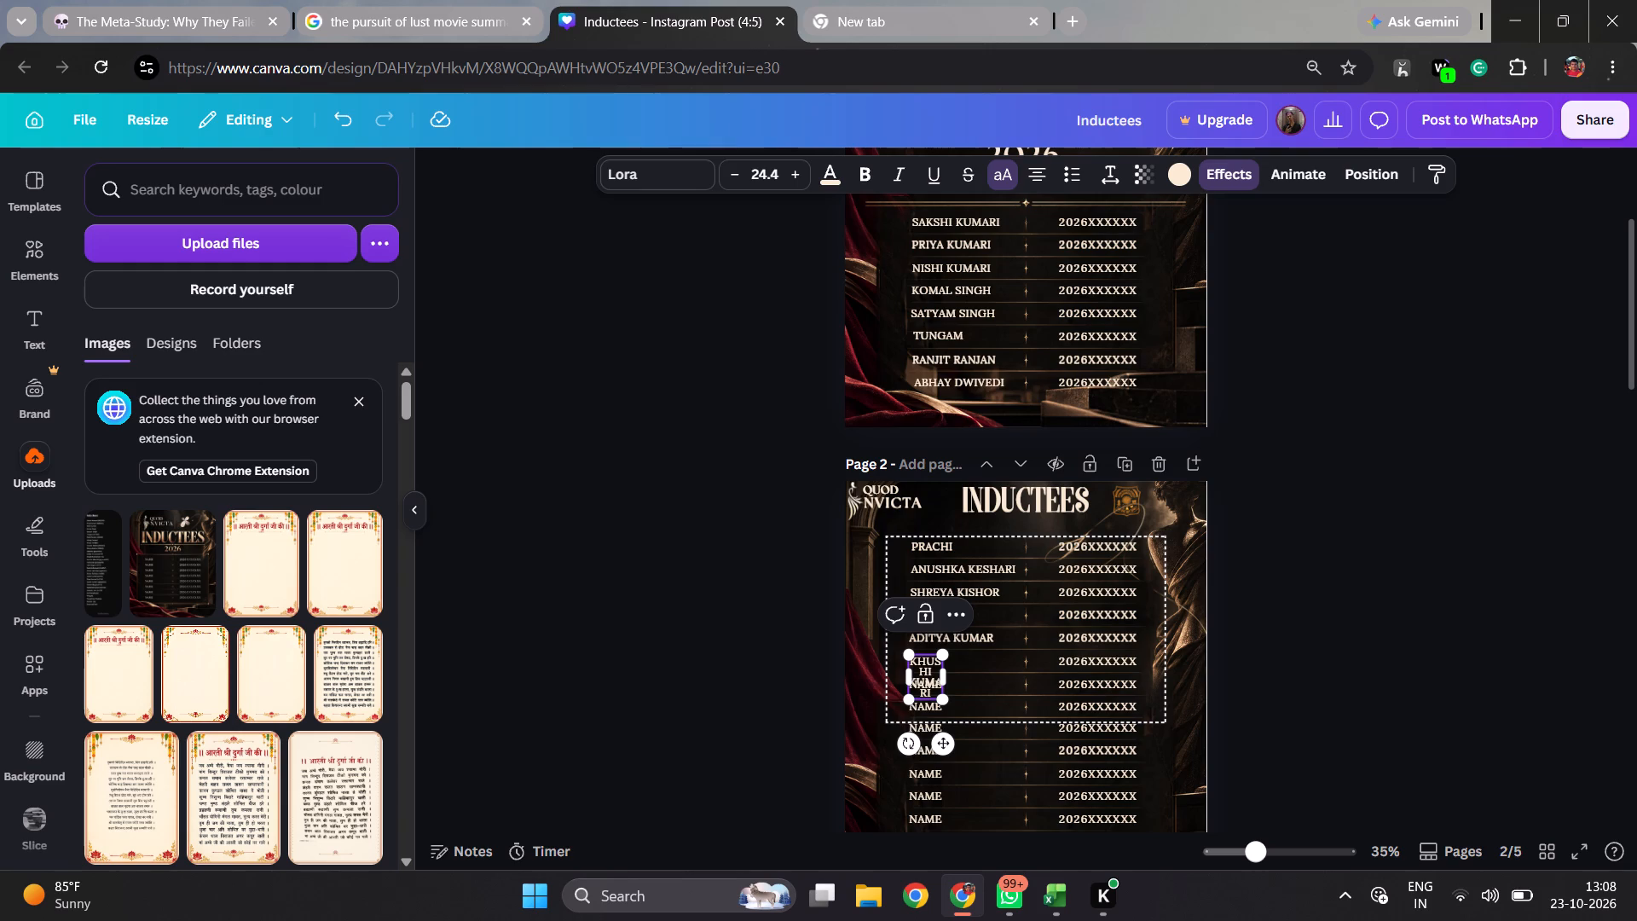
pyautogui.click(951, 678)
pyautogui.moveTo(951, 678); pyautogui.dragTo(986, 675)
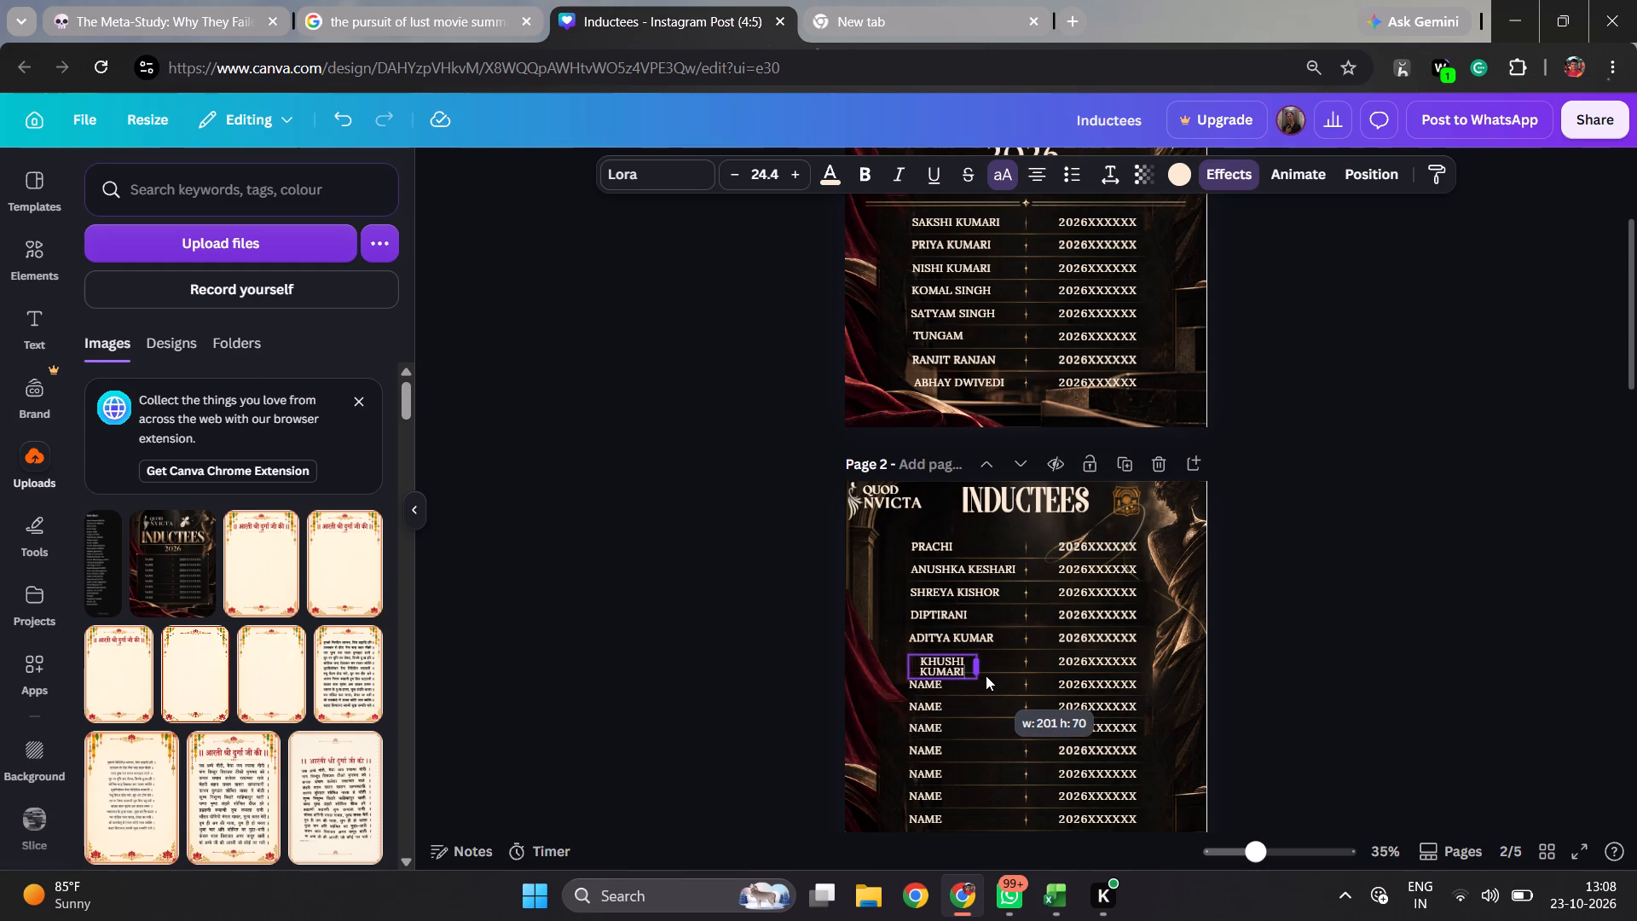
pyautogui.moveTo(986, 675); pyautogui.dragTo(1015, 681)
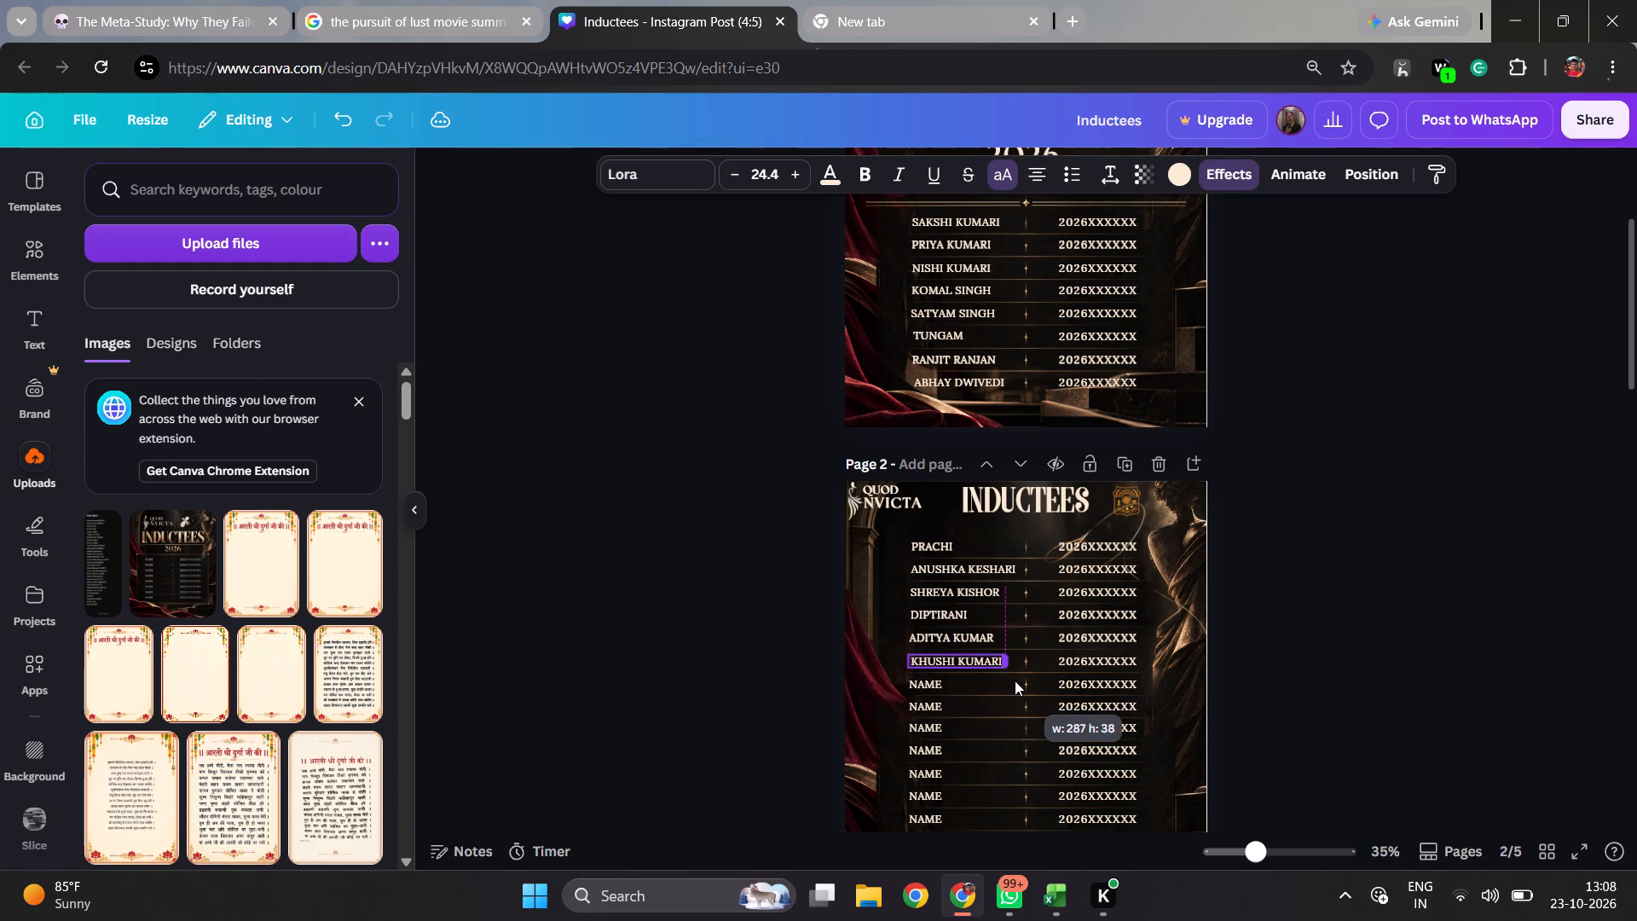
pyautogui.moveTo(1015, 681); pyautogui.dragTo(1014, 681)
# Replace the seventh row's NAME placeholder on page 2 with that row's inductee name and widen the text box to one line.
pyautogui.doubleClick(921, 679)
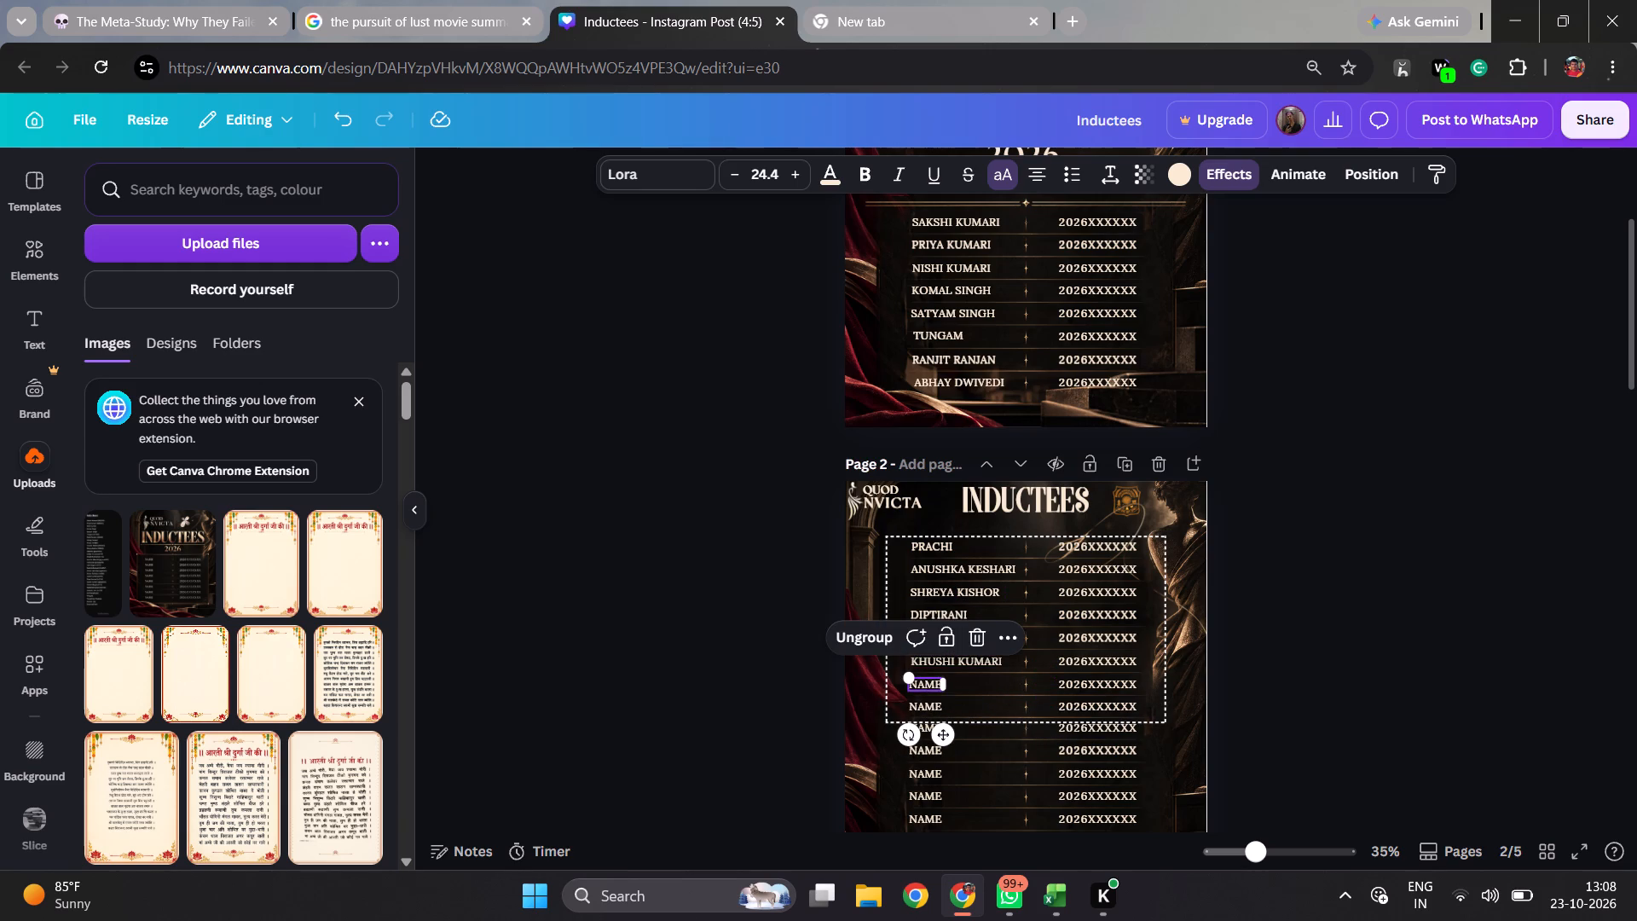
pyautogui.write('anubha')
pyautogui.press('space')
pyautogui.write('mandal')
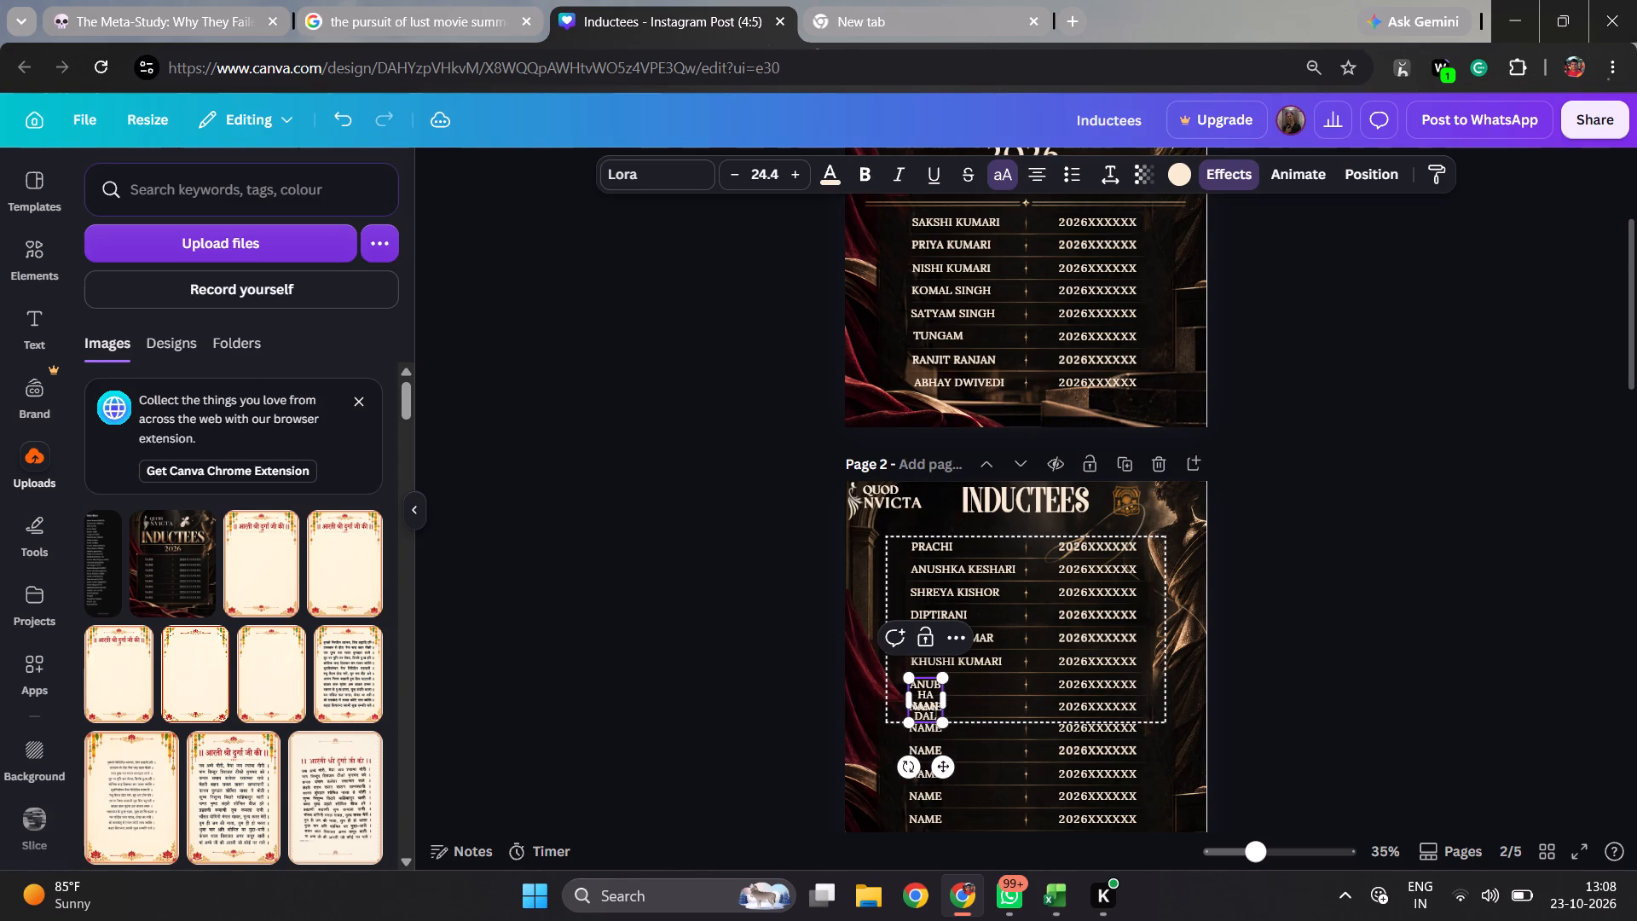
pyautogui.click(944, 702)
pyautogui.moveTo(944, 702); pyautogui.dragTo(996, 700)
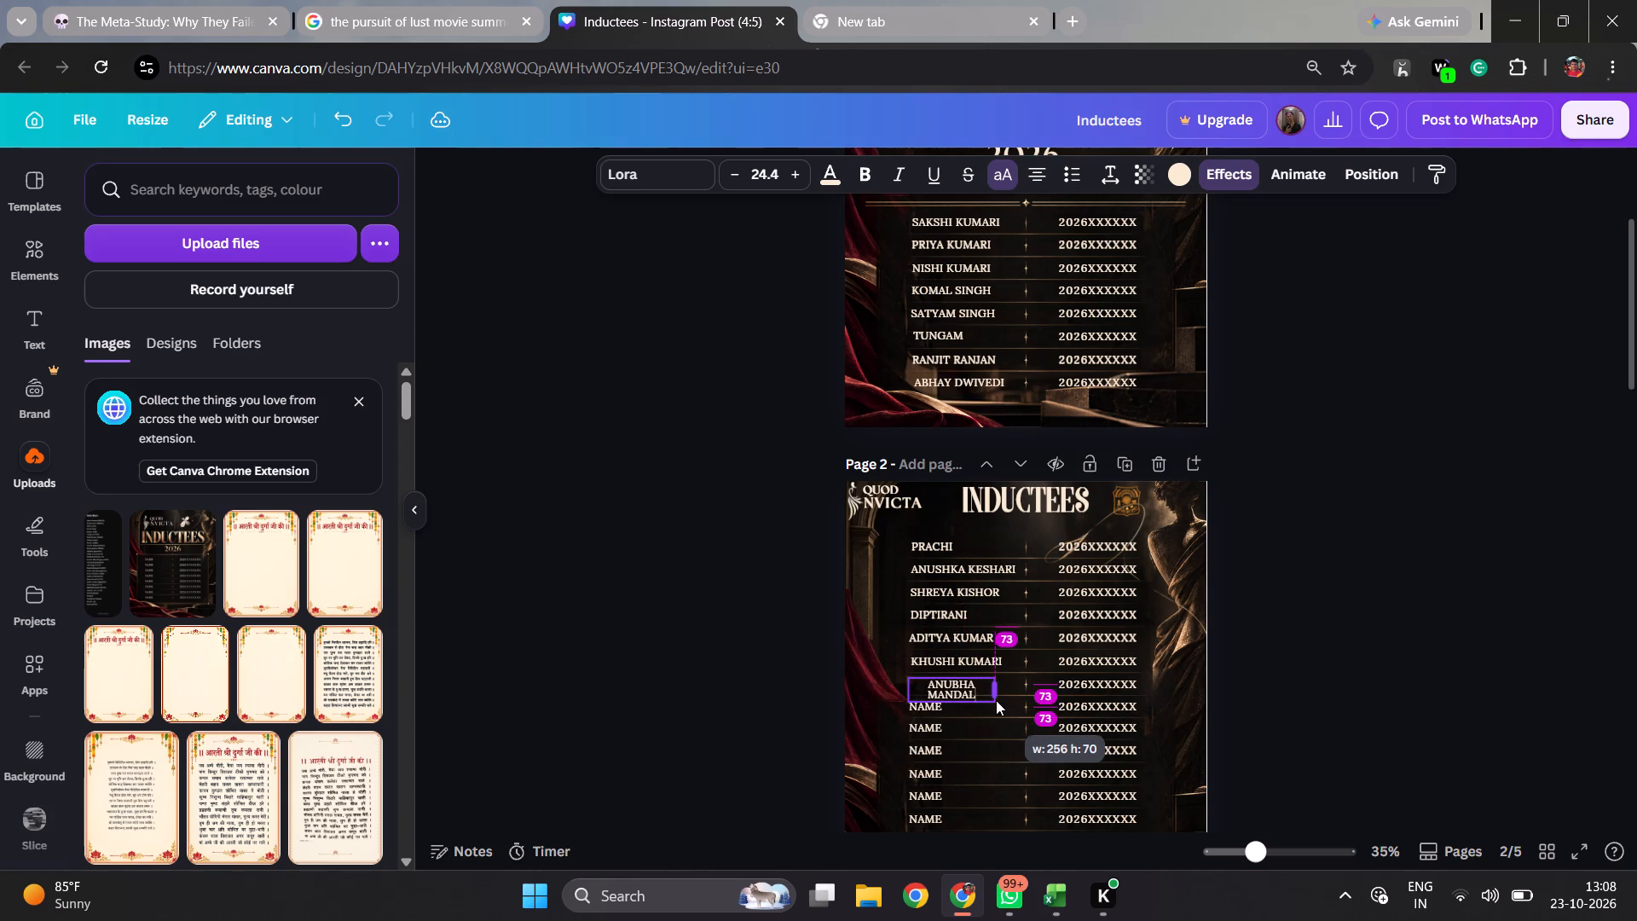
pyautogui.moveTo(996, 700); pyautogui.dragTo(1021, 702)
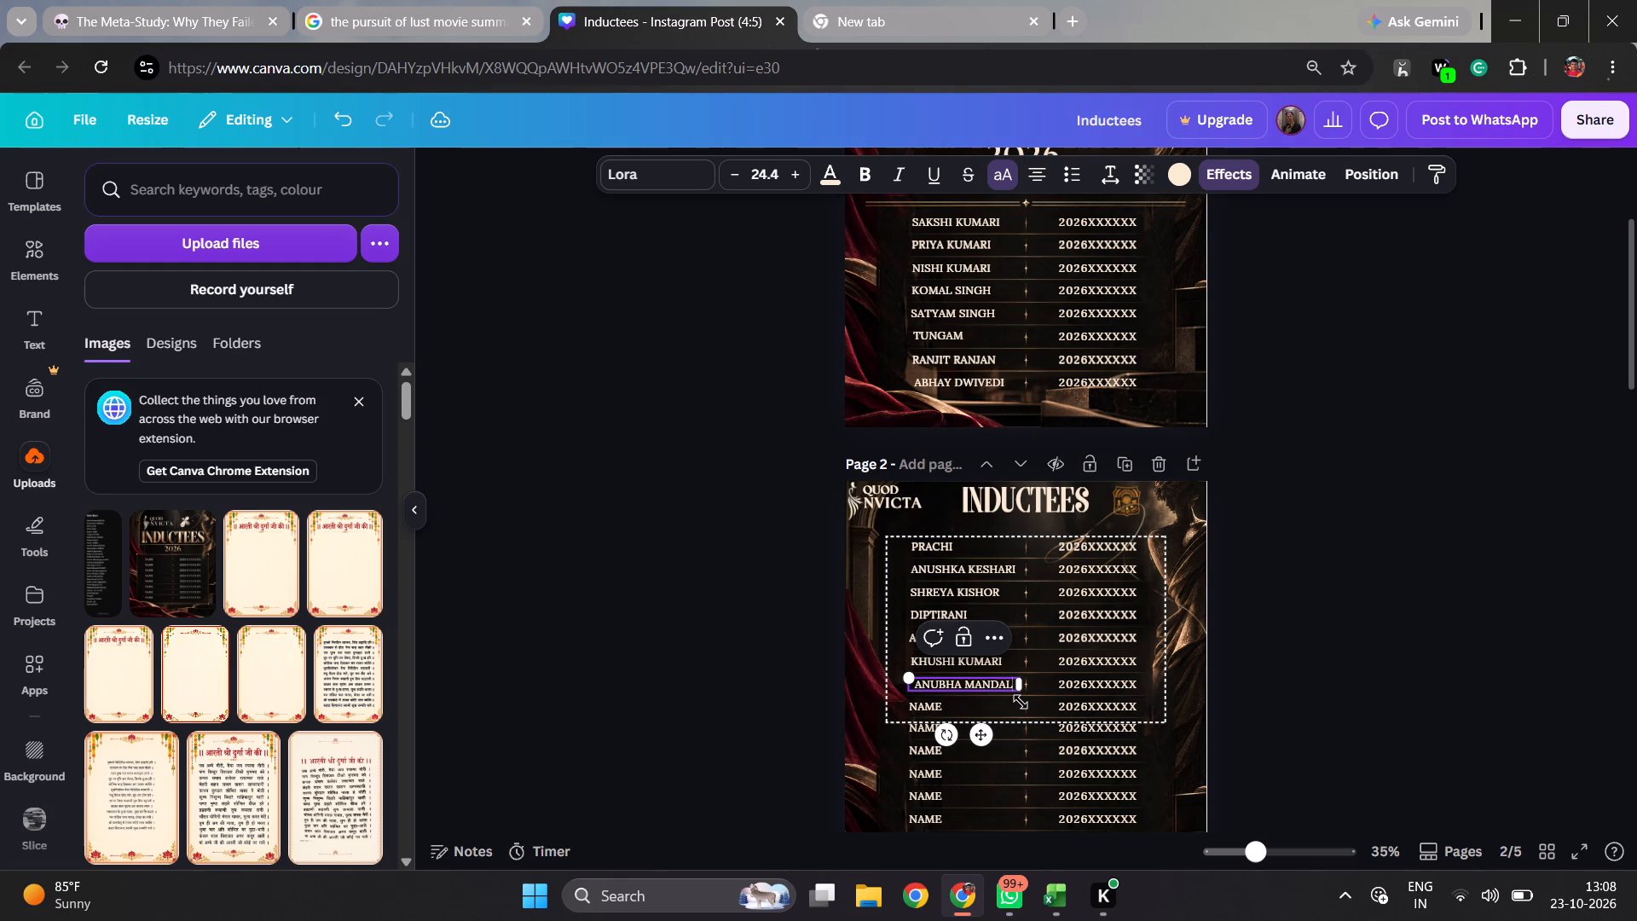
# Replace the eighth row's NAME placeholder on page 2 with that row's inductee name and widen the text box to one line.
pyautogui.doubleClick(928, 707)
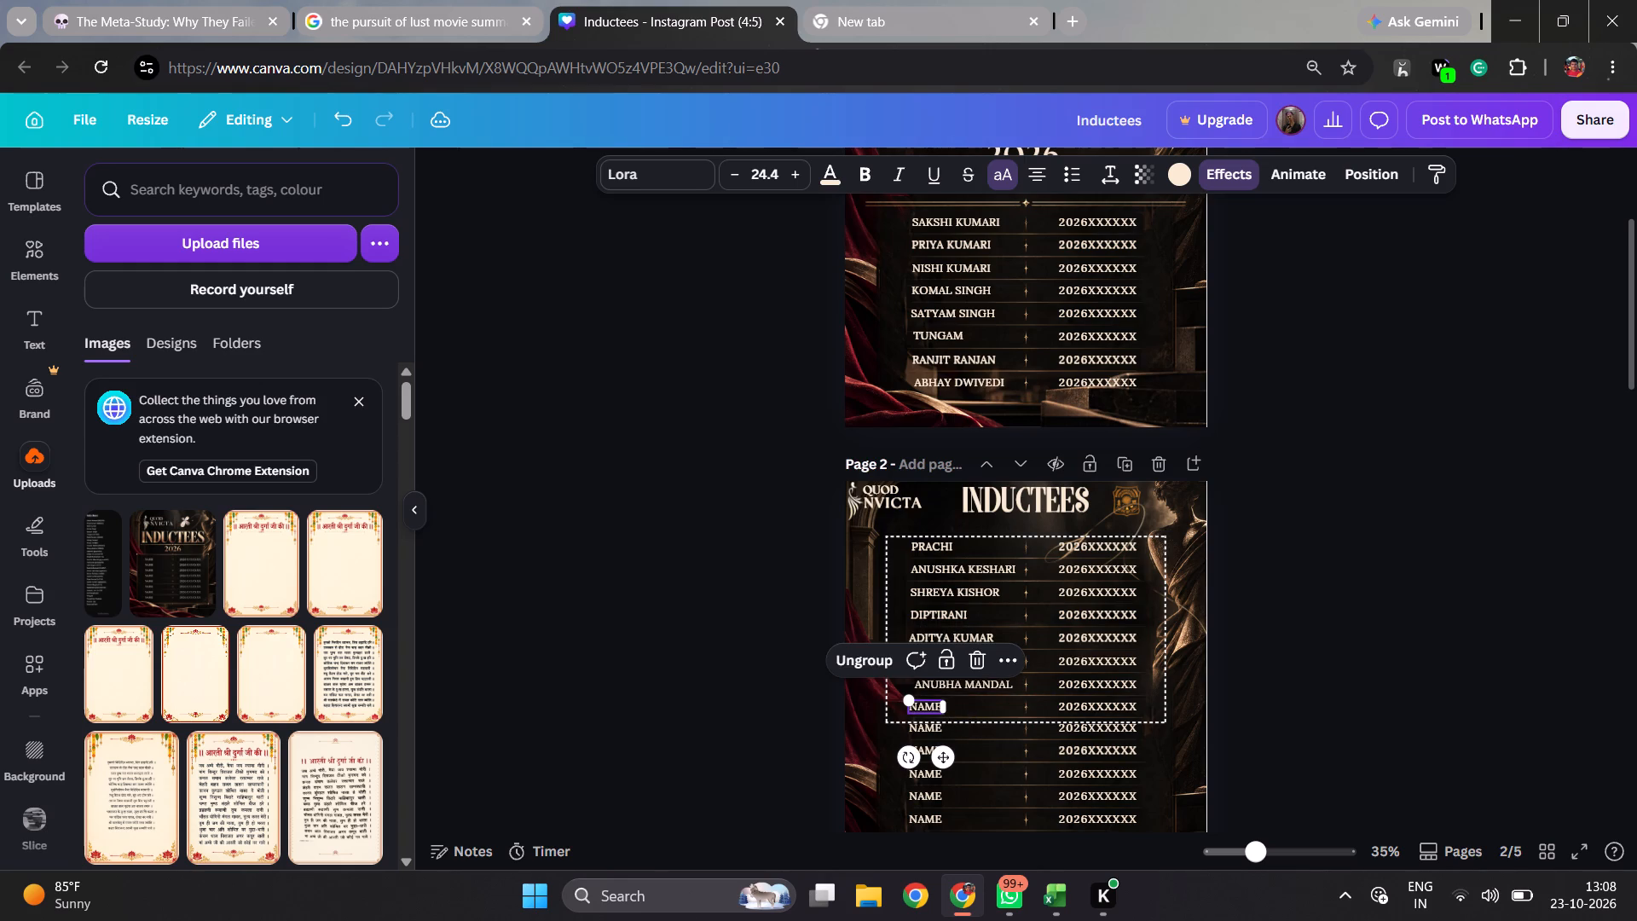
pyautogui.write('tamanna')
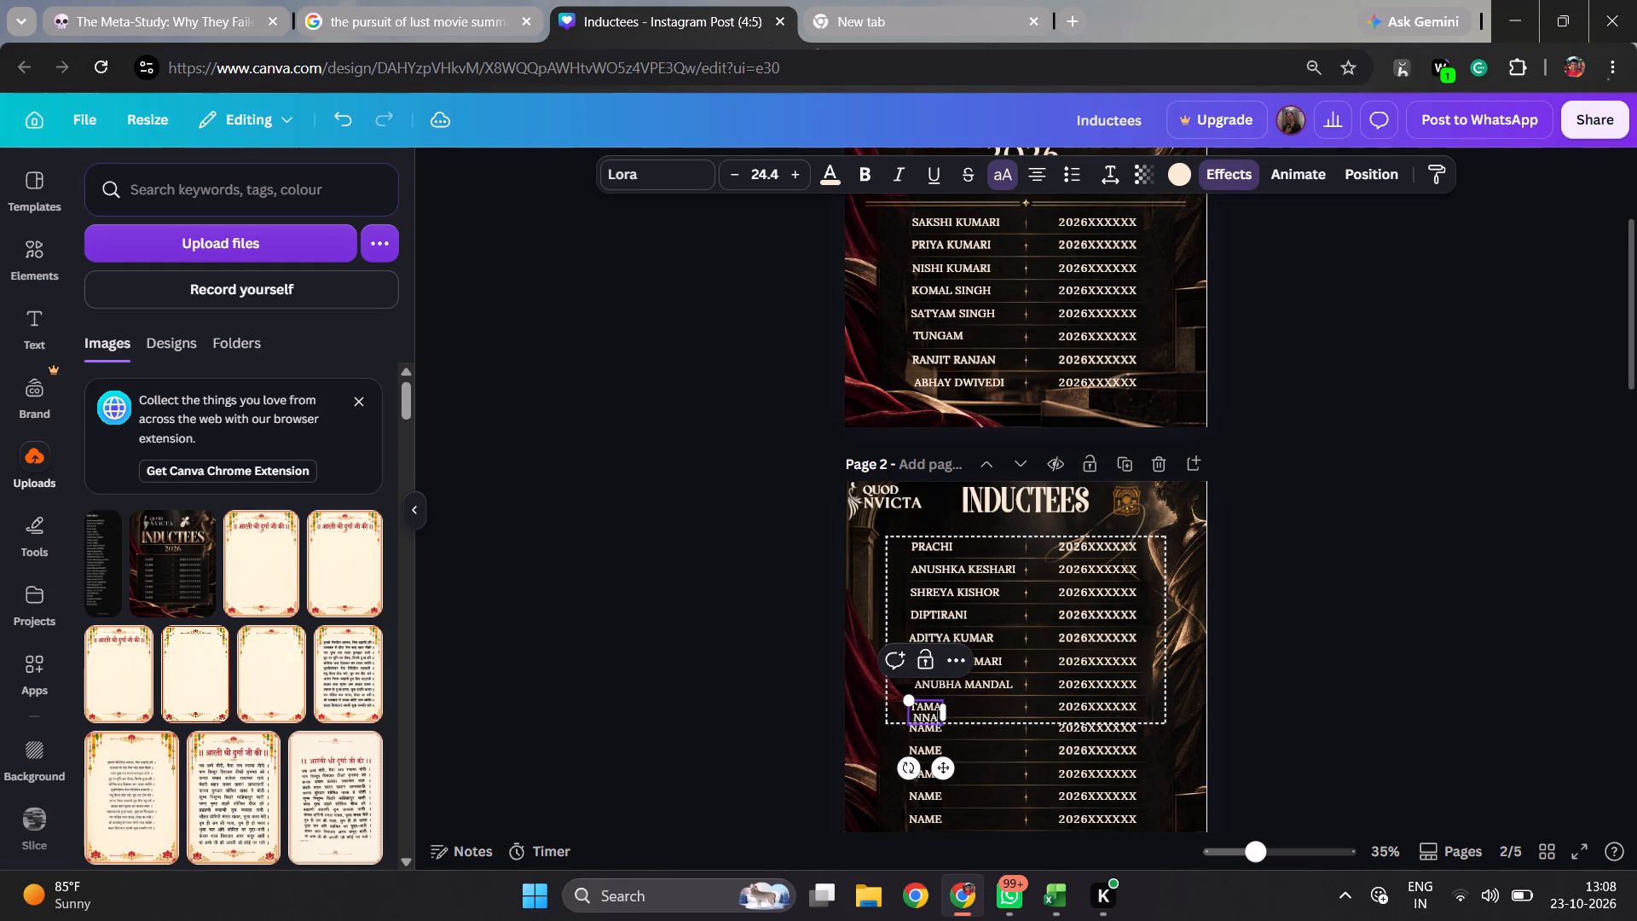
pyautogui.moveTo(946, 709); pyautogui.dragTo(975, 705)
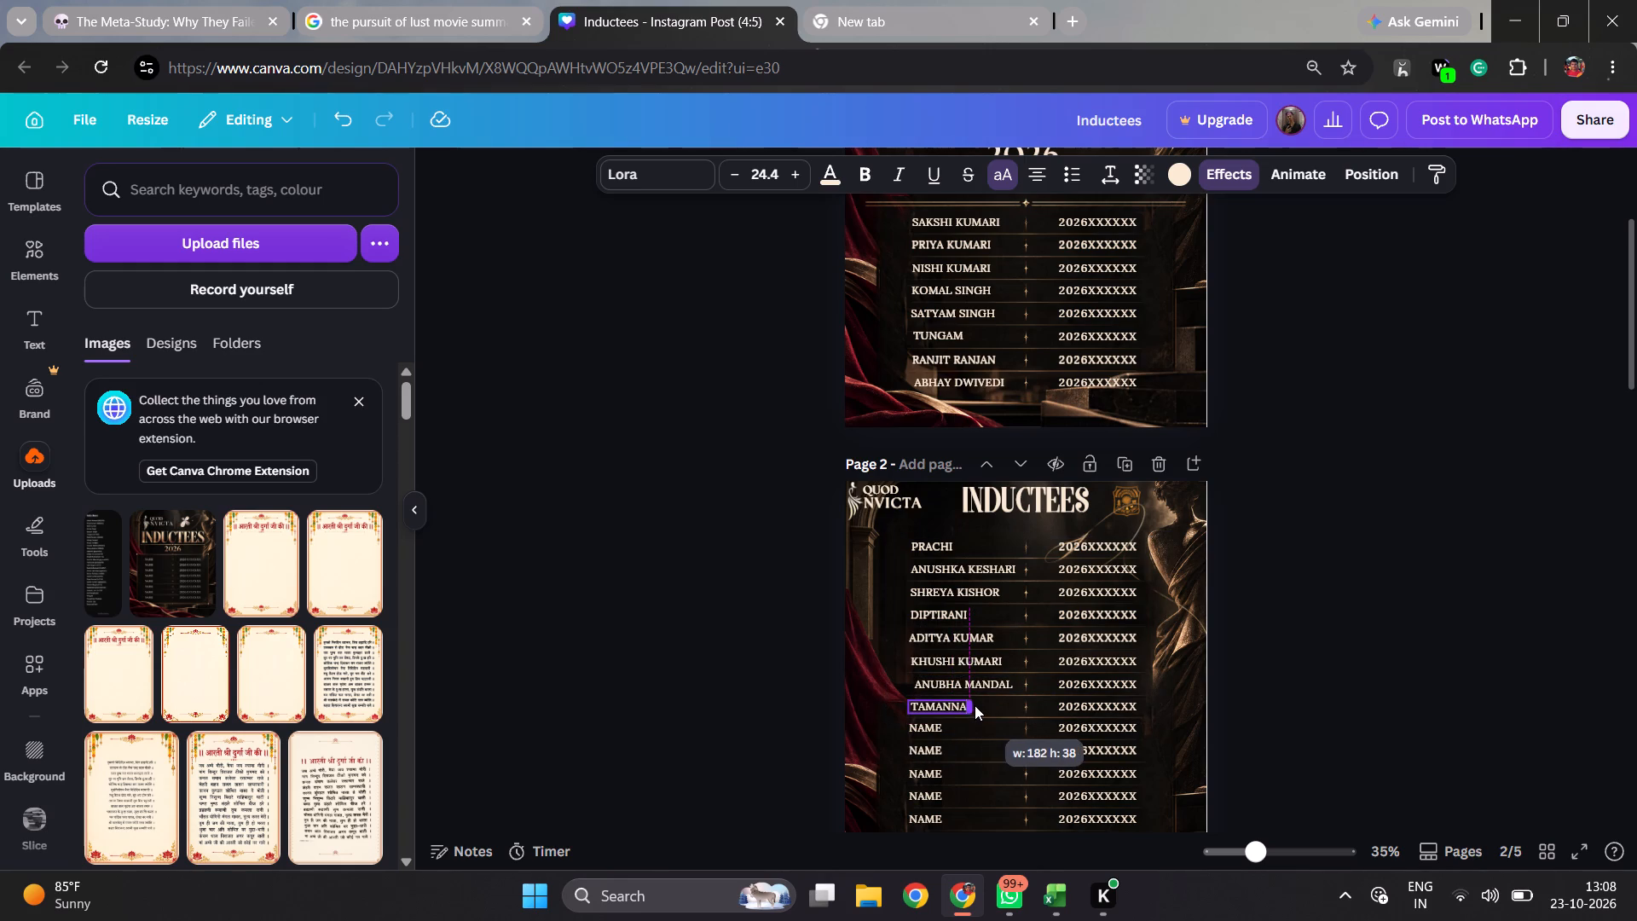
pyautogui.moveTo(975, 705); pyautogui.dragTo(975, 706)
# Replace the ninth row's NAME placeholder on page 2 with that row's inductee name and widen the text box to one line.
pyautogui.doubleClick(928, 726)
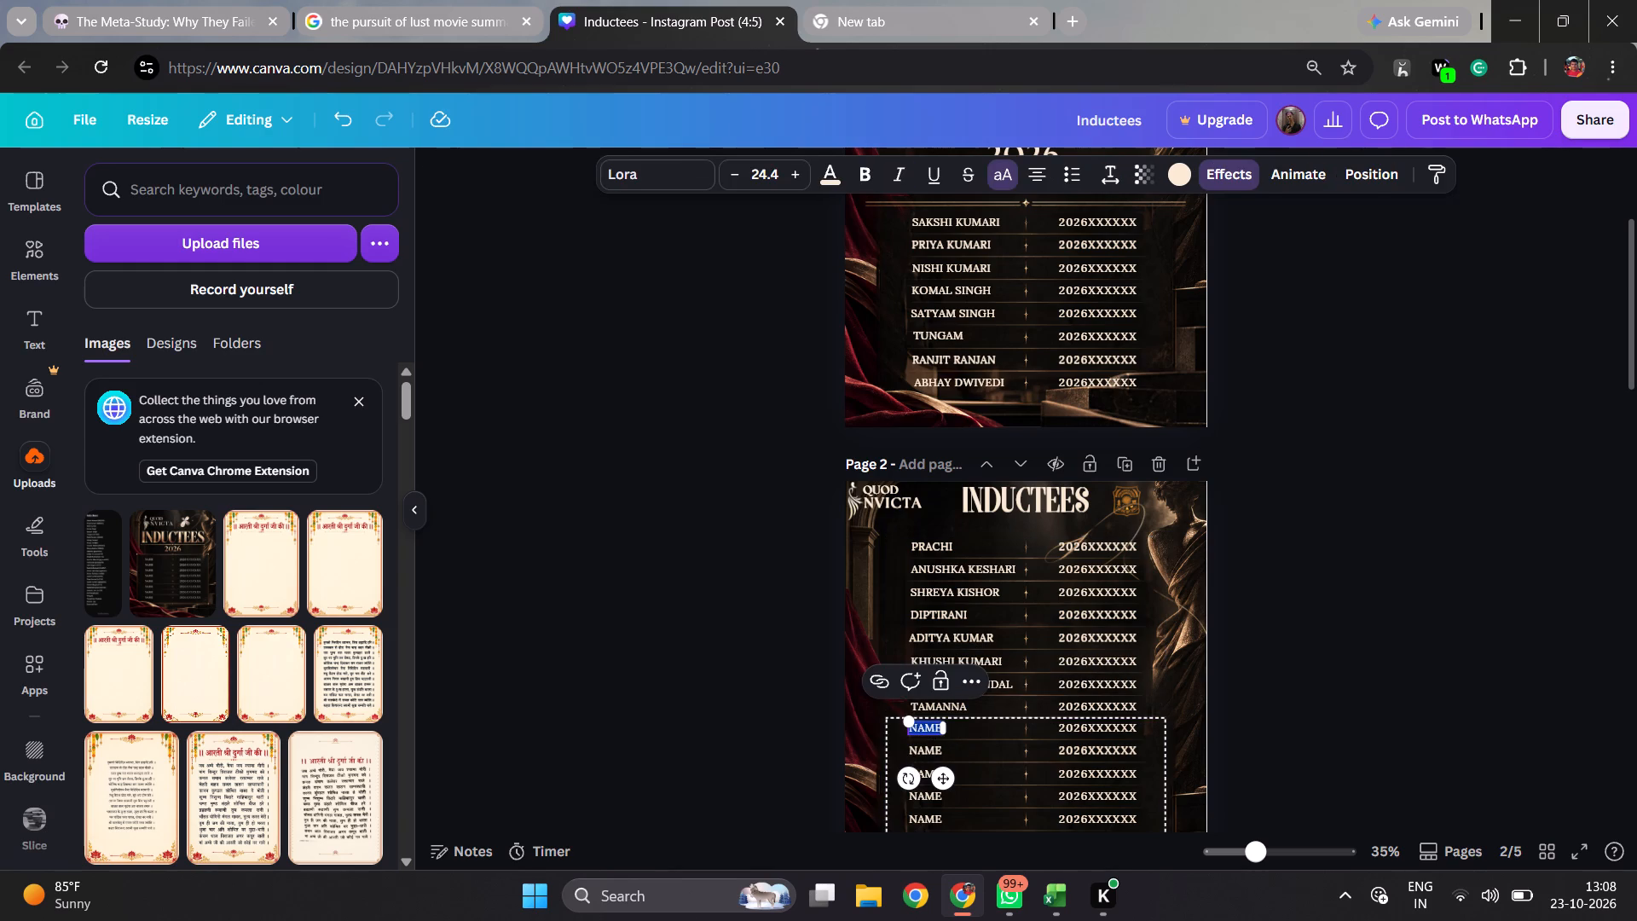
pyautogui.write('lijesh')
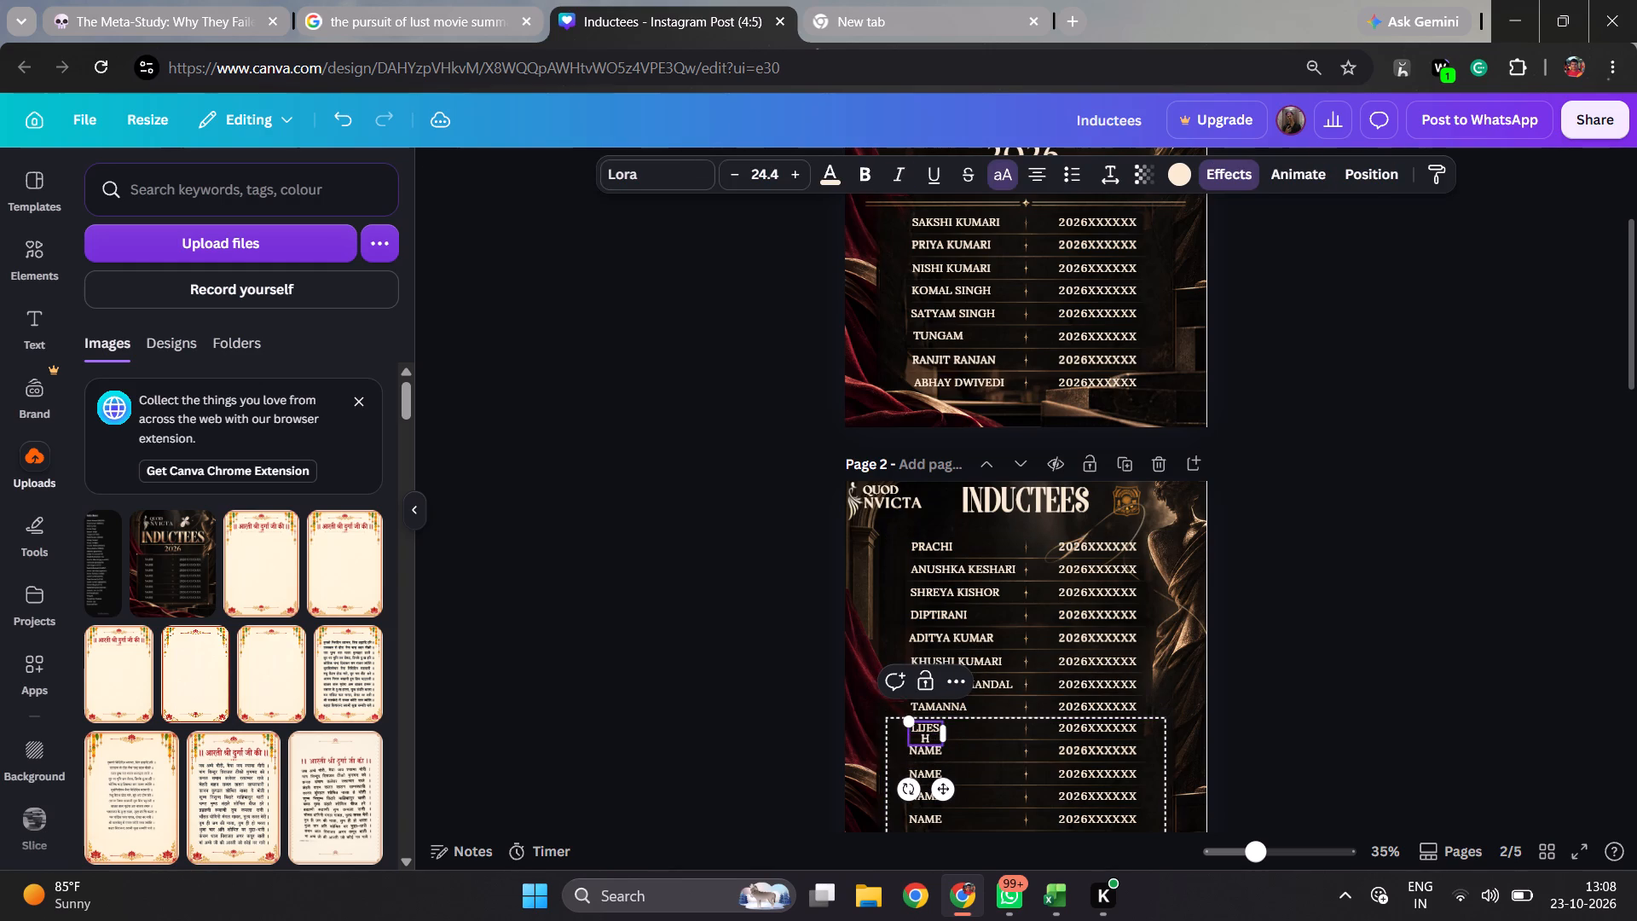
pyautogui.moveTo(951, 733); pyautogui.dragTo(970, 733)
# Replace the tenth row's NAME placeholder on page 2 with that row's inductee name and widen the text box to one line.
pyautogui.doubleClick(927, 751)
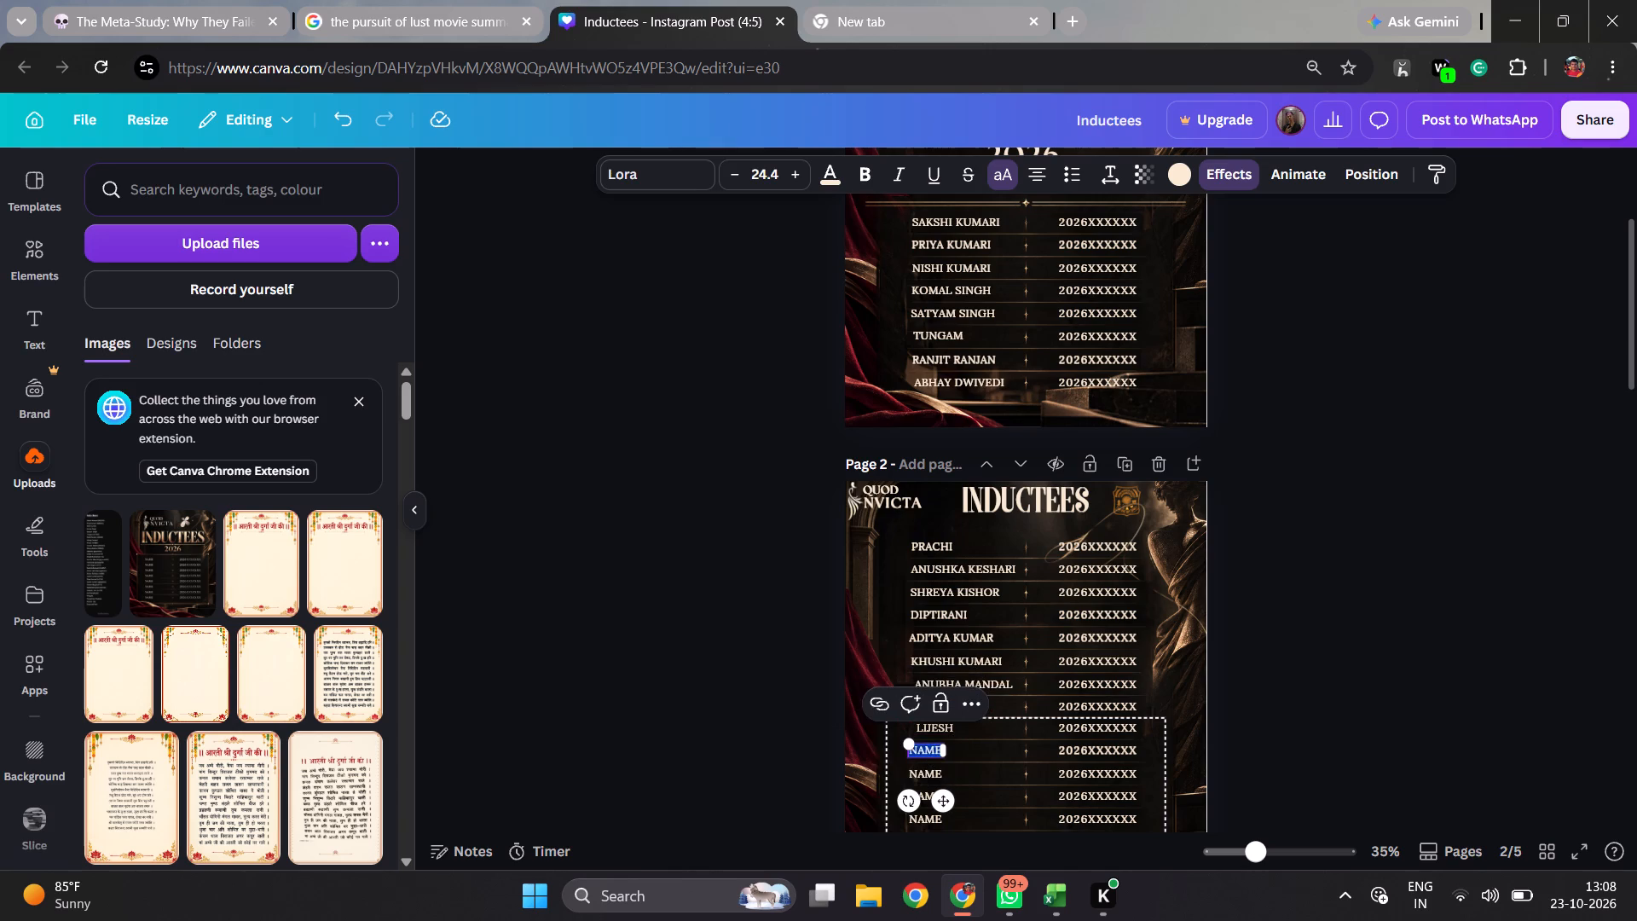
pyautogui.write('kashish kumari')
pyautogui.click(940, 766)
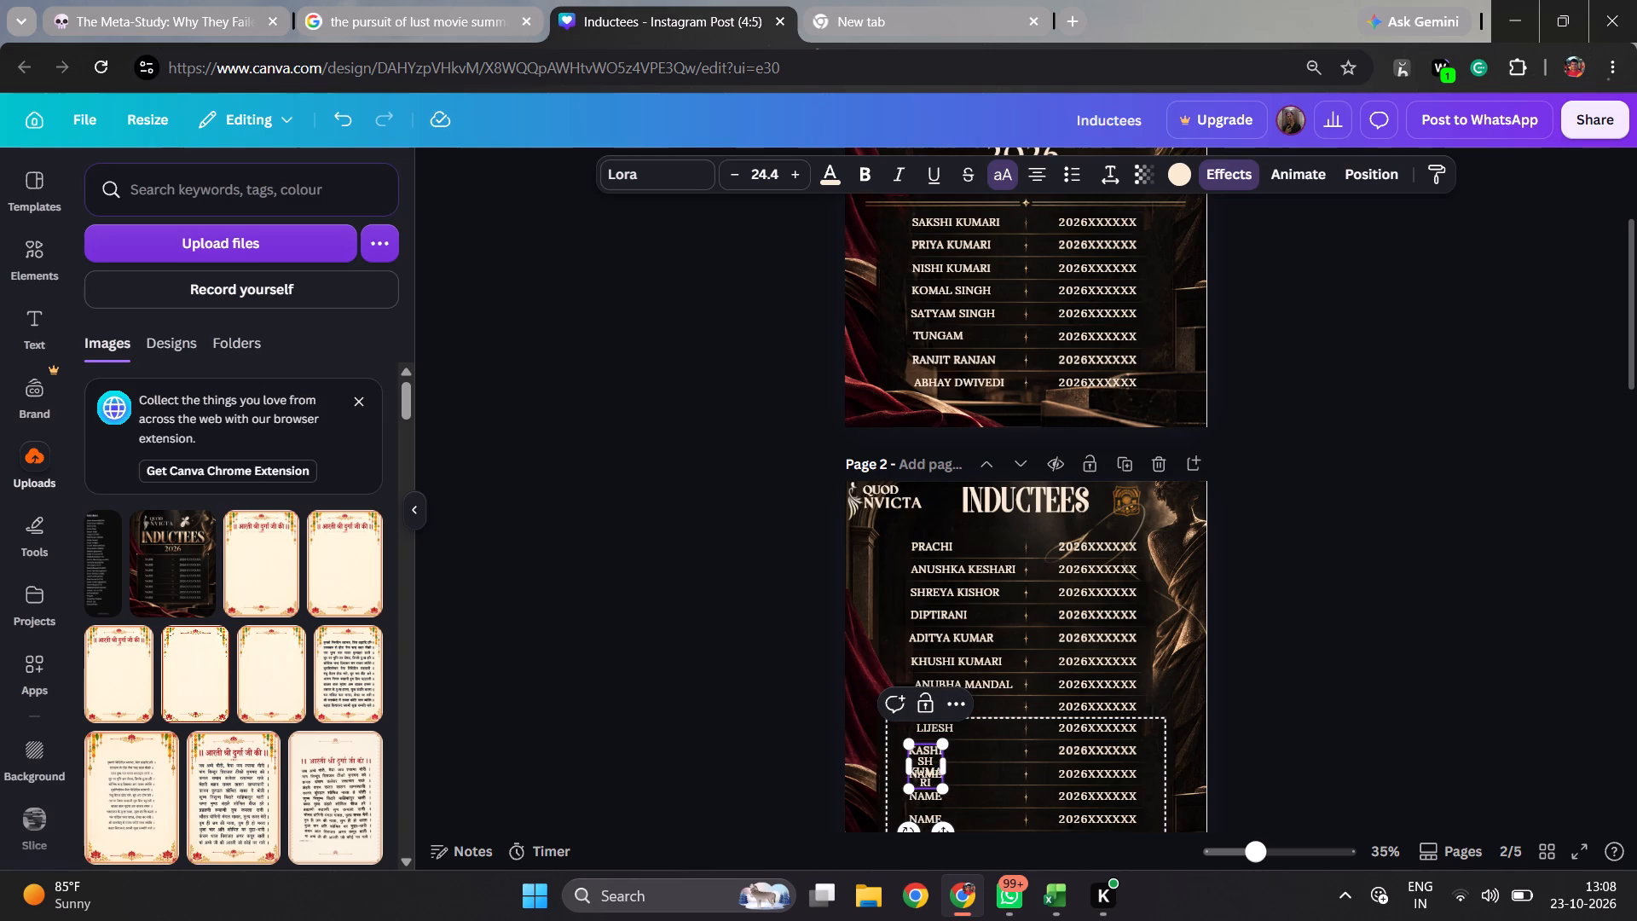
pyautogui.click(946, 766)
pyautogui.moveTo(946, 766); pyautogui.dragTo(991, 763)
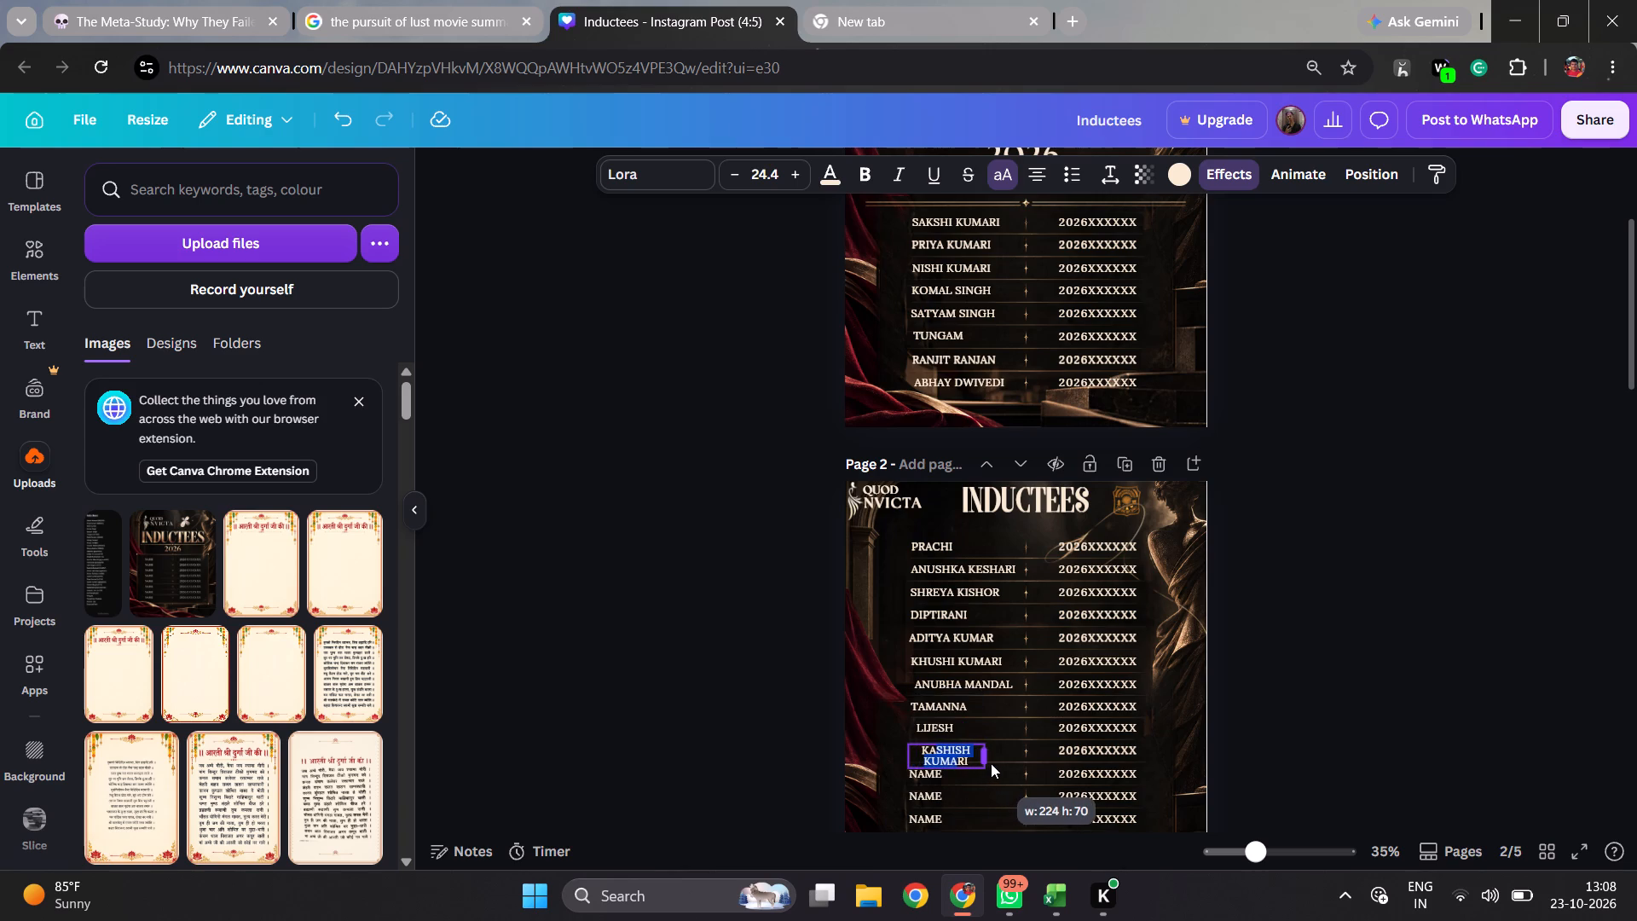
pyautogui.moveTo(991, 763); pyautogui.dragTo(1014, 763)
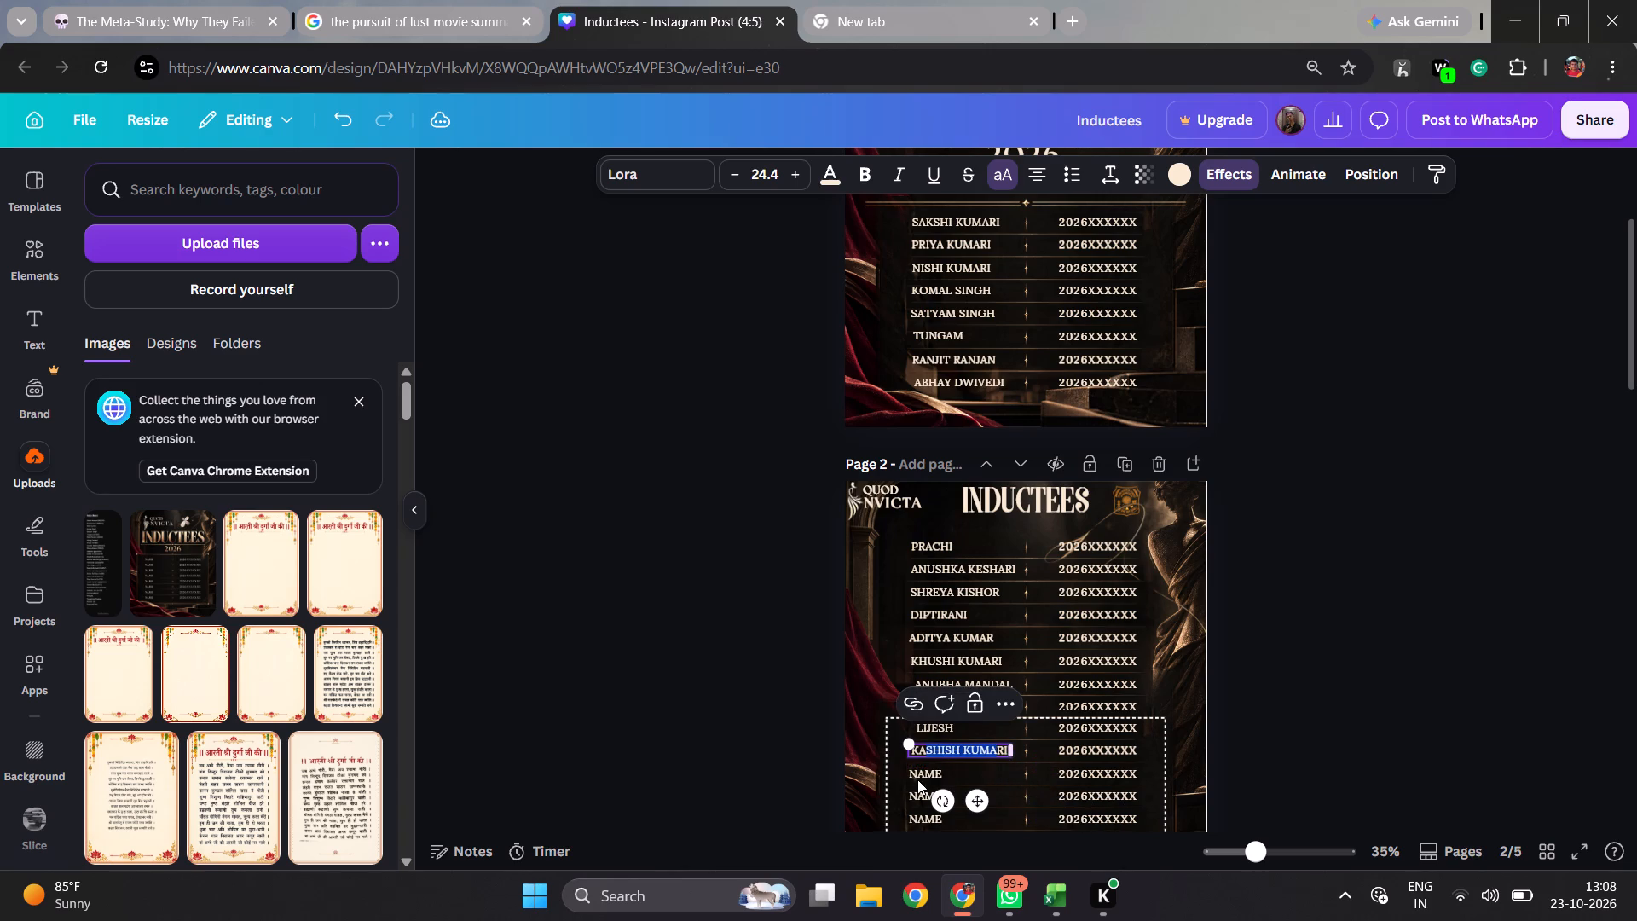
# Replace the eleventh row's NAME placeholder on page 2 with that row's inductee name and widen the text box to one line.
pyautogui.doubleClick(925, 772)
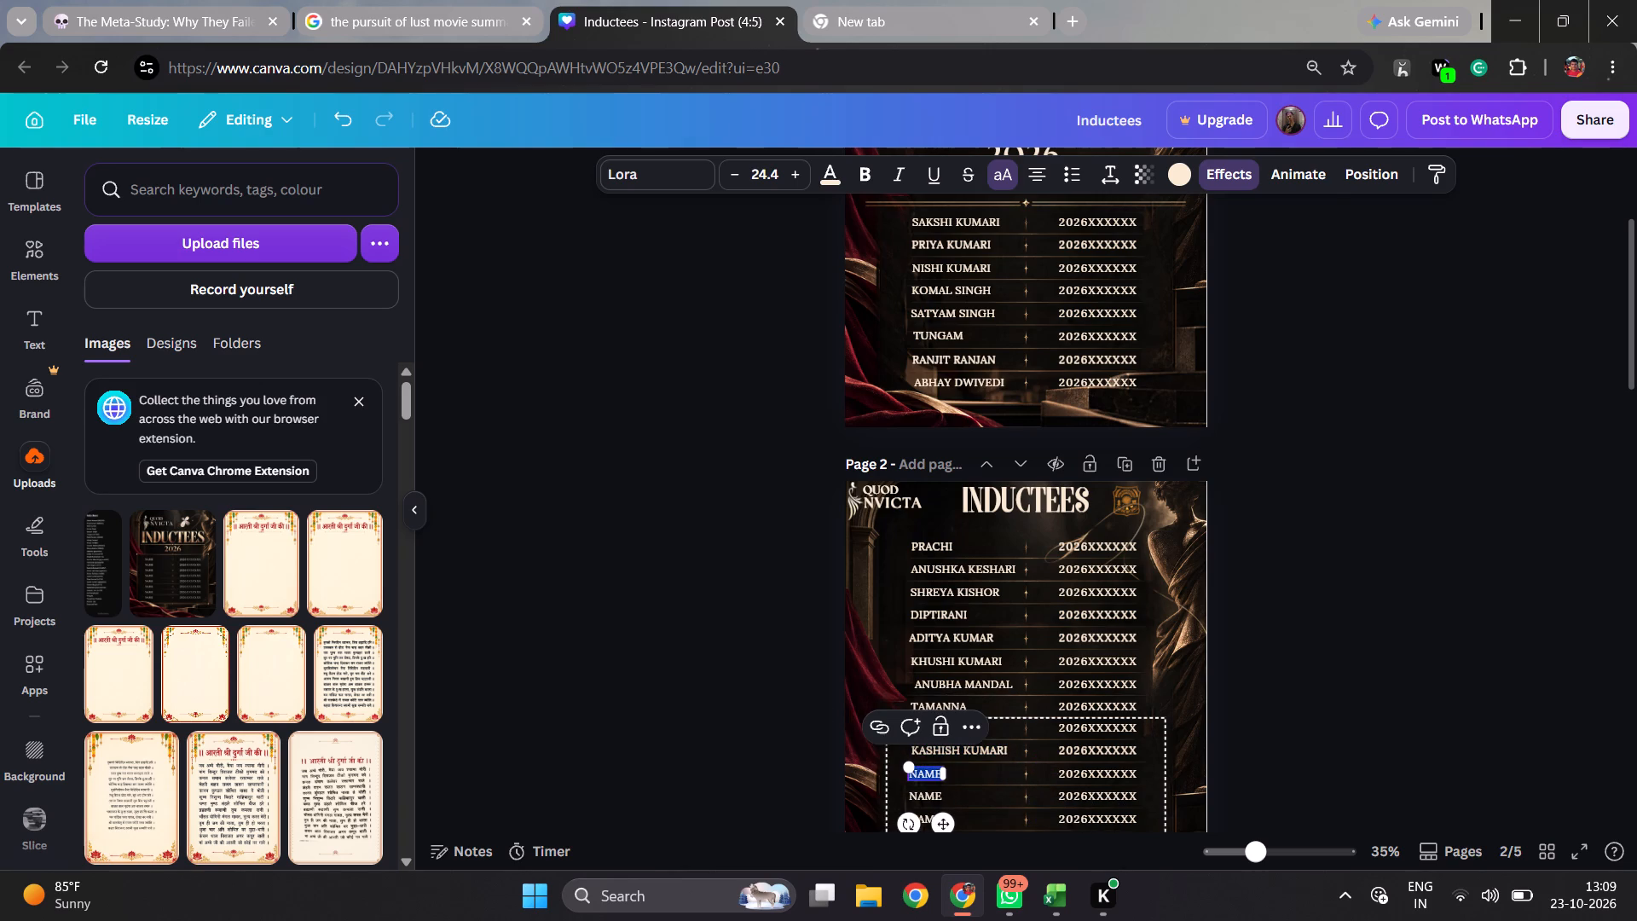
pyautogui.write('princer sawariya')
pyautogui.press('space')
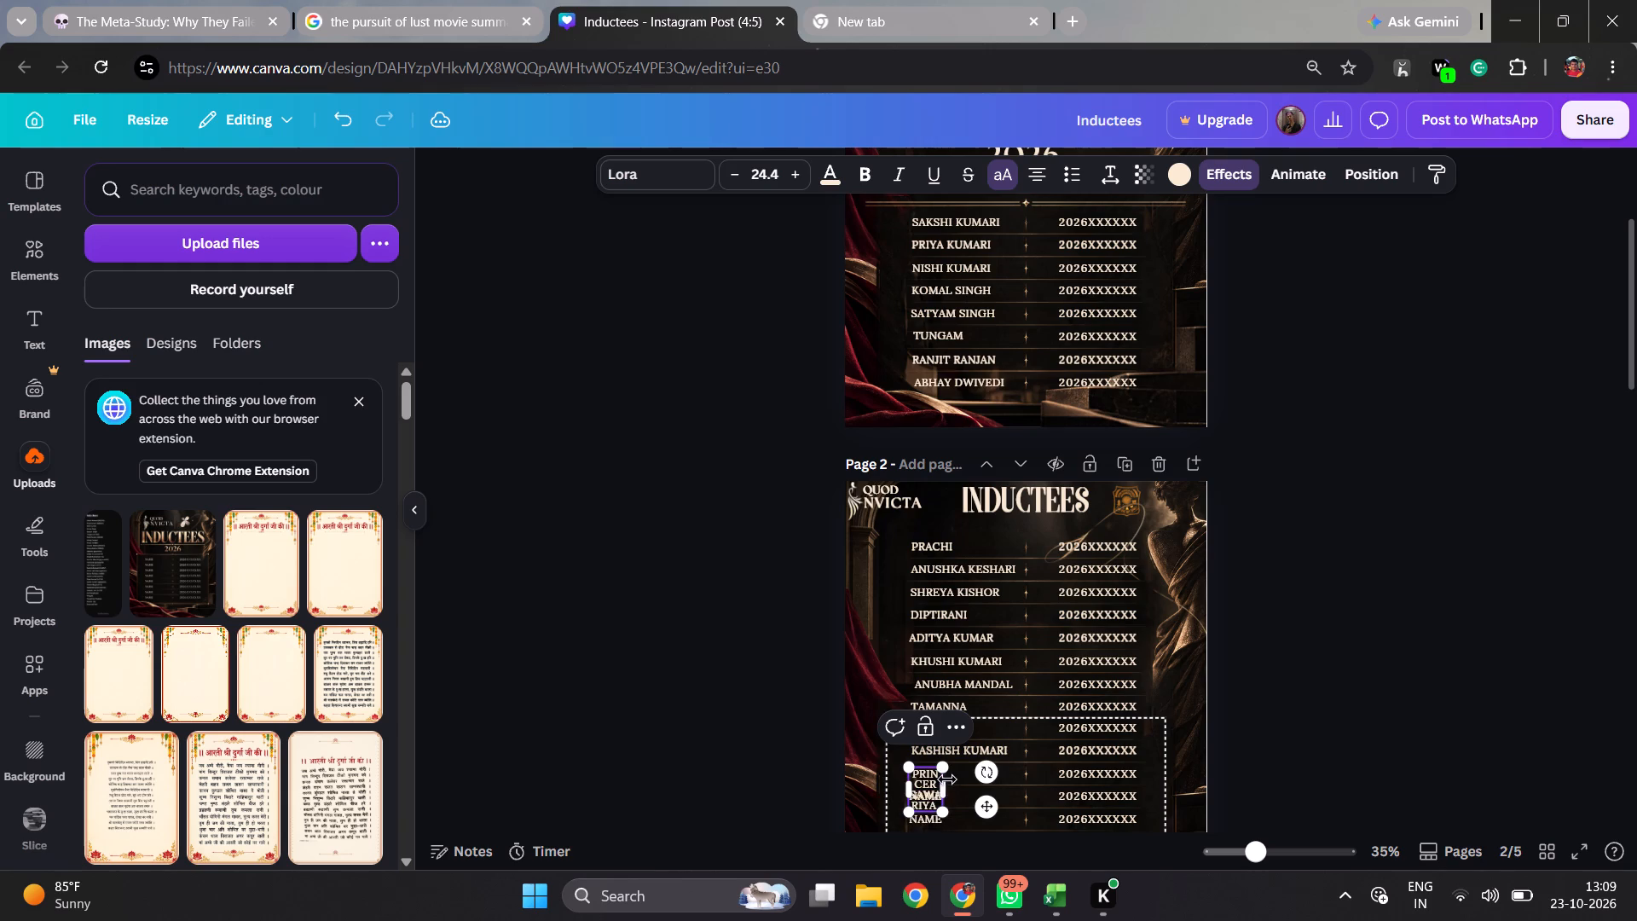
pyautogui.click(943, 782)
pyautogui.moveTo(943, 782); pyautogui.dragTo(995, 782)
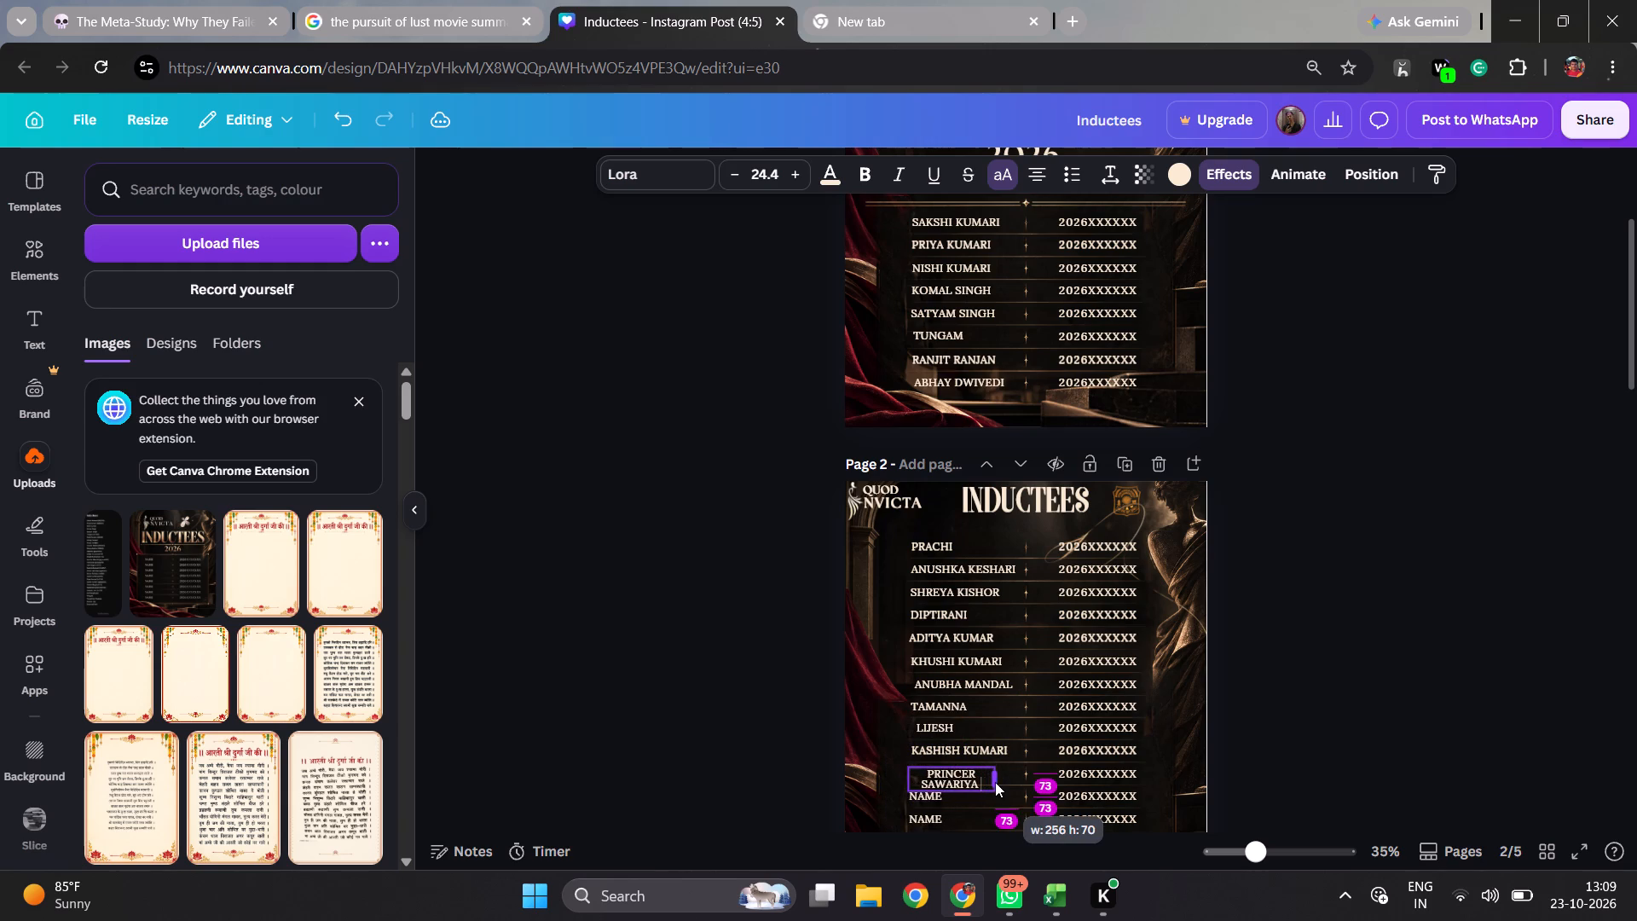
pyautogui.moveTo(995, 782); pyautogui.dragTo(1021, 784)
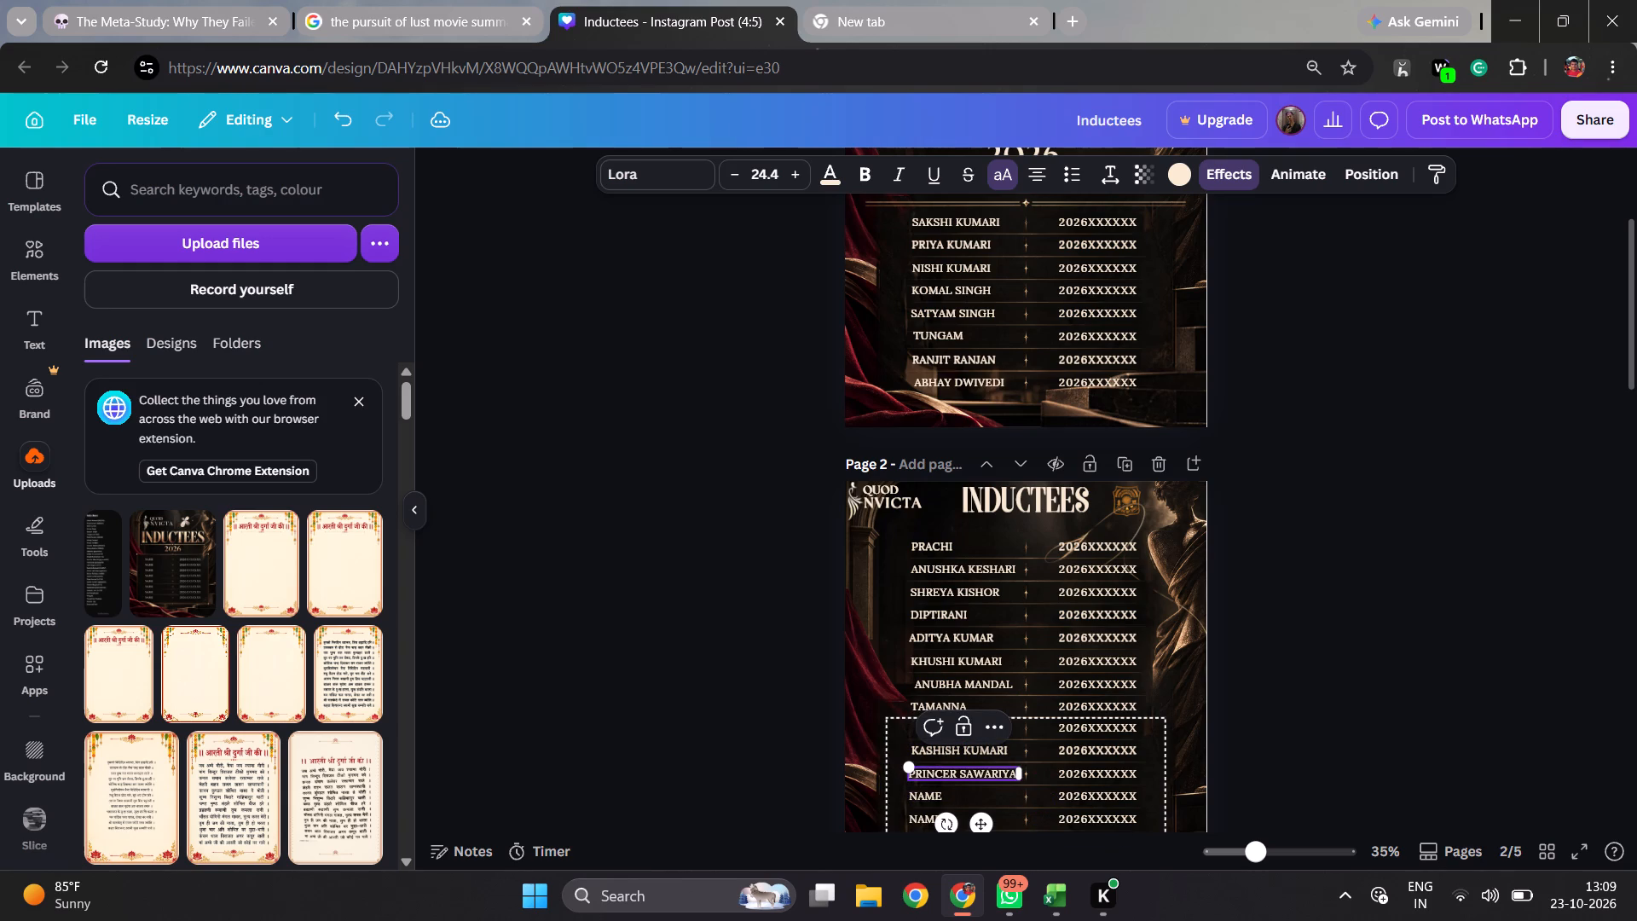
# Delete the extra R at the end of the first name in the eleventh row on page 2.
pyautogui.click(957, 774)
pyautogui.press('BackSpace')
# Replace the twelfth row's NAME placeholder on page 2 with that row's inductee name and widen the text box to one line.
pyautogui.scroll(-2, 1198, 730)
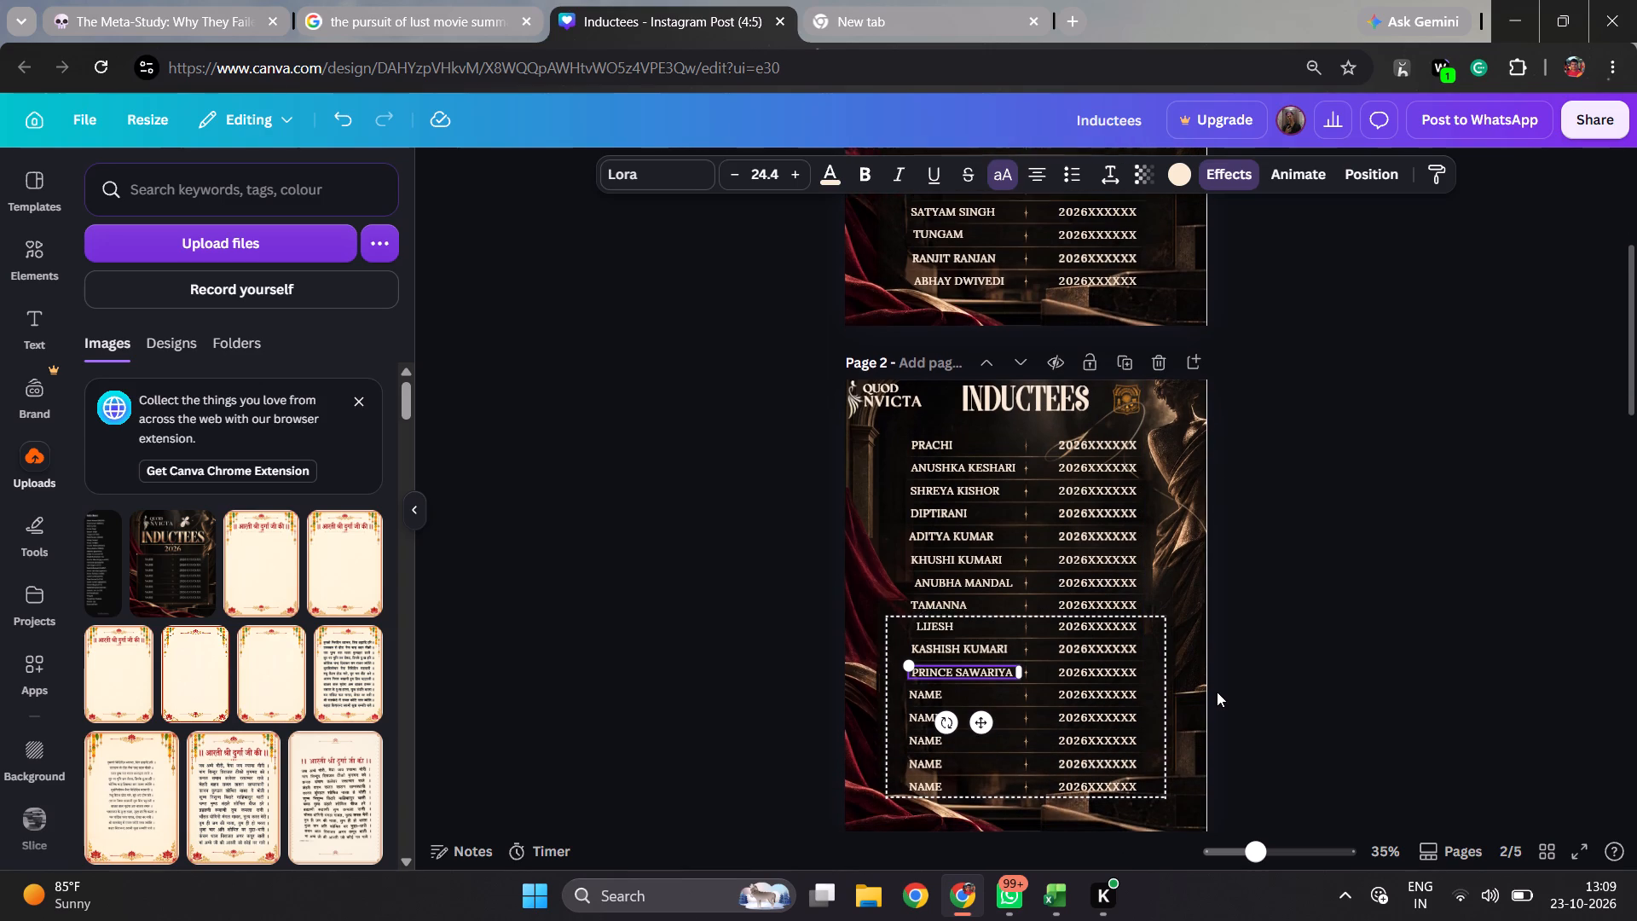
pyautogui.scroll(-1, 1217, 692)
pyautogui.doubleClick(921, 654)
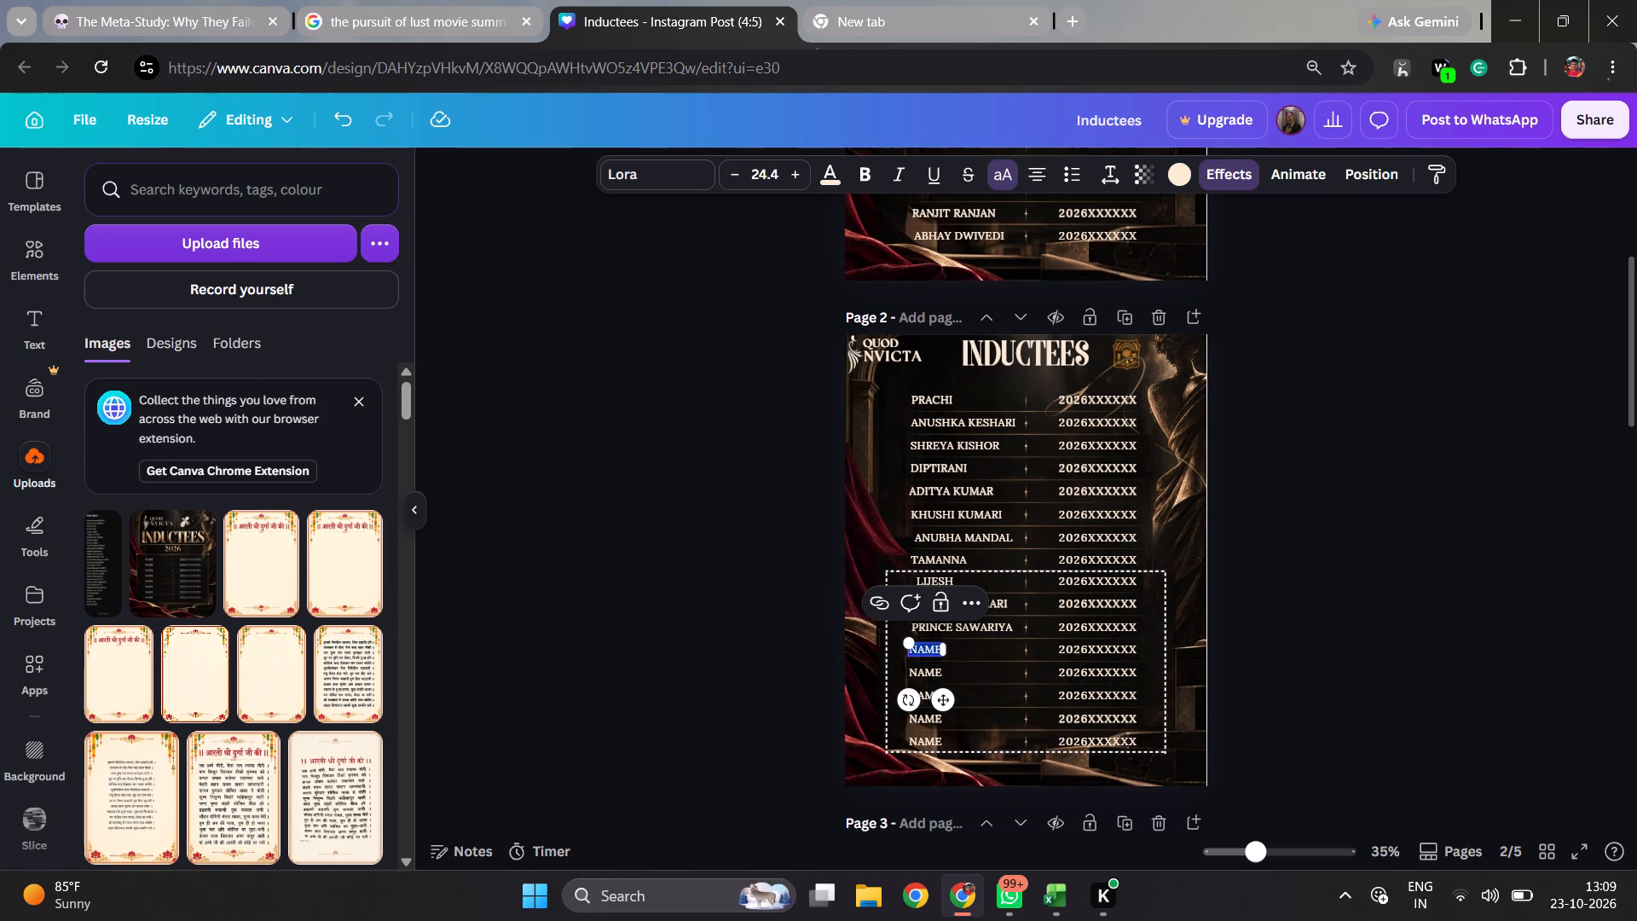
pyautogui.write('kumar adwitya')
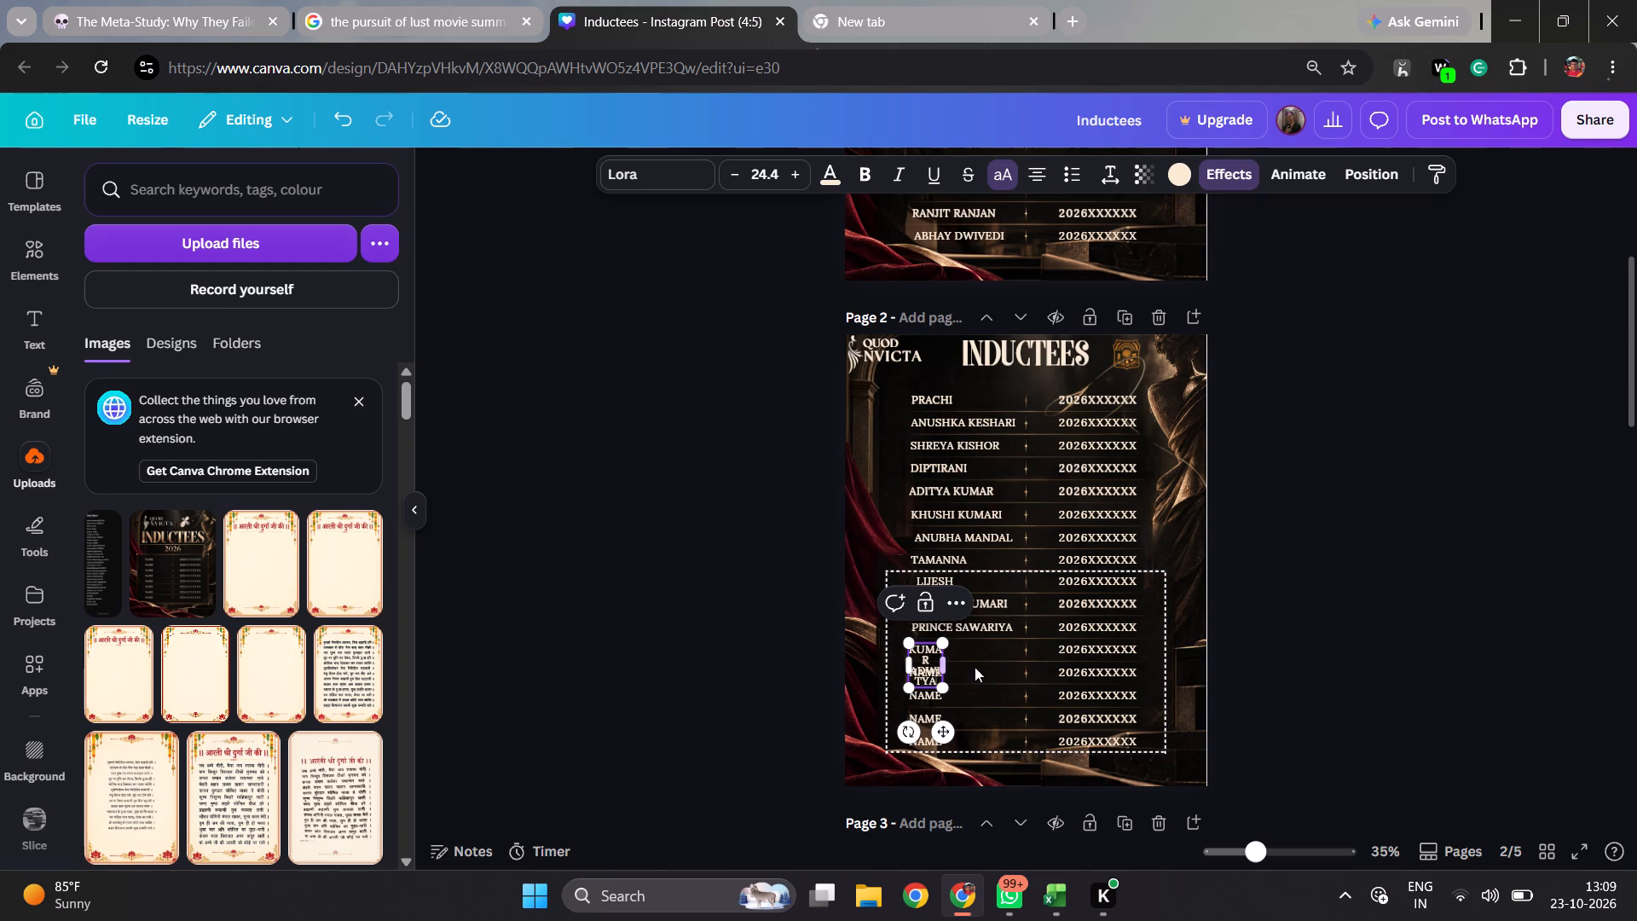
pyautogui.click(949, 662)
pyautogui.moveTo(949, 662); pyautogui.dragTo(993, 649)
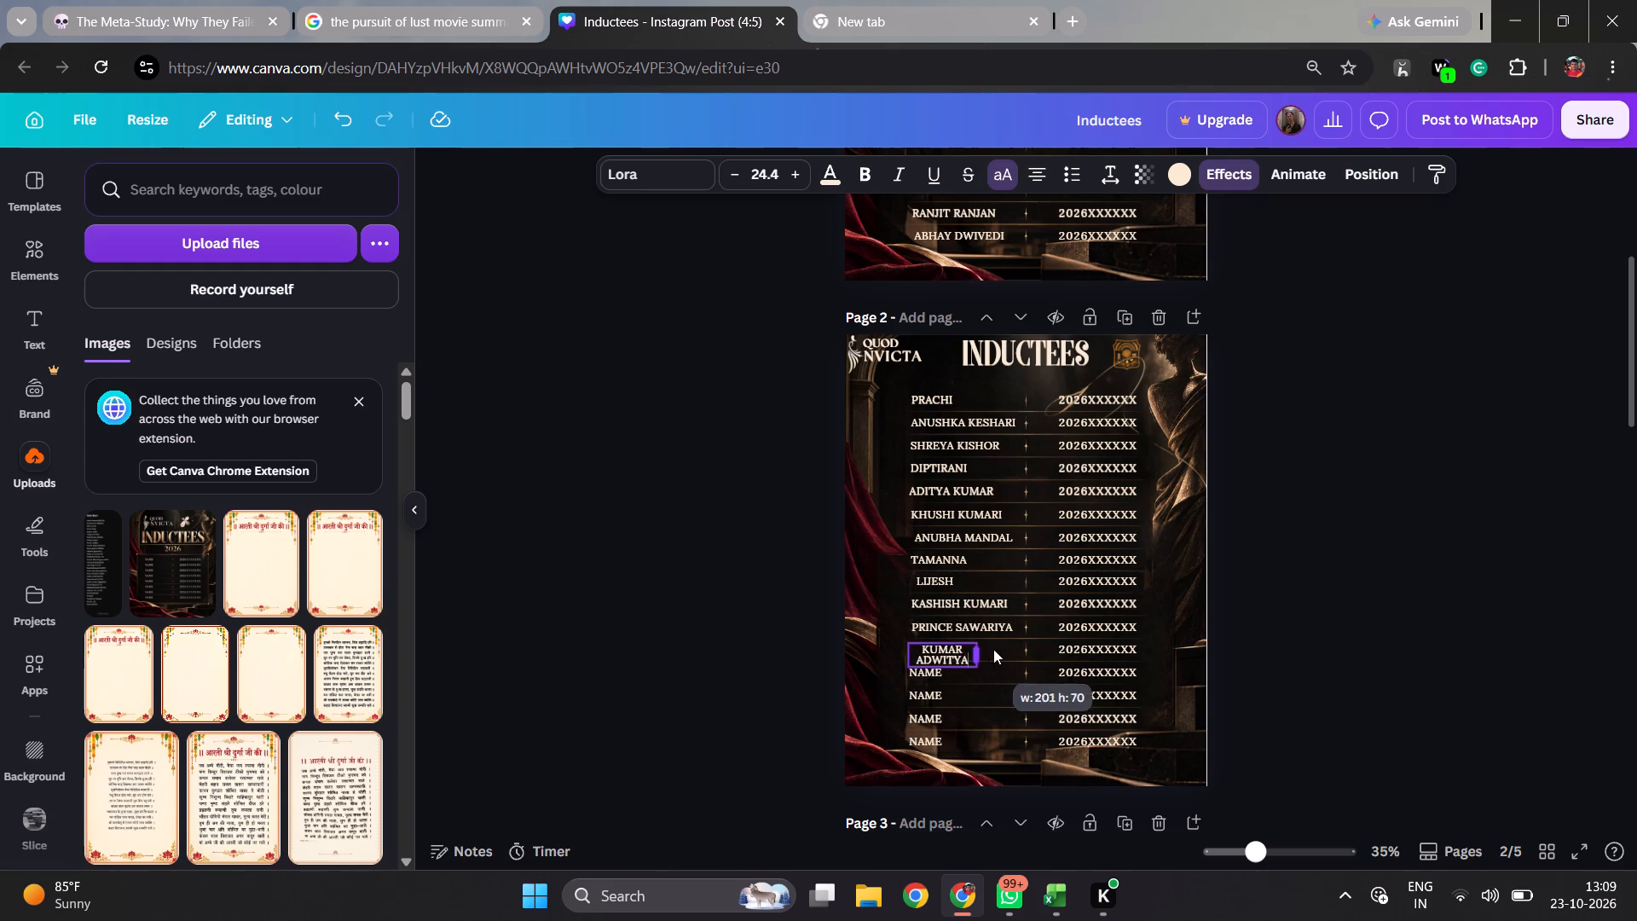
pyautogui.moveTo(993, 649); pyautogui.dragTo(1015, 649)
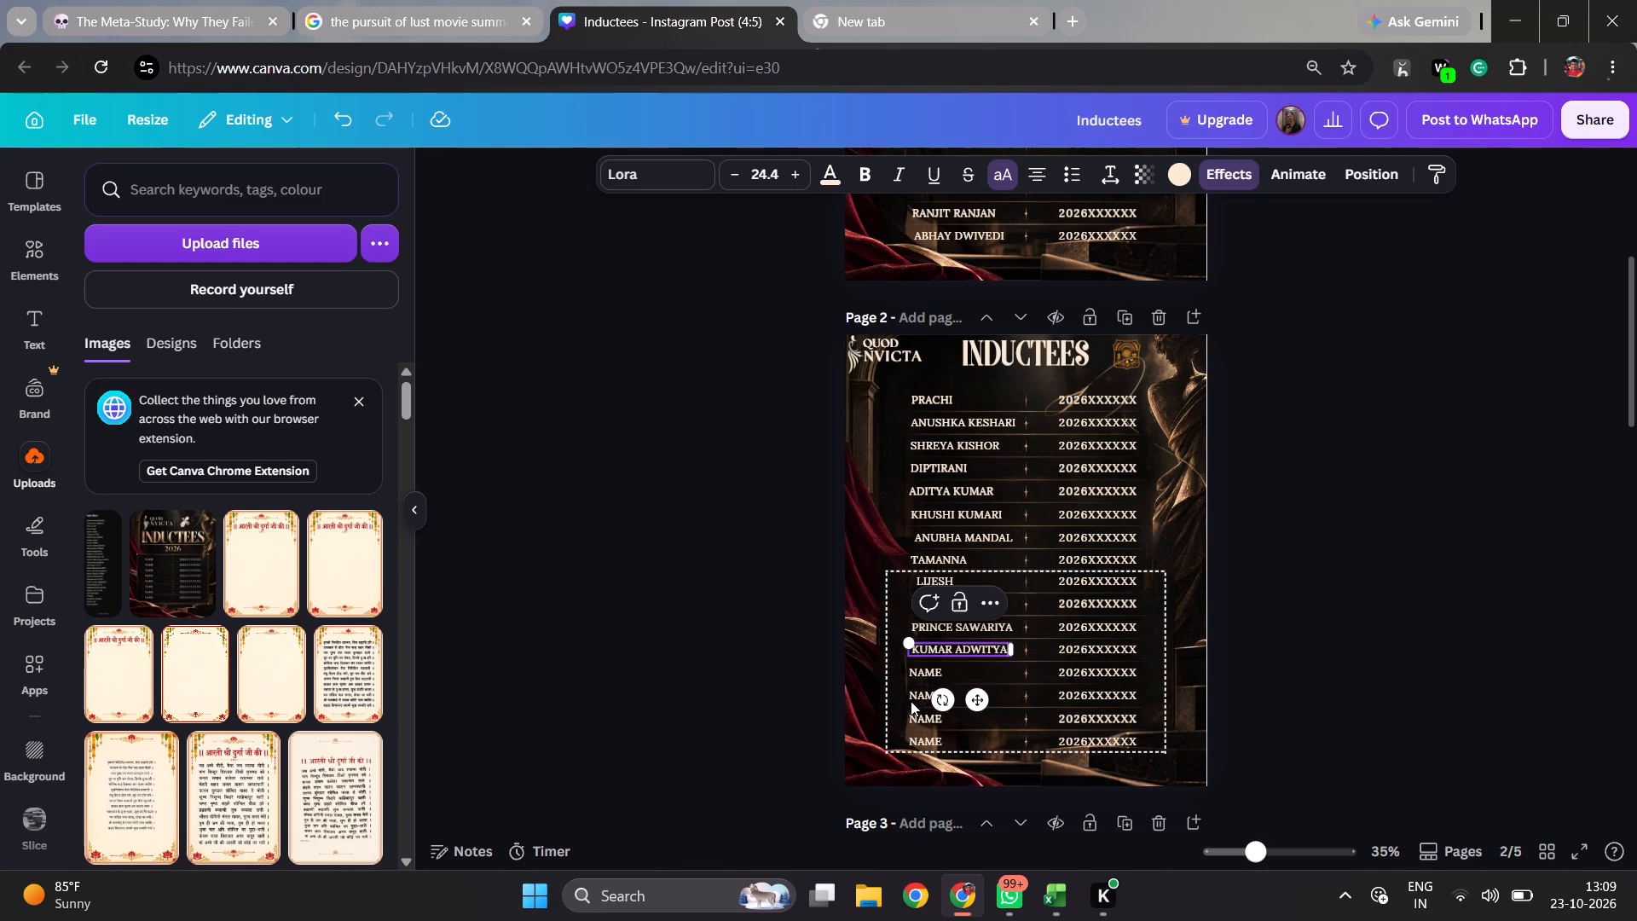
# Replace the thirteenth row's NAME placeholder on page 2 with that row's inductee name and widen the text box to one line.
pyautogui.doubleClick(921, 673)
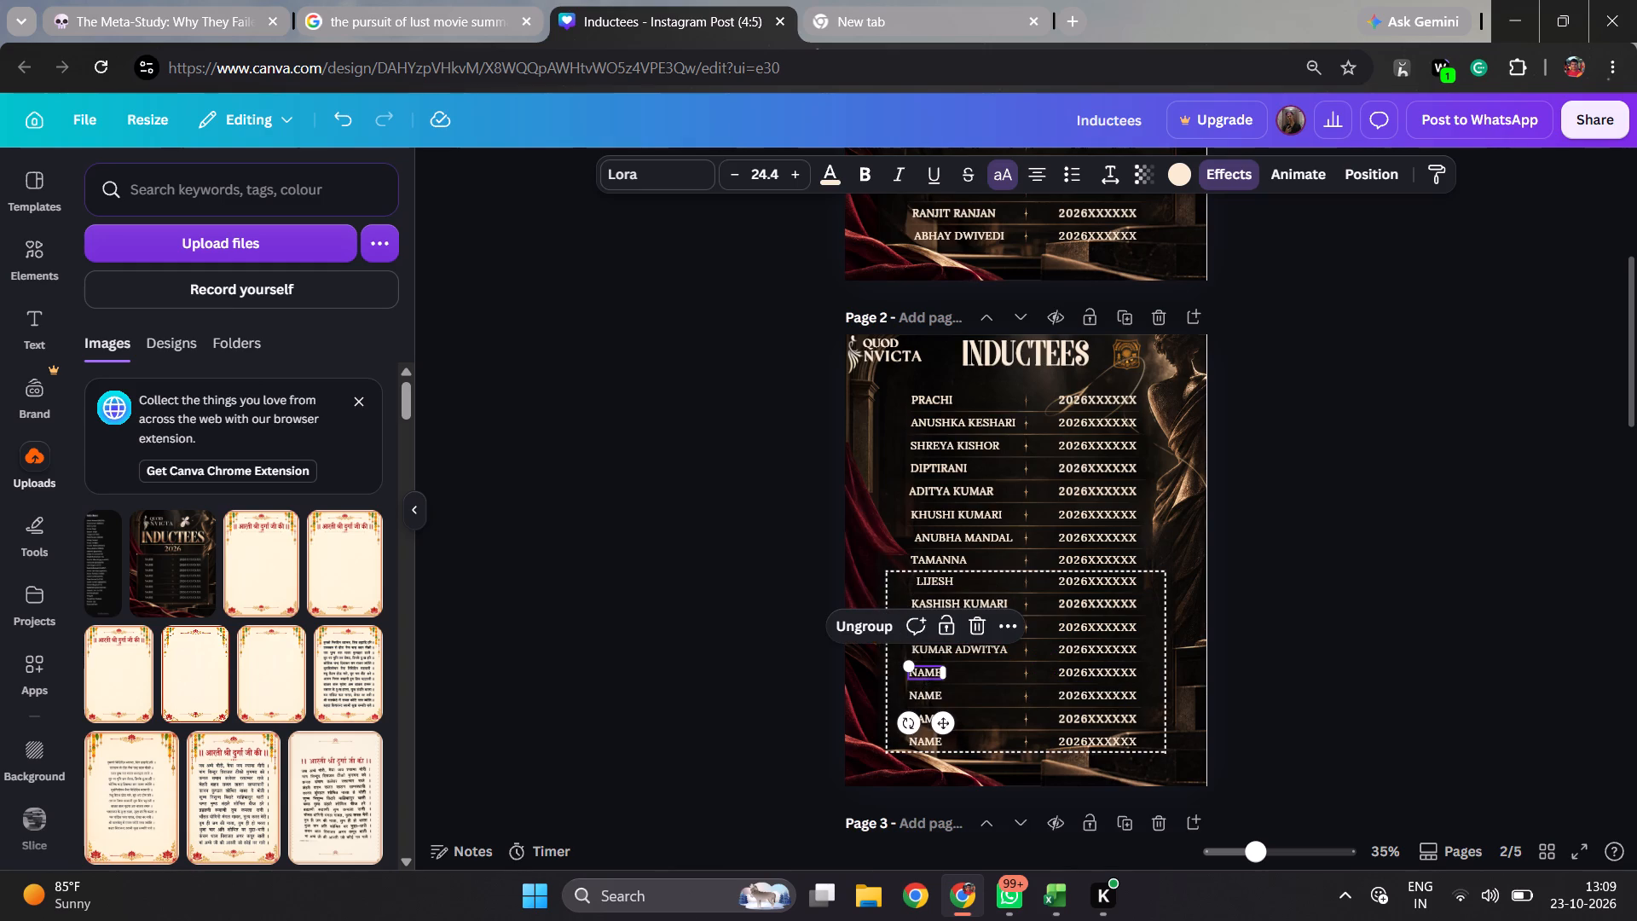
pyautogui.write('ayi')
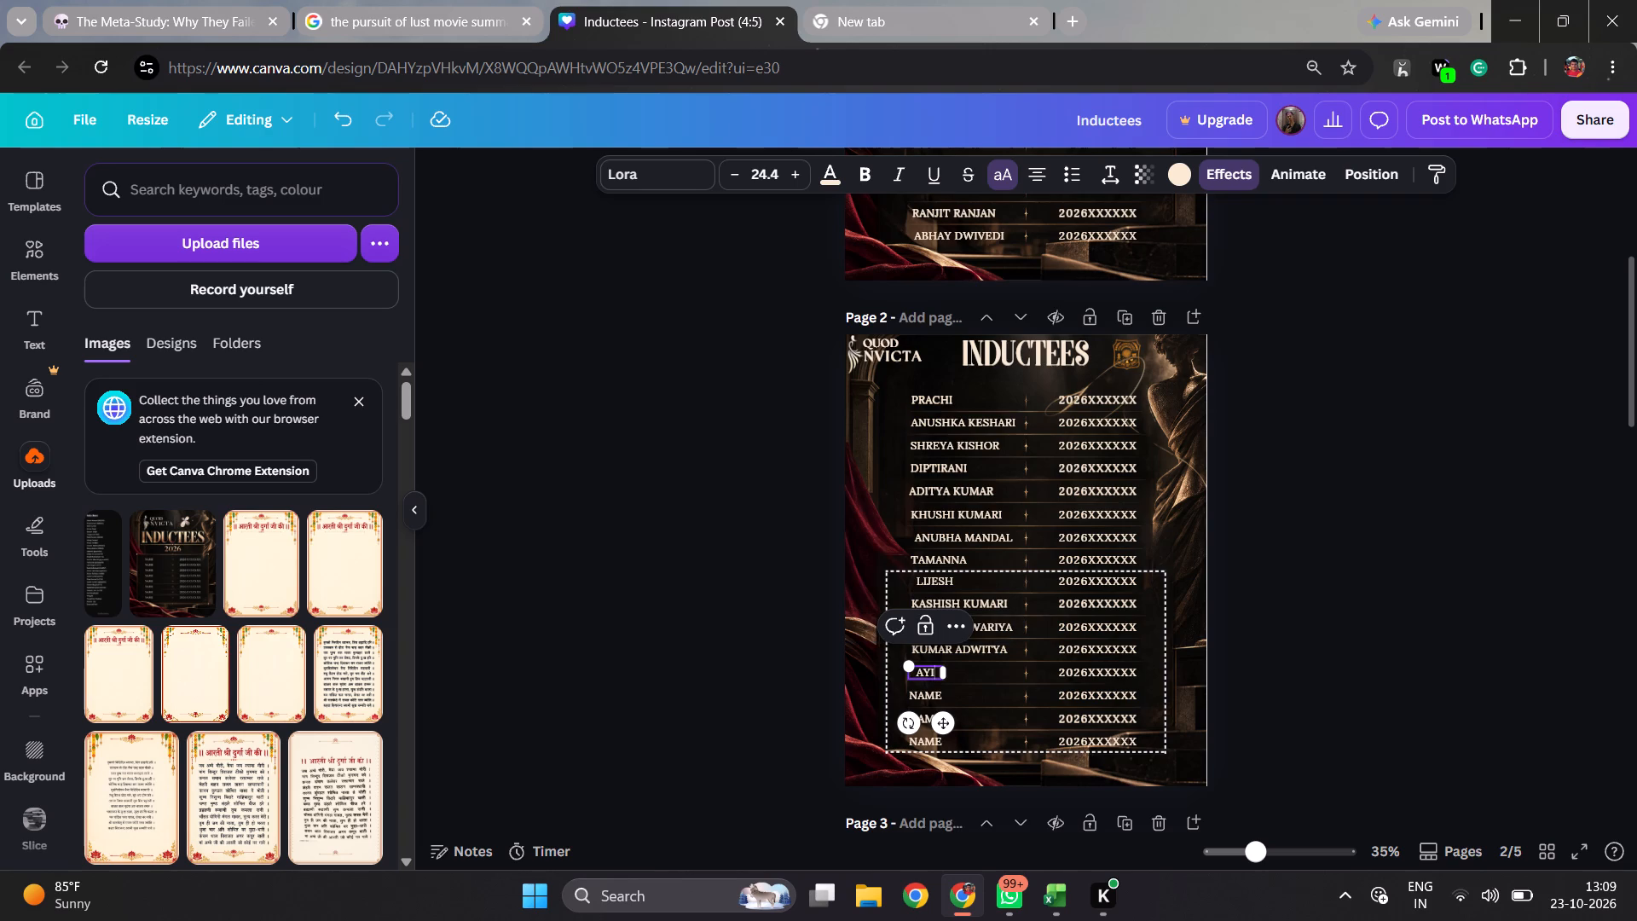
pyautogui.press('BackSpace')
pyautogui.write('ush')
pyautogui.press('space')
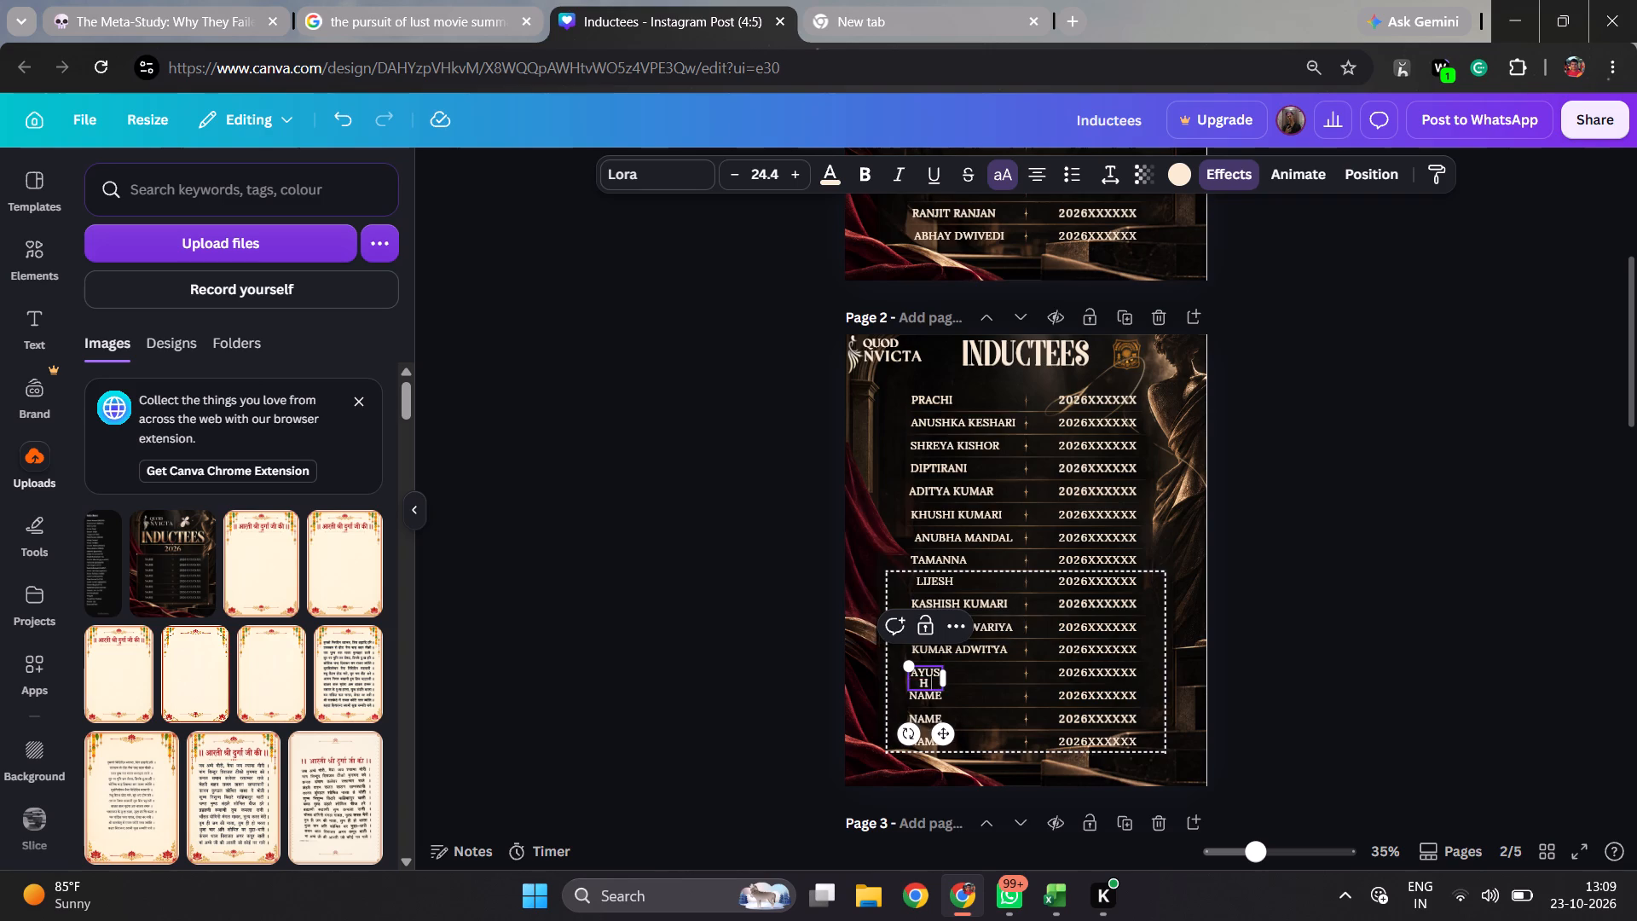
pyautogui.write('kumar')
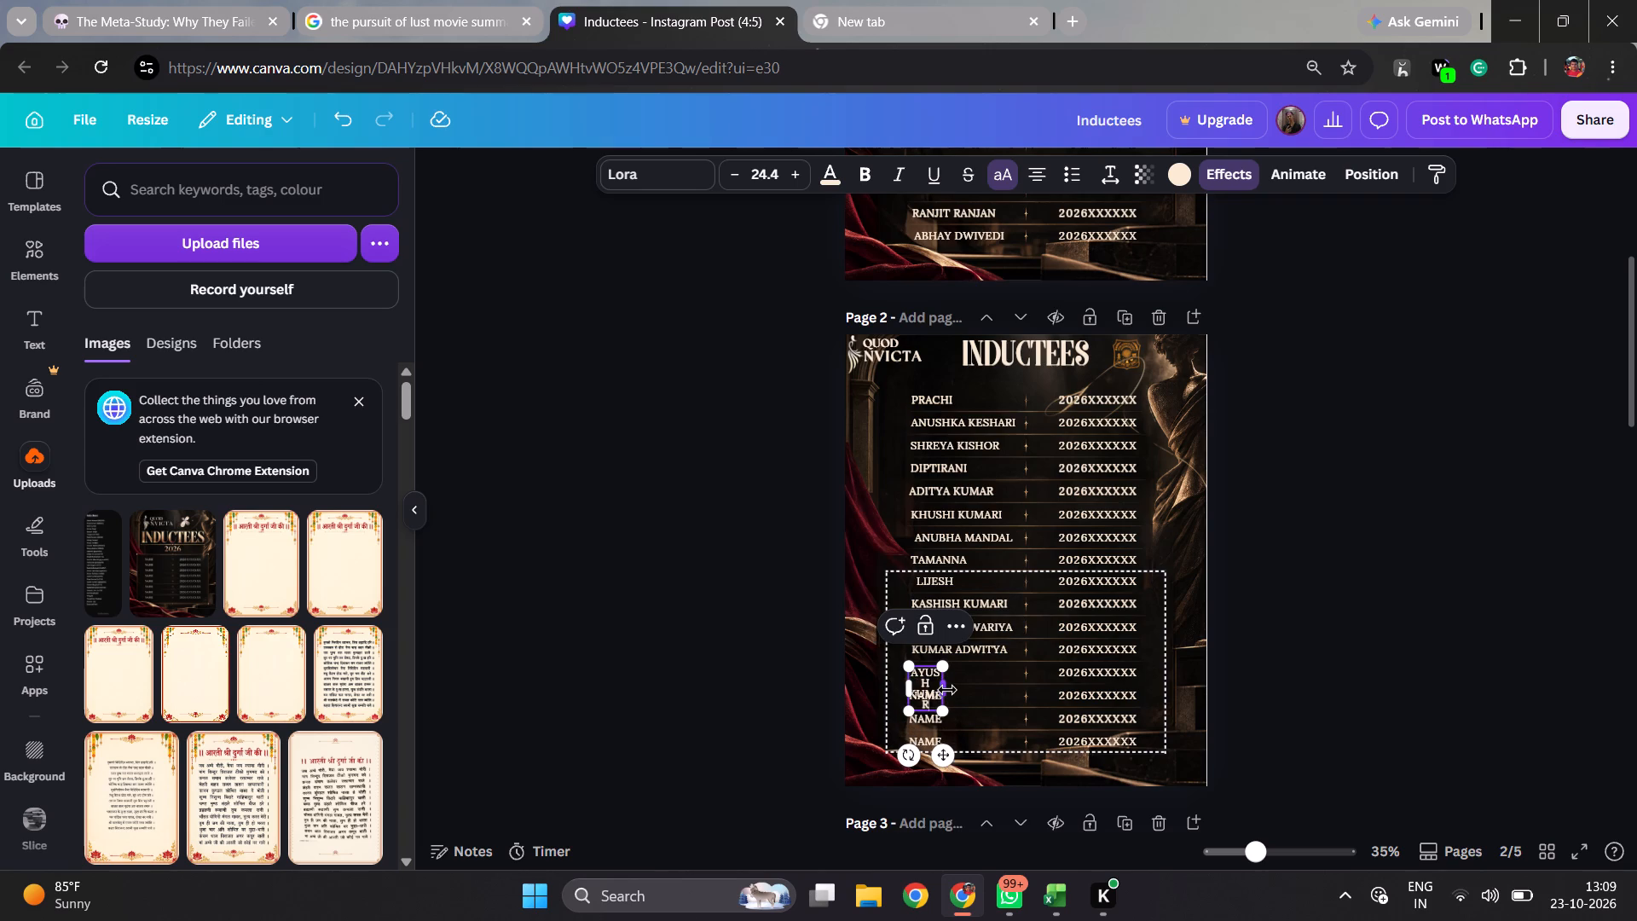
pyautogui.click(948, 690)
pyautogui.moveTo(948, 690); pyautogui.dragTo(998, 680)
# Replace the fourteenth row's NAME placeholder on page 2 with that row's inductee name and widen the text box to one line.
pyautogui.doubleClick(933, 693)
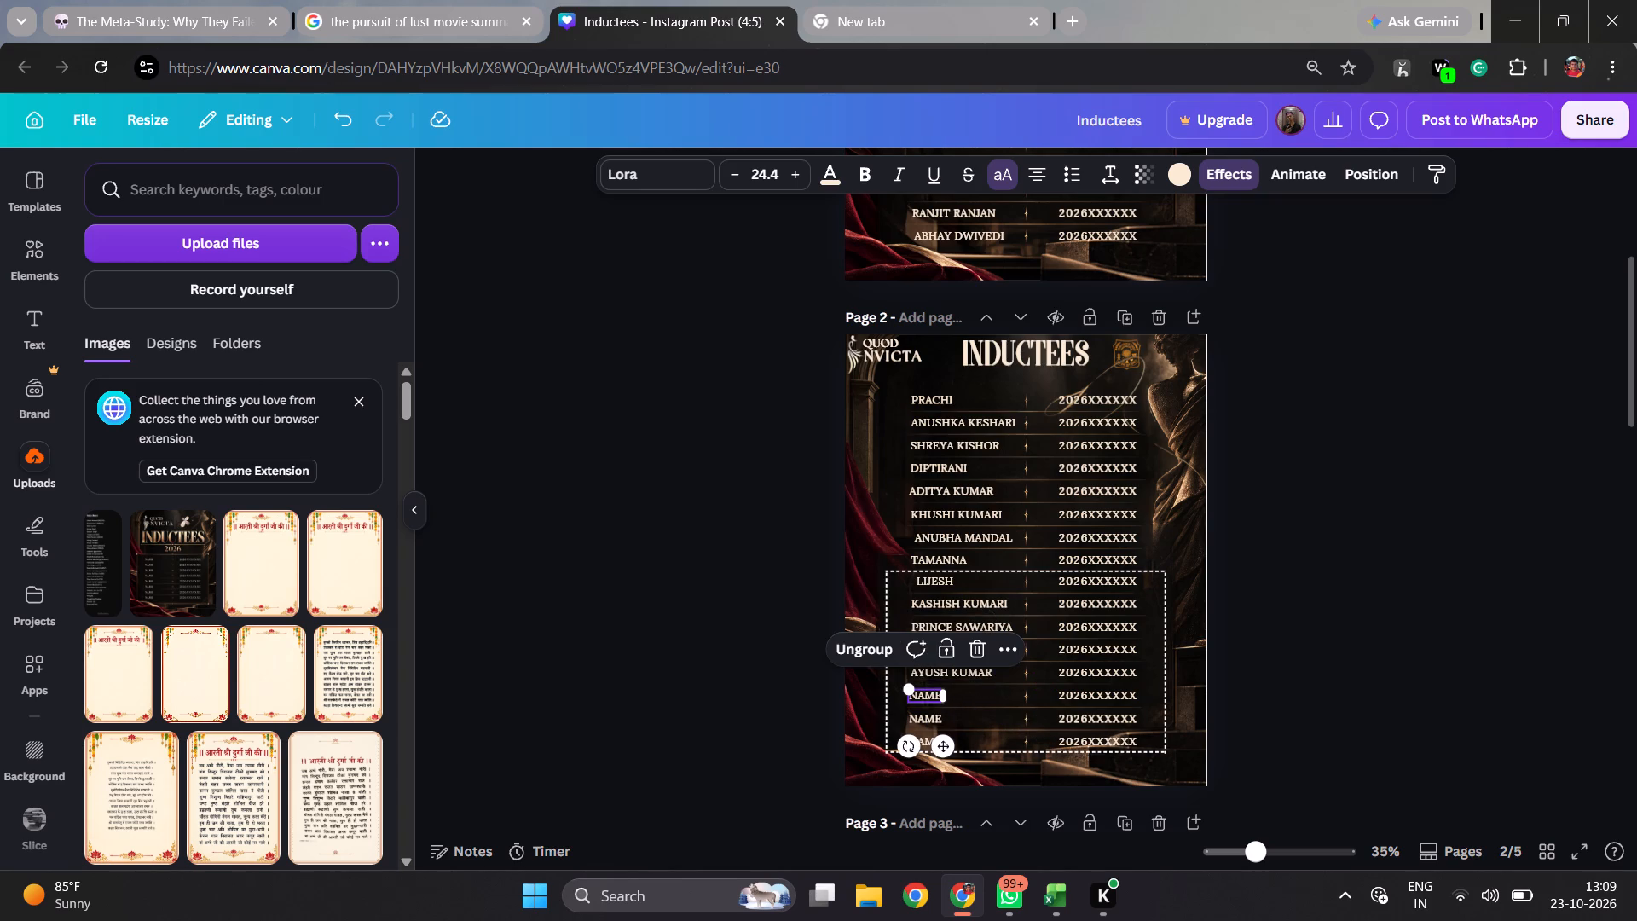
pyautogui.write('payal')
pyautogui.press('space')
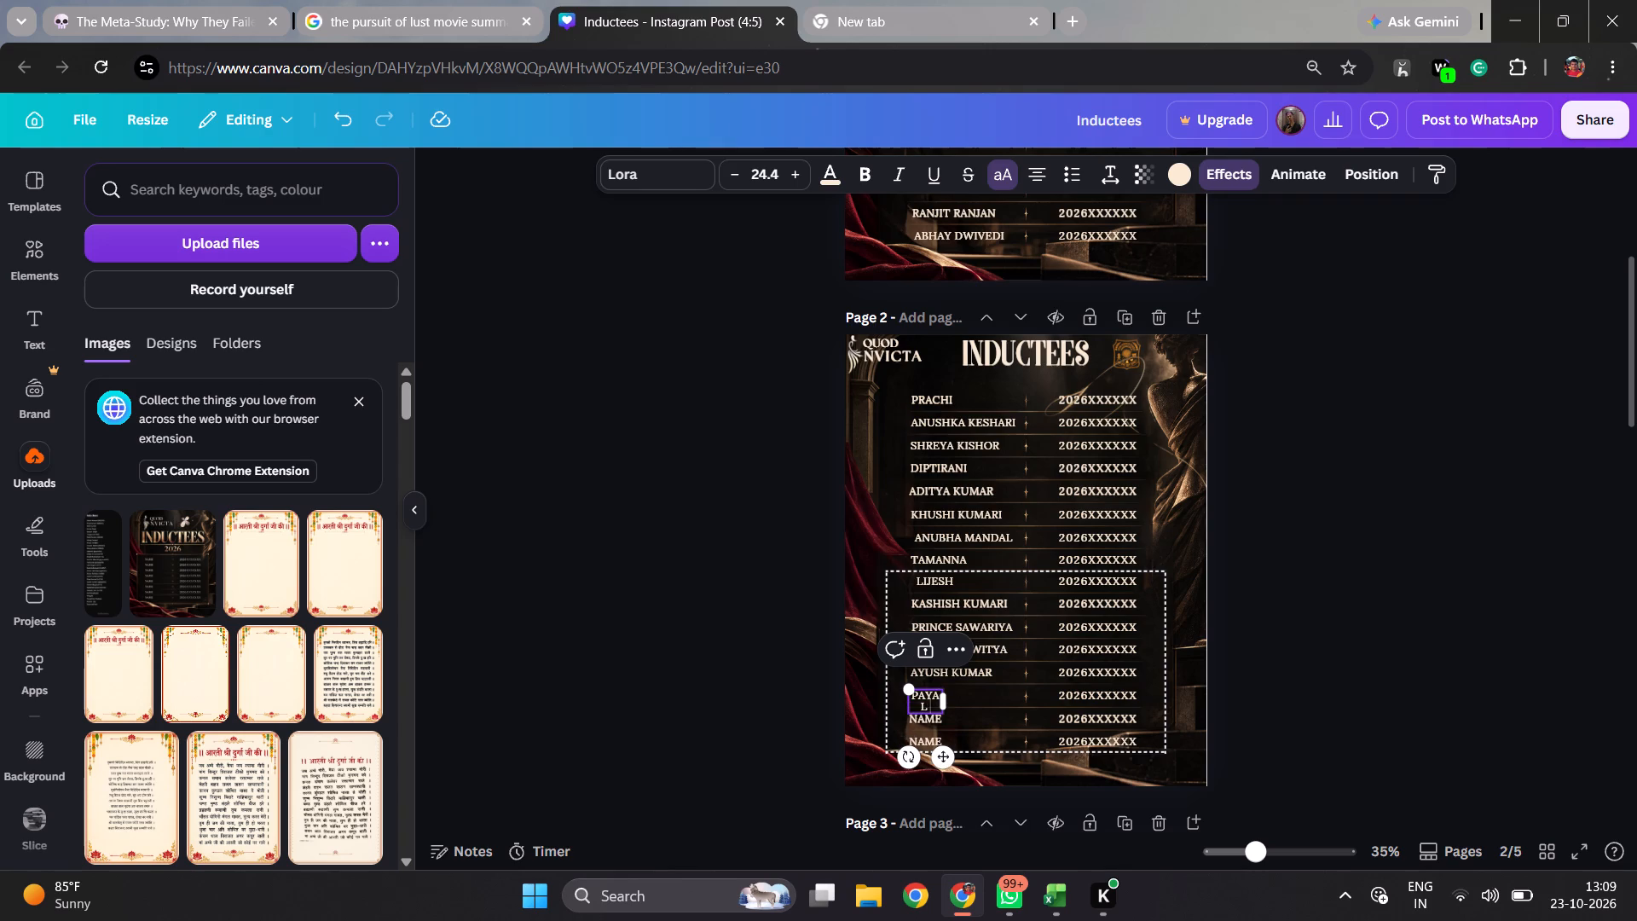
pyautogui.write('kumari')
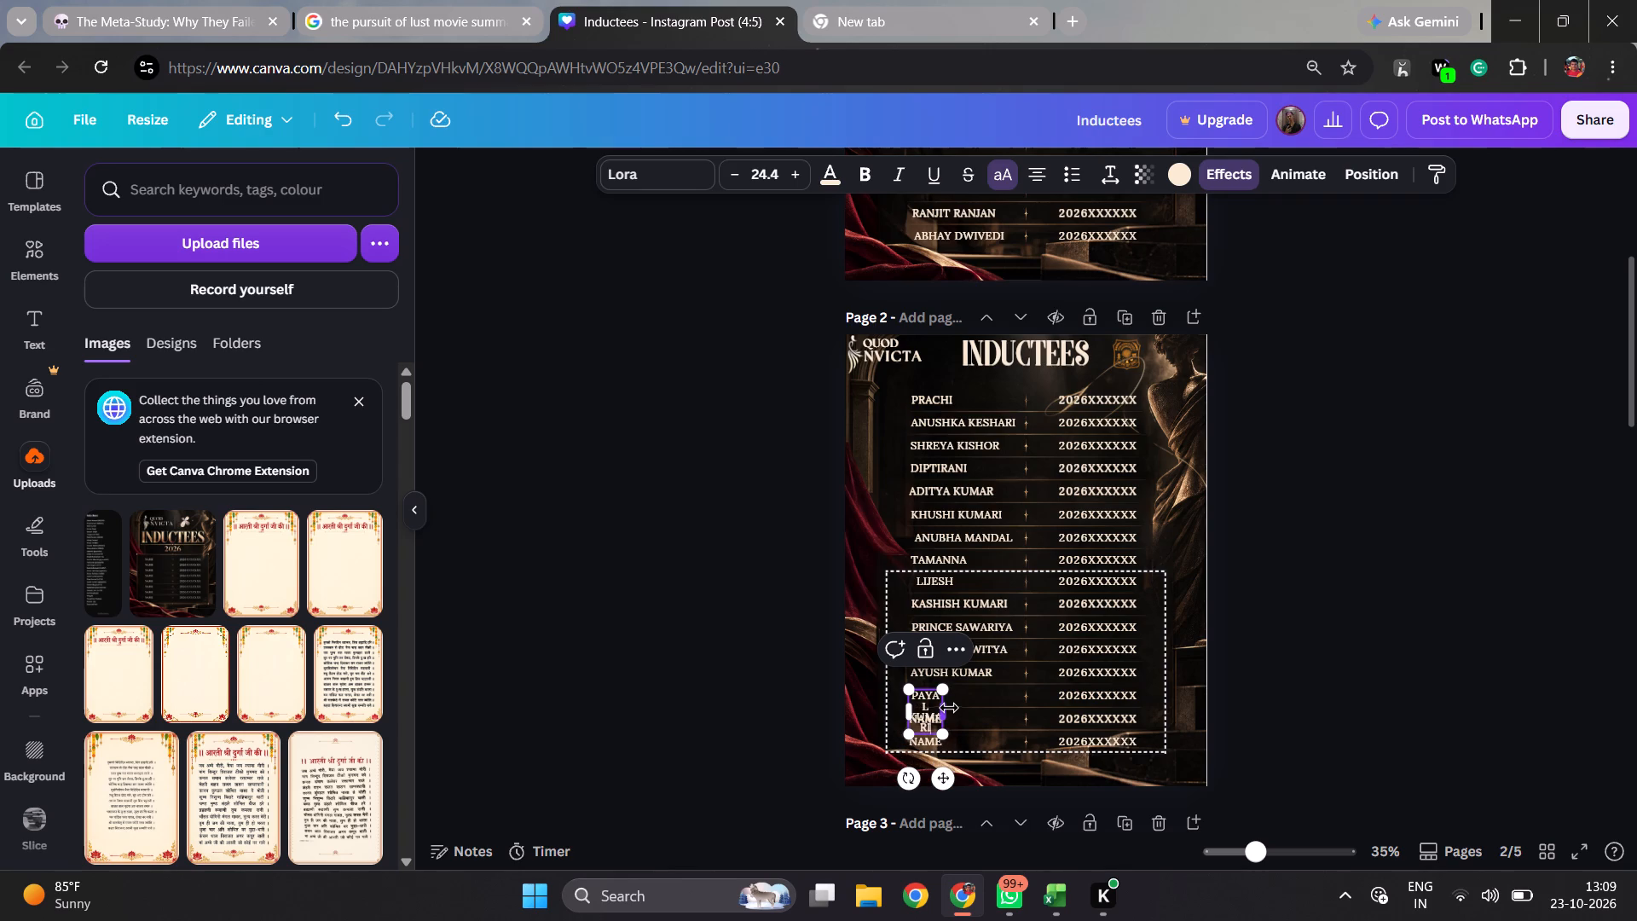
pyautogui.moveTo(949, 709); pyautogui.dragTo(996, 702)
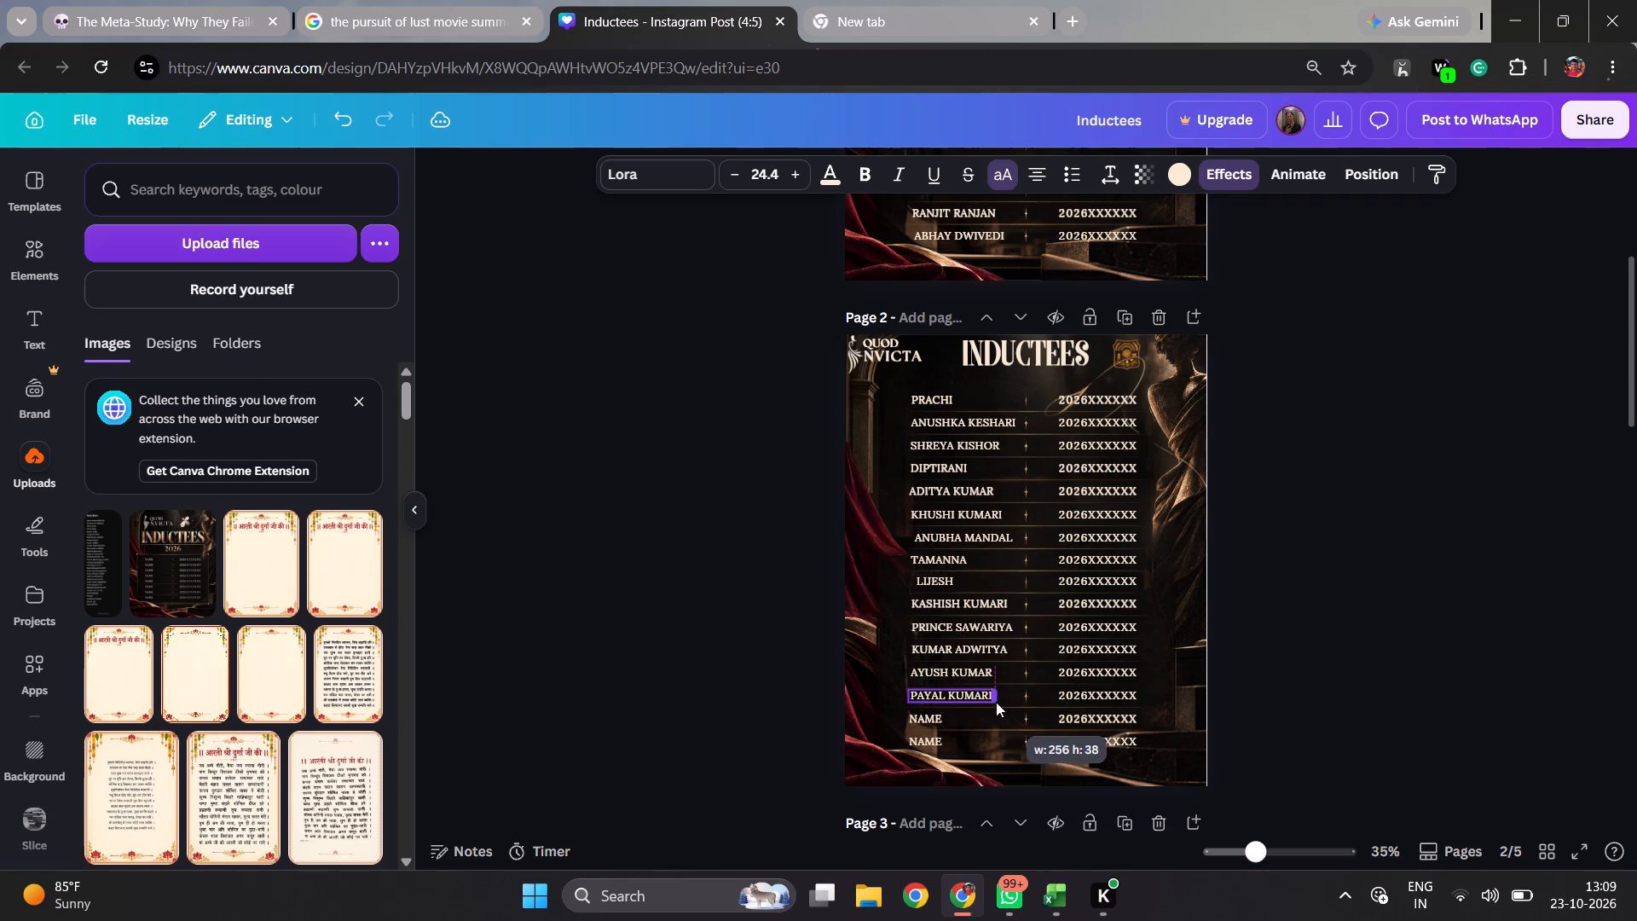
pyautogui.moveTo(996, 702); pyautogui.dragTo(995, 702)
pyautogui.moveTo(995, 703); pyautogui.dragTo(1009, 699)
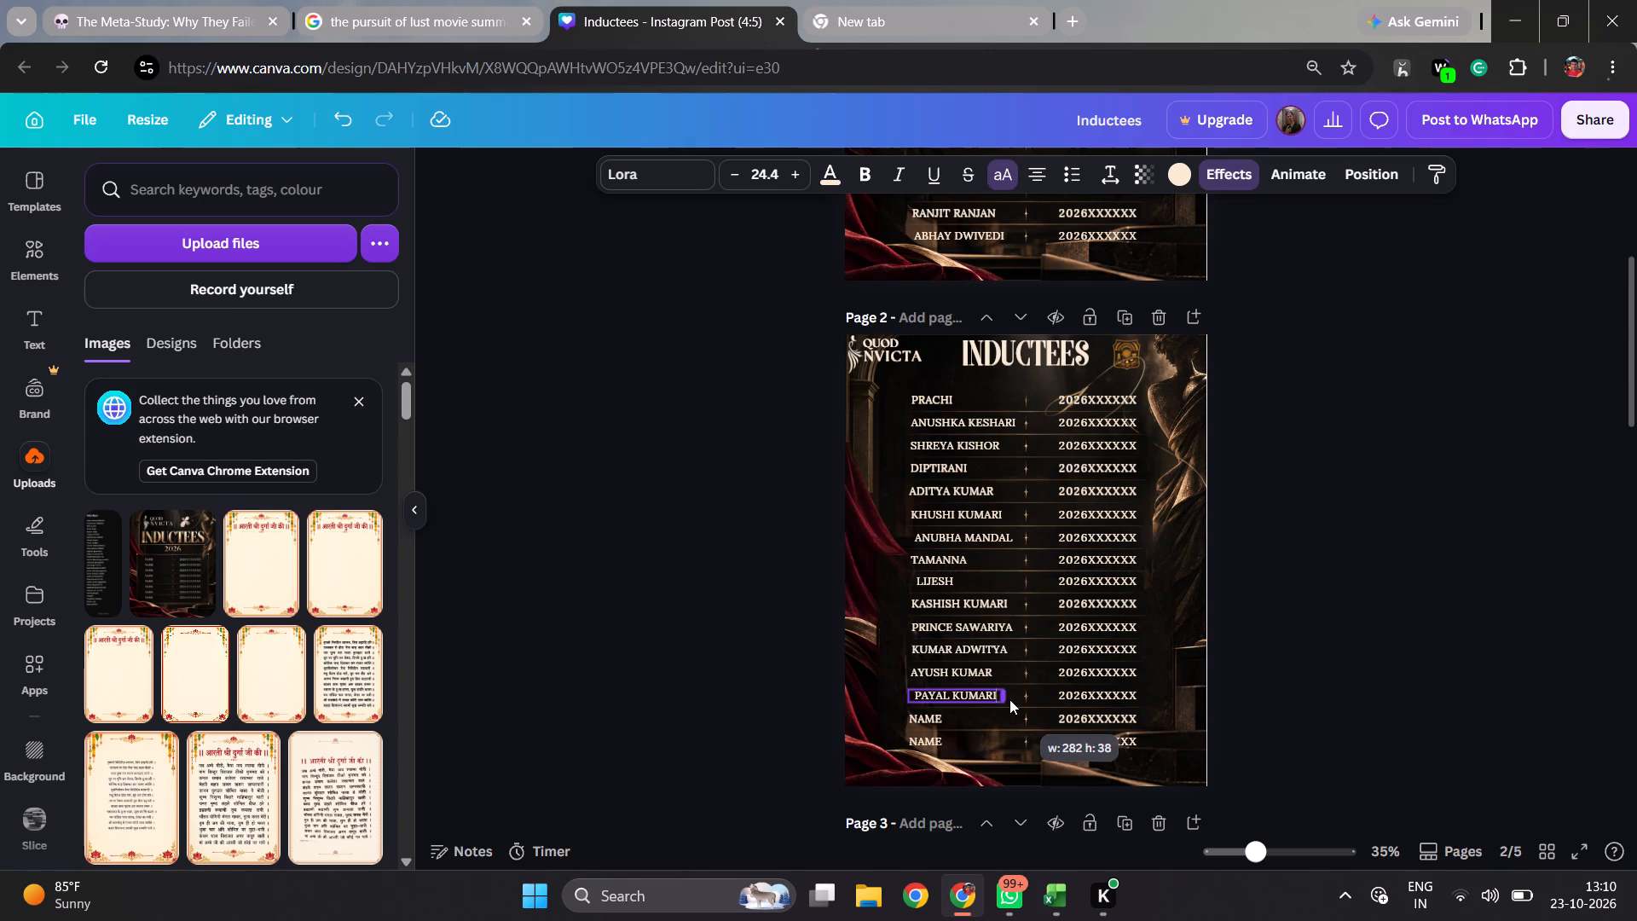
pyautogui.moveTo(1009, 699); pyautogui.dragTo(1007, 699)
# Replace the fifteenth row's NAME placeholder on page 2 with that row's inductee name and widen the text box to one line.
pyautogui.doubleClick(934, 712)
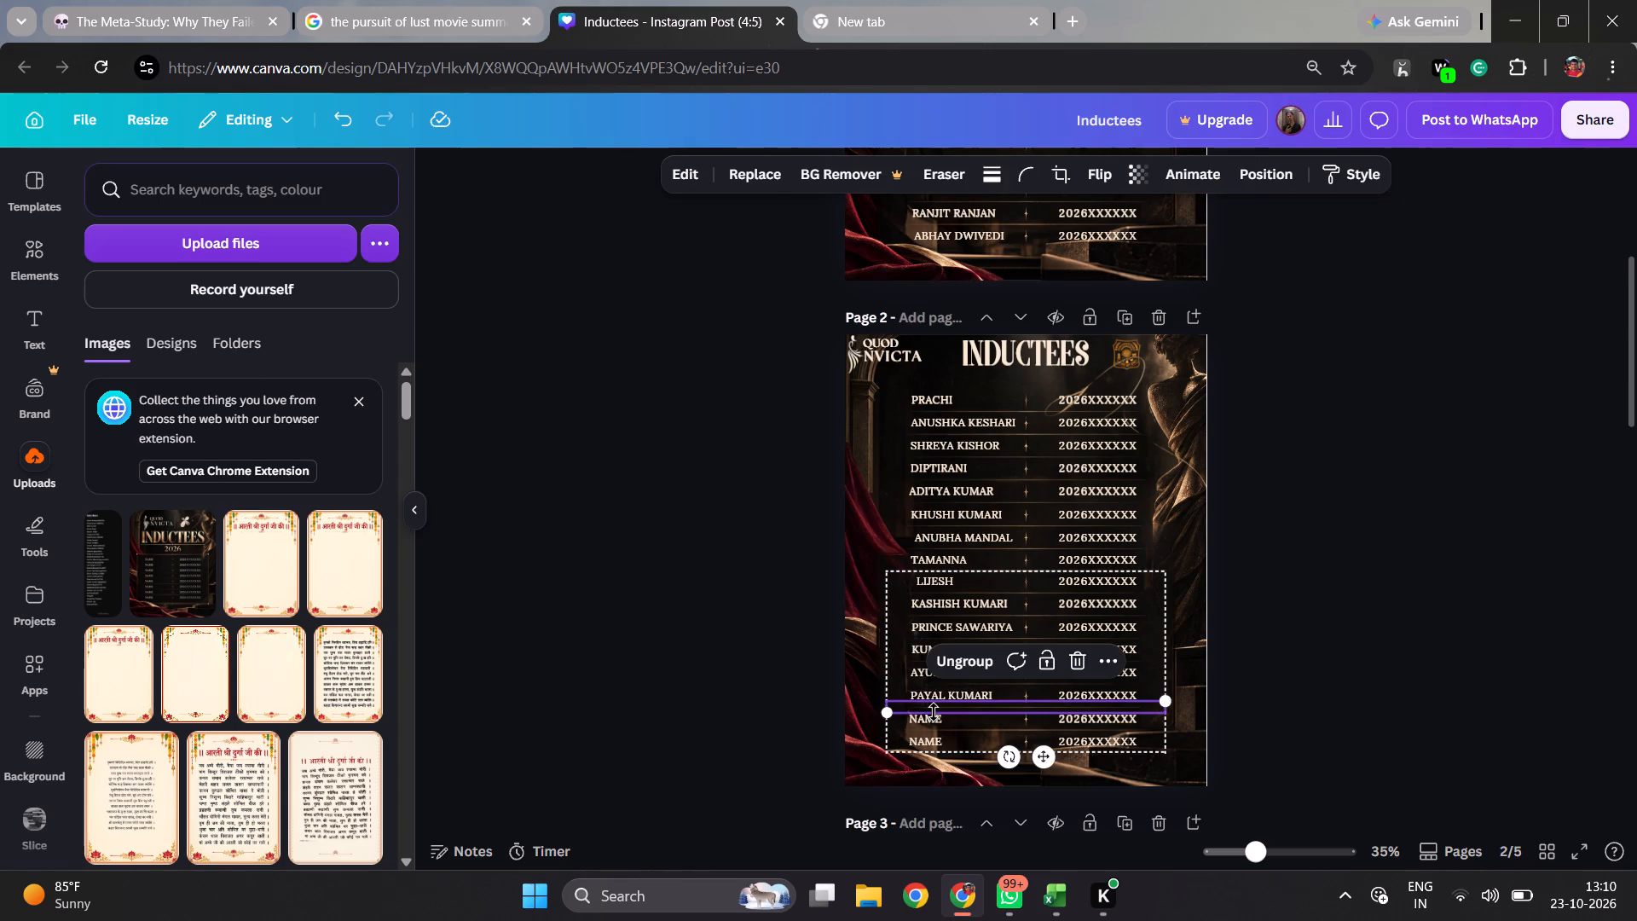
pyautogui.doubleClick(934, 722)
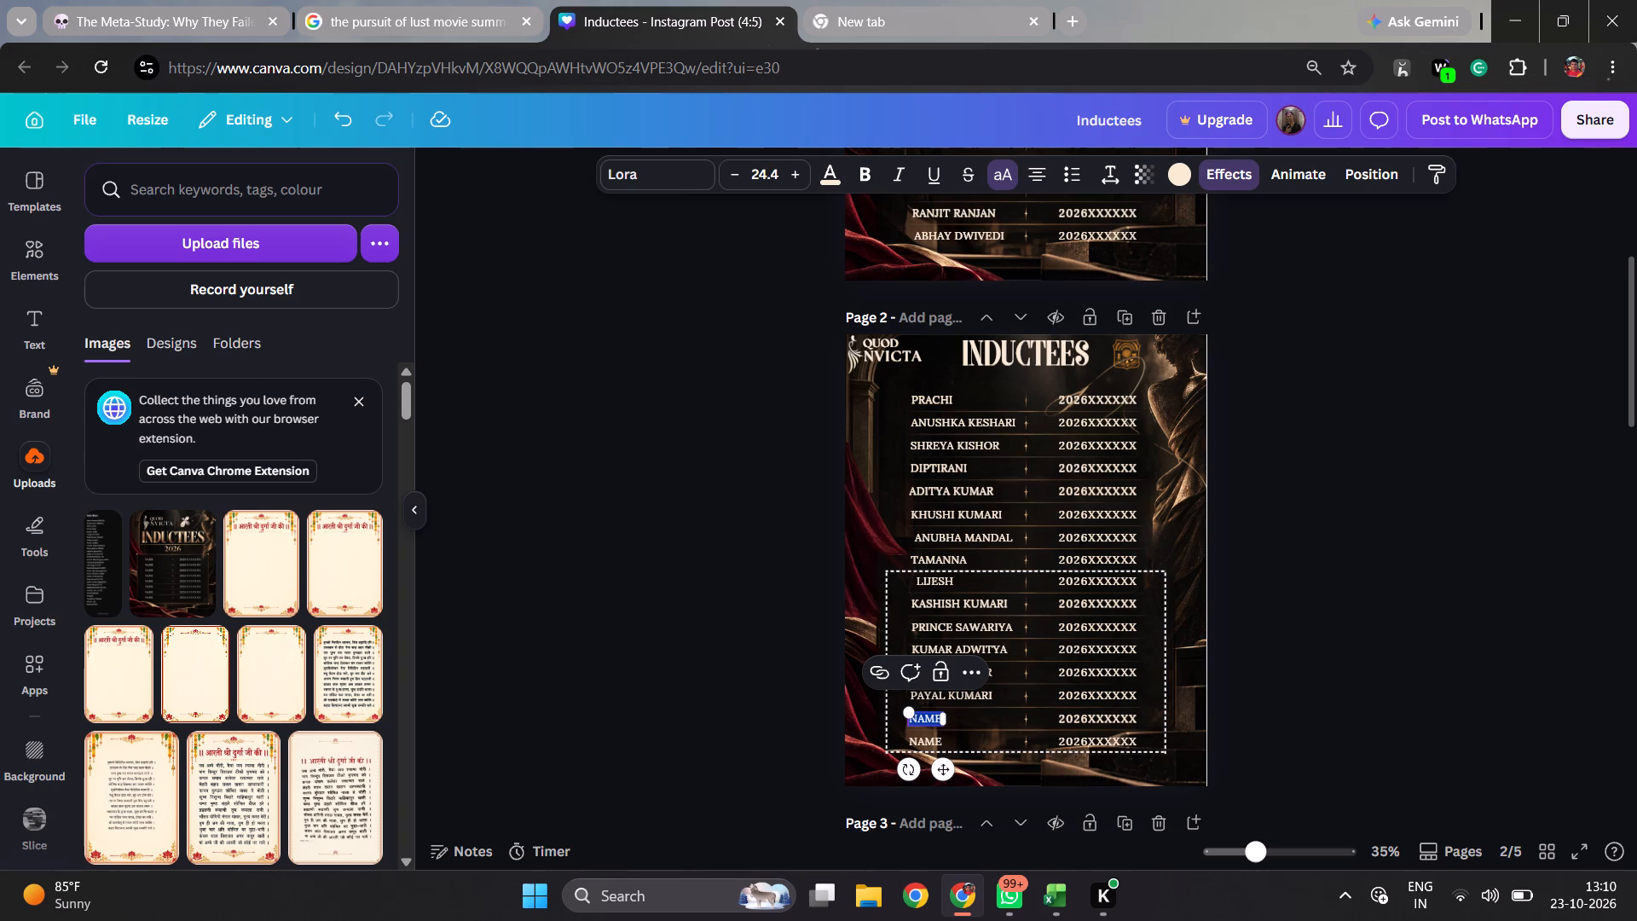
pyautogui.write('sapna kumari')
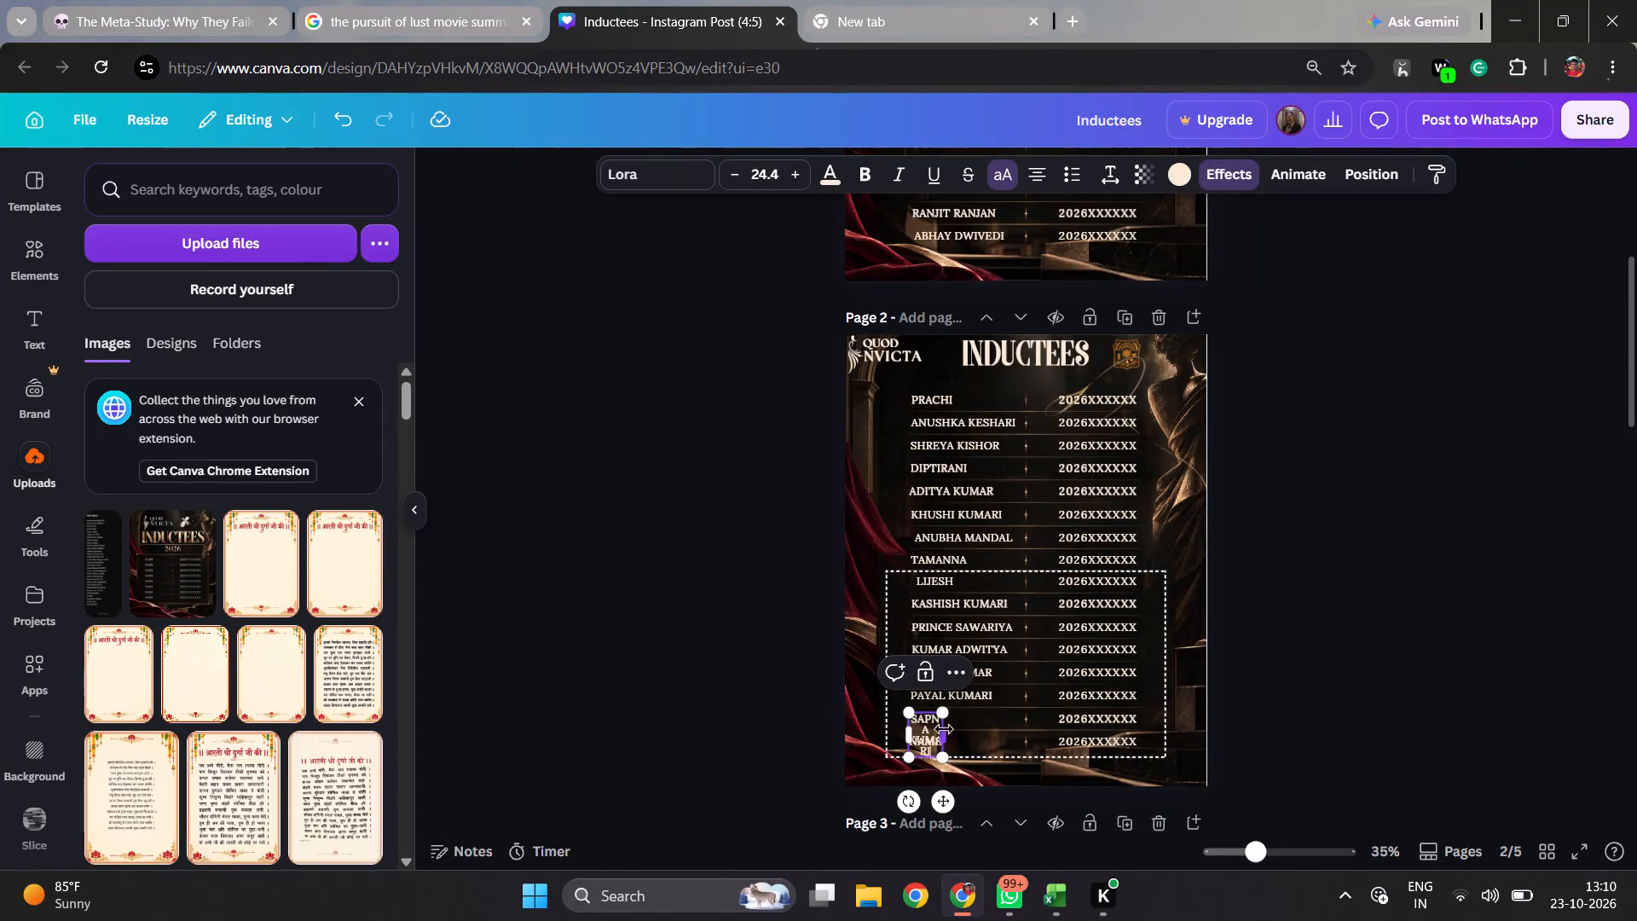
pyautogui.click(944, 738)
pyautogui.moveTo(944, 738); pyautogui.dragTo(977, 736)
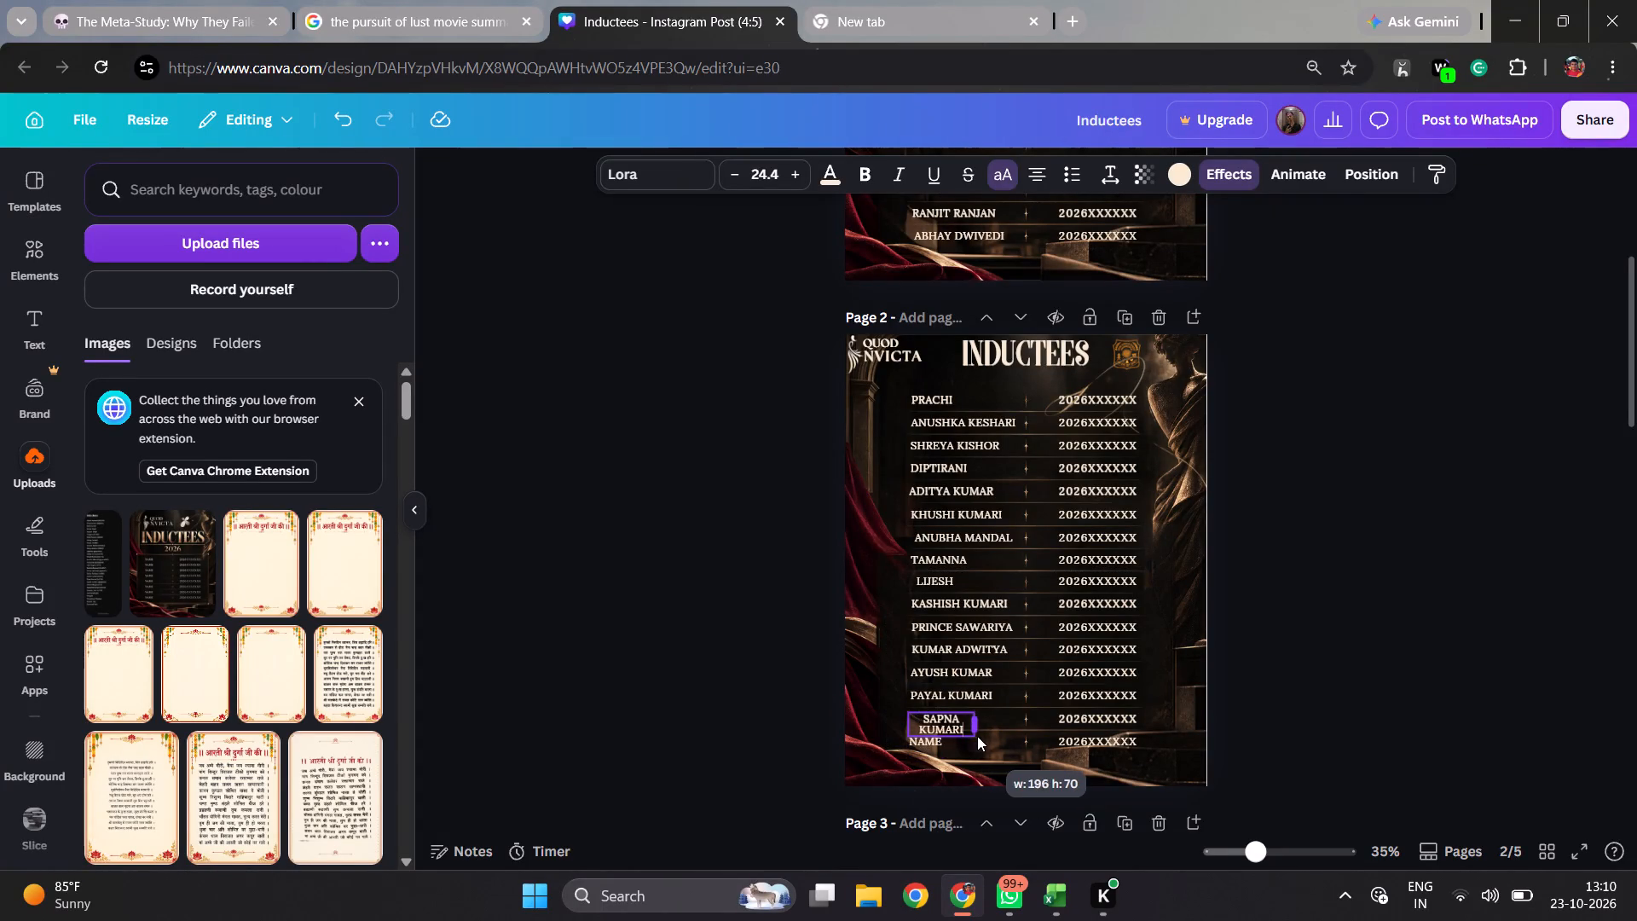
pyautogui.moveTo(977, 736); pyautogui.dragTo(995, 738)
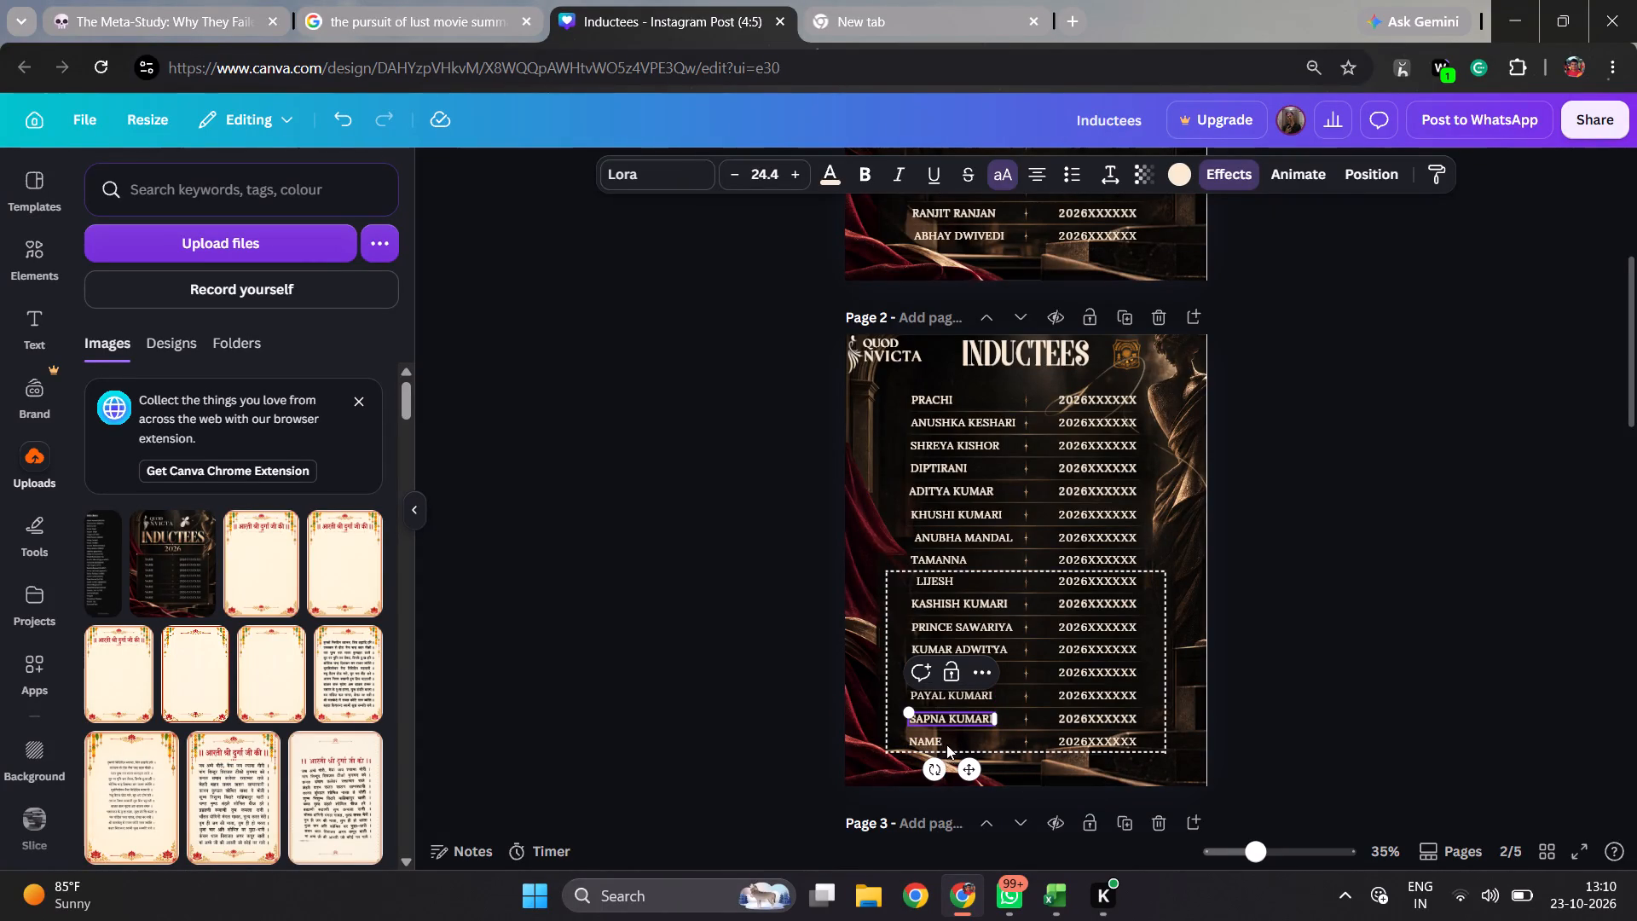
# Replace the sixteenth row's NAME placeholder on page 2 with that row's inductee name and widen the text box to one line.
pyautogui.doubleClick(929, 744)
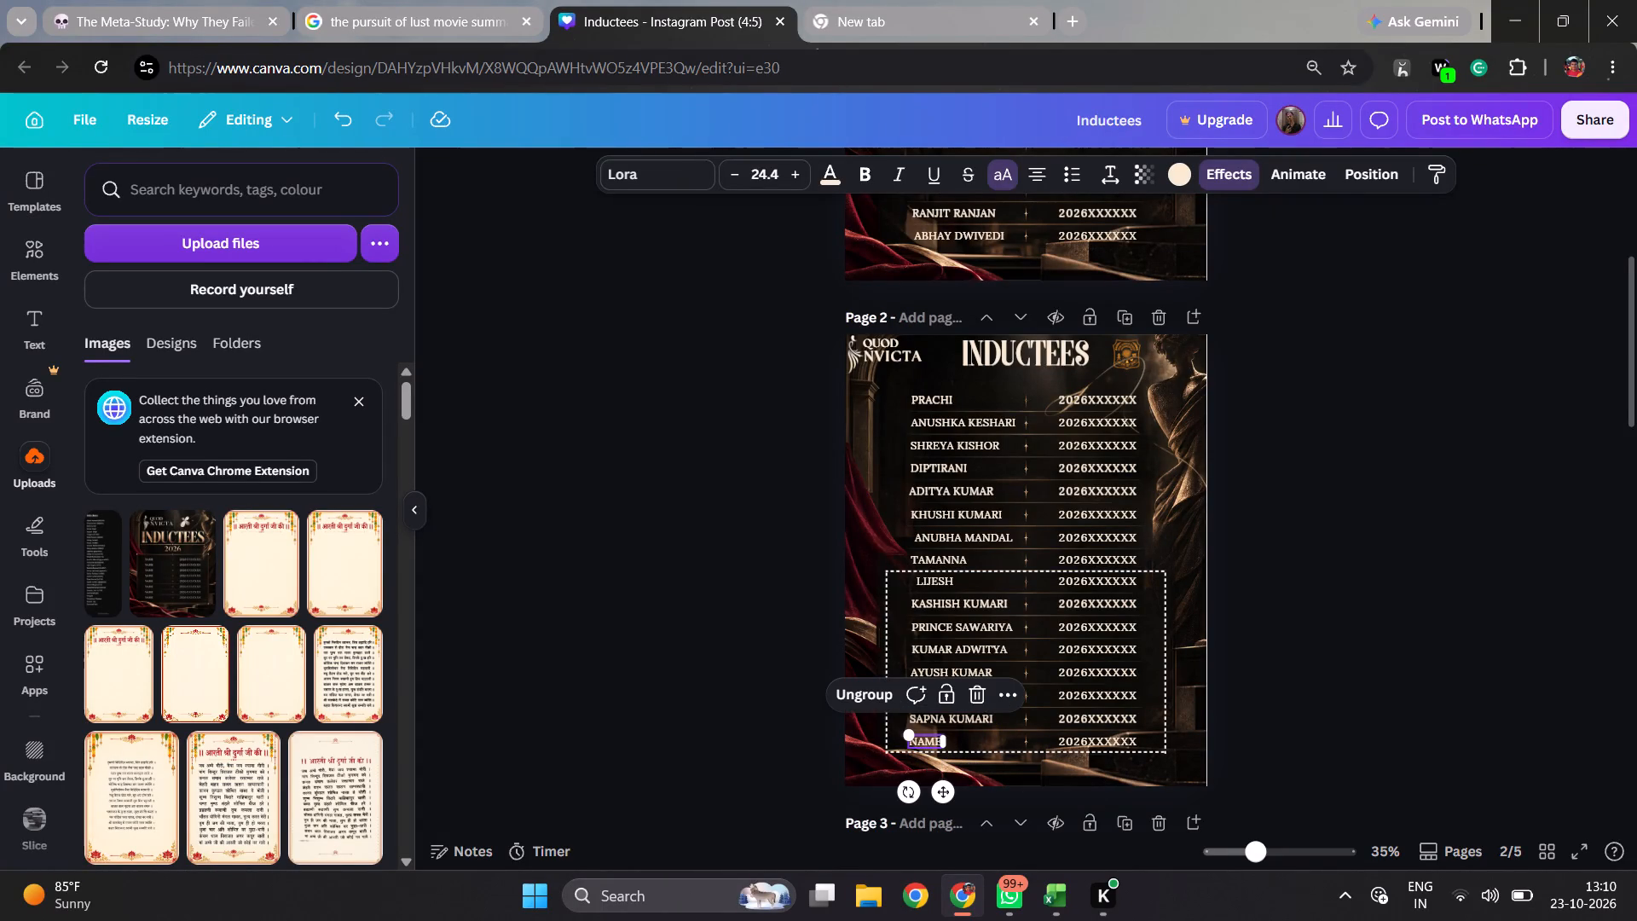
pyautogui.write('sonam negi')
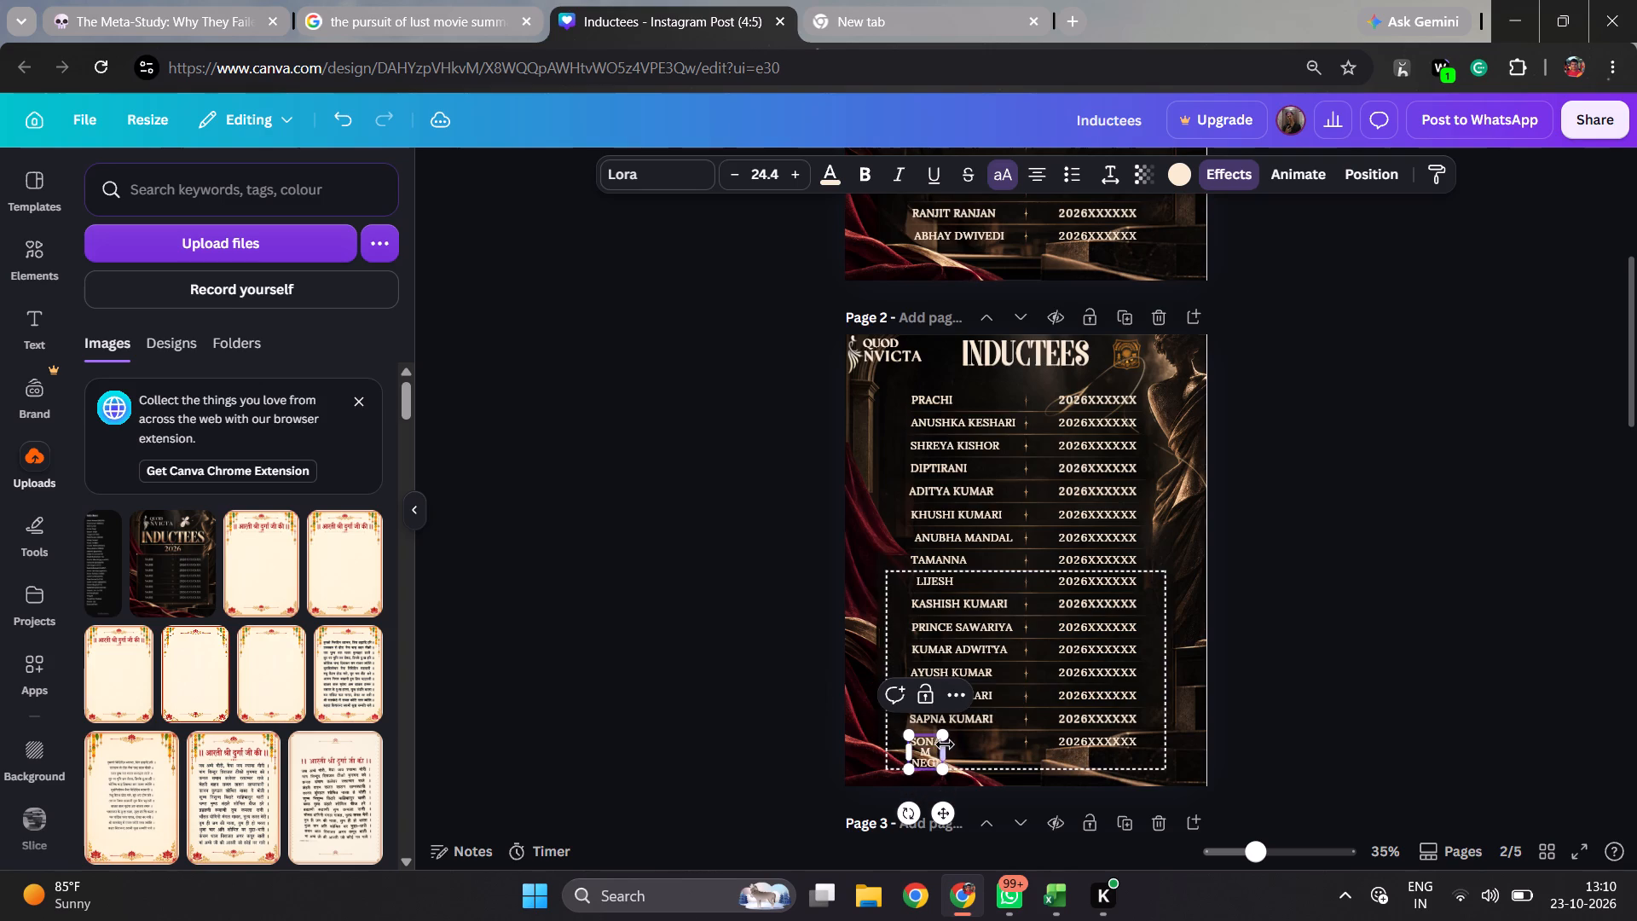
pyautogui.moveTo(941, 750); pyautogui.dragTo(952, 750)
pyautogui.click(952, 750)
pyautogui.moveTo(952, 750); pyautogui.dragTo(975, 749)
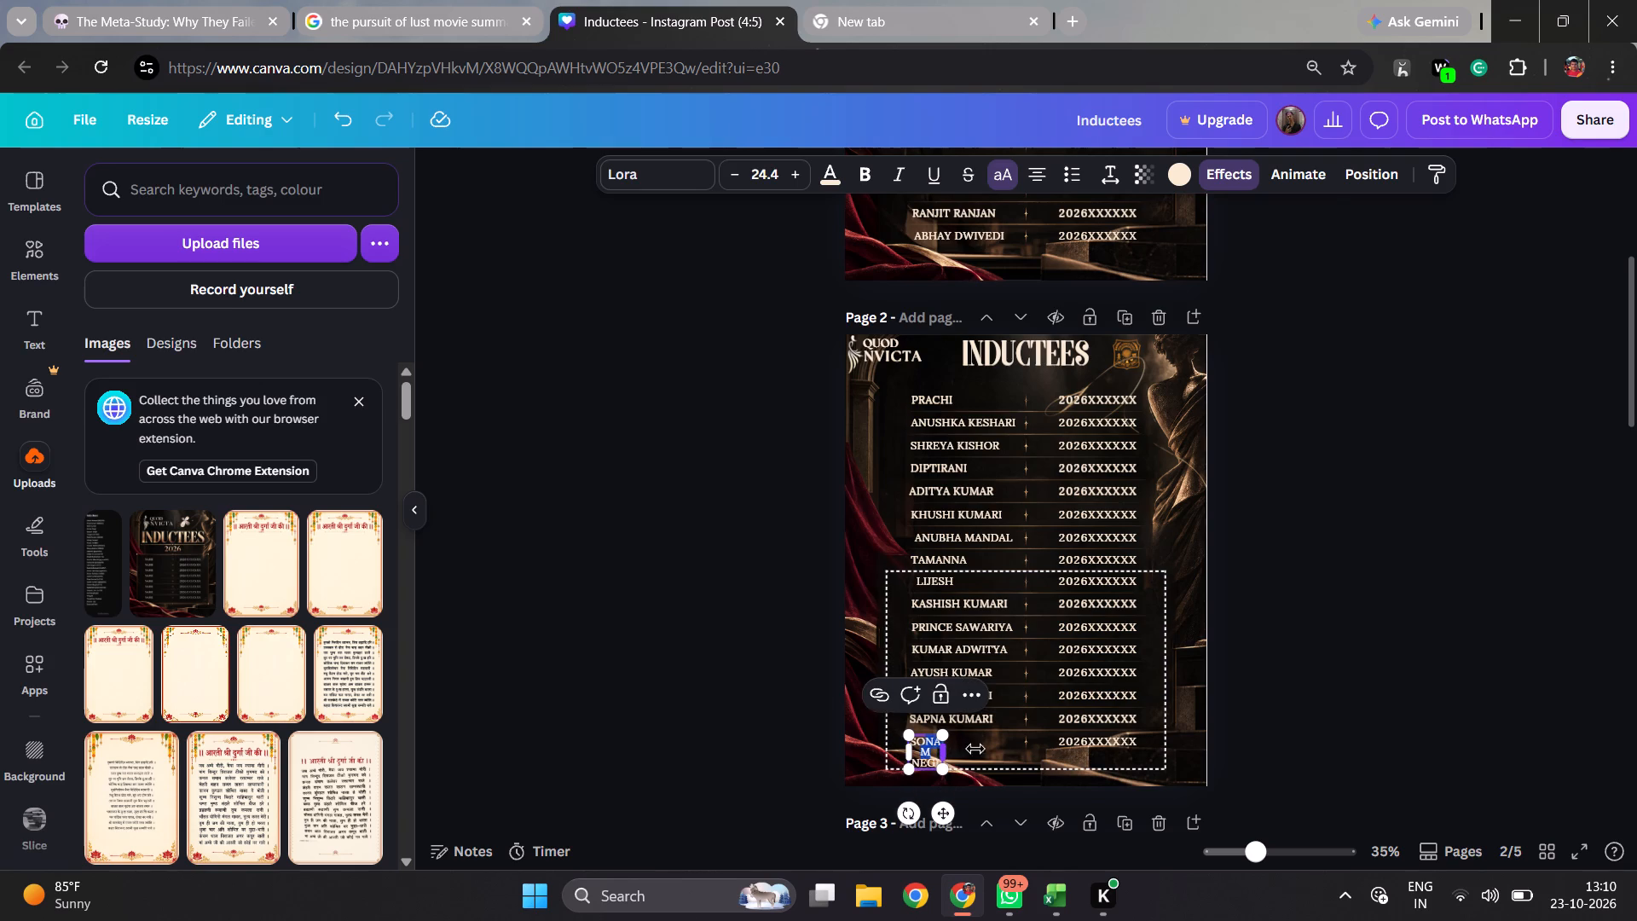
pyautogui.moveTo(975, 749); pyautogui.dragTo(995, 748)
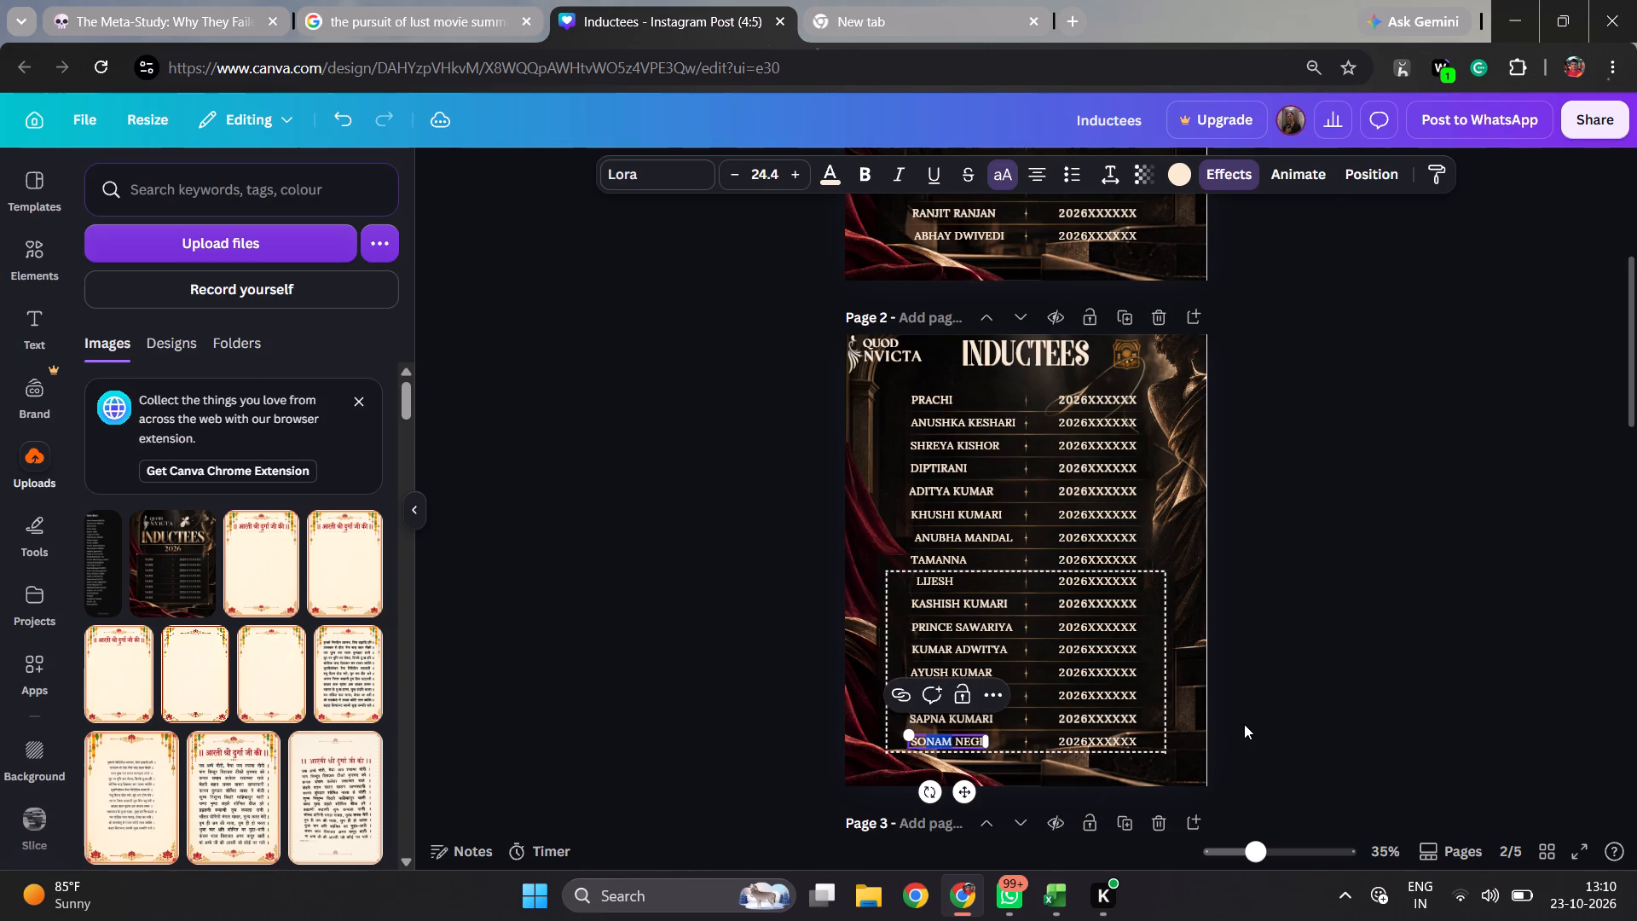
pyautogui.click(1244, 724)
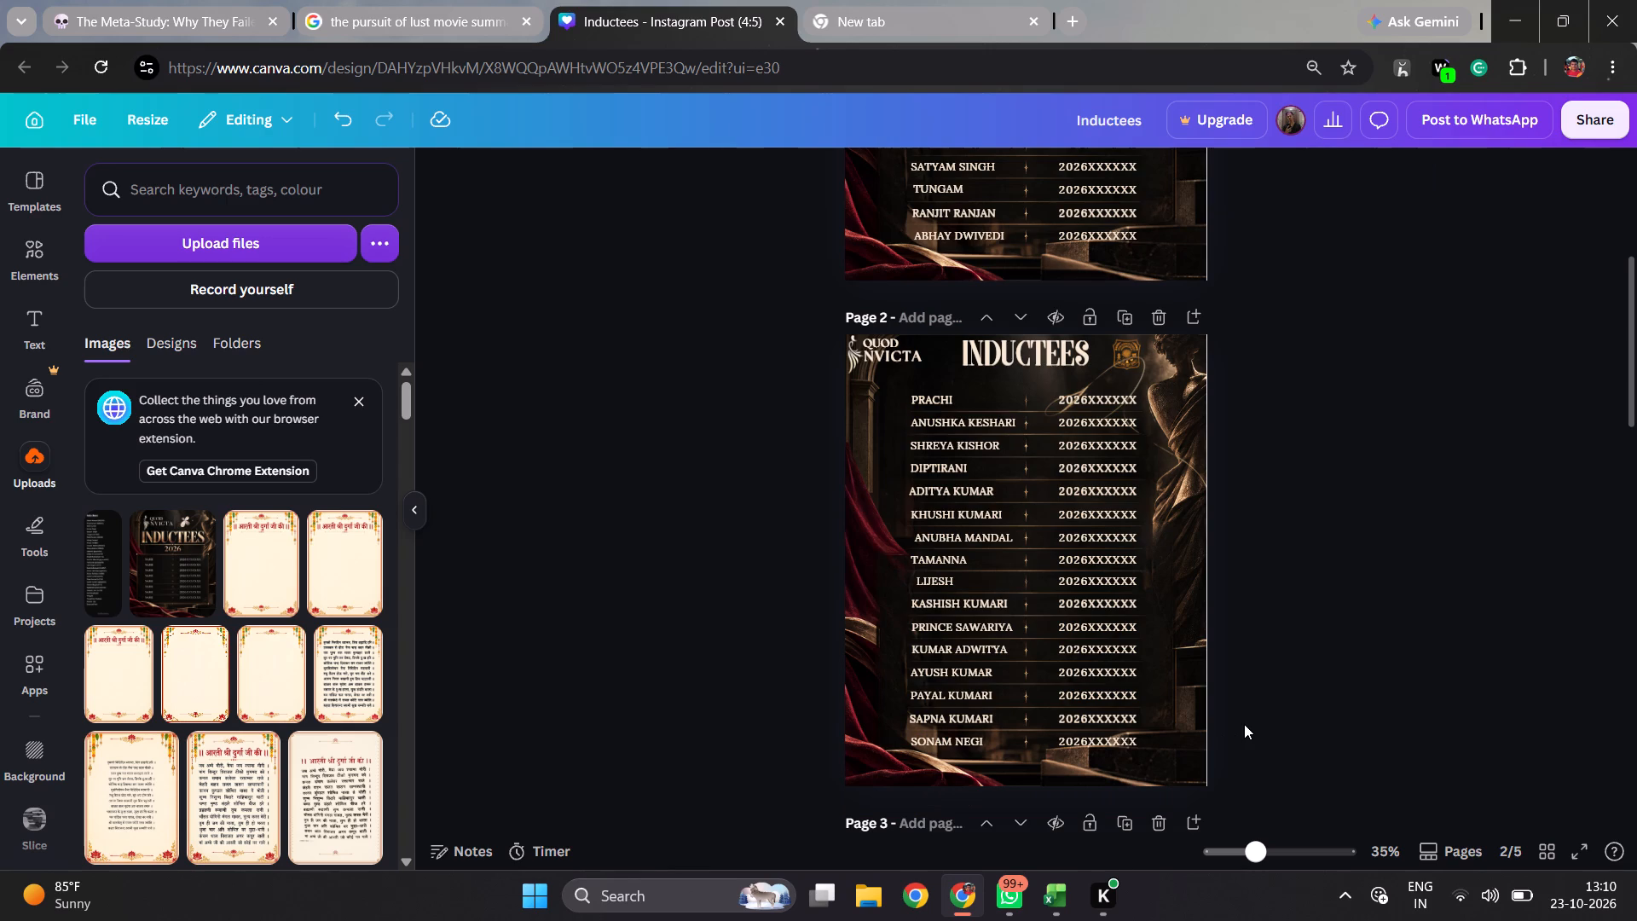
# Delete the lower group of eight placeholder rows from the list on page 3.
pyautogui.scroll(-4, 1244, 724)
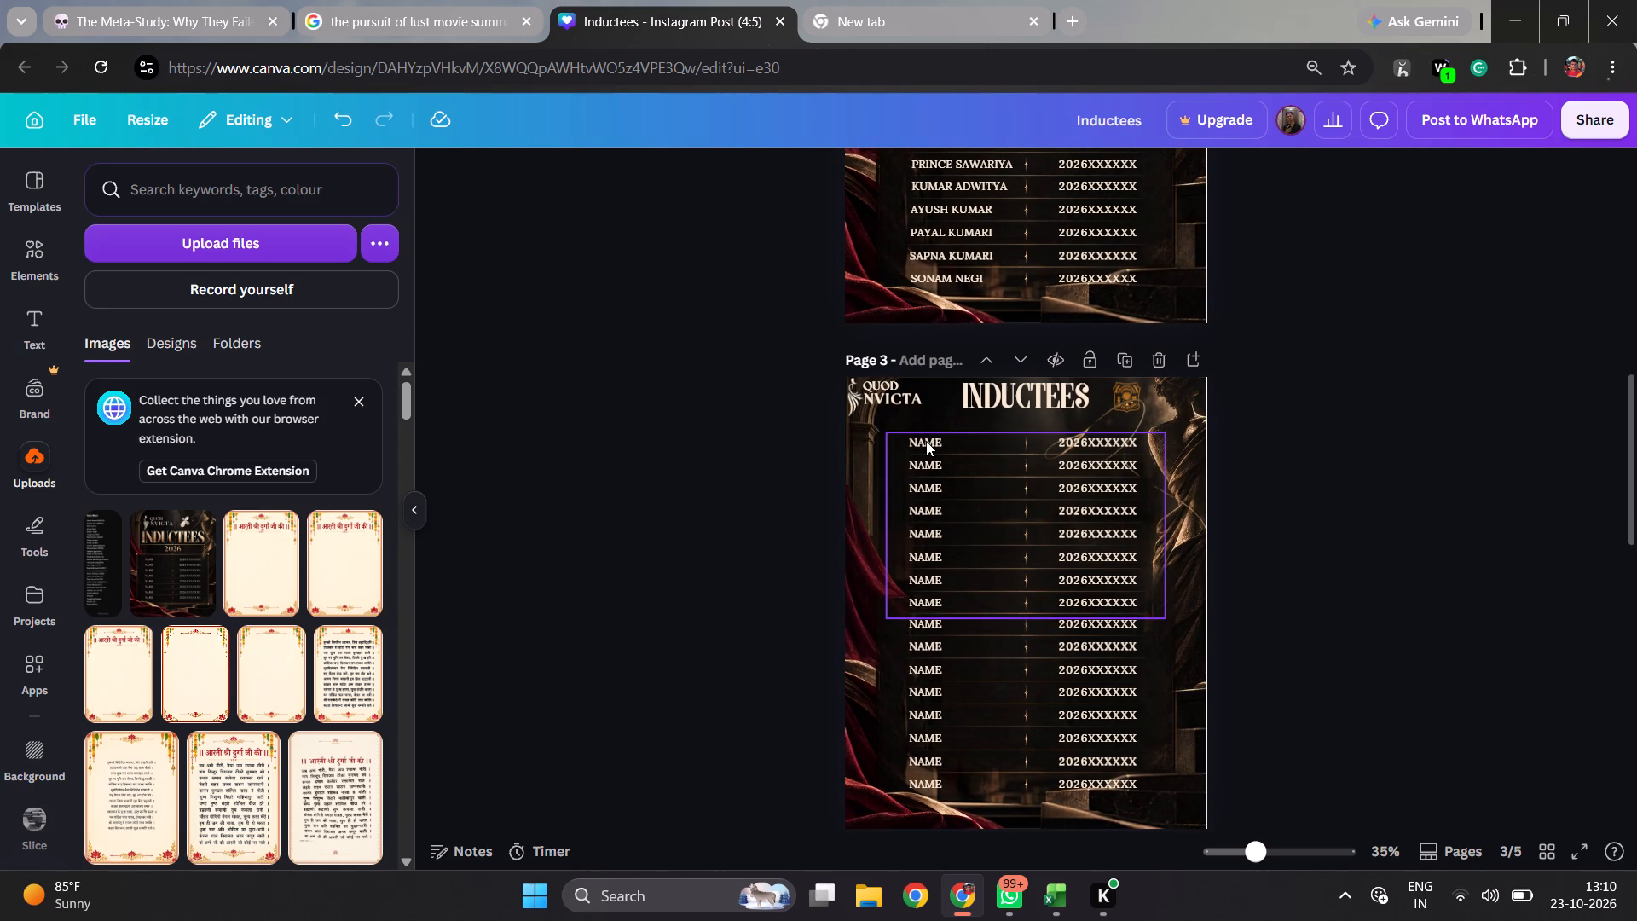
pyautogui.click(1017, 686)
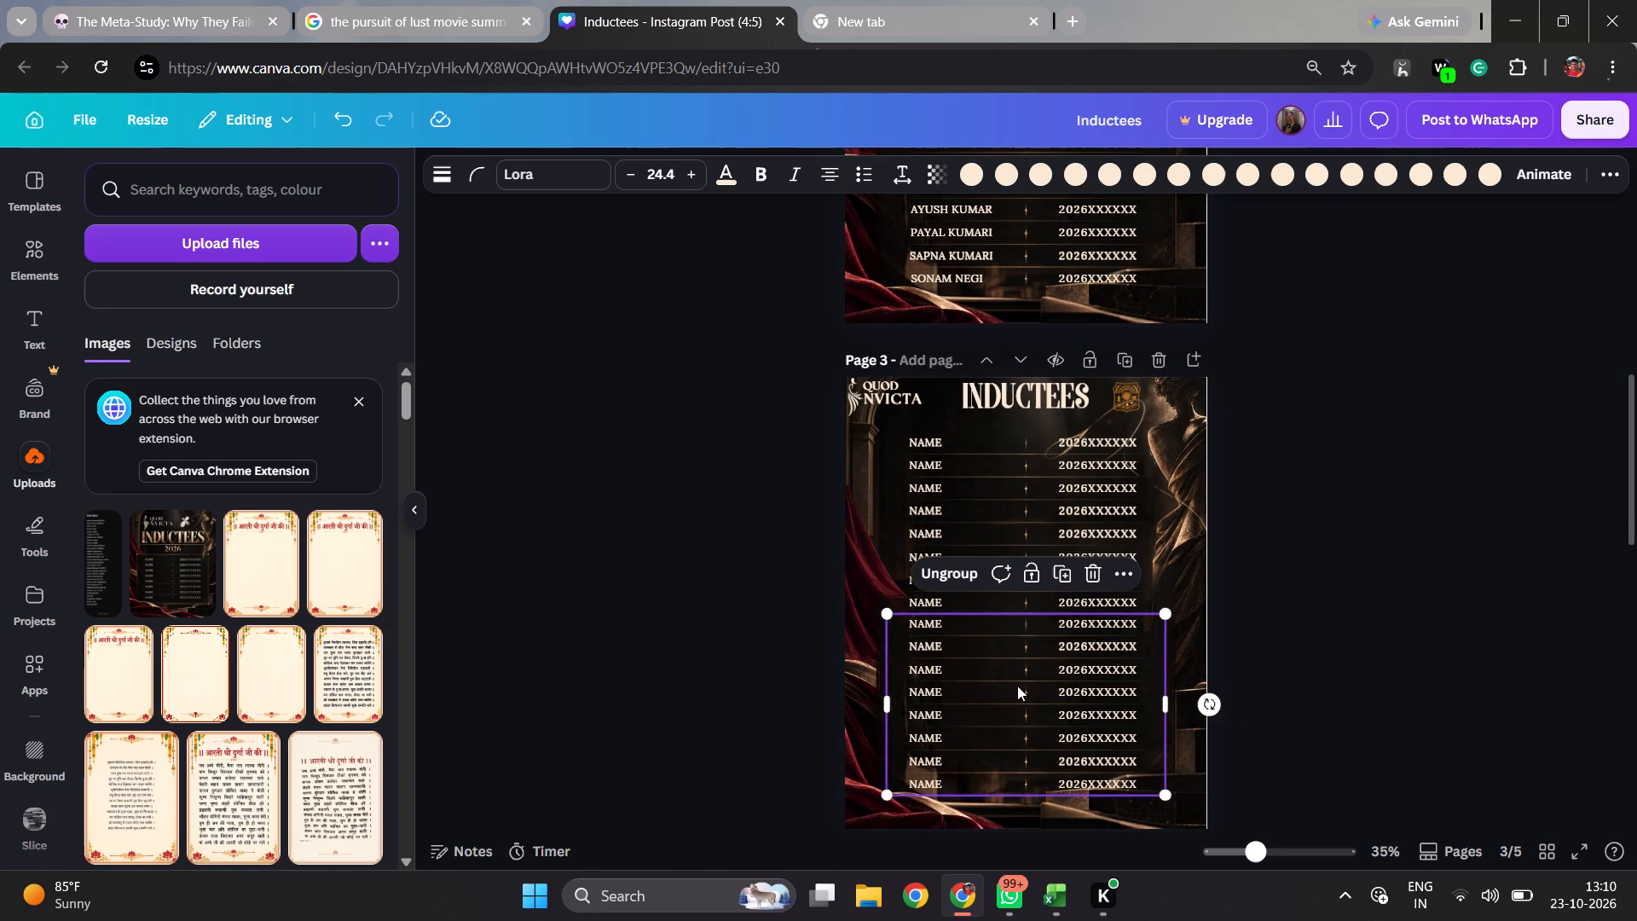
pyautogui.click(1100, 575)
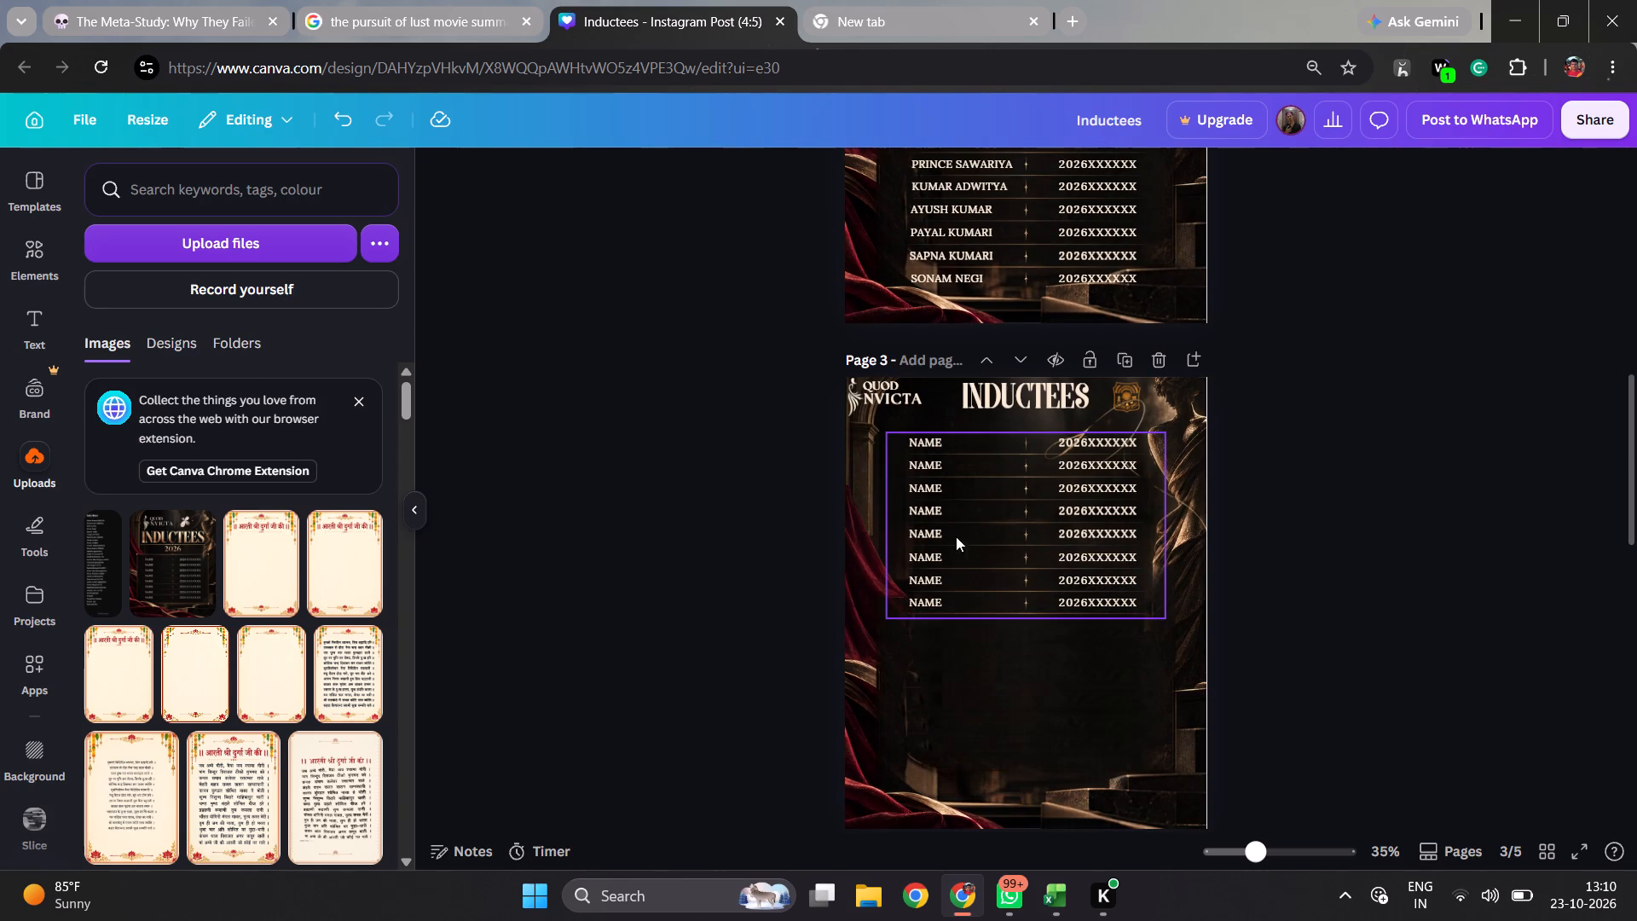
# Replace the first row's NAME placeholder on page 3 with that row's inductee name and widen the text box to one line.
pyautogui.doubleClick(923, 440)
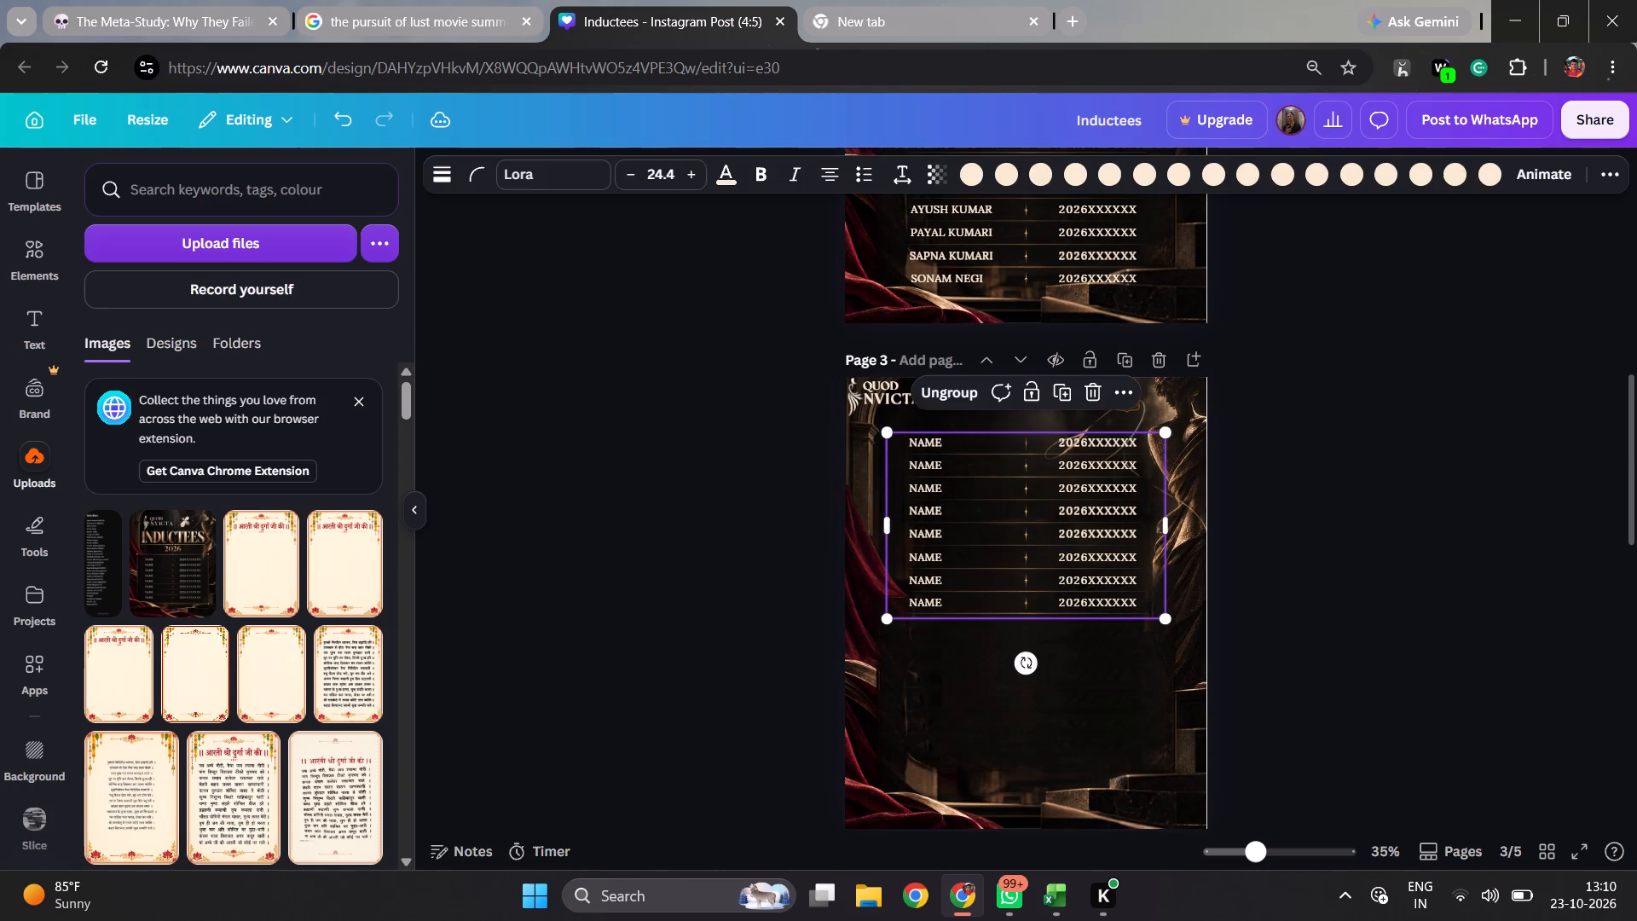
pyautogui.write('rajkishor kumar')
pyautogui.click(945, 472)
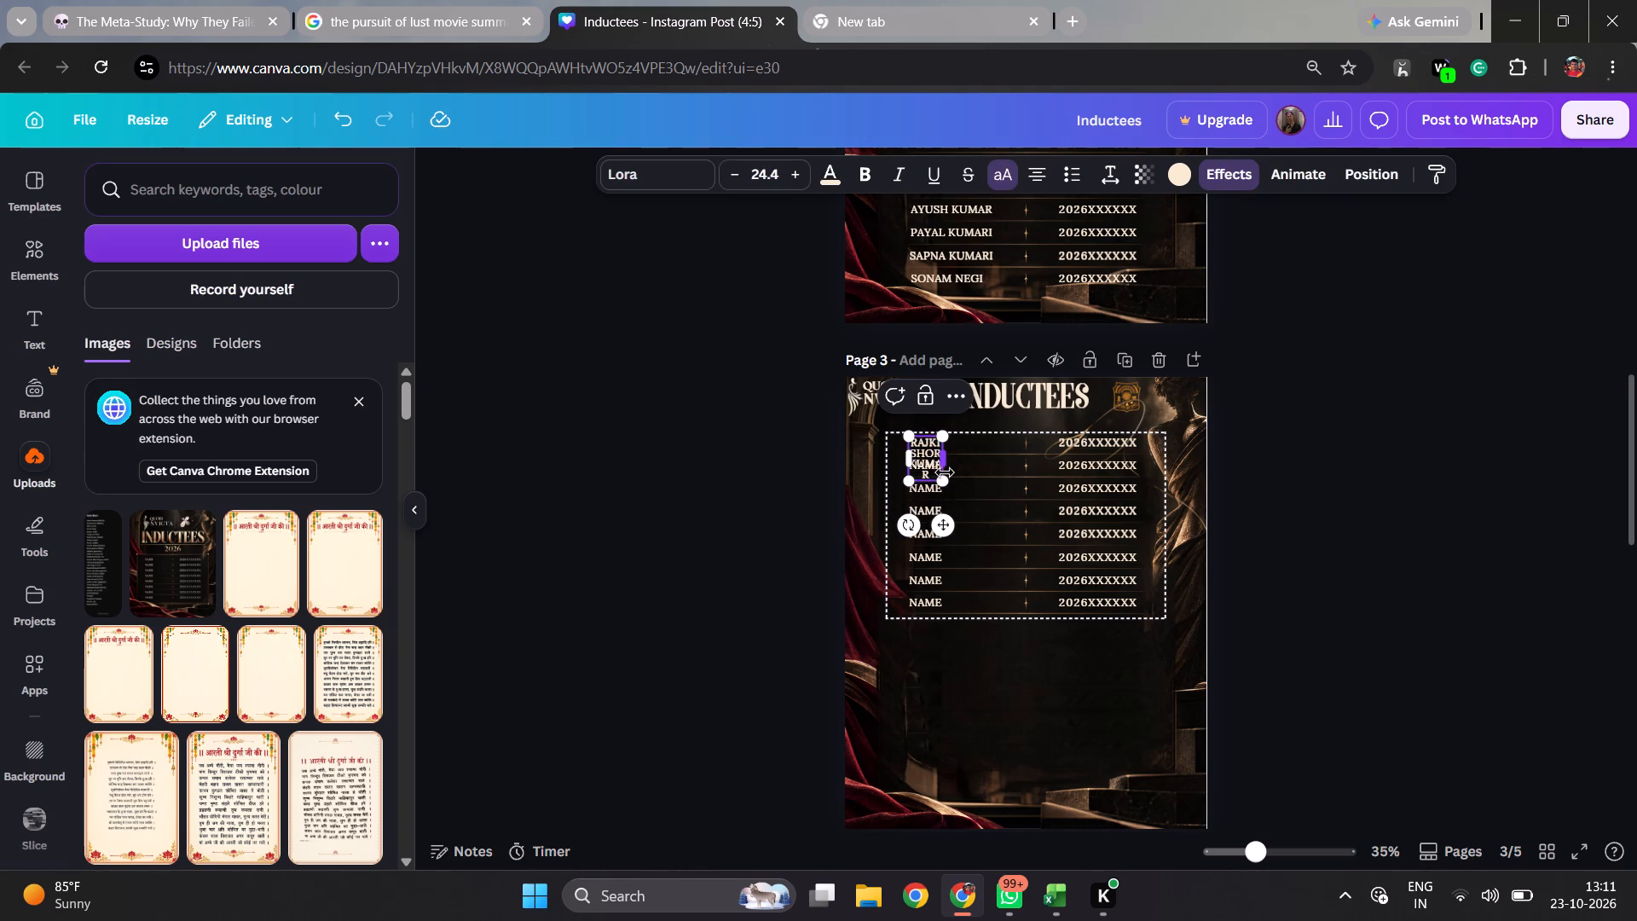
pyautogui.moveTo(945, 472); pyautogui.dragTo(1021, 466)
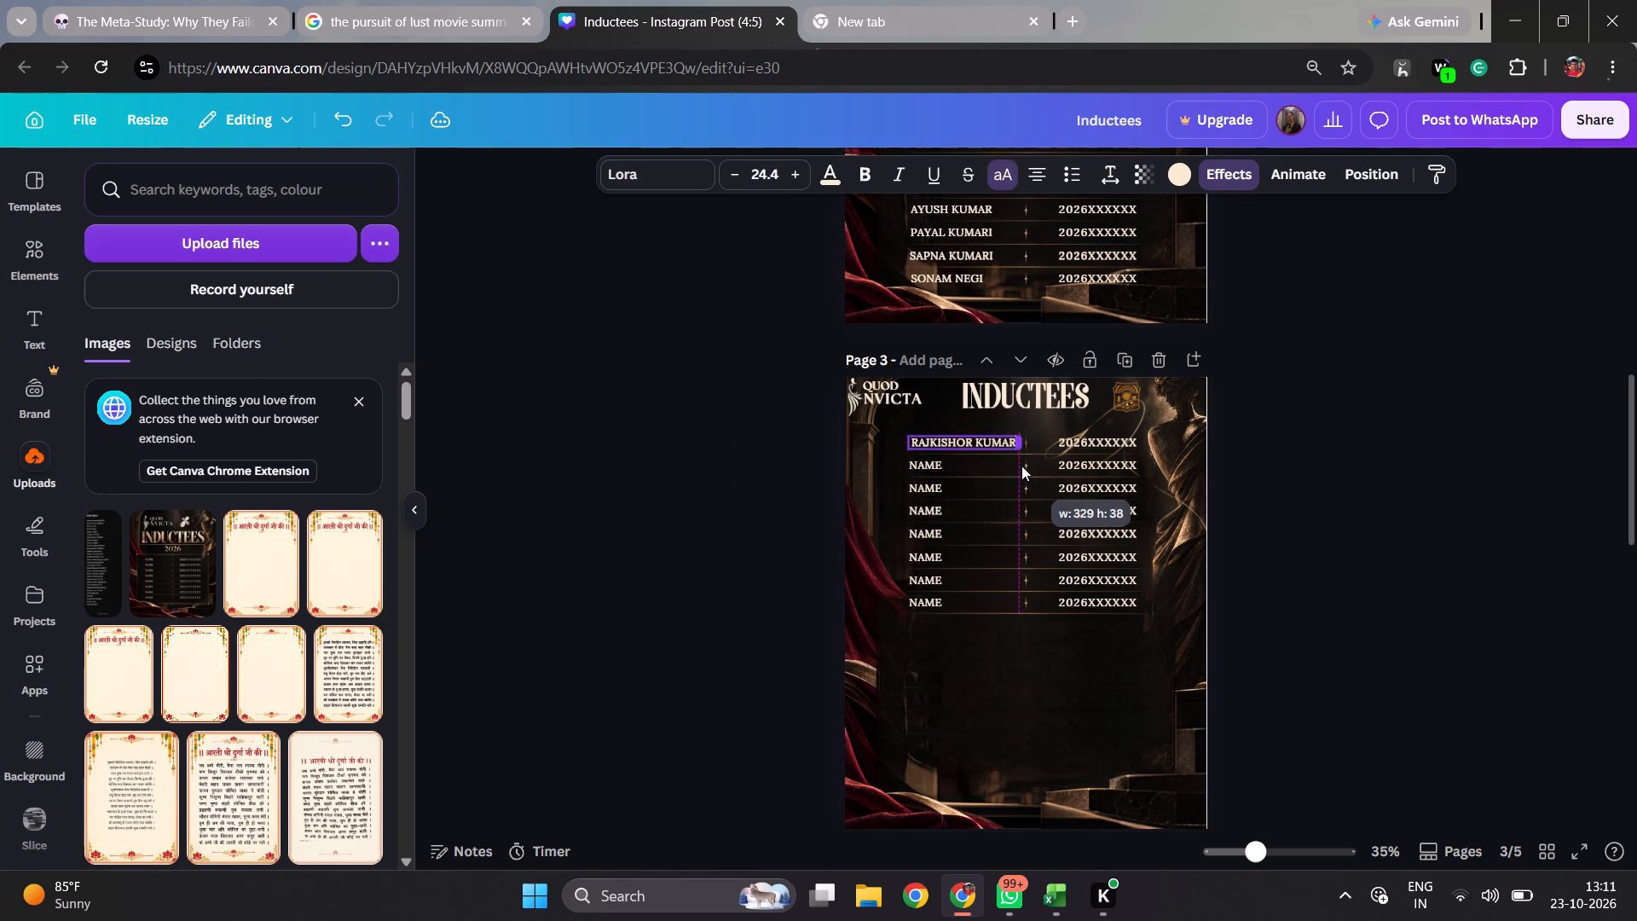
# Replace the second row's NAME placeholder on page 3 with that row's inductee name and widen the text box to one line.
pyautogui.doubleClick(918, 462)
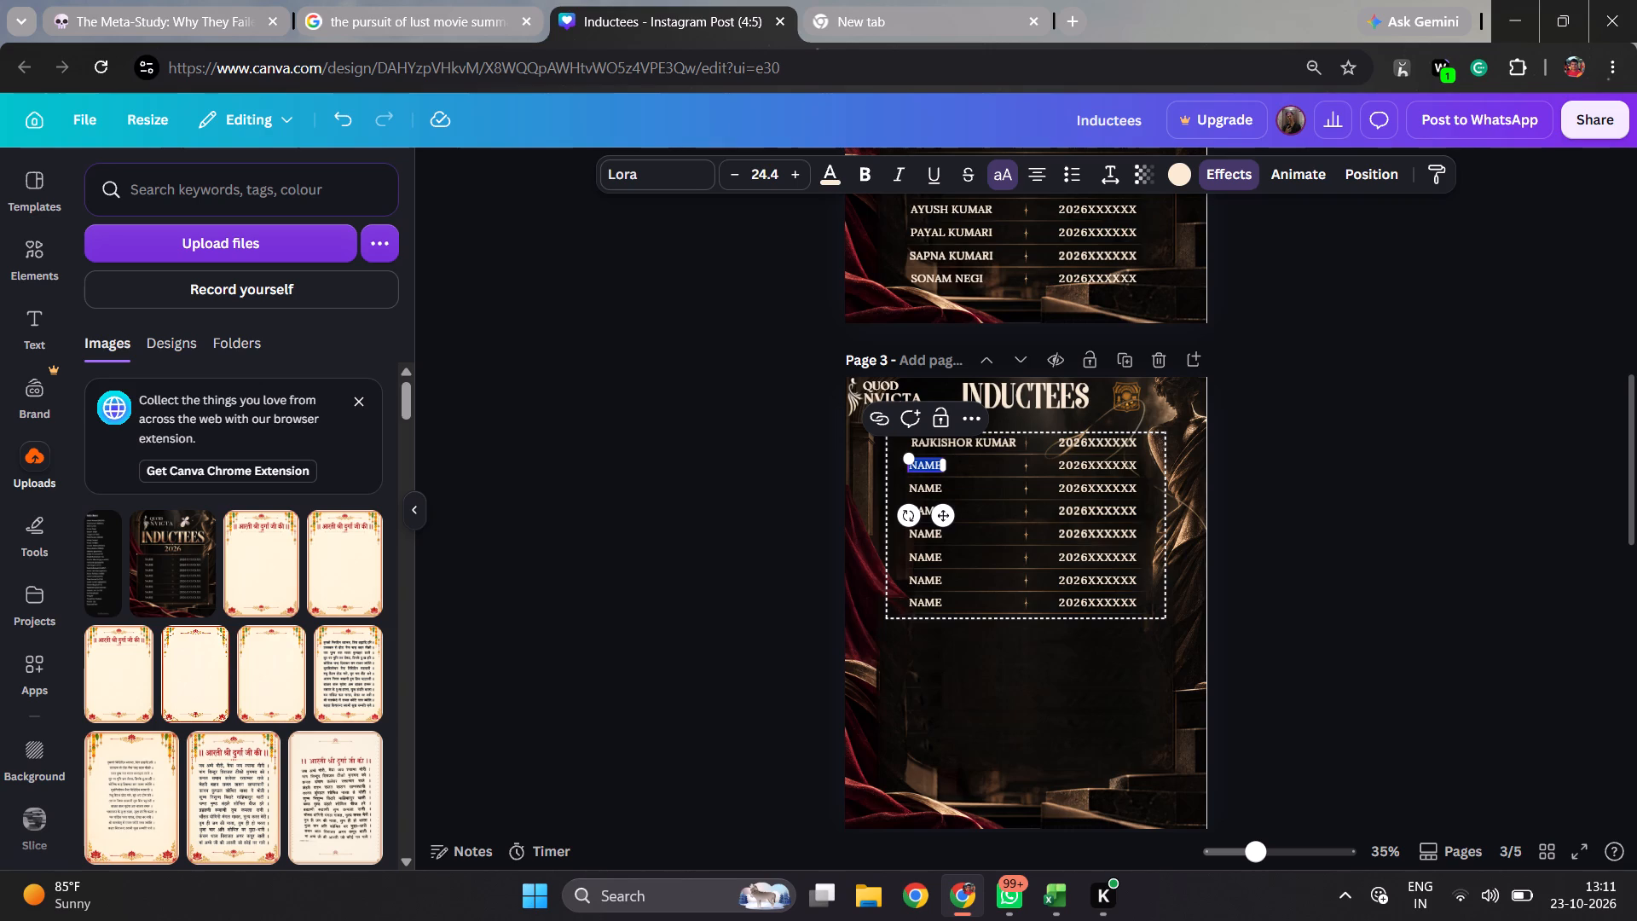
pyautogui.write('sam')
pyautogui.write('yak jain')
pyautogui.moveTo(946, 479); pyautogui.dragTo(987, 470)
# Replace the third row's NAME placeholder on page 3 with that row's inductee name and widen the text box to one line.
pyautogui.doubleClick(915, 489)
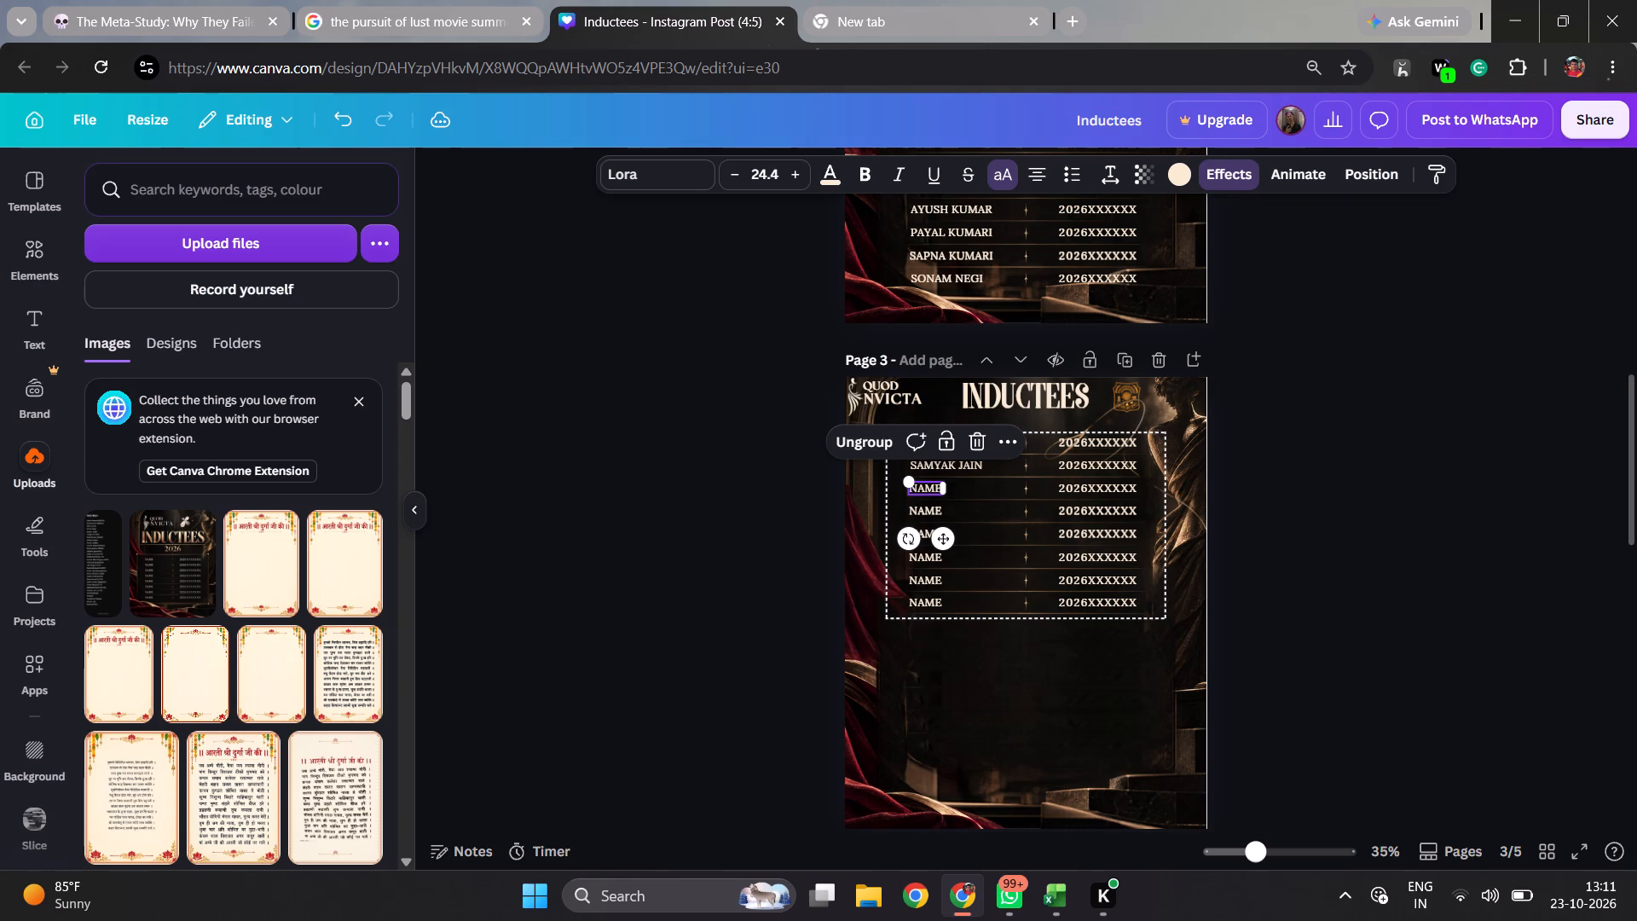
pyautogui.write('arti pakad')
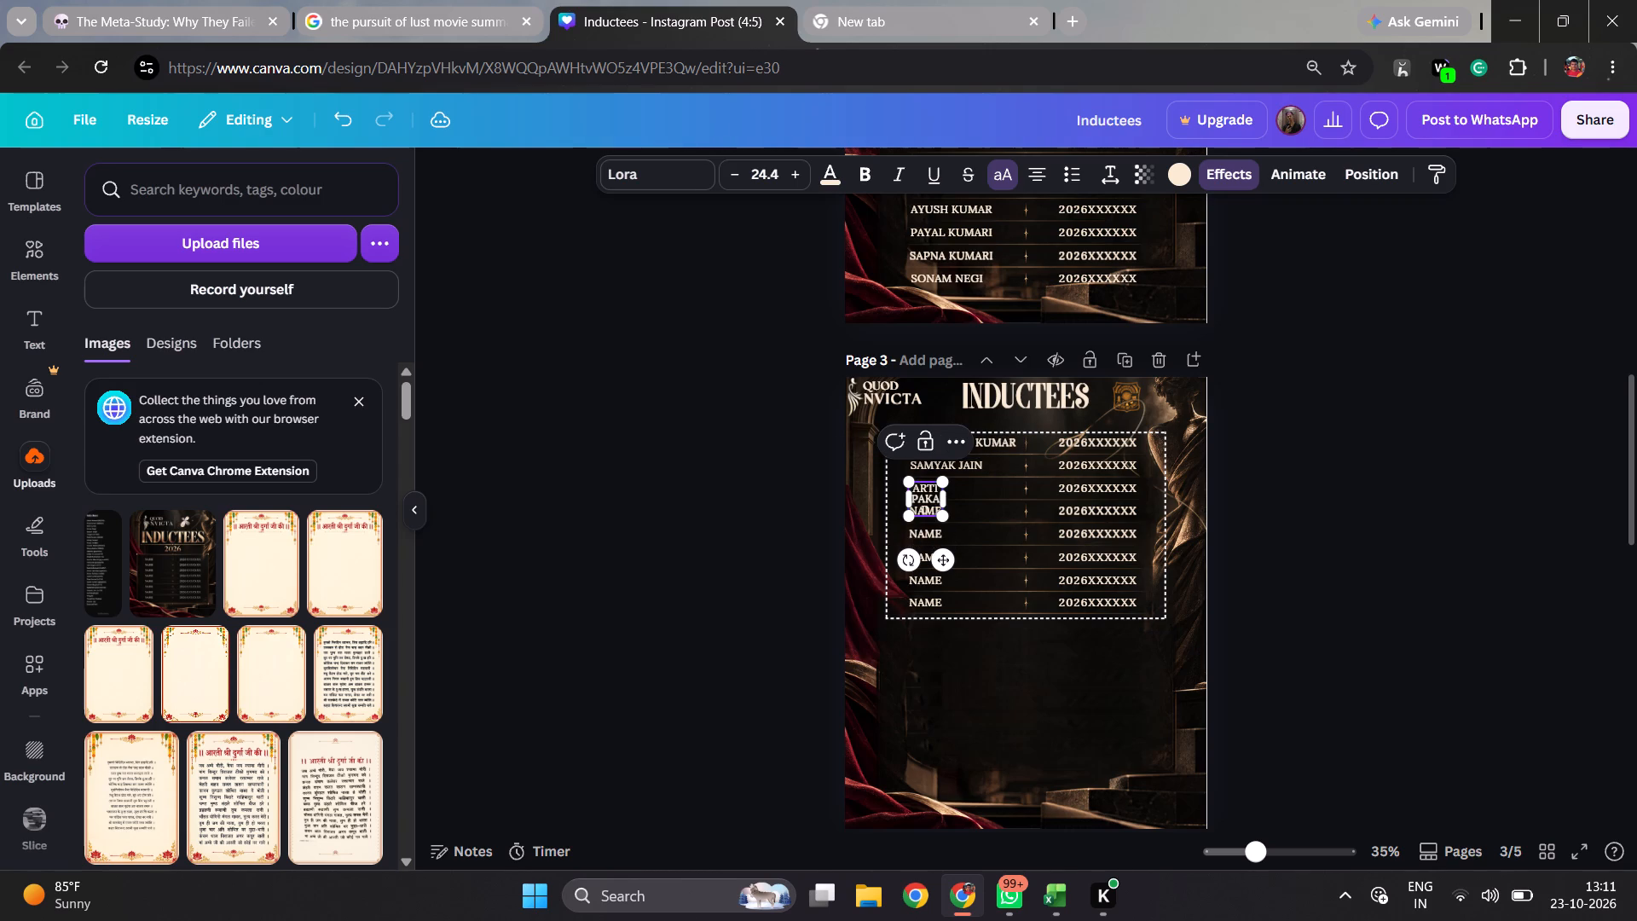
pyautogui.click(947, 506)
pyautogui.moveTo(947, 506); pyautogui.dragTo(993, 496)
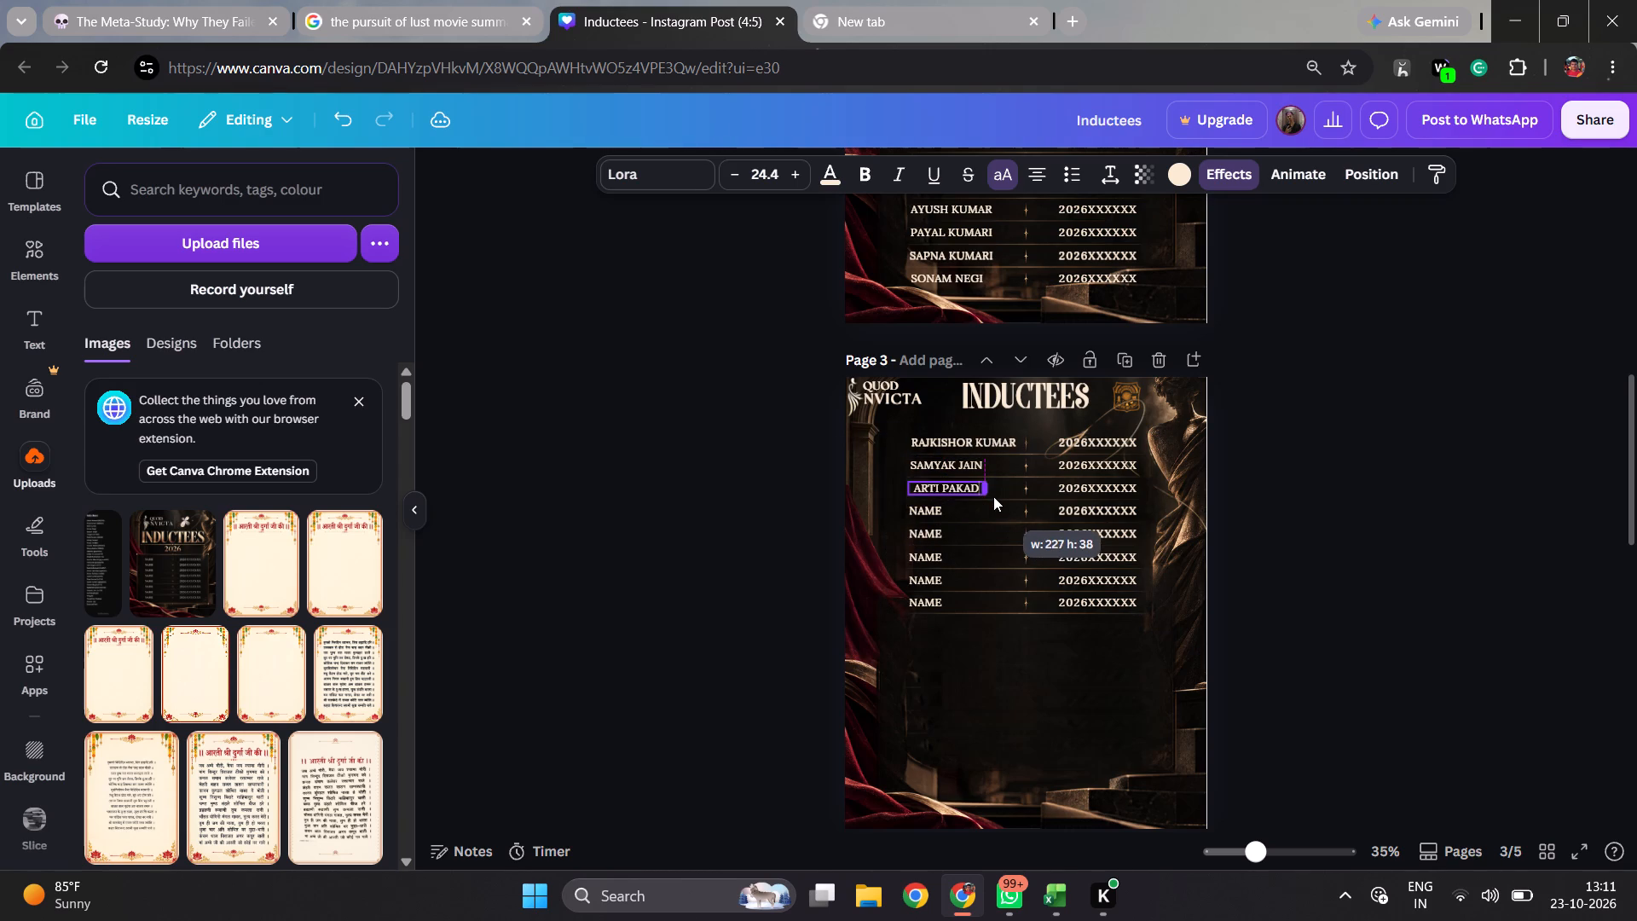
pyautogui.moveTo(993, 496); pyautogui.dragTo(991, 497)
# Replace the fourth row's NAME placeholder on page 3 with that row's inductee name and widen the text box to one line.
pyautogui.doubleClick(927, 507)
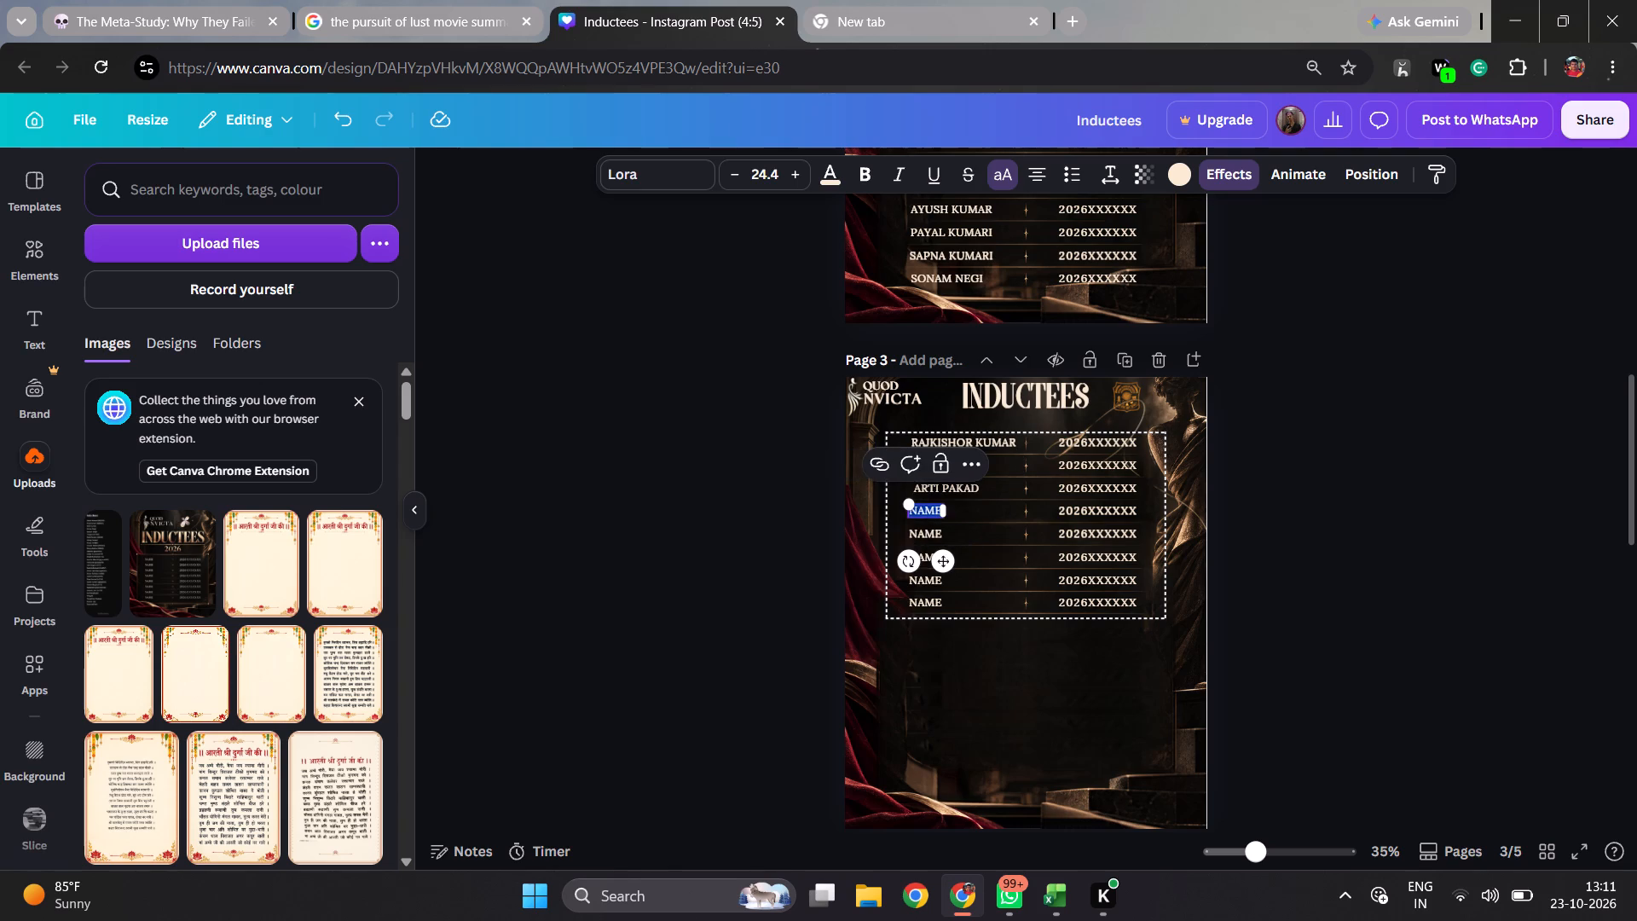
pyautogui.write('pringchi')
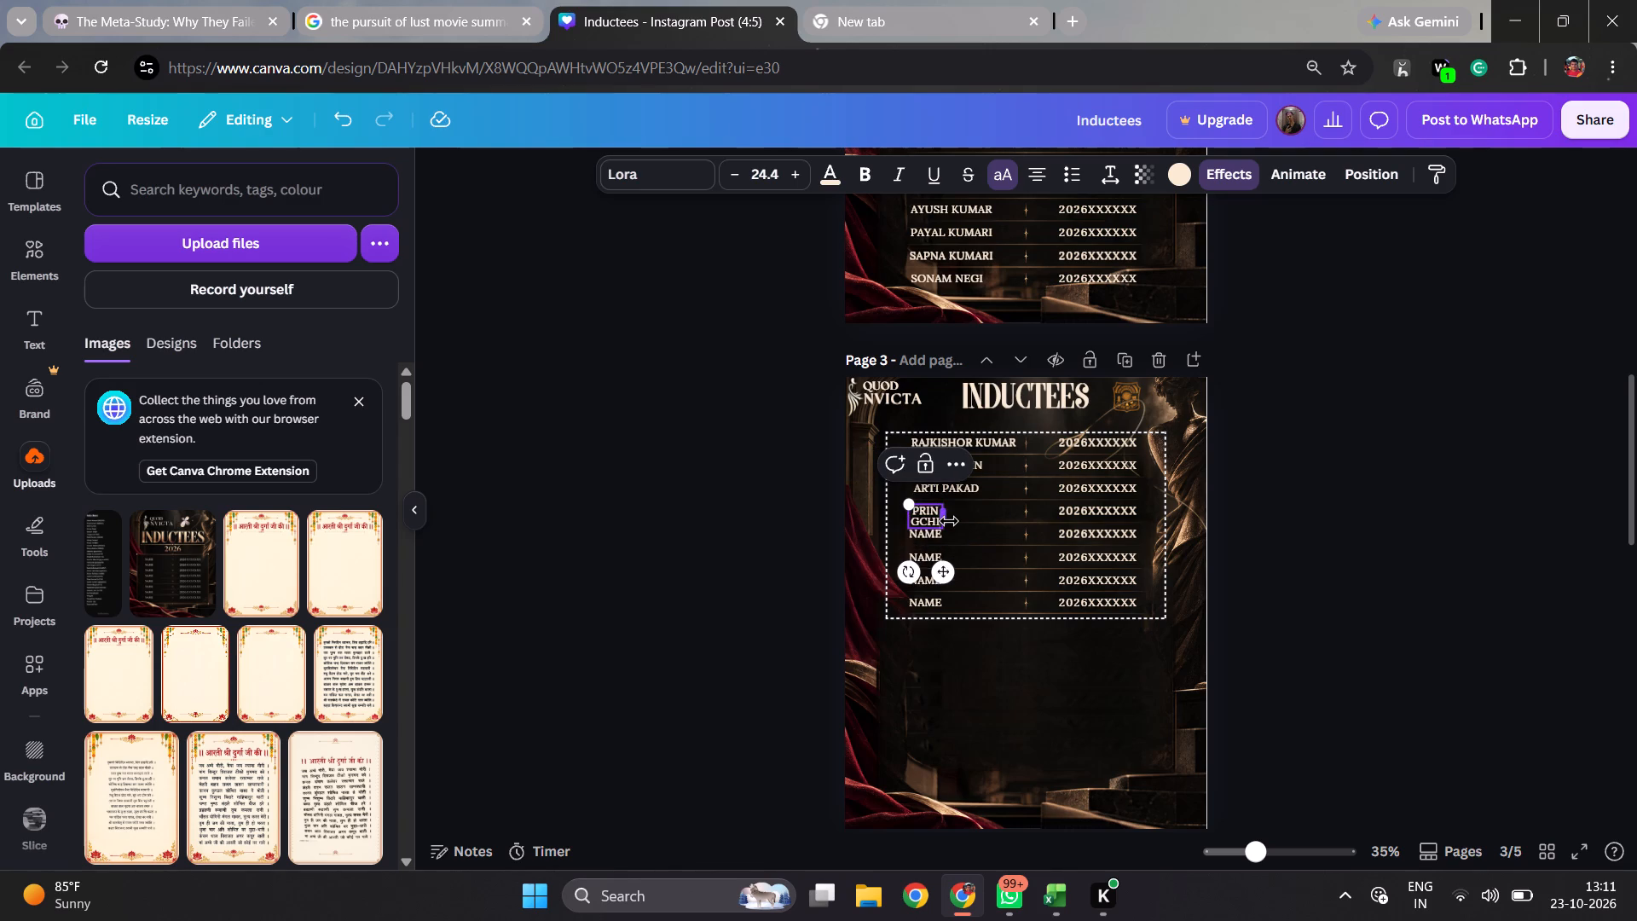
pyautogui.click(949, 521)
pyautogui.moveTo(949, 521); pyautogui.dragTo(976, 516)
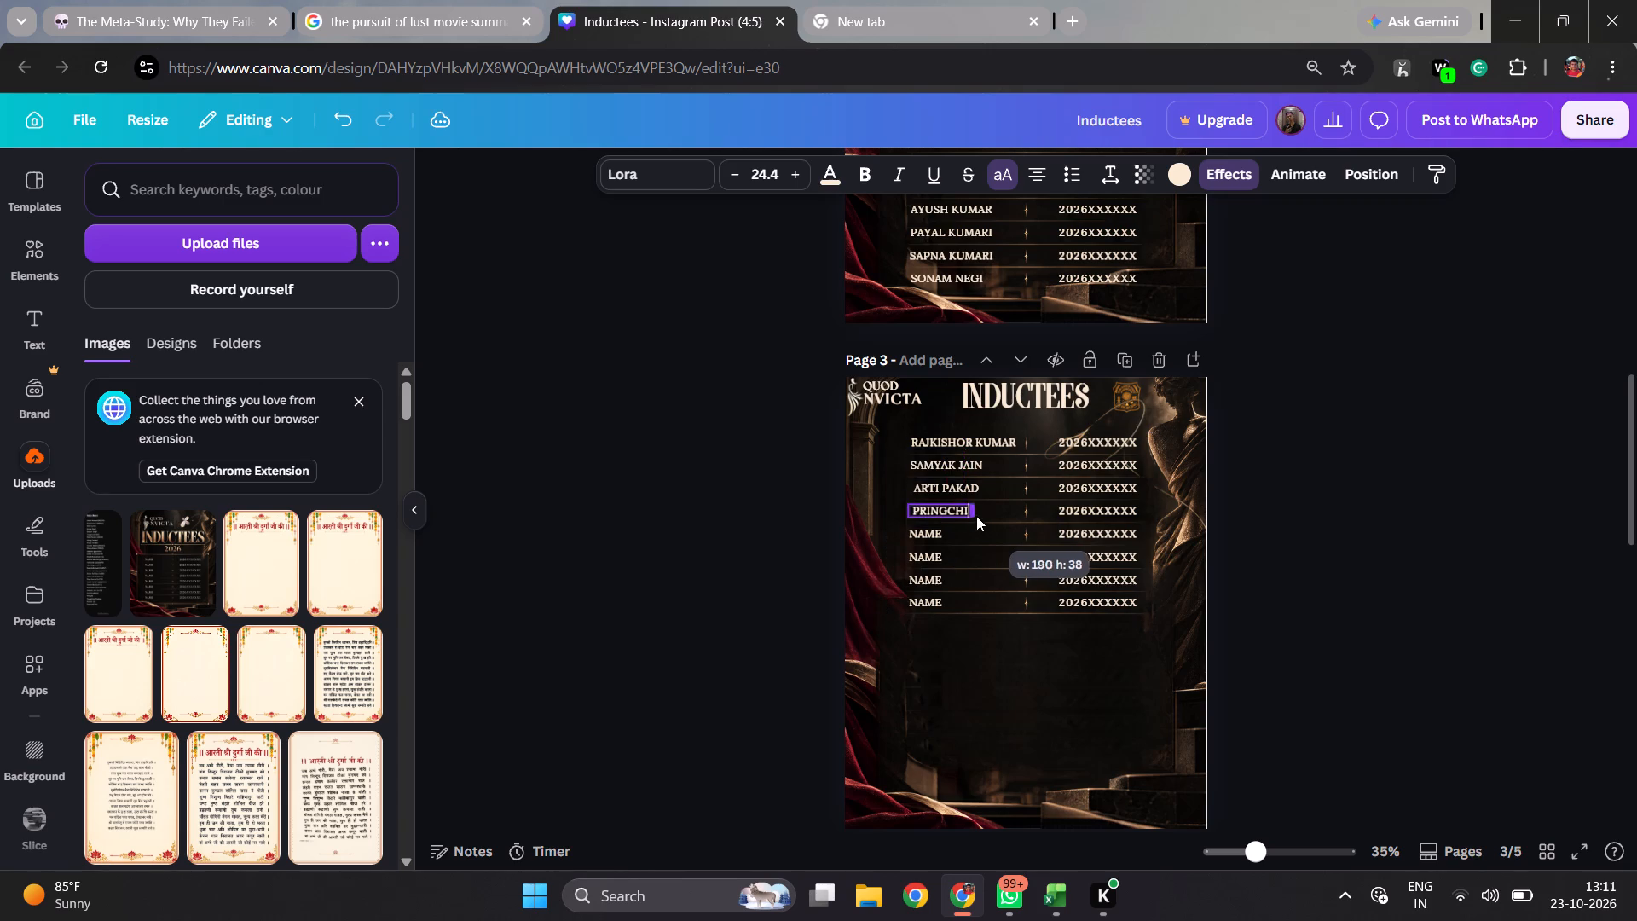
pyautogui.moveTo(969, 518); pyautogui.dragTo(986, 514)
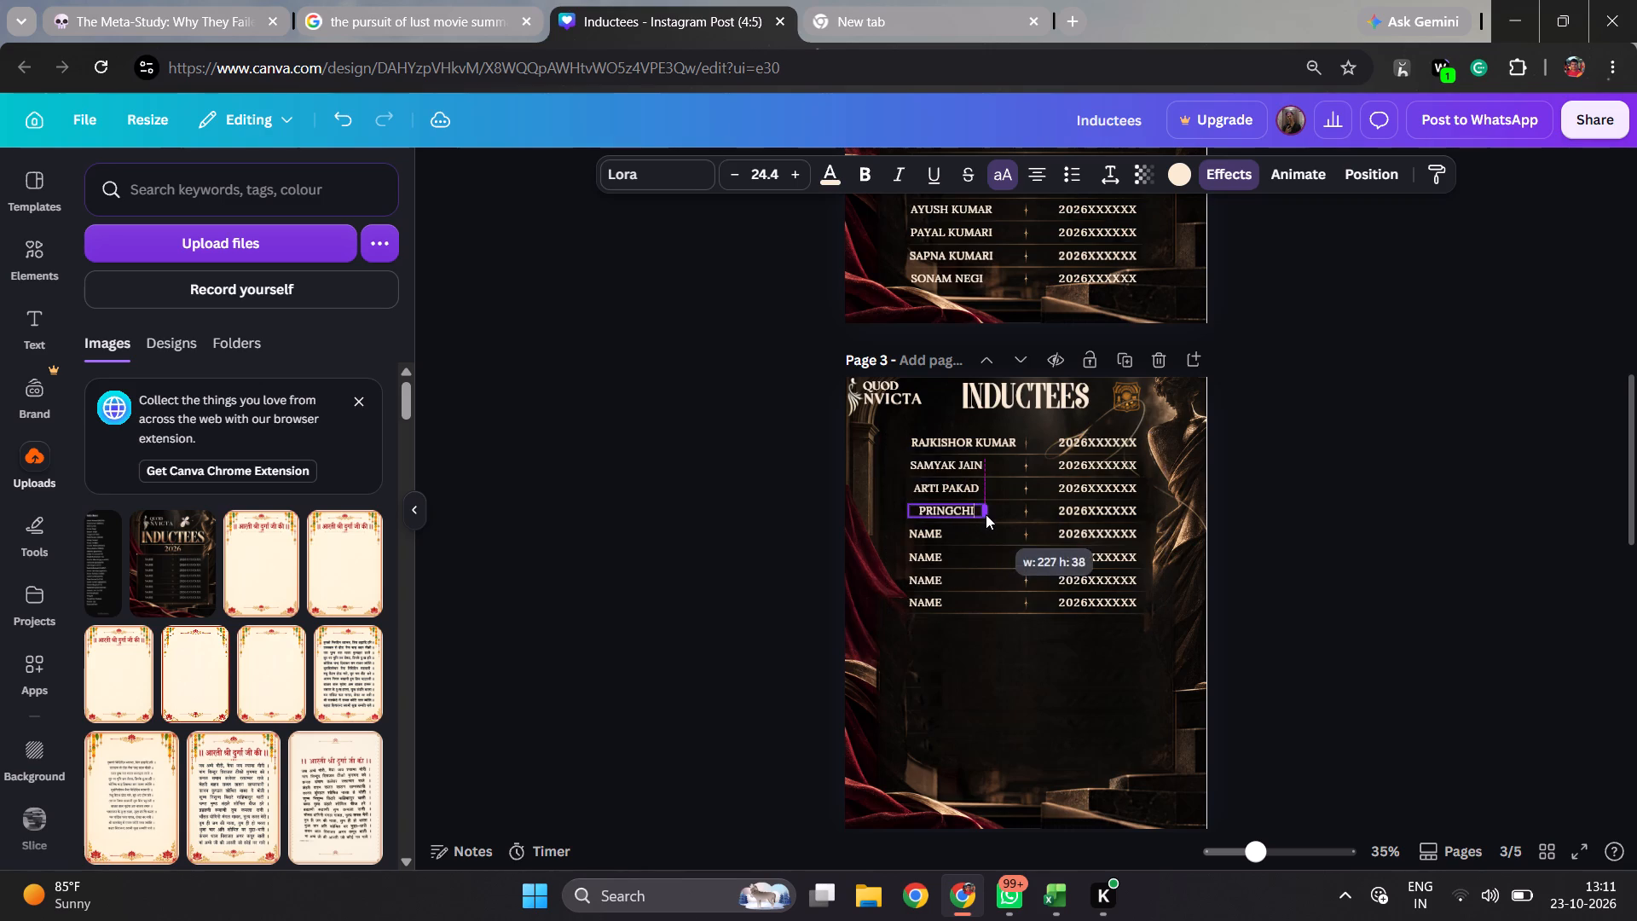
# Replace the fifth row's NAME placeholder on page 3 with that row's inductee name and widen the text box to one line.
pyautogui.doubleClick(921, 528)
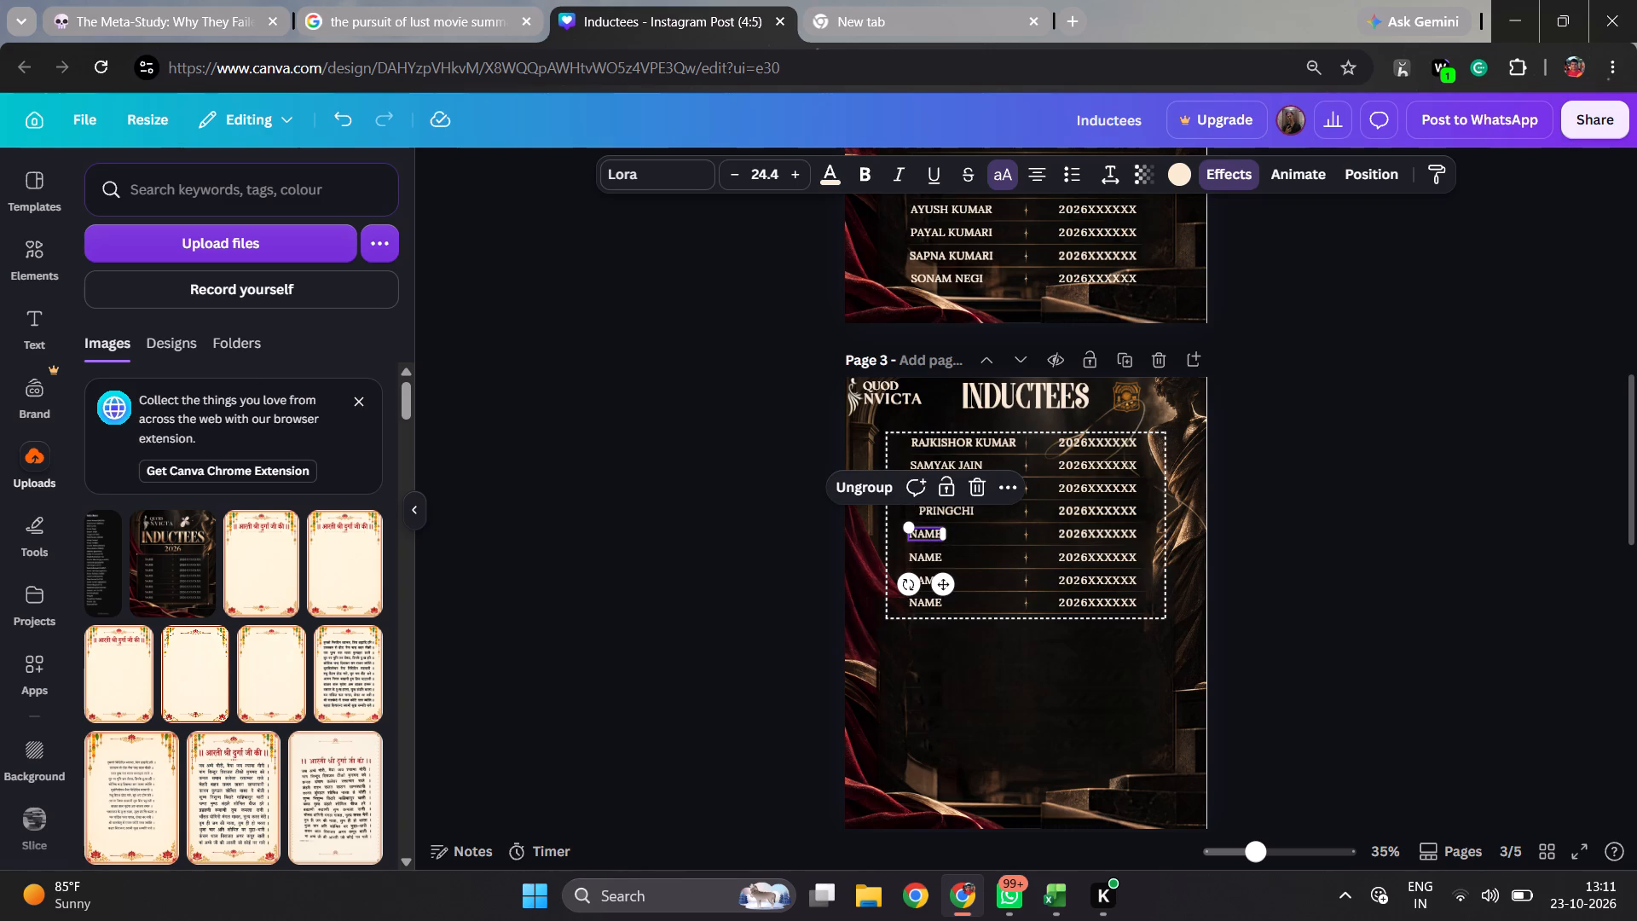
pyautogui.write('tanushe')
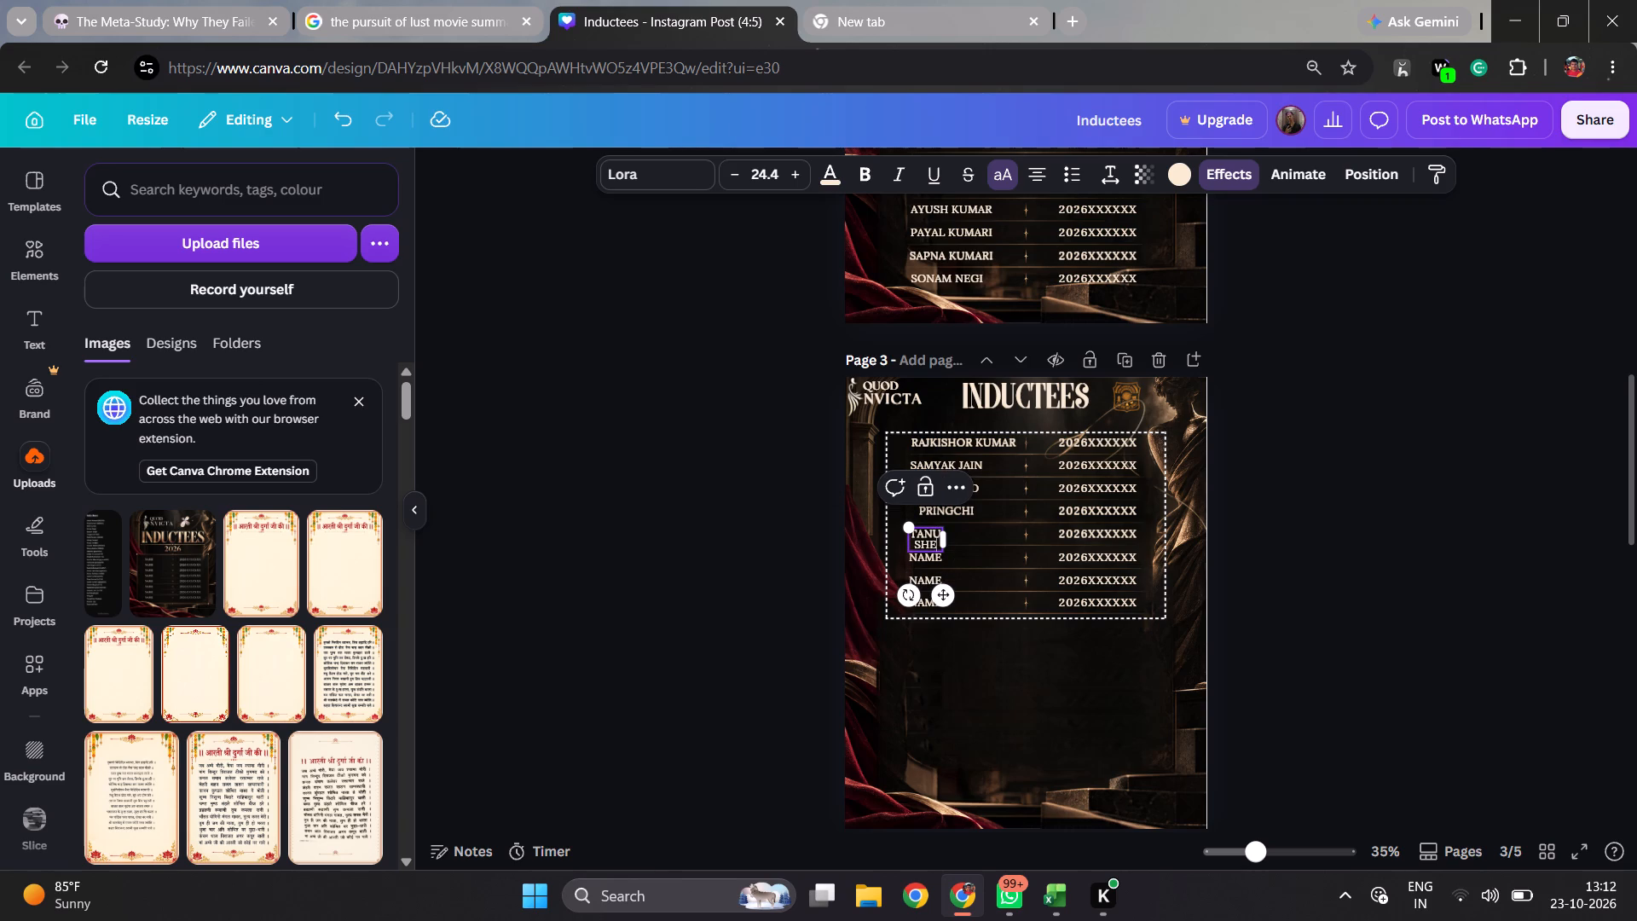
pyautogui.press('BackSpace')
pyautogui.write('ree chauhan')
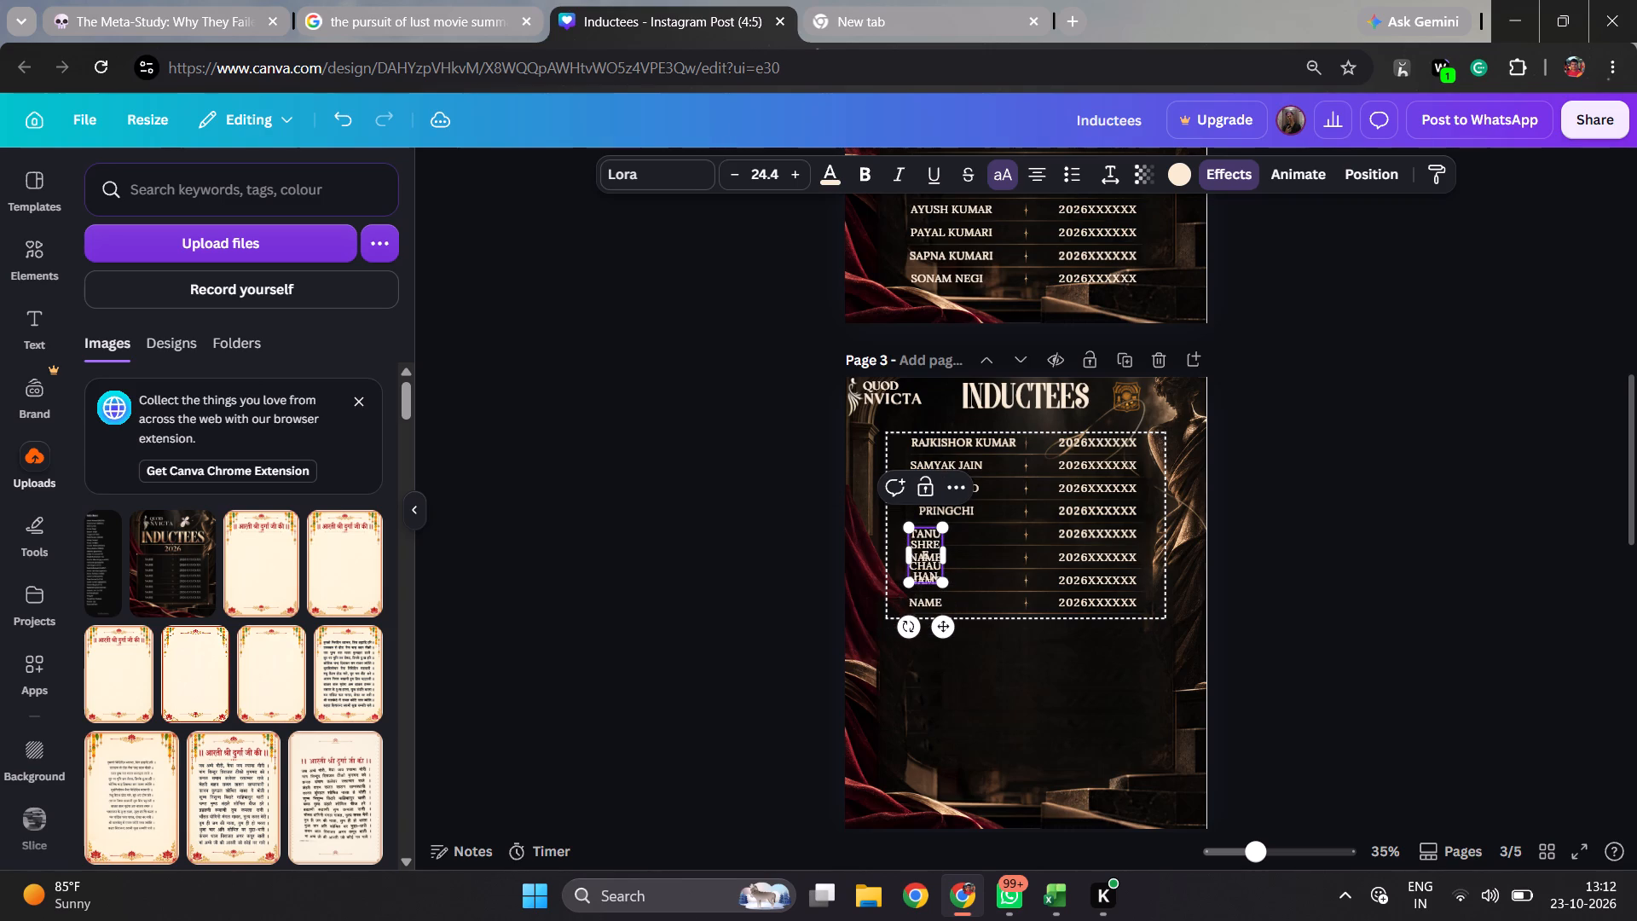
pyautogui.click(947, 553)
pyautogui.moveTo(947, 553); pyautogui.dragTo(998, 546)
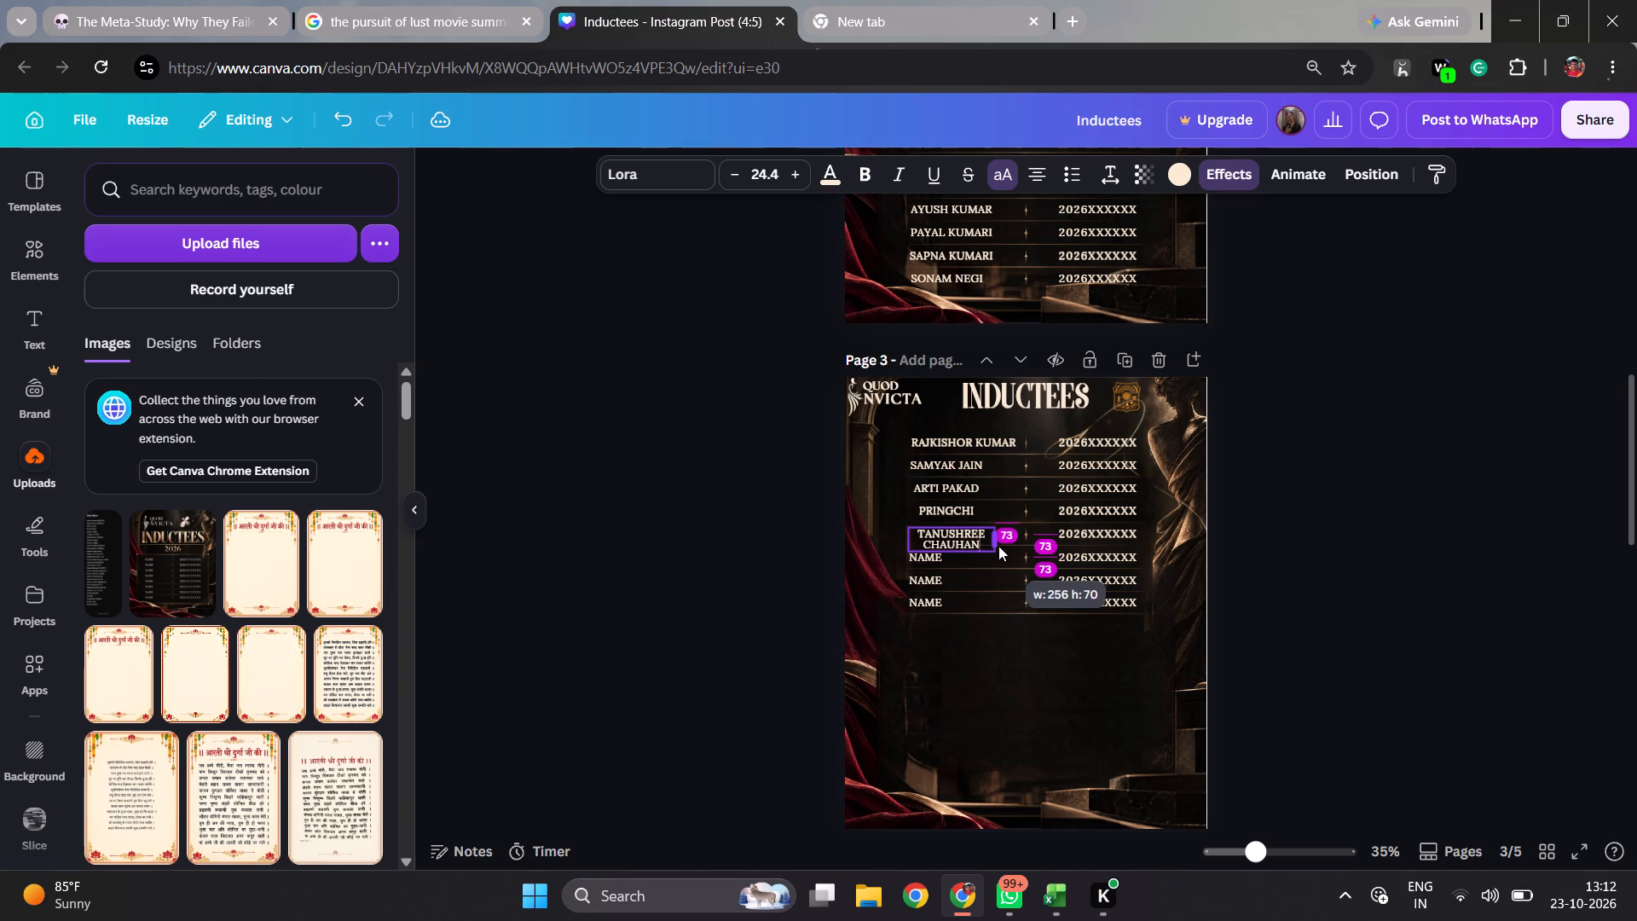
pyautogui.moveTo(998, 546); pyautogui.dragTo(1024, 541)
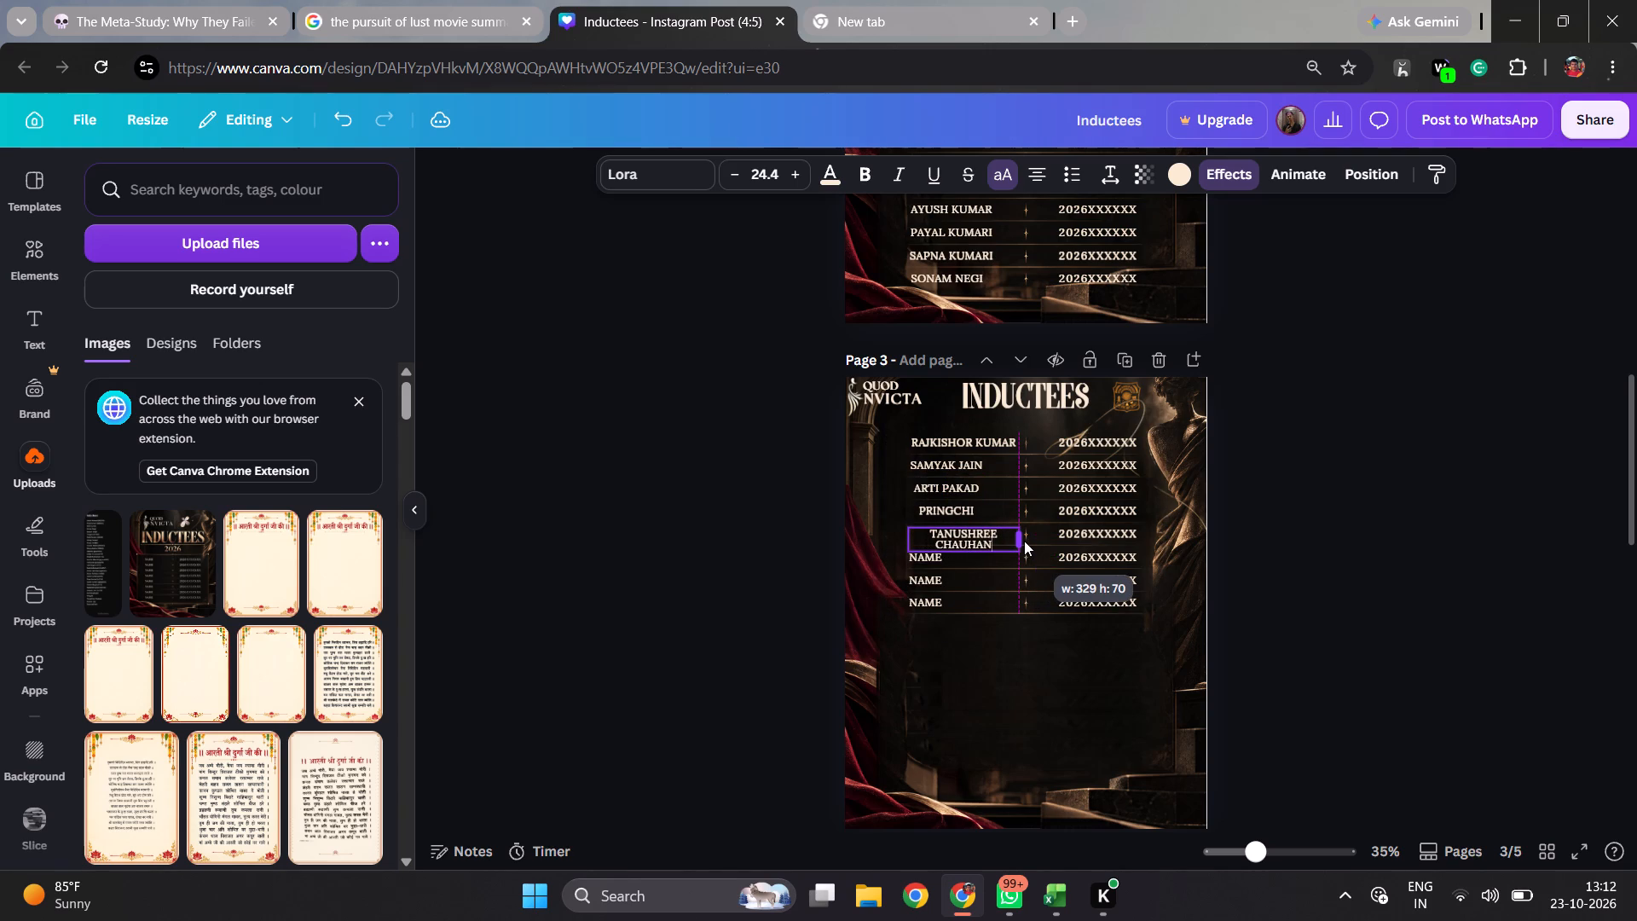
pyautogui.moveTo(1024, 541); pyautogui.dragTo(1047, 536)
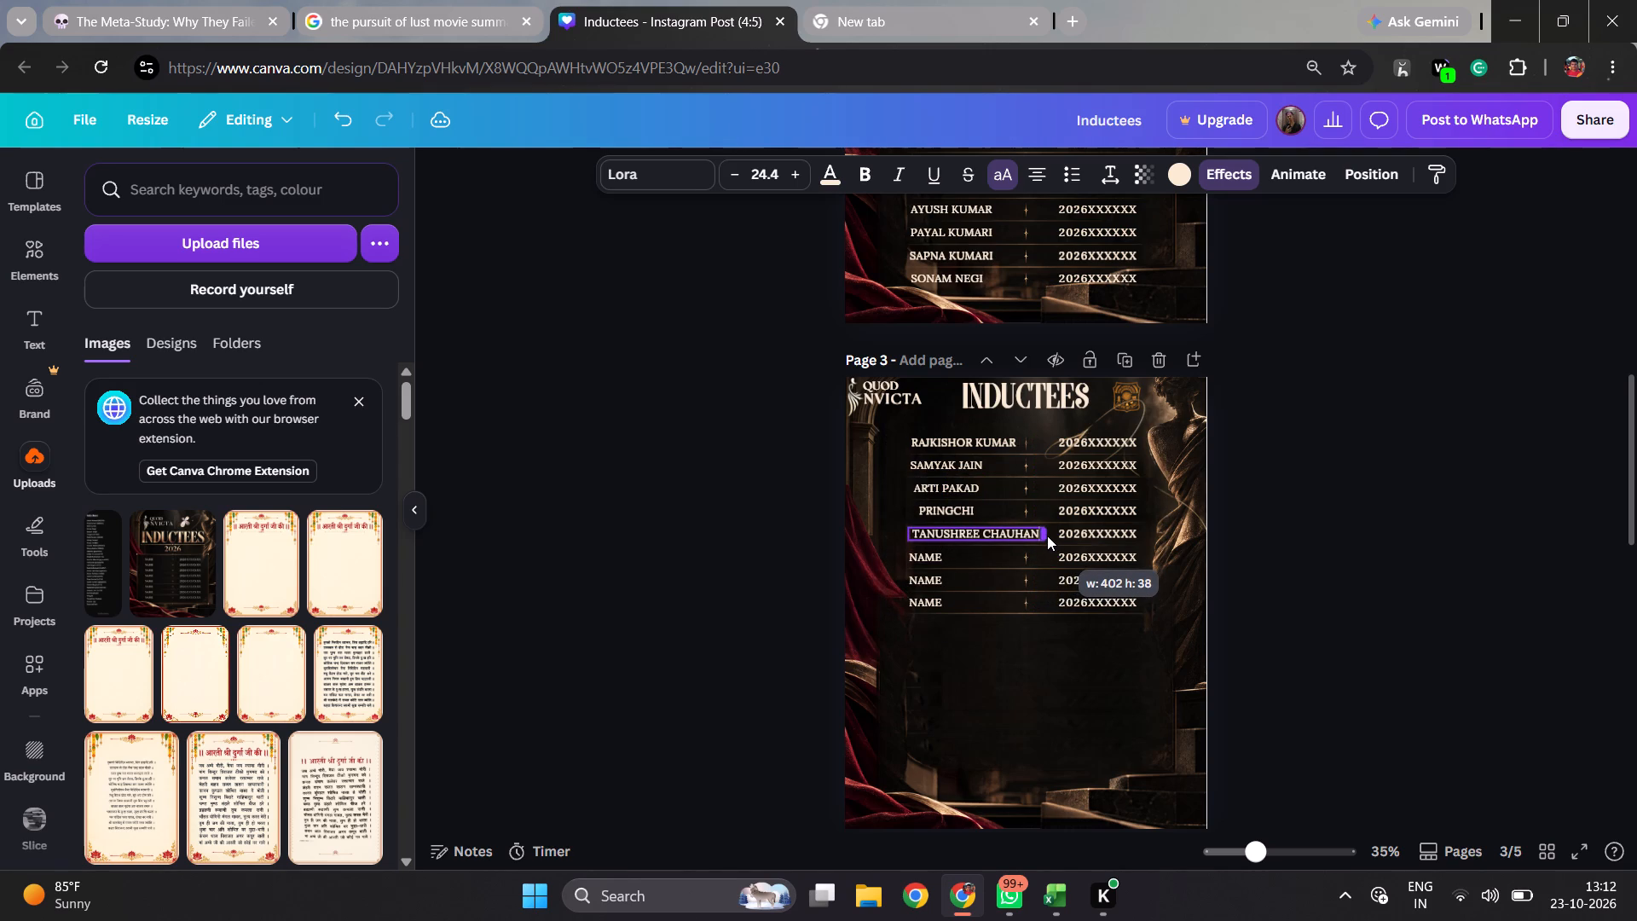
pyautogui.moveTo(1047, 536); pyautogui.dragTo(1042, 537)
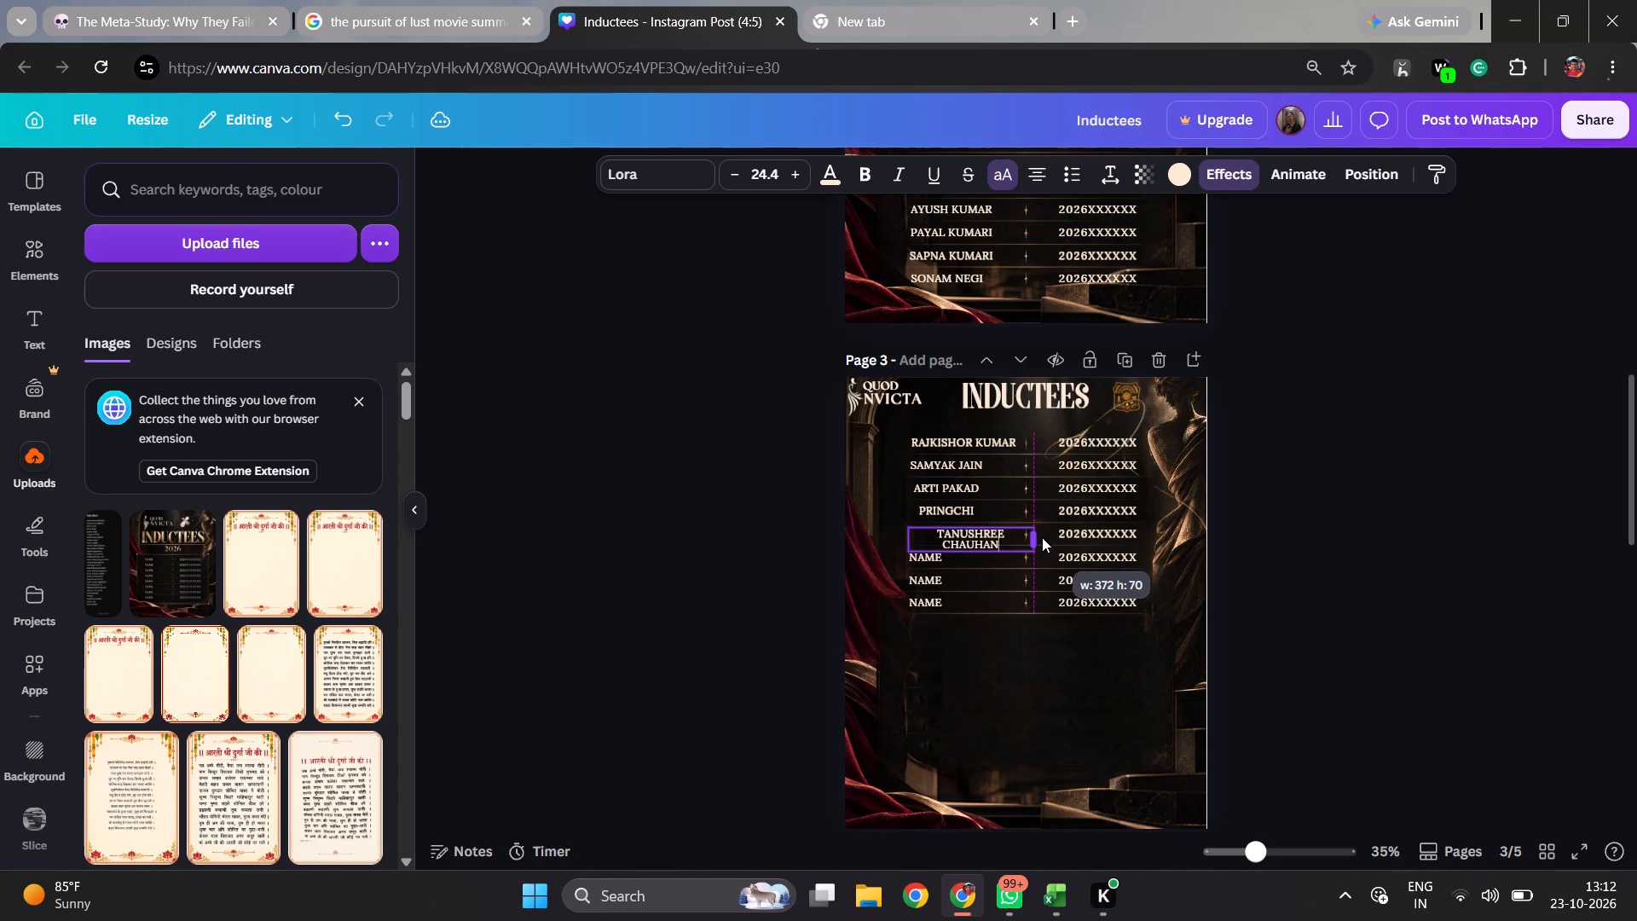
pyautogui.moveTo(1042, 537); pyautogui.dragTo(1036, 537)
pyautogui.moveTo(1036, 537); pyautogui.dragTo(1050, 534)
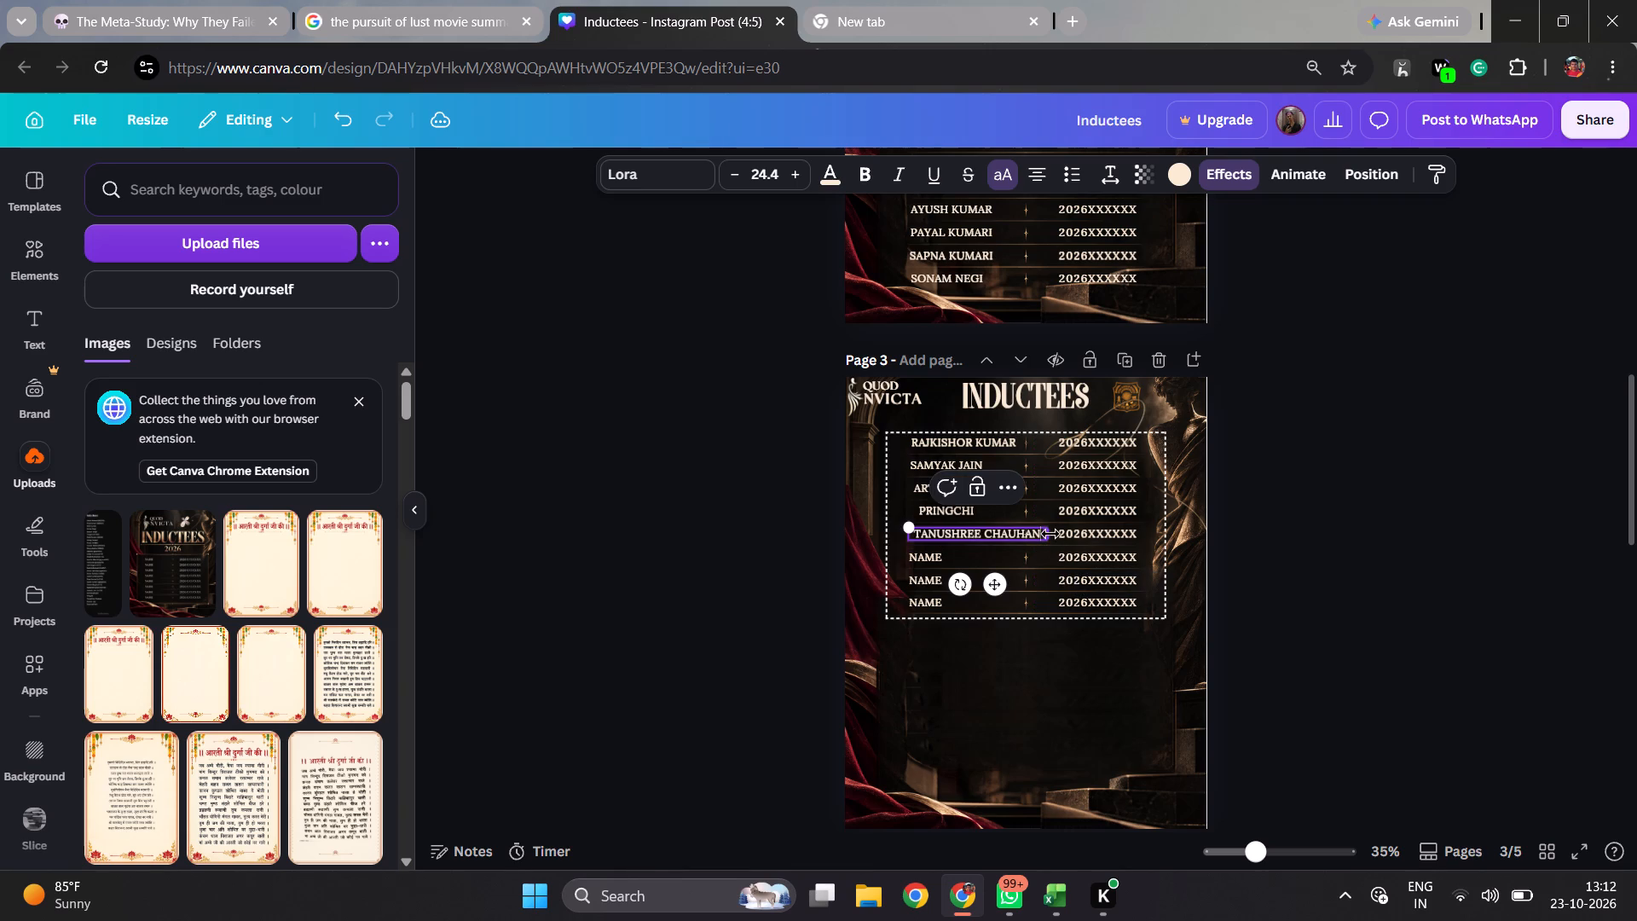
pyautogui.click(1319, 616)
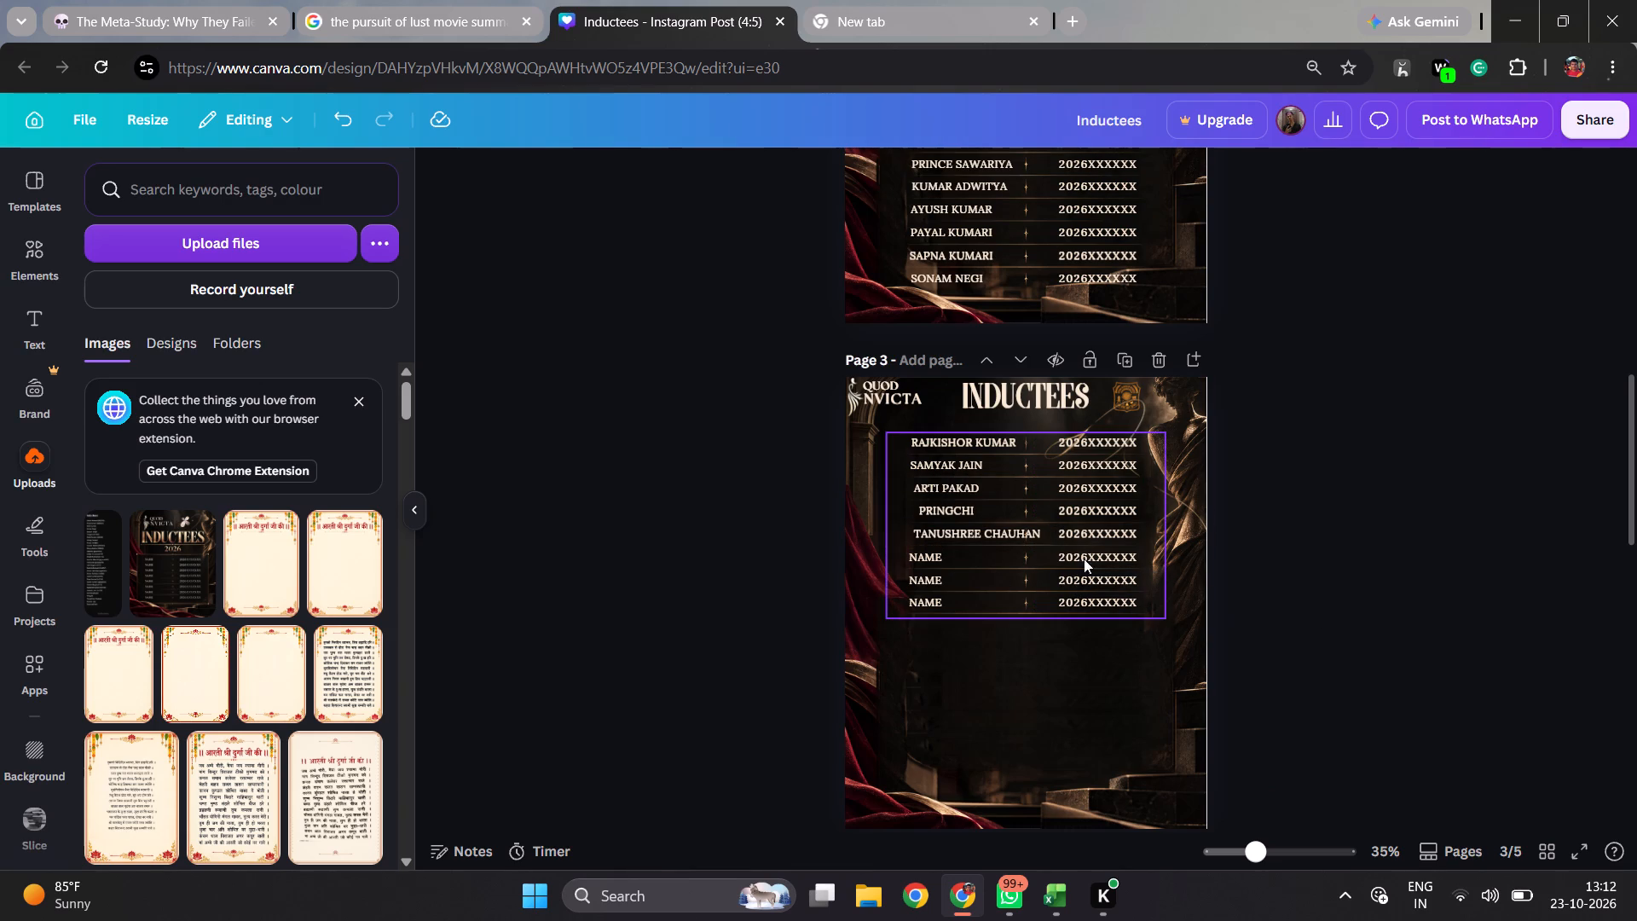
# Nudge the fifth row's name on page 3 leftward, away from the number column.
pyautogui.click(986, 535)
pyautogui.click(986, 535)
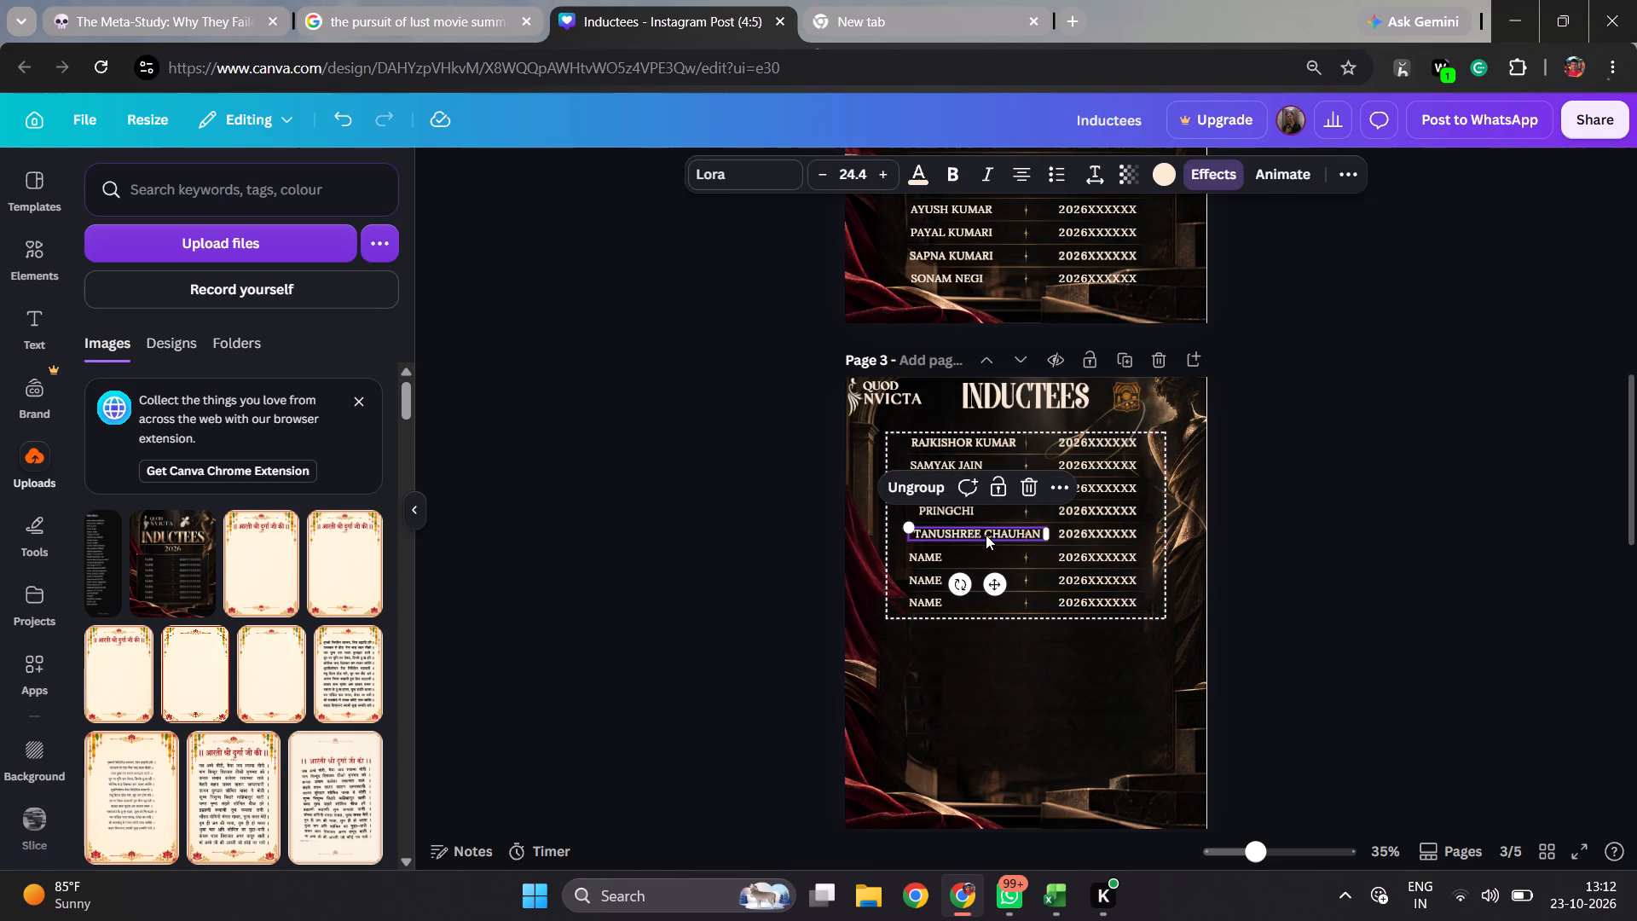
pyautogui.press('Left')
pyautogui.press('Left')
pyautogui.press('Left')
pyautogui.press('Left')
pyautogui.press('Left')
pyautogui.press('Left')
pyautogui.press('Left')
pyautogui.press('Left')
pyautogui.press('Left')
pyautogui.press('Left')
pyautogui.press('Left')
pyautogui.press('Left')
pyautogui.press('Left')
pyautogui.press('Left')
pyautogui.press('Left')
pyautogui.press('Left')
pyautogui.press('Left')
pyautogui.press('Left')
pyautogui.press('Left')
pyautogui.press('Left')
pyautogui.press('Left')
pyautogui.press('Left')
pyautogui.press('Left')
pyautogui.press('Left')
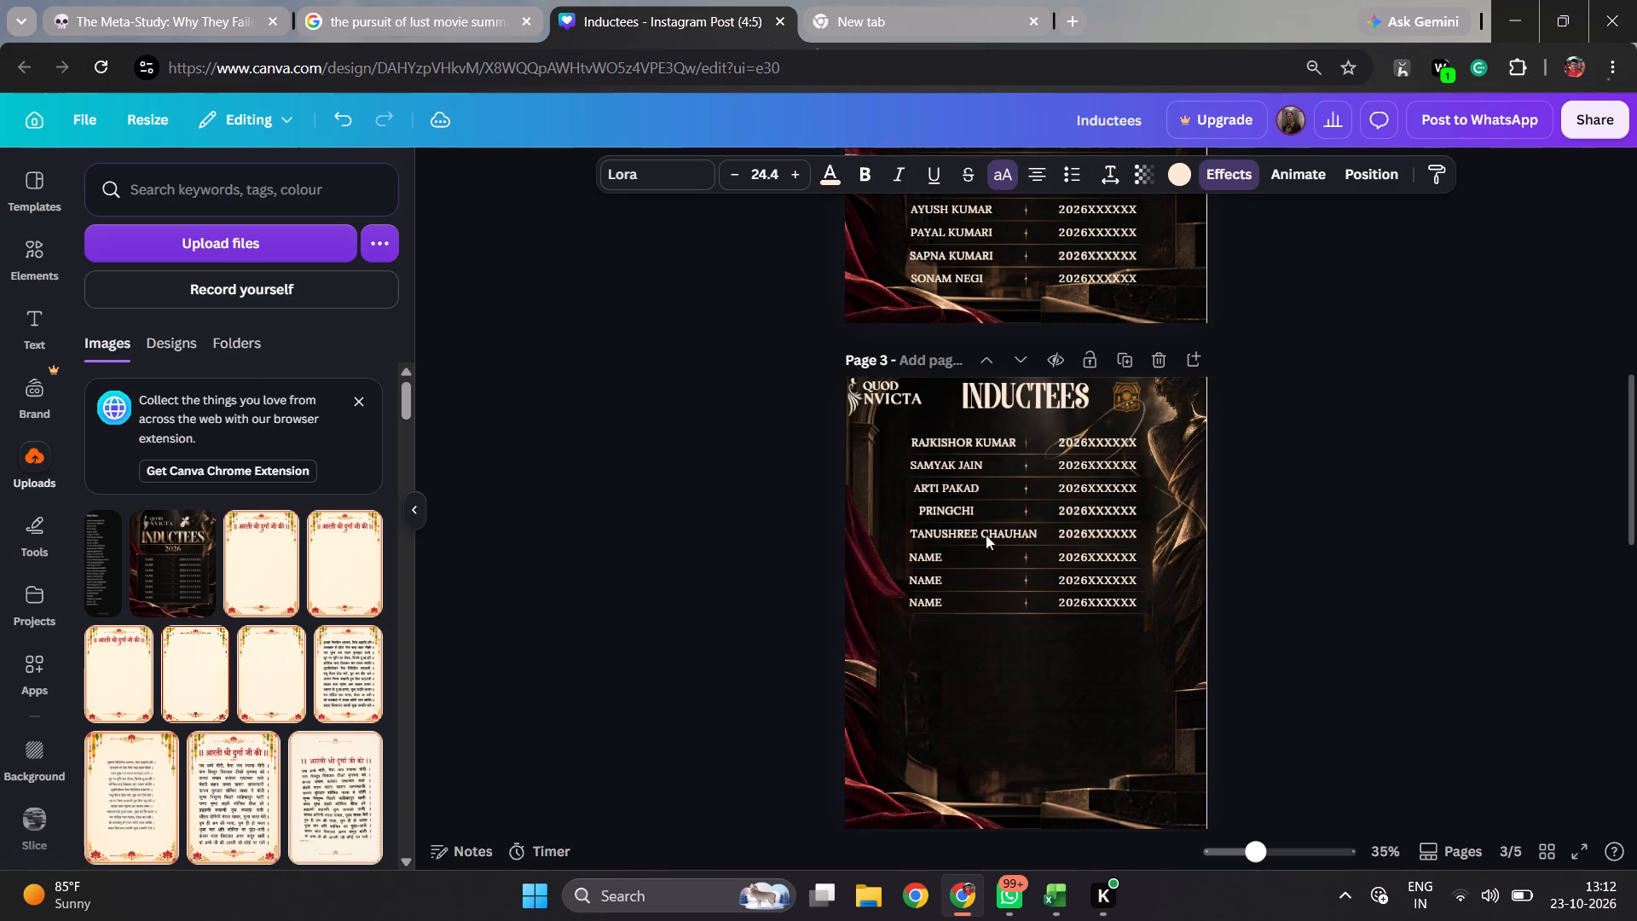
pyautogui.press('Left')
pyautogui.press('Left')
pyautogui.press('Left')
pyautogui.press('Left')
pyautogui.press('Left')
pyautogui.press('Left')
pyautogui.press('Left')
pyautogui.press('Left')
pyautogui.press('Left')
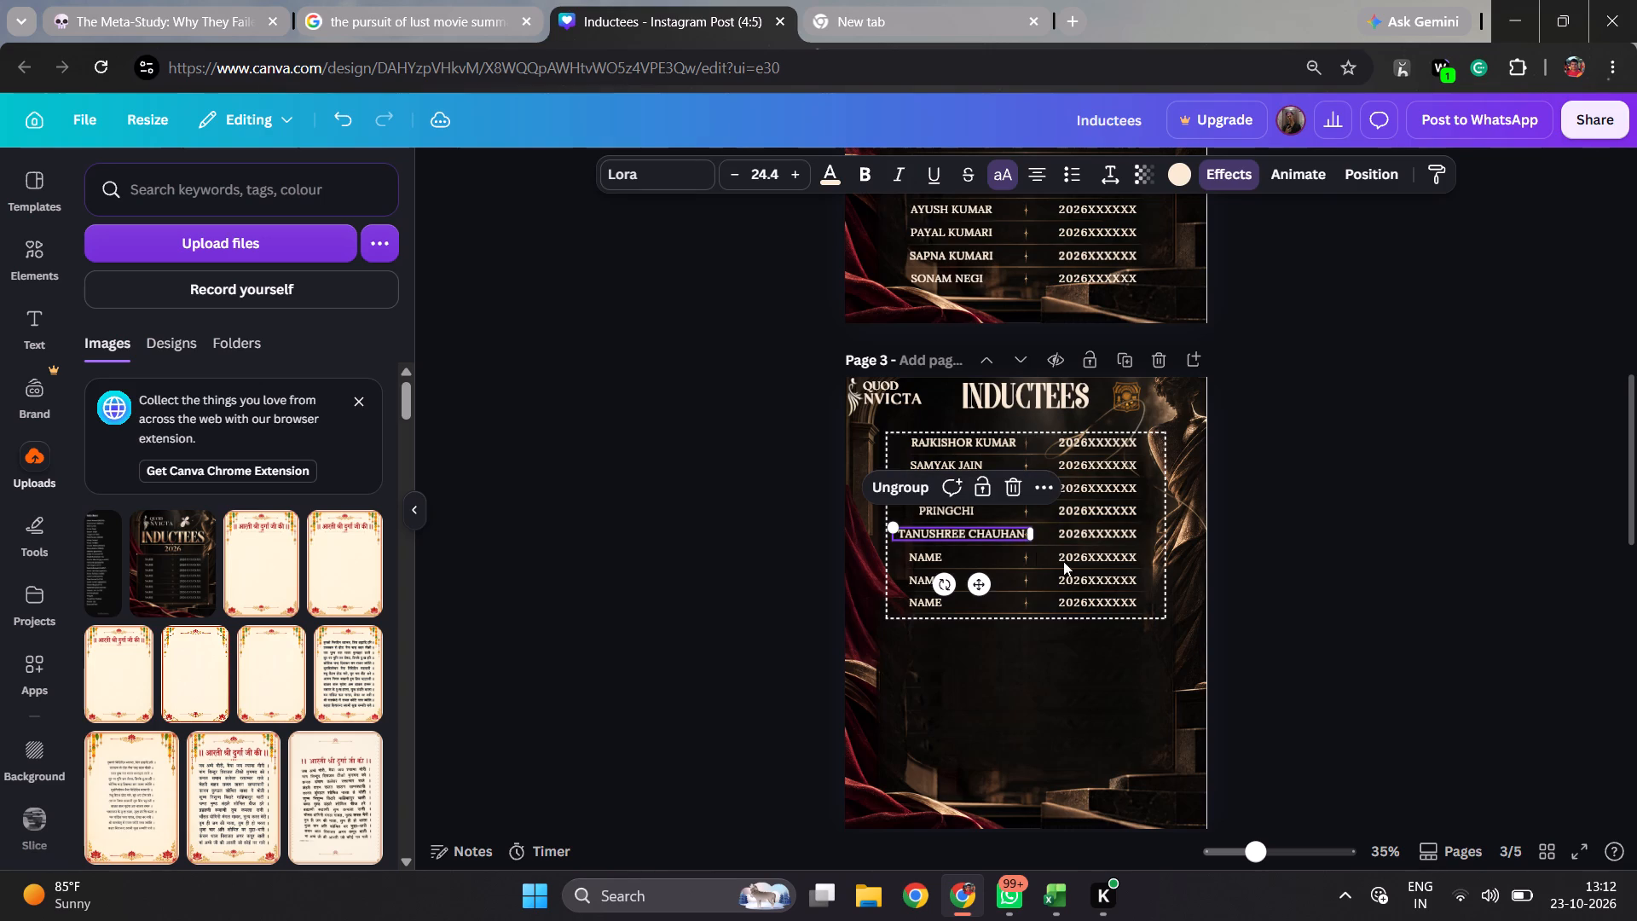
pyautogui.click(1263, 634)
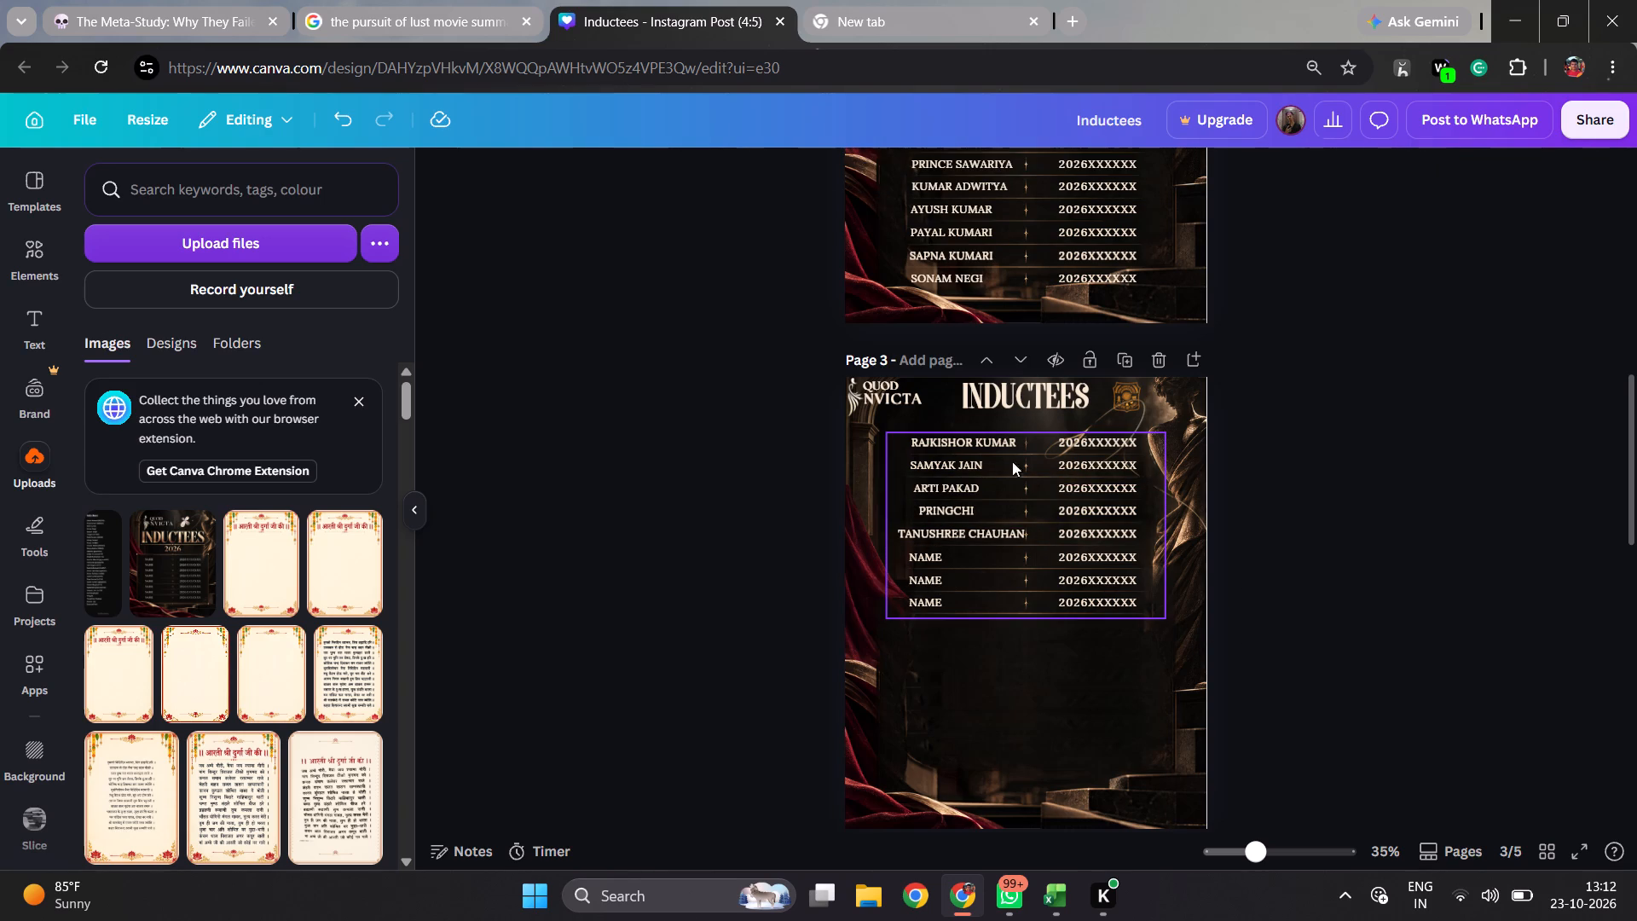
# Replace the sixth row's NAME placeholder on page 3 with that row's inductee name and widen the text box to one line.
pyautogui.doubleClick(925, 553)
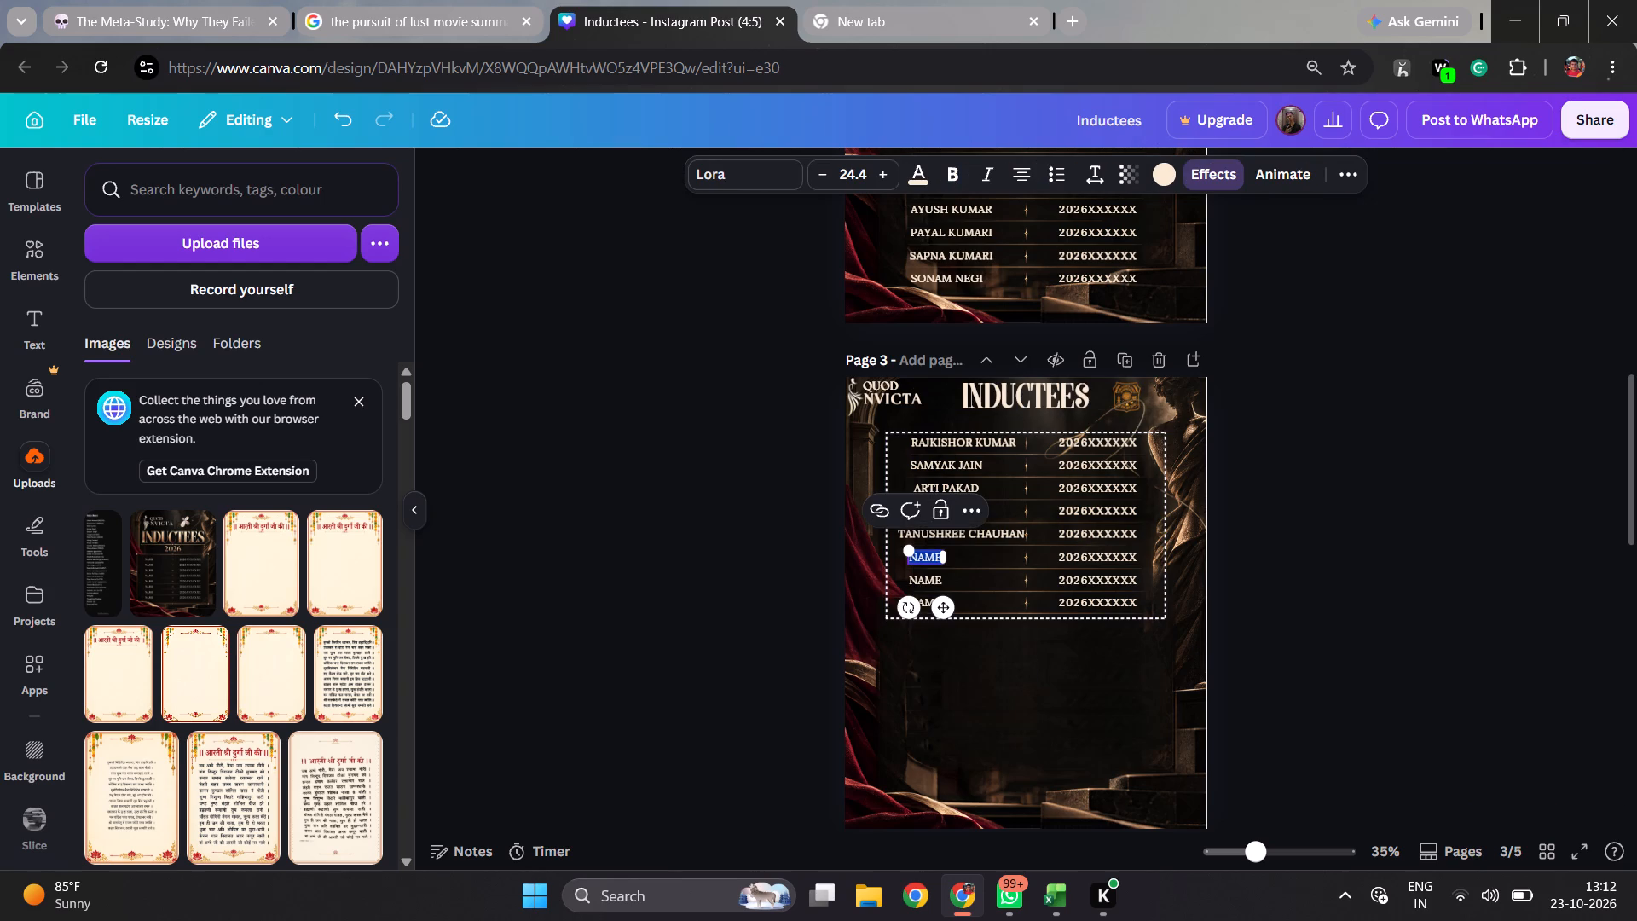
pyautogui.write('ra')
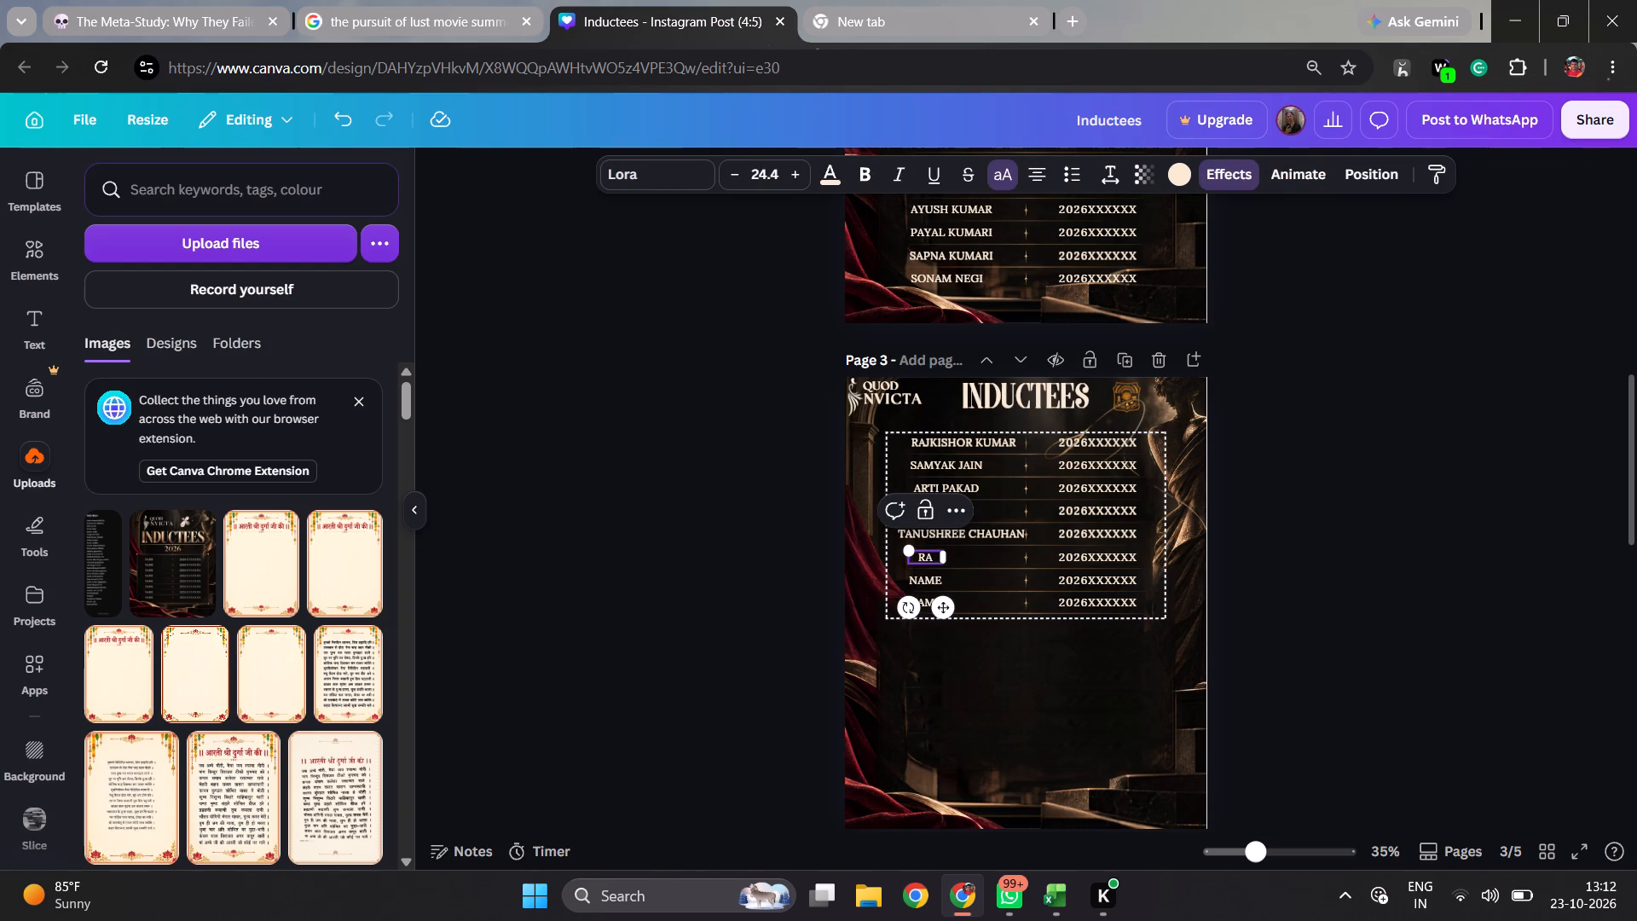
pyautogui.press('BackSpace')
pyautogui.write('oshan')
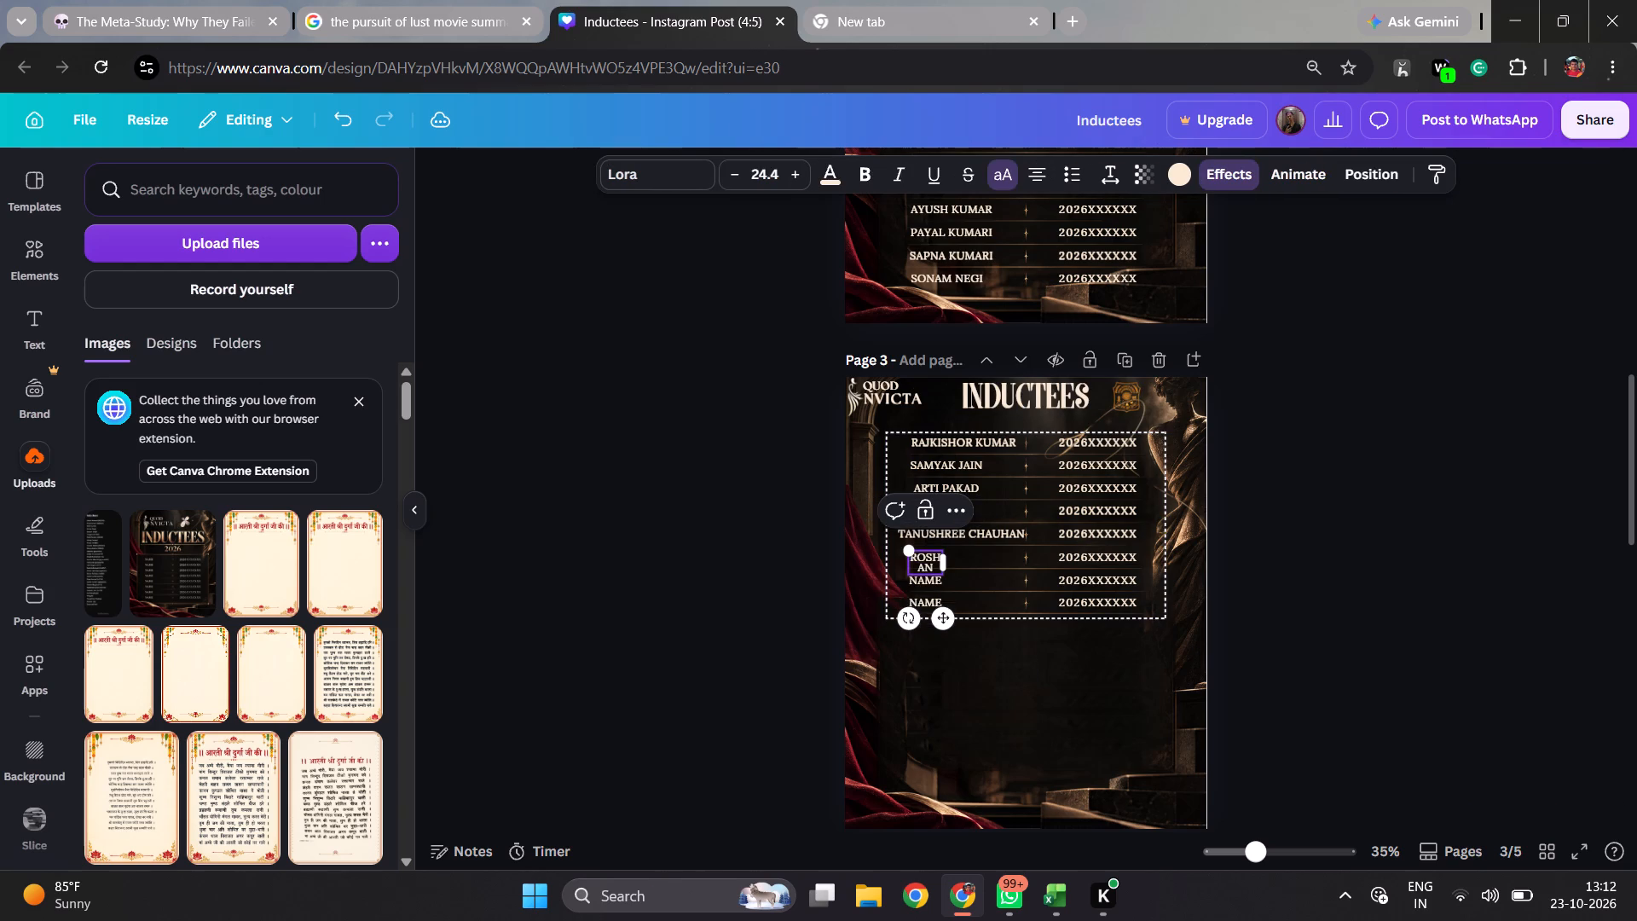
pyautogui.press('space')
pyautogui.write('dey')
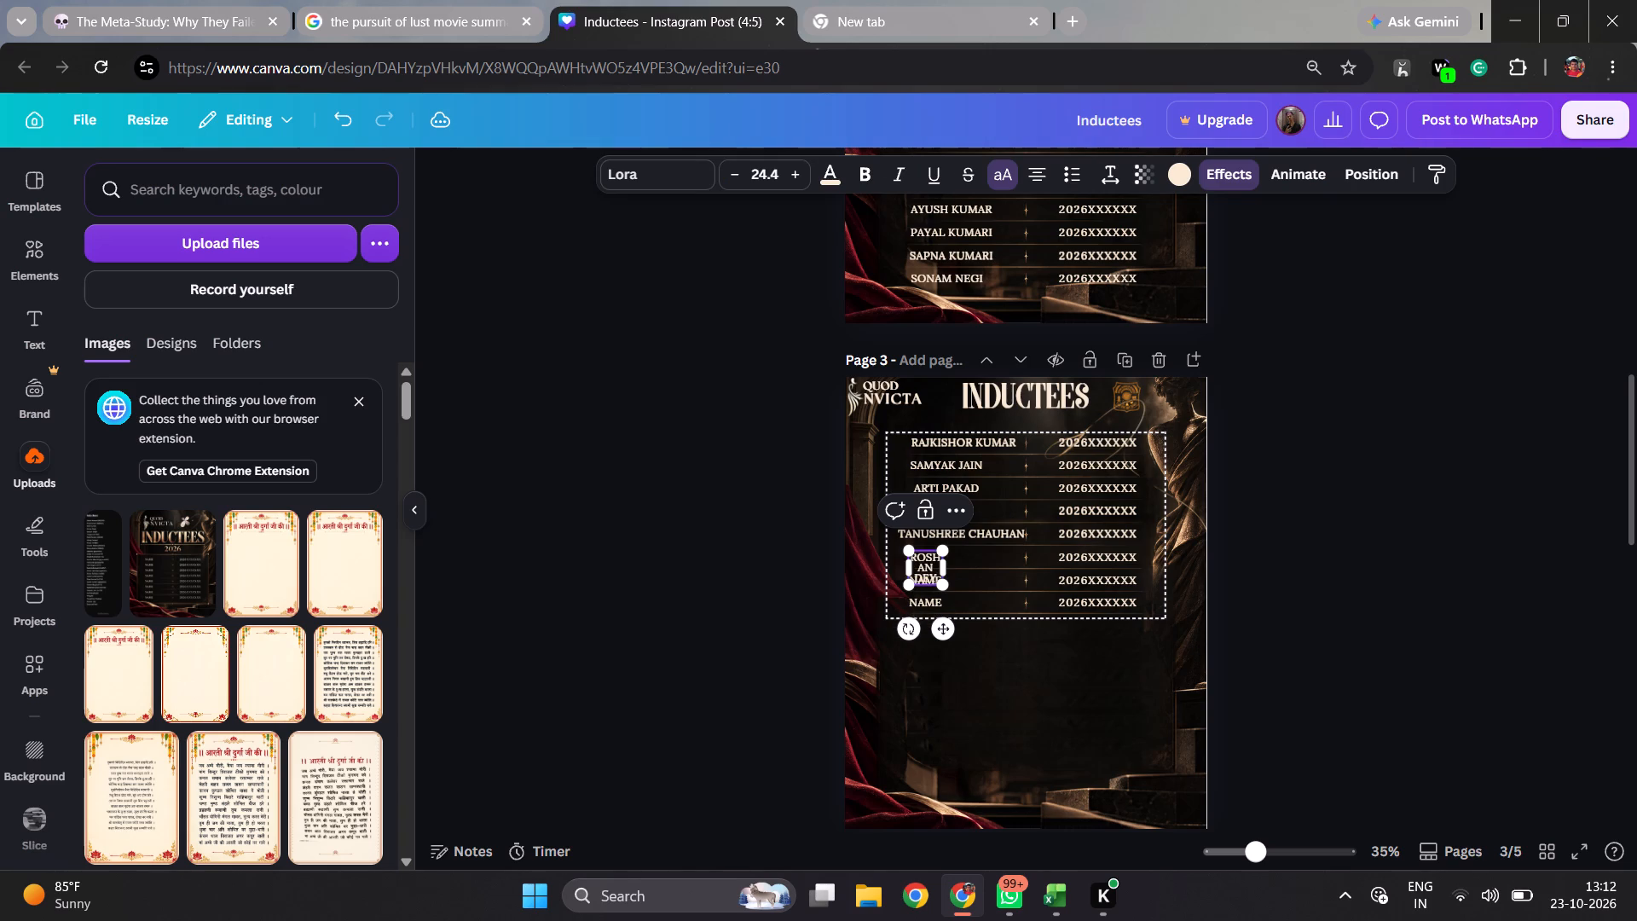
pyautogui.moveTo(944, 568); pyautogui.dragTo(987, 567)
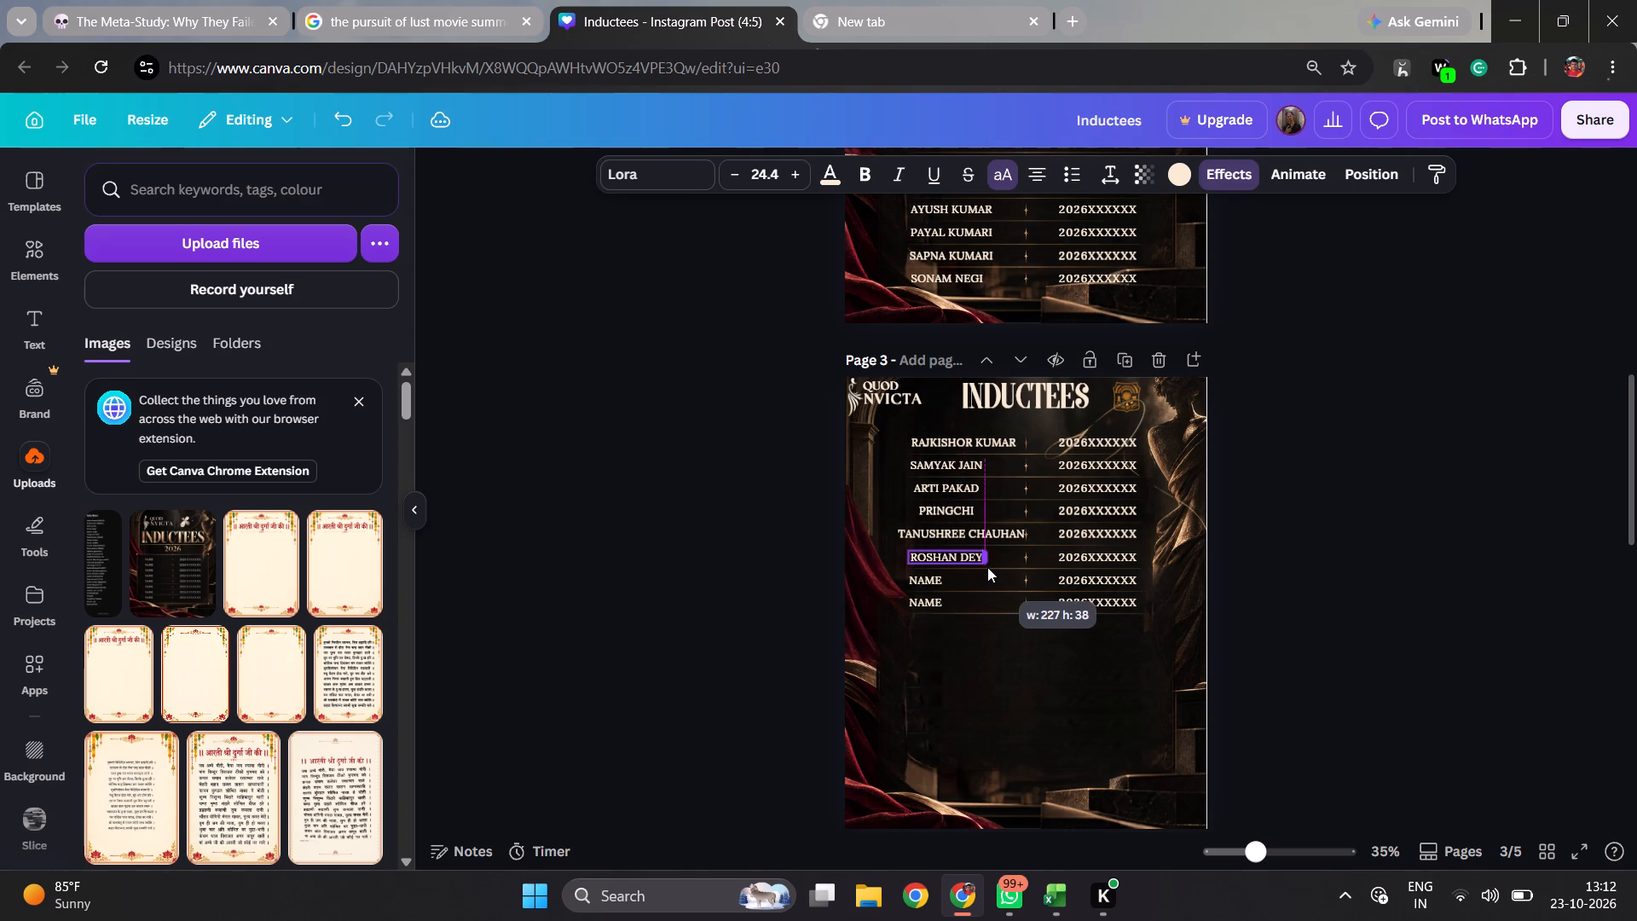
pyautogui.moveTo(987, 567); pyautogui.dragTo(984, 567)
# Replace the seventh row's NAME placeholder on page 3 with that row's inductee name and widen the text box to one line.
pyautogui.doubleClick(925, 583)
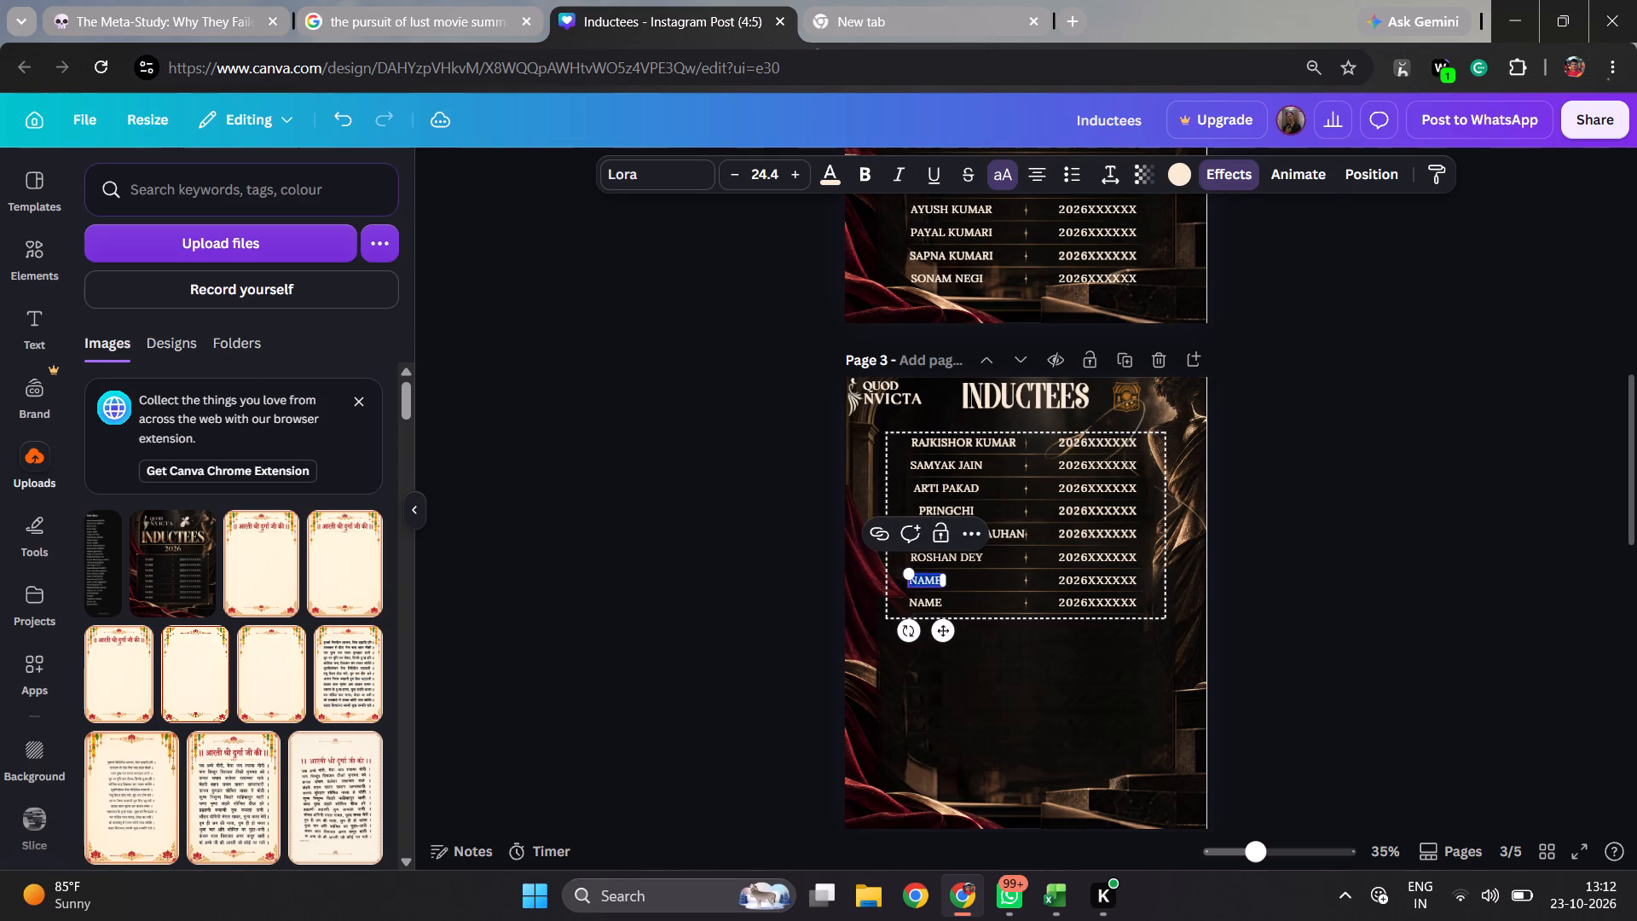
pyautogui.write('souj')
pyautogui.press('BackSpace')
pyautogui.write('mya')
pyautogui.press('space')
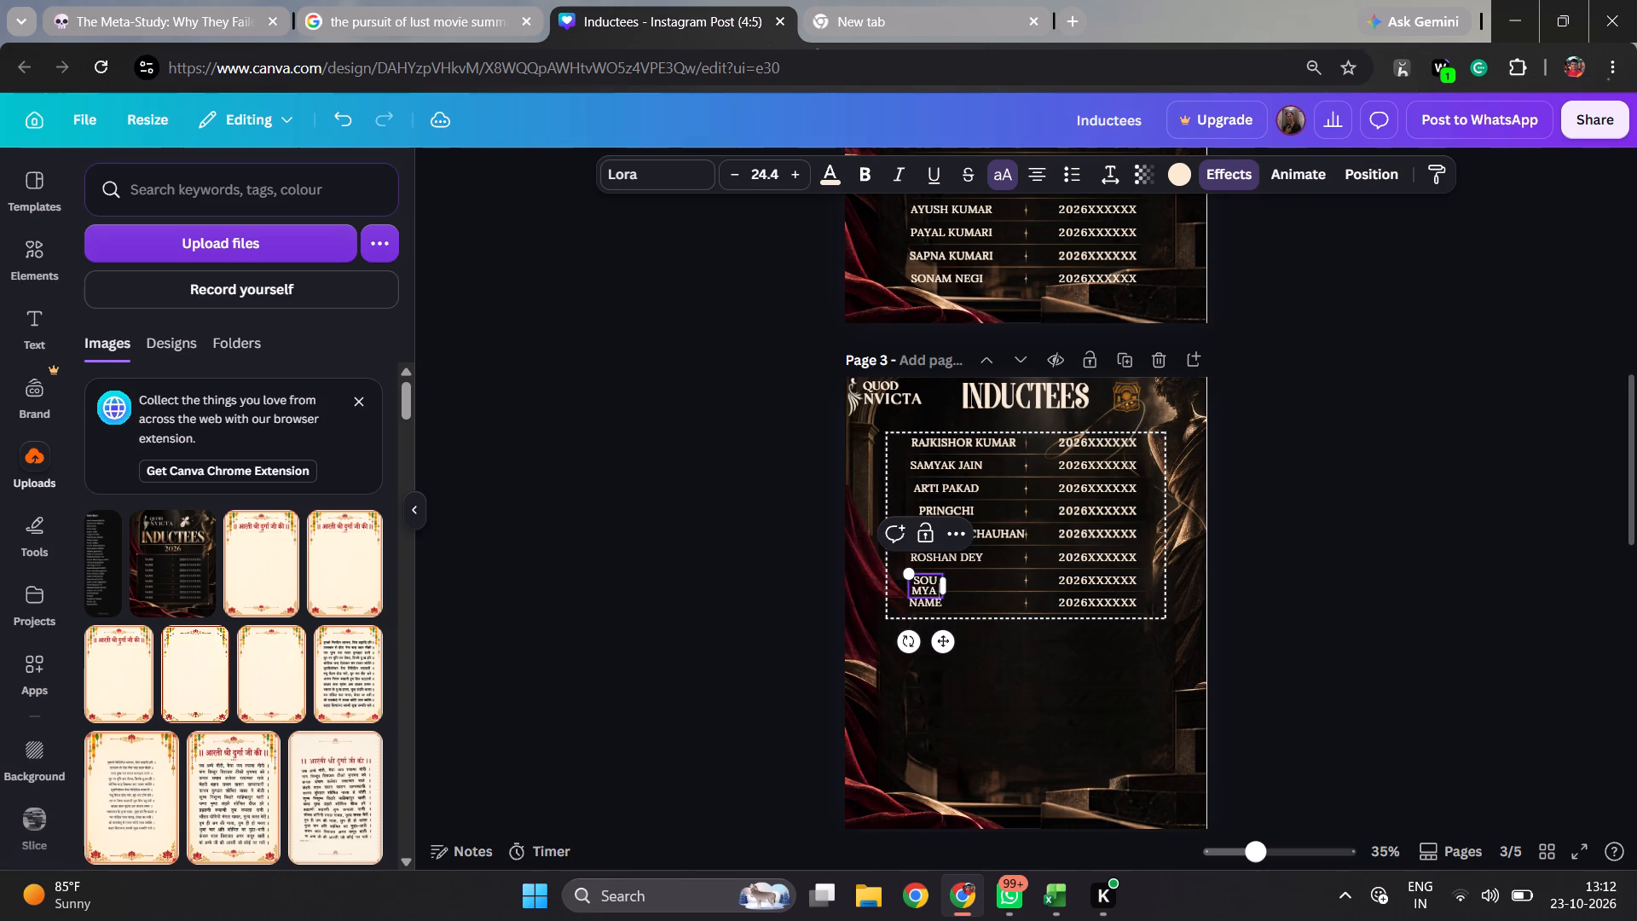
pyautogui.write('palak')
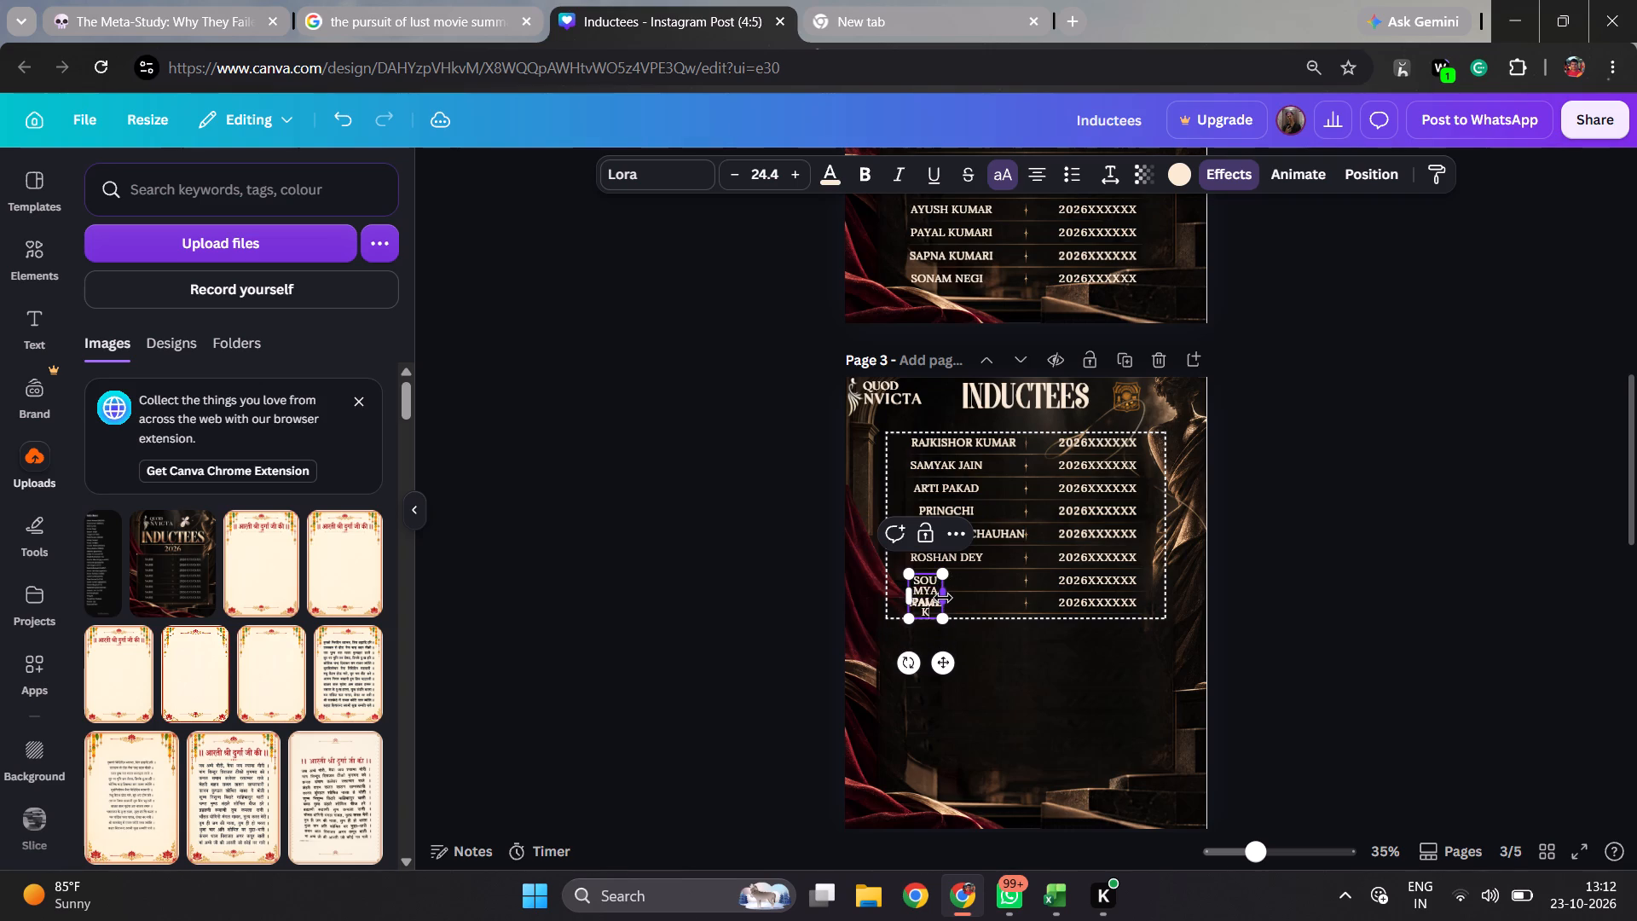
pyautogui.click(943, 598)
pyautogui.moveTo(943, 598); pyautogui.dragTo(1009, 592)
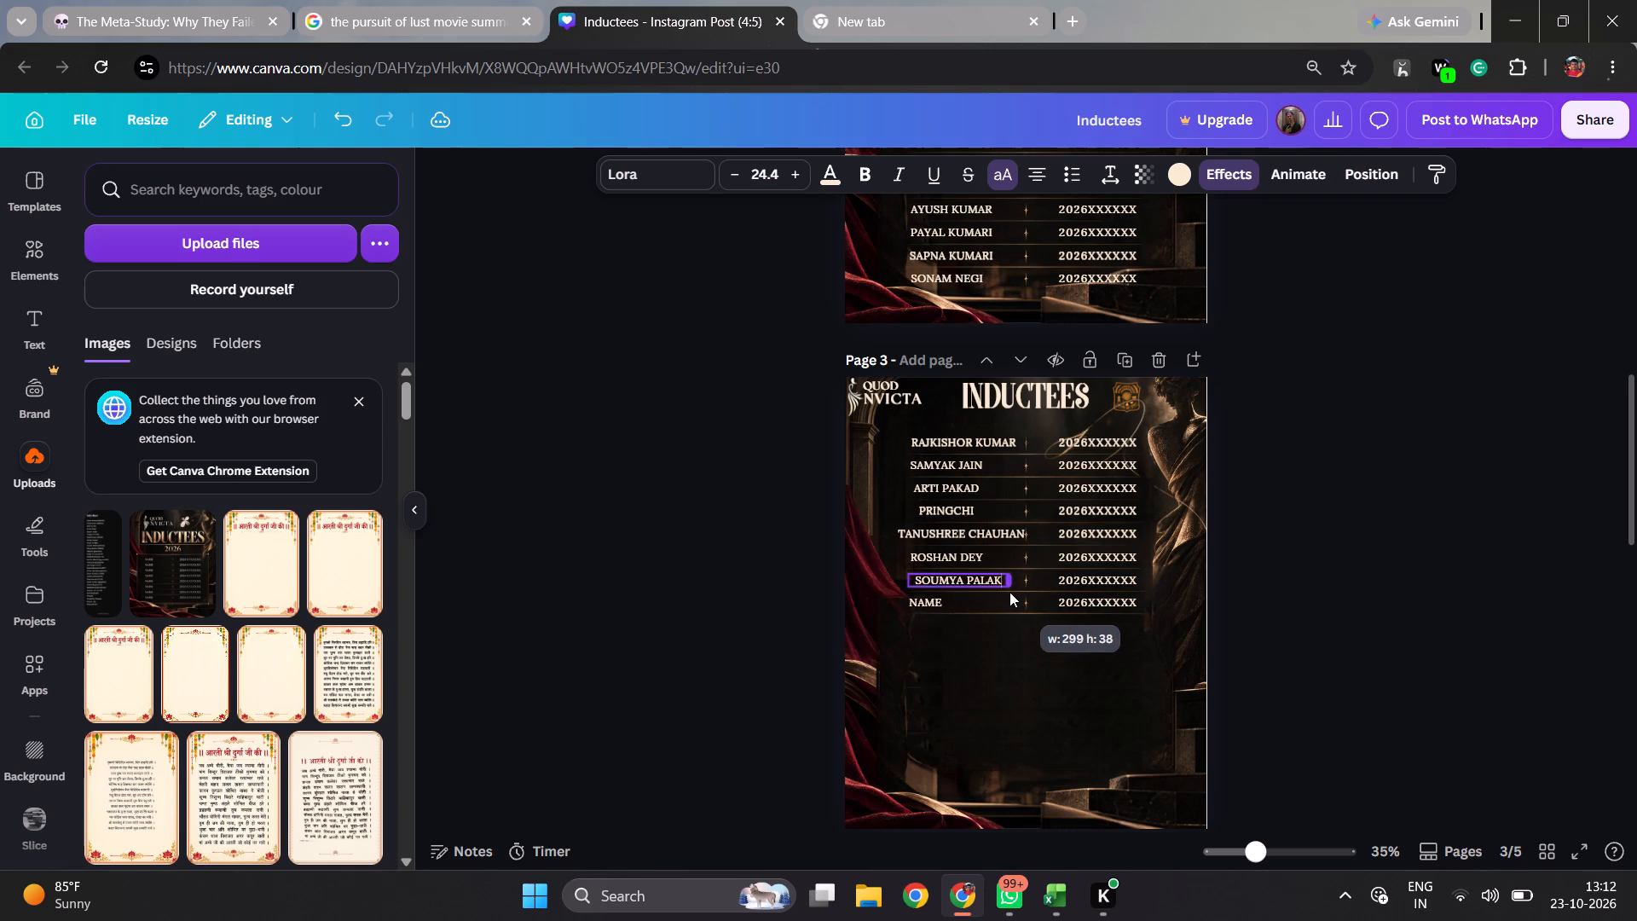
pyautogui.moveTo(1009, 592); pyautogui.dragTo(1006, 594)
# Delete the unused eighth row's NAME placeholder, 2026XXXXXX number and bottom separator line from the page 3 list.
pyautogui.click(927, 602)
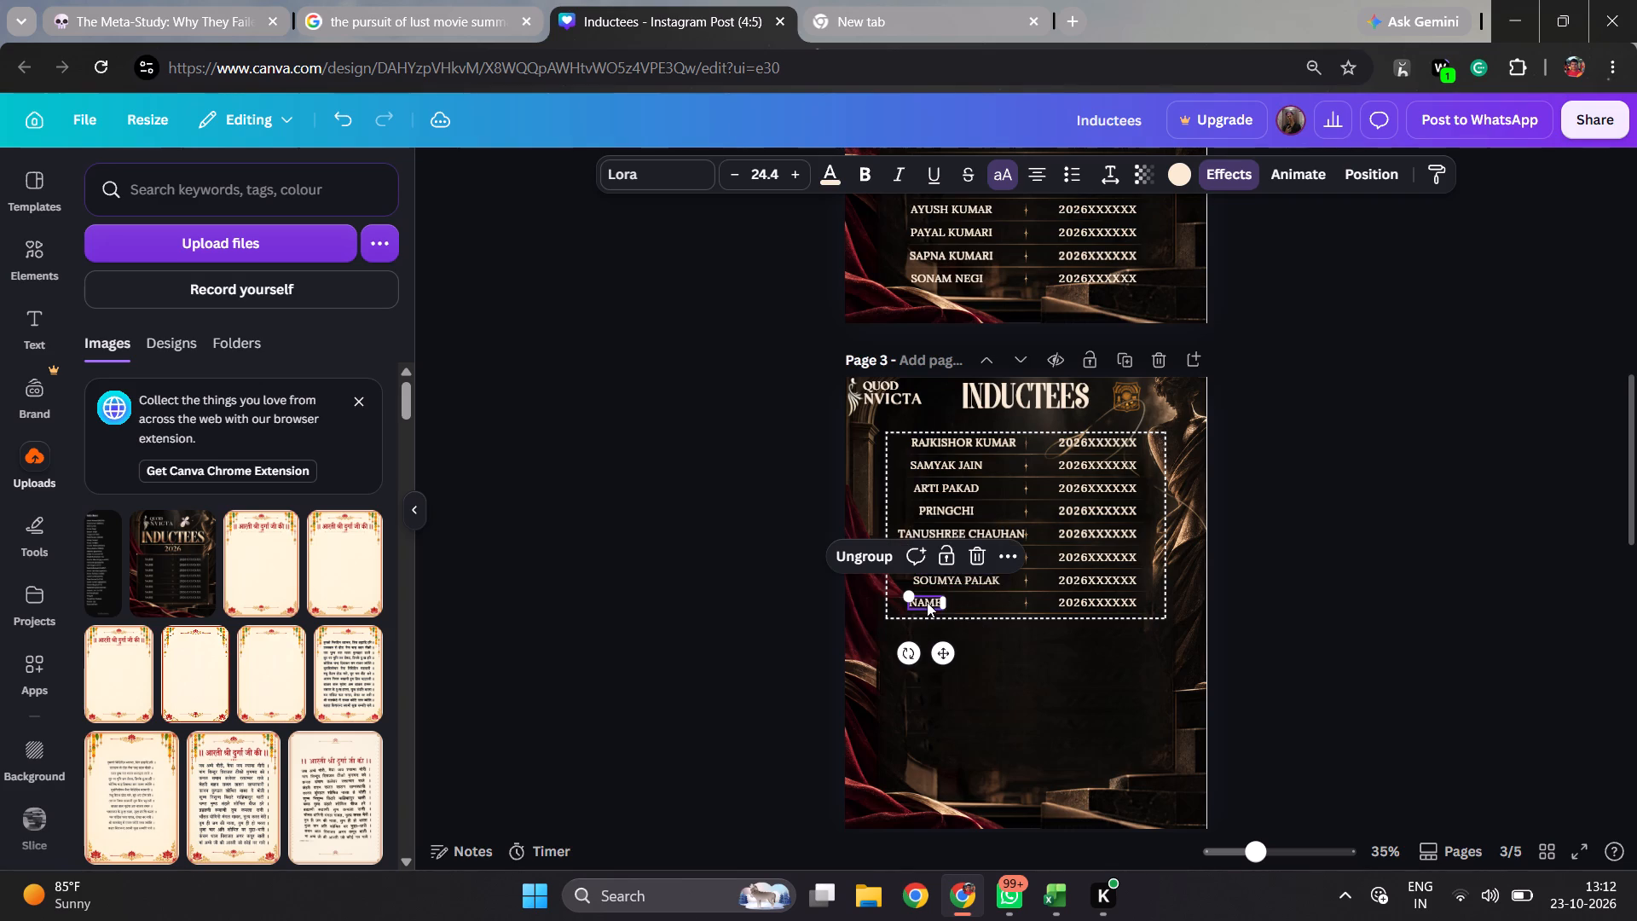
pyautogui.press('Delete')
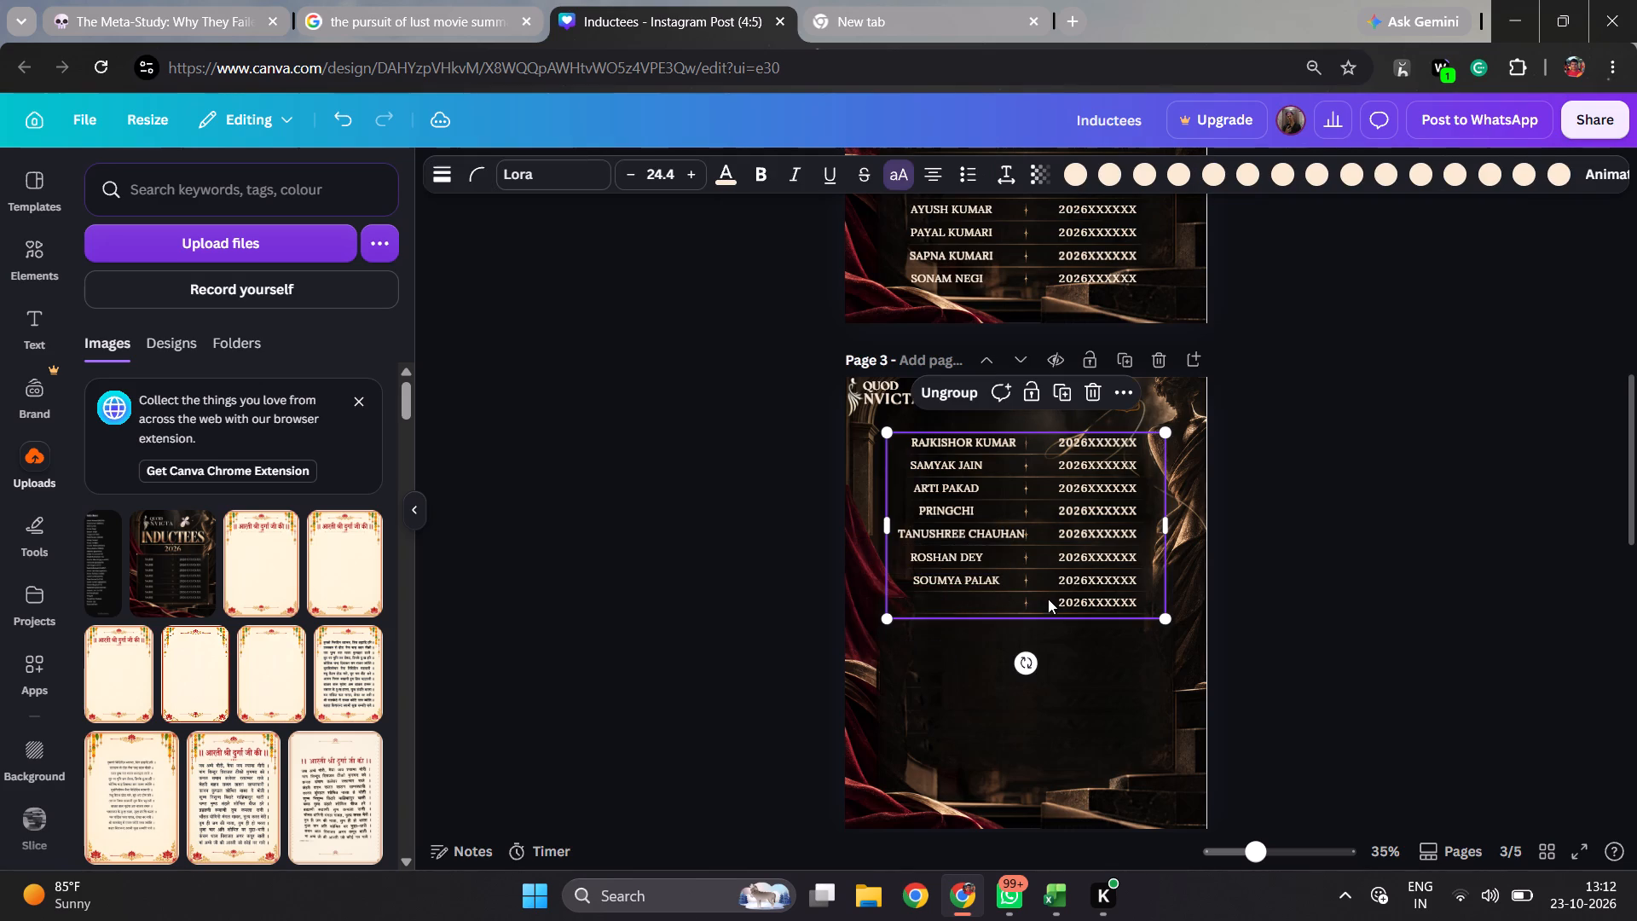
pyautogui.click(1081, 600)
pyautogui.press('Delete')
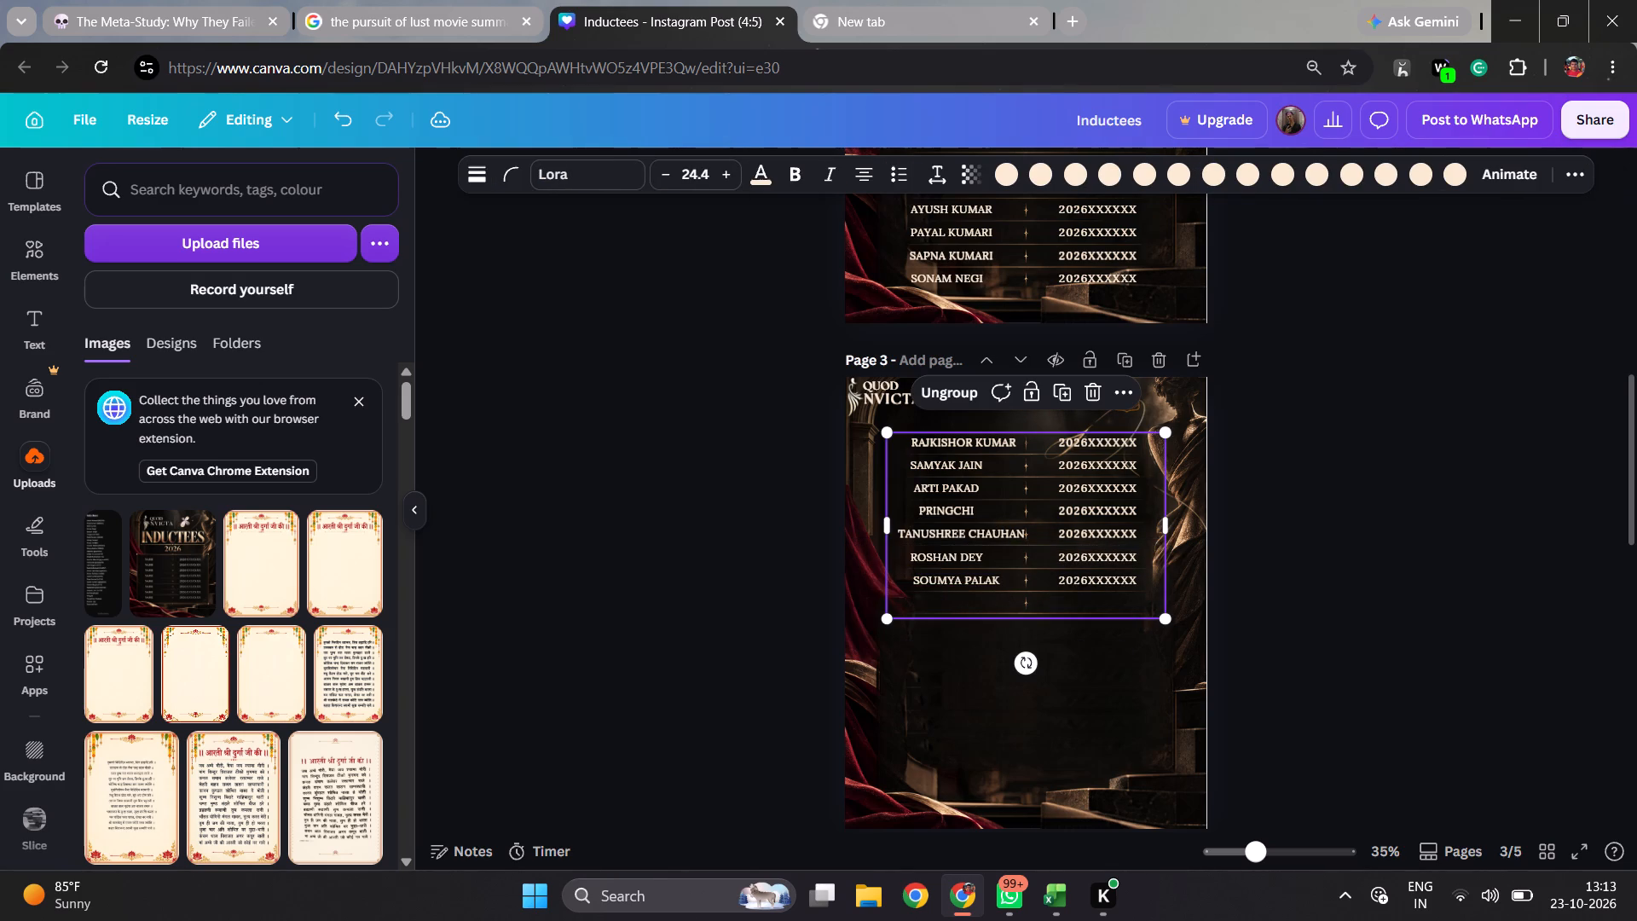
pyautogui.click(1024, 600)
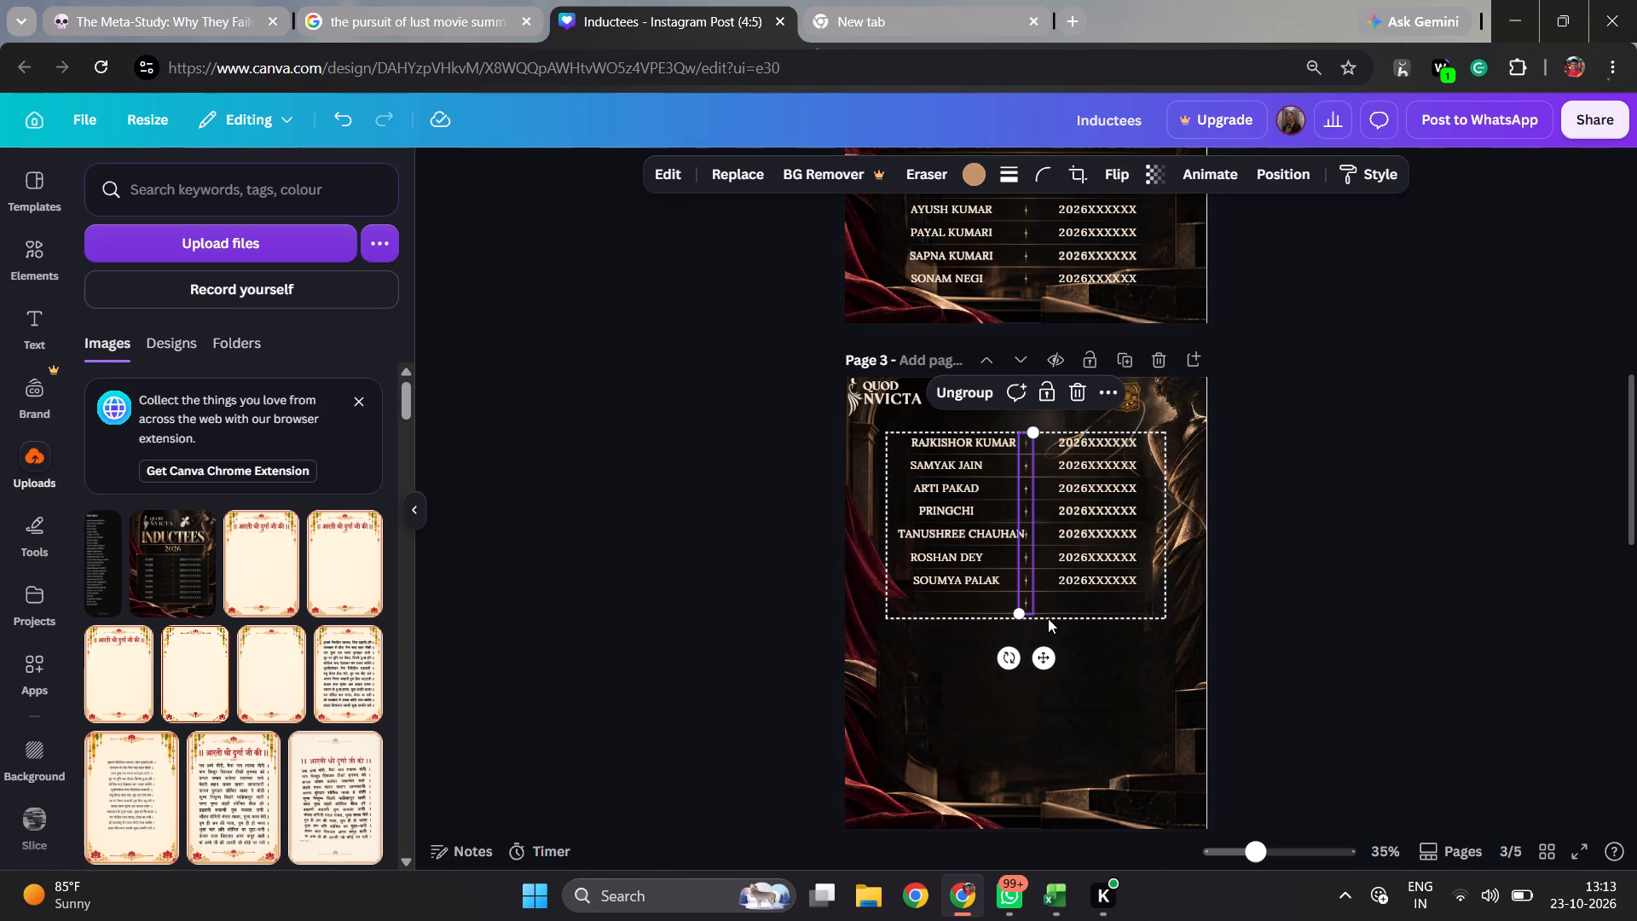
pyautogui.click(1048, 618)
pyautogui.press('Delete')
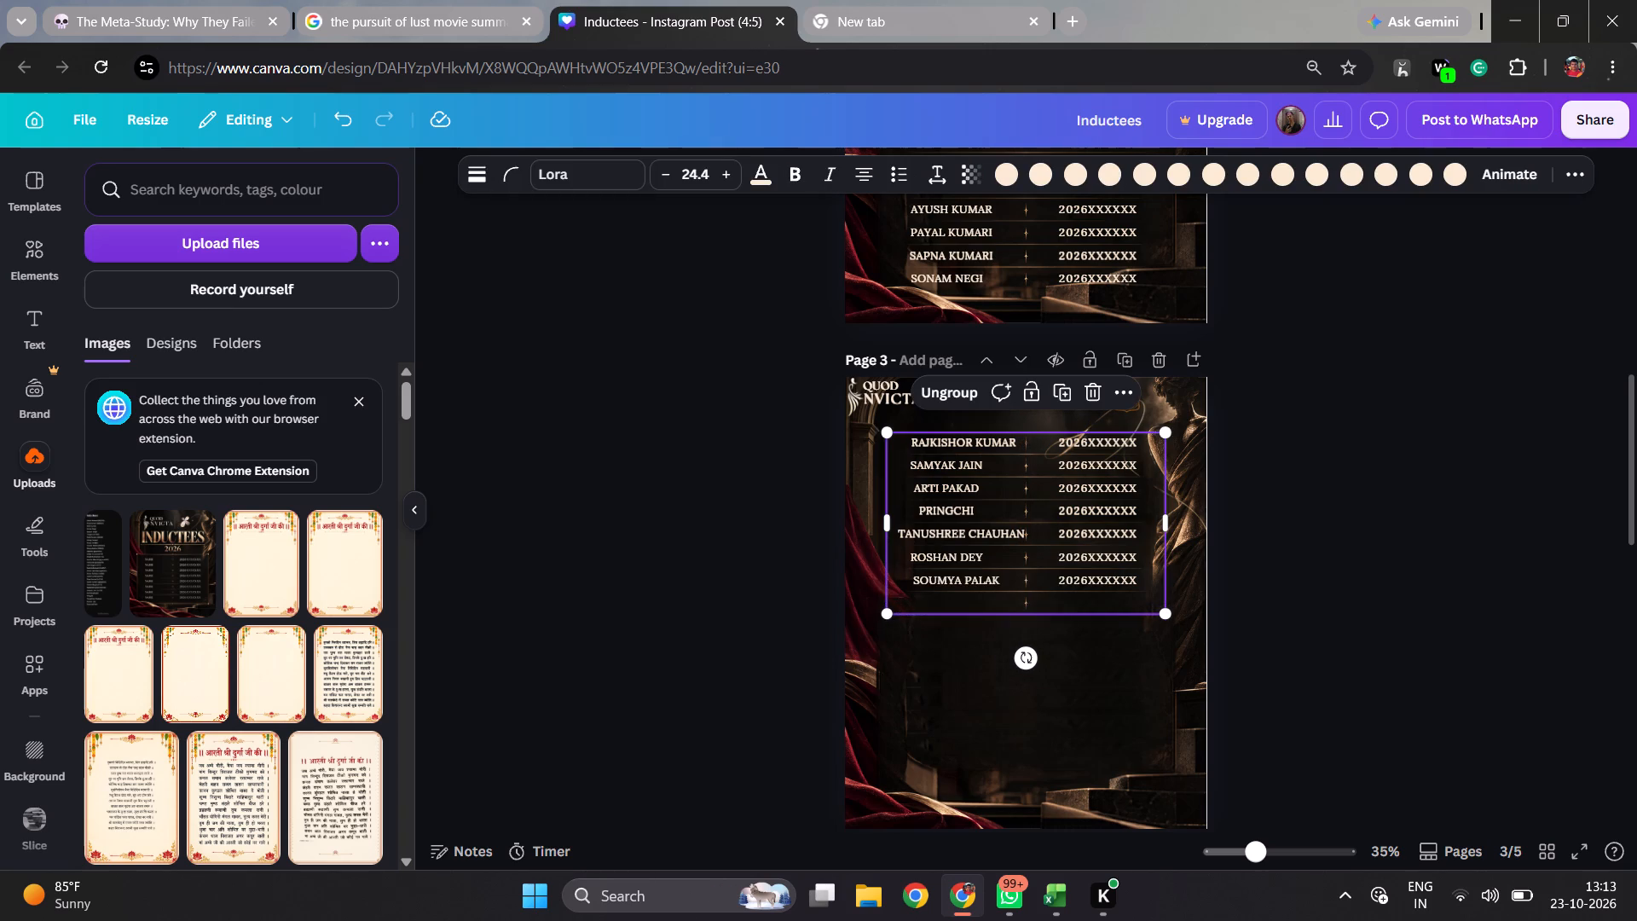
pyautogui.click(1309, 607)
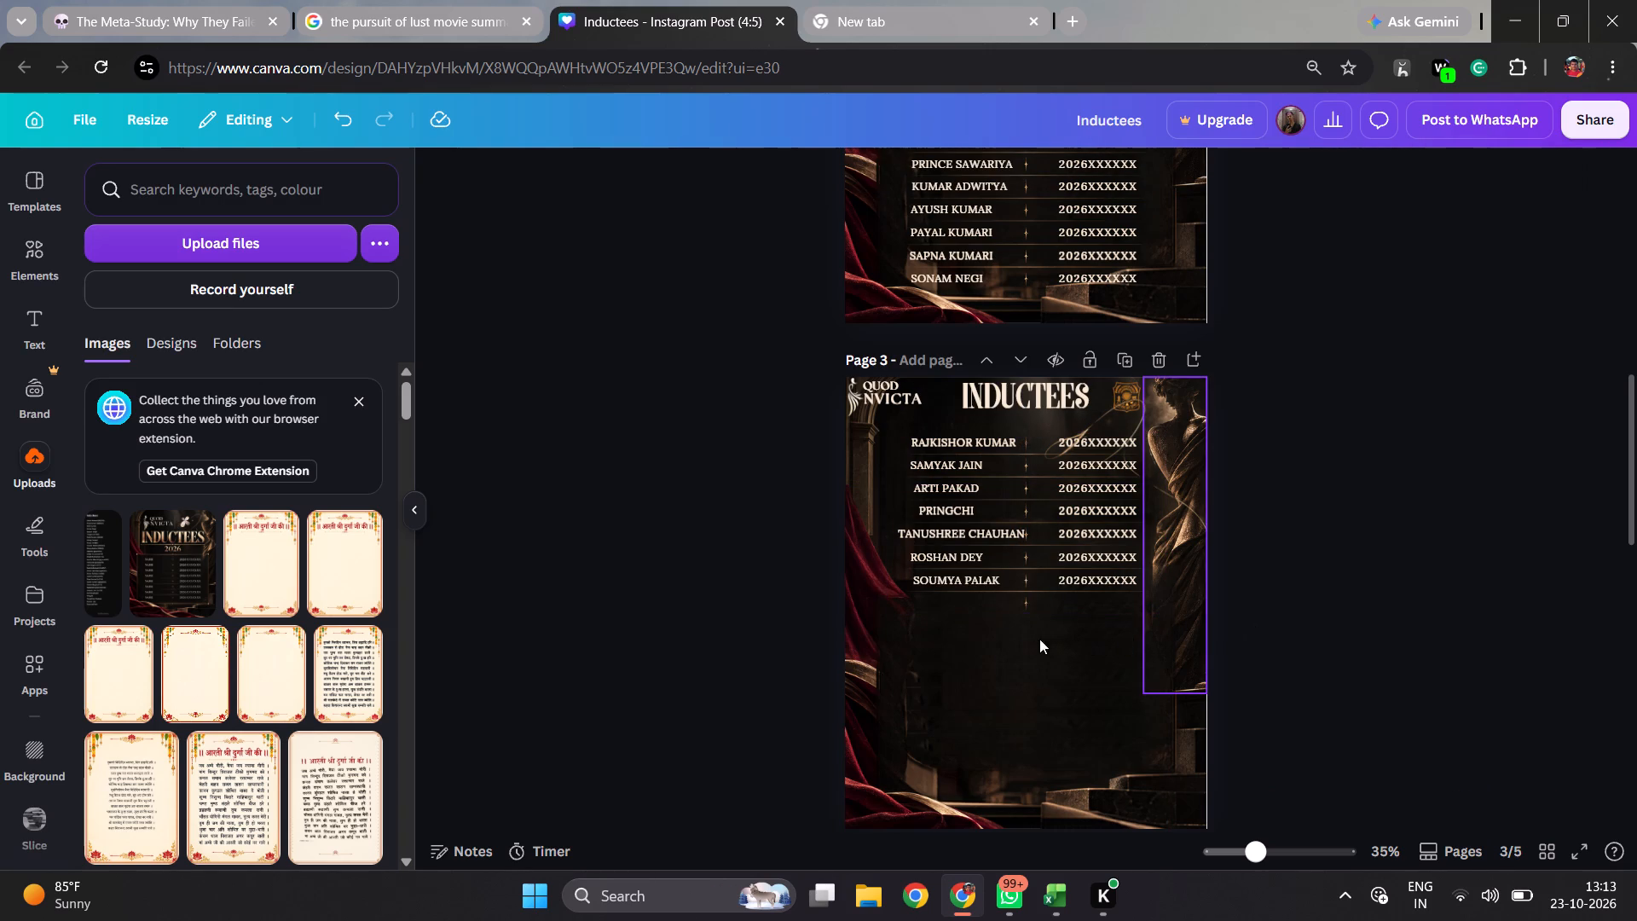
pyautogui.click(1320, 627)
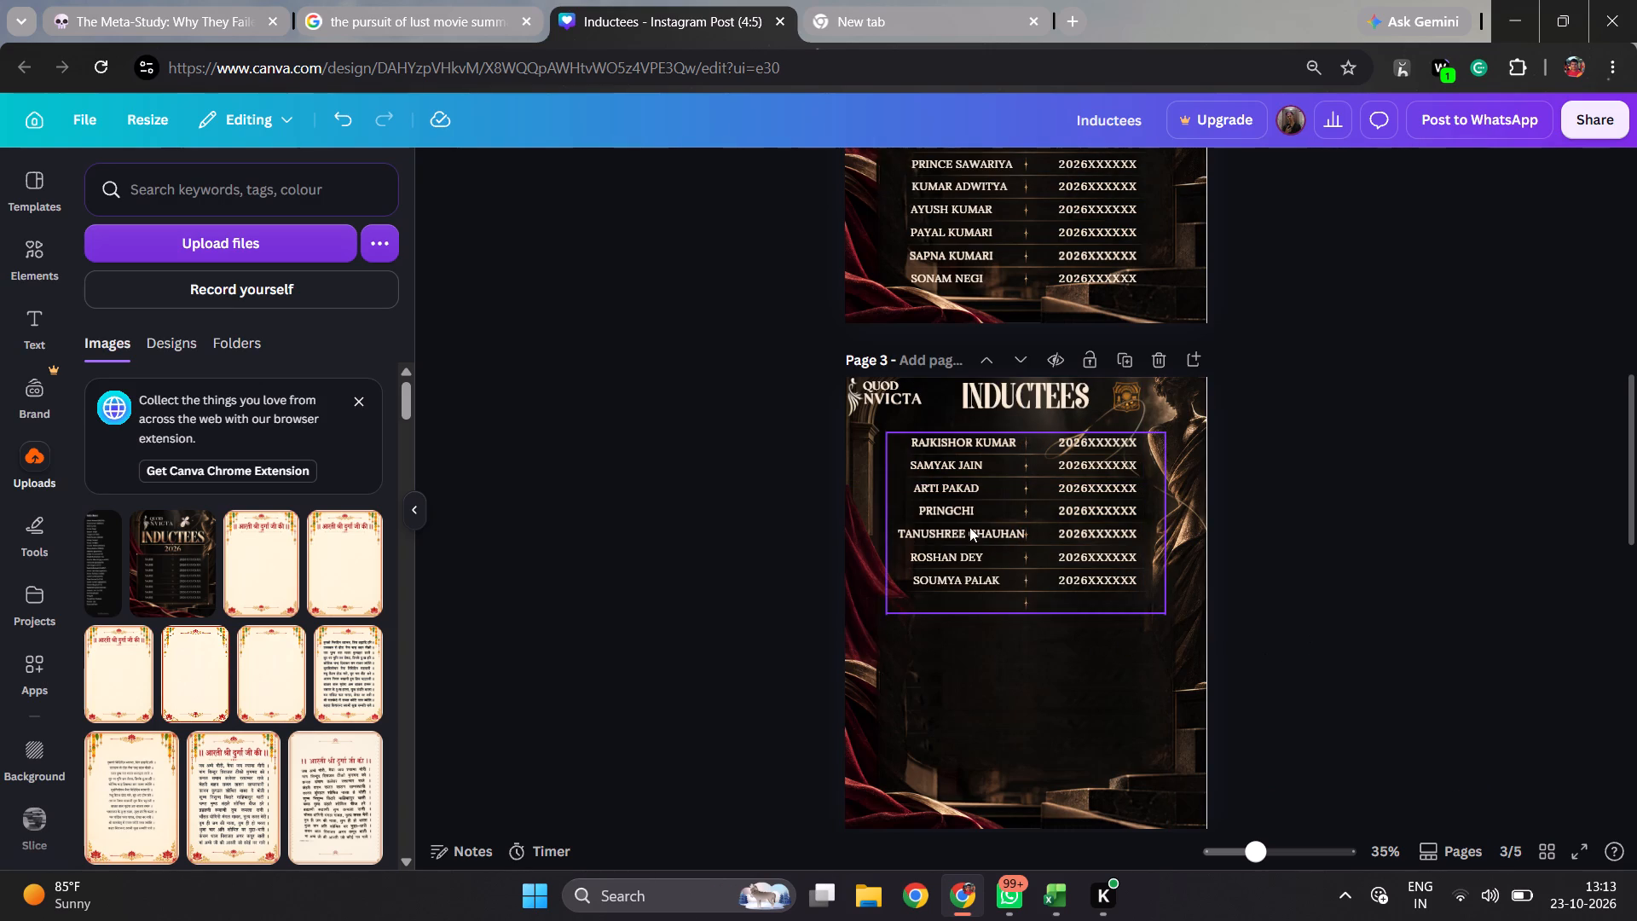
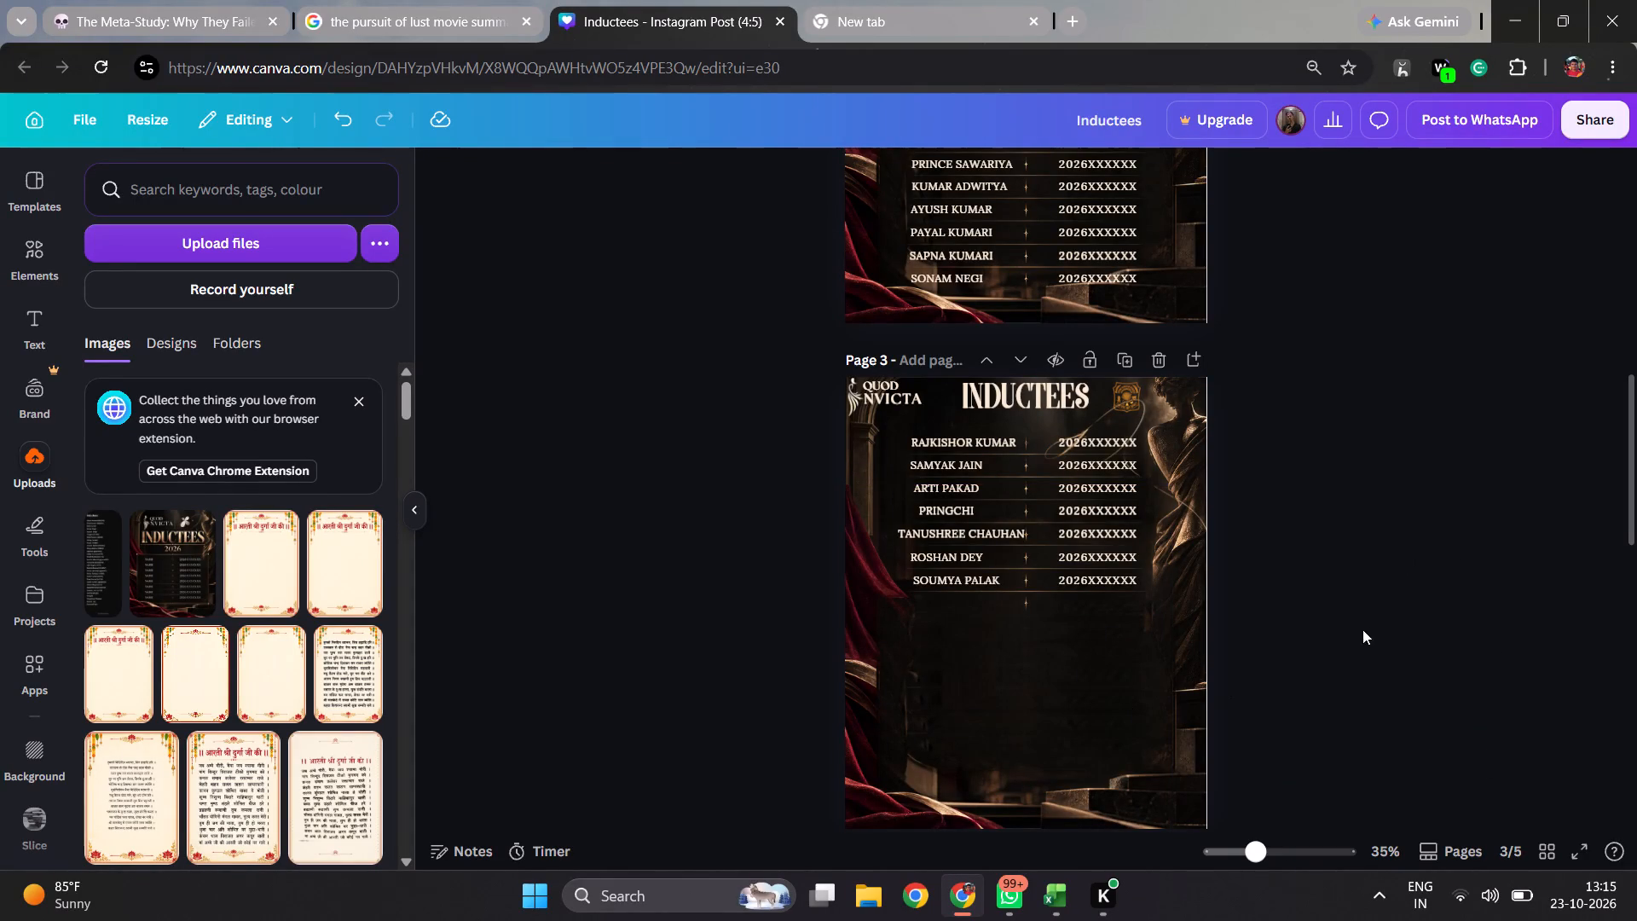
# Nudge the eighth row's name on page 1 leftward to line up with the names above it.
pyautogui.scroll(4, 1275, 482)
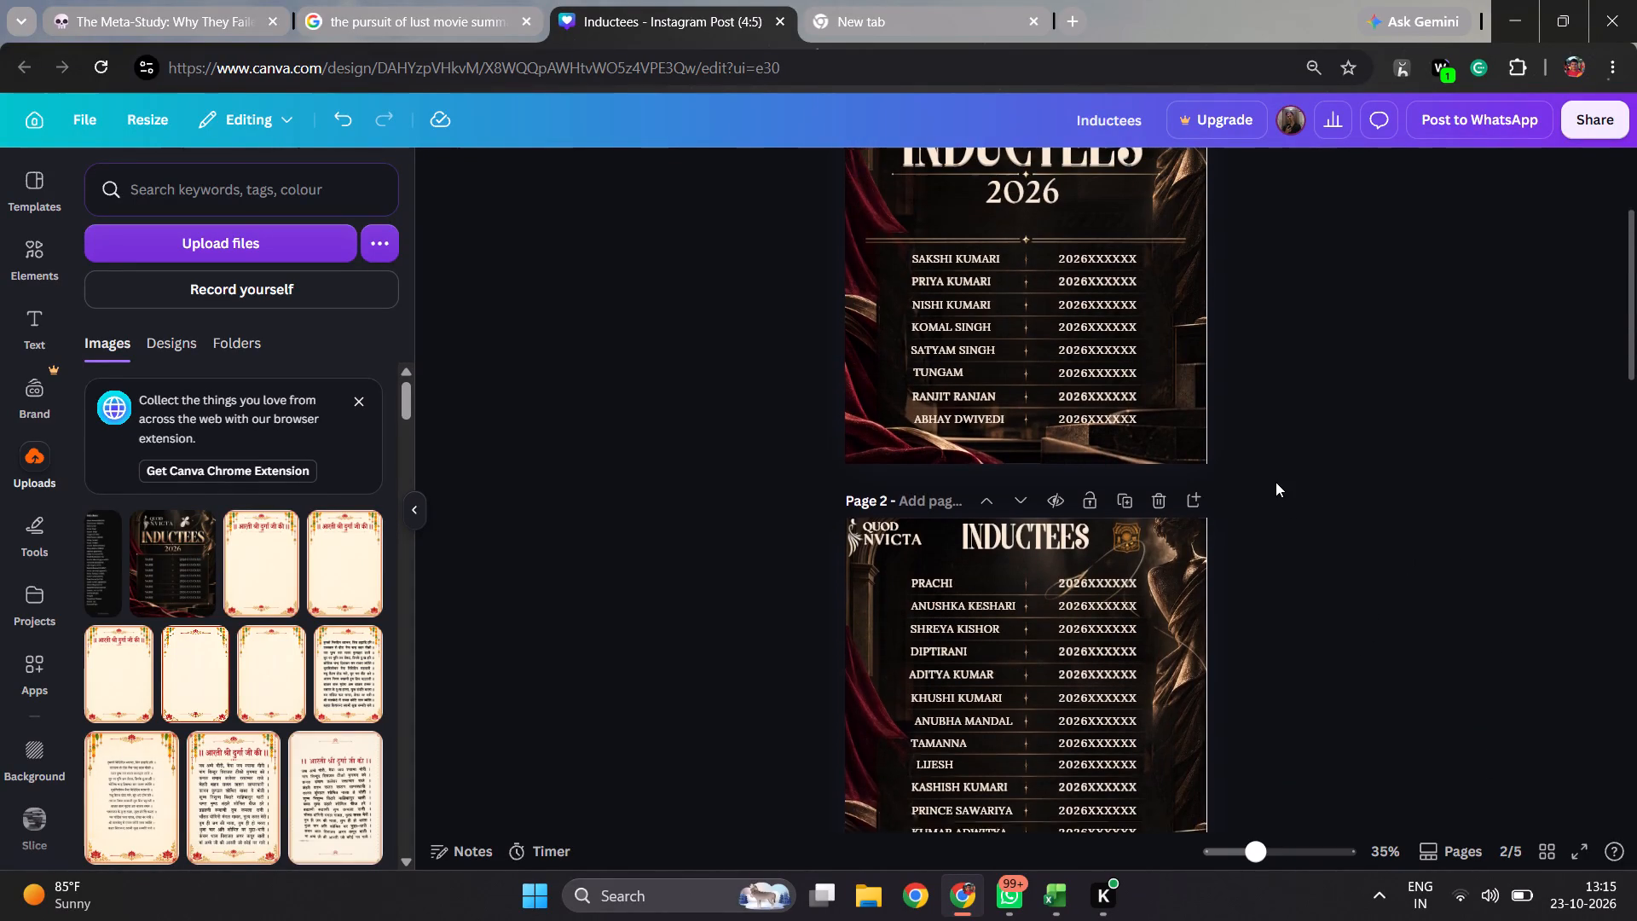
pyautogui.scroll(2, 1275, 482)
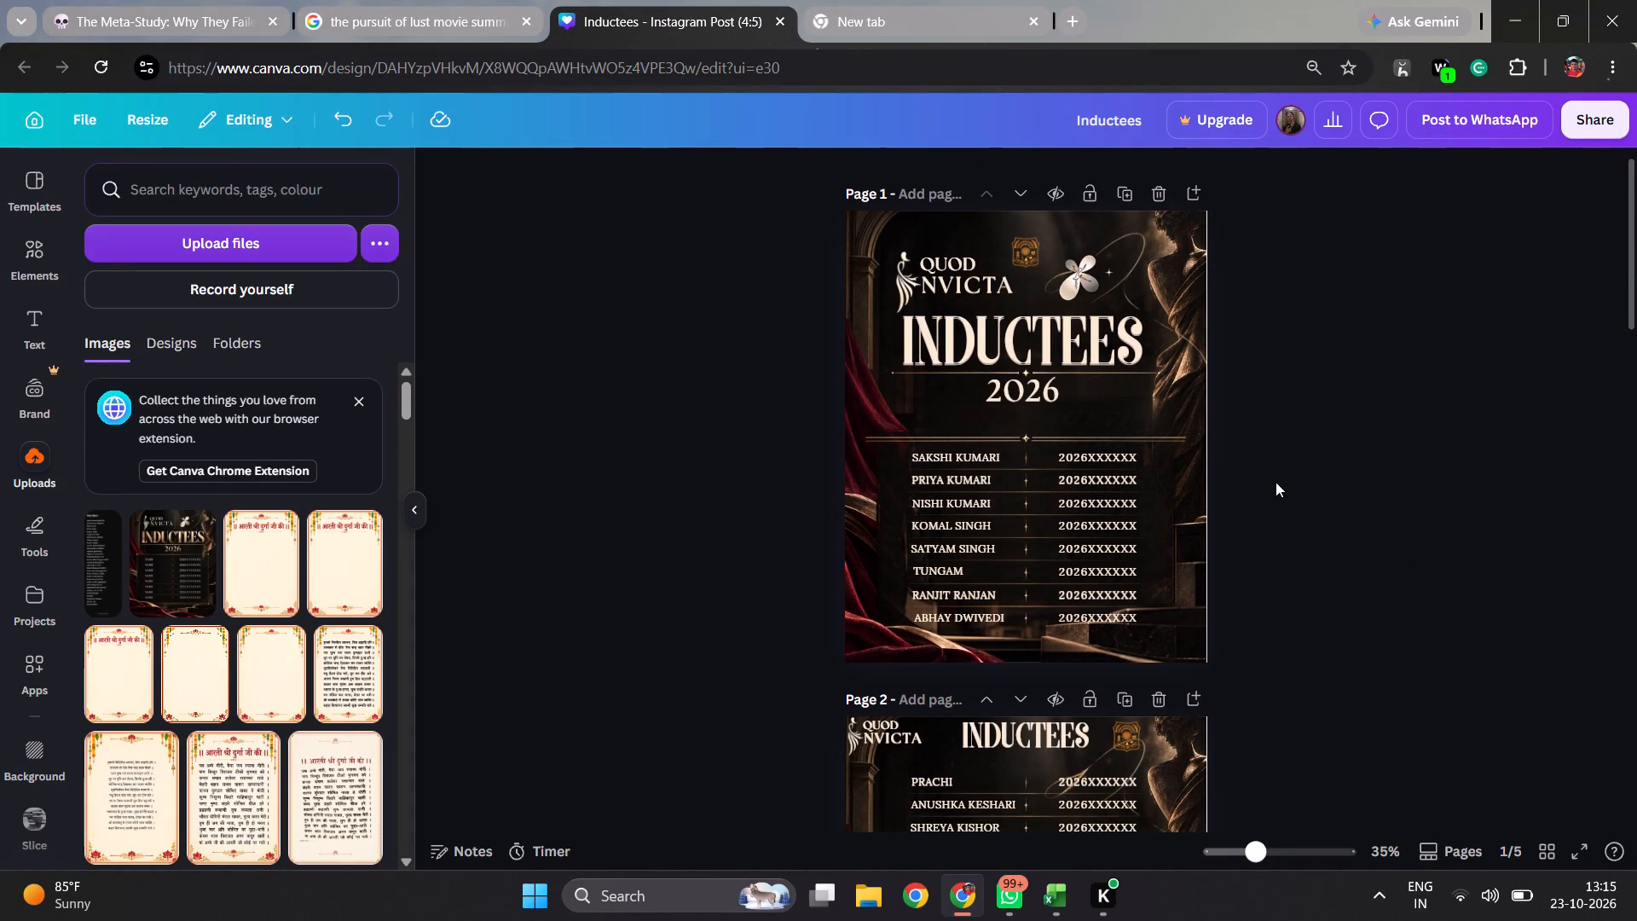
pyautogui.scroll(3, 1275, 482)
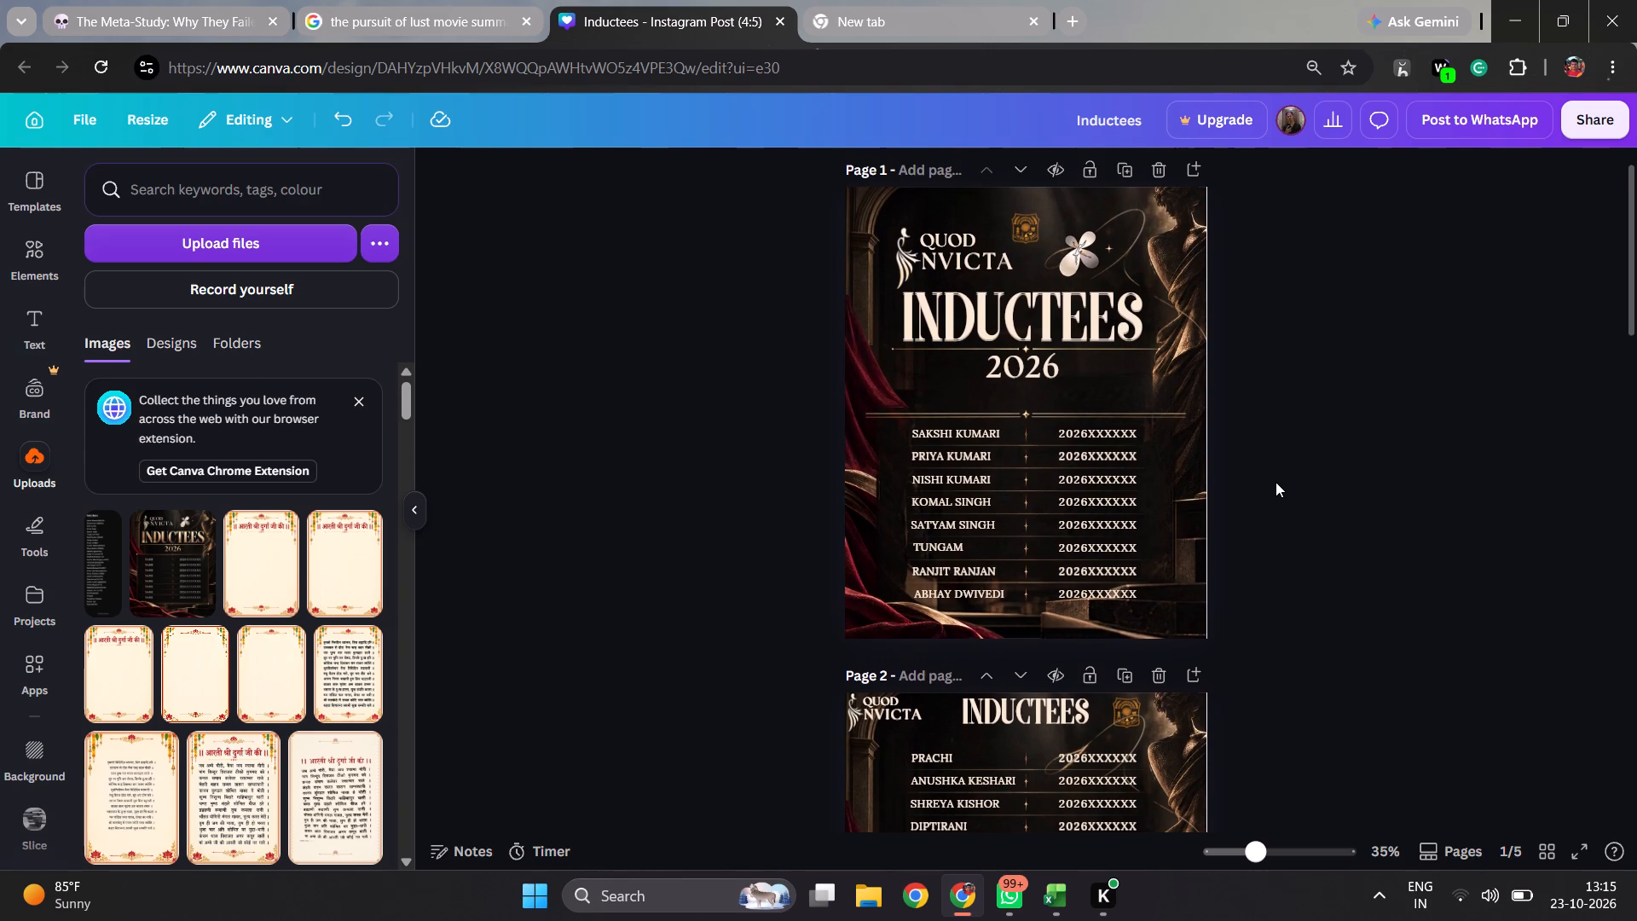
pyautogui.scroll(3, 1275, 482)
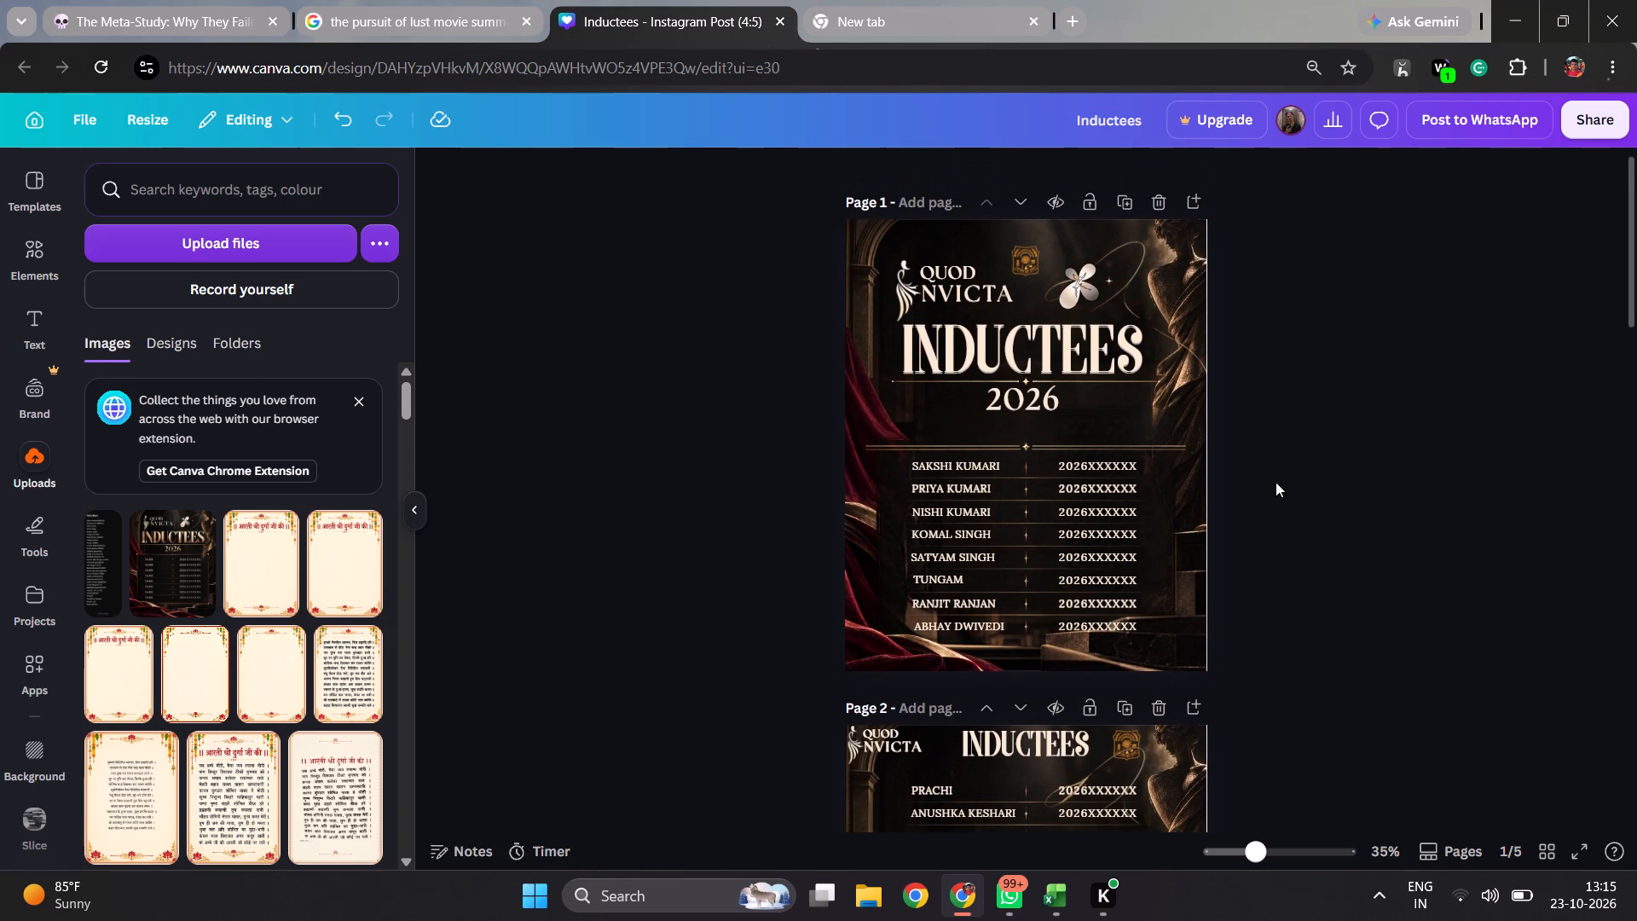
pyautogui.scroll(1, 1275, 482)
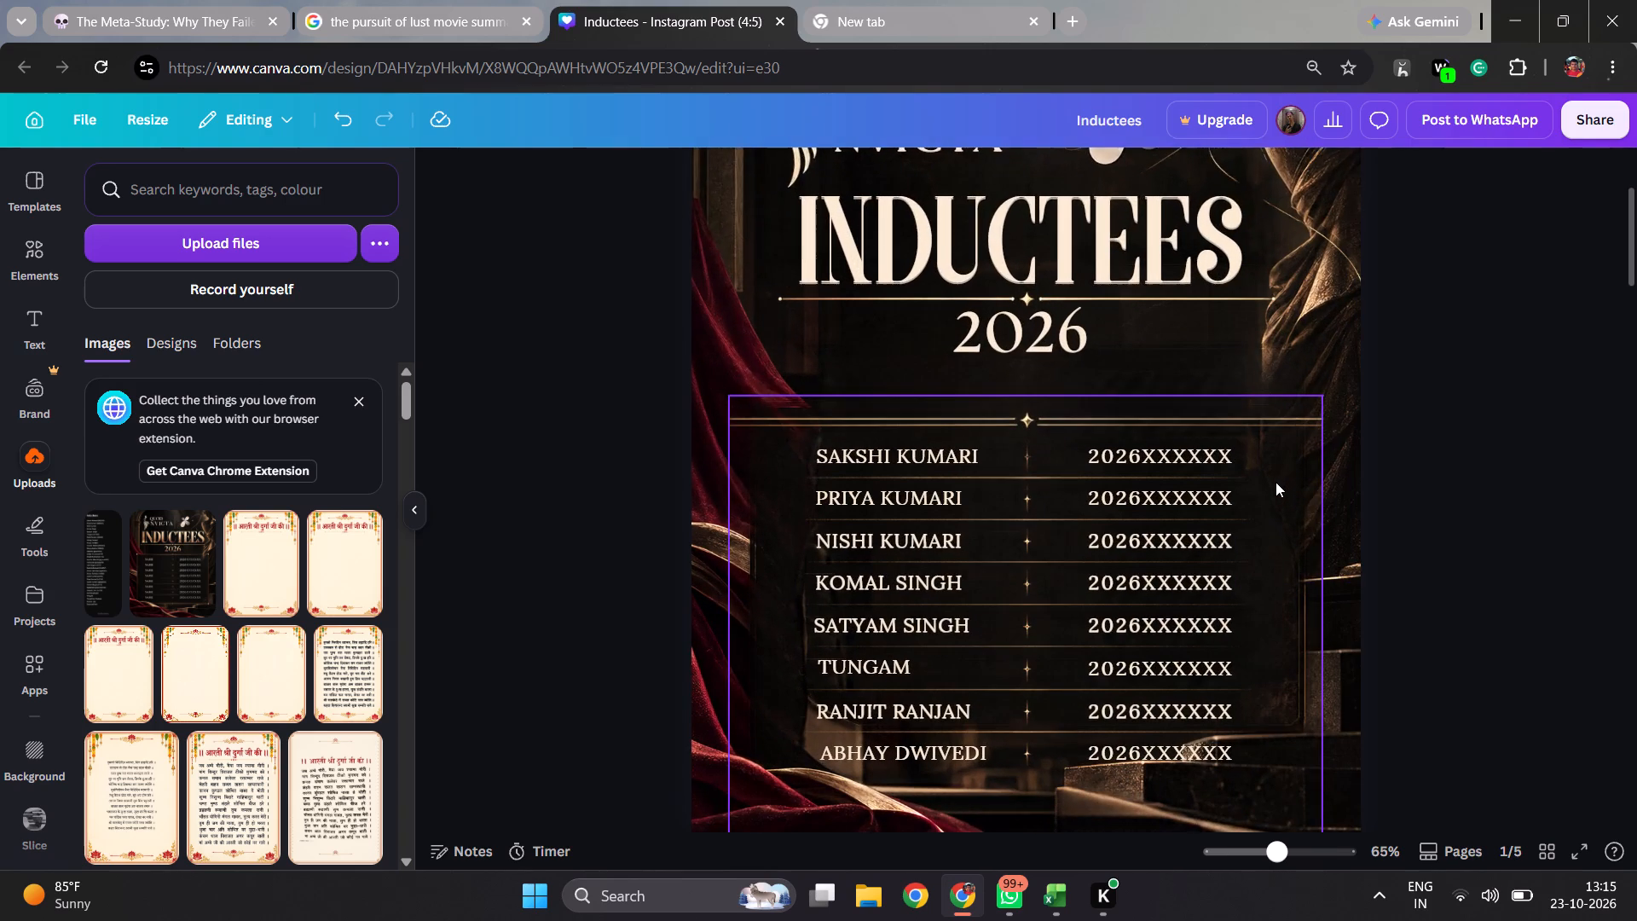
pyautogui.scroll(-1, 1275, 482)
pyautogui.click(890, 664)
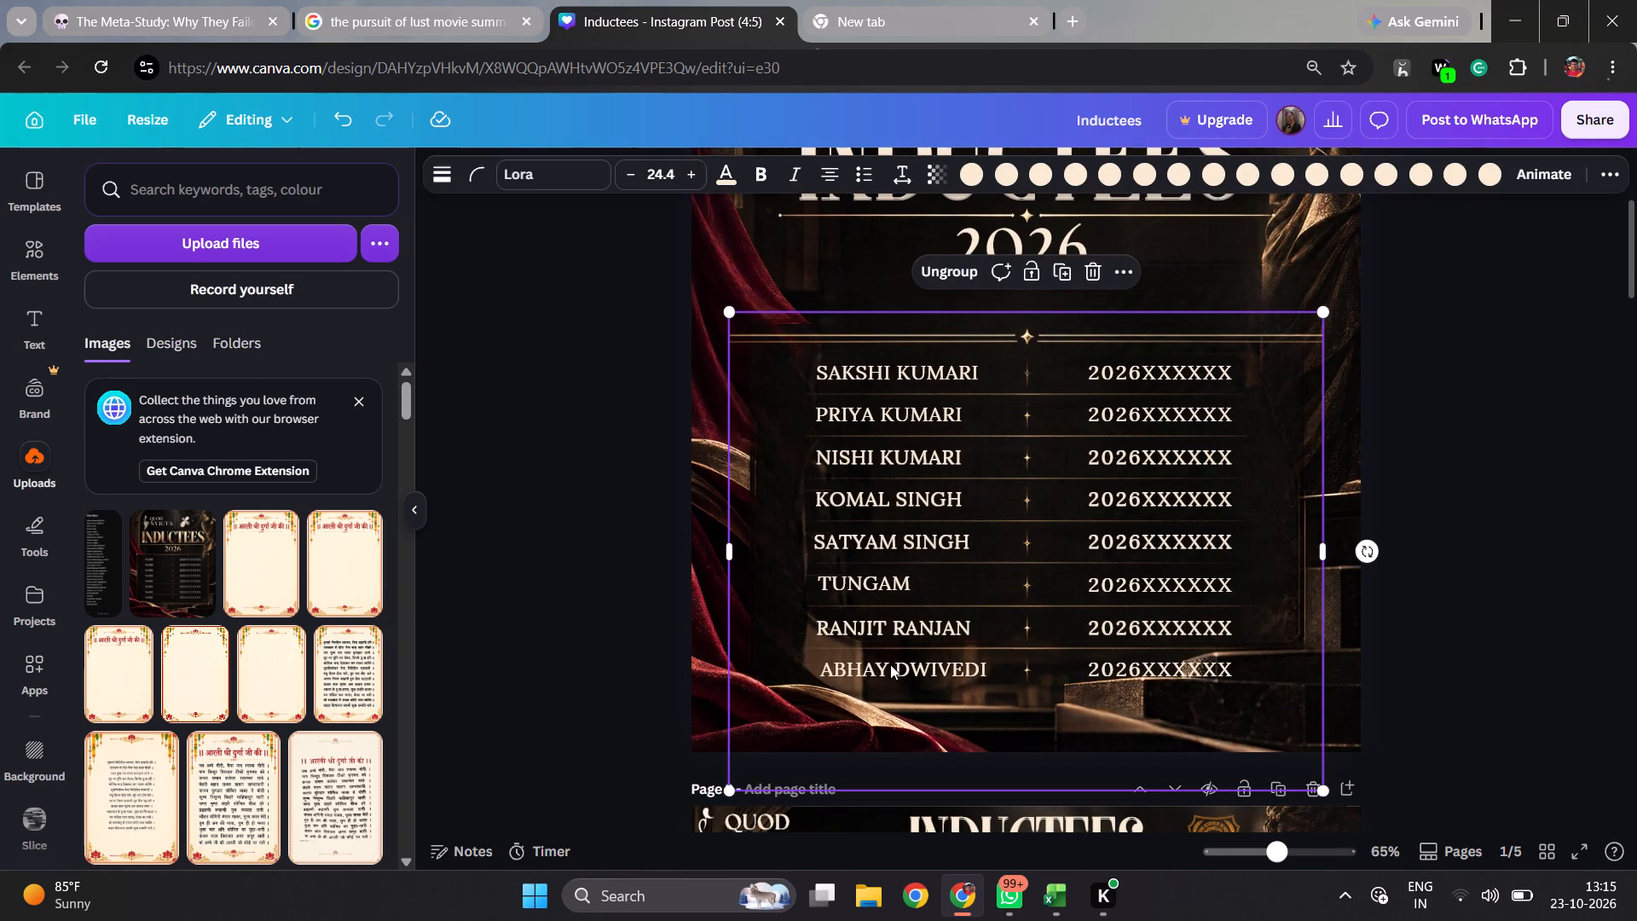
pyautogui.click(890, 664)
pyautogui.press('Left')
pyautogui.press('Left')
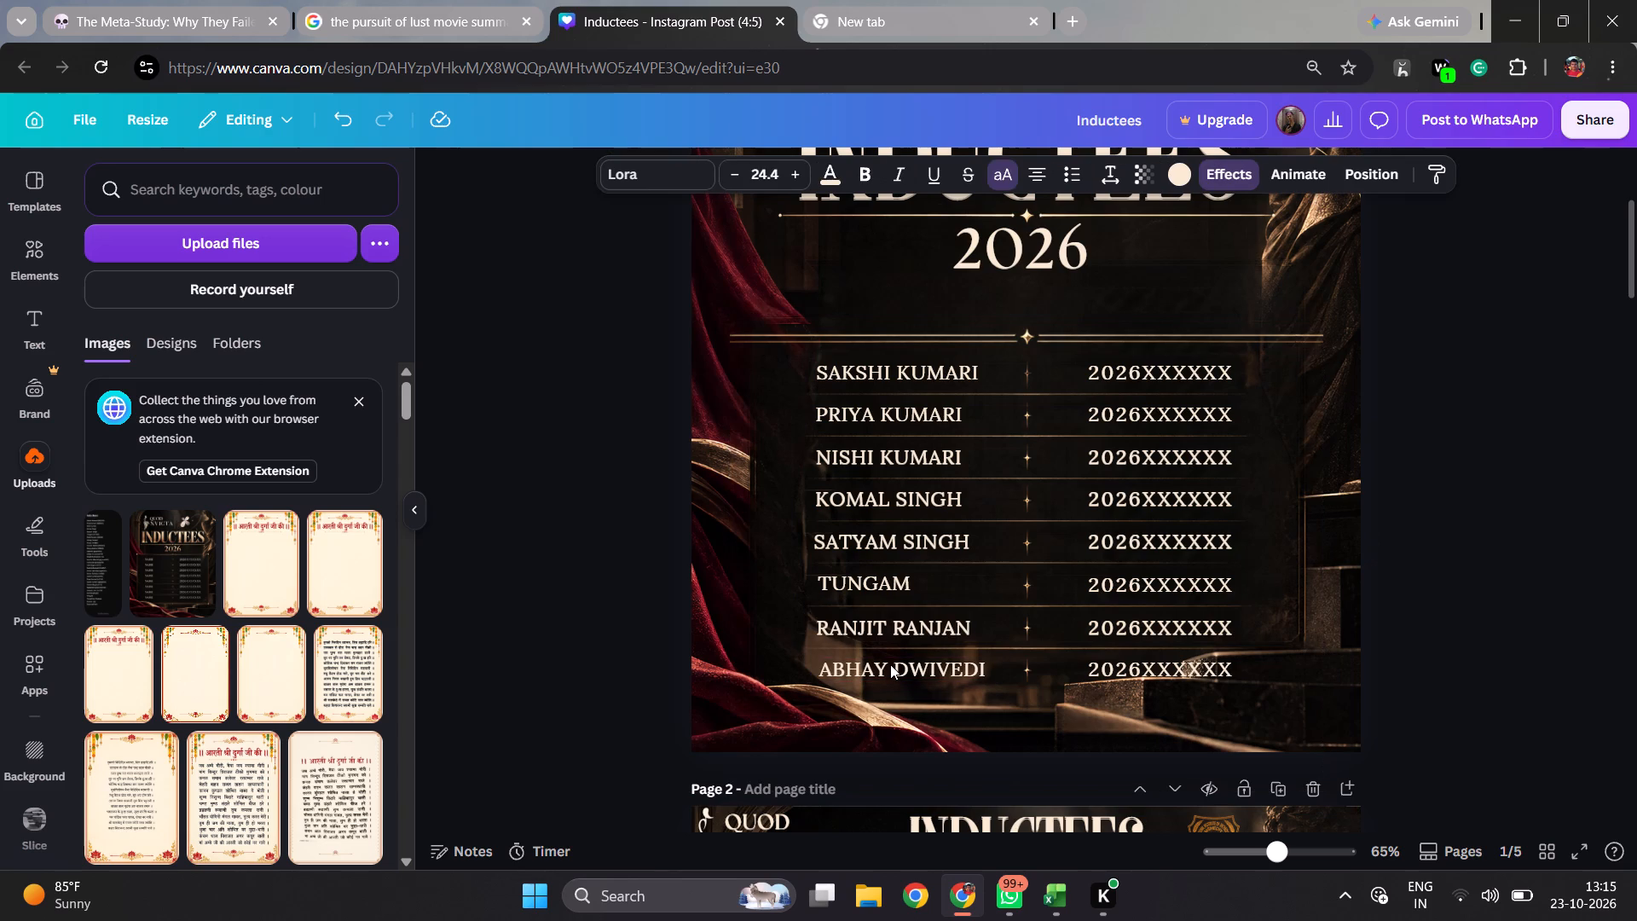
pyautogui.press('Left')
pyautogui.press('Left')
pyautogui.press('Left')
pyautogui.press('Left')
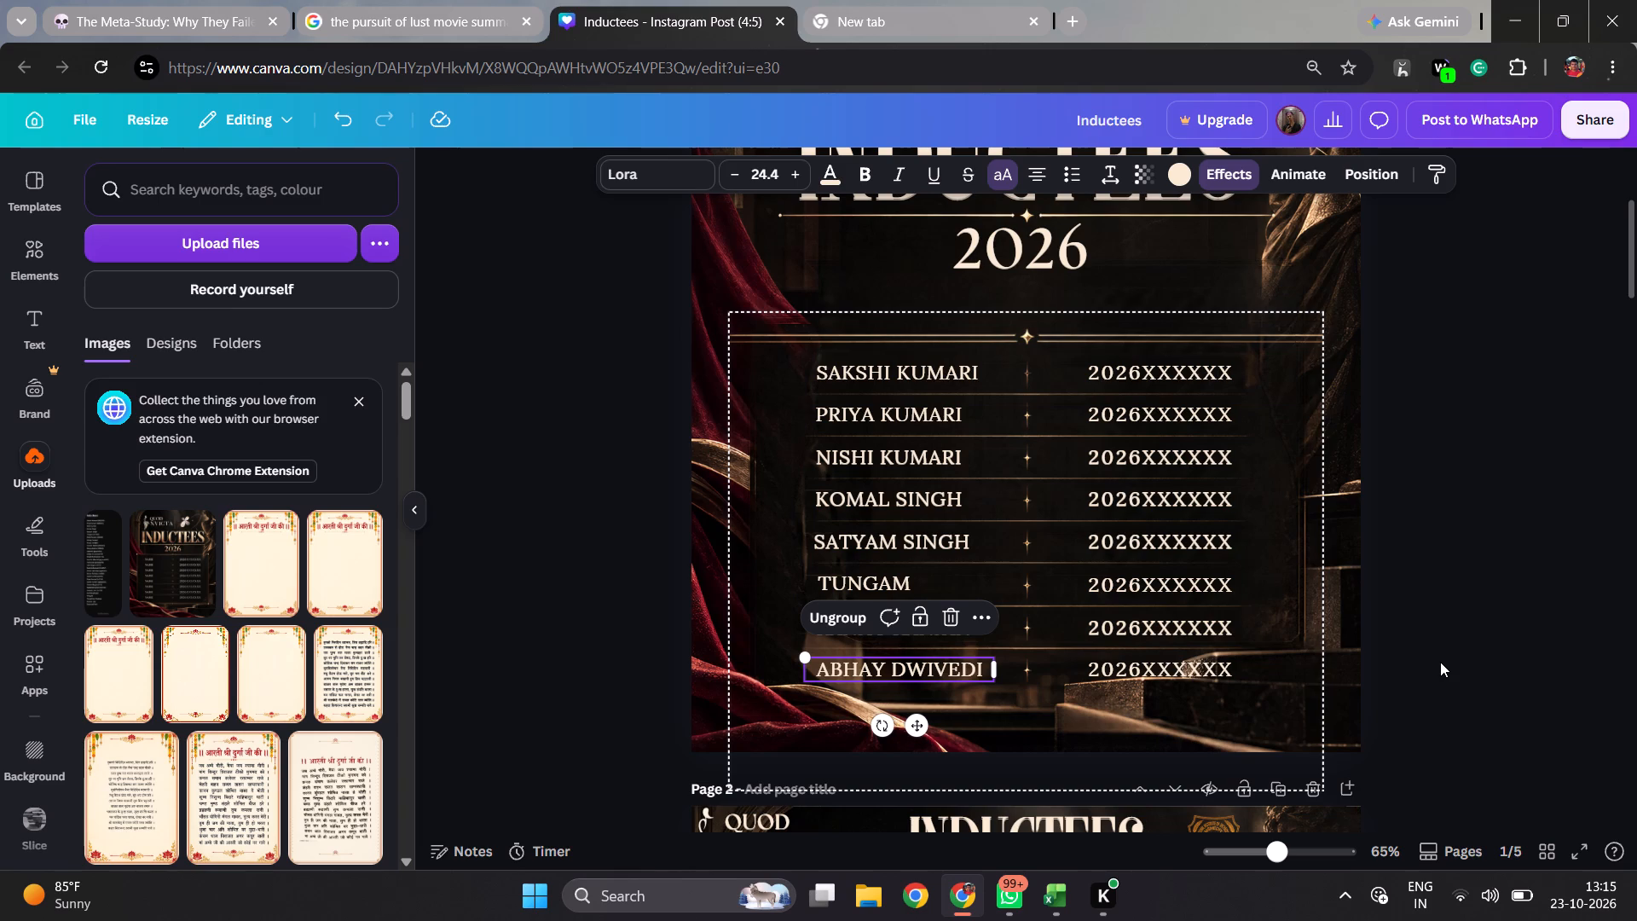
pyautogui.click(1465, 667)
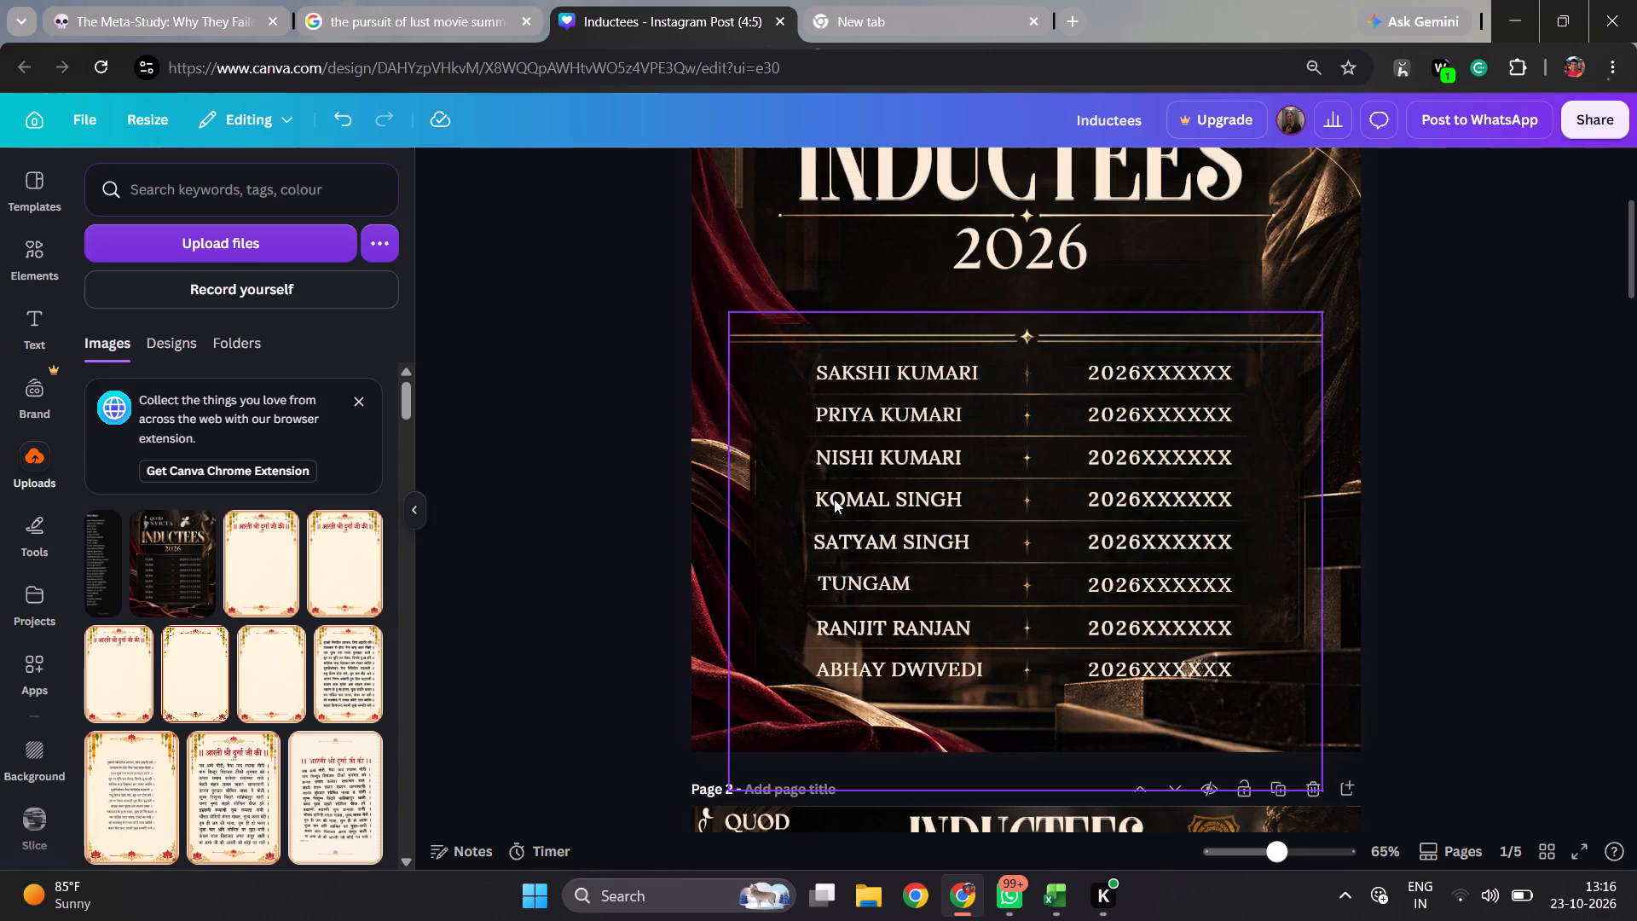
# Nudge the fifth row's name and the fourth row's name on page 1 slightly rightward to align them with the name column.
pyautogui.click(840, 541)
pyautogui.click(840, 541)
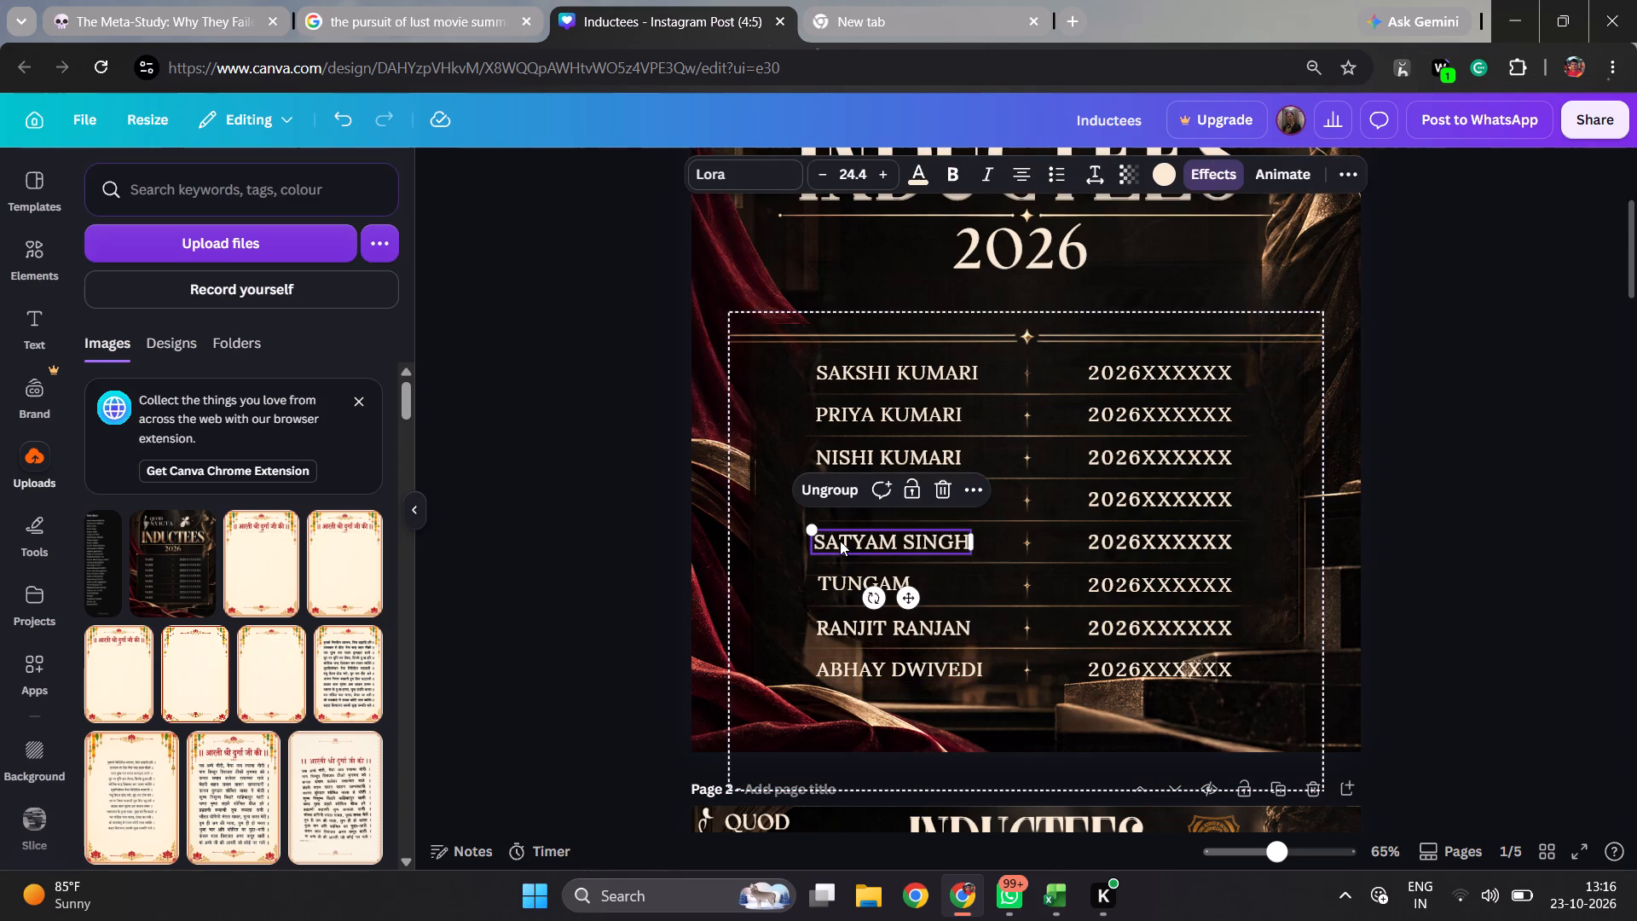
pyautogui.press('Right')
pyautogui.press('Right')
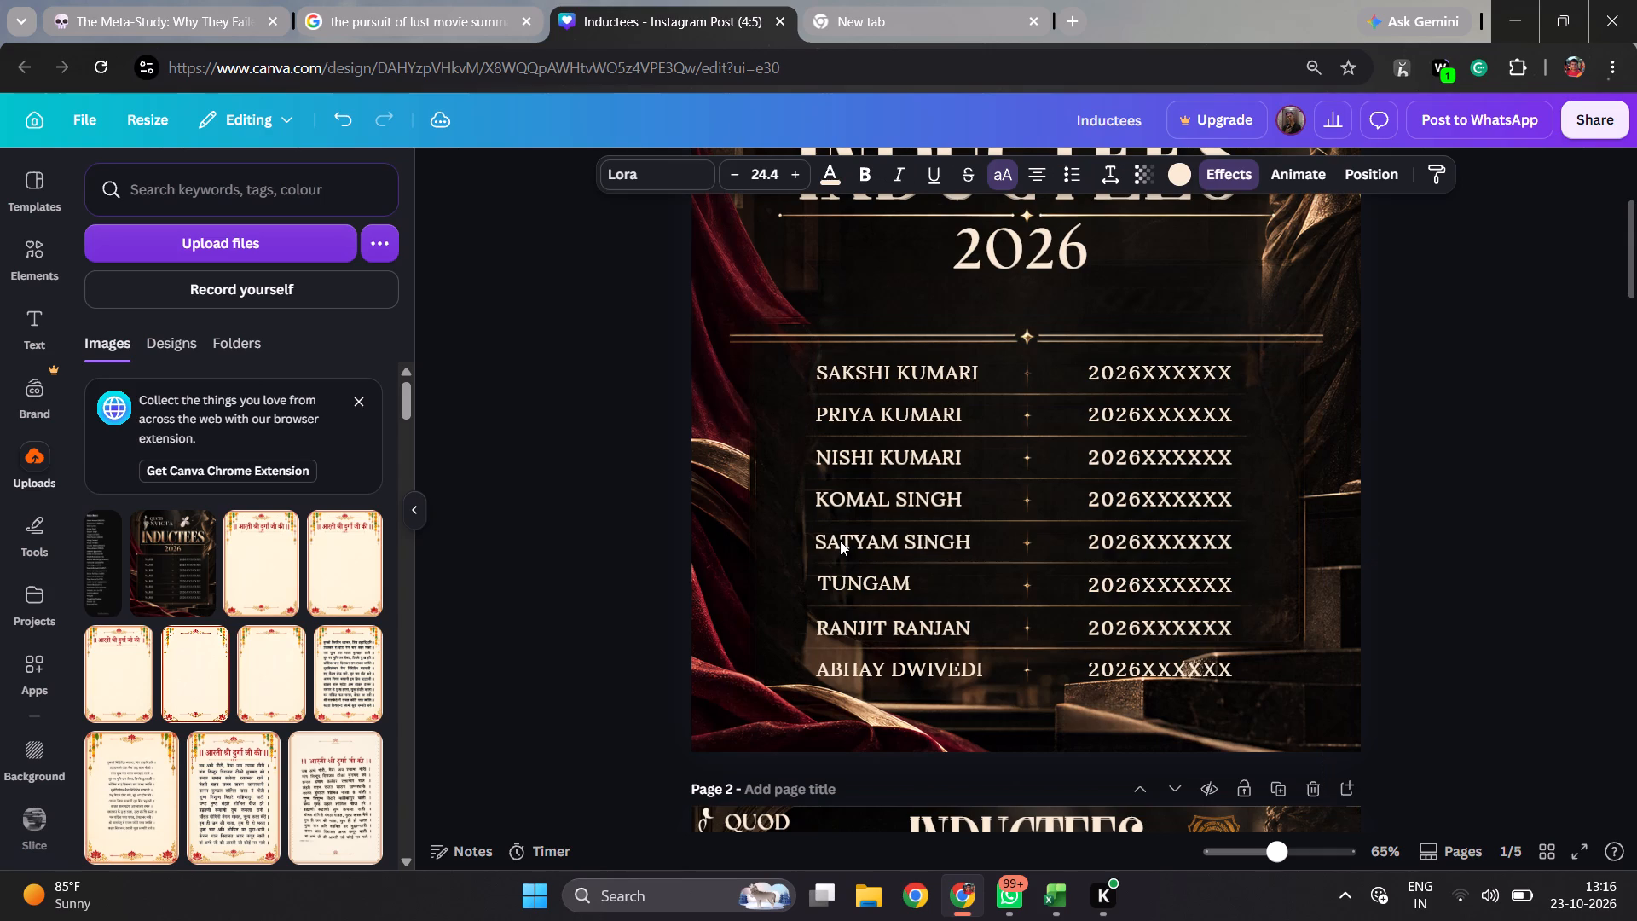
pyautogui.click(1009, 513)
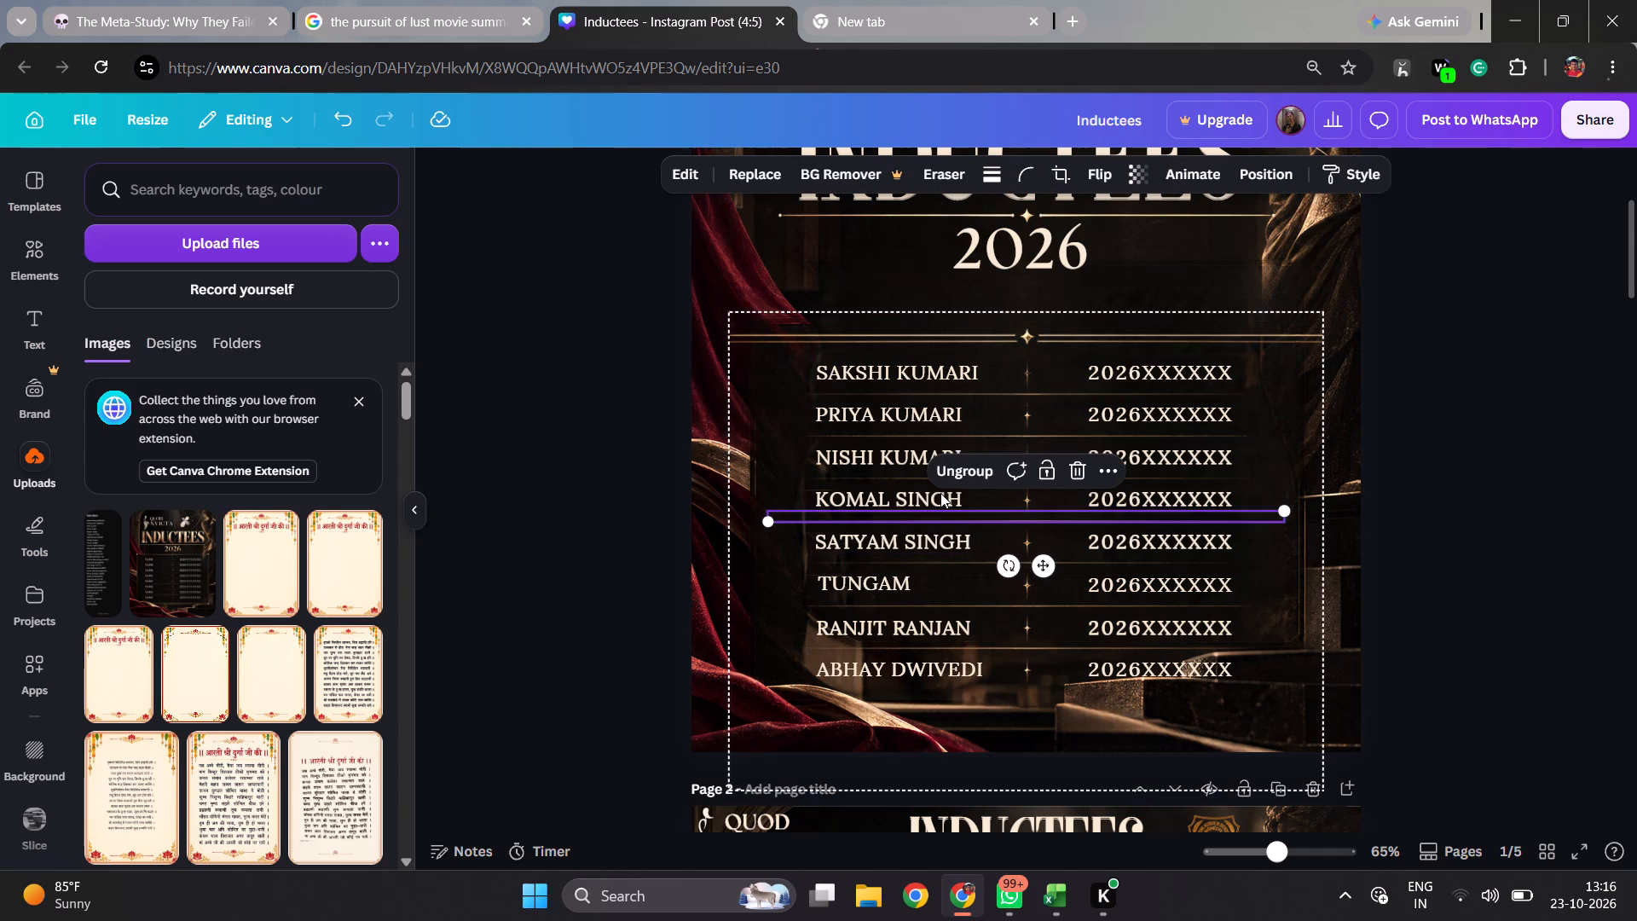
pyautogui.click(940, 493)
pyautogui.press('Right')
pyautogui.press('Right')
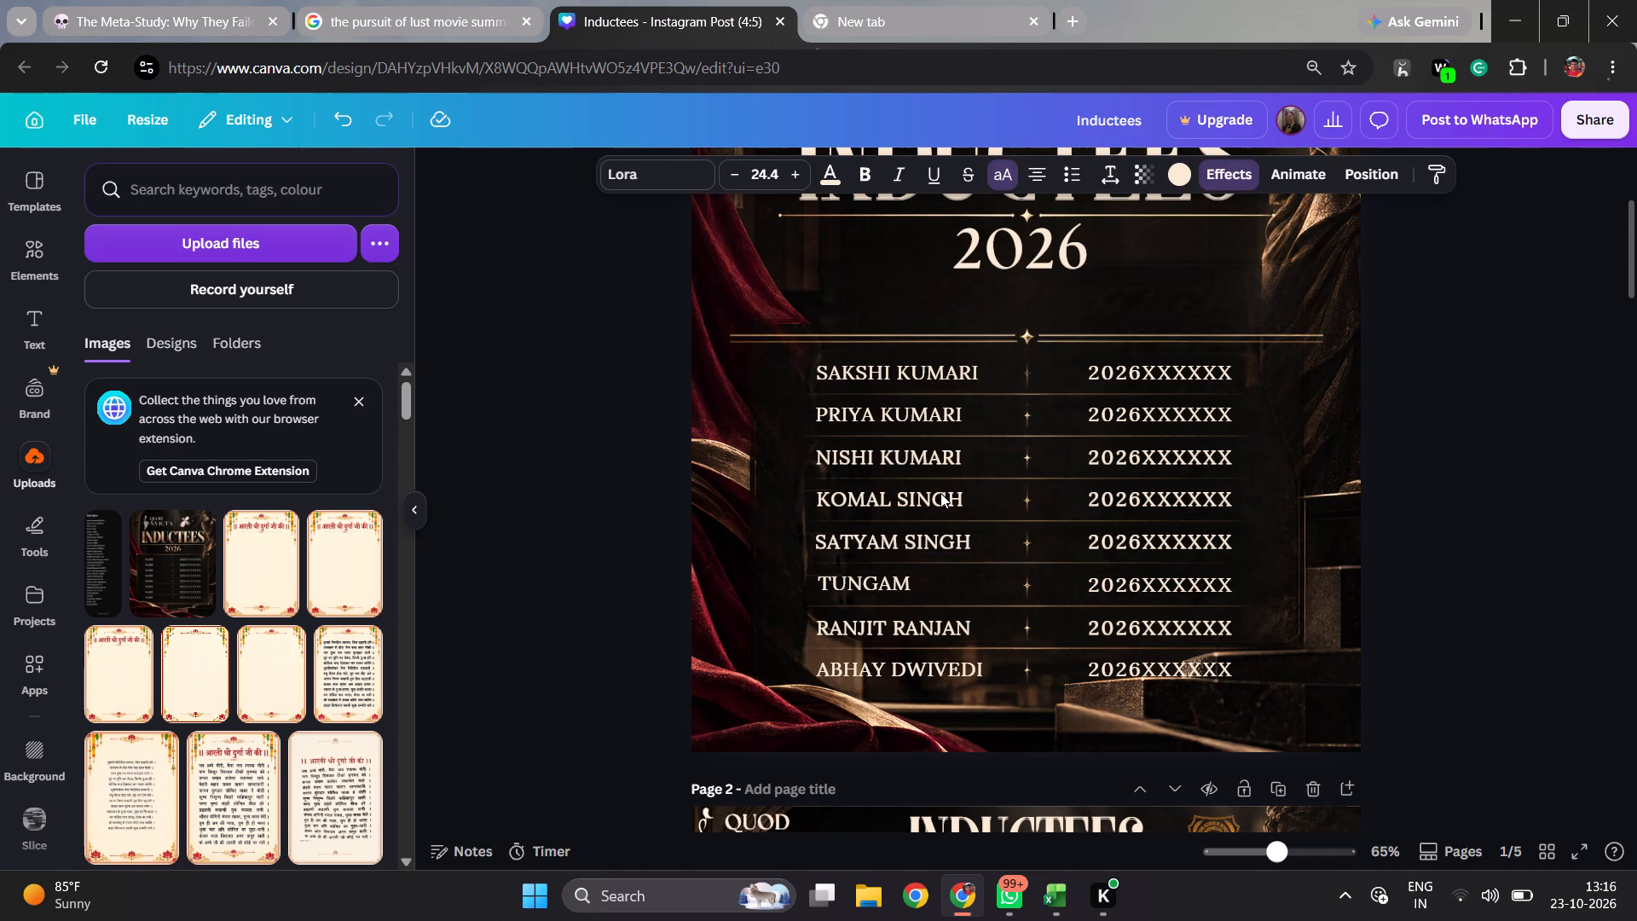
# Nudge the sixth row's name on page 1 slightly leftward to align it with the name column.
pyautogui.click(863, 573)
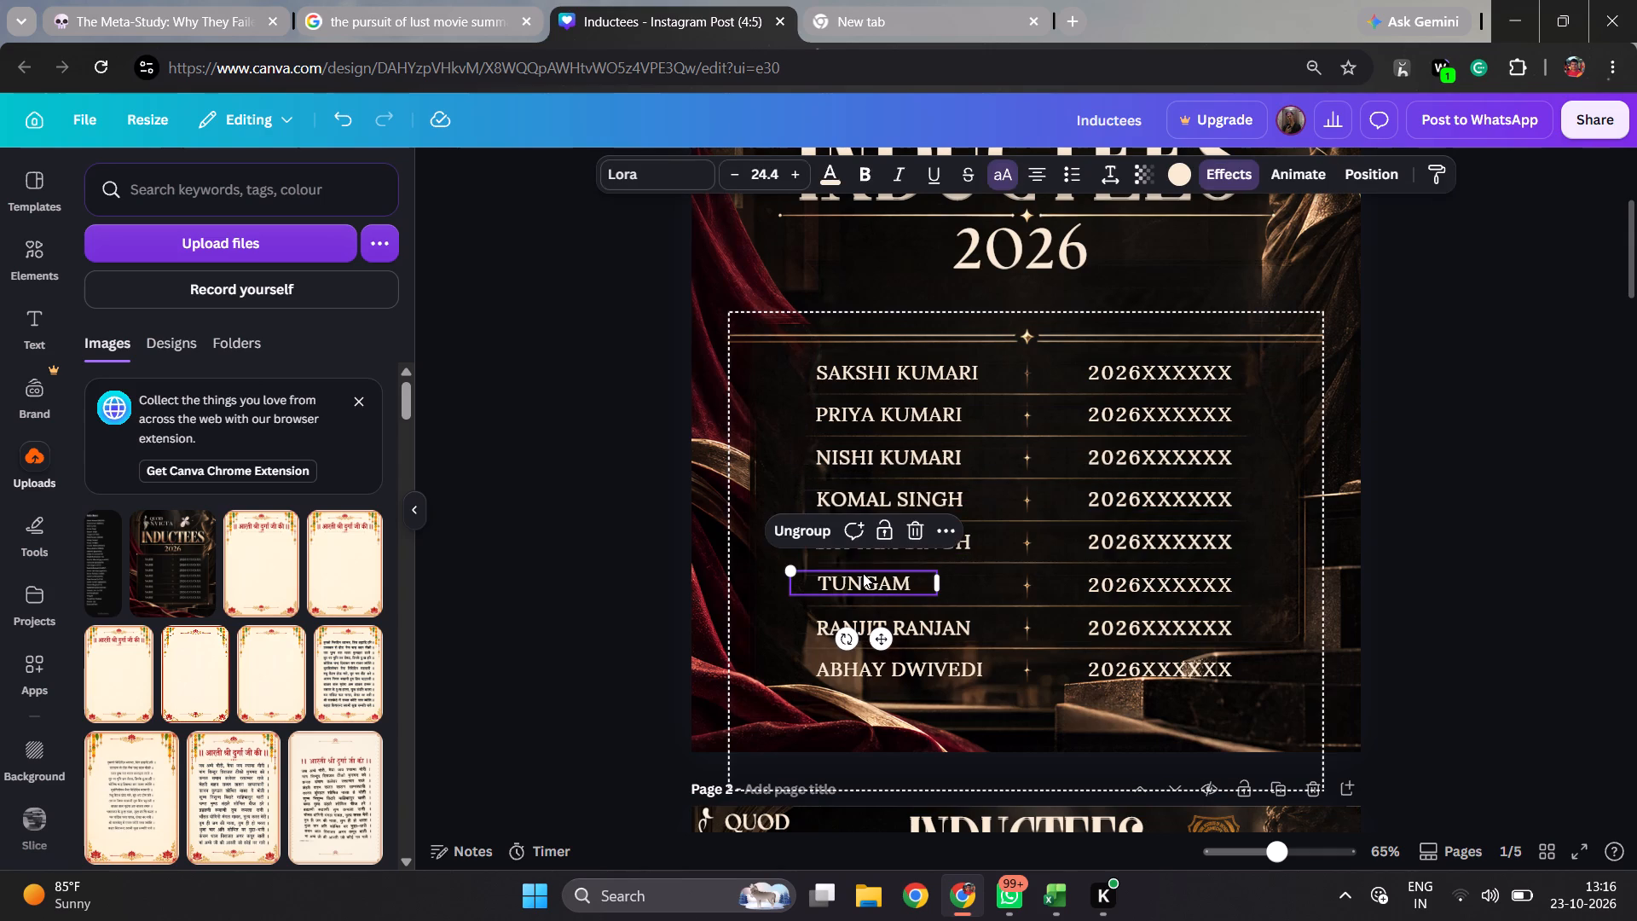
pyautogui.press('Left')
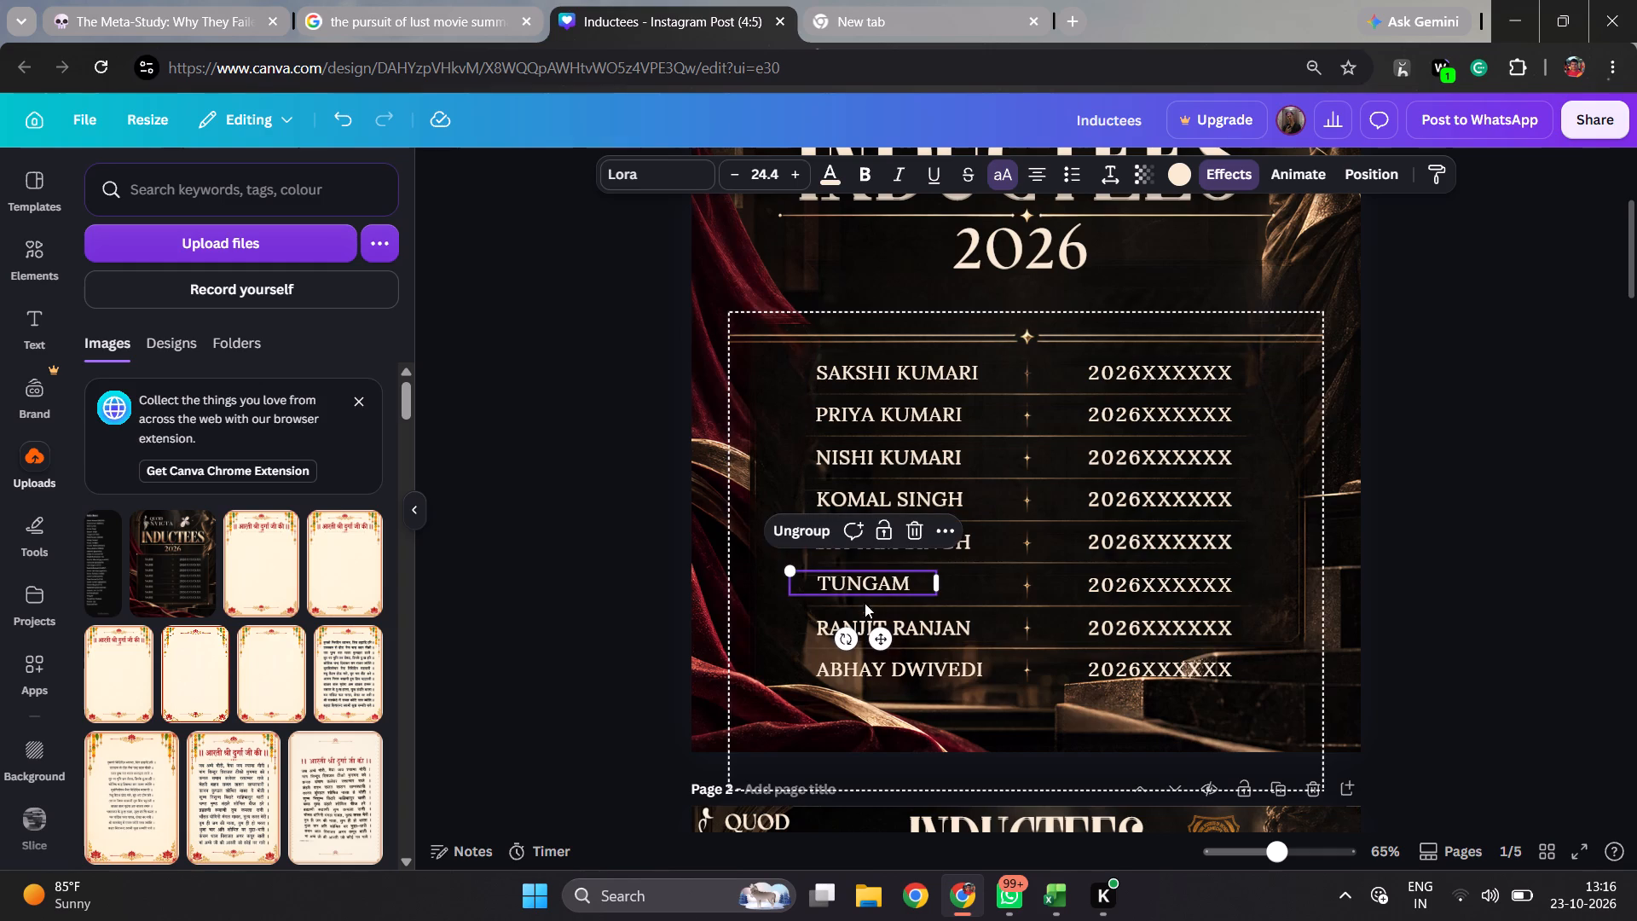
pyautogui.click(952, 636)
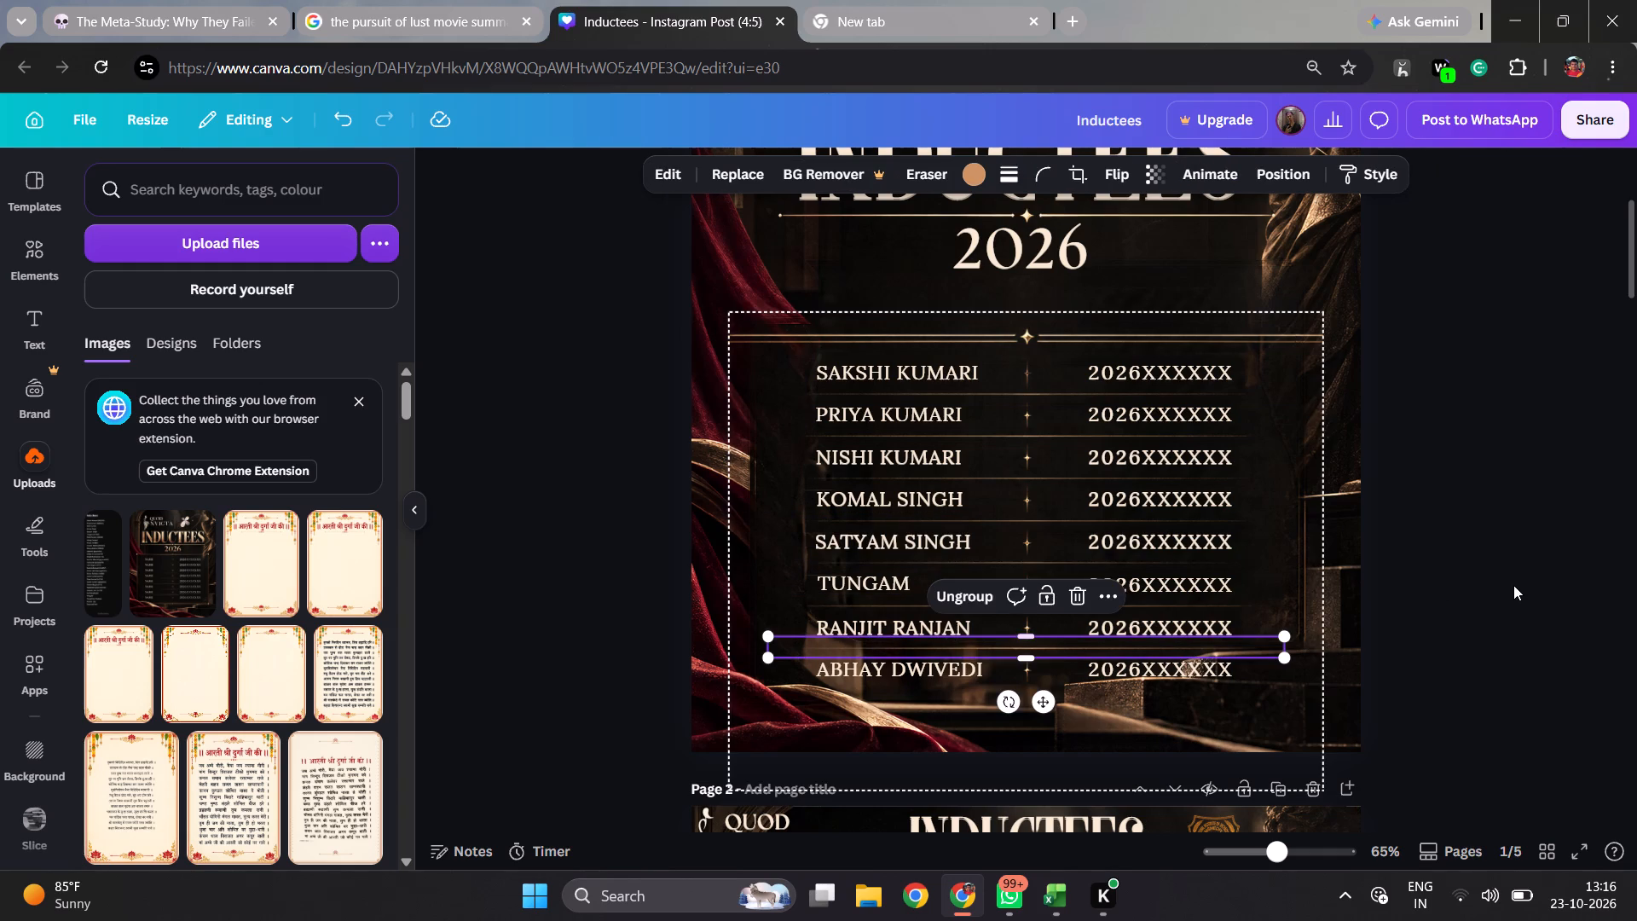
pyautogui.click(1513, 585)
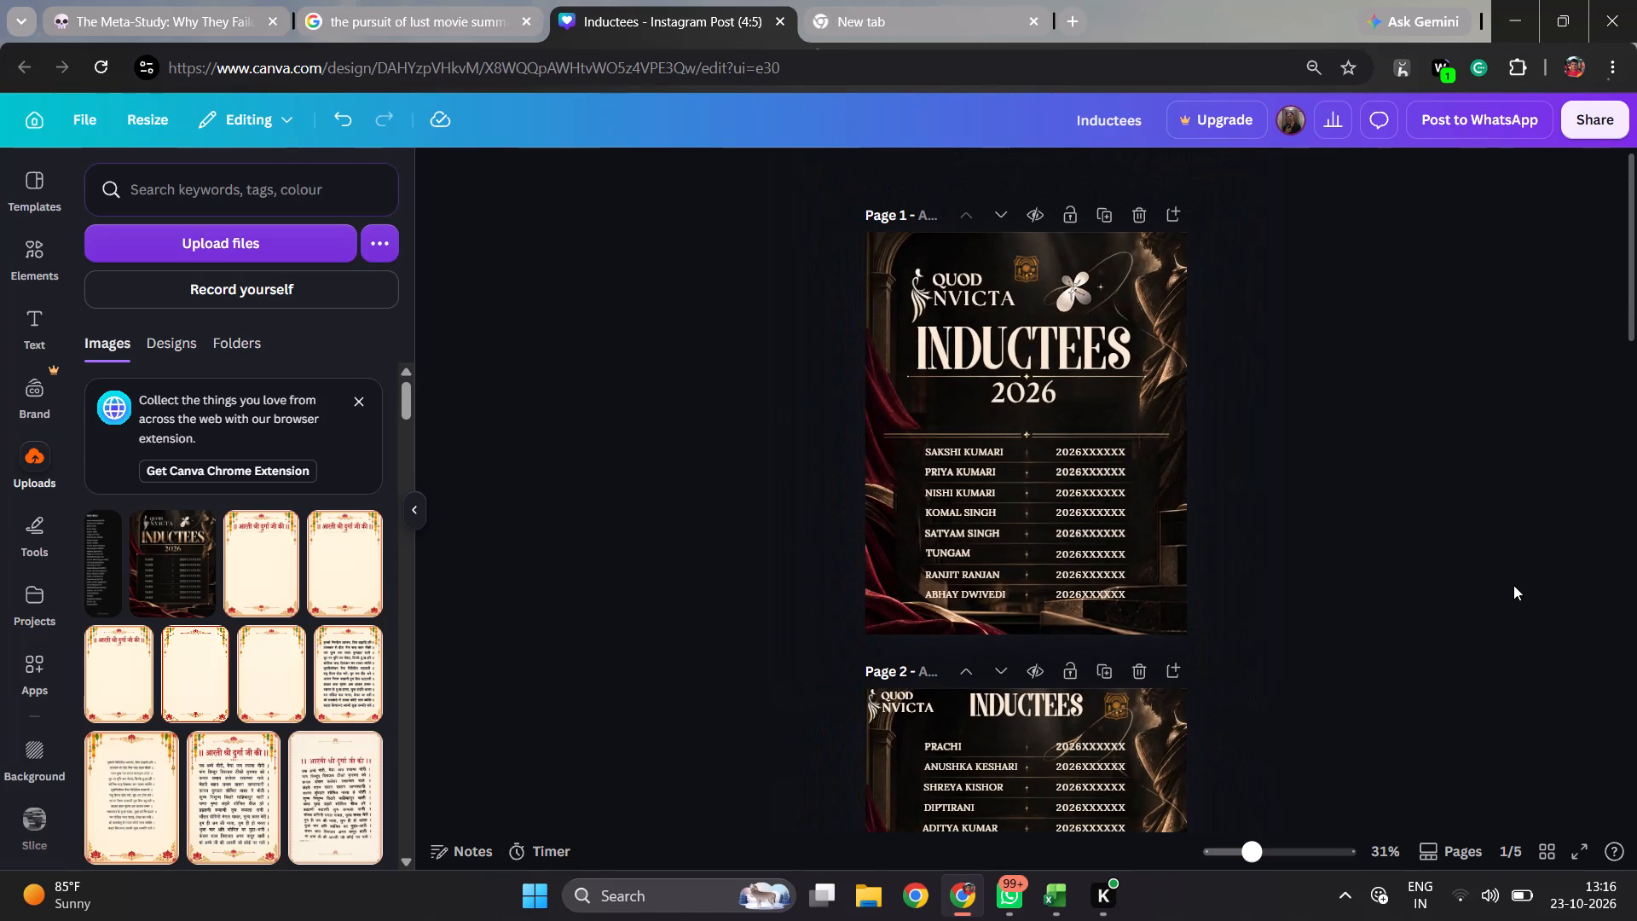
# Select the grouped inductee list on page 1.
pyautogui.click(962, 534)
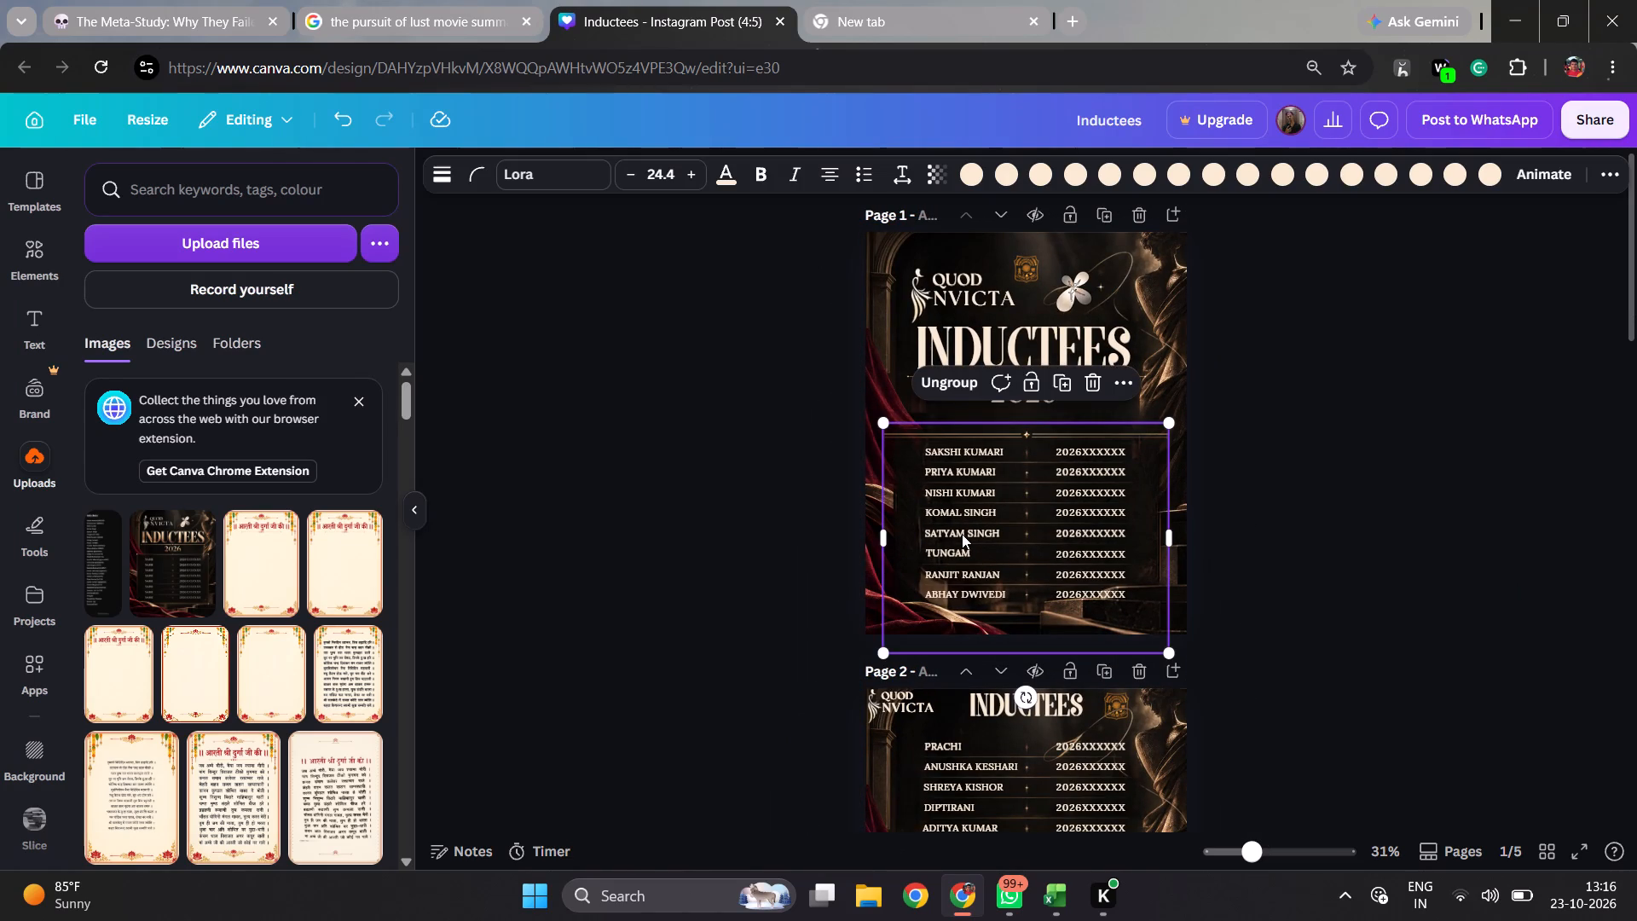
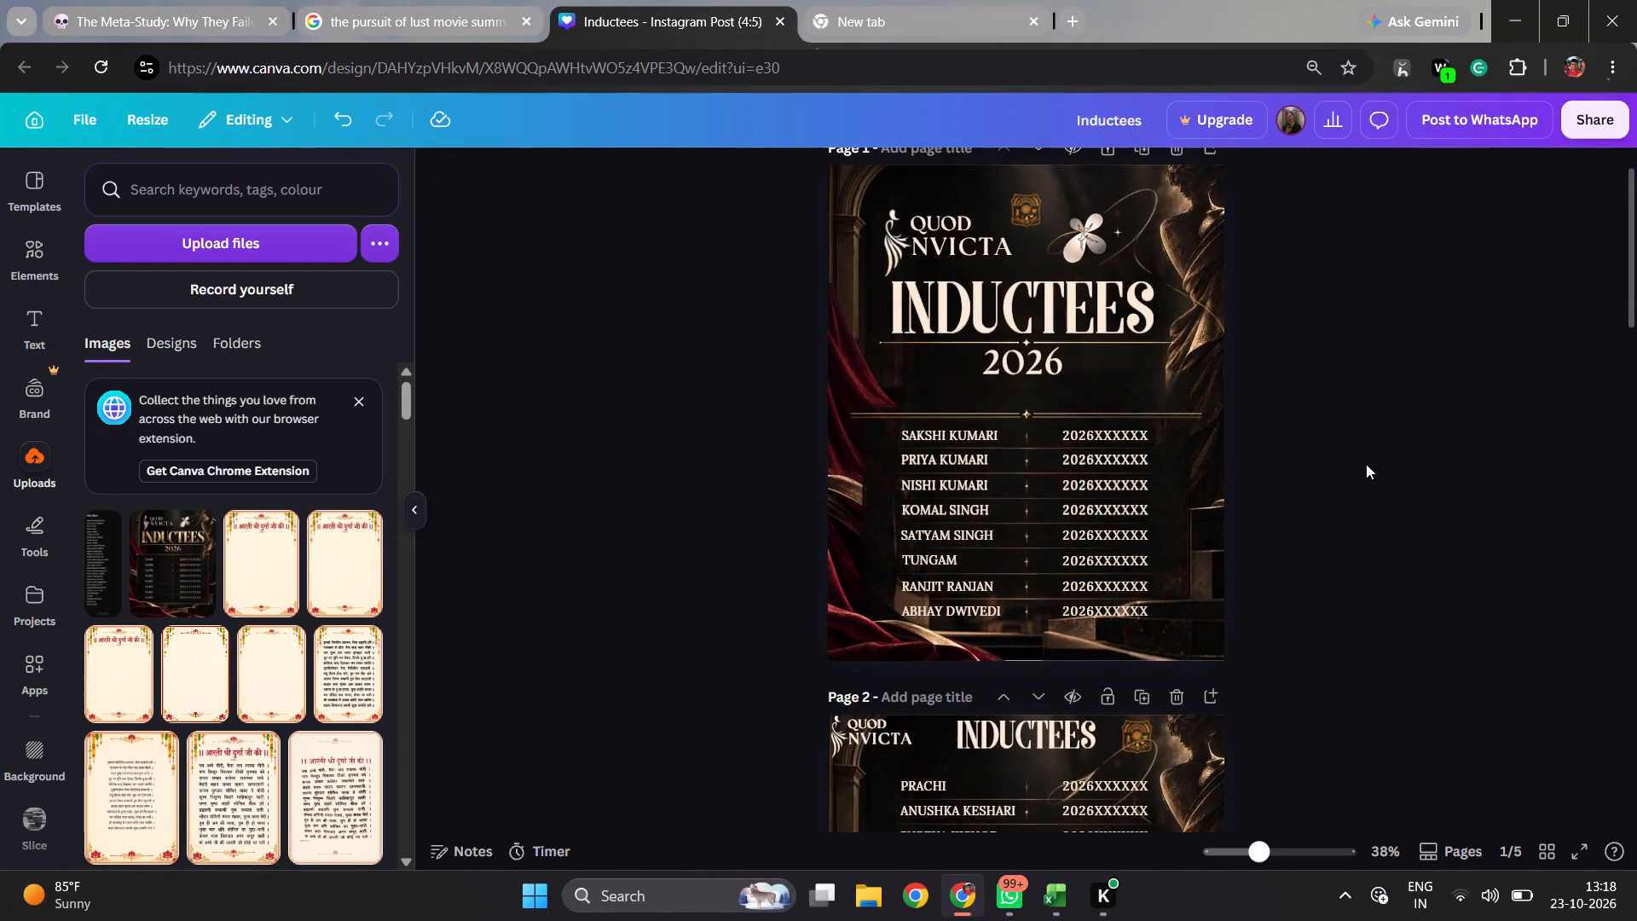
# Nudge the seventh row's name on page 2 leftward to line up with the name column.
pyautogui.scroll(-1, 1366, 464)
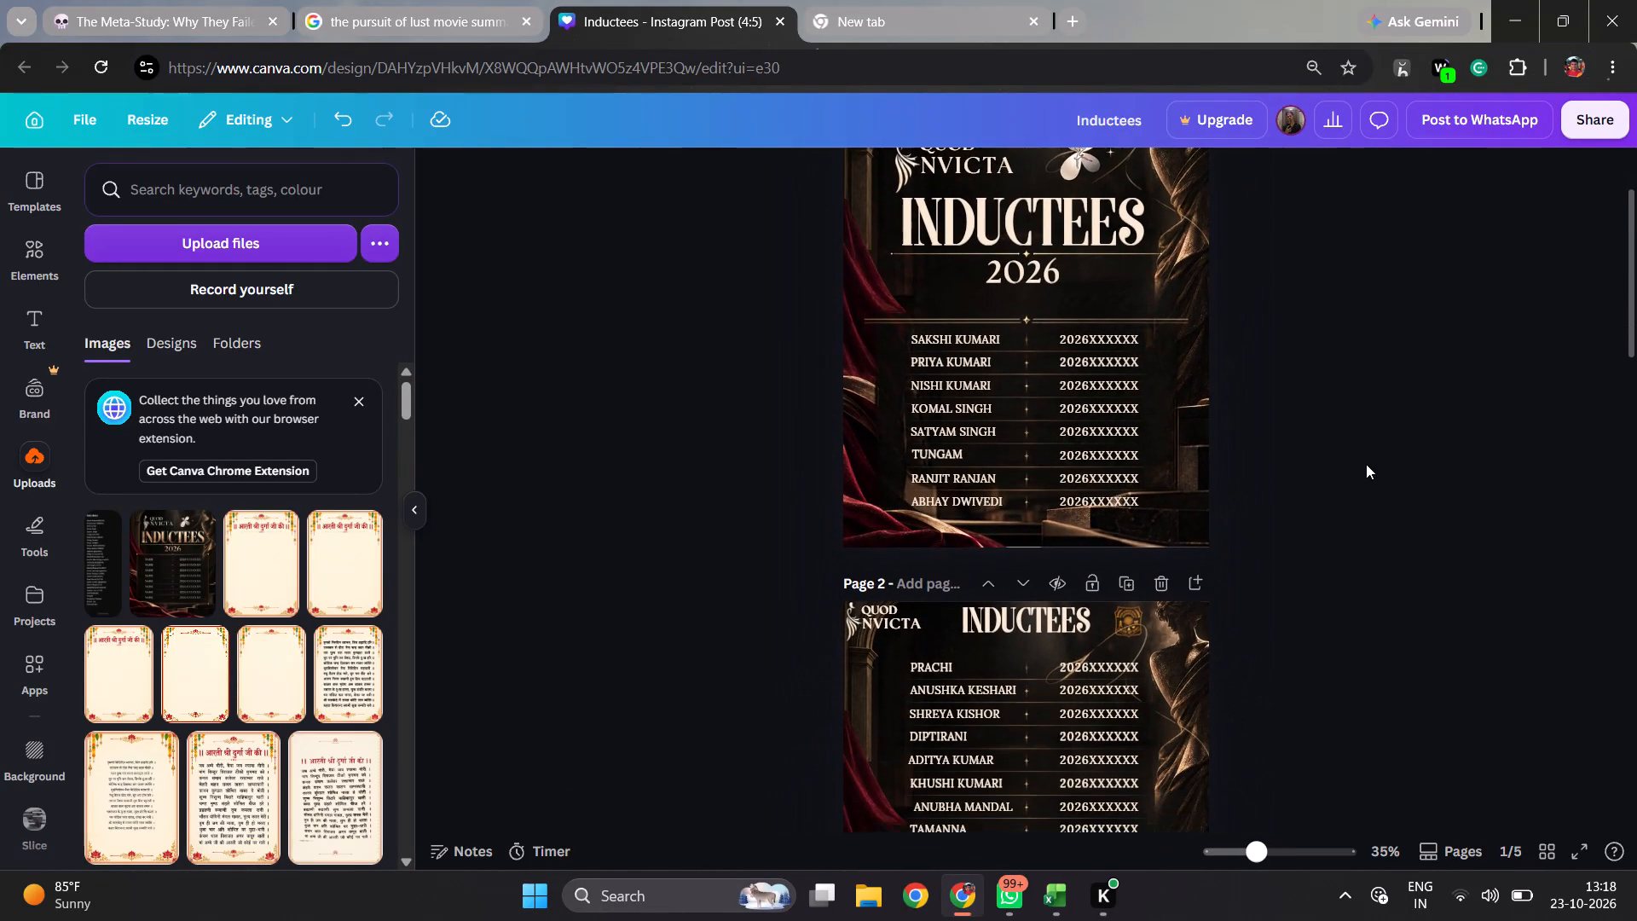
pyautogui.scroll(-3, 1366, 464)
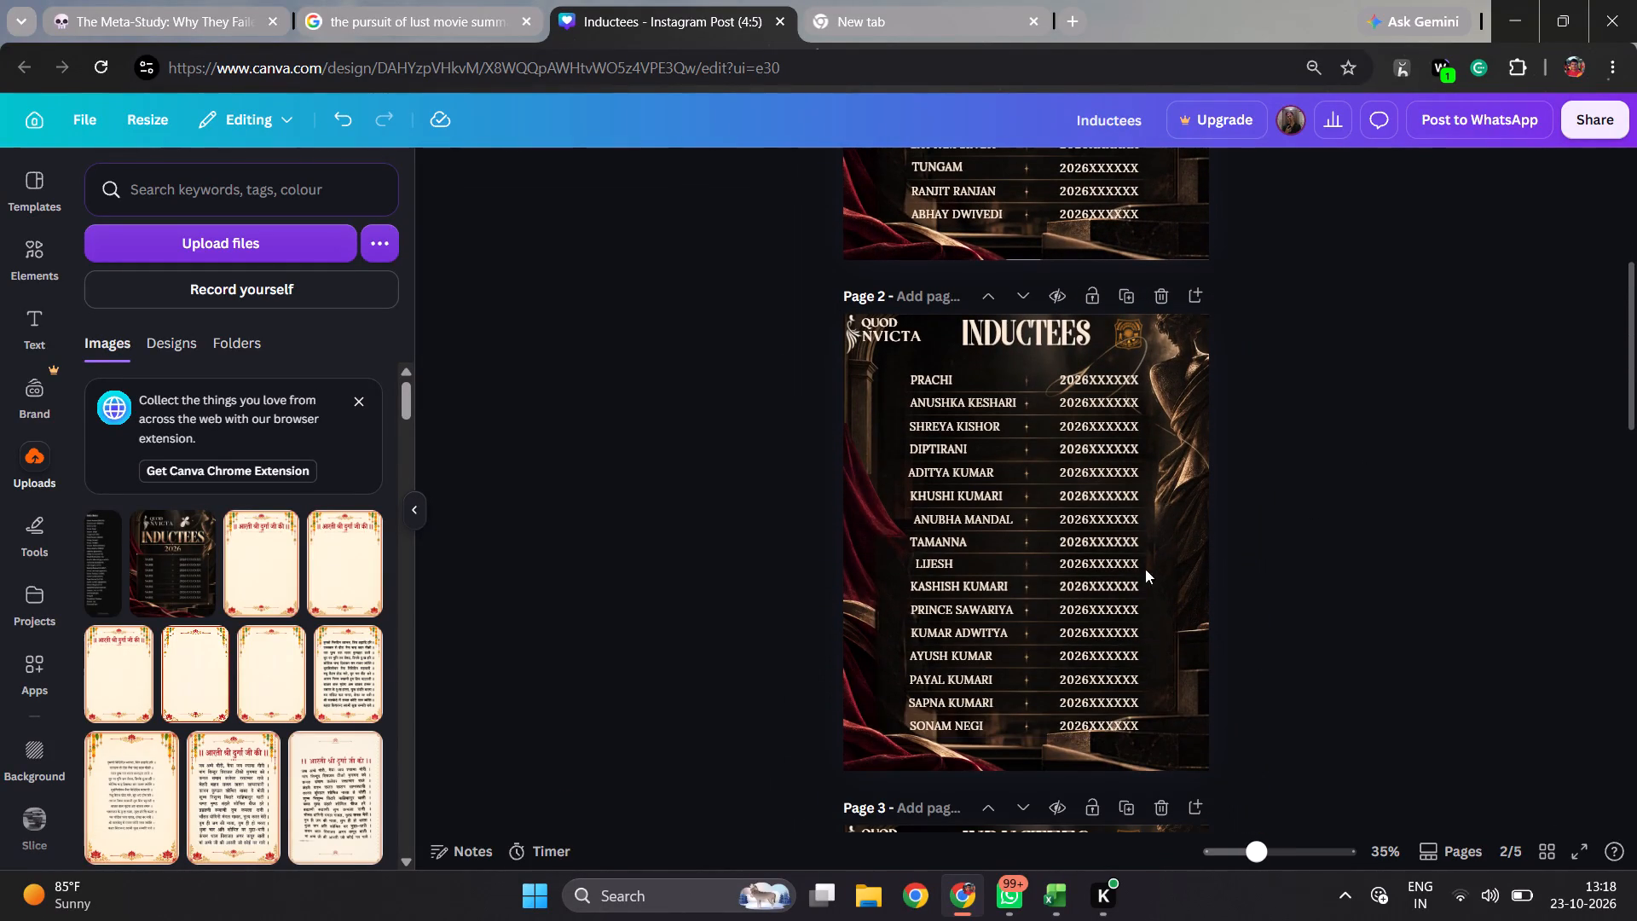
pyautogui.click(948, 519)
pyautogui.click(948, 519)
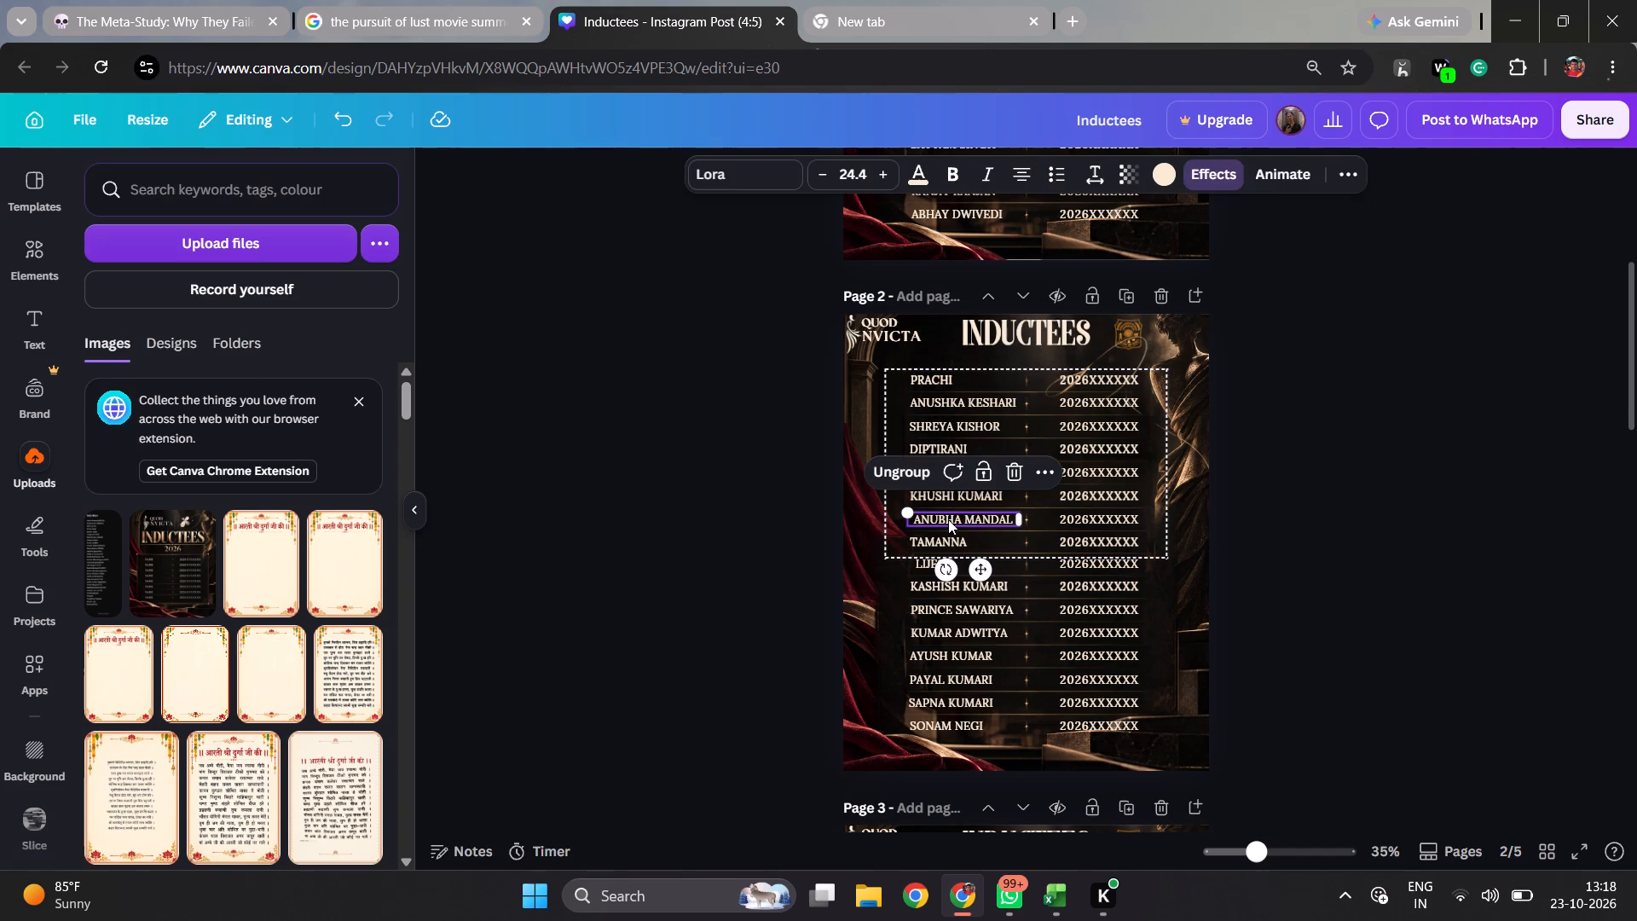
pyautogui.press('Left')
pyautogui.press('Left')
pyautogui.press('Left')
pyautogui.press('Left')
pyautogui.press('Left')
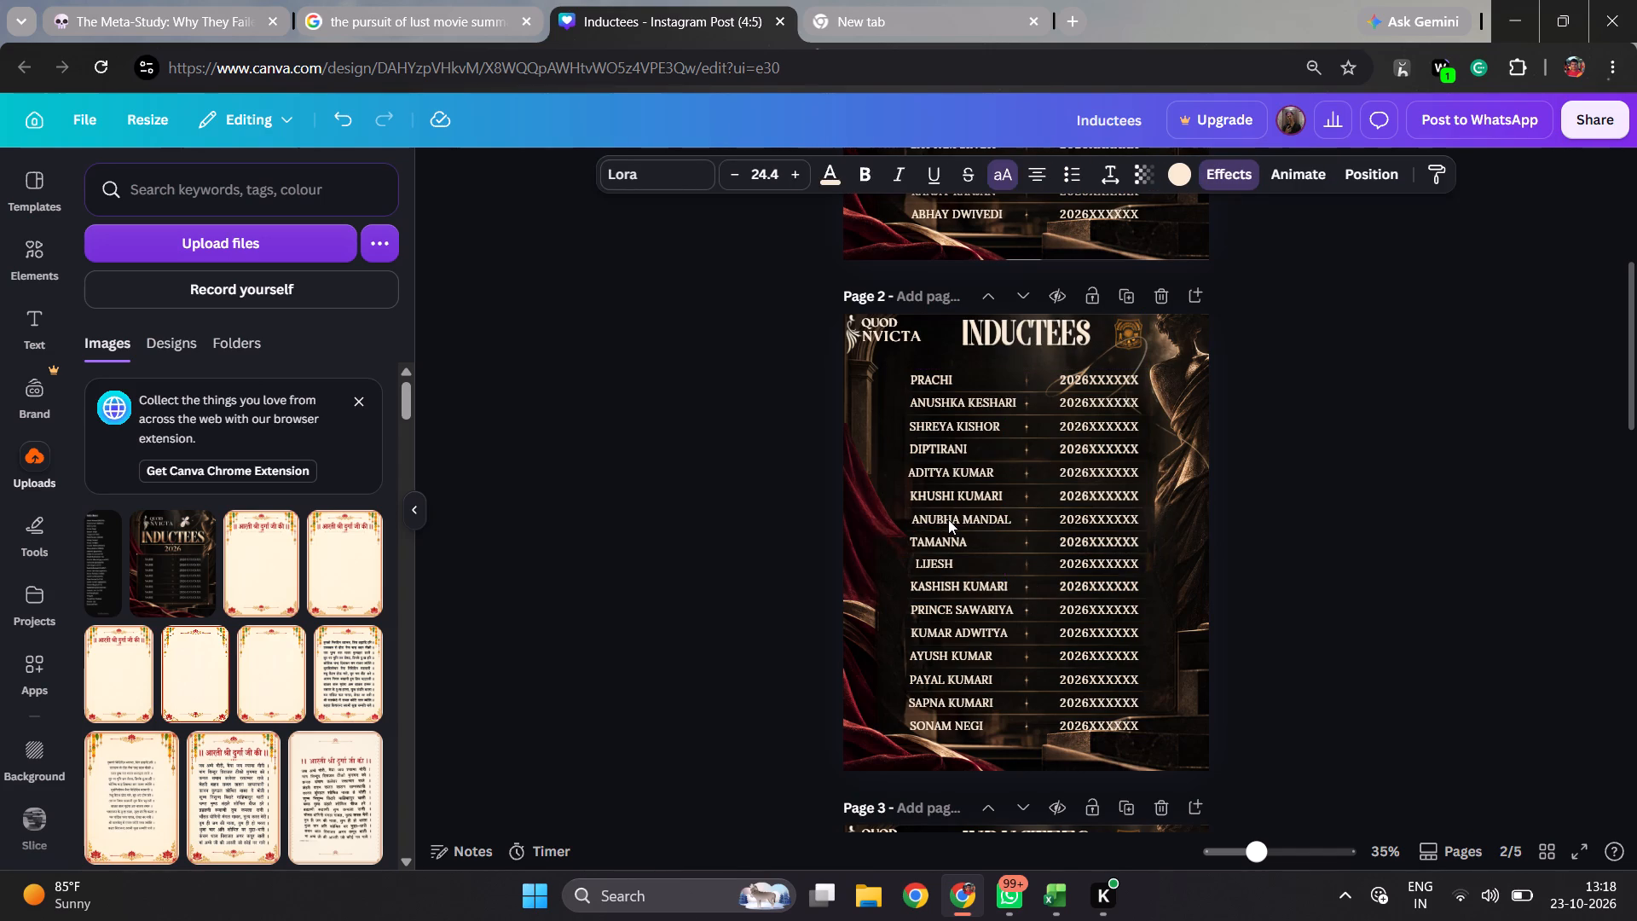
pyautogui.press('Left')
pyautogui.press('Left')
pyautogui.press('Left')
pyautogui.press('Left')
pyautogui.press('Left')
# Nudge the ninth row's name on page 2 leftward to line up with the name column, then deselect it.
pyautogui.click(911, 566)
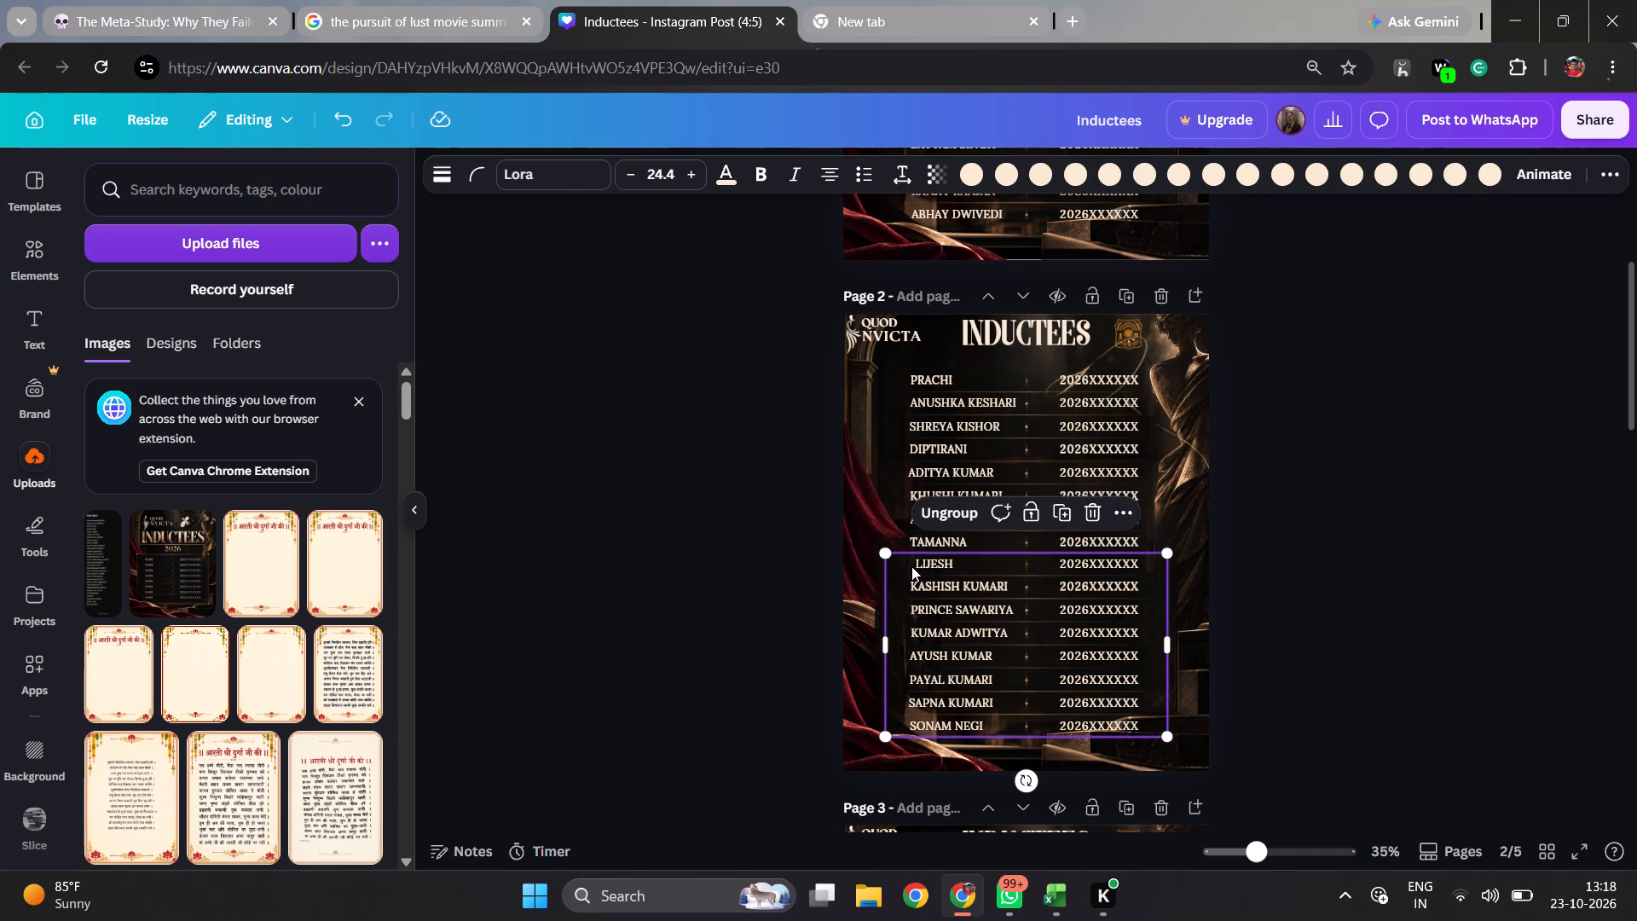
pyautogui.click(939, 568)
pyautogui.press('Left')
pyautogui.press('Left')
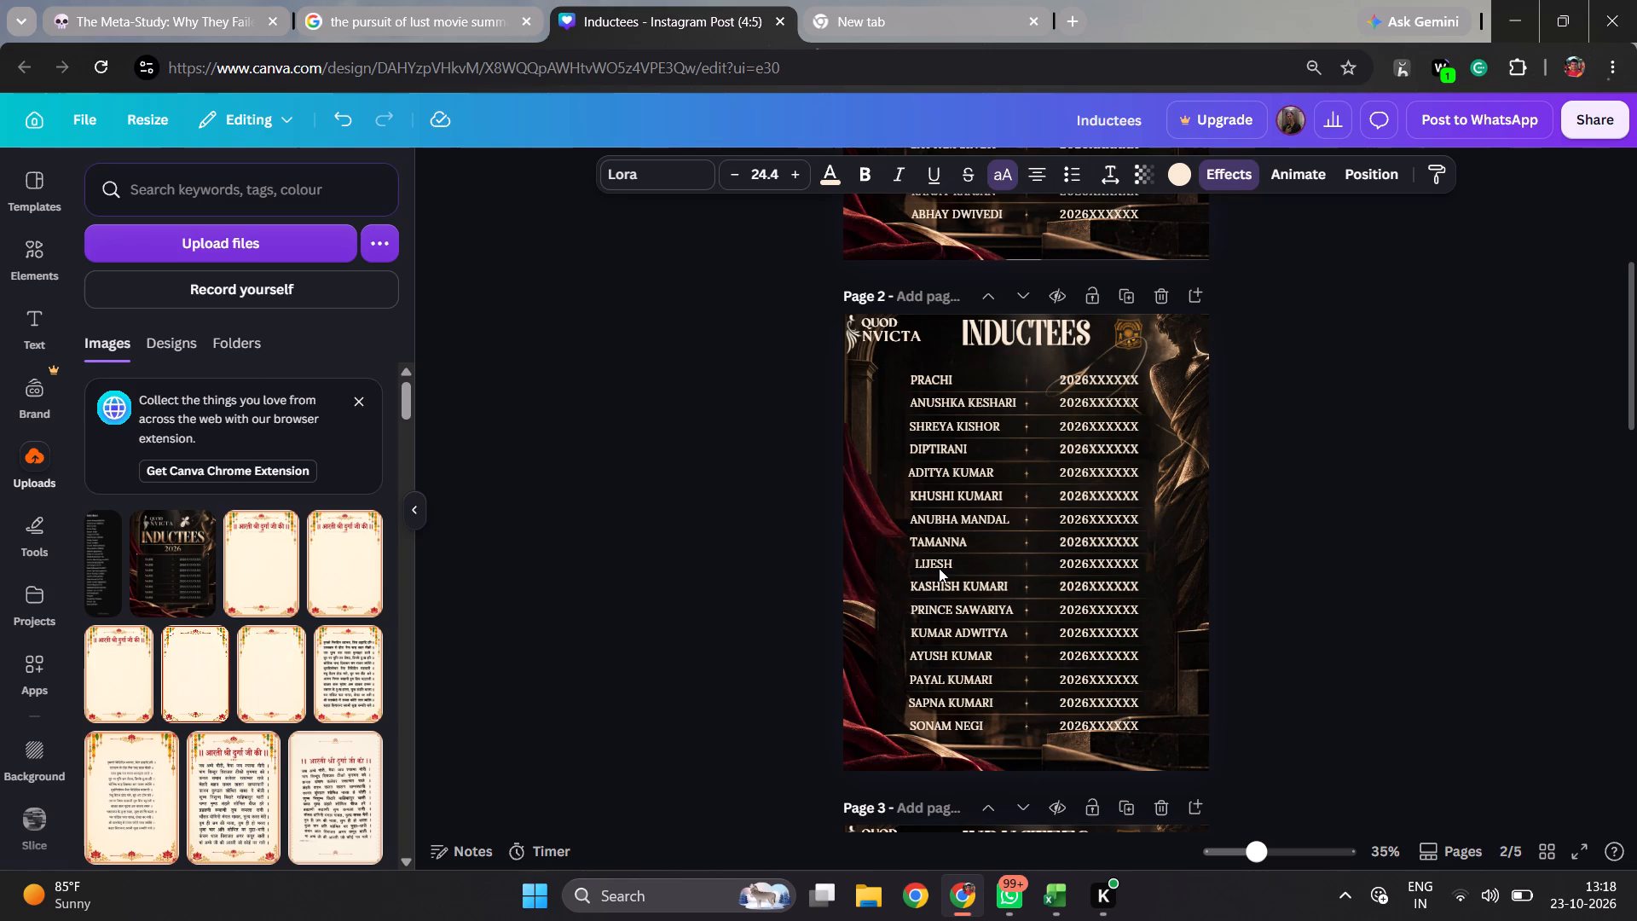
pyautogui.press('Left')
pyautogui.press('Left')
pyautogui.press('Left')
pyautogui.press('Left')
pyautogui.press('Left')
pyautogui.press('Left')
pyautogui.press('Left')
pyautogui.press('Left')
pyautogui.press('Left')
pyautogui.press('Left')
pyautogui.press('Left')
pyautogui.press('Left')
pyautogui.press('Left')
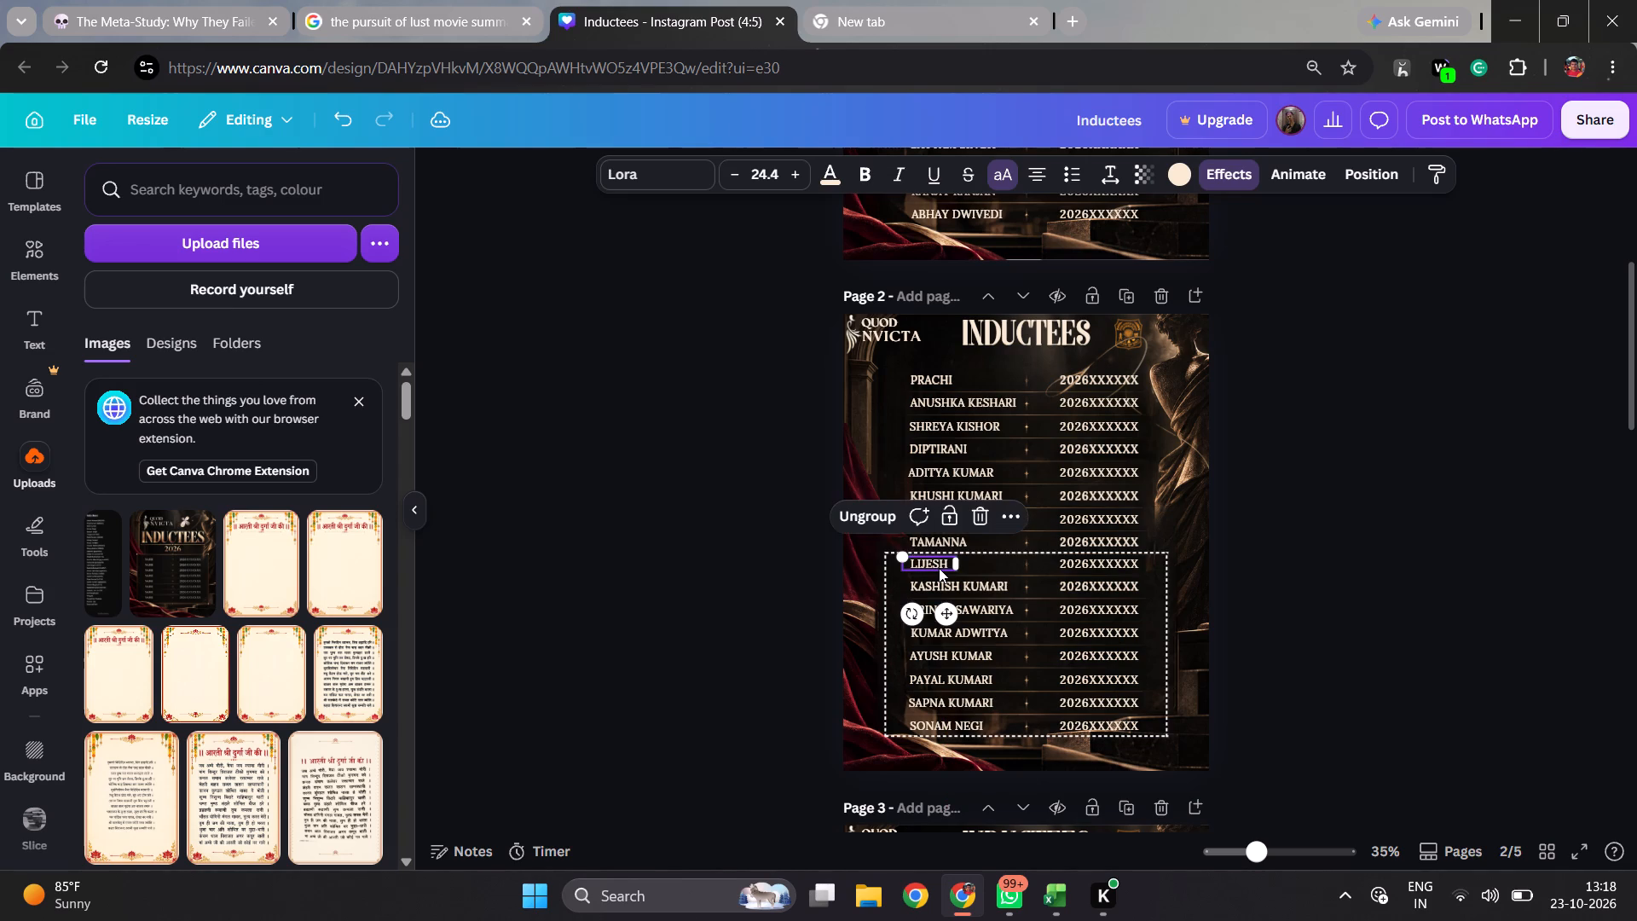
pyautogui.click(1288, 507)
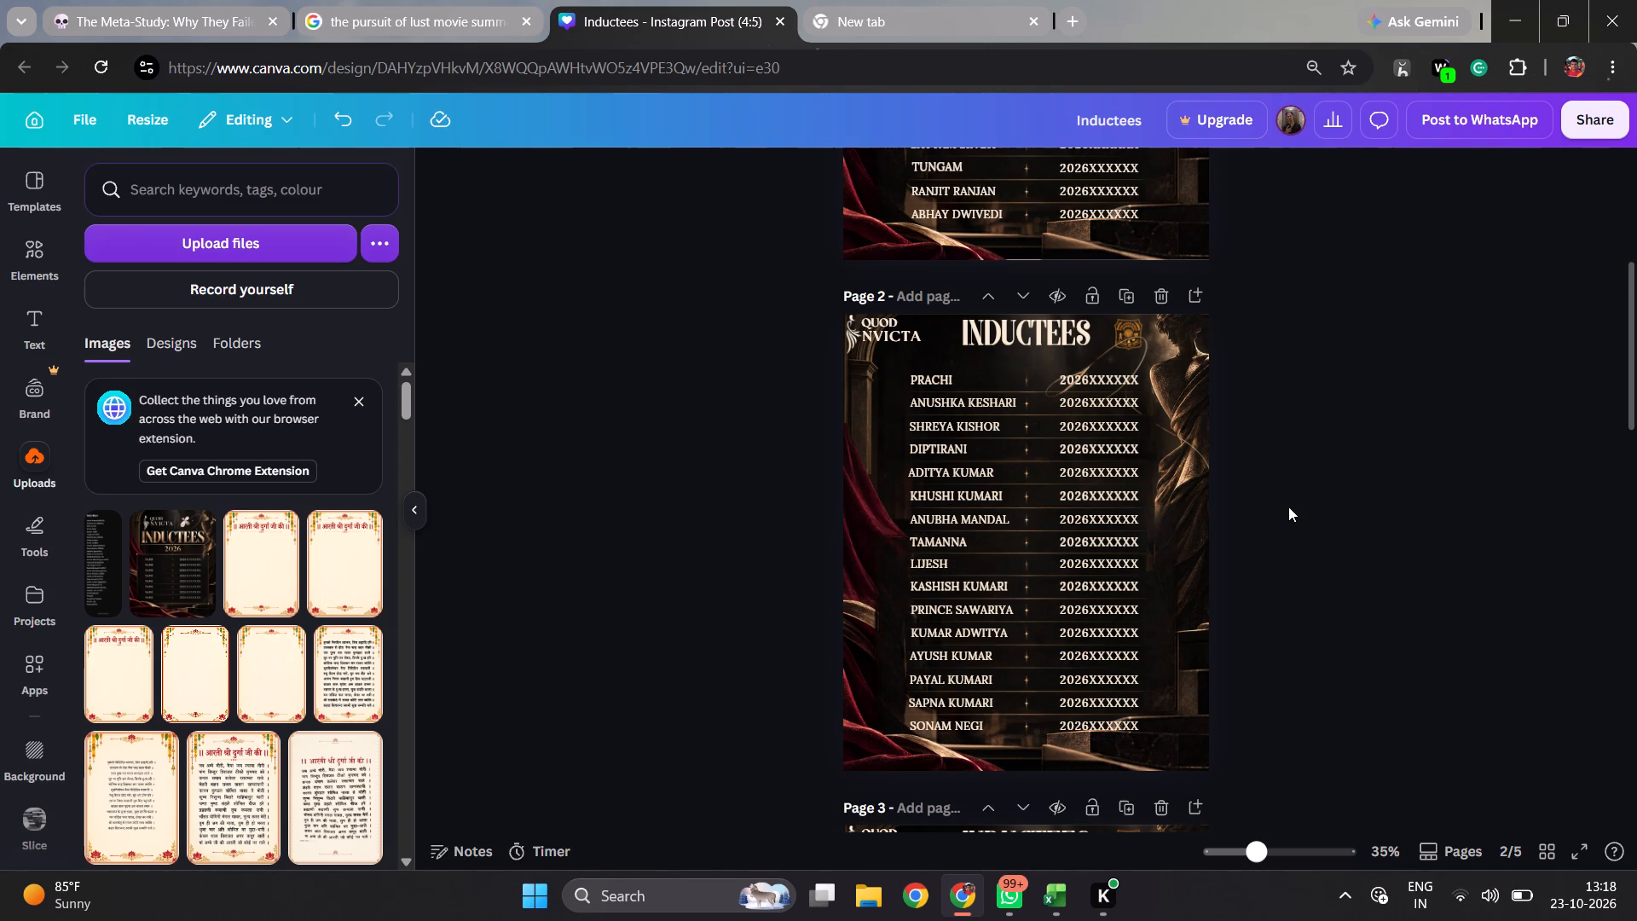
# Nudge the fourth row's name on page 3 leftward toward the left edge of the name column.
pyautogui.scroll(-3, 1288, 507)
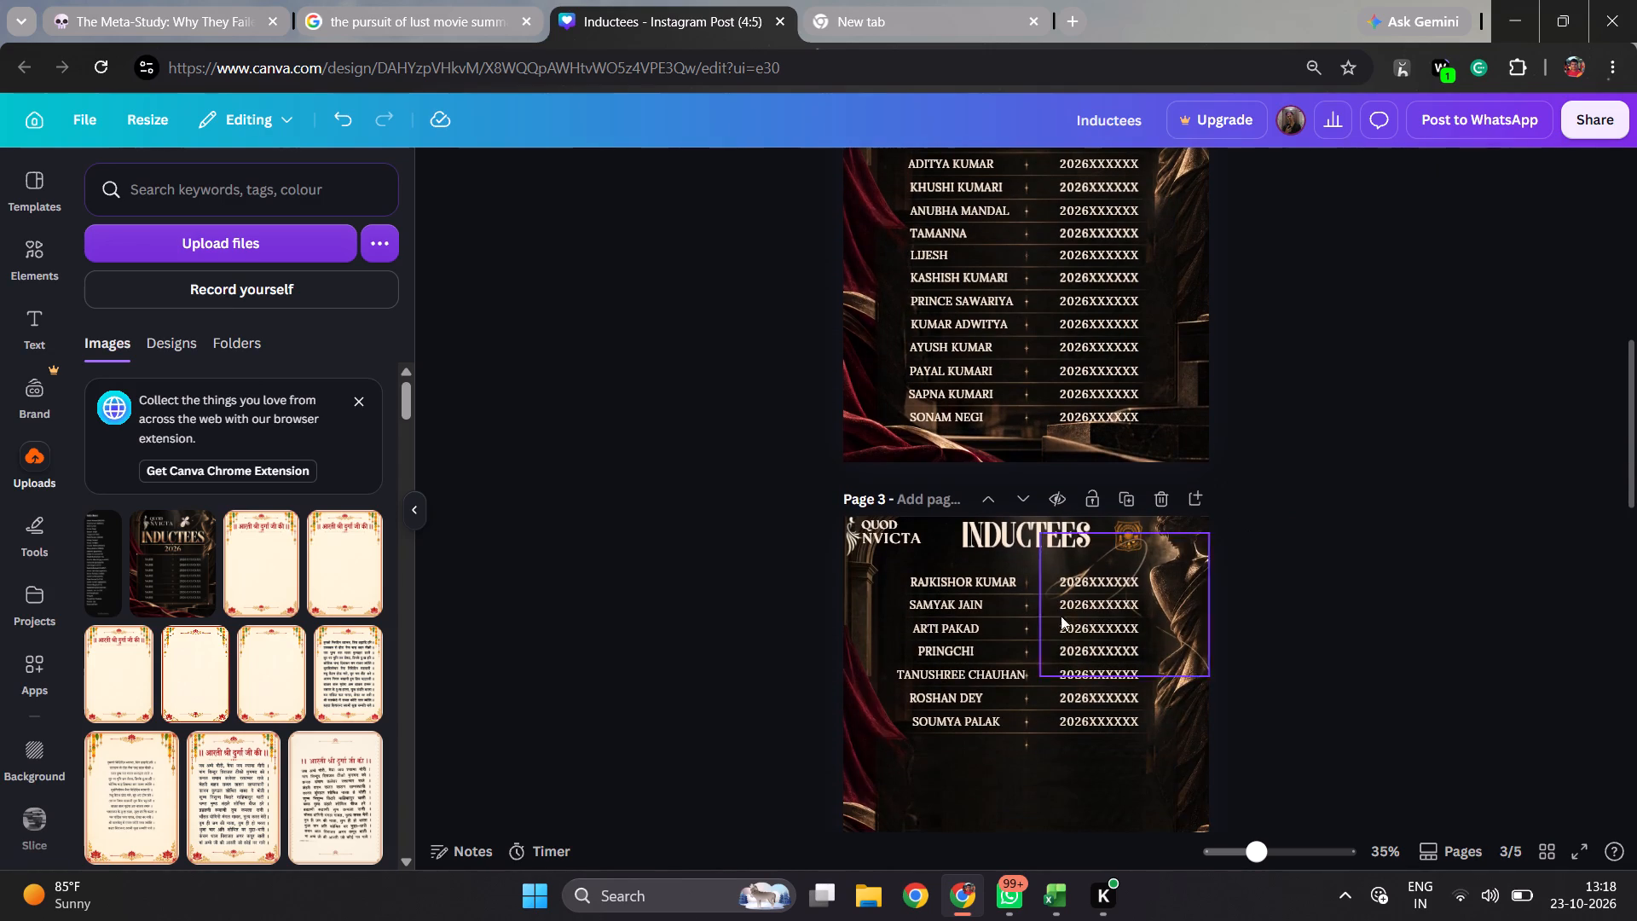
pyautogui.click(935, 647)
pyautogui.click(935, 647)
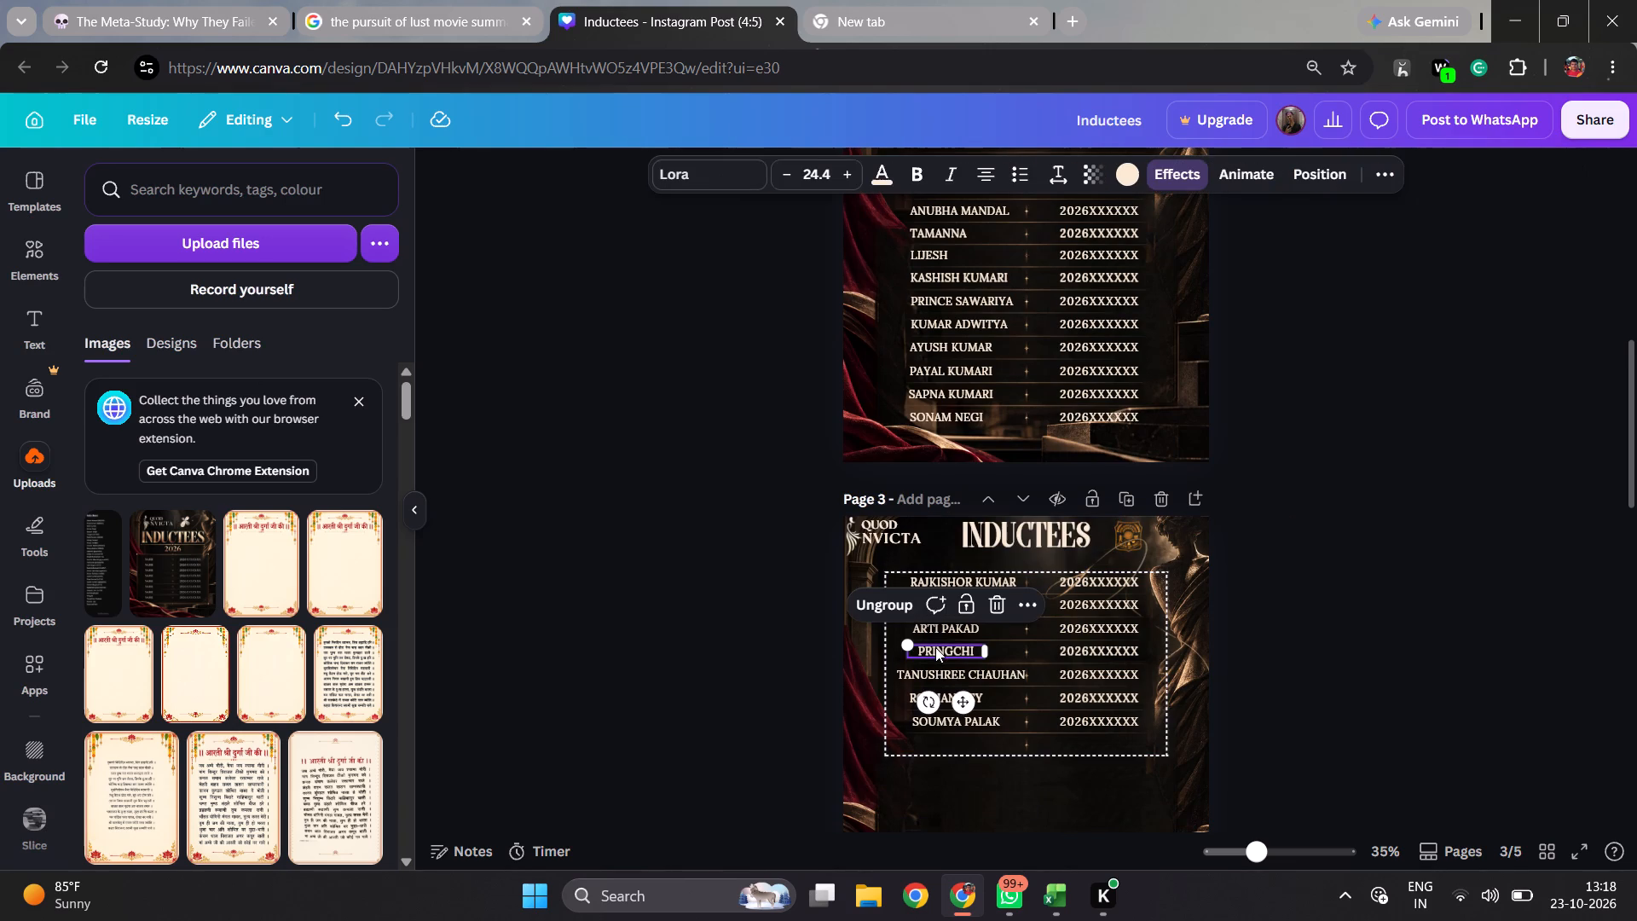
pyautogui.press('Left')
pyautogui.press('Left')
pyautogui.press('Left')
pyautogui.press('Left')
pyautogui.press('Left')
pyautogui.press('Left')
pyautogui.press('Left')
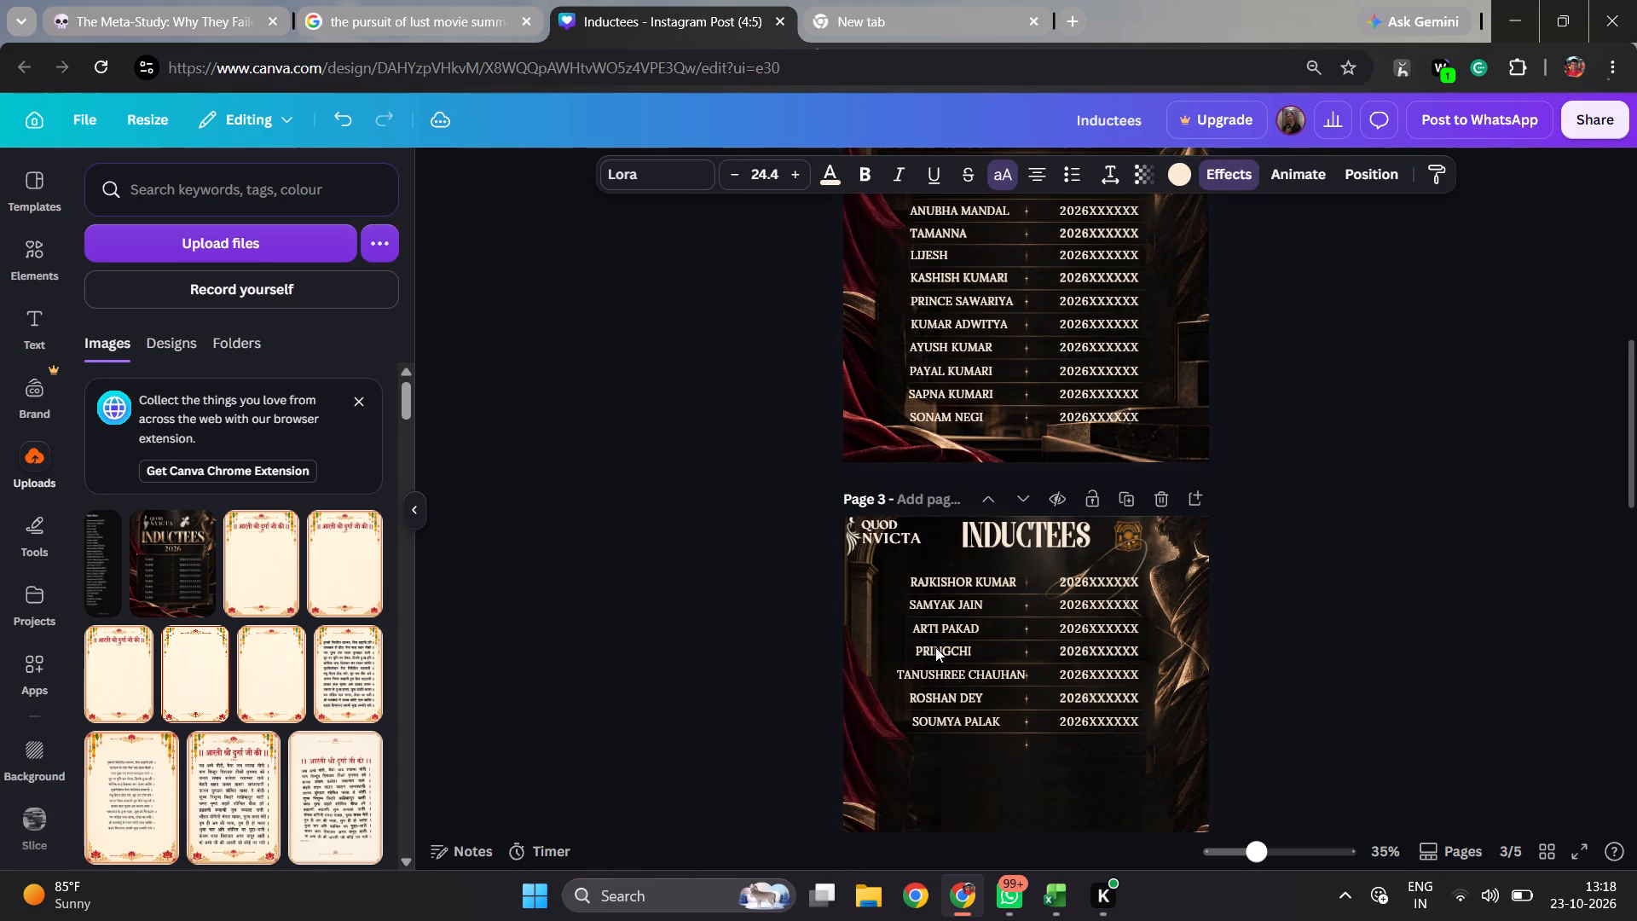
pyautogui.press('Left')
pyautogui.press('Left')
pyautogui.press('Left')
pyautogui.press('Left')
pyautogui.press('Left')
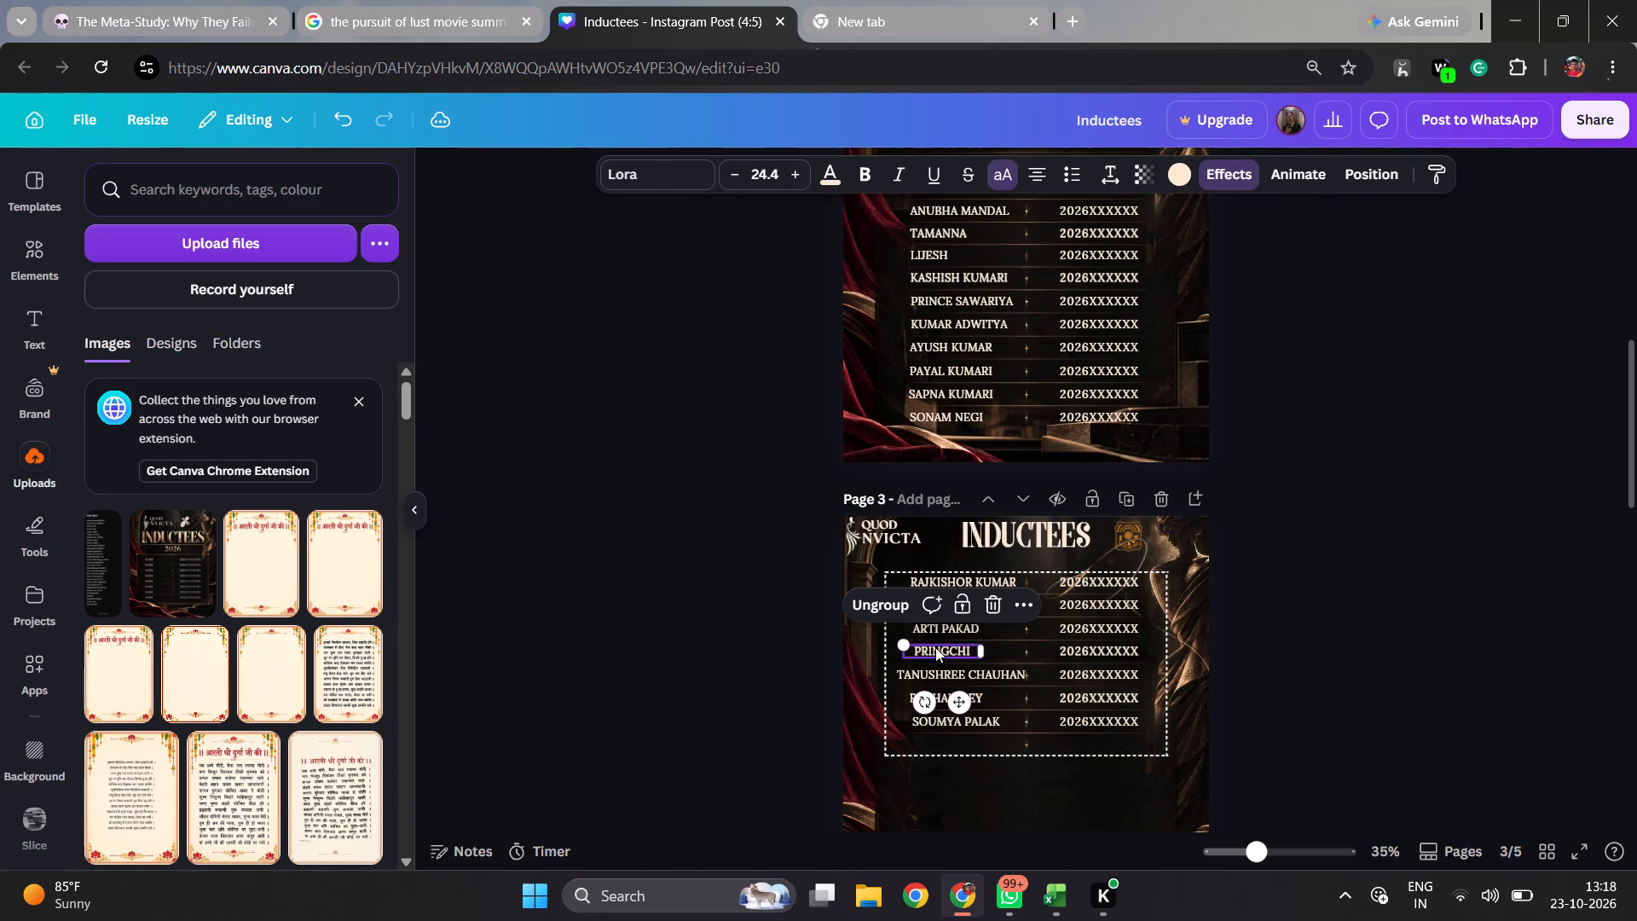
# Nudge the third row's name on page 3 slightly leftward to align it with the name column.
pyautogui.click(949, 628)
pyautogui.press('Left')
pyautogui.press('Left')
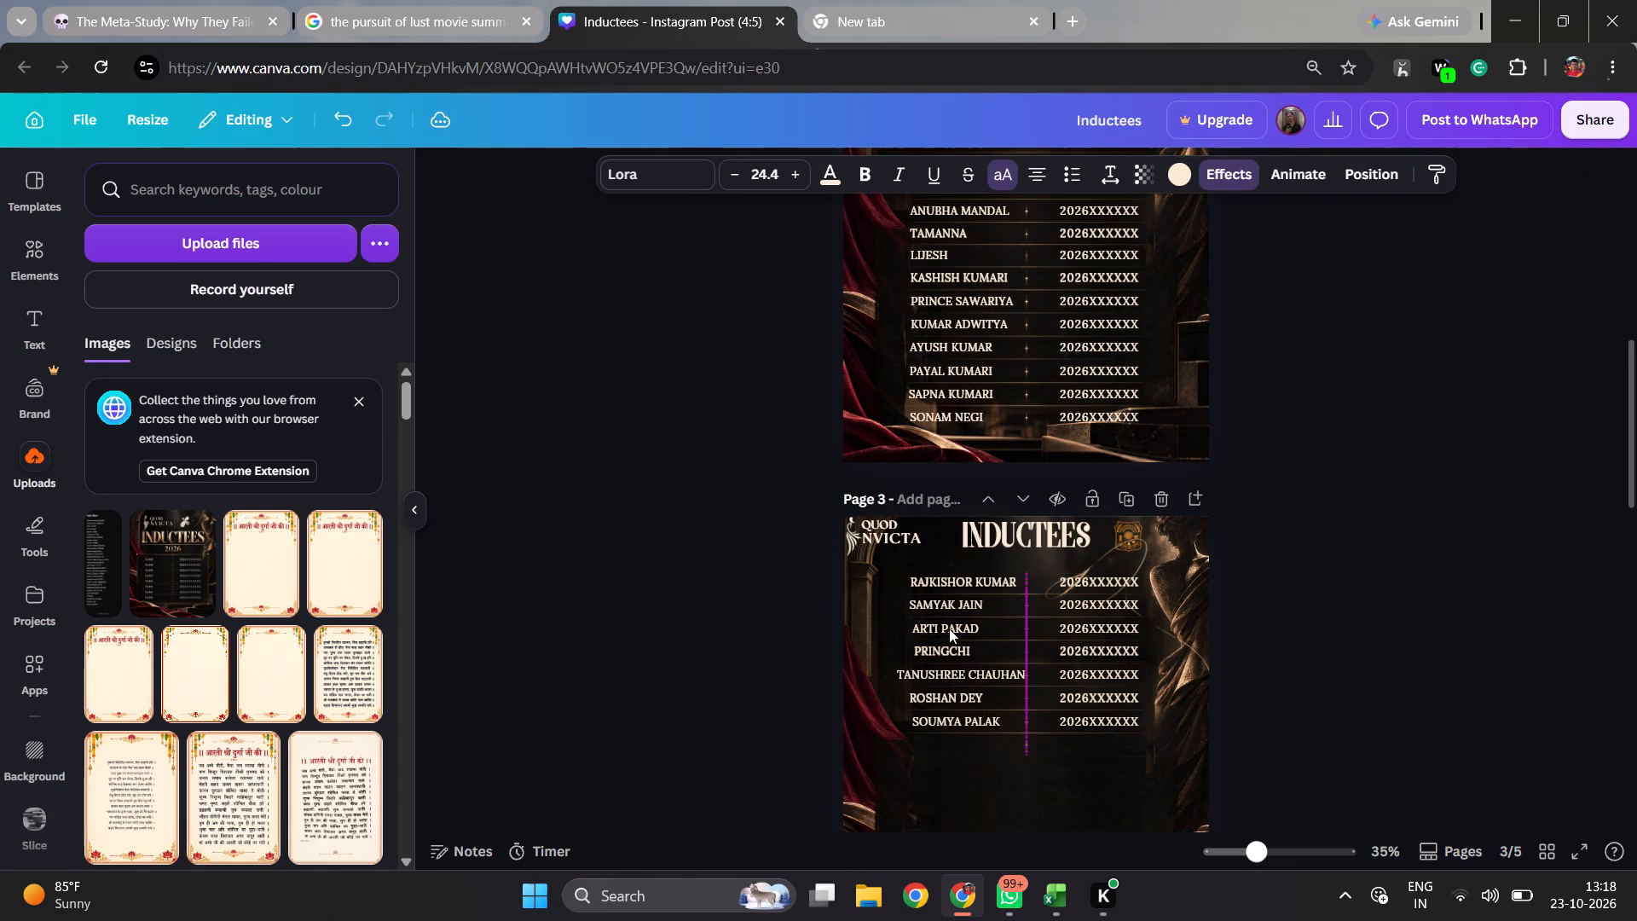
pyautogui.press('Left')
pyautogui.press('Left')
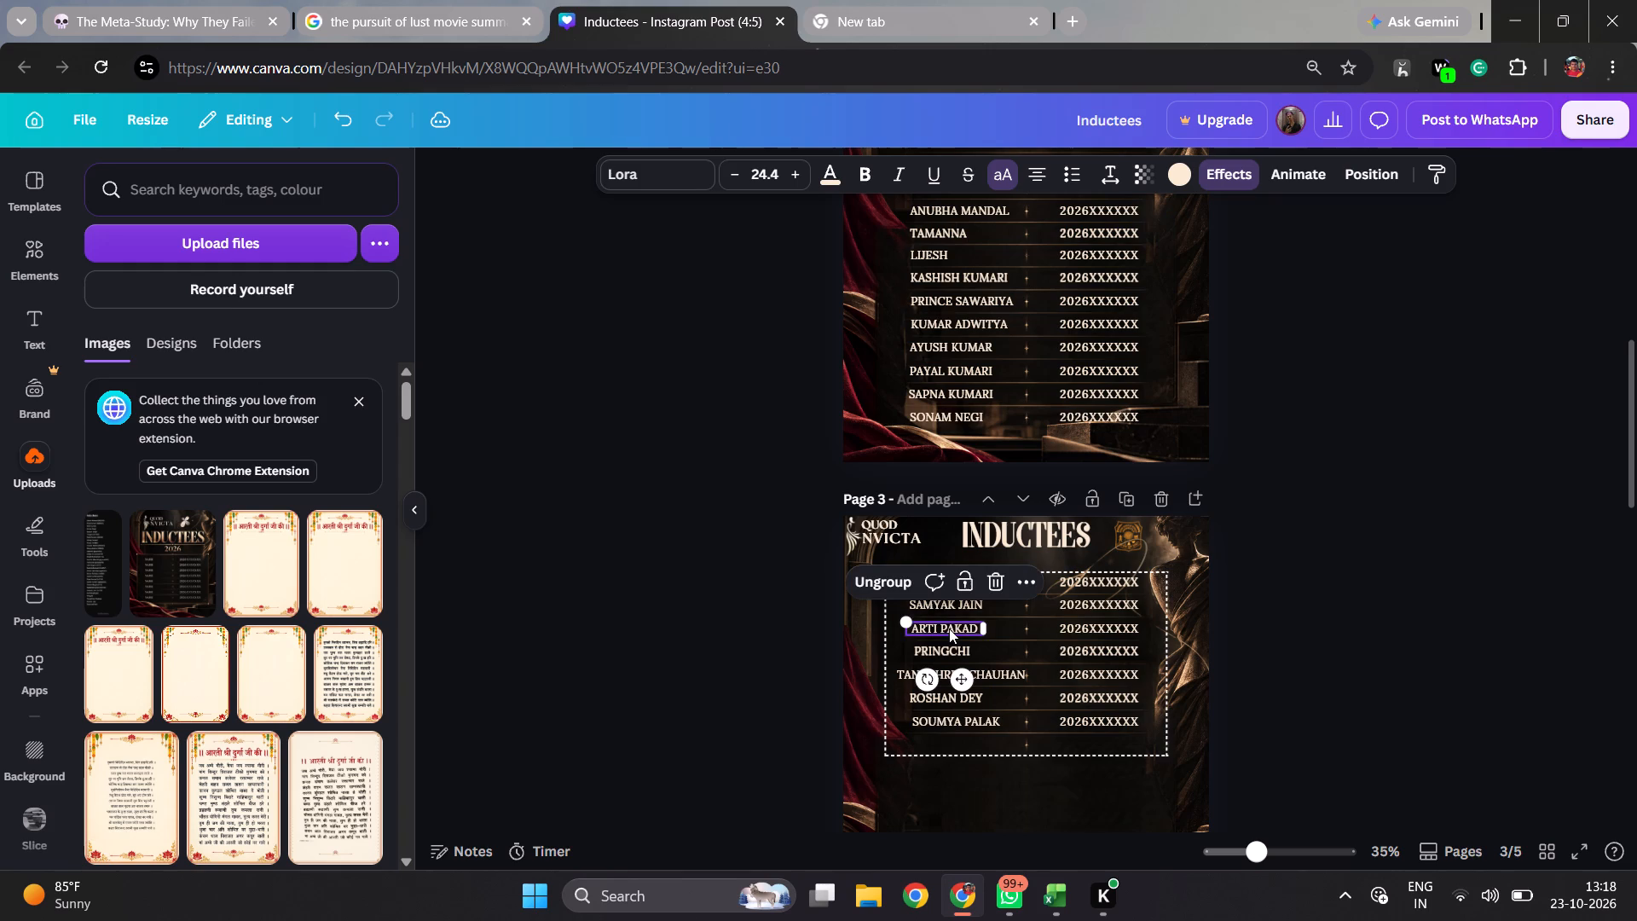
pyautogui.press('Right')
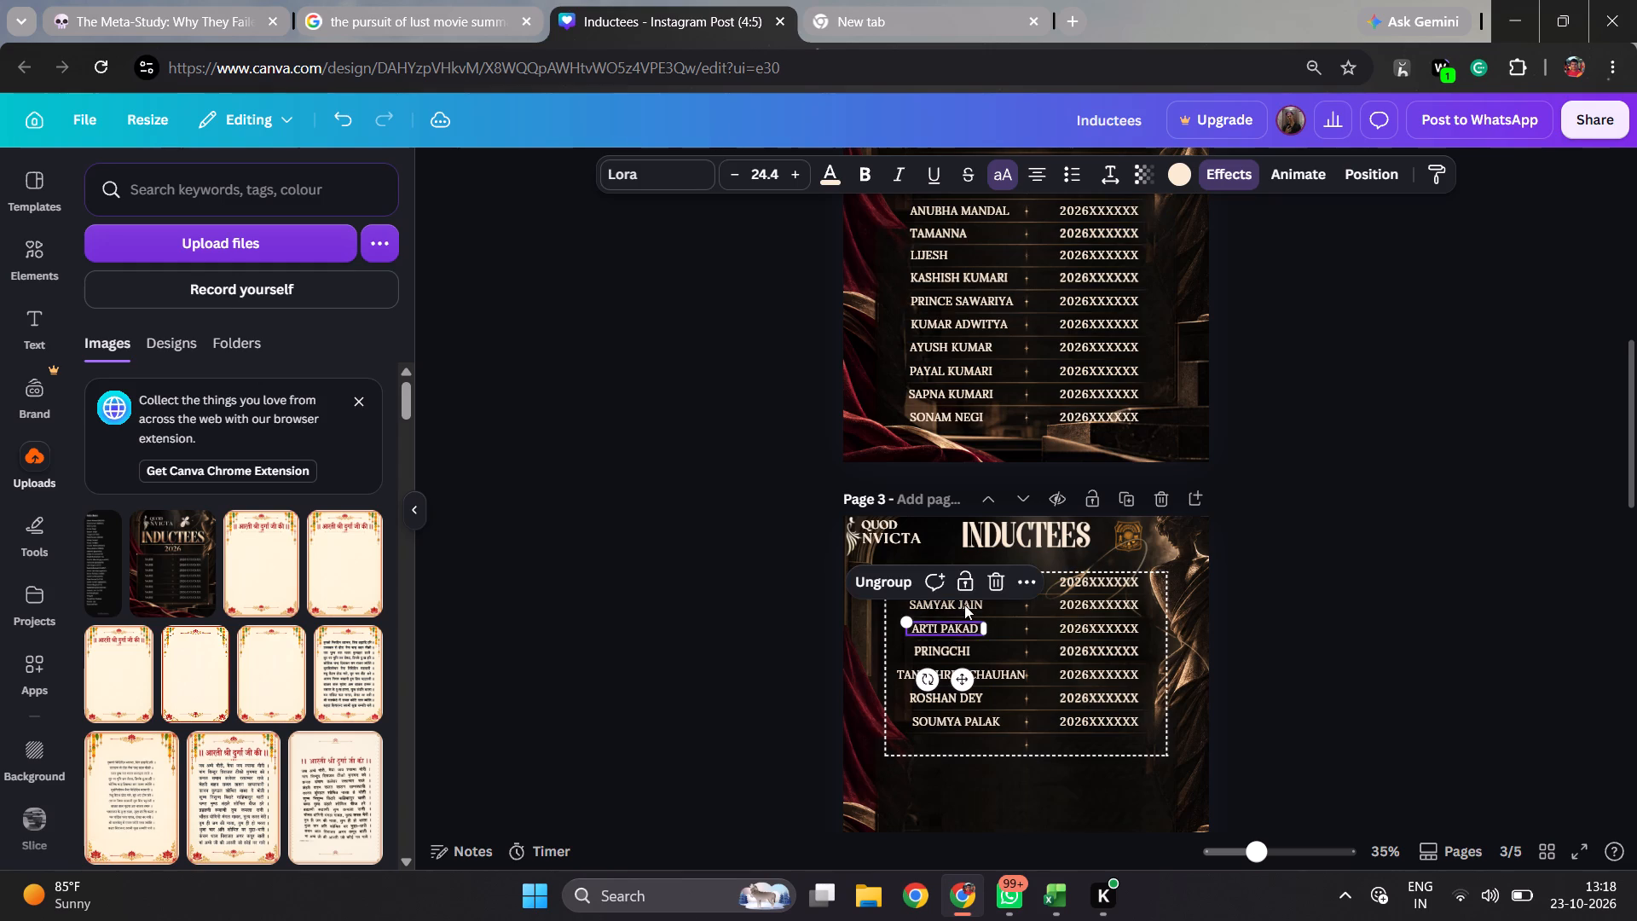
# Nudge the second row's name on page 3 slightly rightward to align it with the name column.
pyautogui.click(964, 605)
pyautogui.press('Right')
pyautogui.press('Right')
pyautogui.press('Right')
pyautogui.press('Right')
pyautogui.press('Right')
pyautogui.press('Right')
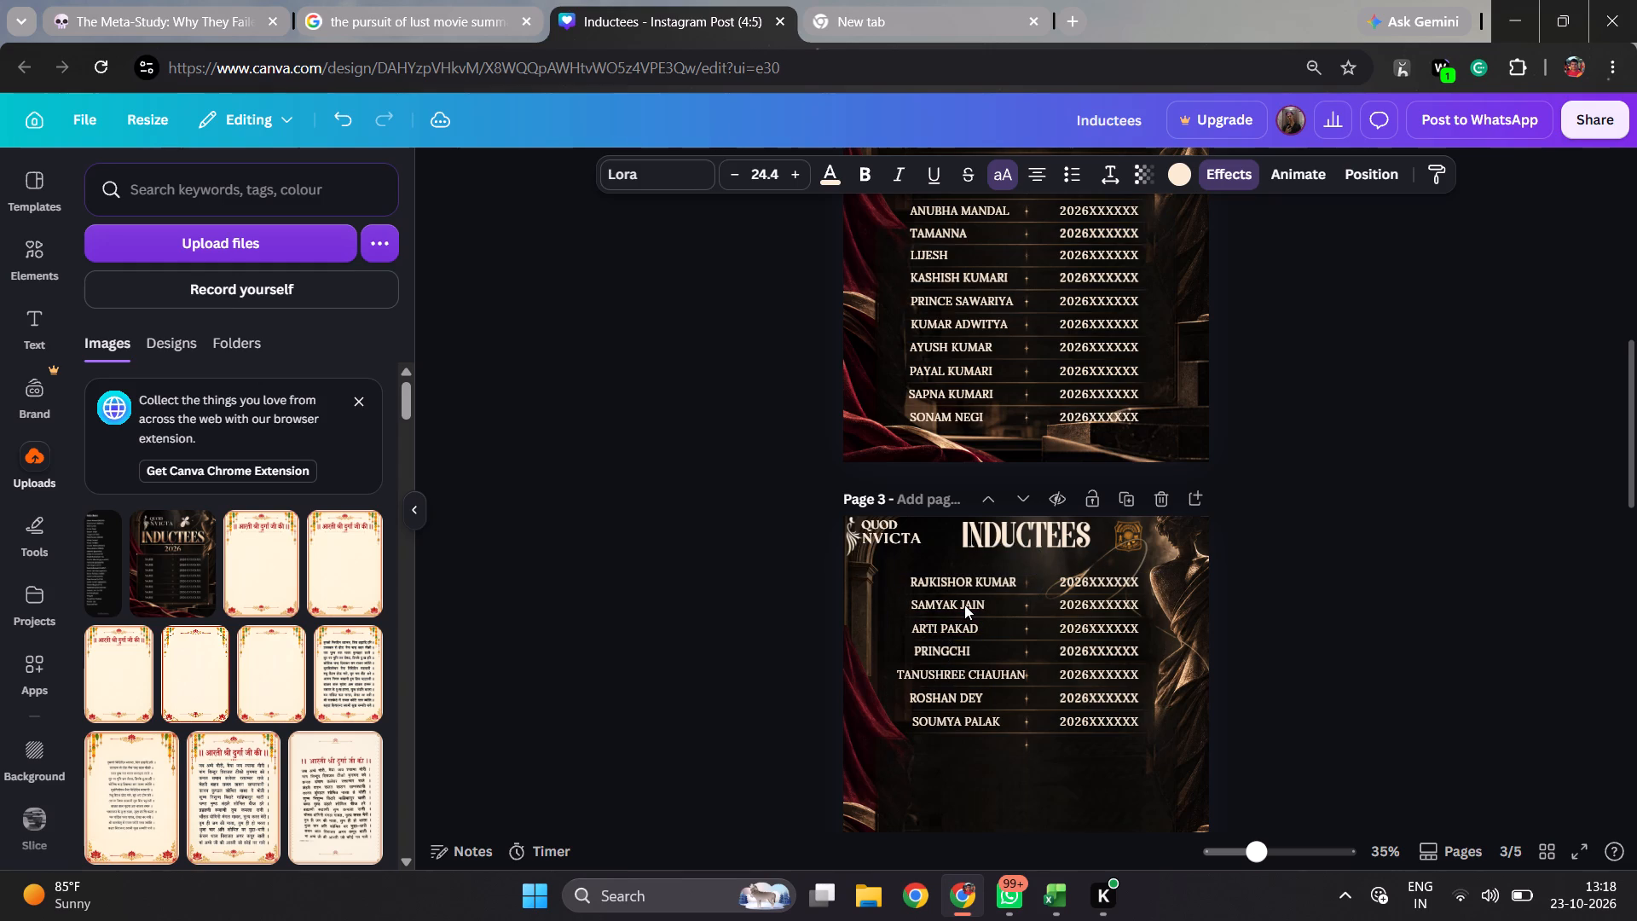
pyautogui.press('Right')
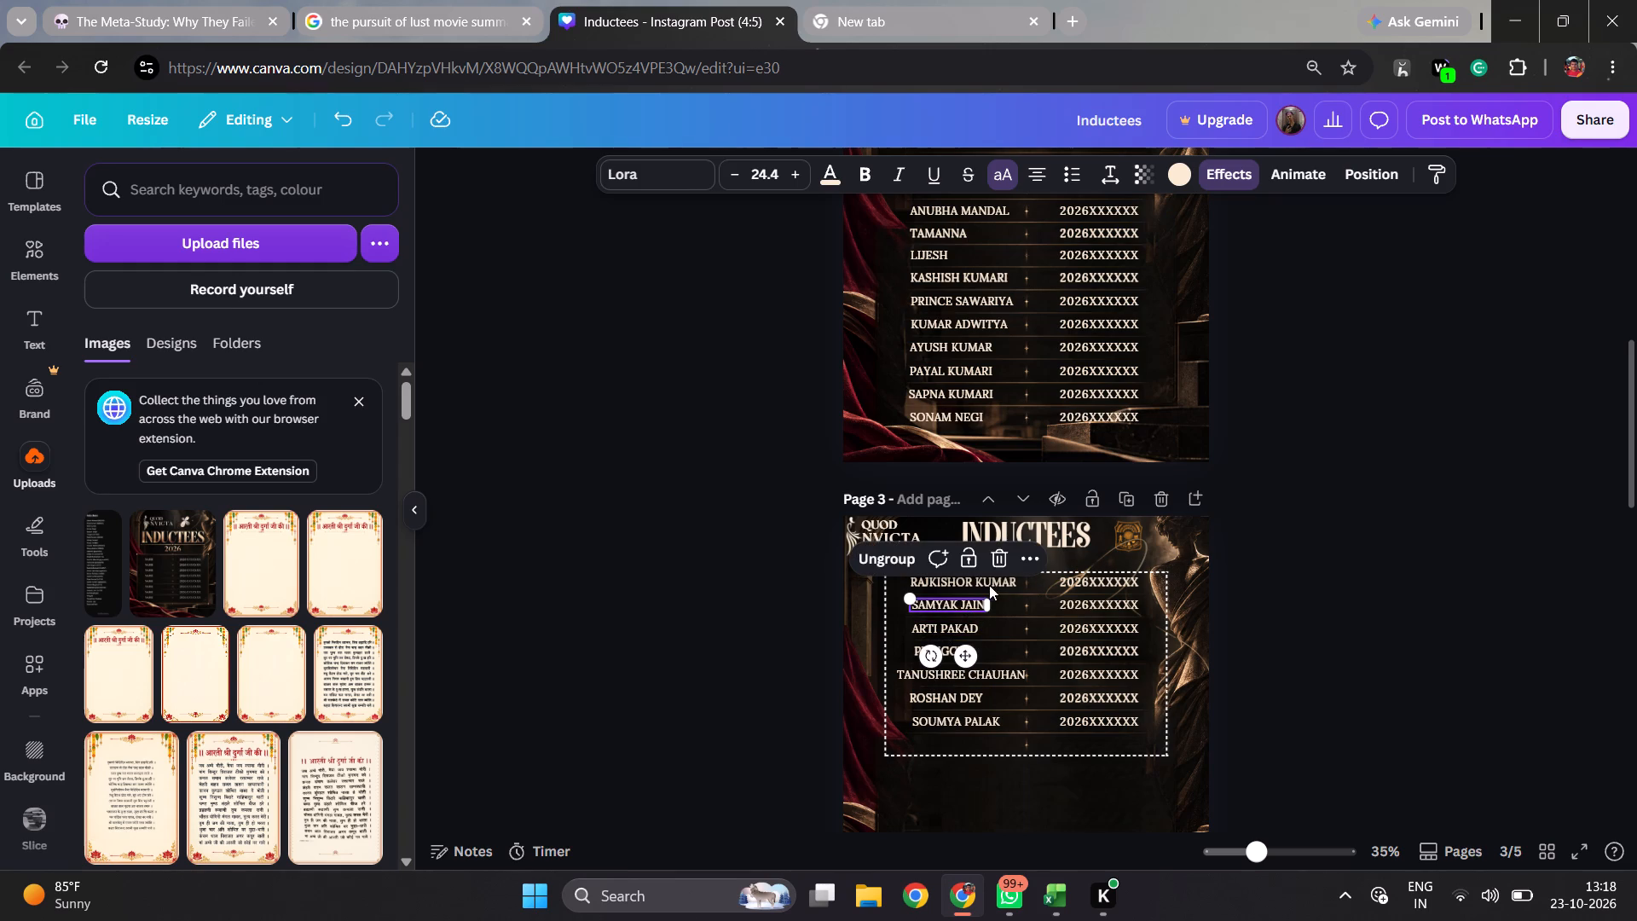
pyautogui.press('Right')
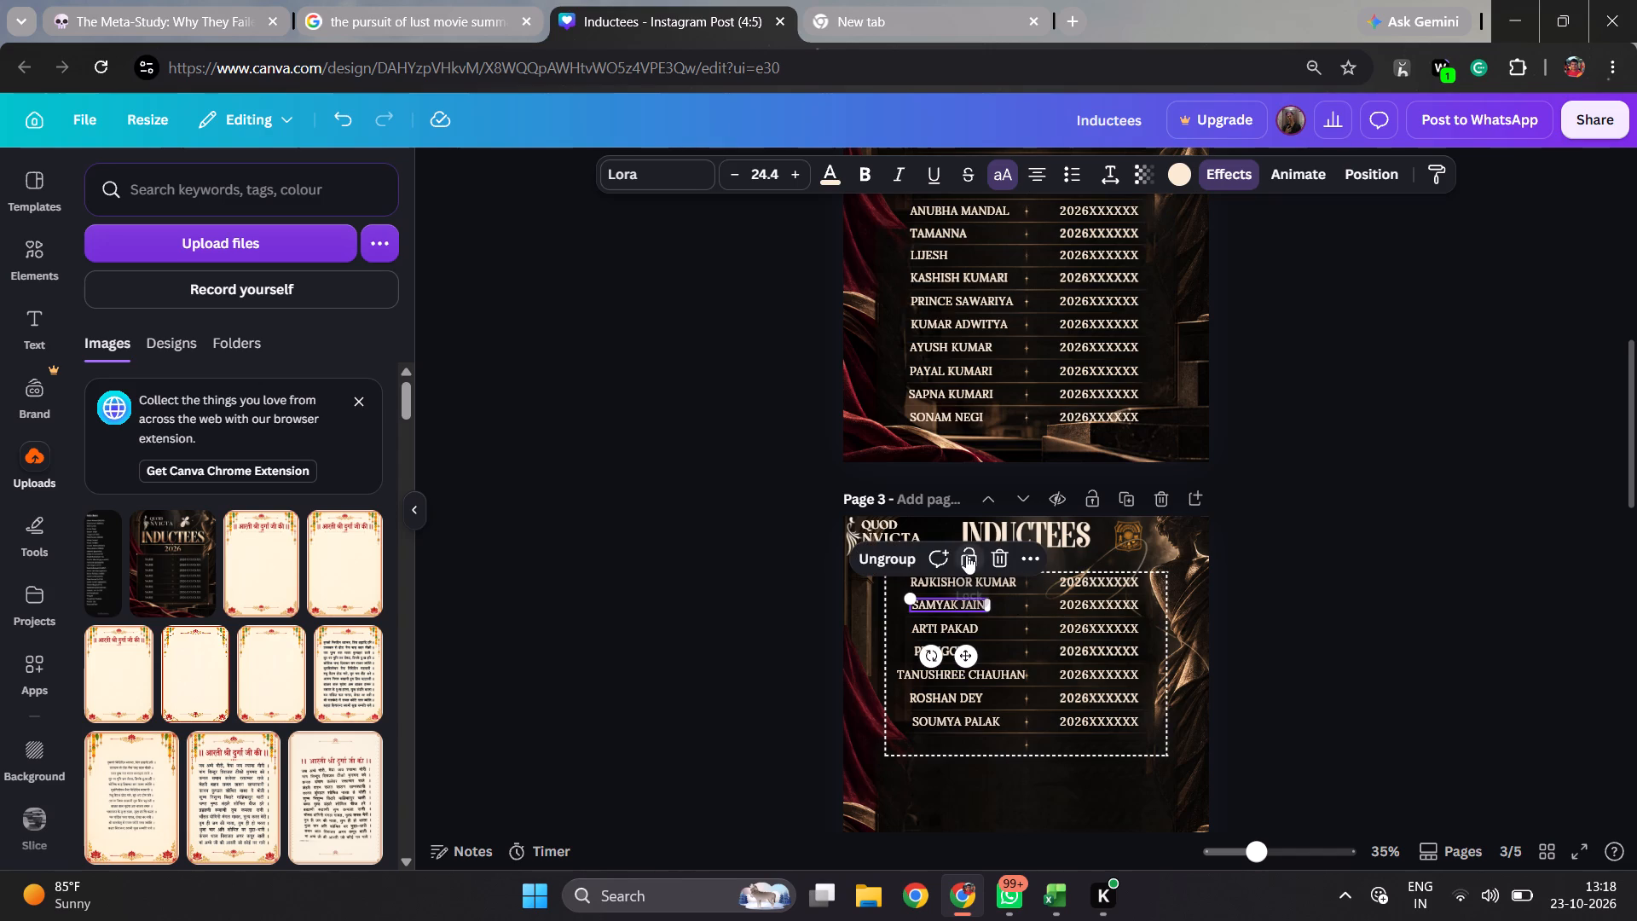
# Nudge the first row's name on page 3 slightly rightward to match the names below it.
pyautogui.click(939, 584)
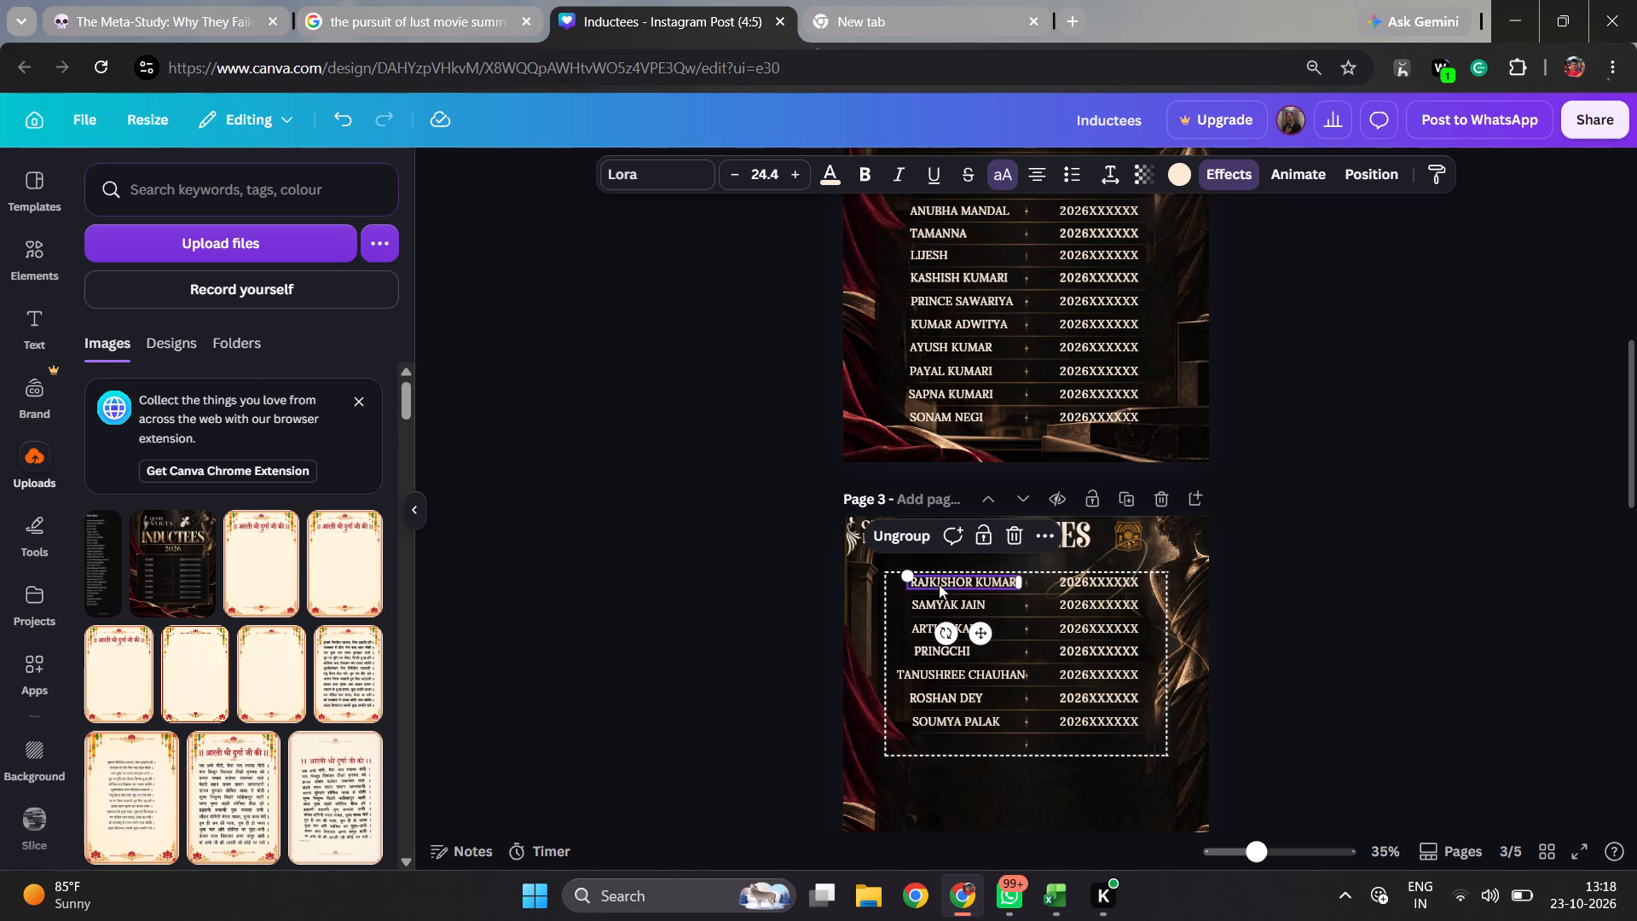
pyautogui.press('Right')
pyautogui.press('Right')
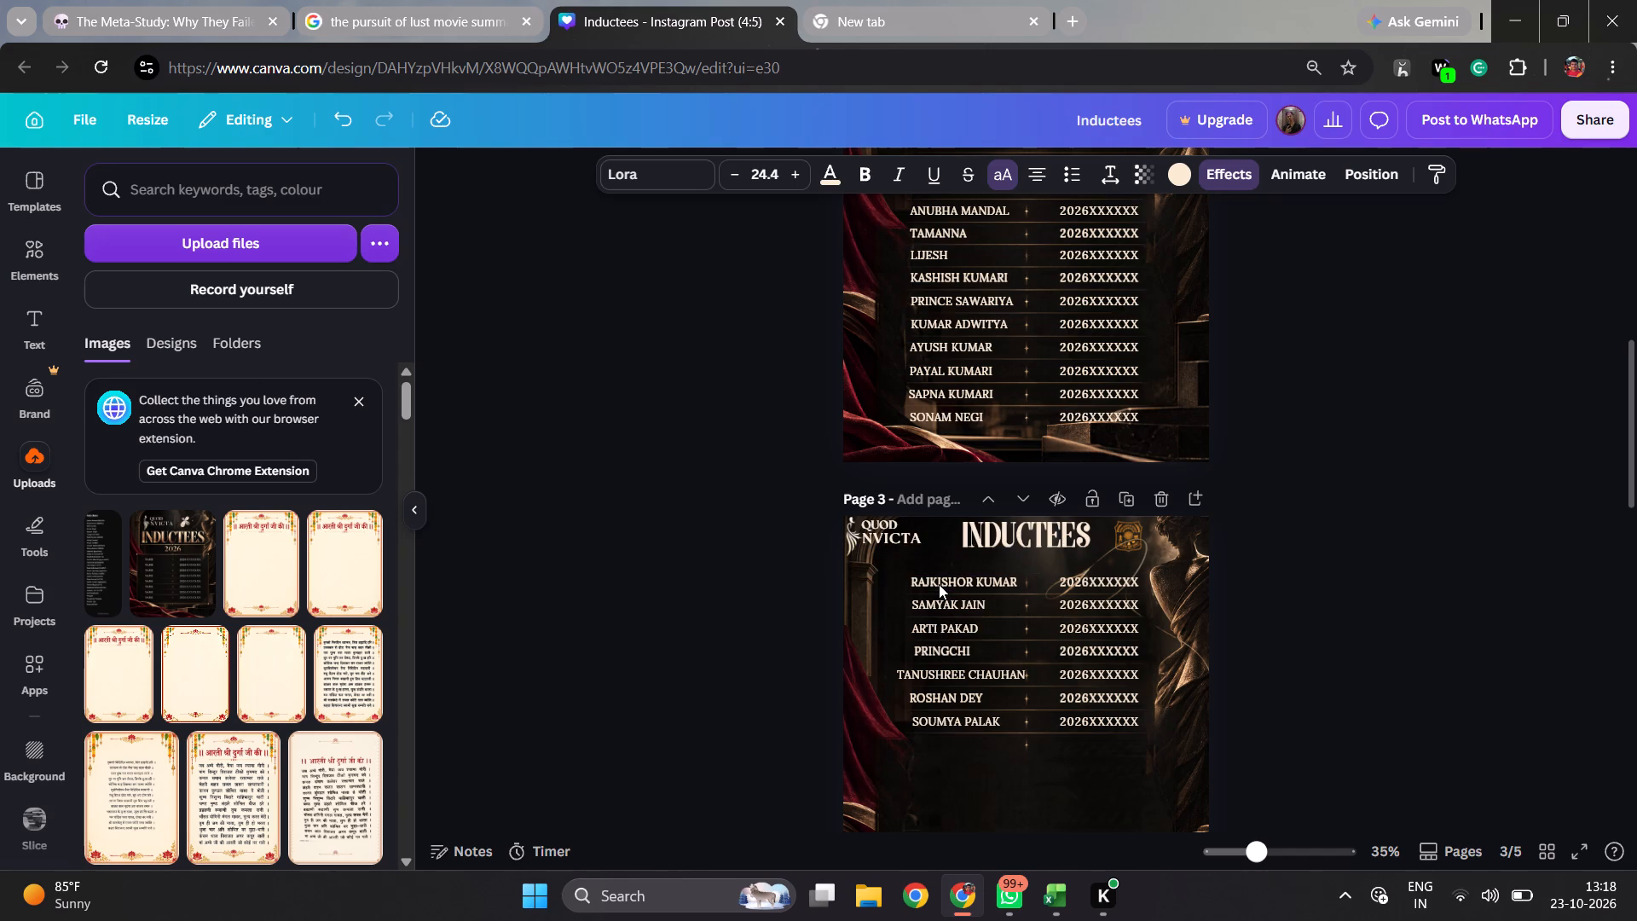
pyautogui.press('Right')
# Fine-tune the fourth row's name and the third row's name on page 3 a touch further leftward.
pyautogui.click(915, 656)
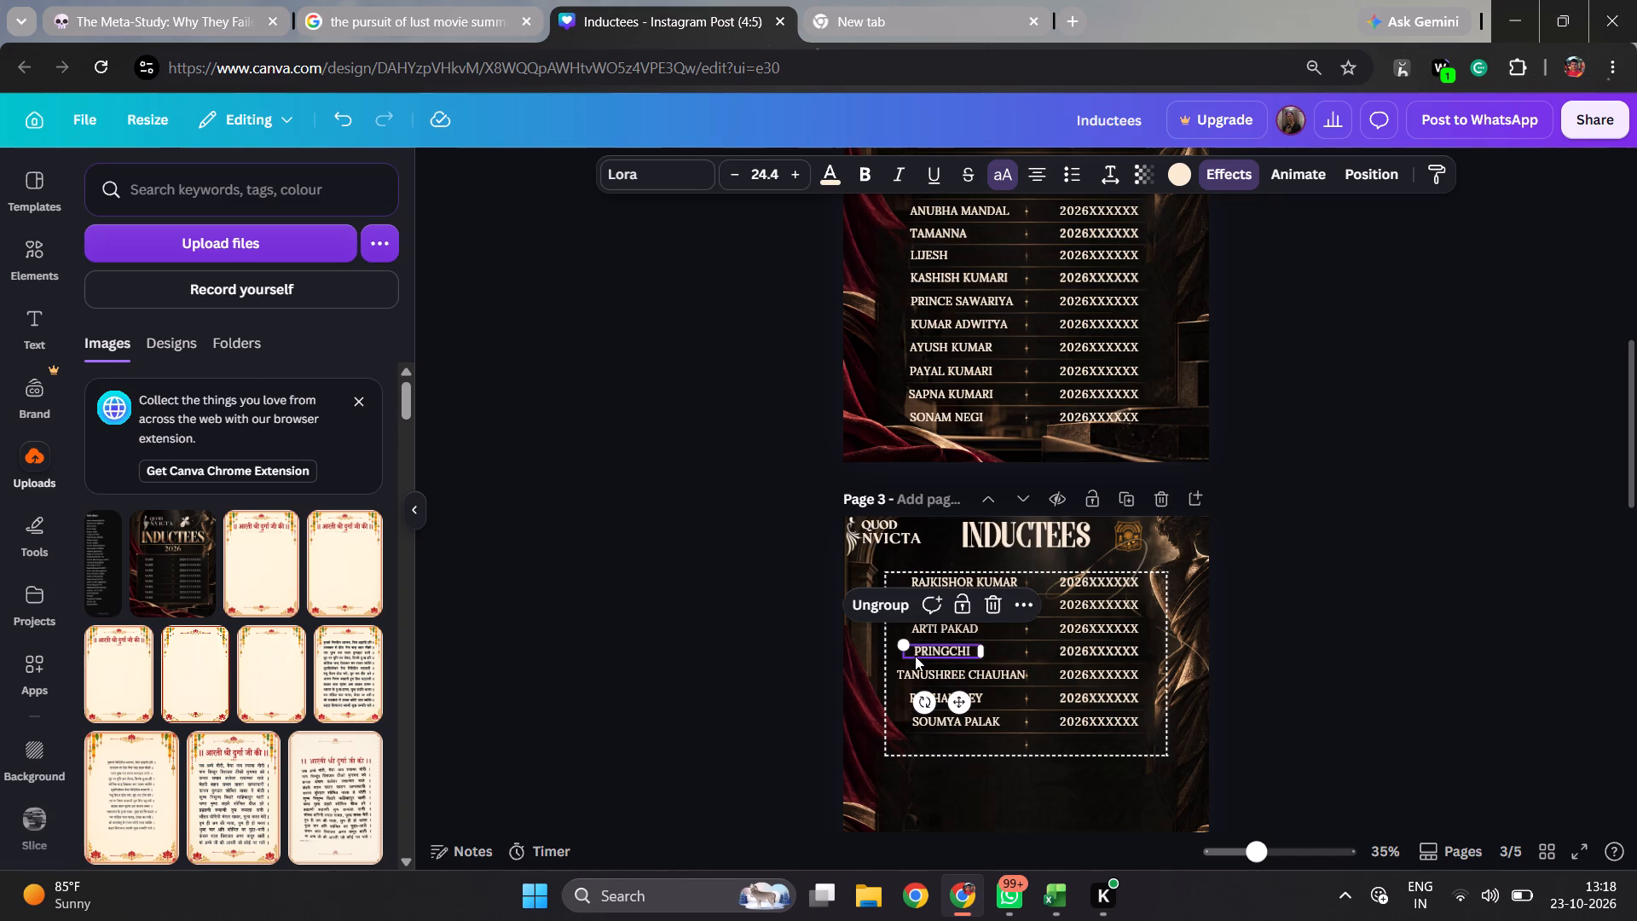
pyautogui.press('Left')
pyautogui.press('Left')
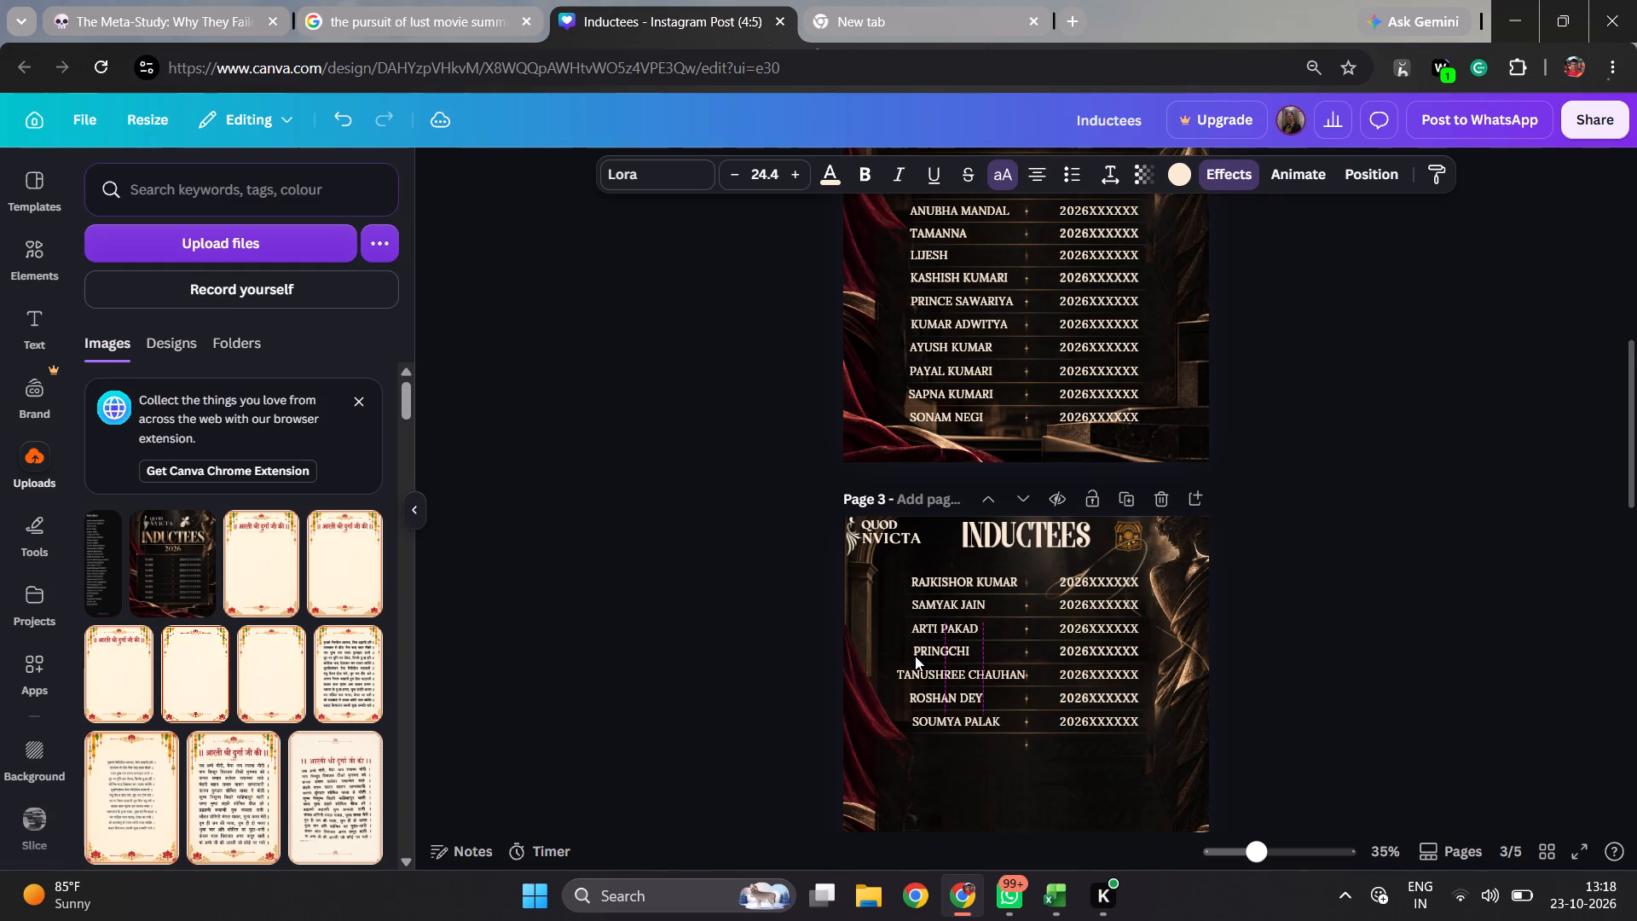
pyautogui.press('Left')
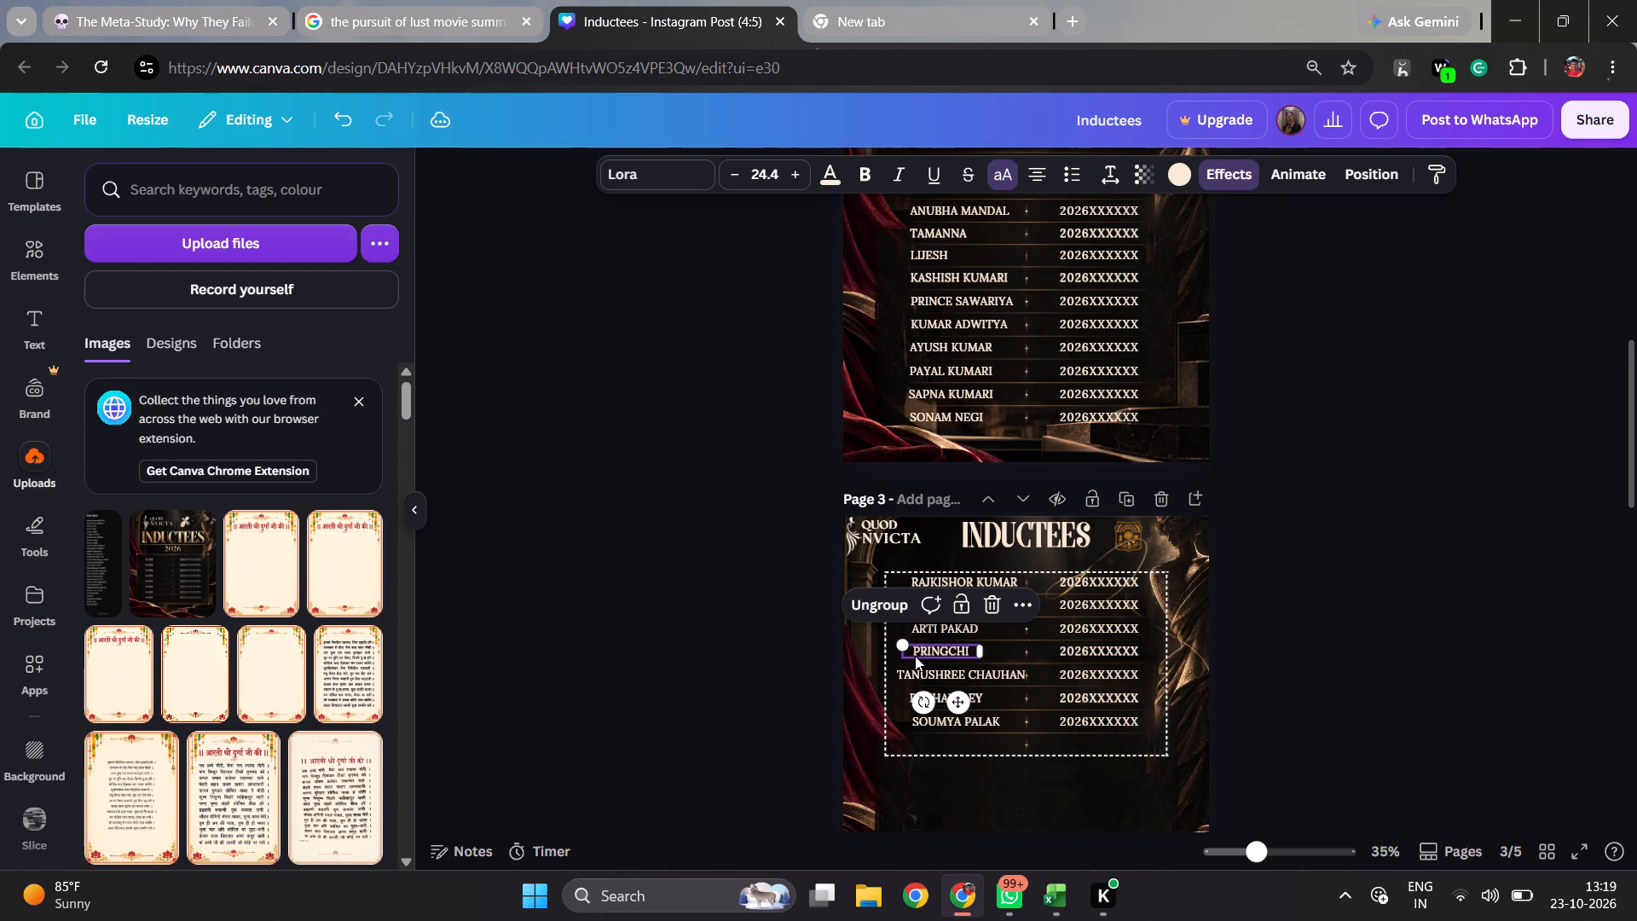
pyautogui.click(931, 635)
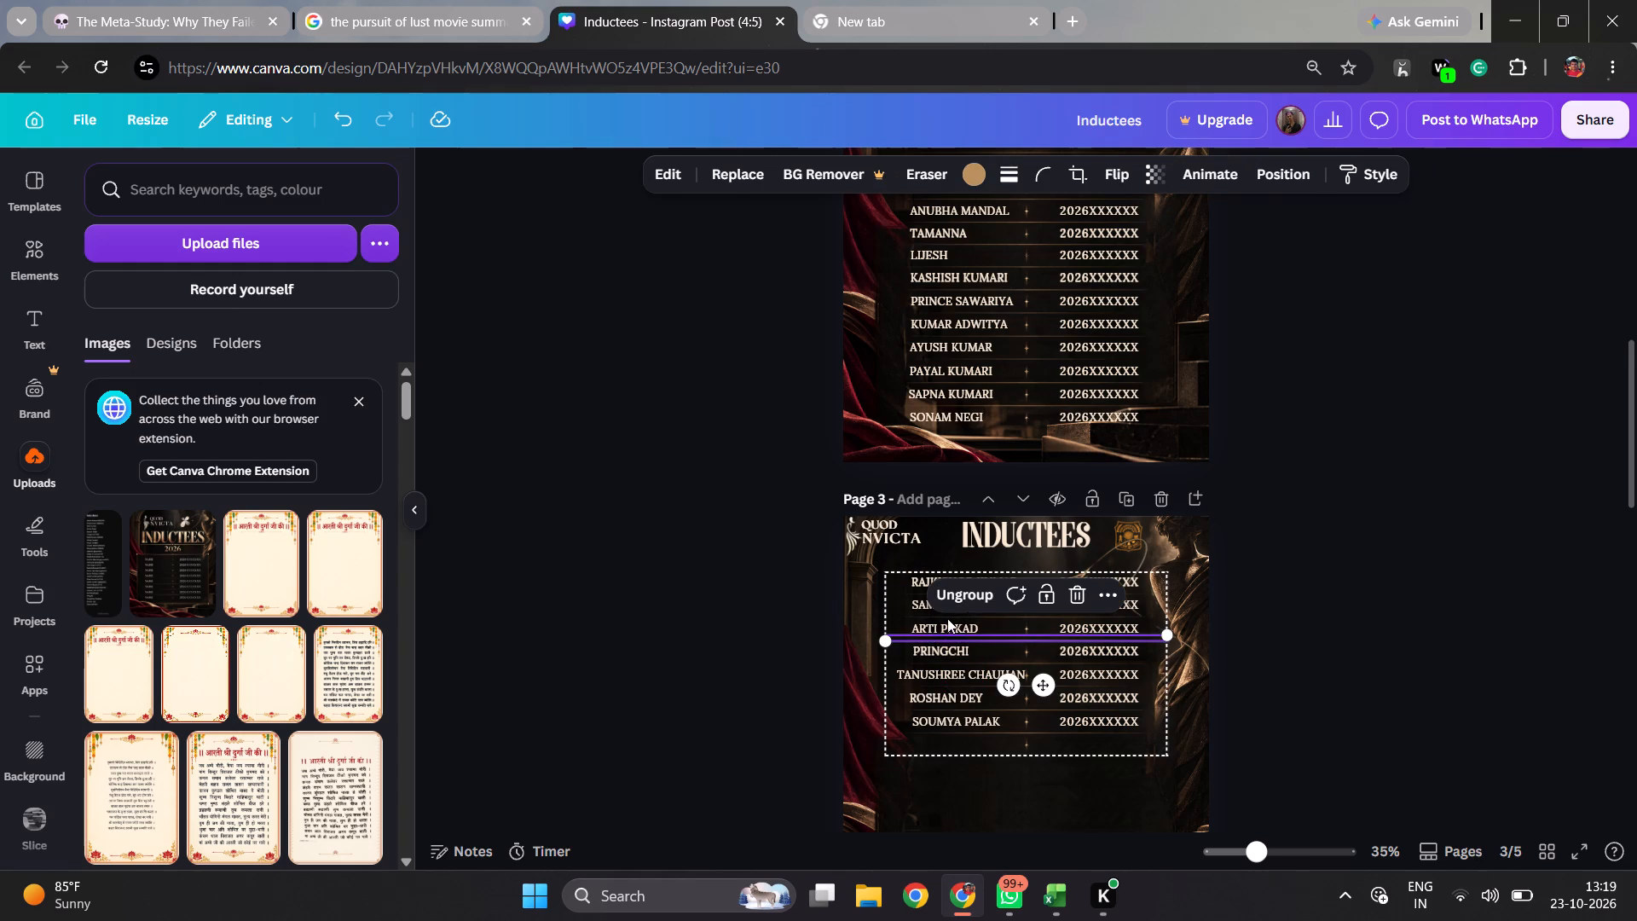
pyautogui.click(951, 625)
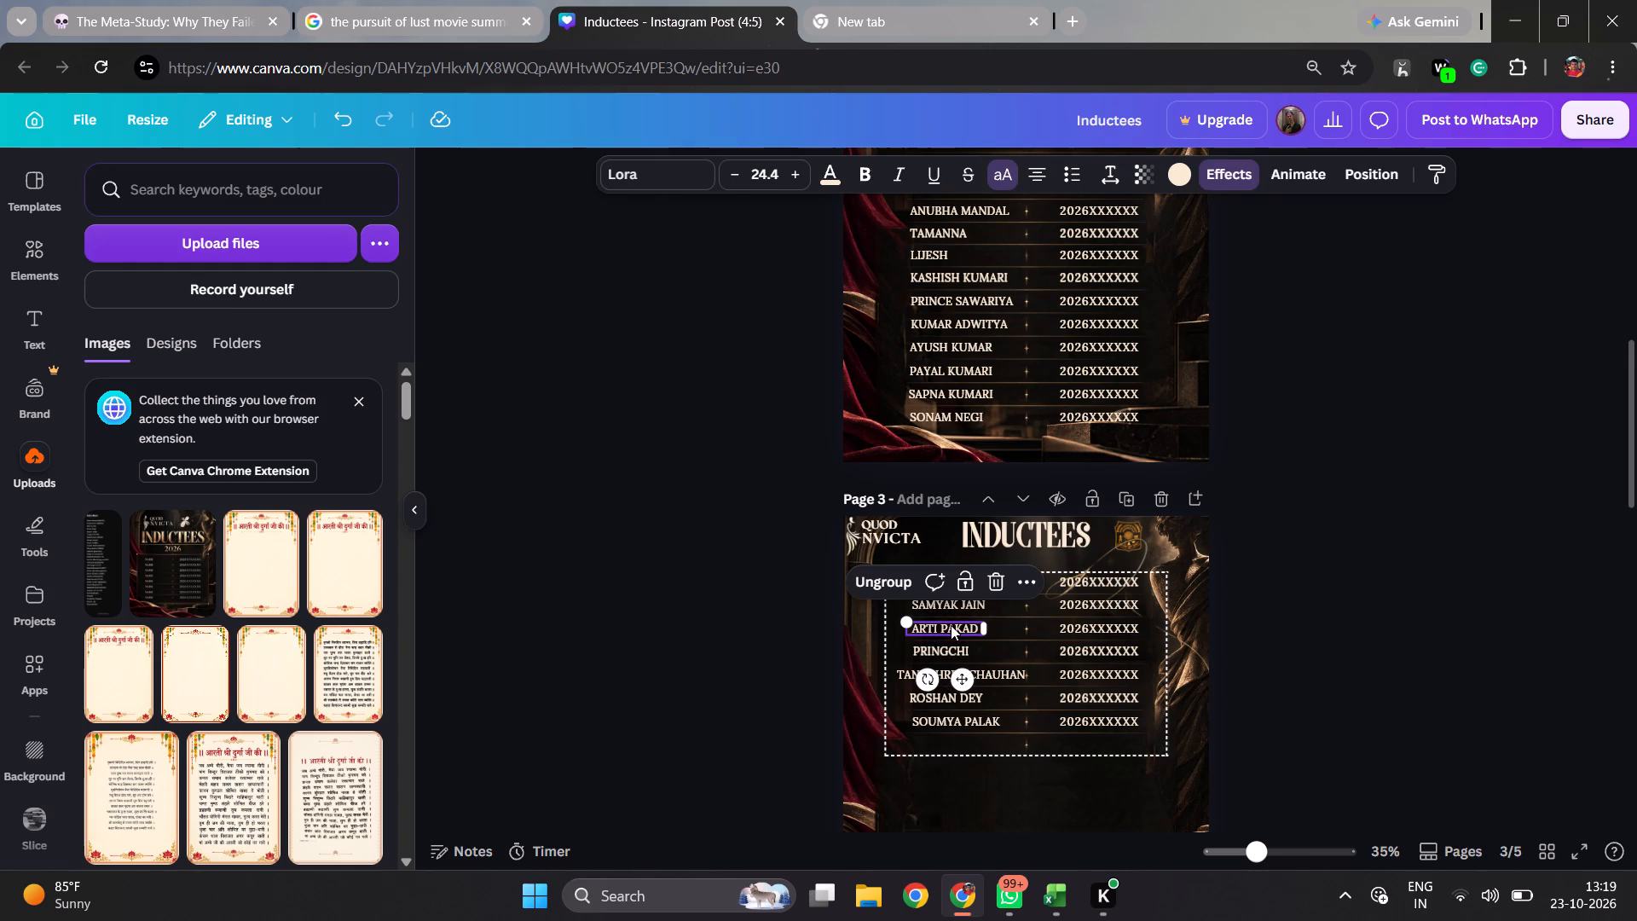
pyautogui.press('Left')
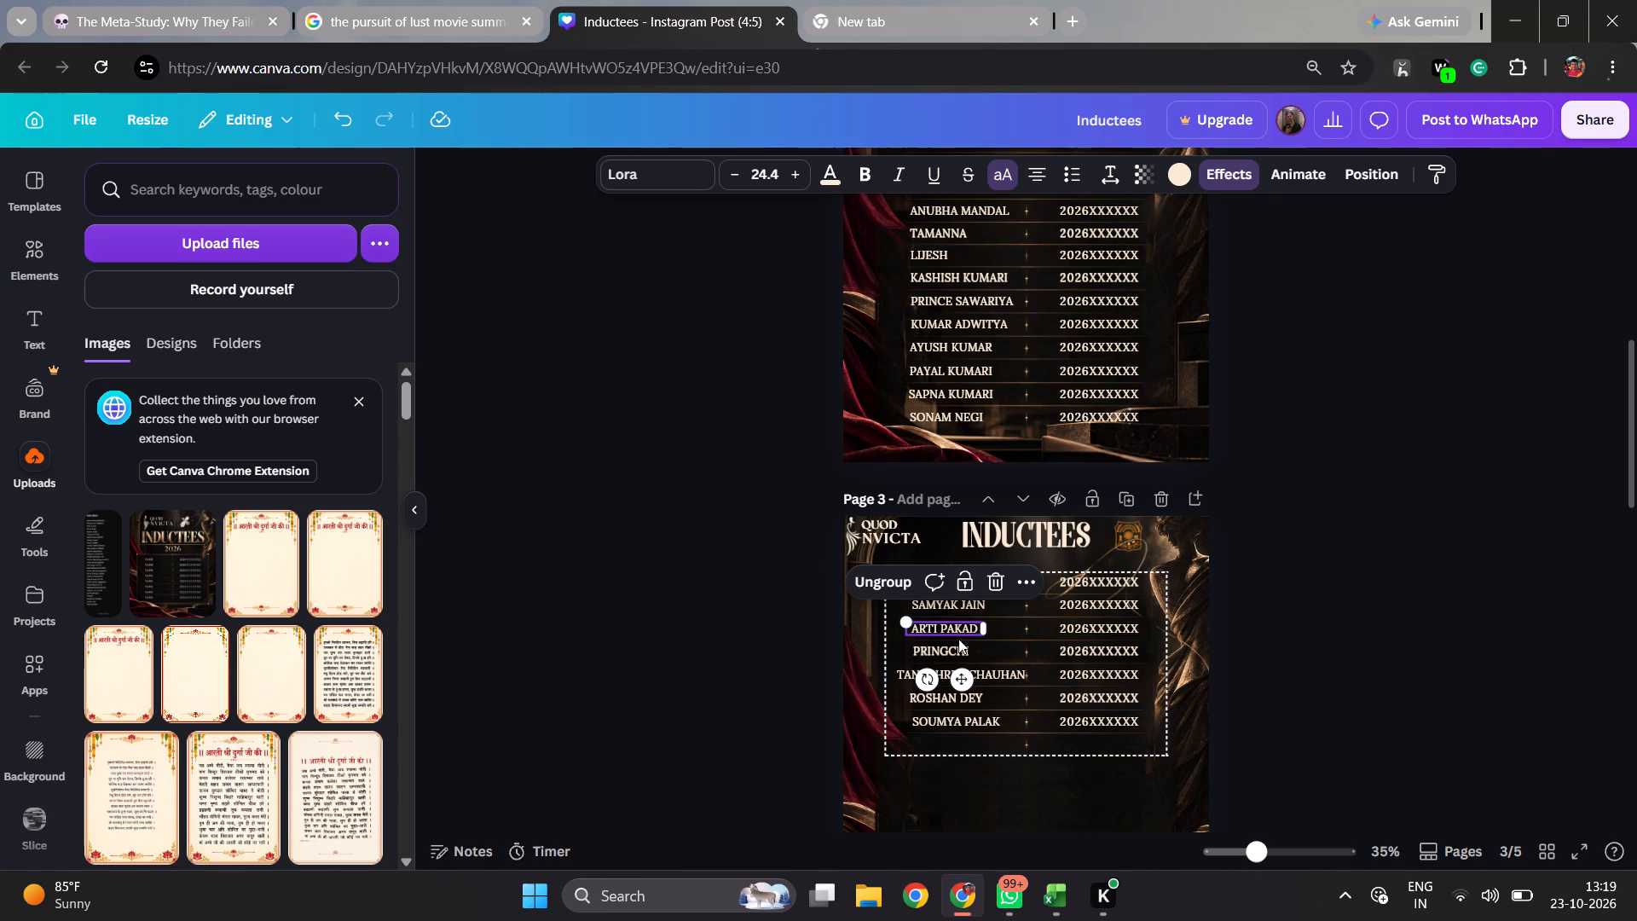
# Nudge the seventh row's name on page 3 leftward to align it with the name column, and deselect it.
pyautogui.click(917, 723)
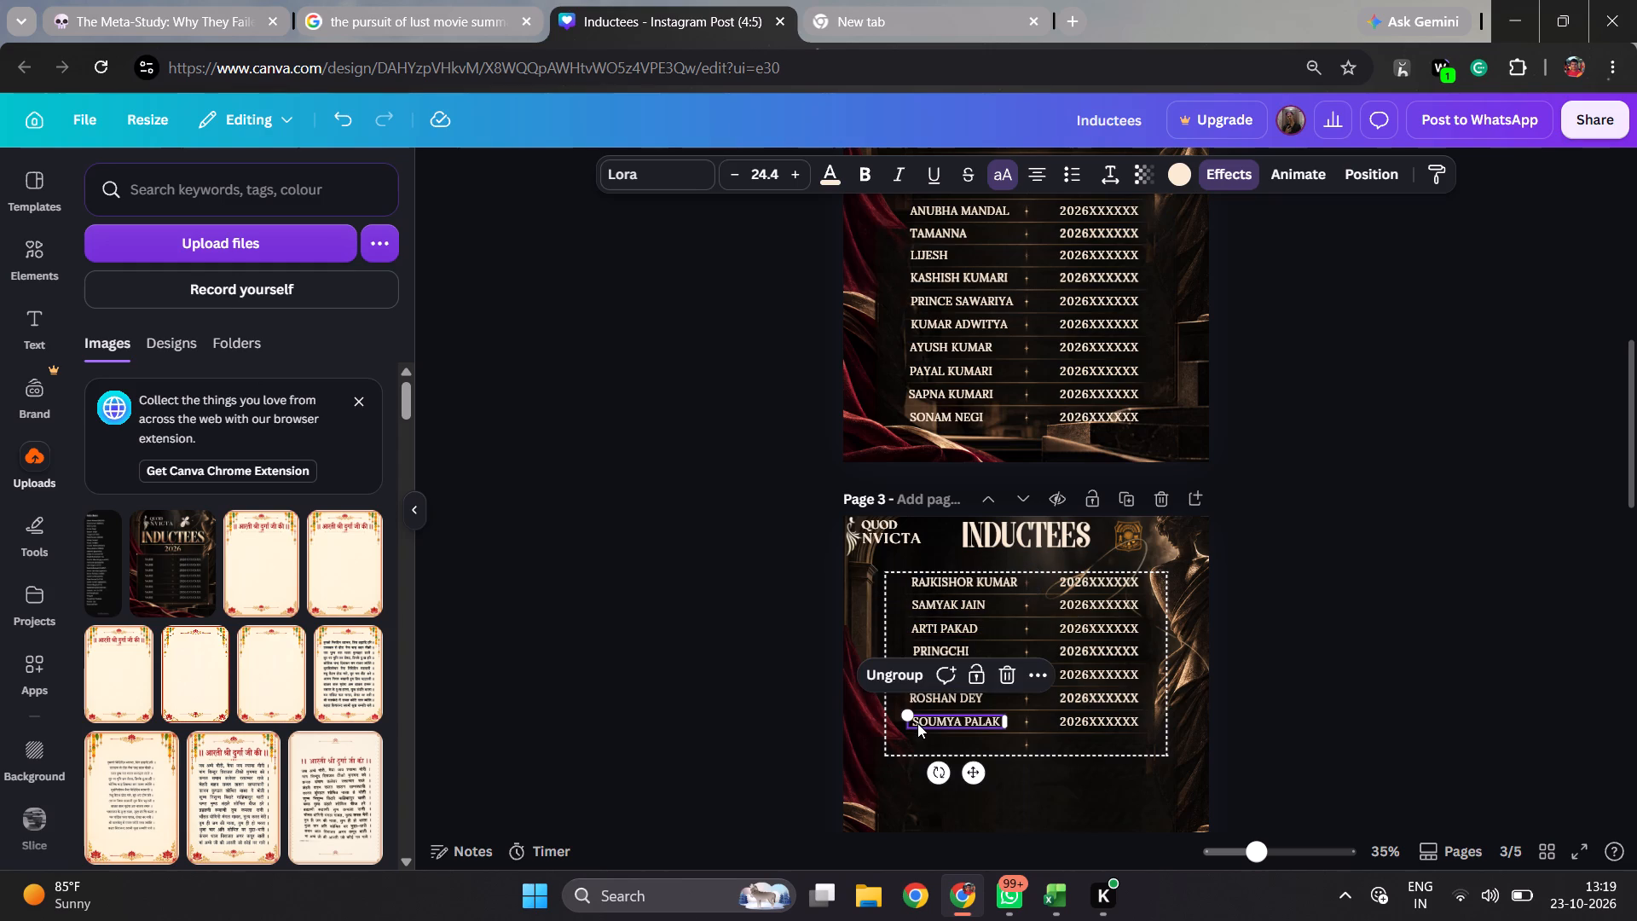
pyautogui.press('Left')
pyautogui.press('Left')
pyautogui.press('Left')
pyautogui.press('Left')
pyautogui.press('Left')
pyautogui.press('Left')
pyautogui.press('Left')
pyautogui.press('Left')
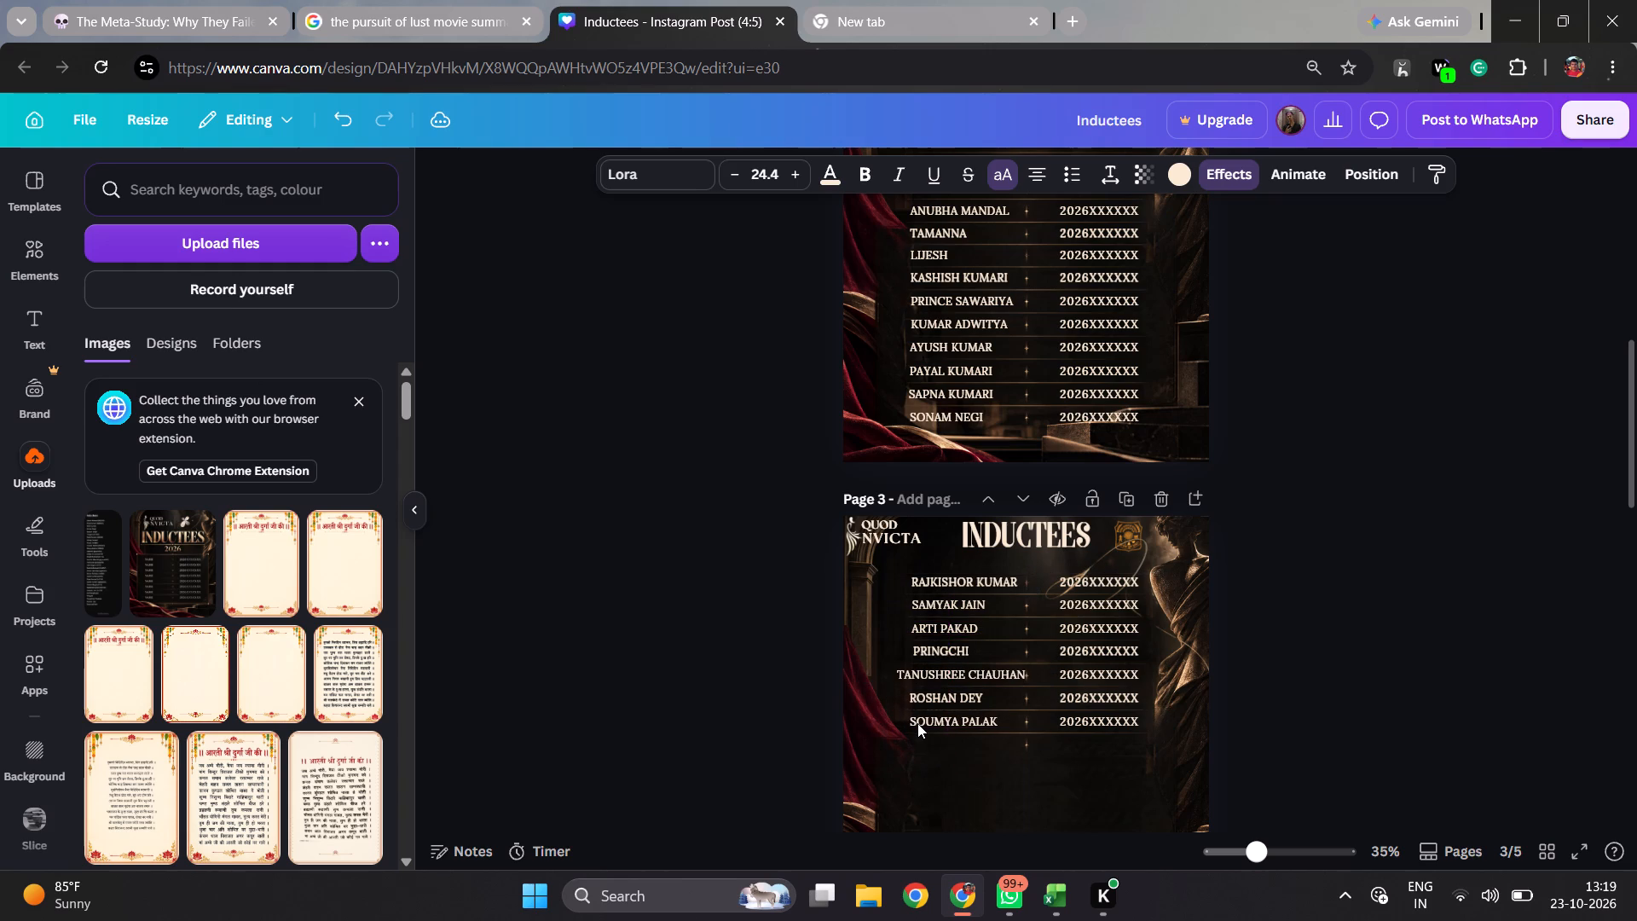
pyautogui.press('Right')
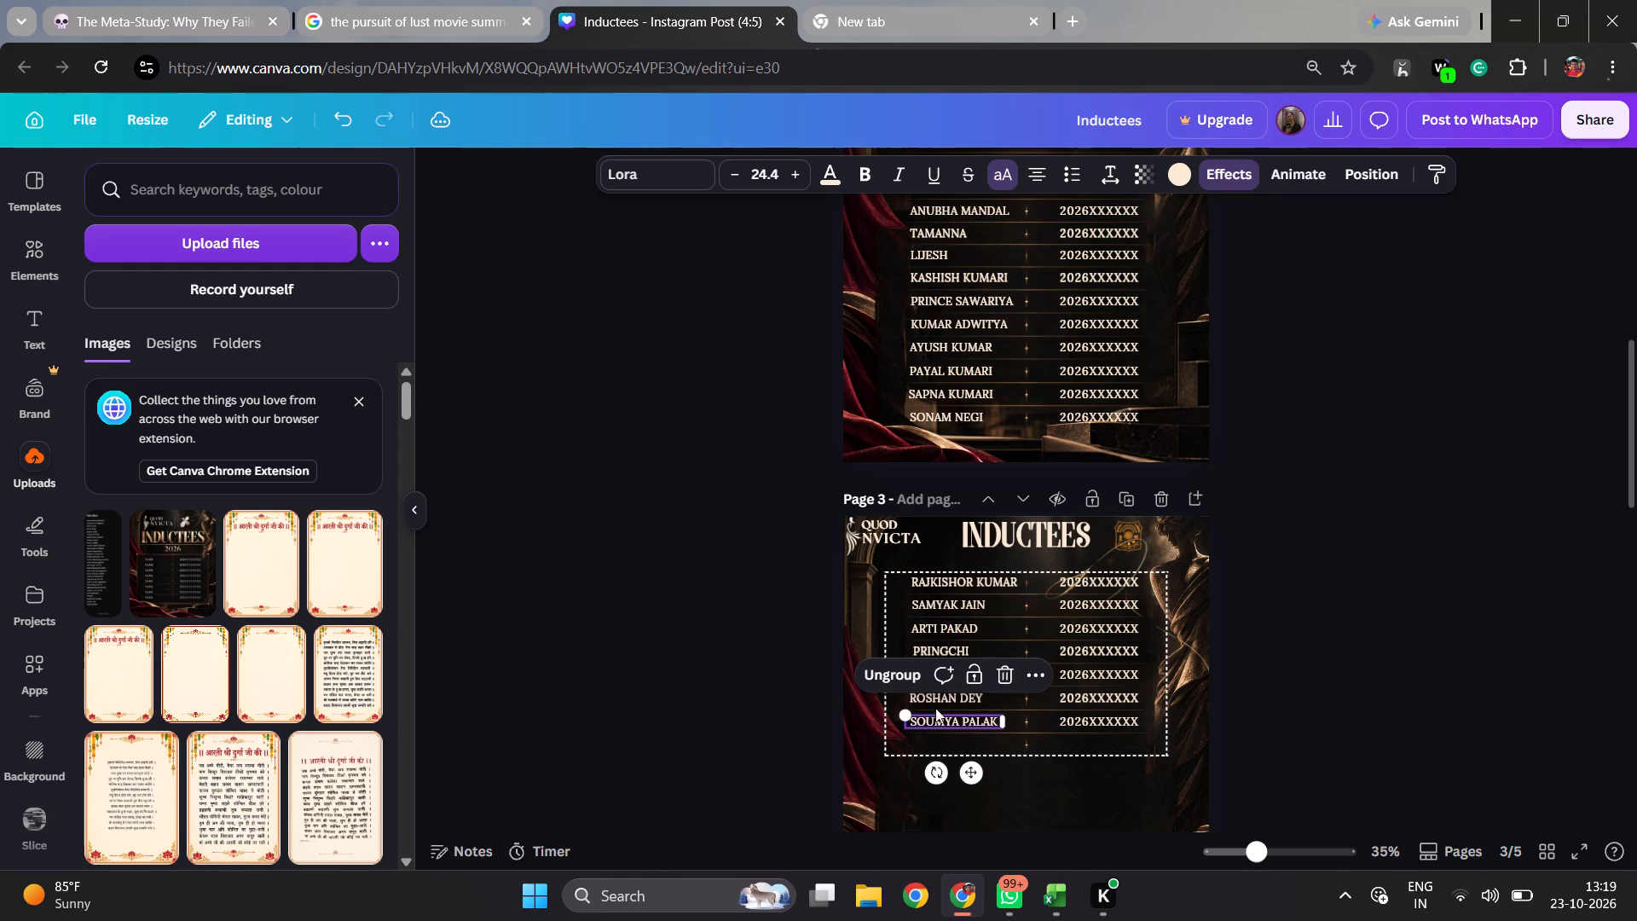
pyautogui.click(1246, 698)
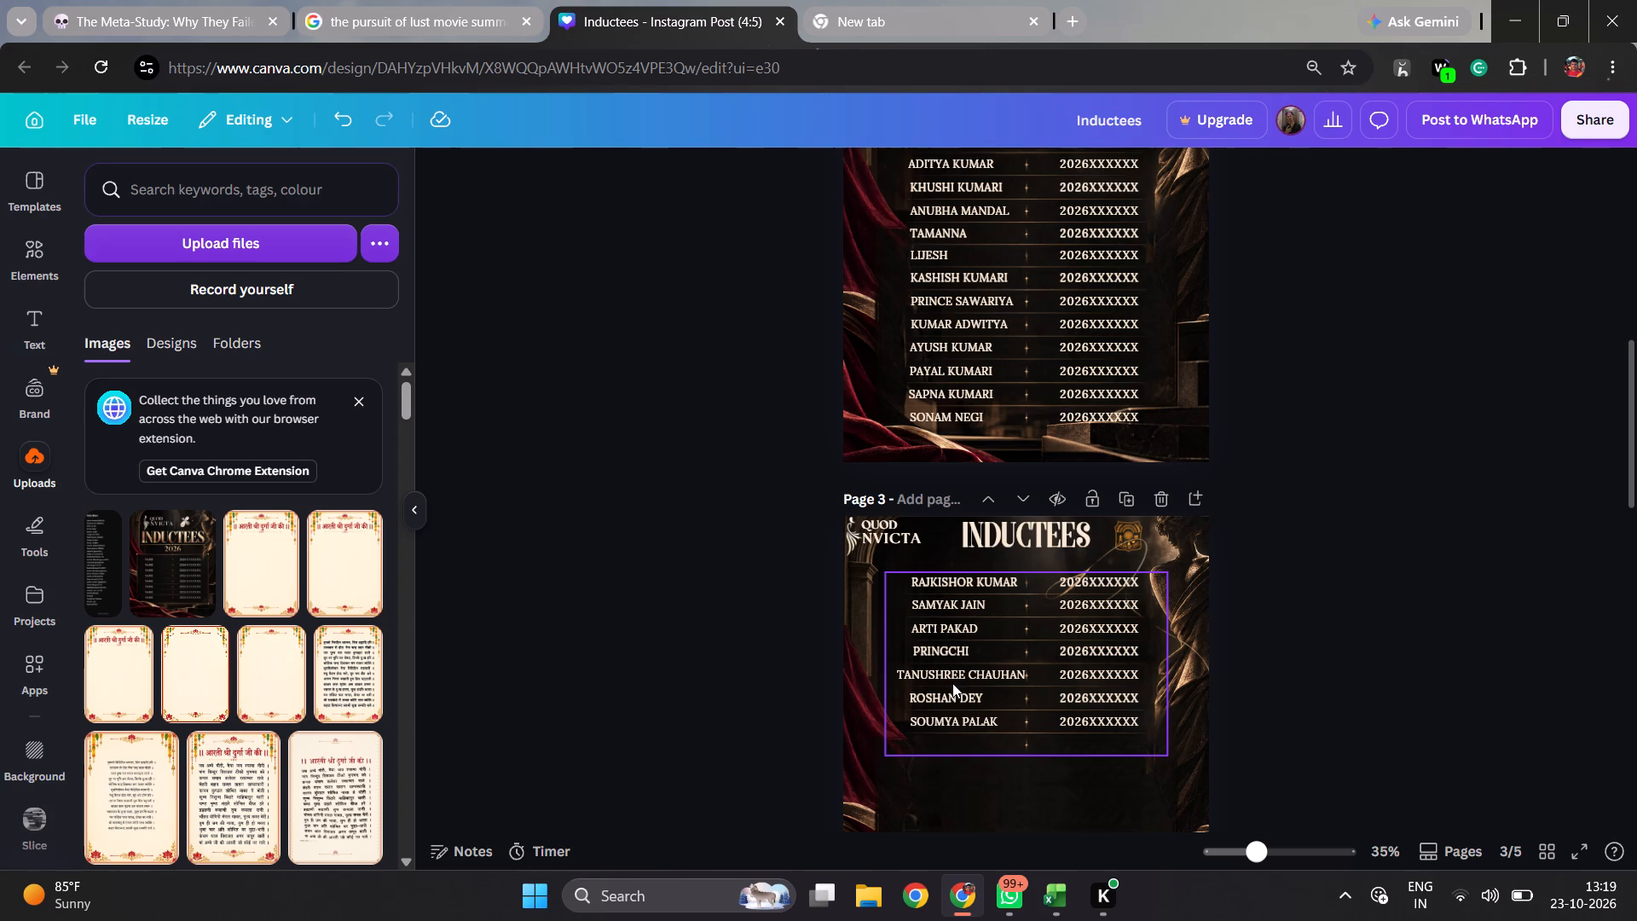
# Nudge the fifth row's name on page 3 slightly leftward, away from the divider mark, and deselect it.
pyautogui.click(949, 680)
pyautogui.click(943, 676)
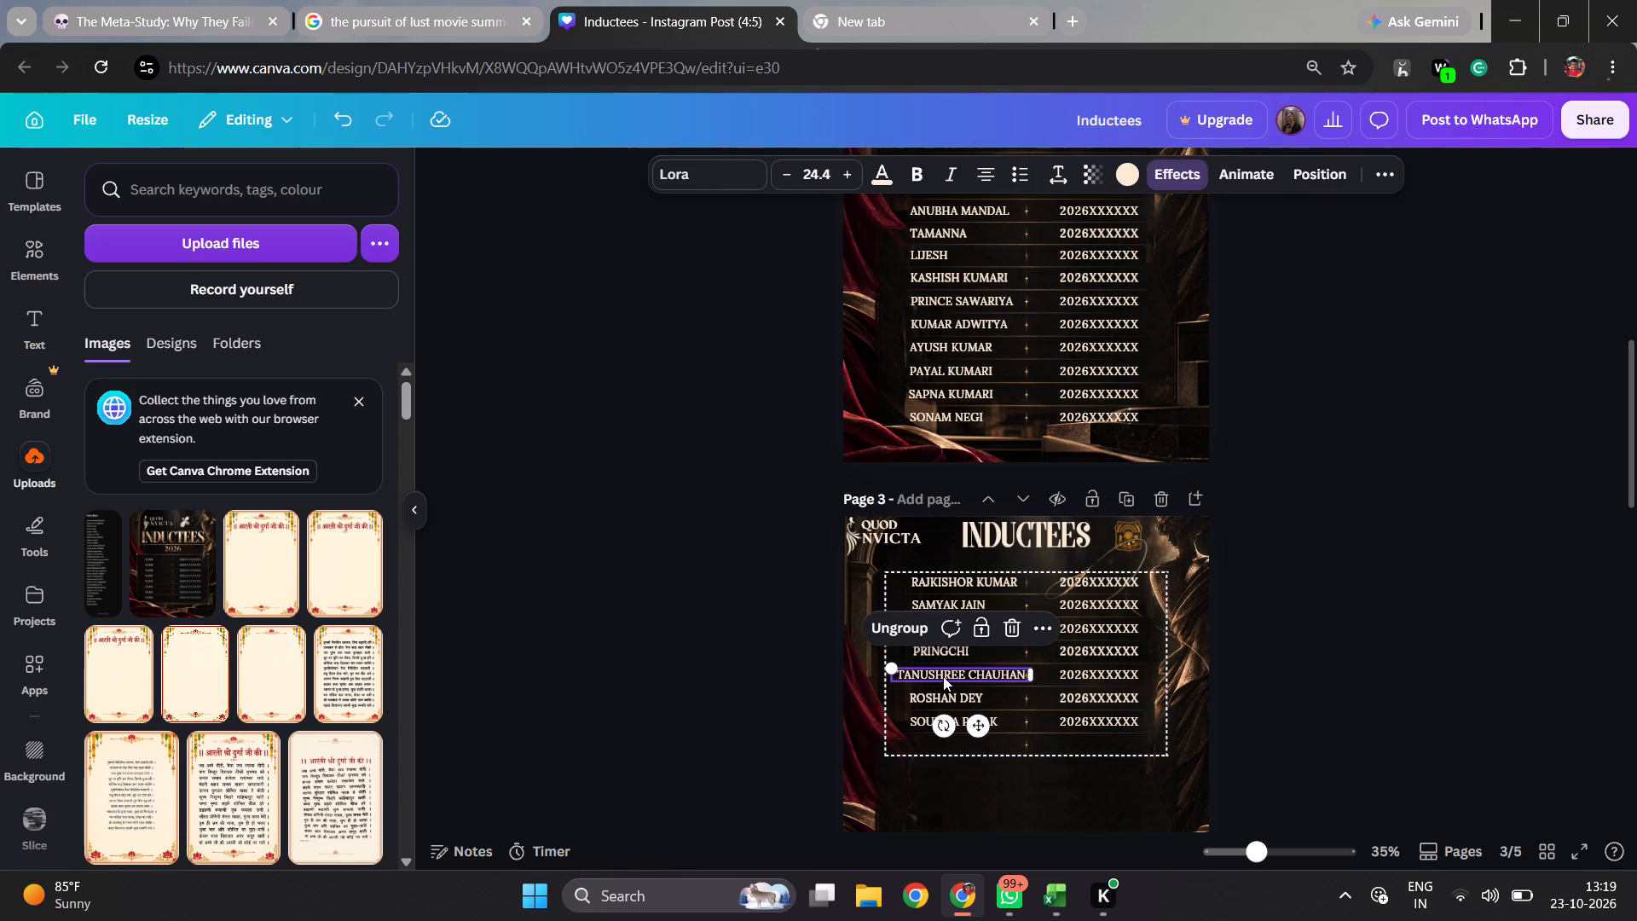
pyautogui.press('Right')
pyautogui.press('Left')
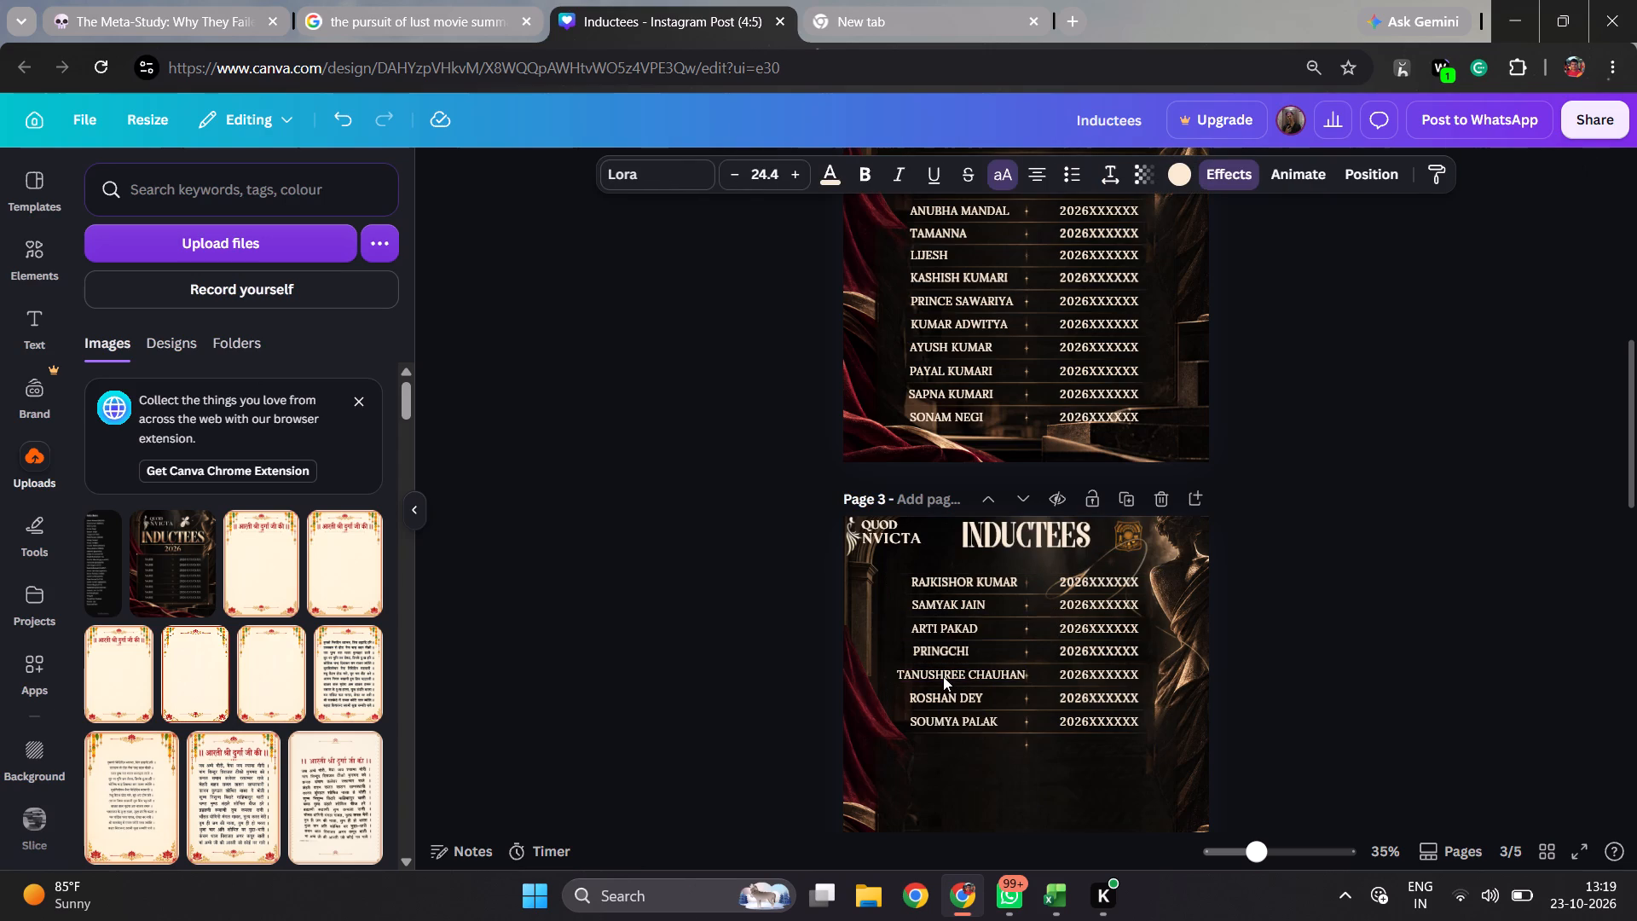
pyautogui.press('Left')
pyautogui.press('Left')
pyautogui.press('Left')
pyautogui.press('Left')
pyautogui.press('Left')
pyautogui.press('Left')
pyautogui.click(1215, 692)
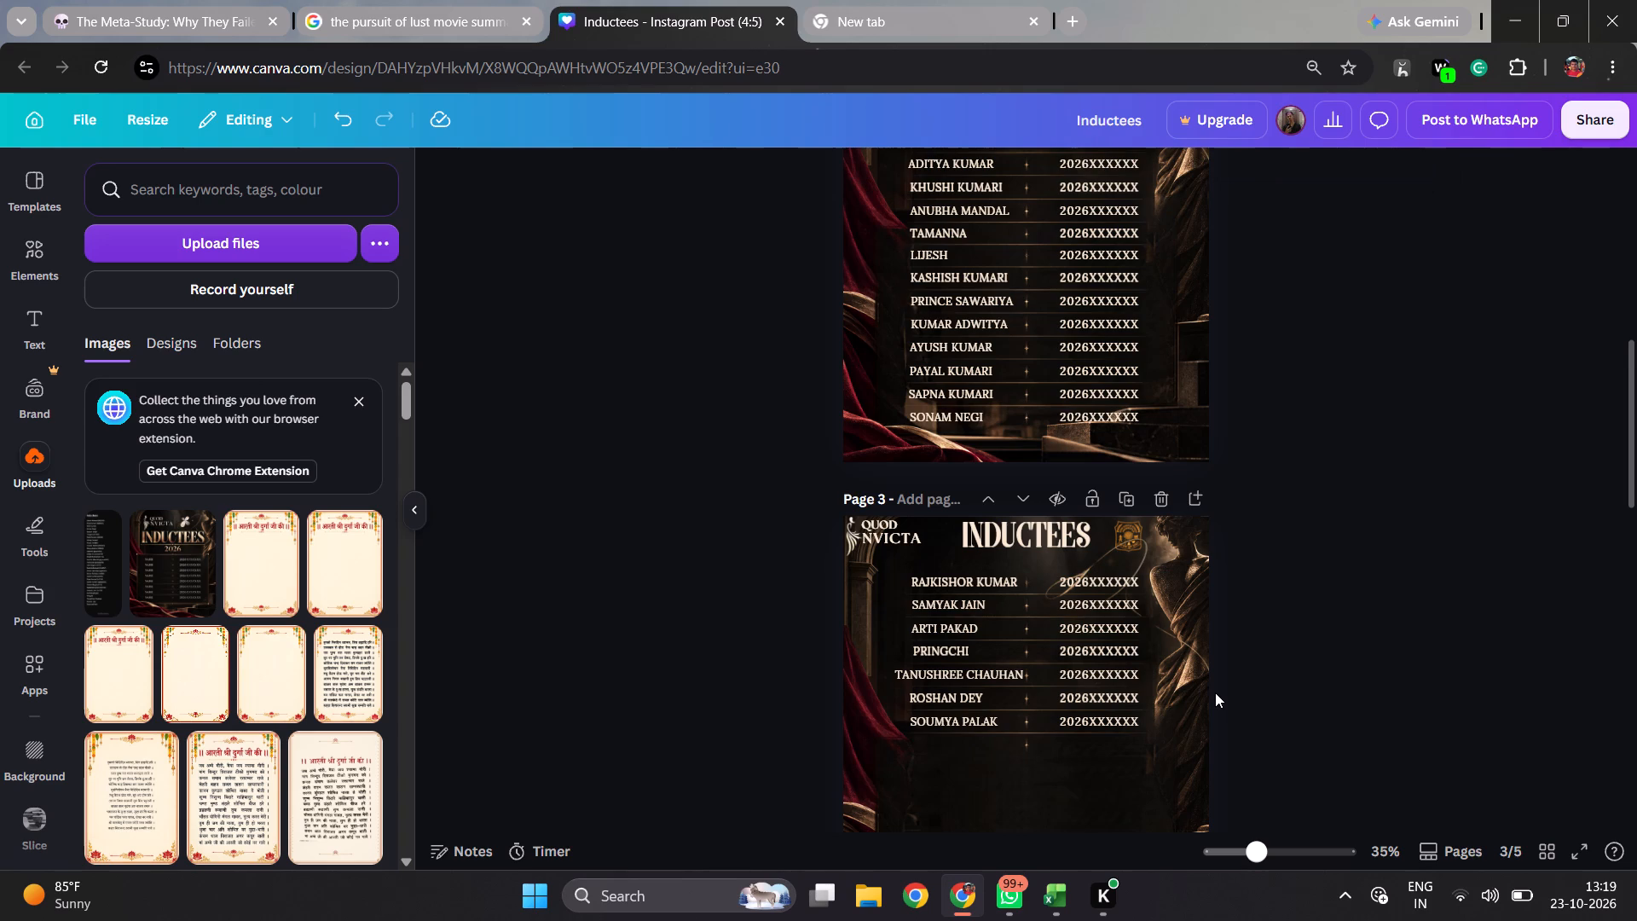
# Nudge the sixth row's name on page 3 slightly rightward to line up with the name column.
pyautogui.click(923, 693)
pyautogui.click(923, 693)
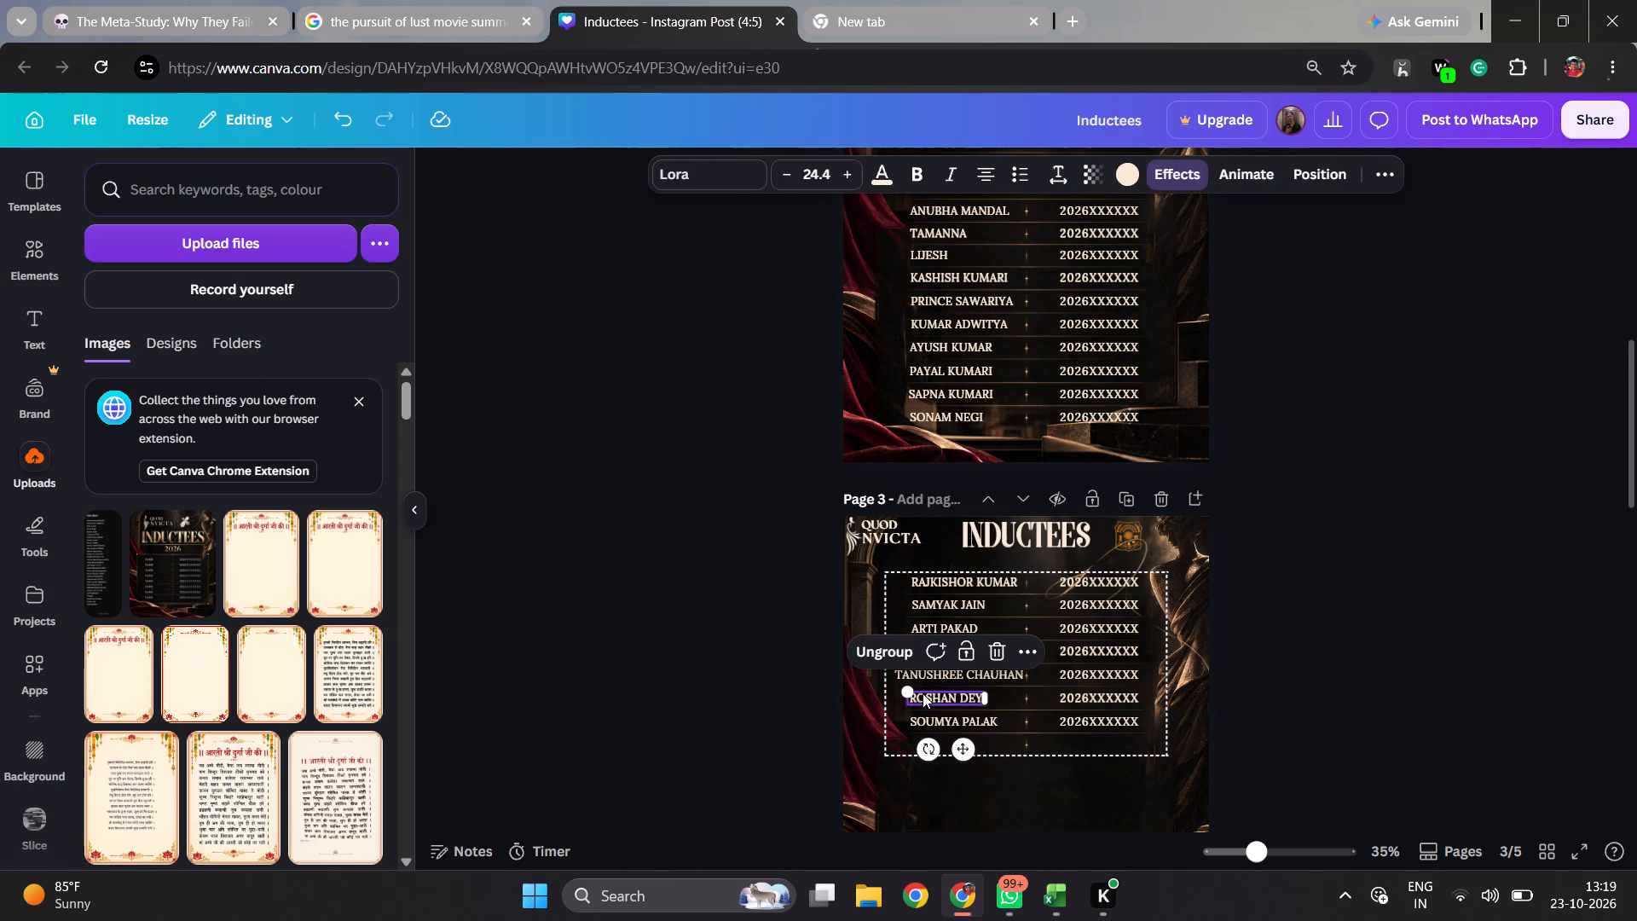
pyautogui.press('Right')
pyautogui.press('Right')
pyautogui.press('Right')
pyautogui.press('Right')
pyautogui.press('Right')
pyautogui.press('Right')
pyautogui.press('Right')
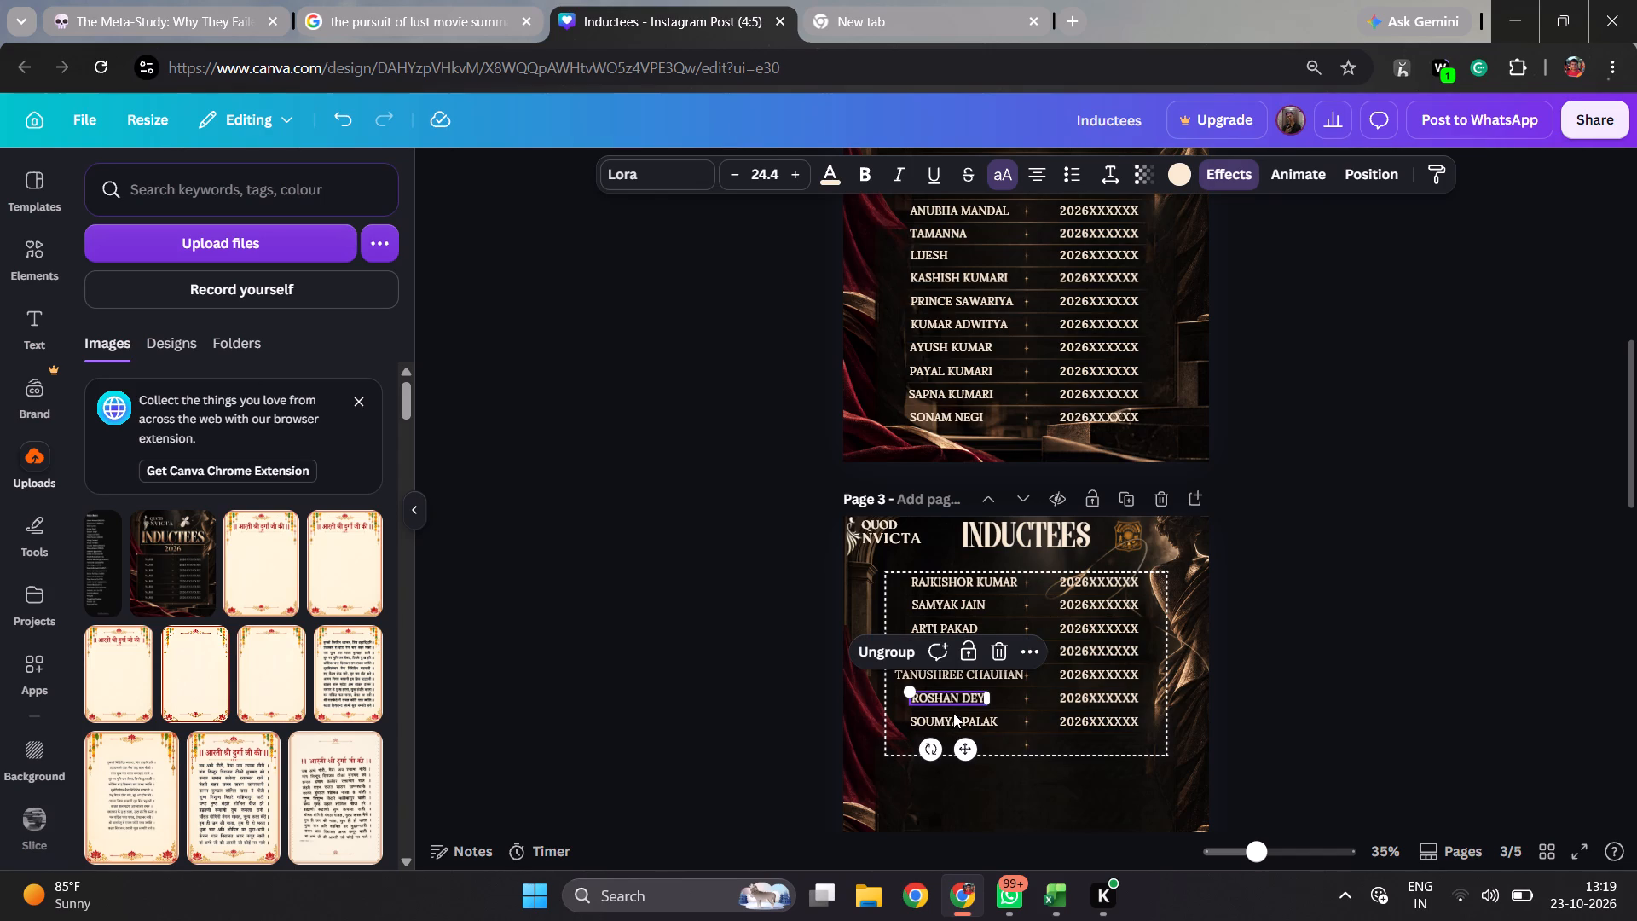
# Nudge the seventh row's name on page 3 slightly rightward and a touch down to match the name column, and deselect it.
pyautogui.click(956, 712)
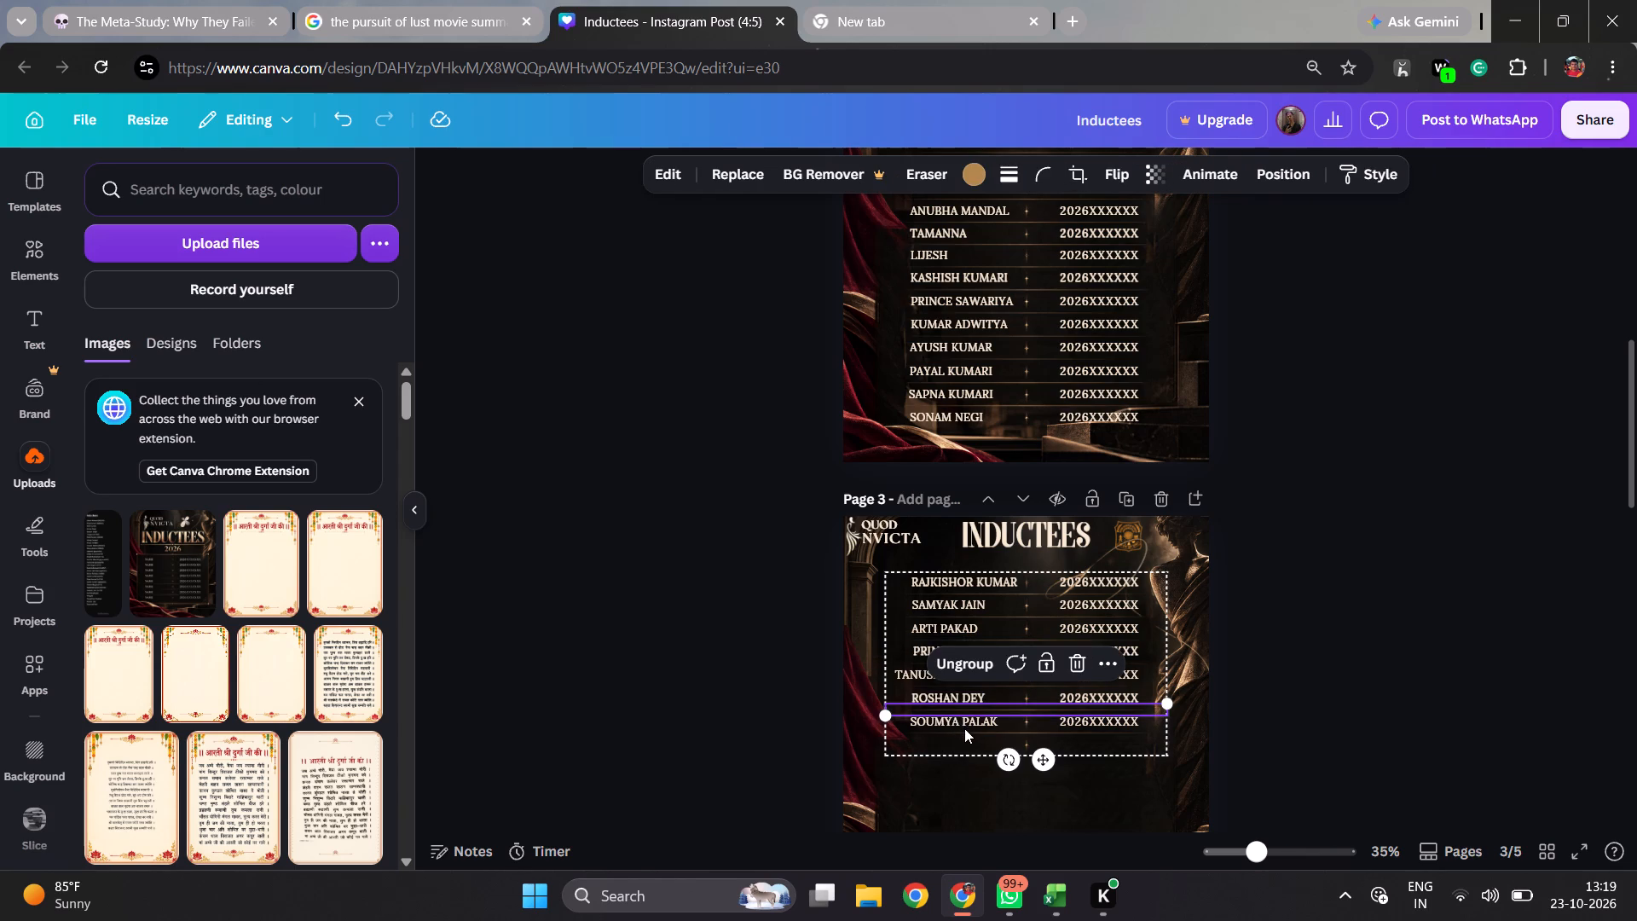
pyautogui.click(964, 728)
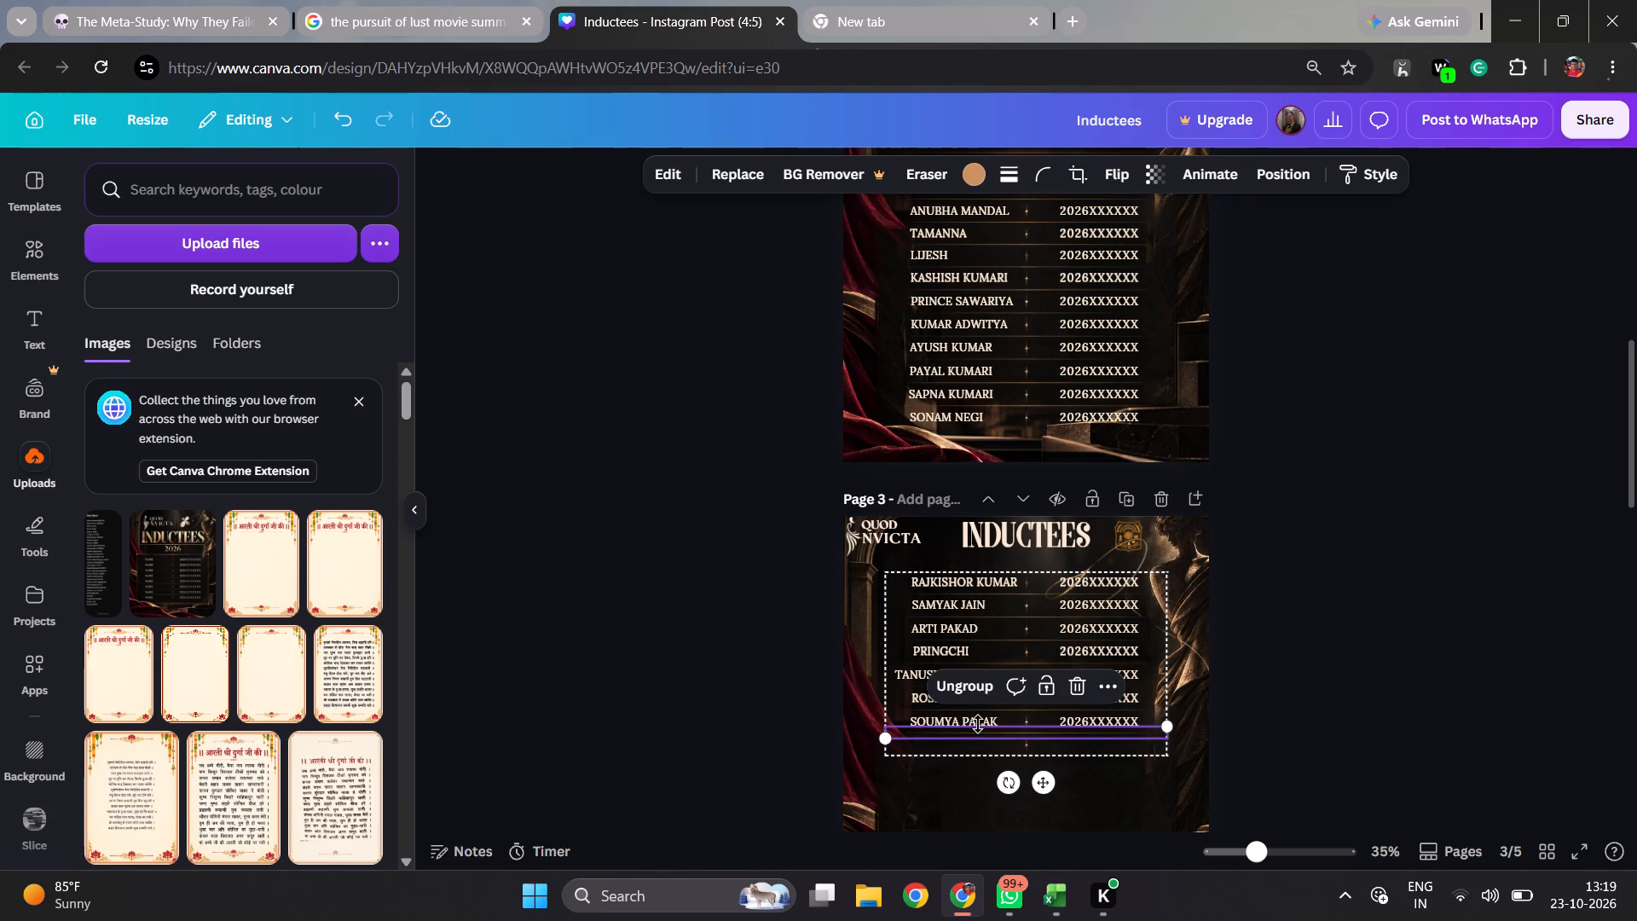
pyautogui.click(978, 724)
pyautogui.click(1314, 753)
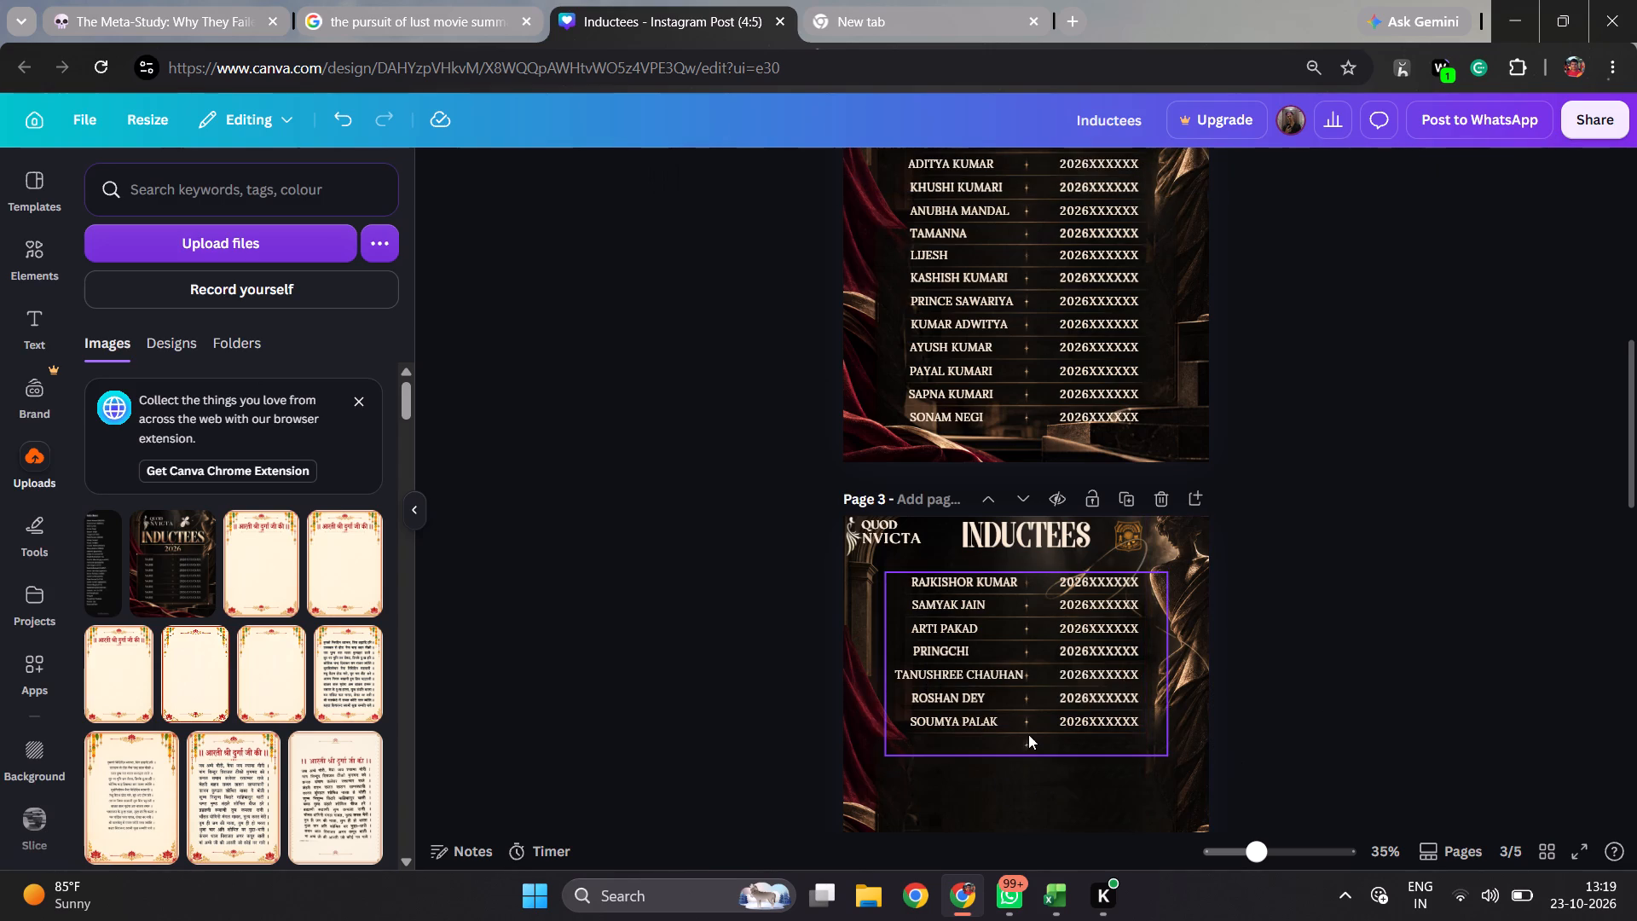
pyautogui.click(964, 721)
pyautogui.click(964, 721)
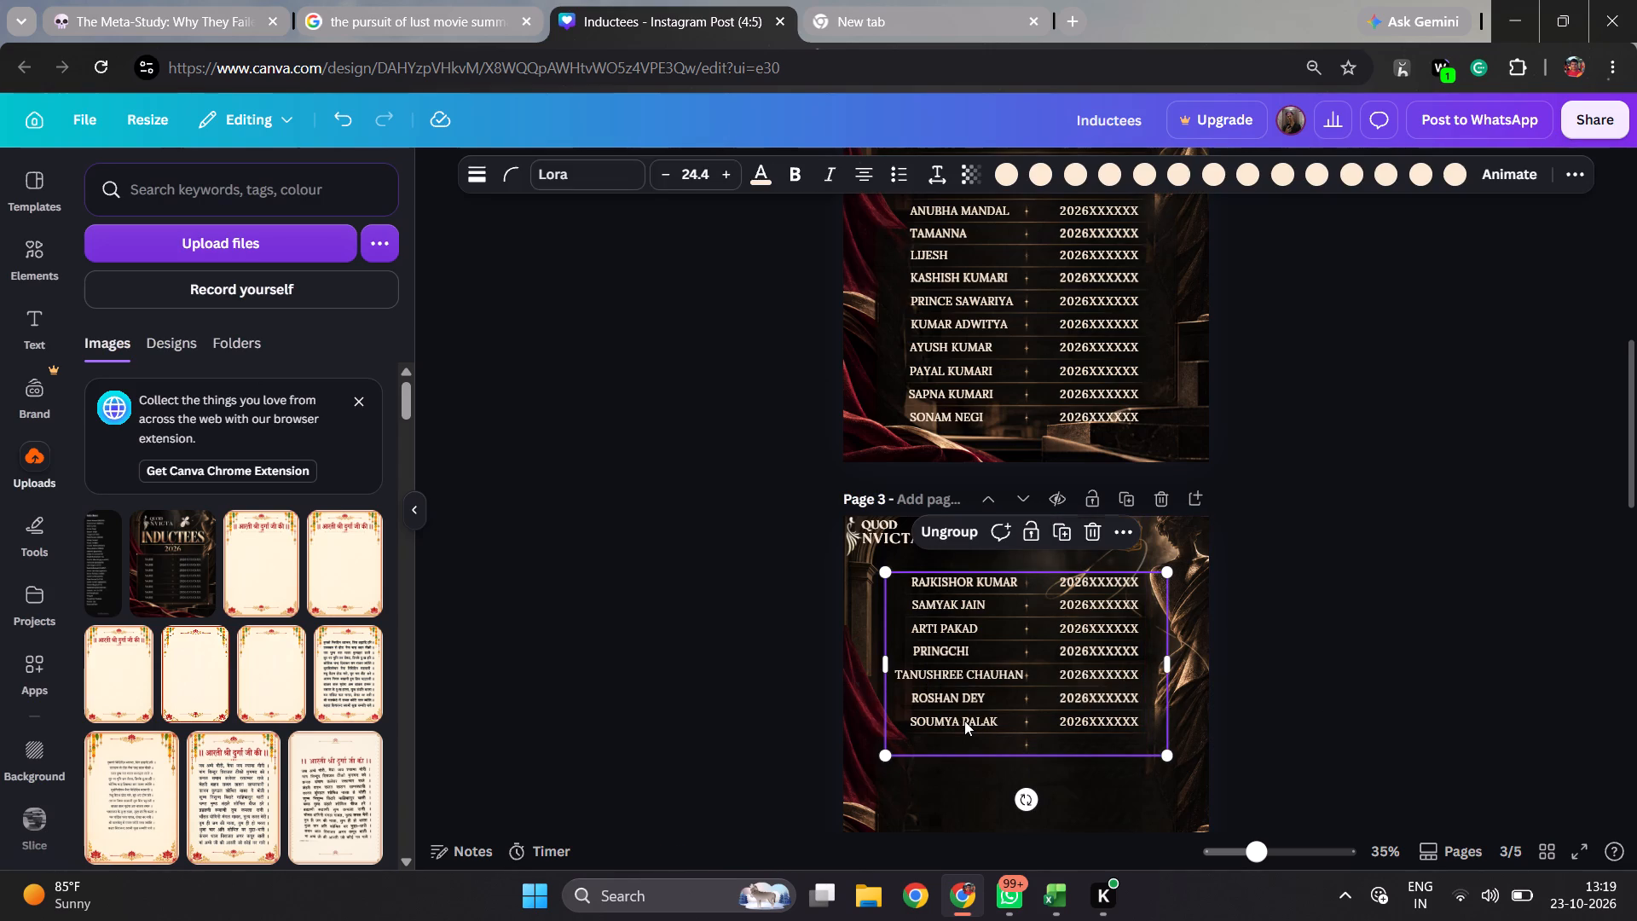
pyautogui.press('Right')
pyautogui.press('Right')
pyautogui.press('Right')
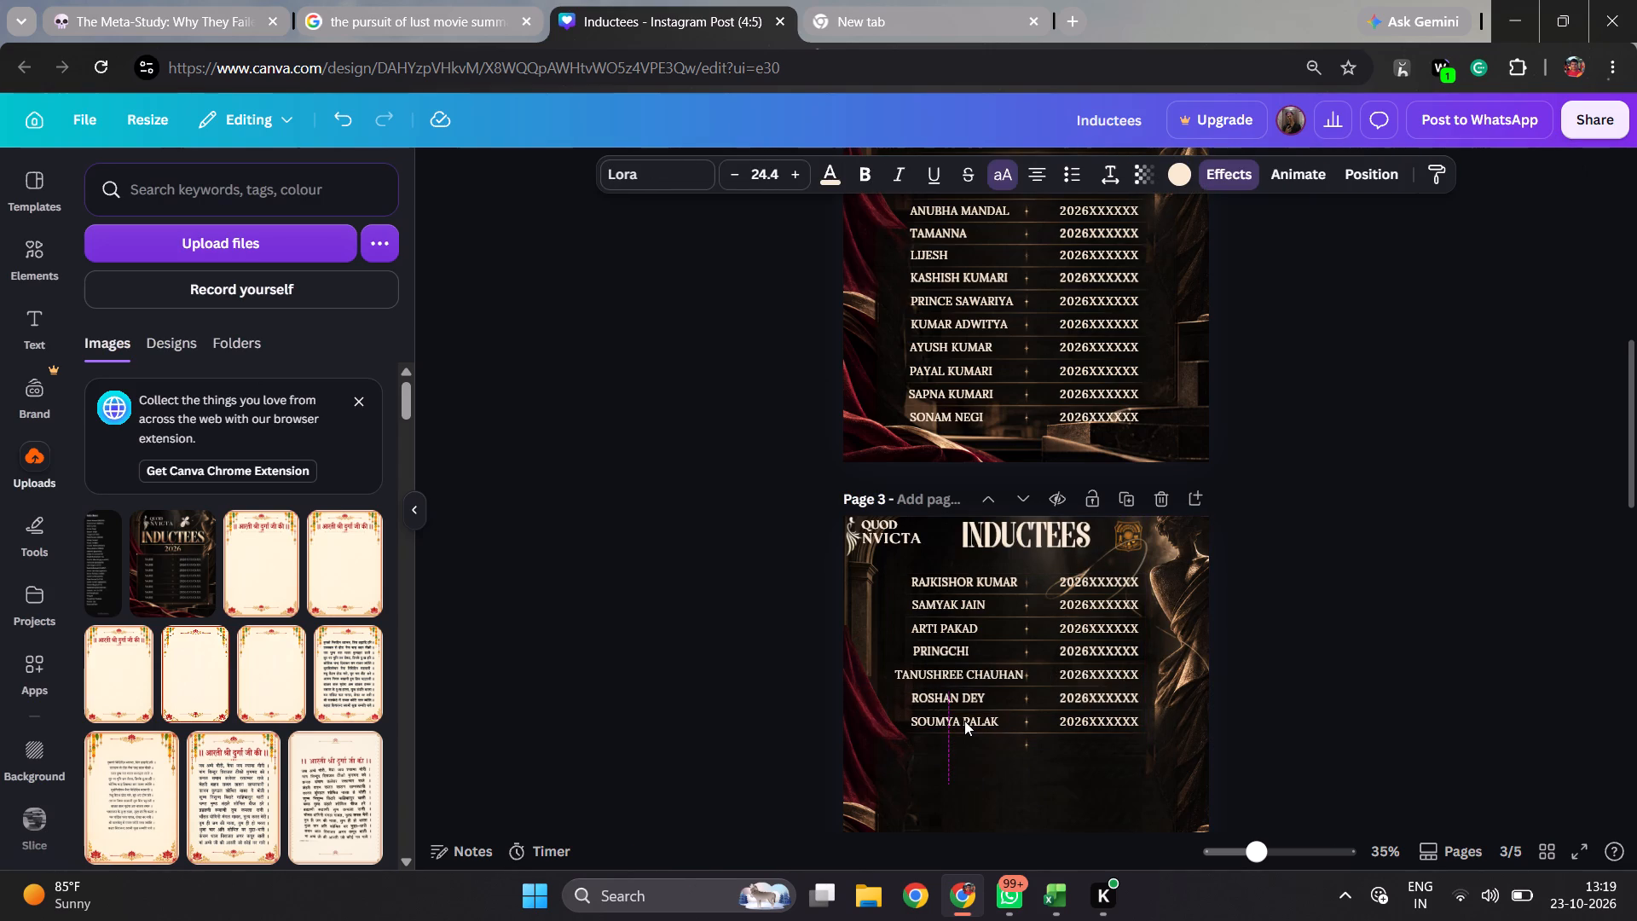
pyautogui.press('Down')
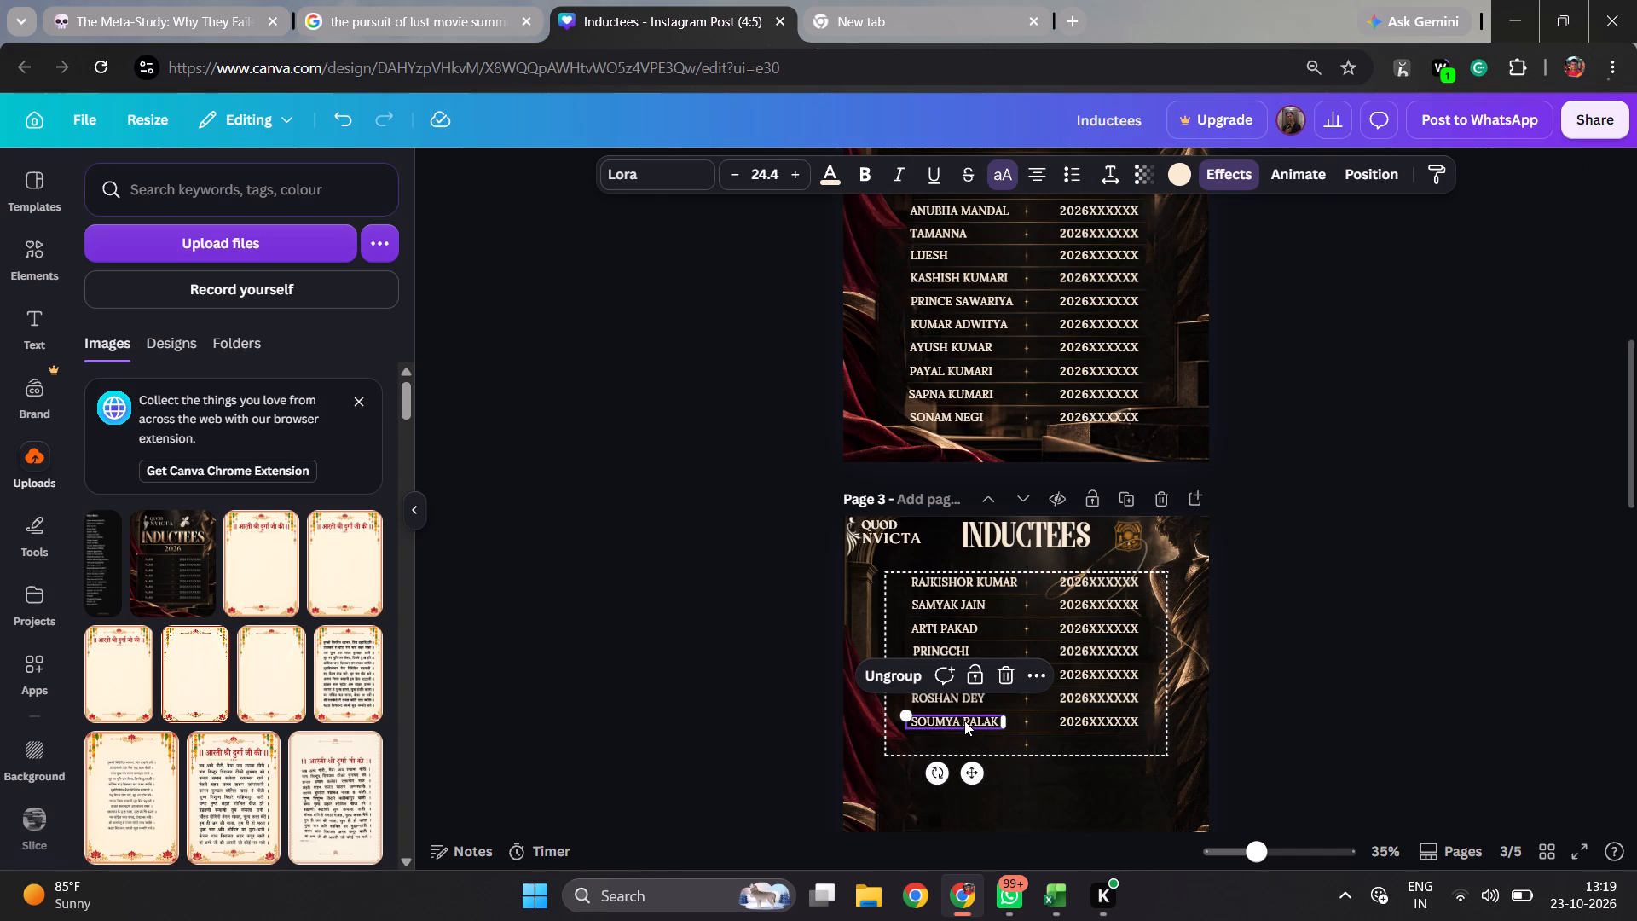
pyautogui.click(1327, 646)
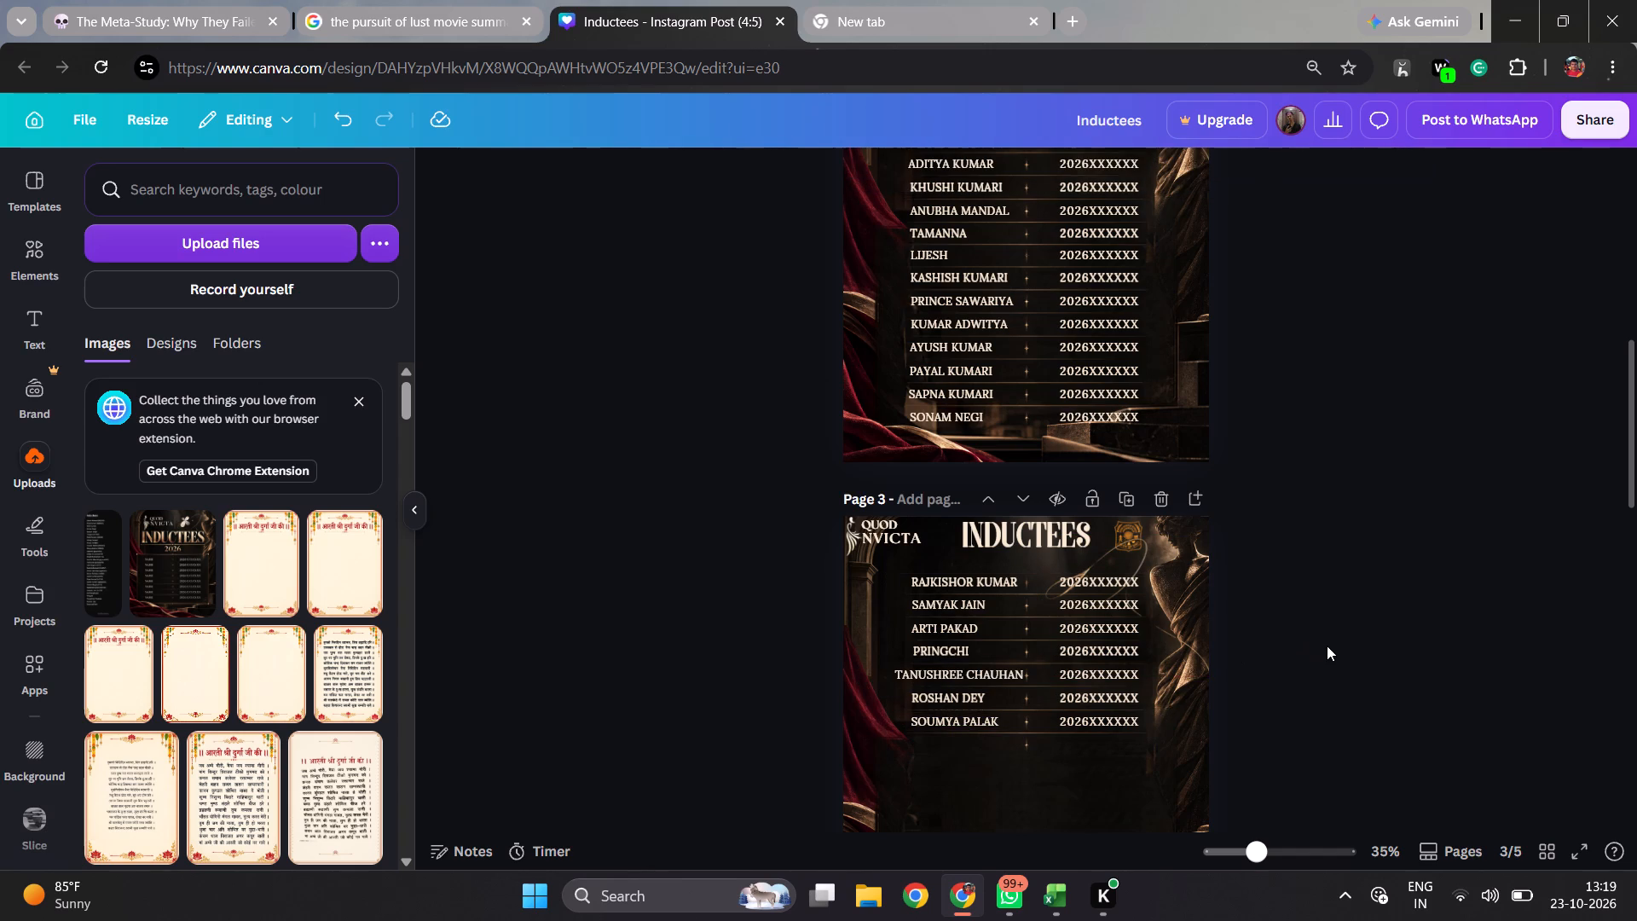
# Review the name alignment and layout of the inductee lists across pages 1 to 3.
pyautogui.scroll(3, 1327, 646)
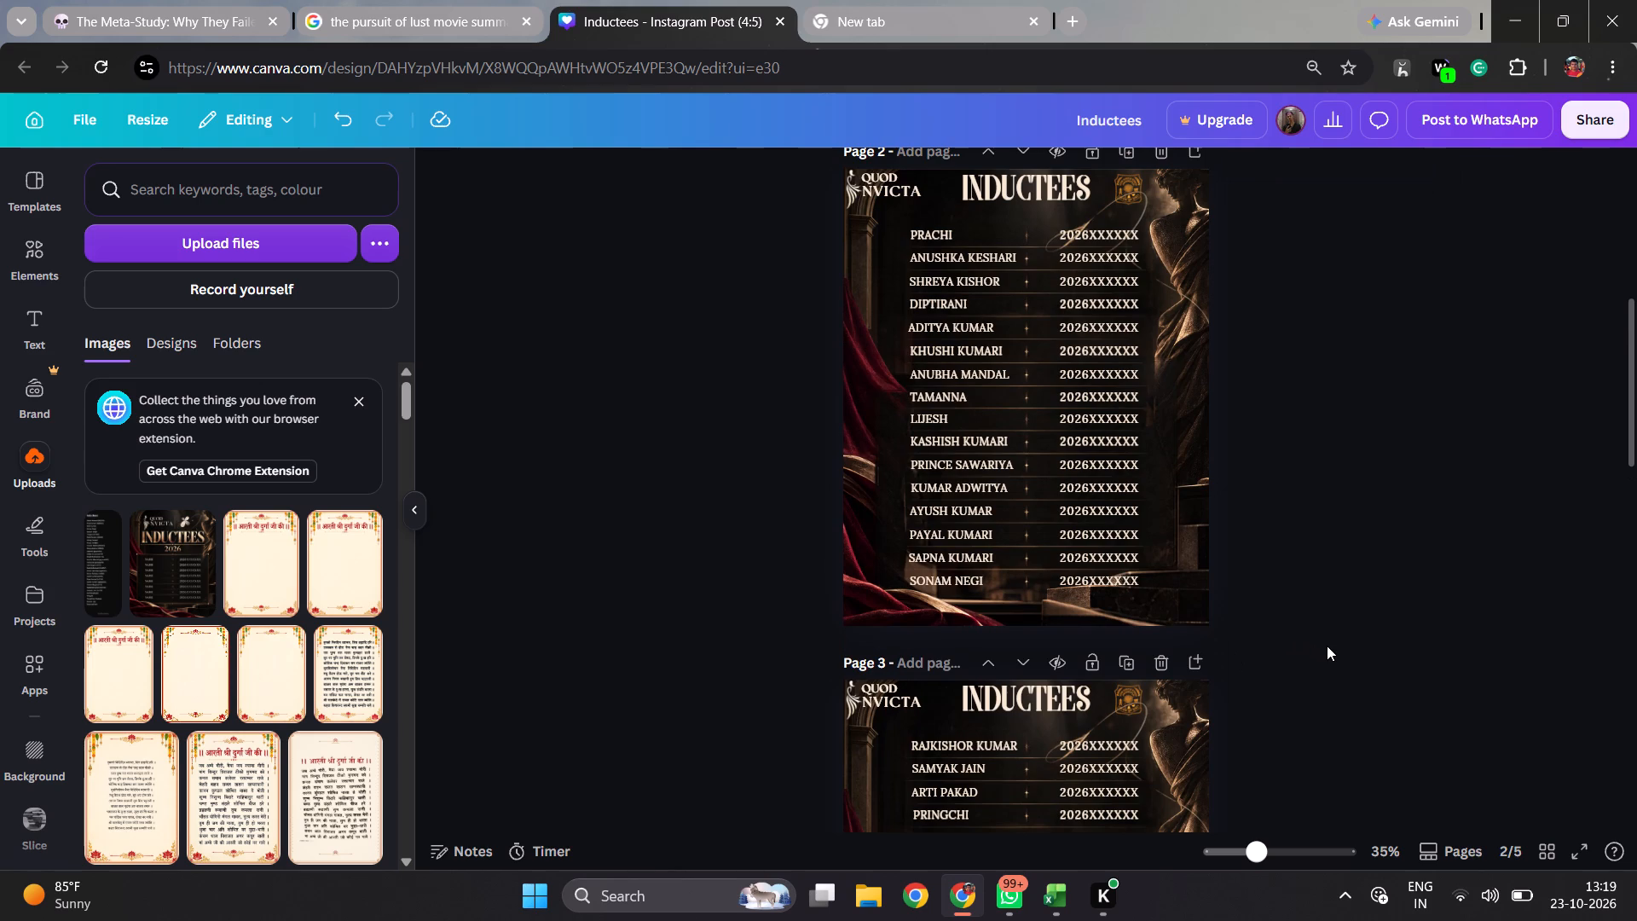
pyautogui.scroll(4, 1327, 646)
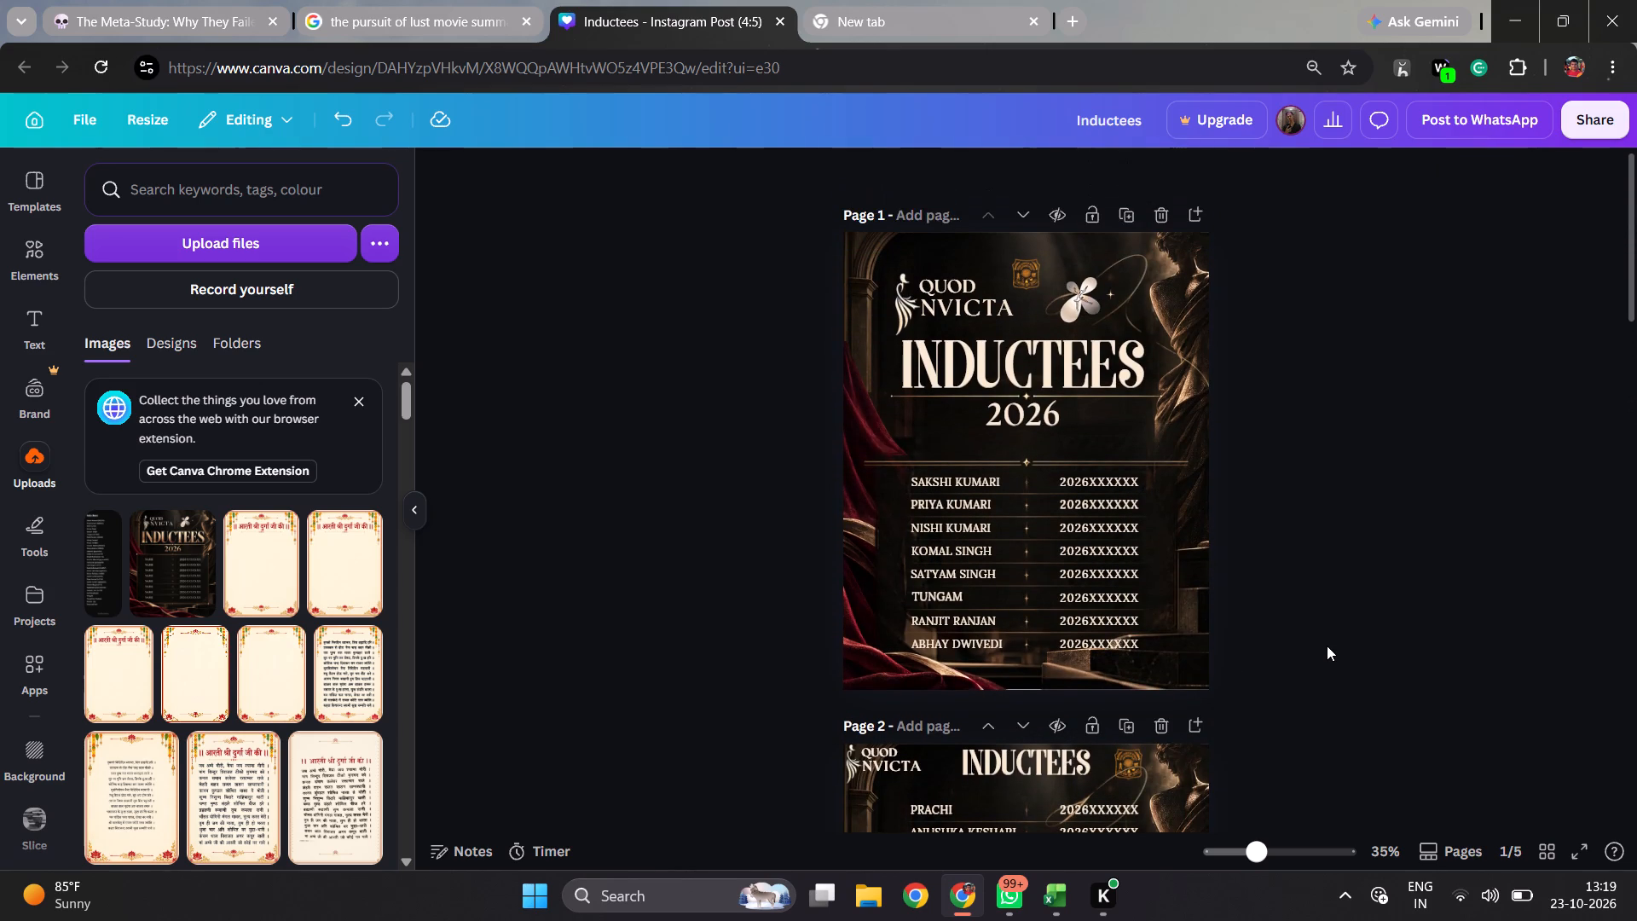
pyautogui.scroll(-5, 1327, 646)
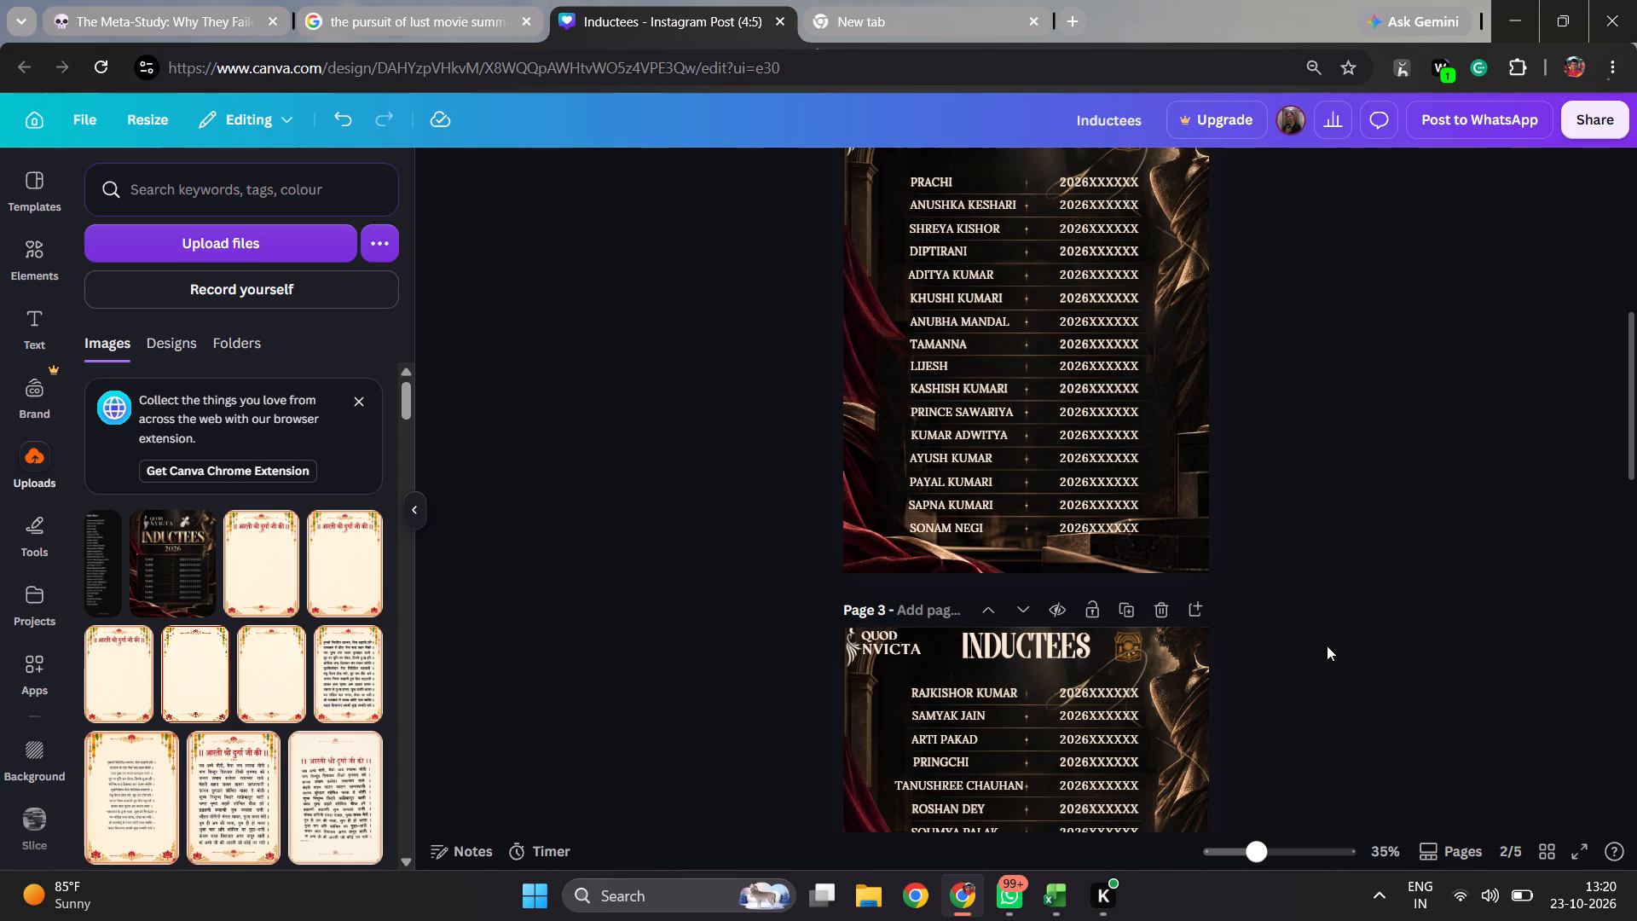
pyautogui.scroll(3, 1327, 646)
# Delete page 5, which holds the reference posters.
pyautogui.scroll(-4, 1327, 646)
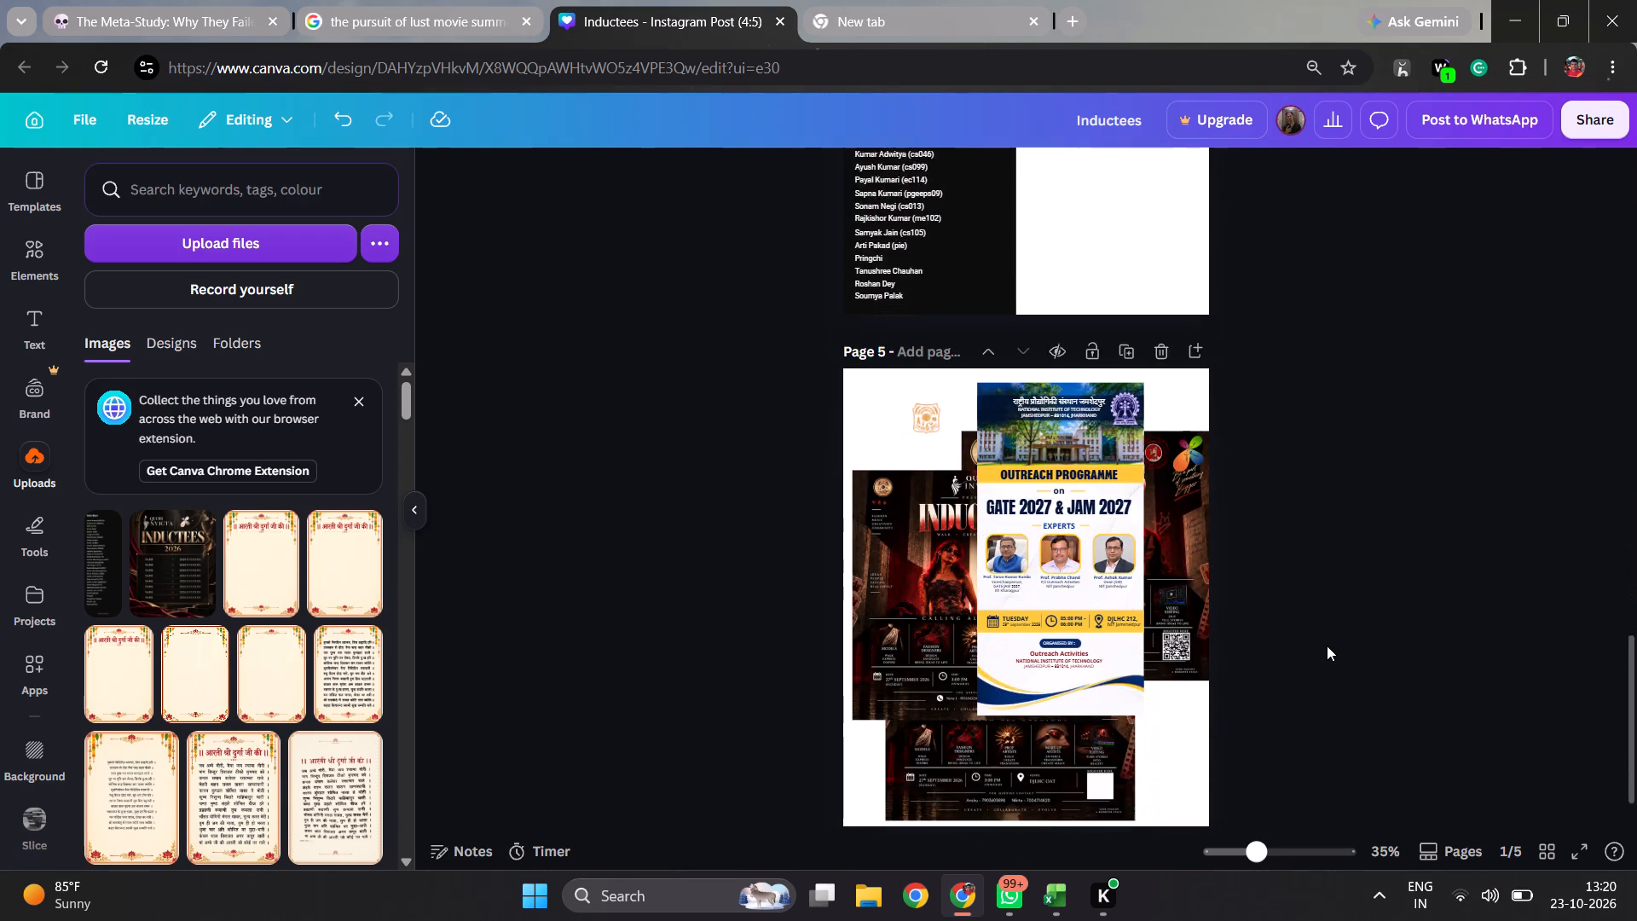
pyautogui.scroll(1, 1327, 646)
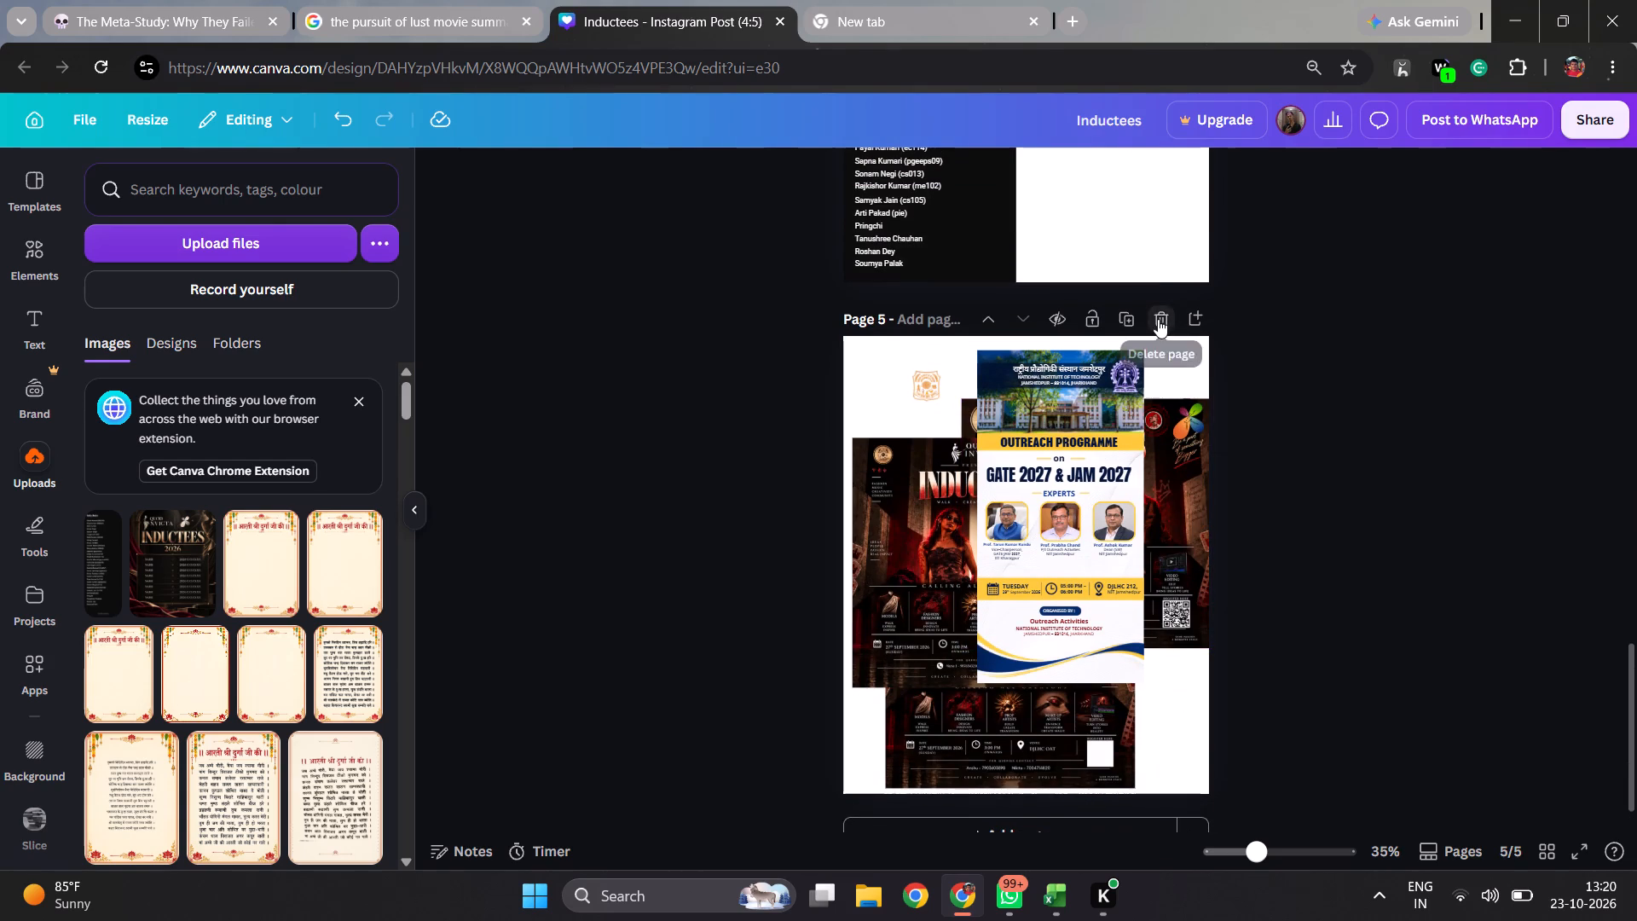
pyautogui.click(1158, 319)
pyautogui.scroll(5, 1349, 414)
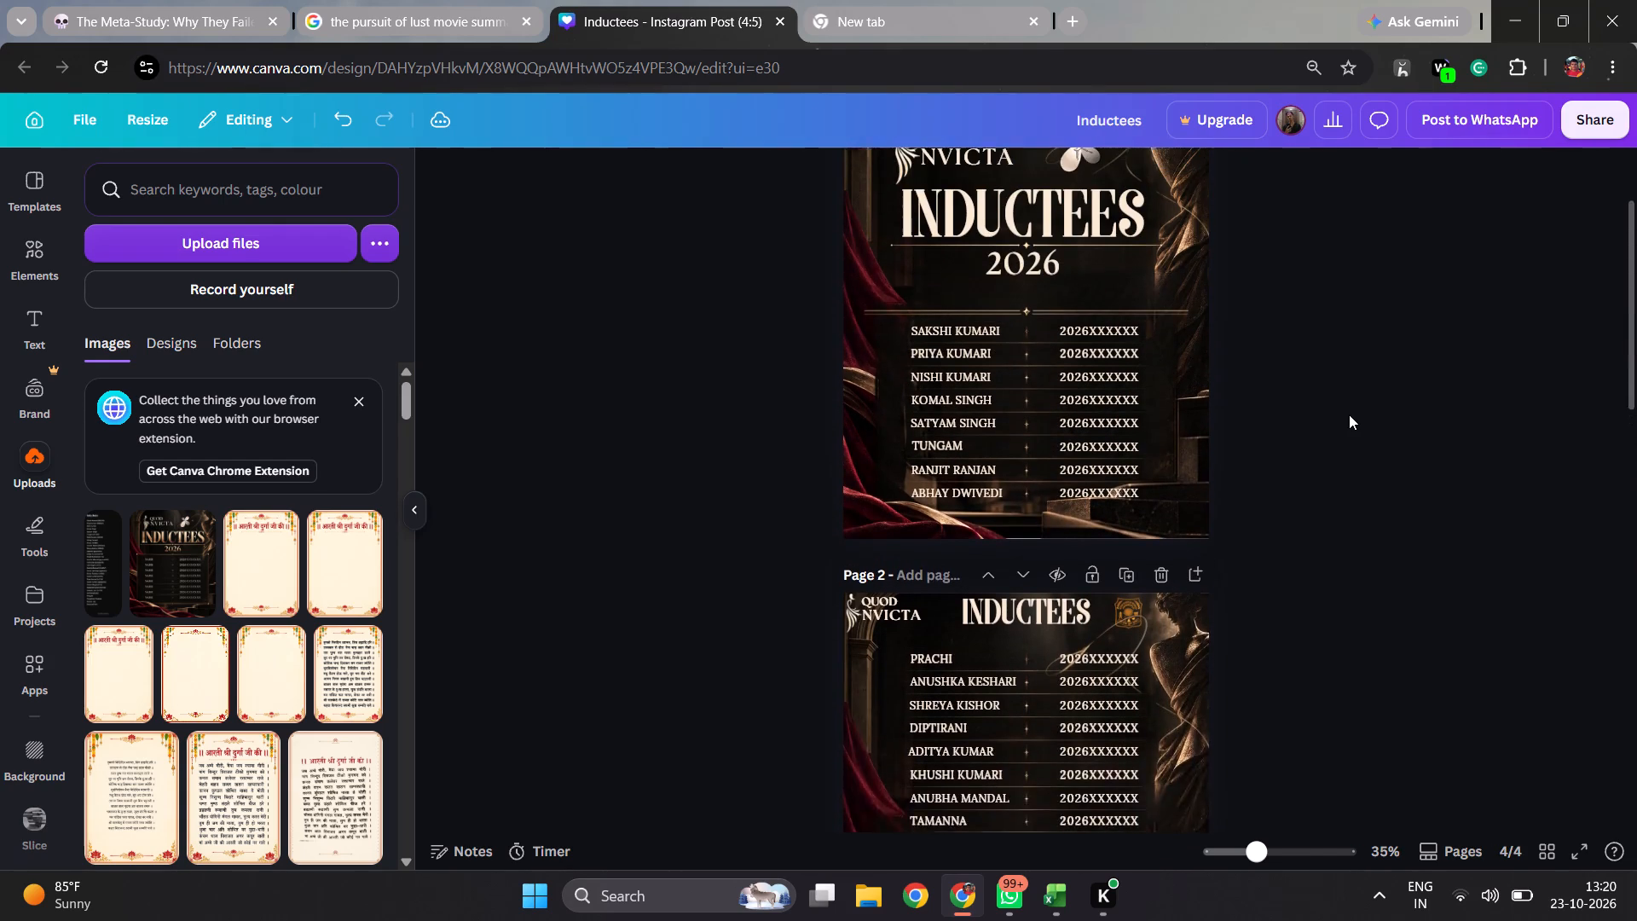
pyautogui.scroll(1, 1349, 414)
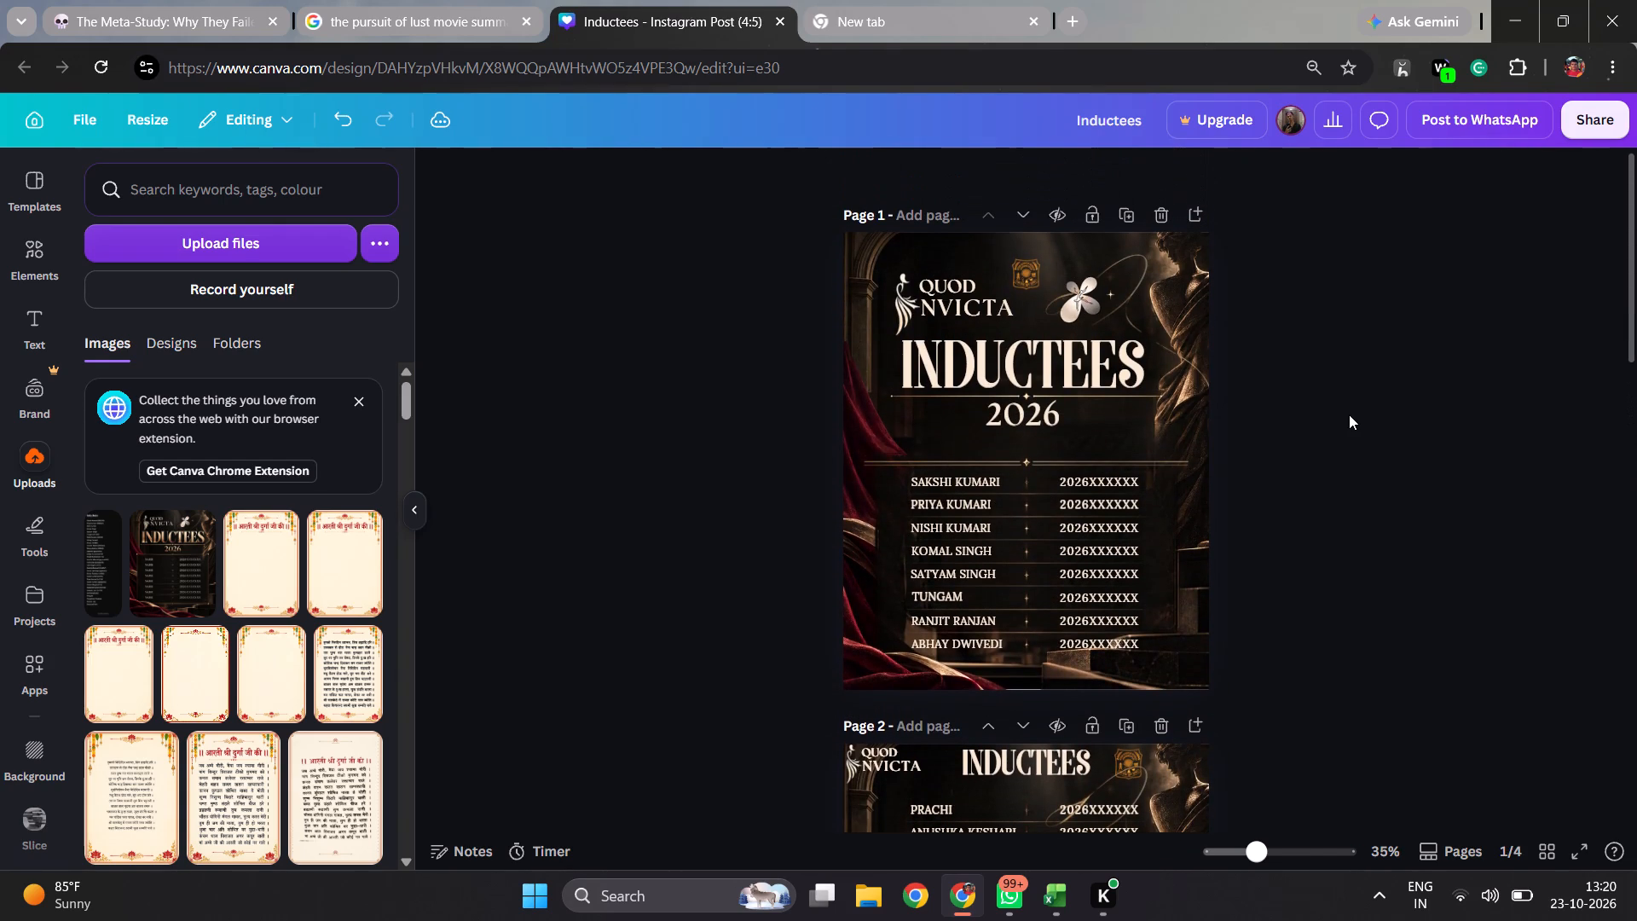
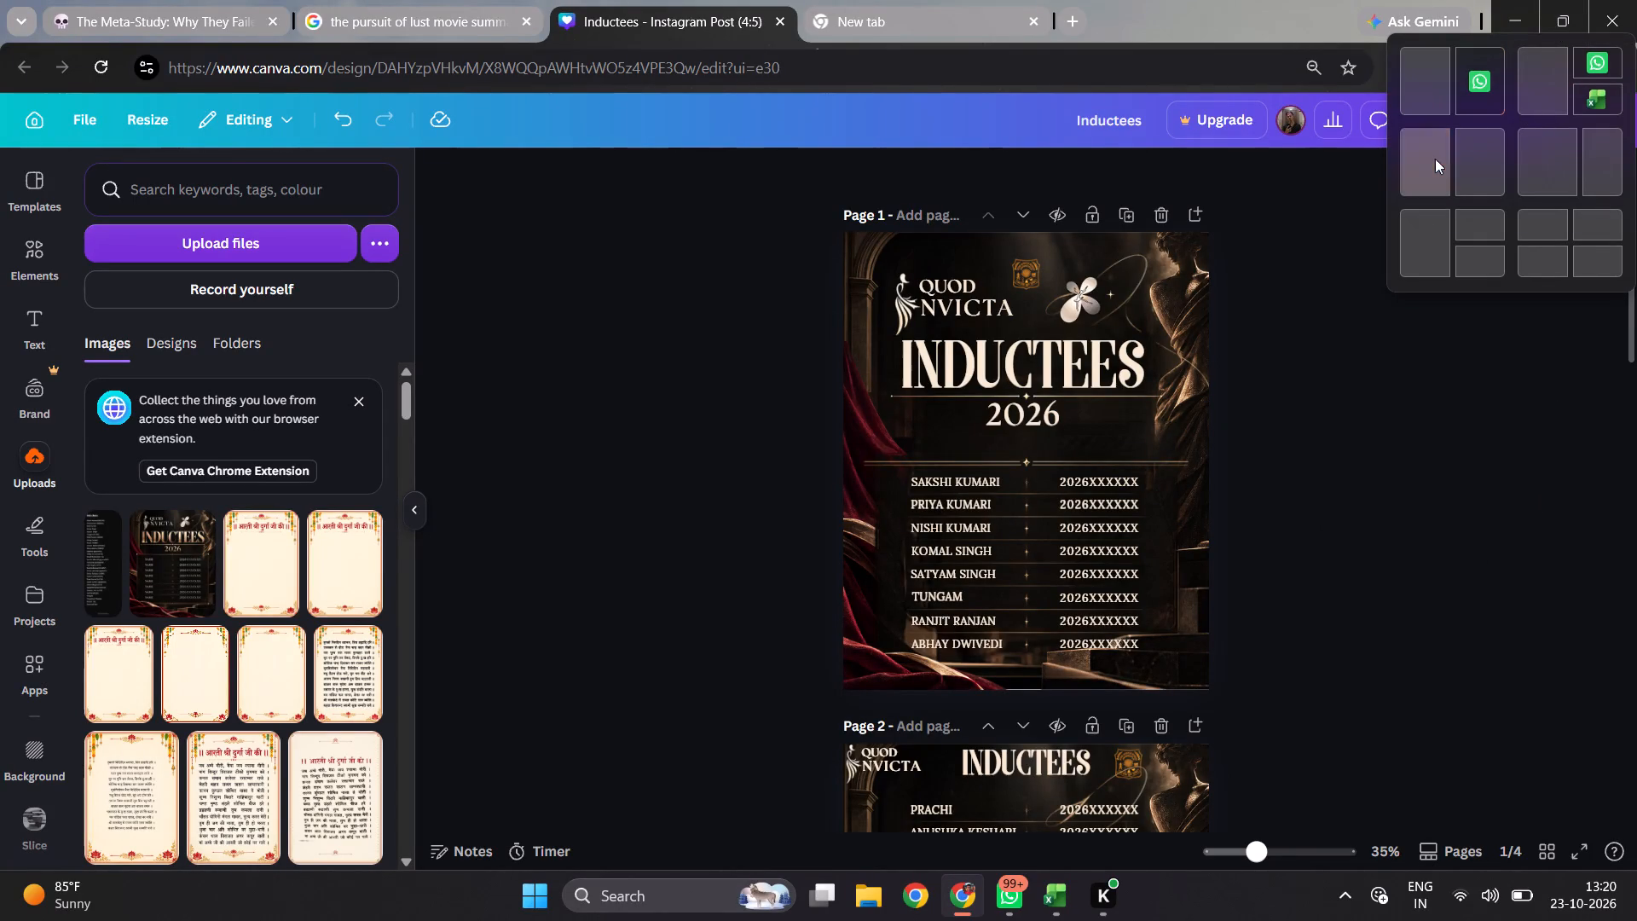
# Arrange the Canva design side by side with the Quod_Invicta_Shortlist_corrected.xlsx workbook in Excel and collapse the uploads area.
pyautogui.click(1429, 163)
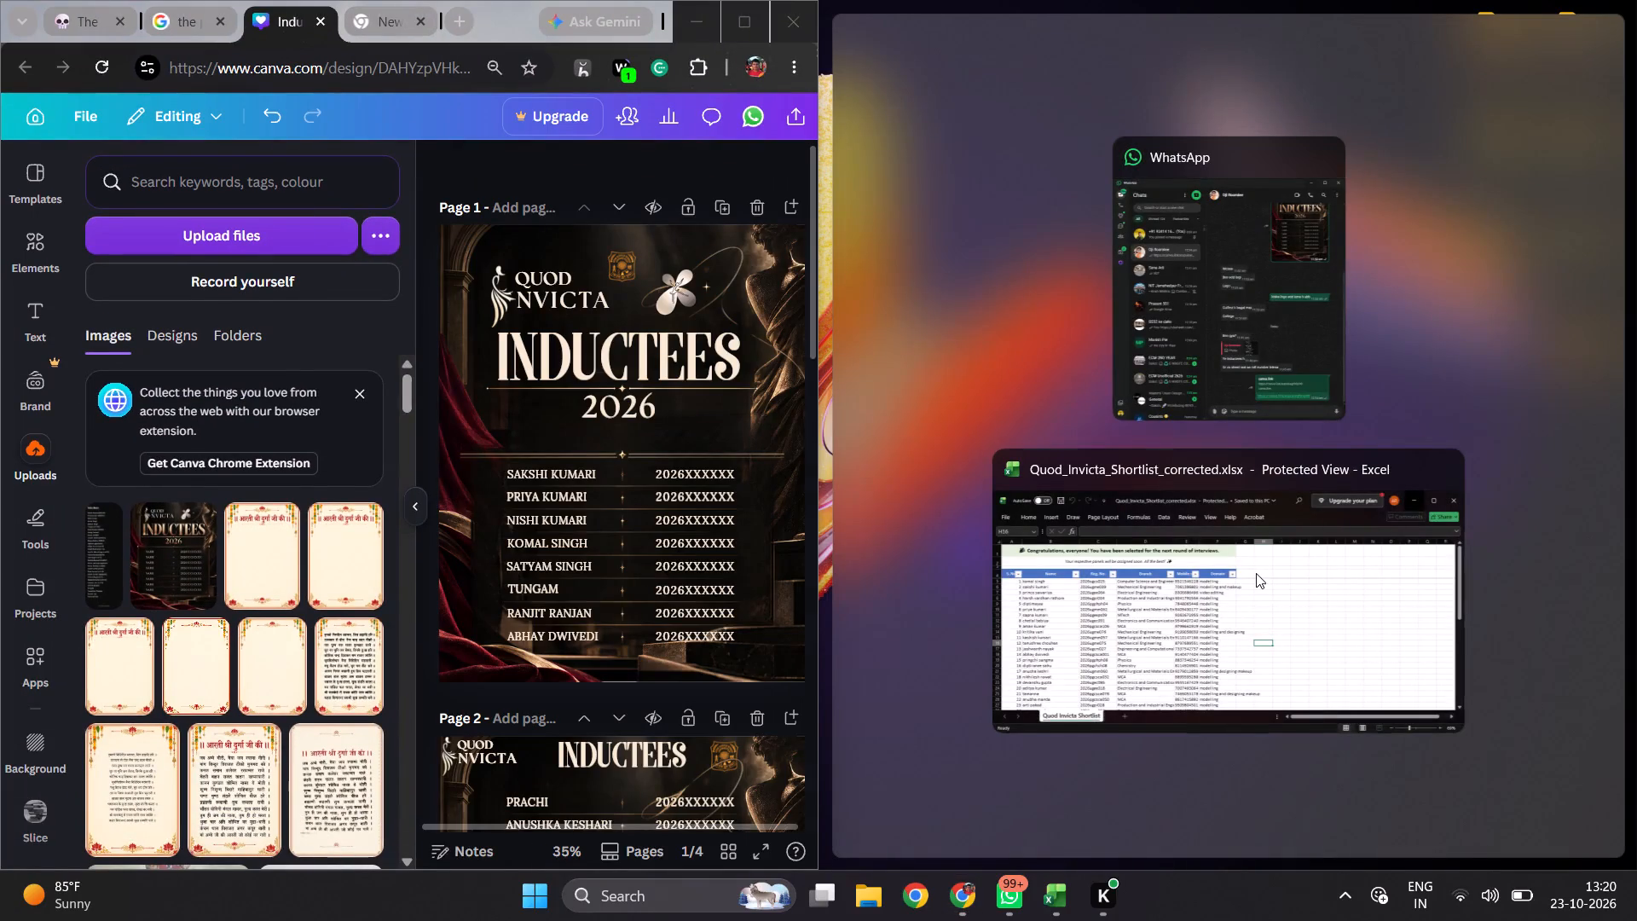
pyautogui.click(1256, 573)
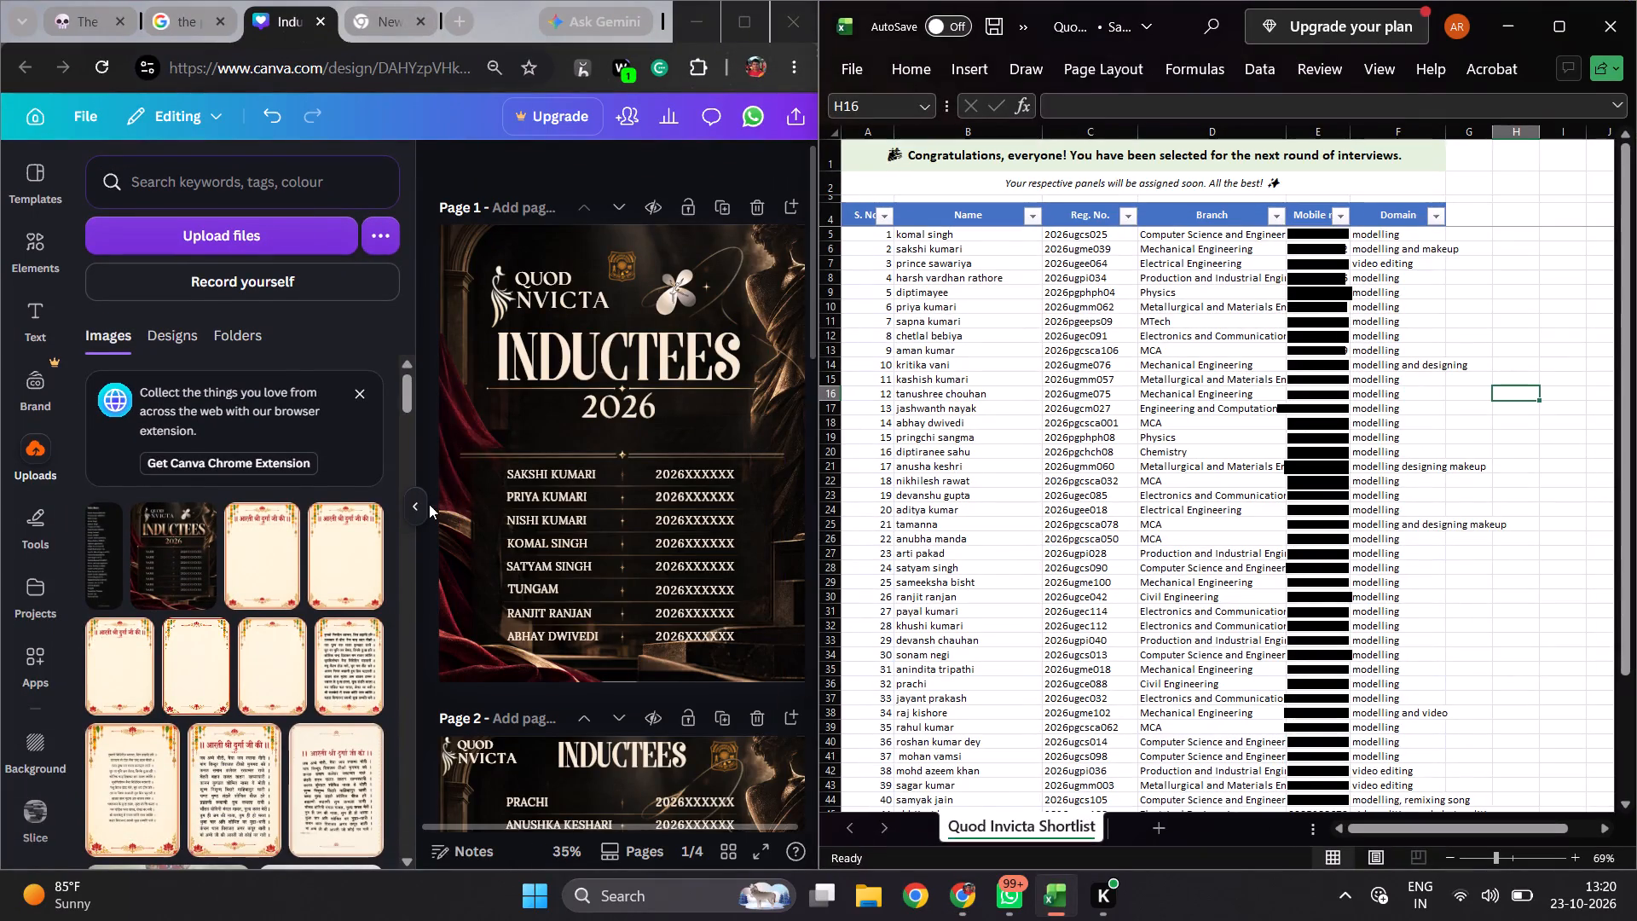
pyautogui.click(419, 509)
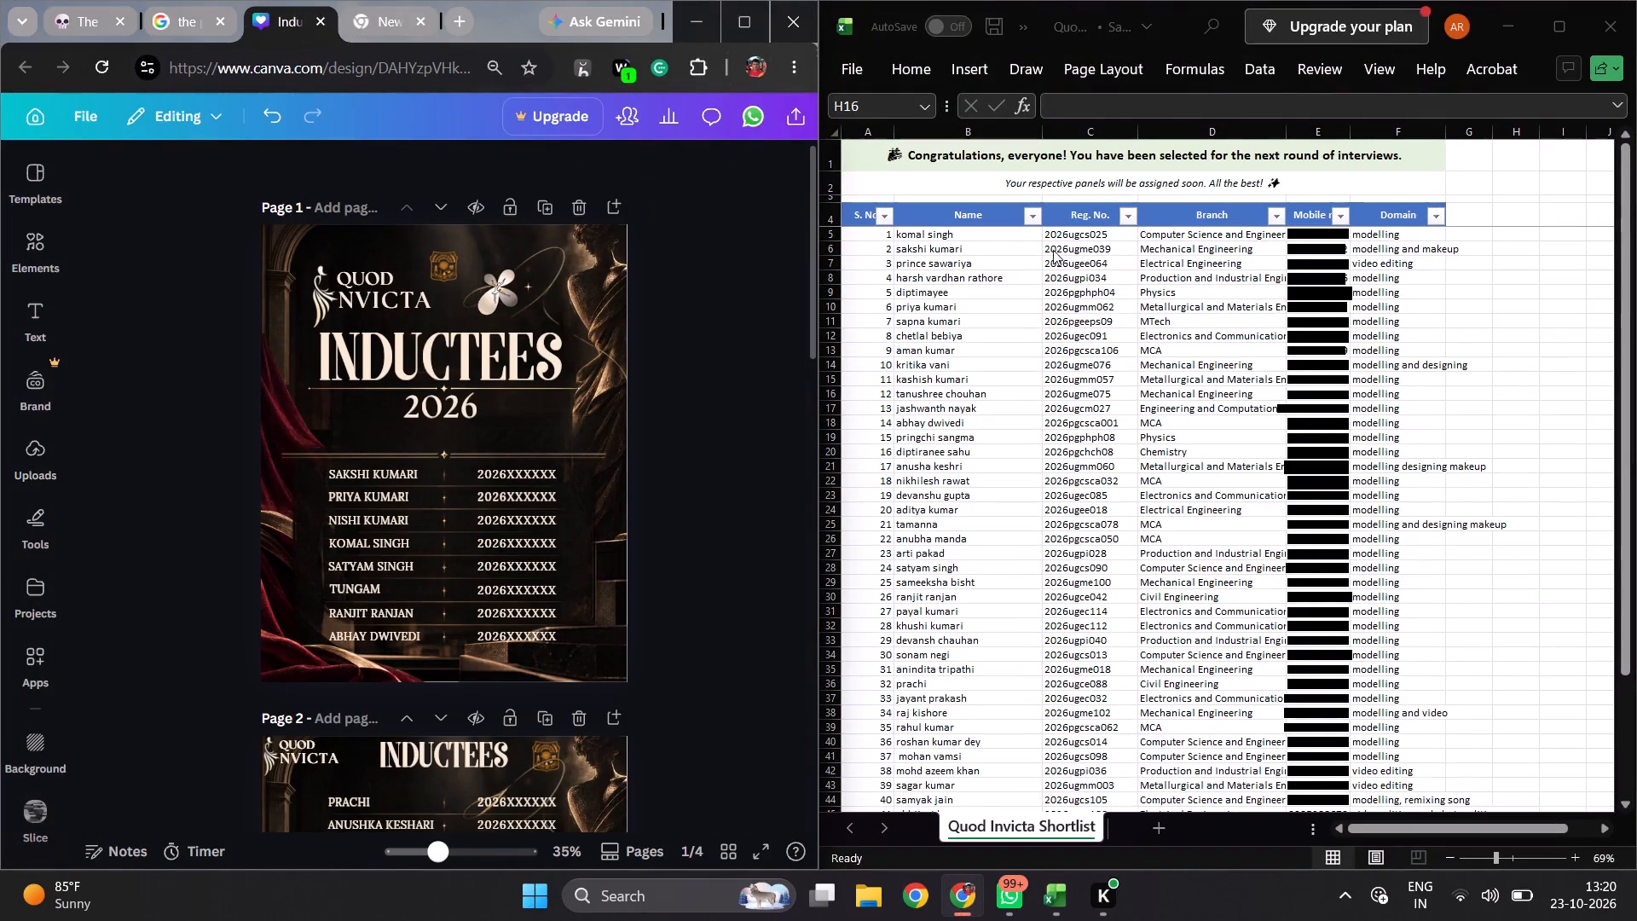
# Replace page 1's first-row placeholder with the registration number from shortlist cell C6, and widen its text box to about 269 to fit one line.
pyautogui.doubleClick(1076, 249)
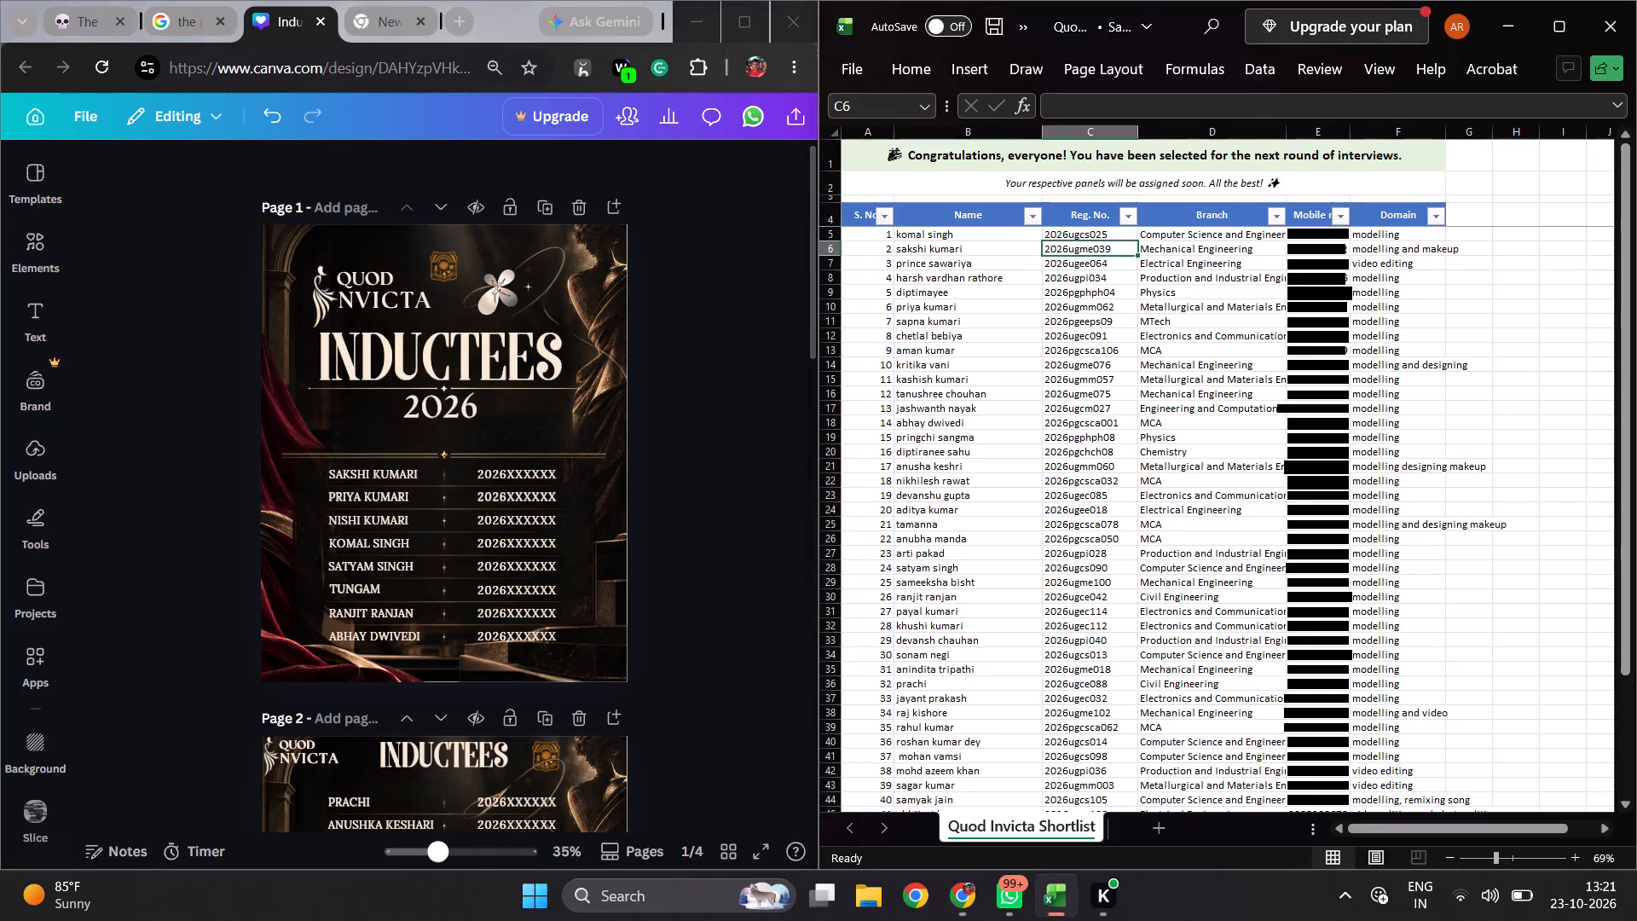
pyautogui.hotkey('ctrl', 'c')
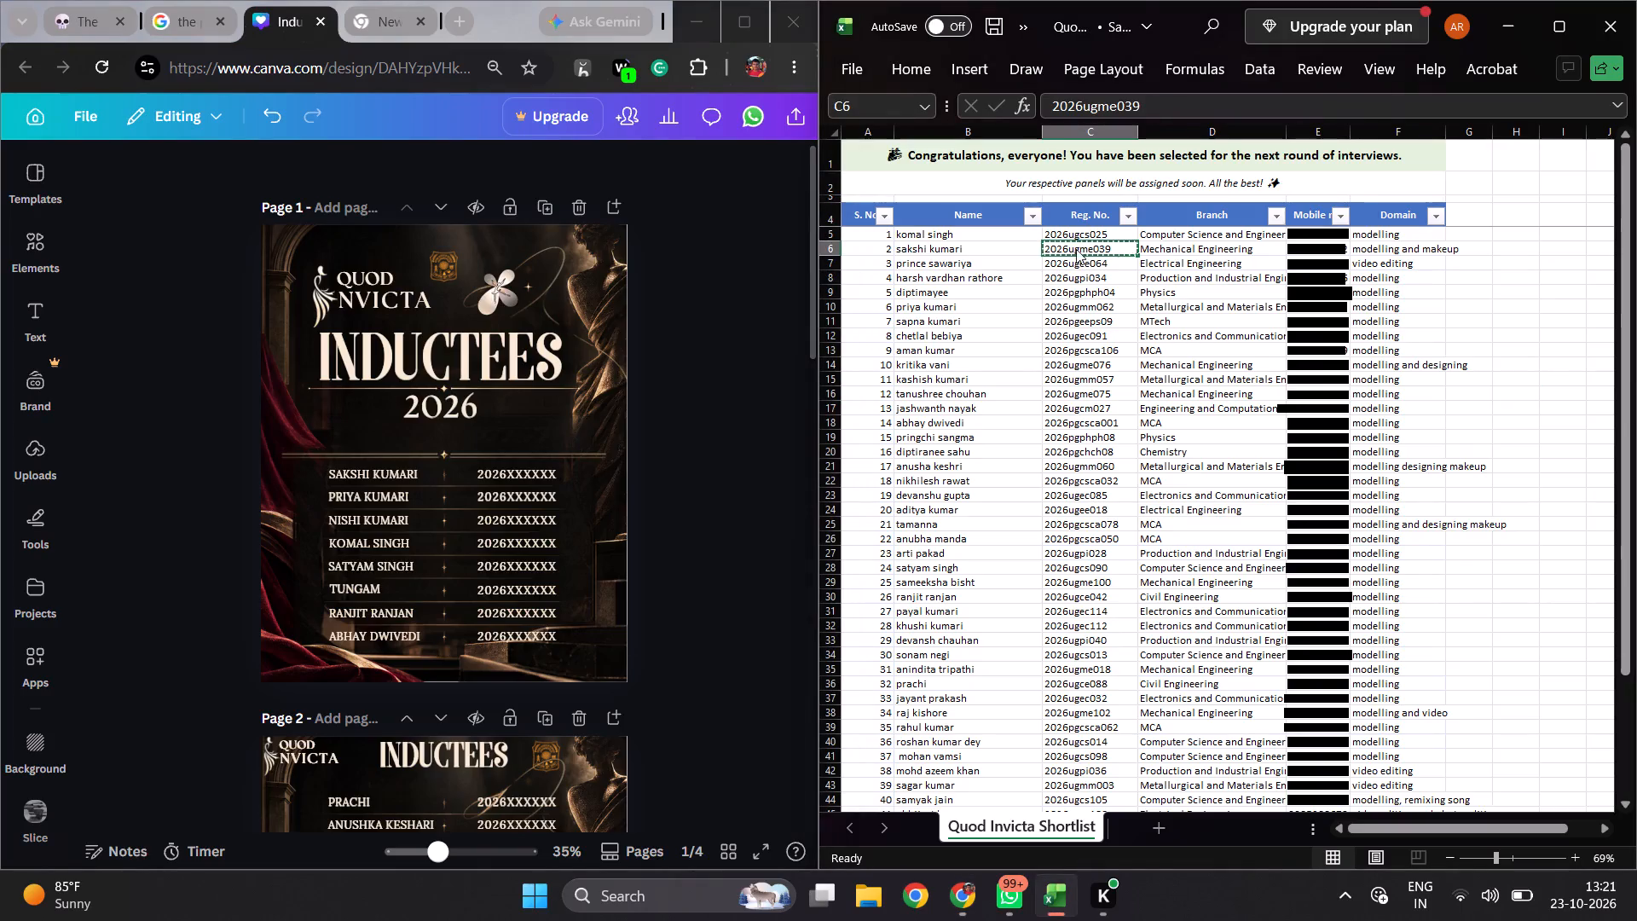
pyautogui.doubleClick(512, 472)
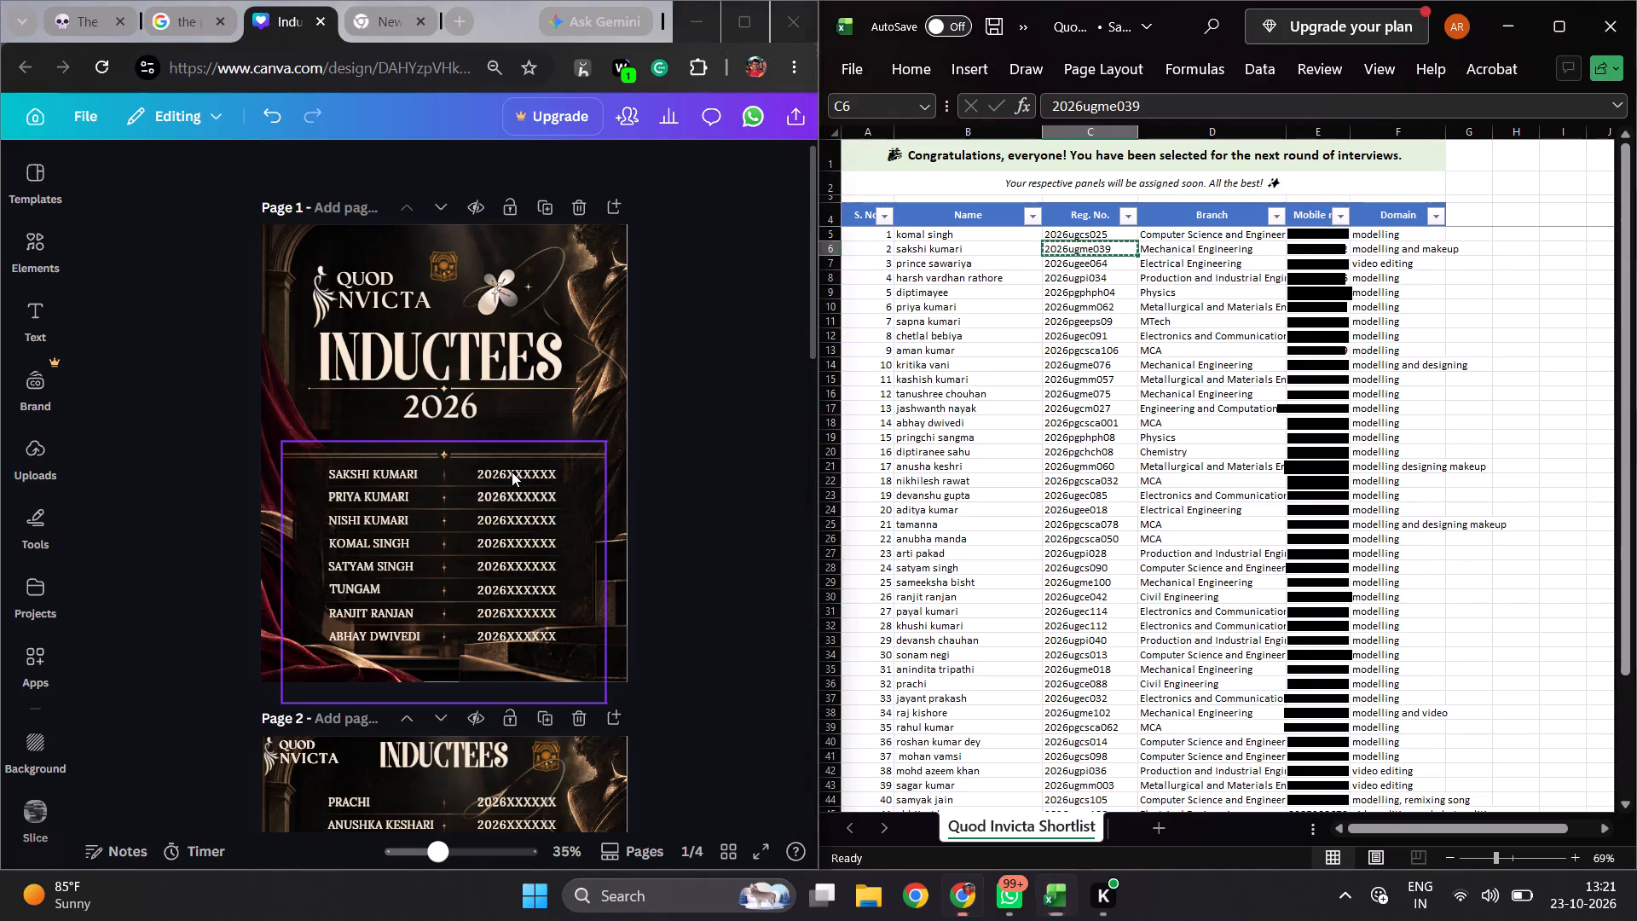
pyautogui.hotkey('ctrl', 'v')
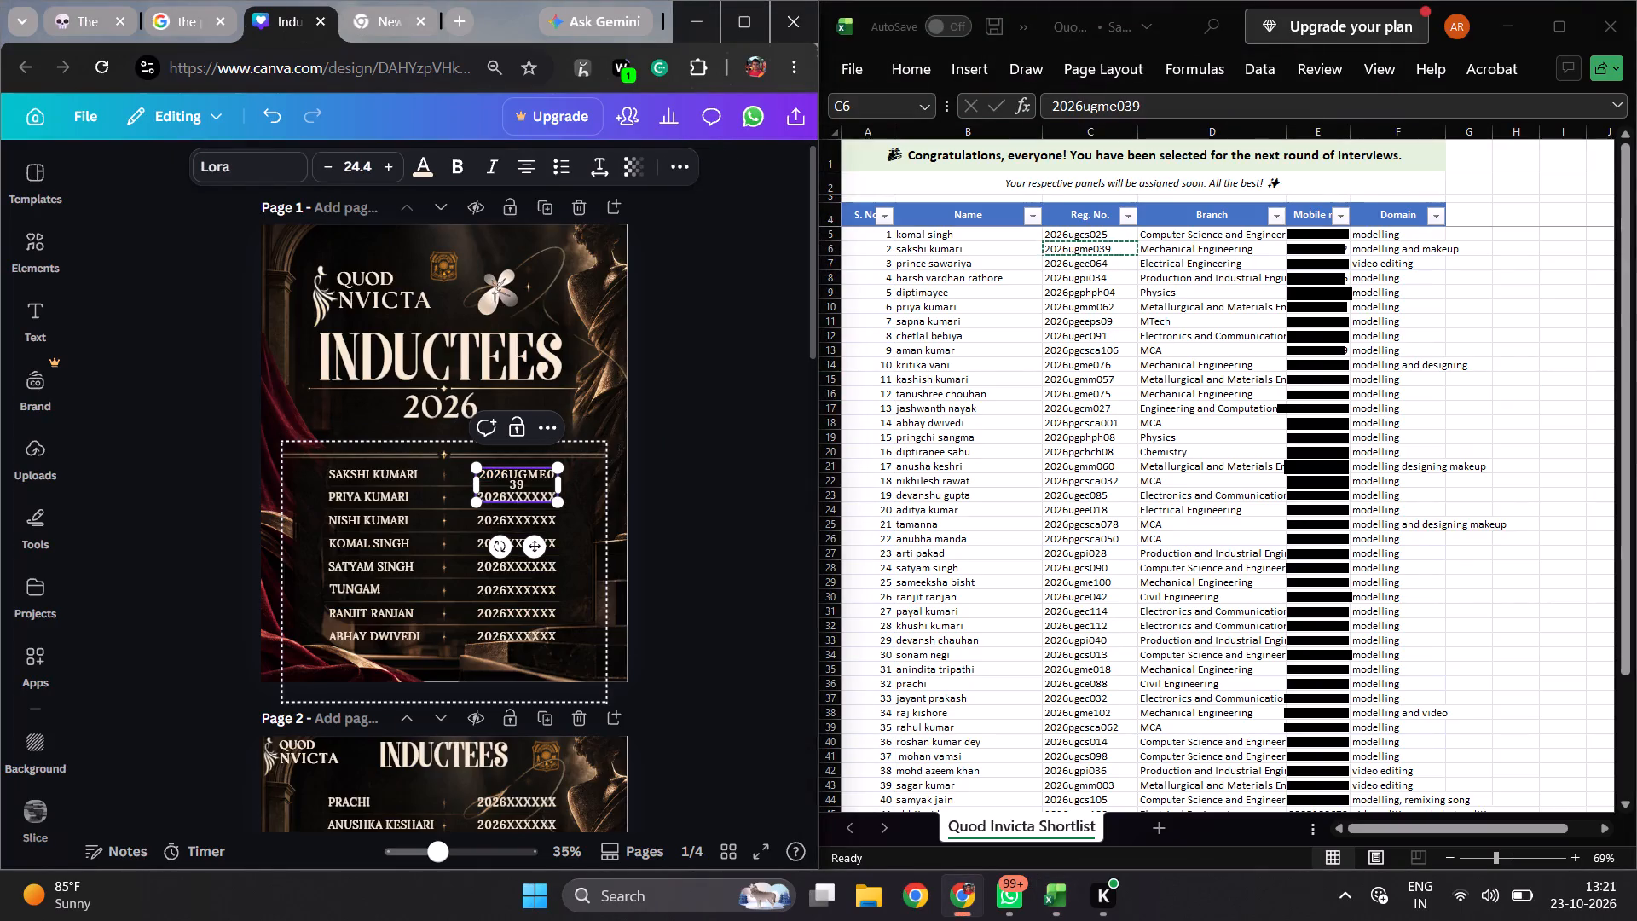
pyautogui.moveTo(558, 489); pyautogui.dragTo(568, 486)
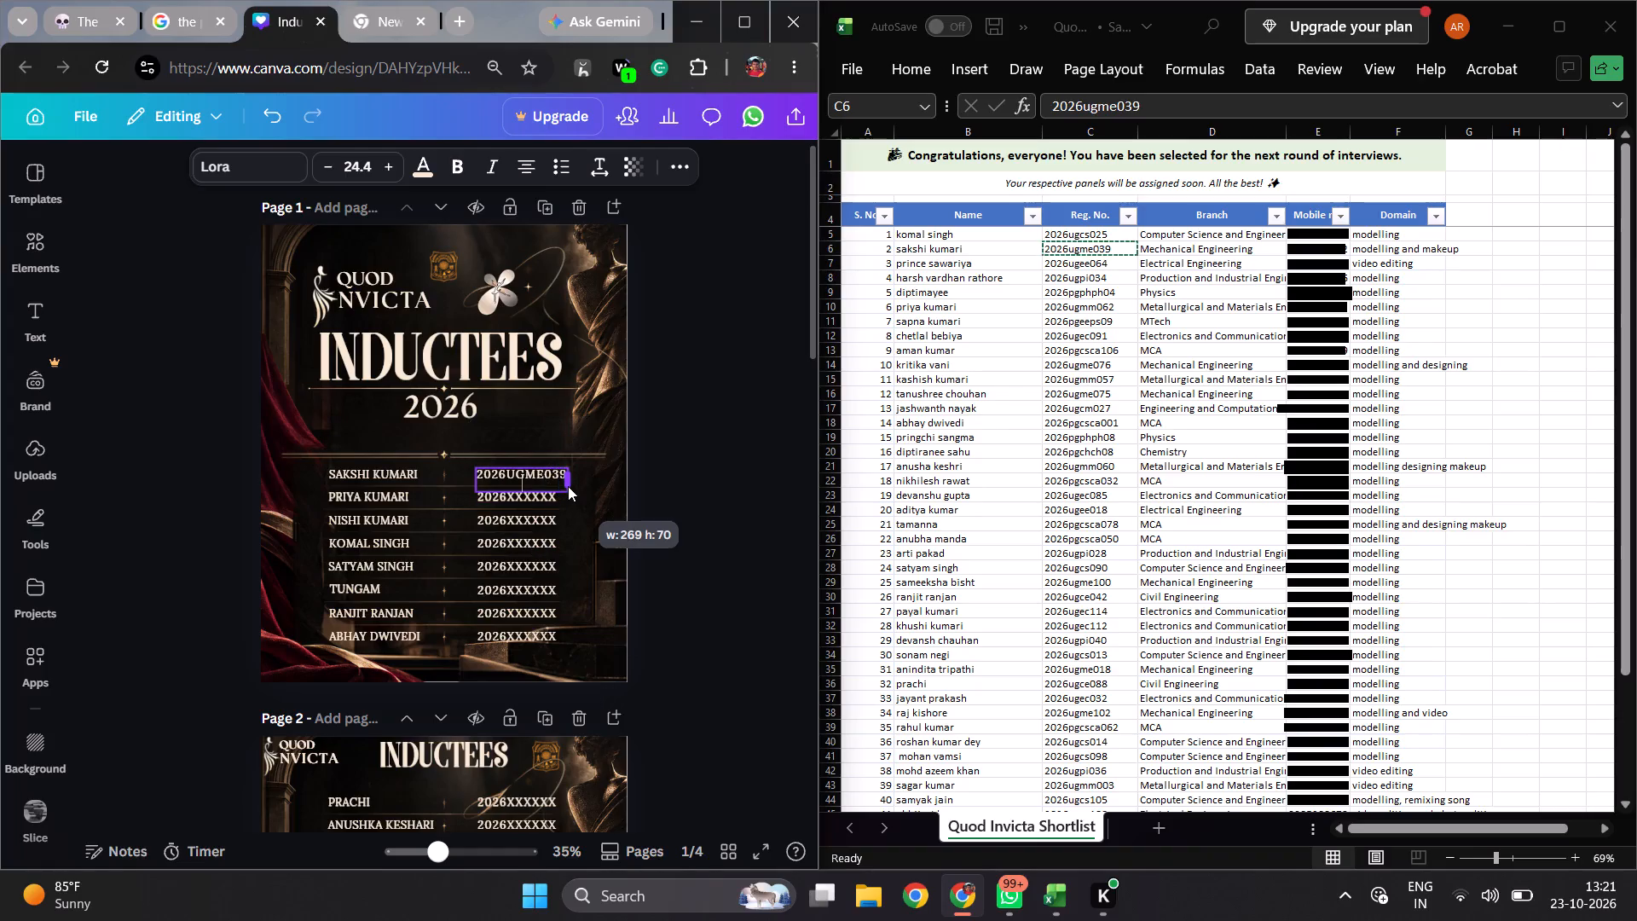
pyautogui.moveTo(568, 486); pyautogui.dragTo(568, 484)
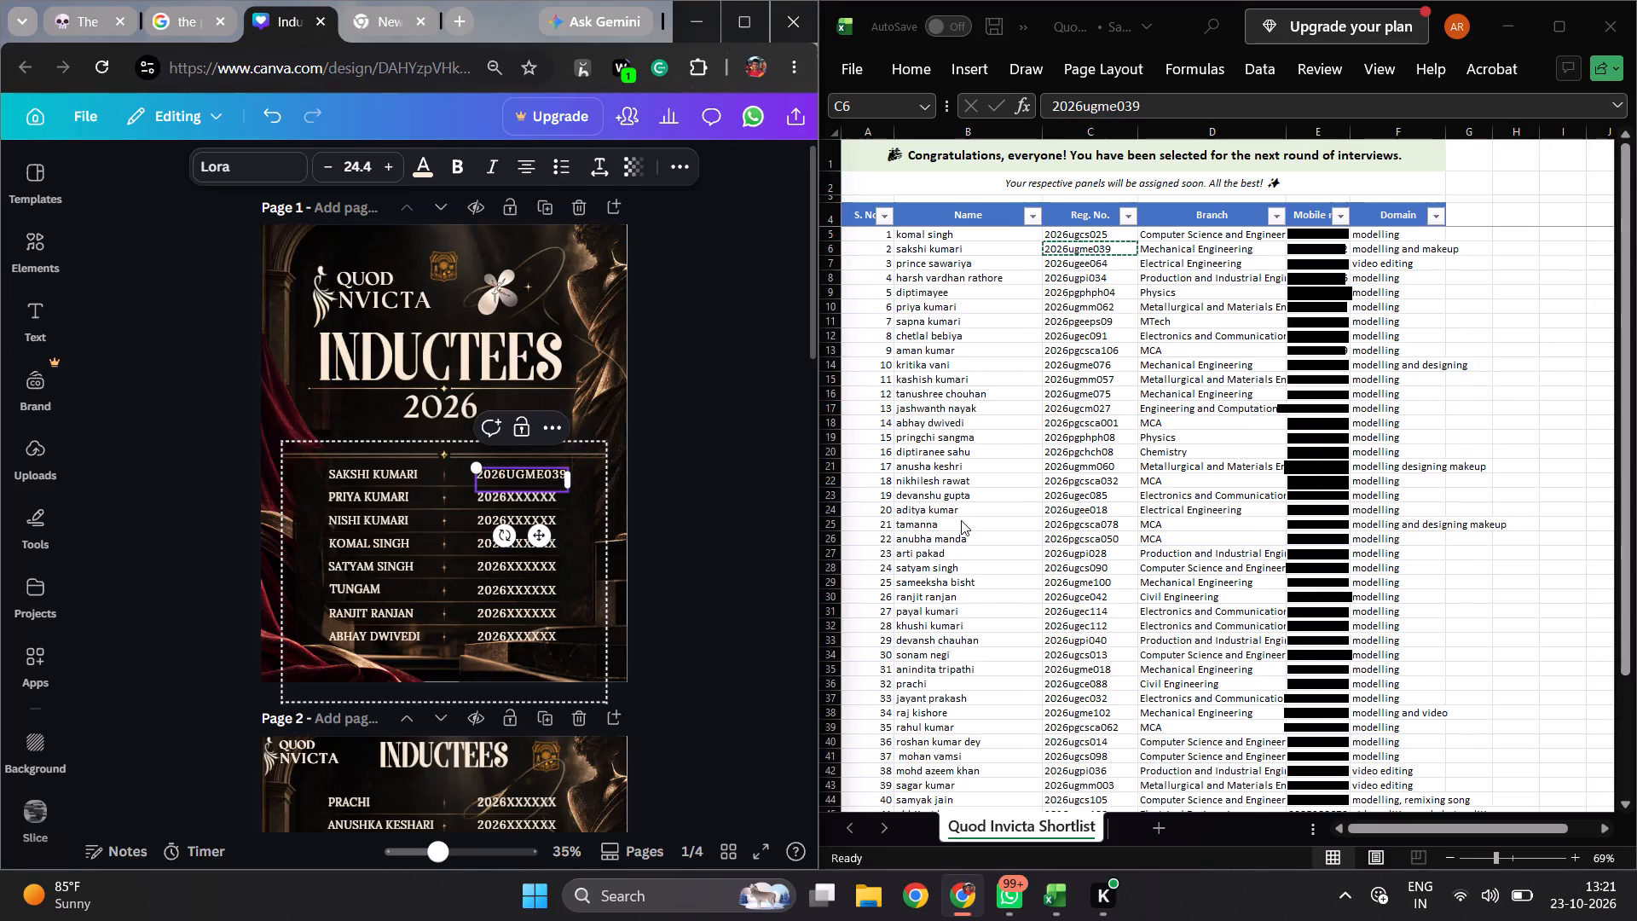
# Replace page 1's fourth-row placeholder with the registration number from shortlist cell C5, and widen its text box to about 269 to fit one line.
pyautogui.scroll(-1, 961, 520)
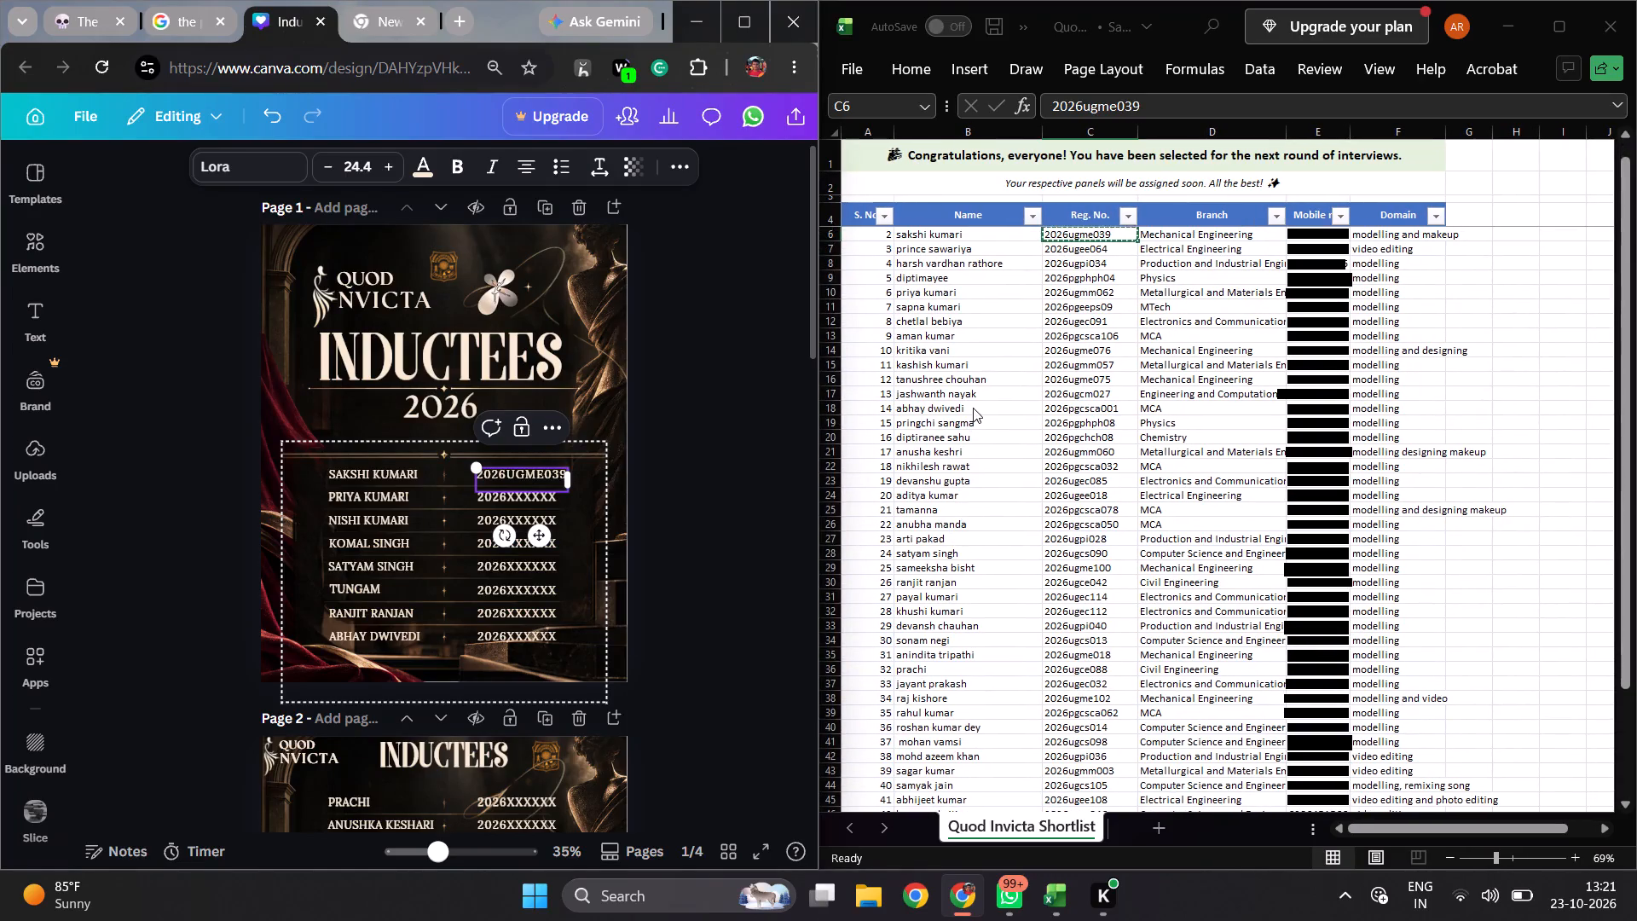
pyautogui.scroll(1, 973, 408)
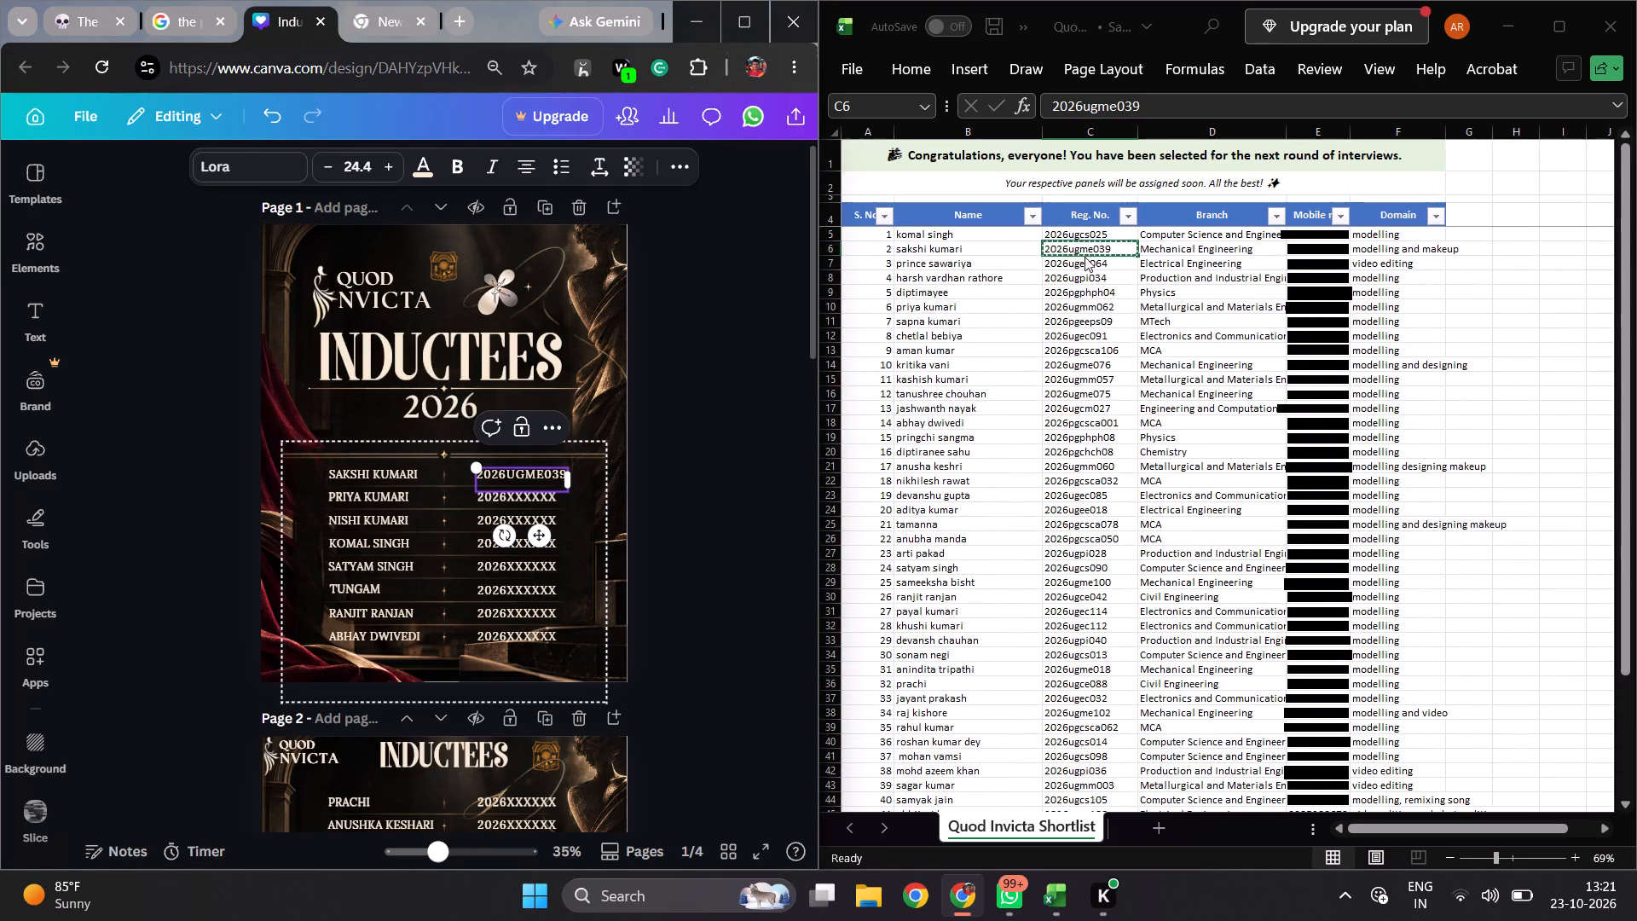
pyautogui.doubleClick(1091, 237)
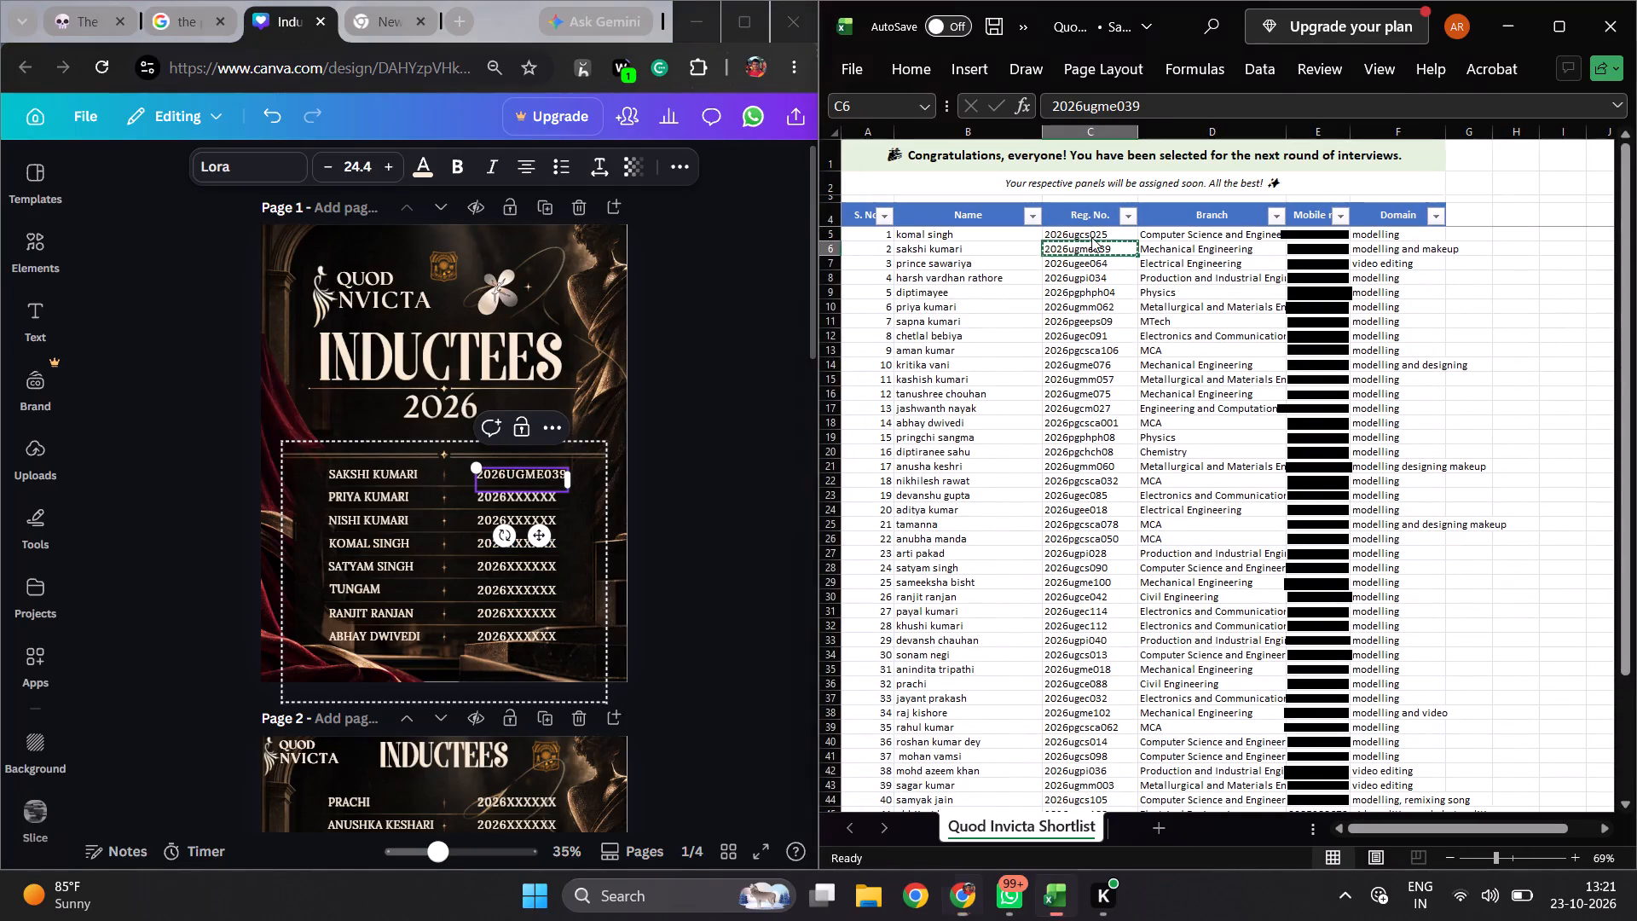
pyautogui.hotkey('ctrl', 'c')
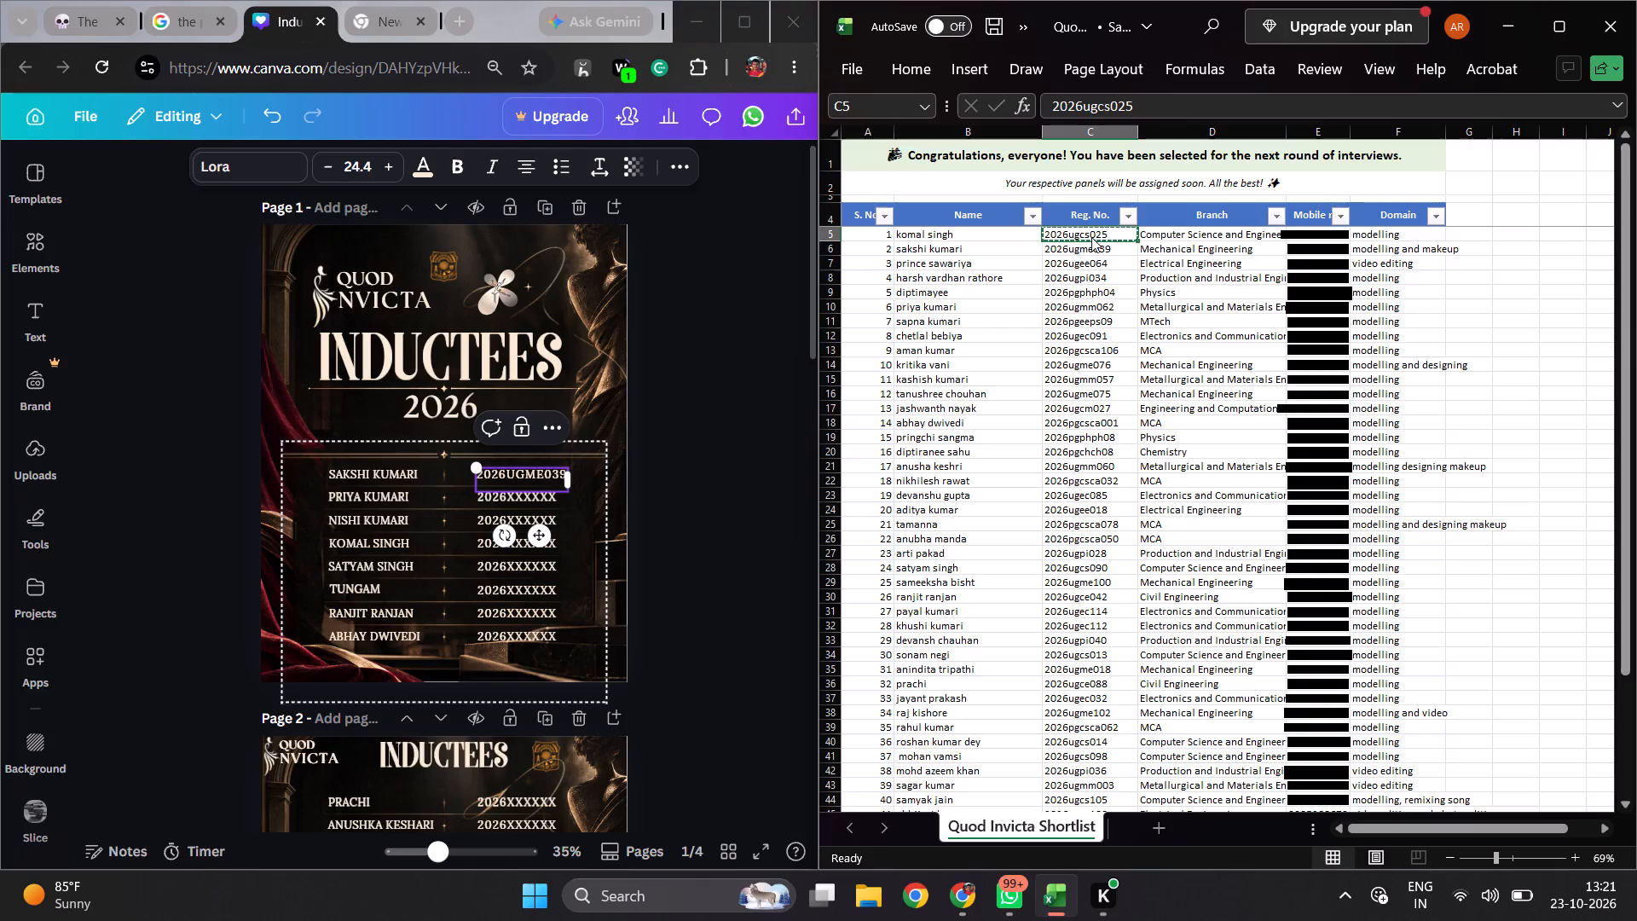
pyautogui.click(481, 545)
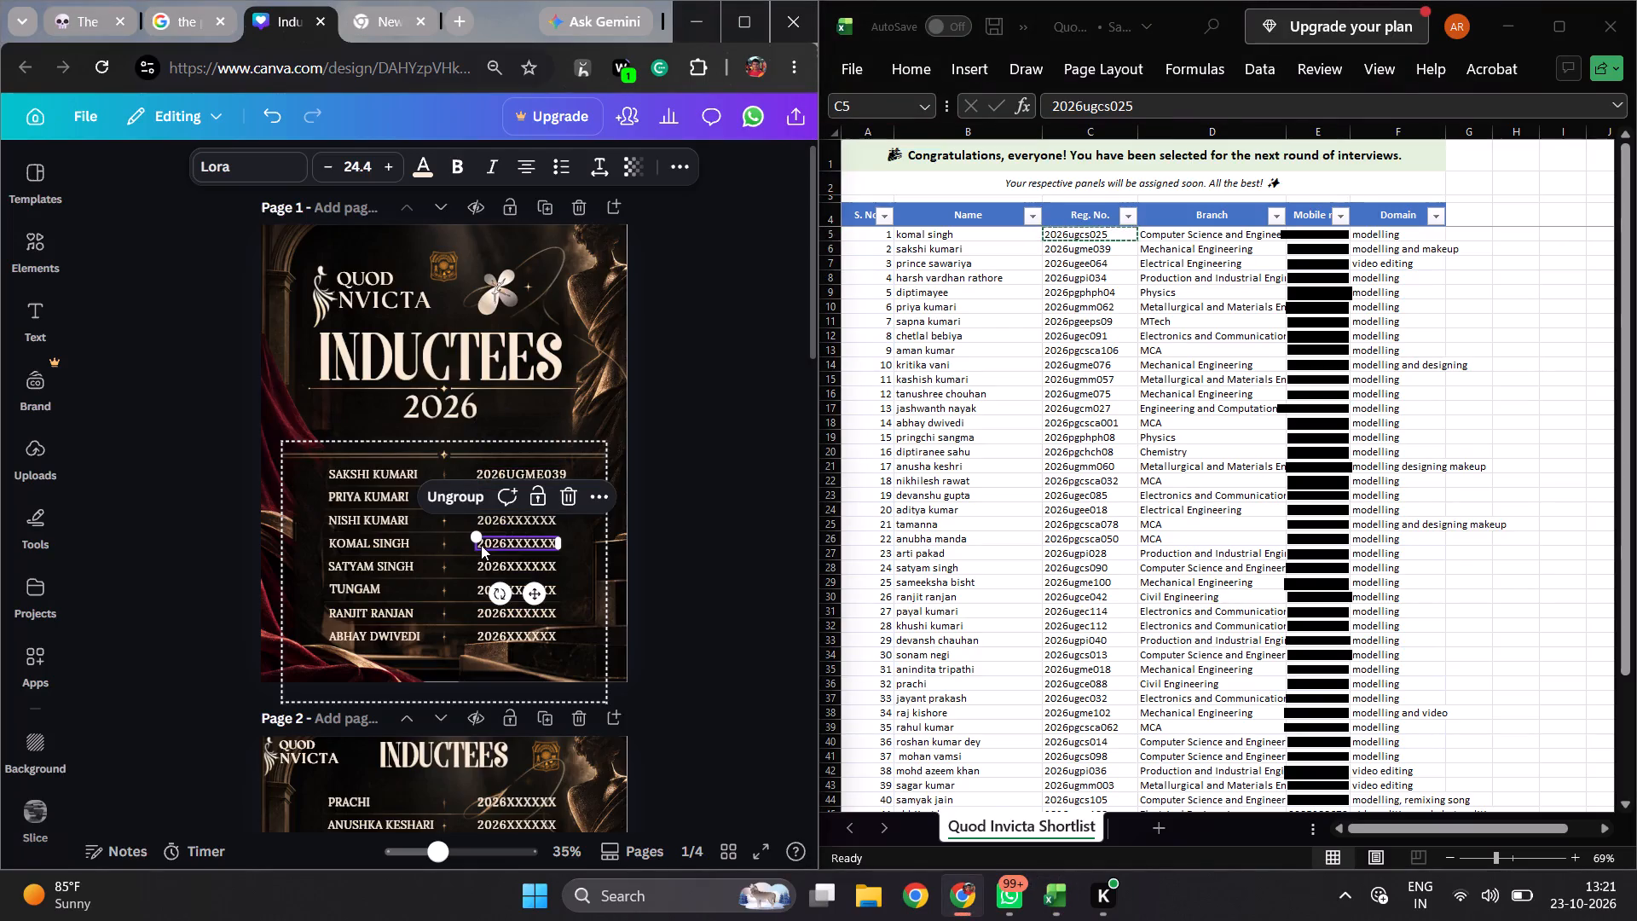
pyautogui.doubleClick(523, 540)
pyautogui.hotkey('ctrl', 'v')
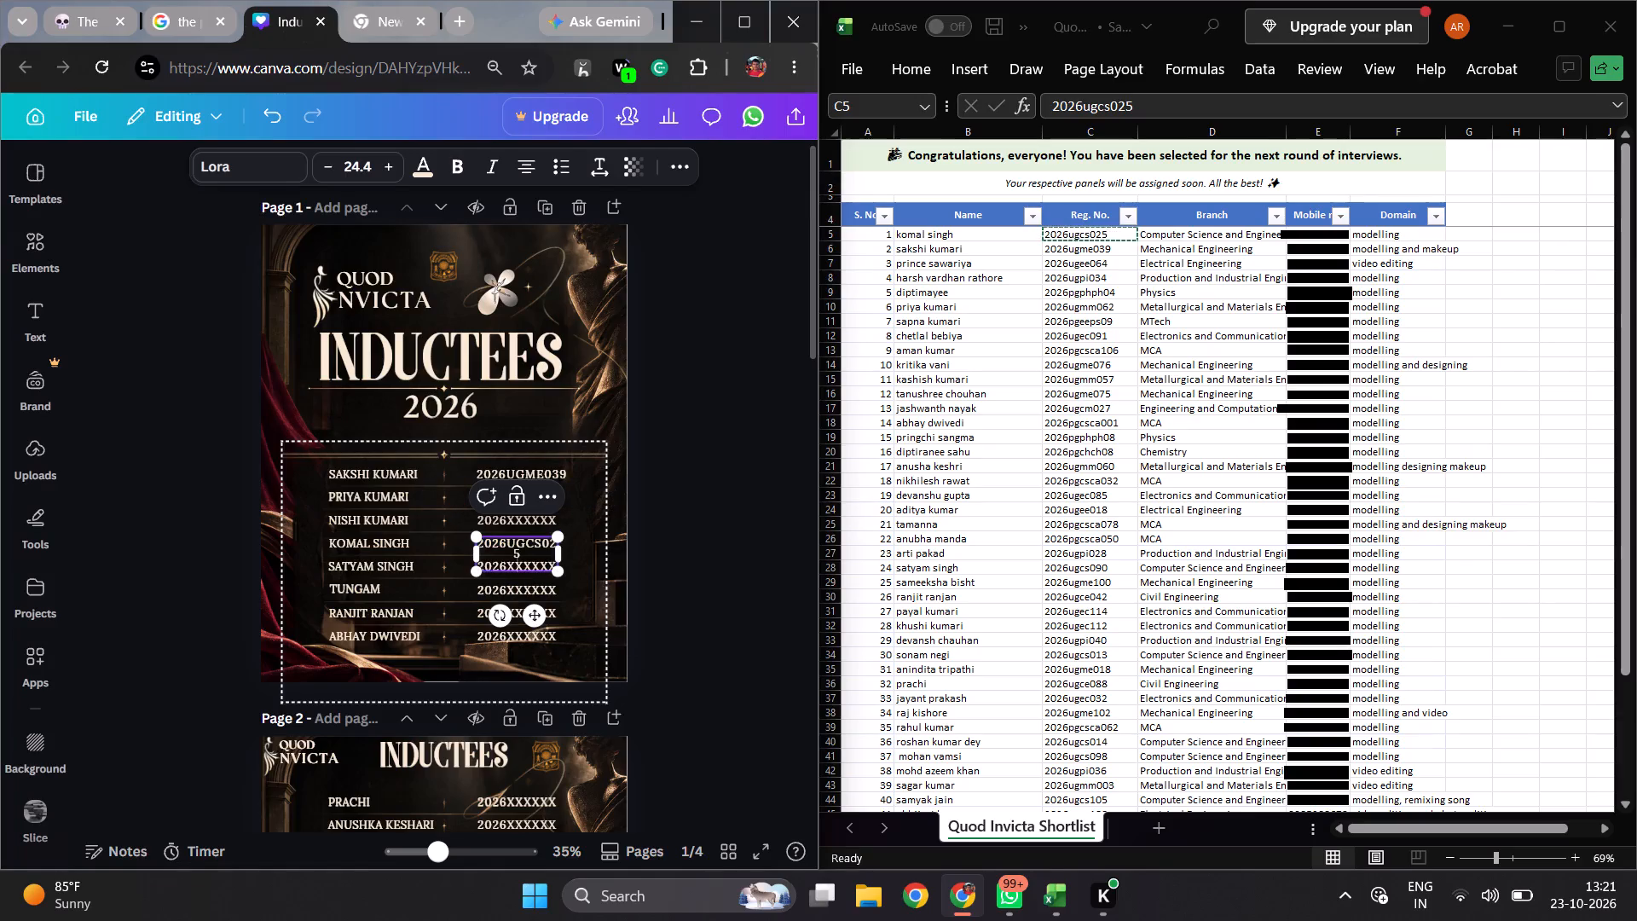
pyautogui.click(561, 556)
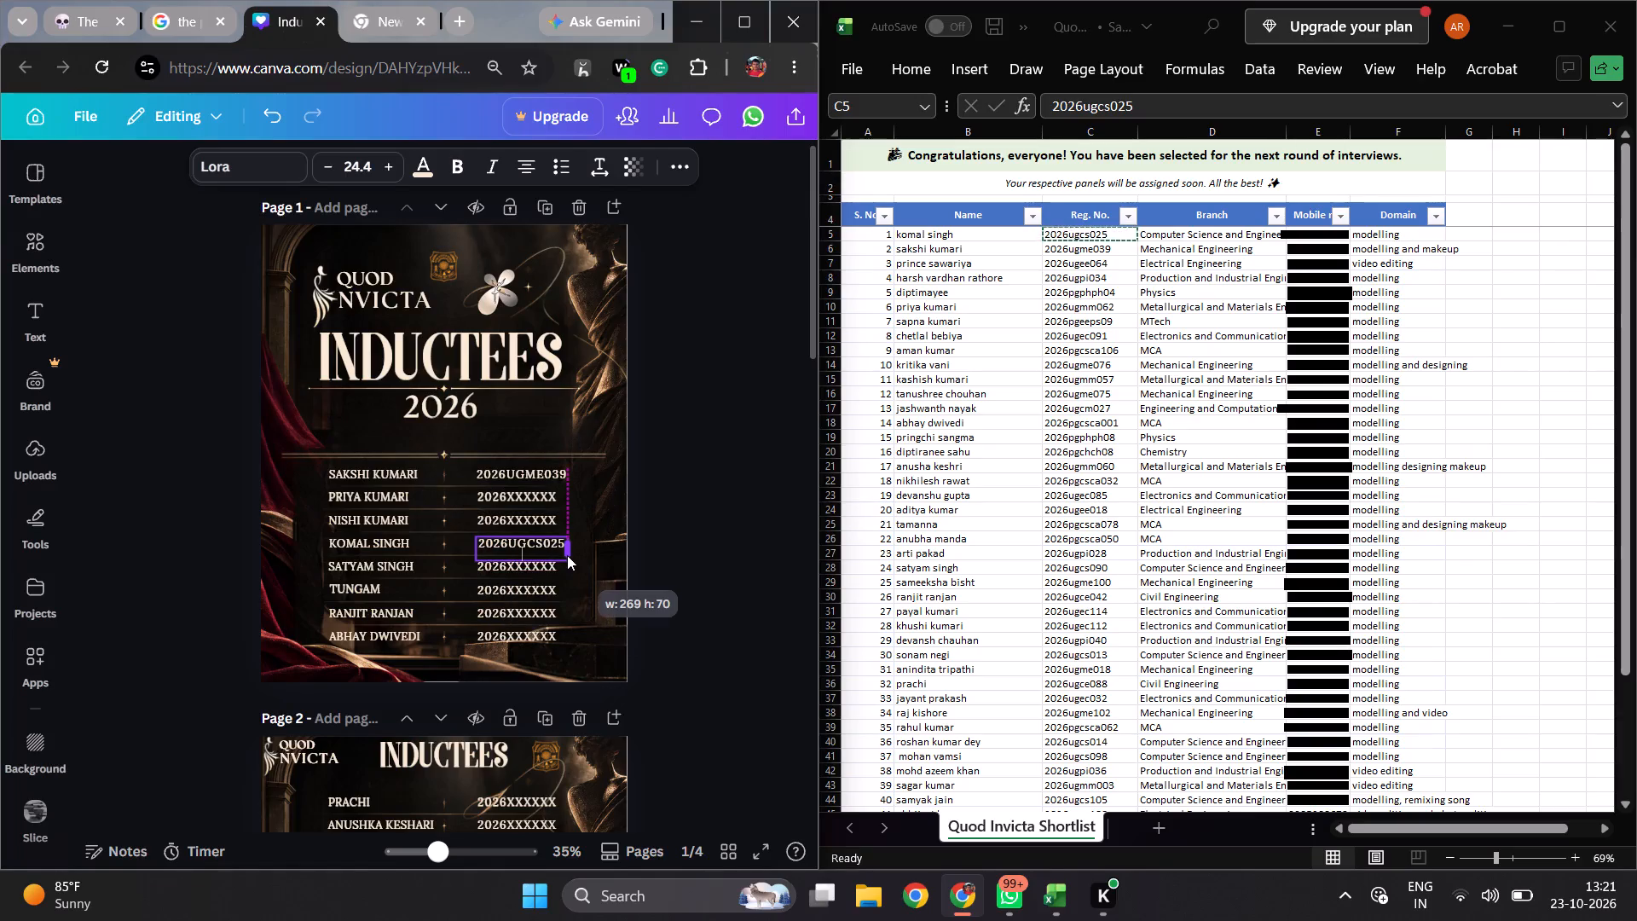
pyautogui.click(691, 520)
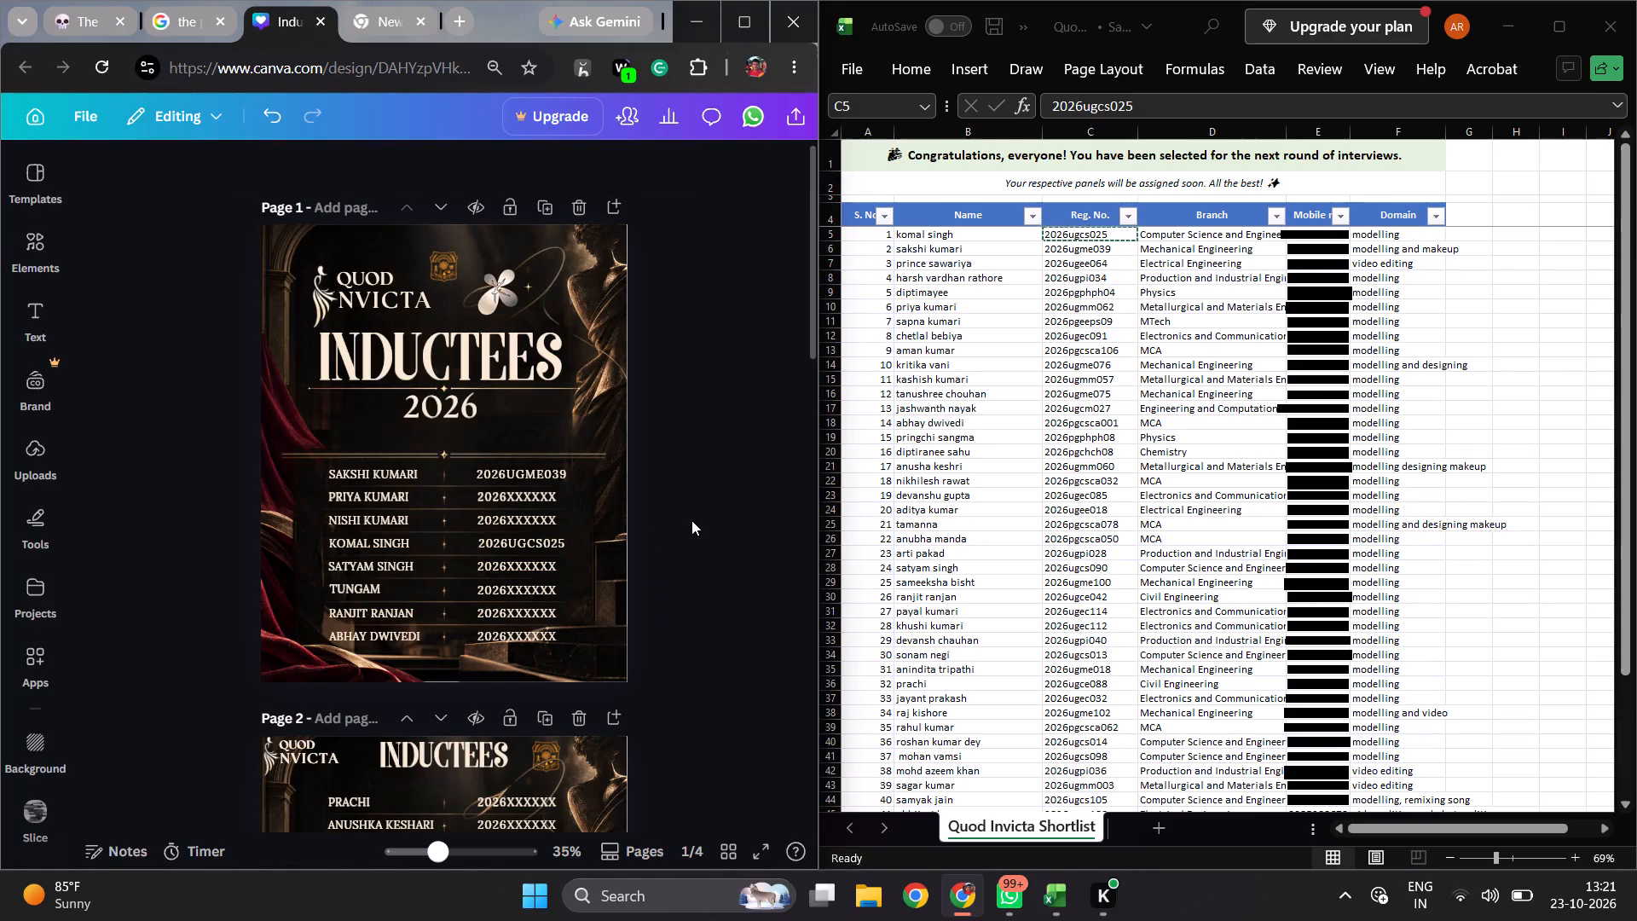
# Replace page 1's second-row placeholder with the registration number from shortlist cell C10, widening its text box to keep it on one line.
pyautogui.doubleClick(1078, 307)
pyautogui.hotkey('ctrl', 'c')
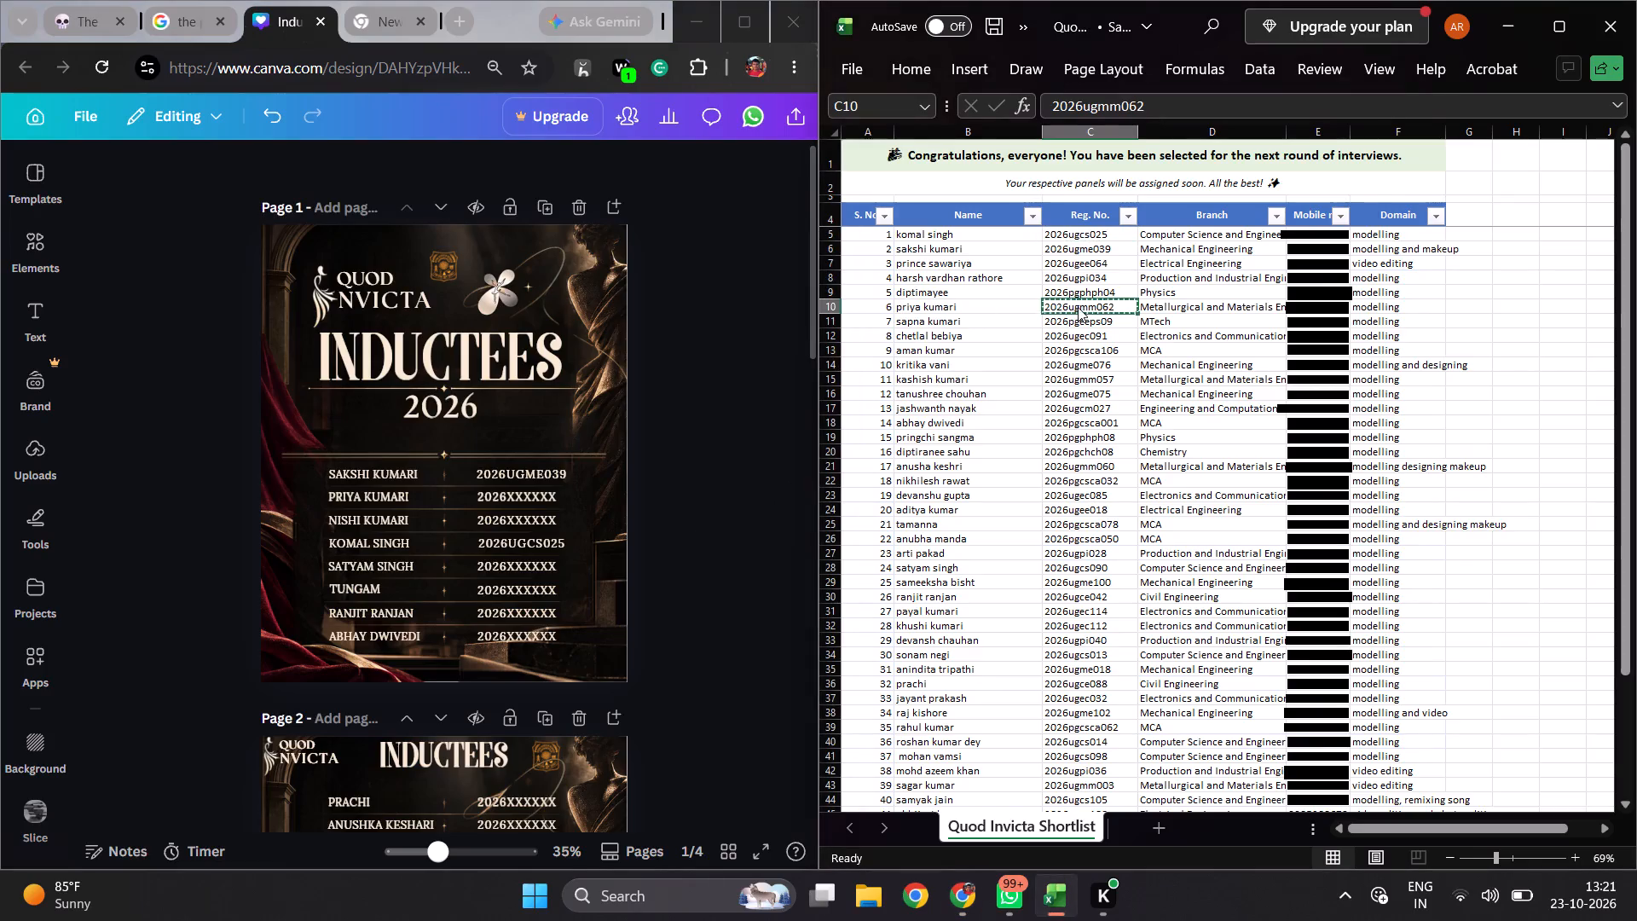
pyautogui.doubleClick(511, 495)
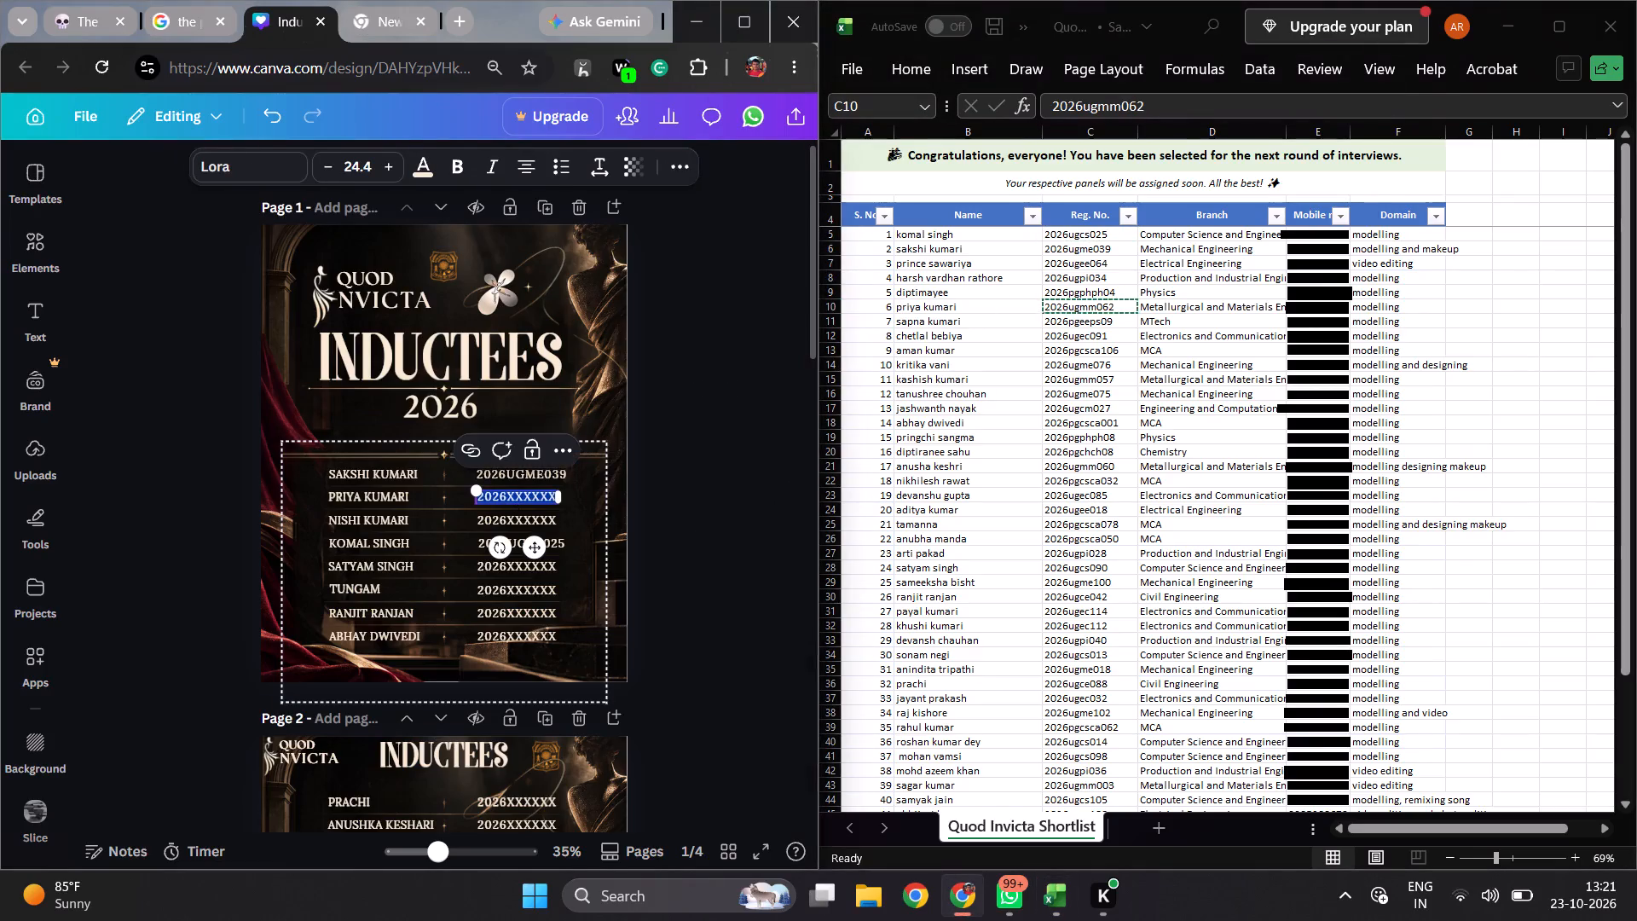
pyautogui.click(511, 495)
pyautogui.doubleClick(511, 495)
pyautogui.hotkey('ctrl', 'v')
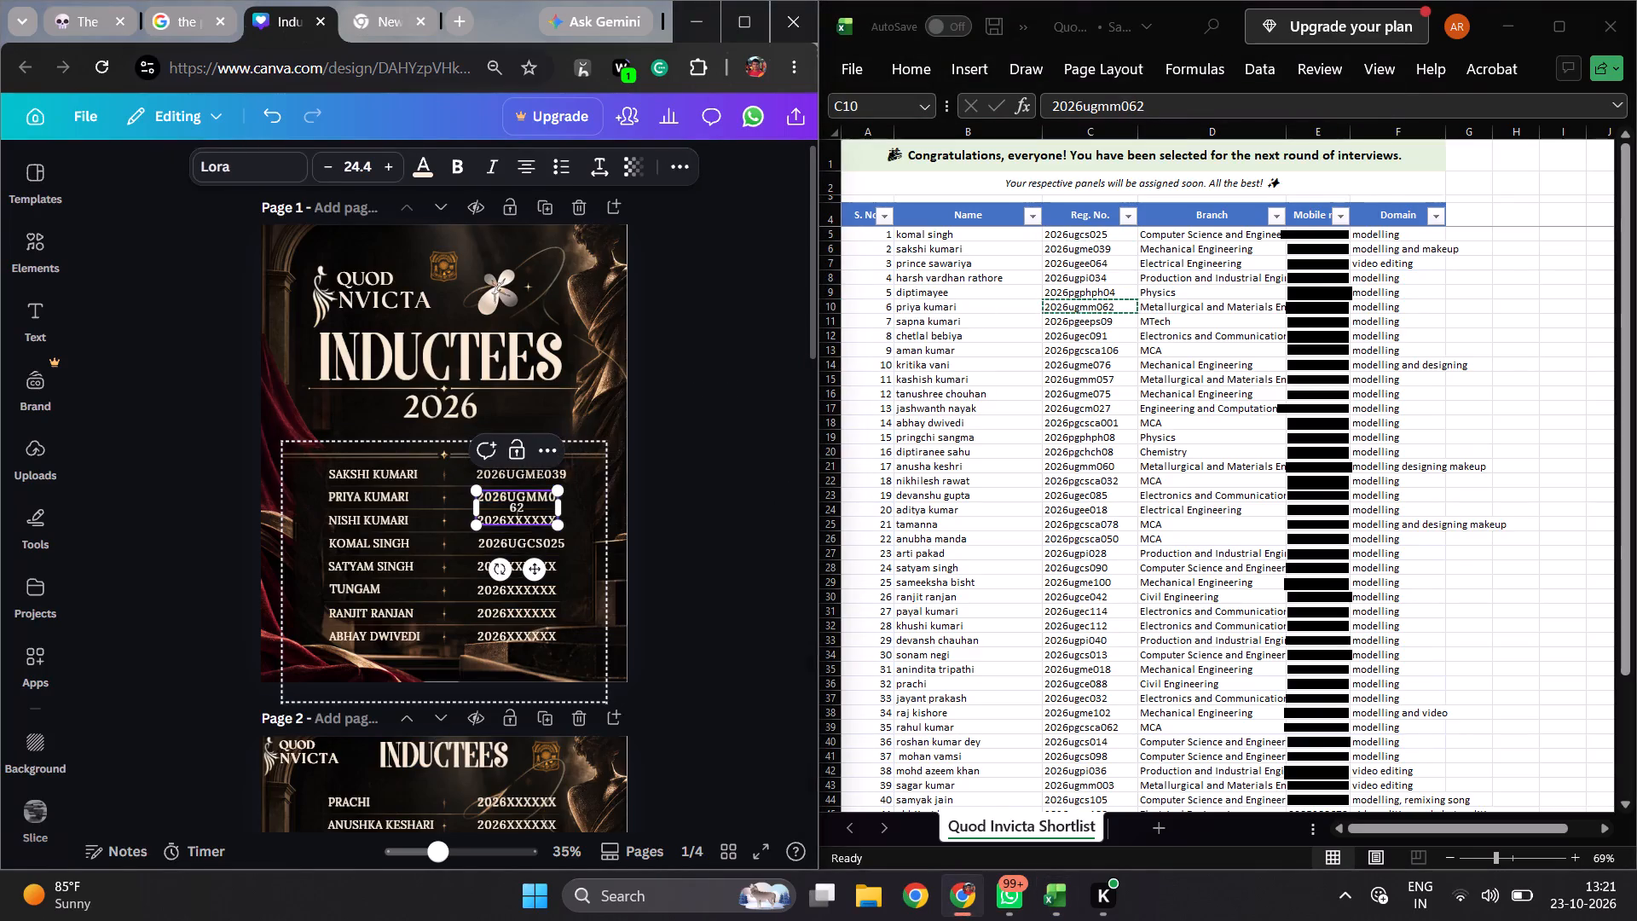
pyautogui.moveTo(560, 503); pyautogui.dragTo(577, 503)
pyautogui.click(680, 542)
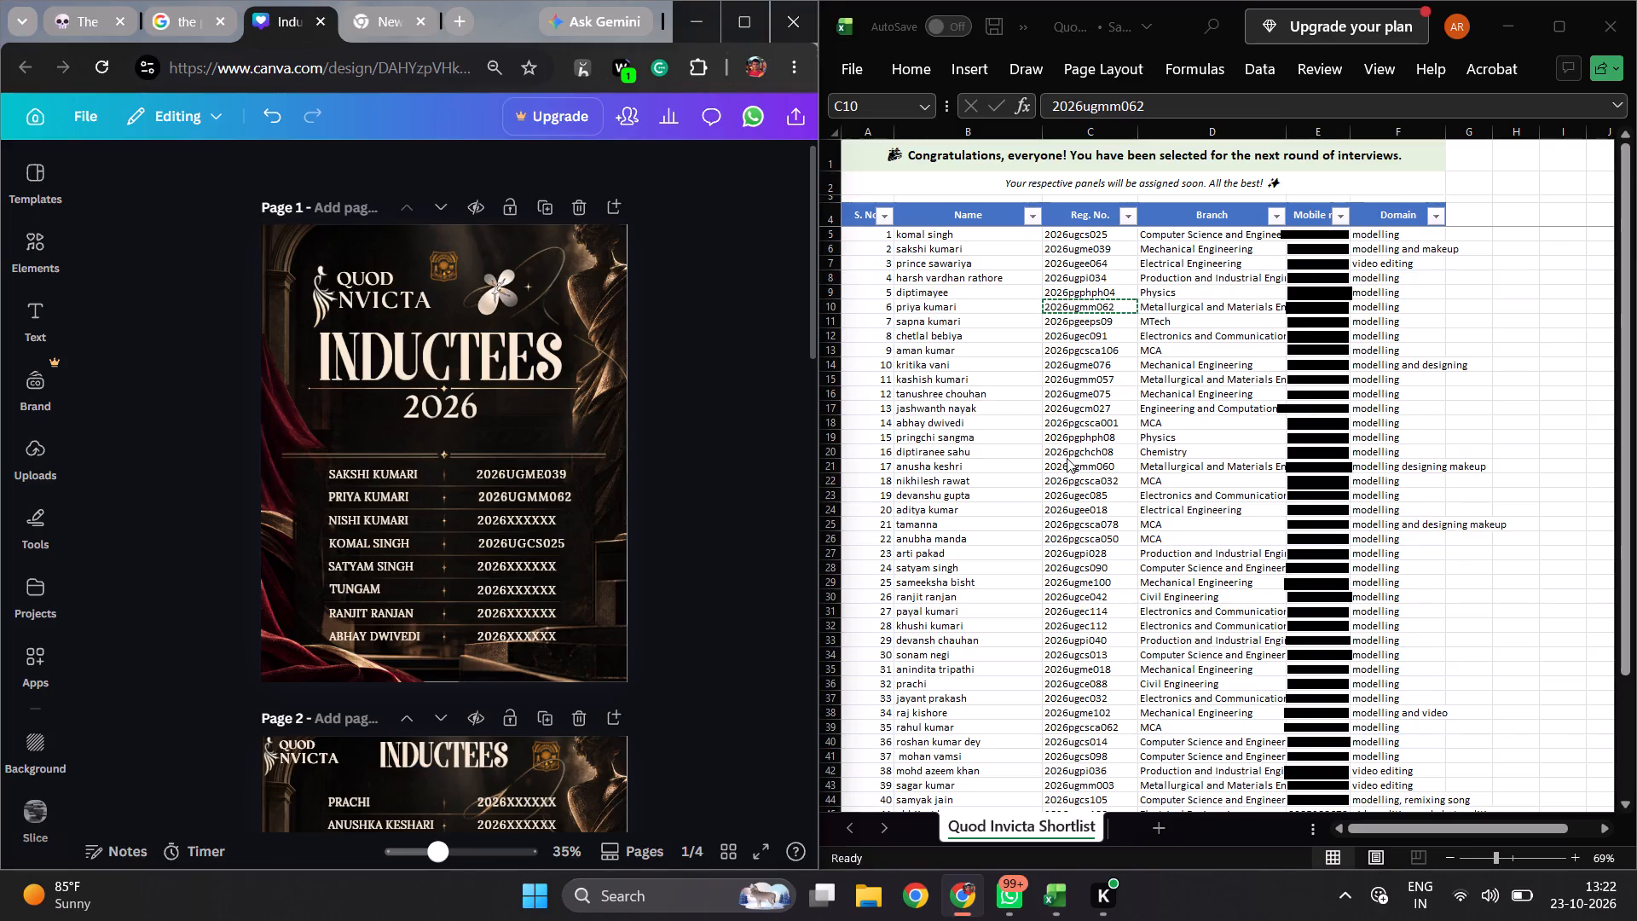
# Review the inductee lists on pages 1 to 3 against the shortlist and the plain reference list on page 4.
pyautogui.scroll(-1, 1067, 458)
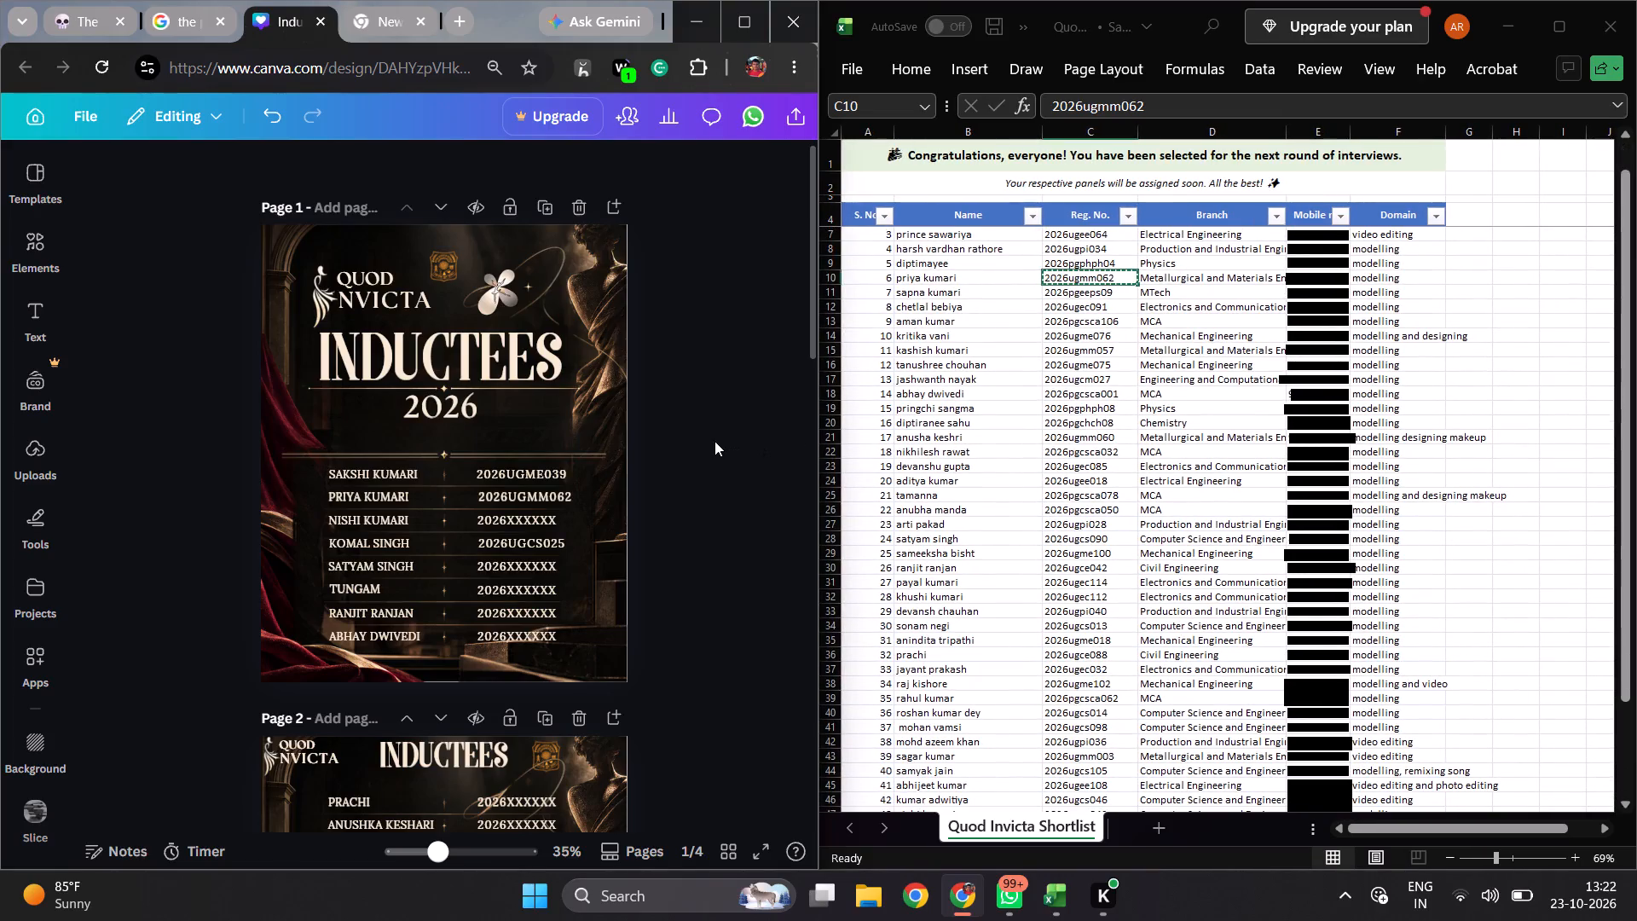
pyautogui.scroll(-3, 720, 443)
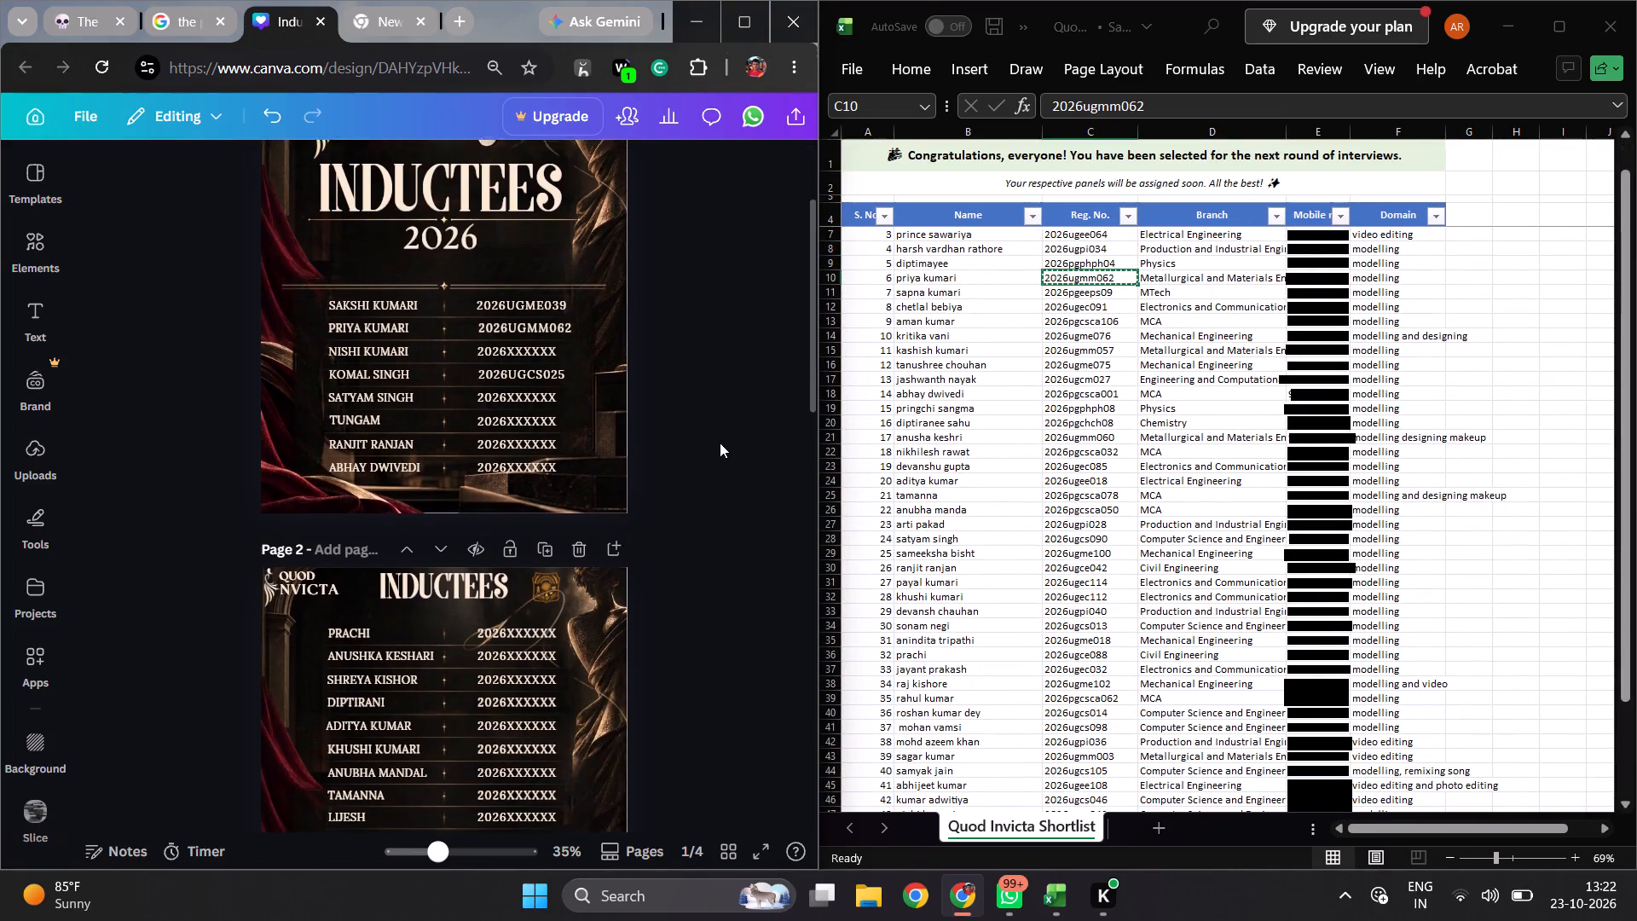
pyautogui.scroll(-3, 720, 443)
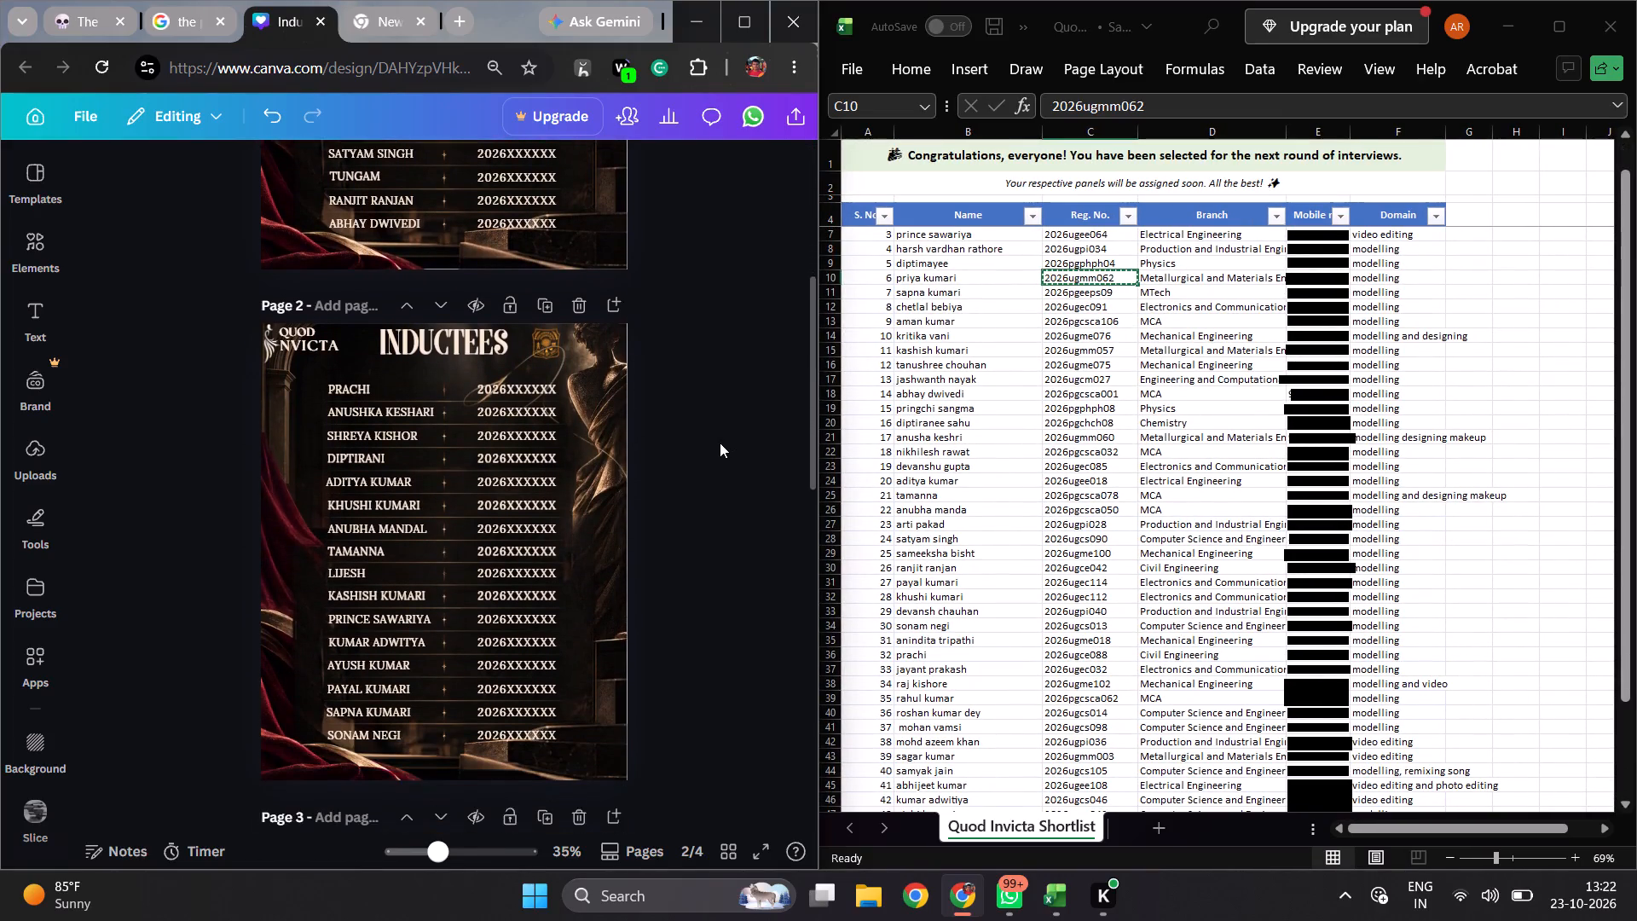
pyautogui.scroll(-2, 720, 443)
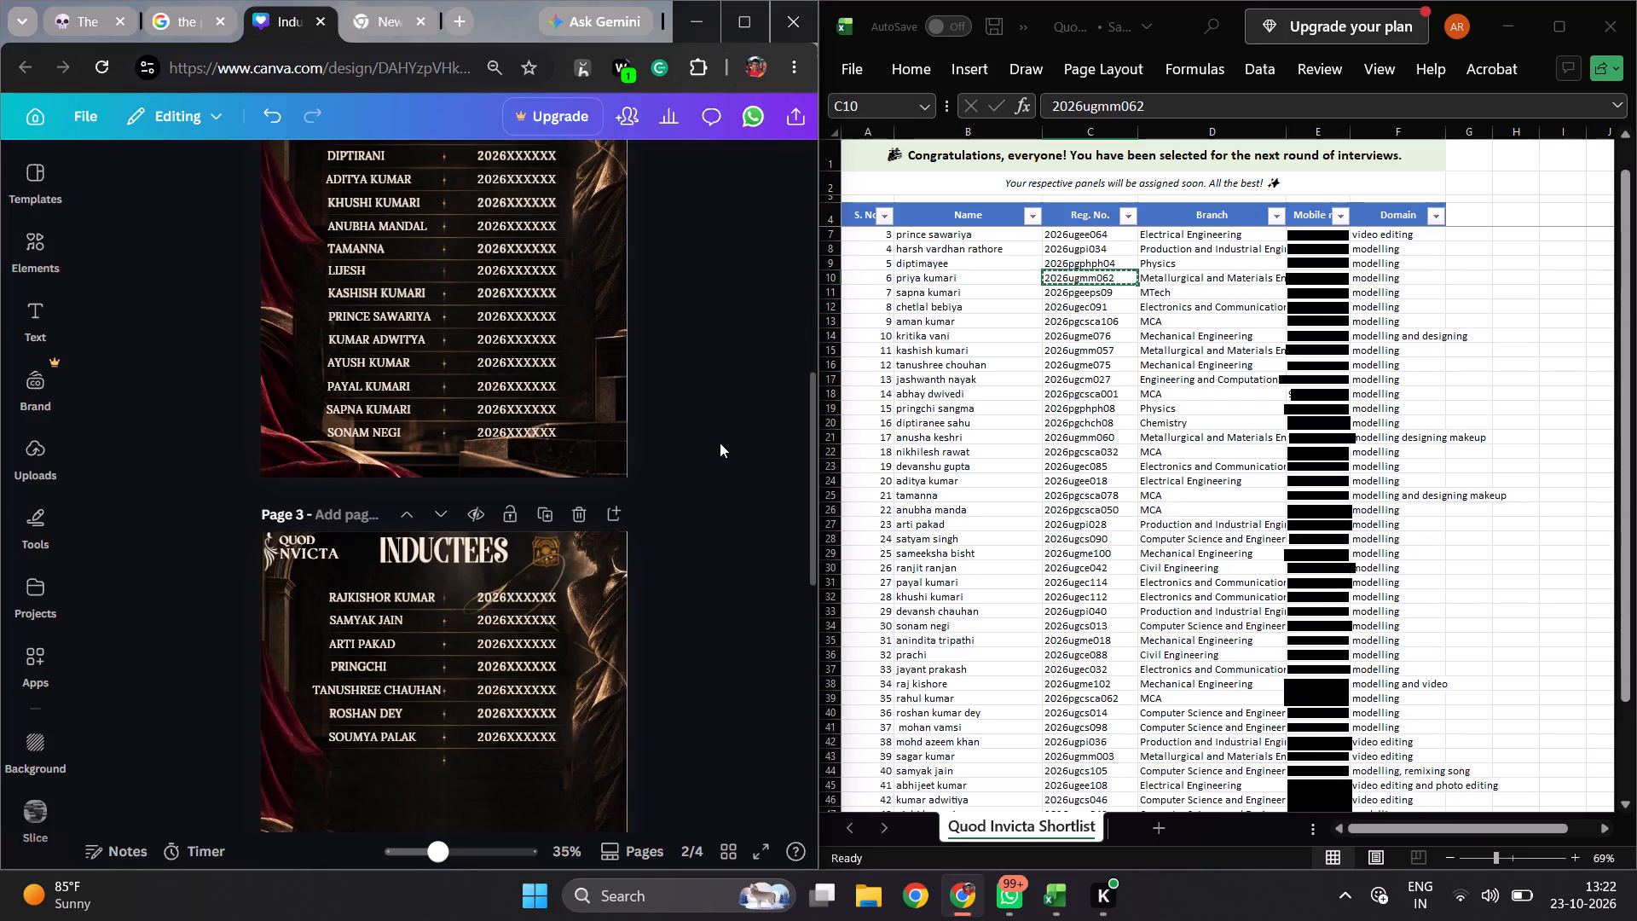
pyautogui.scroll(3, 720, 443)
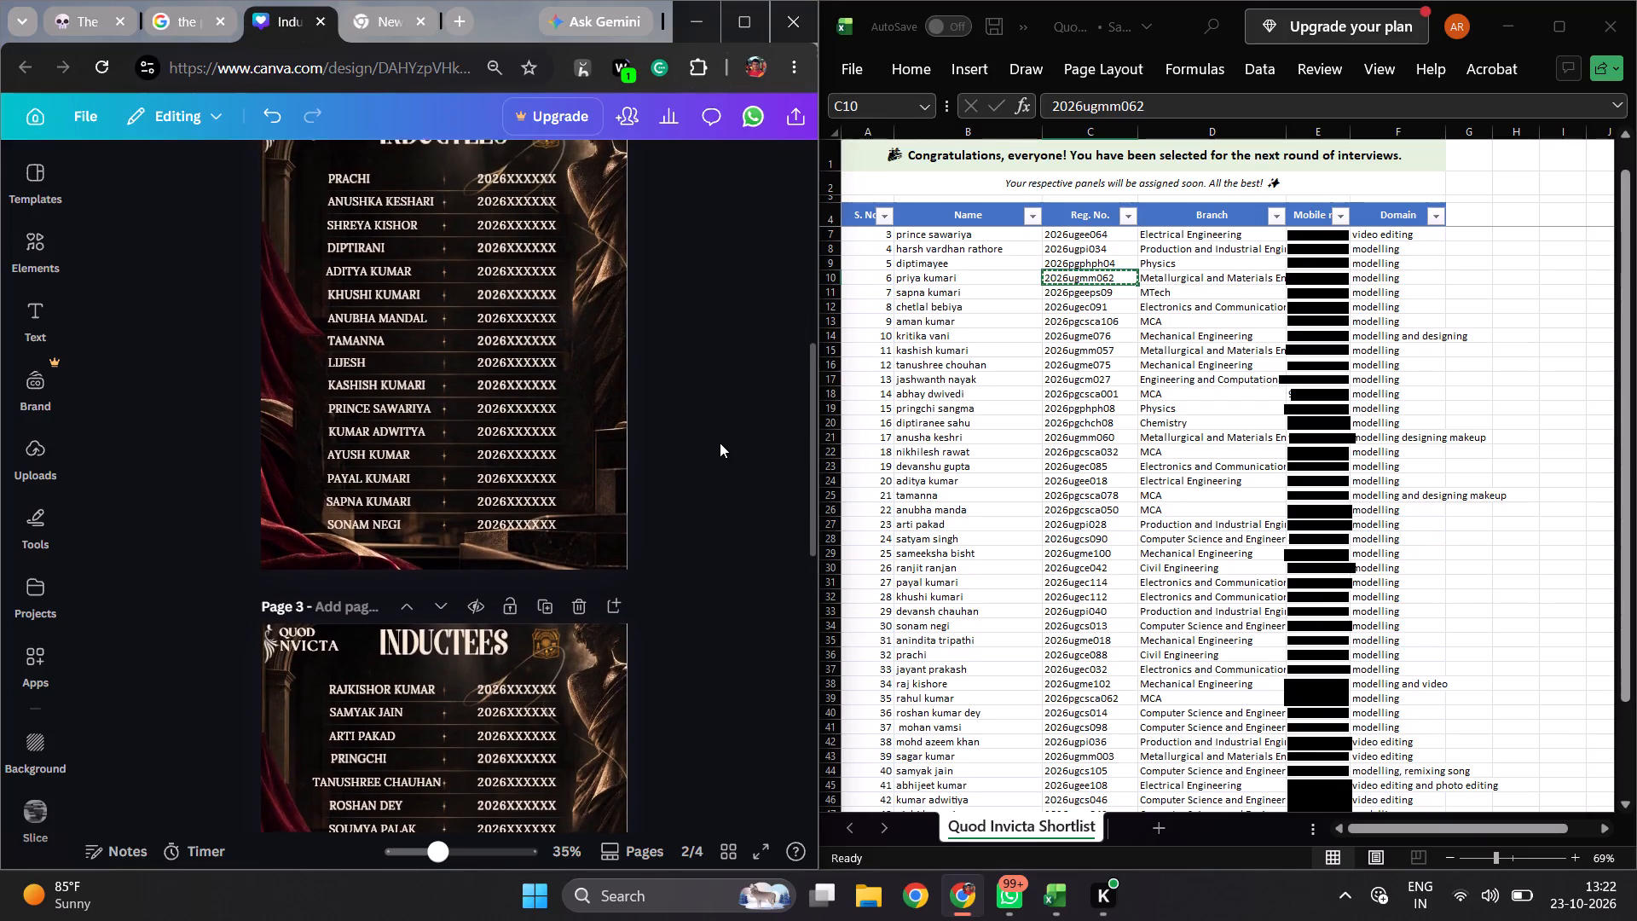
pyautogui.scroll(4, 720, 443)
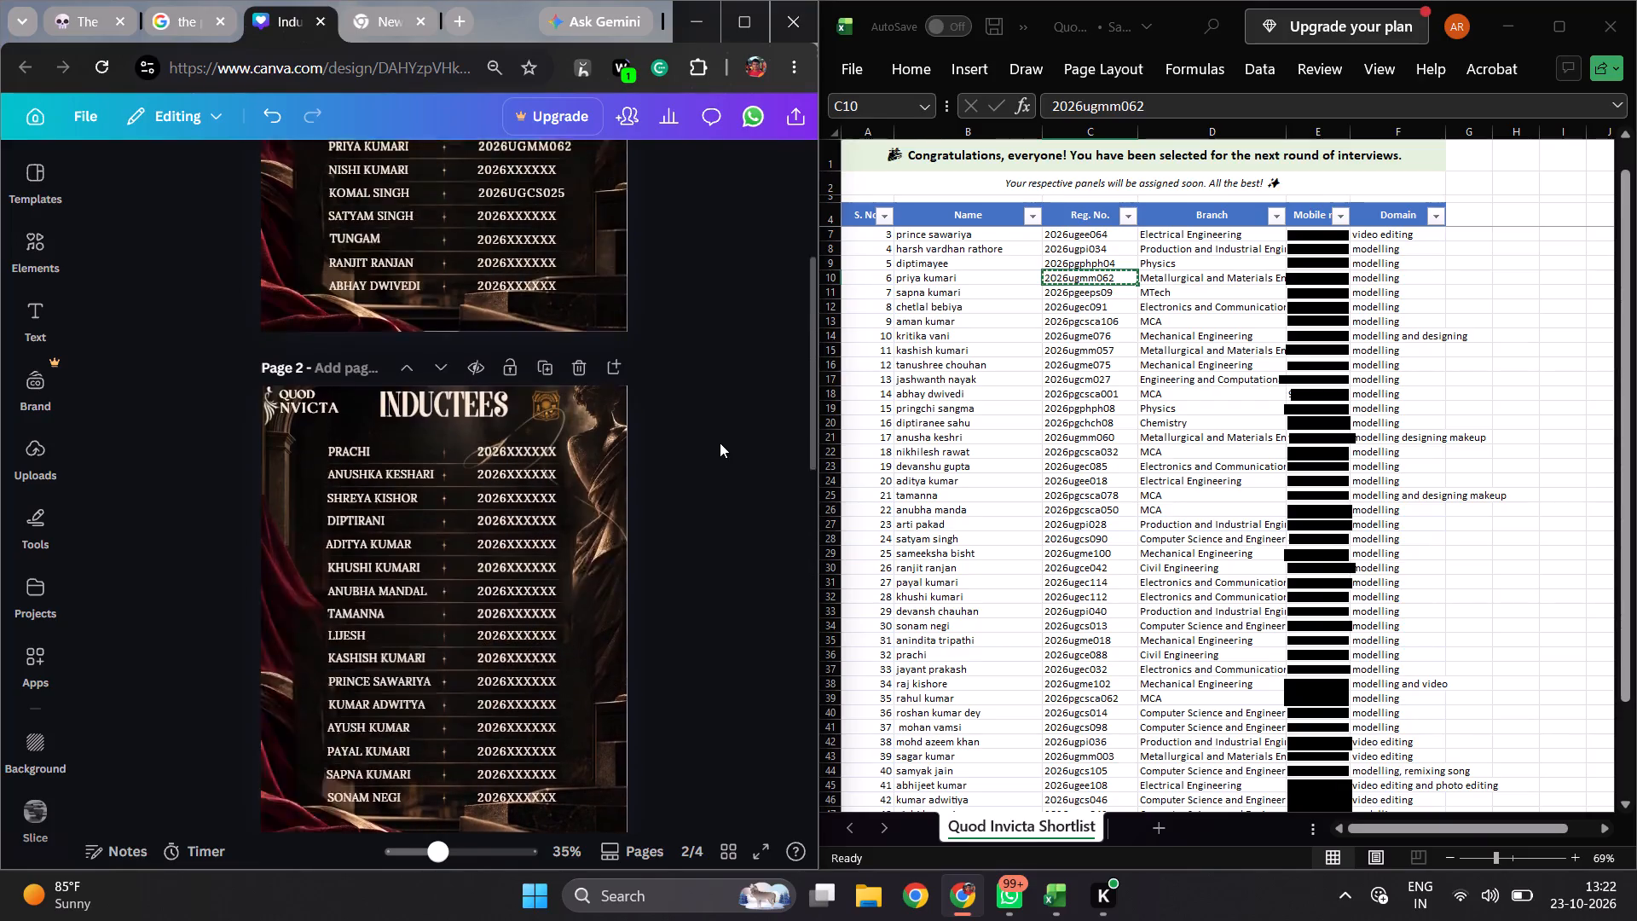
pyautogui.scroll(1, 720, 443)
pyautogui.scroll(-1, 720, 443)
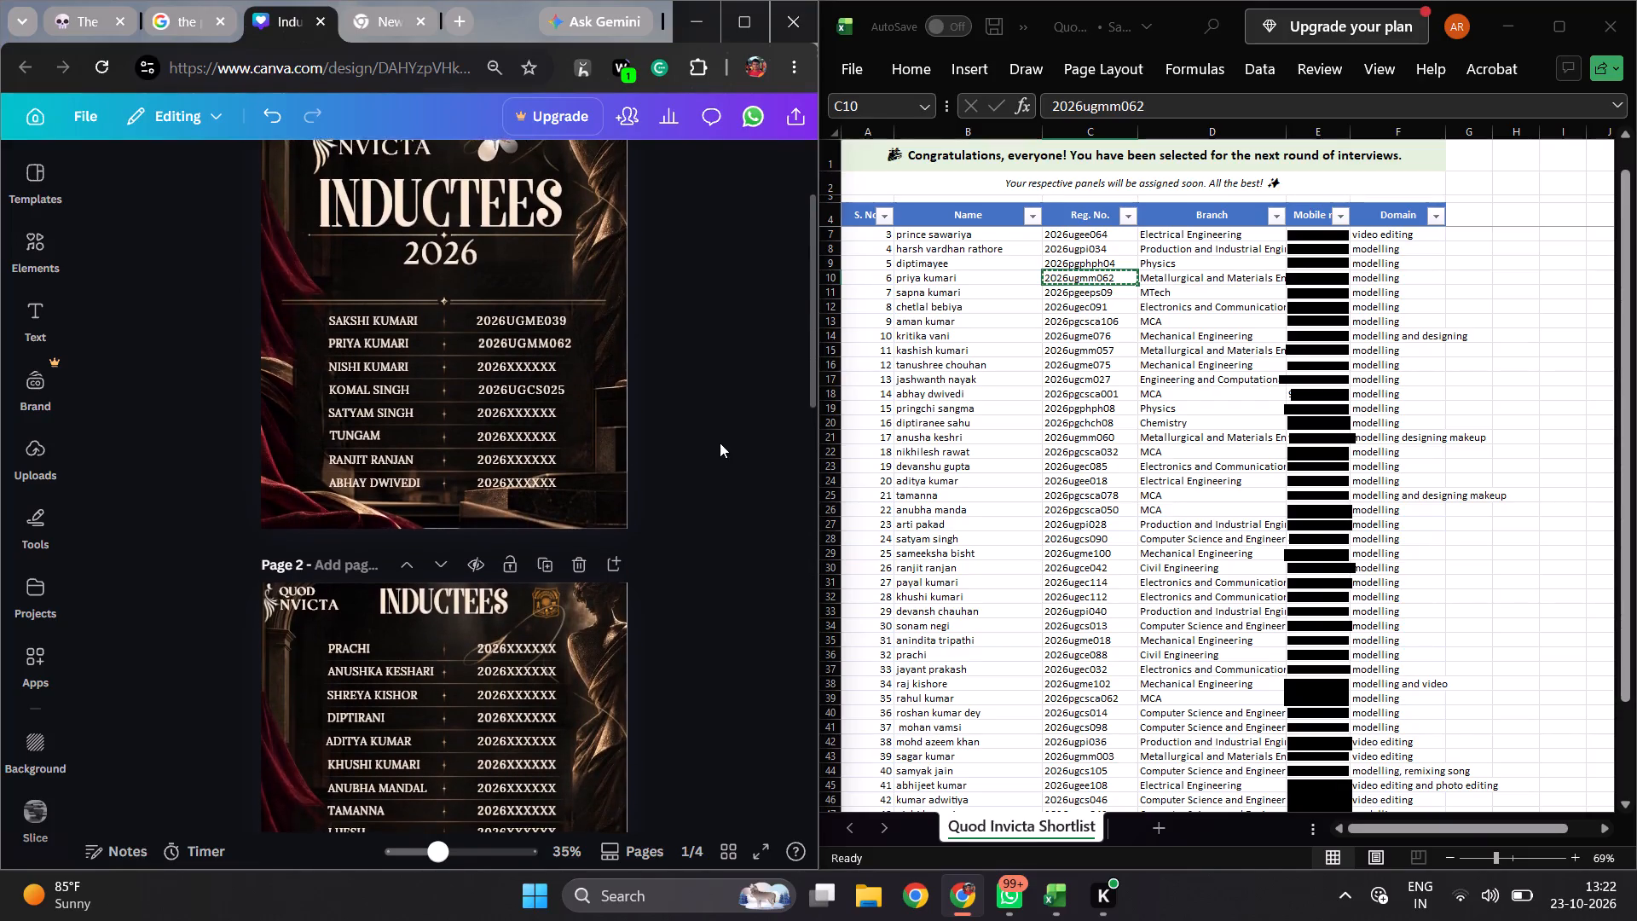
pyautogui.scroll(-4, 720, 443)
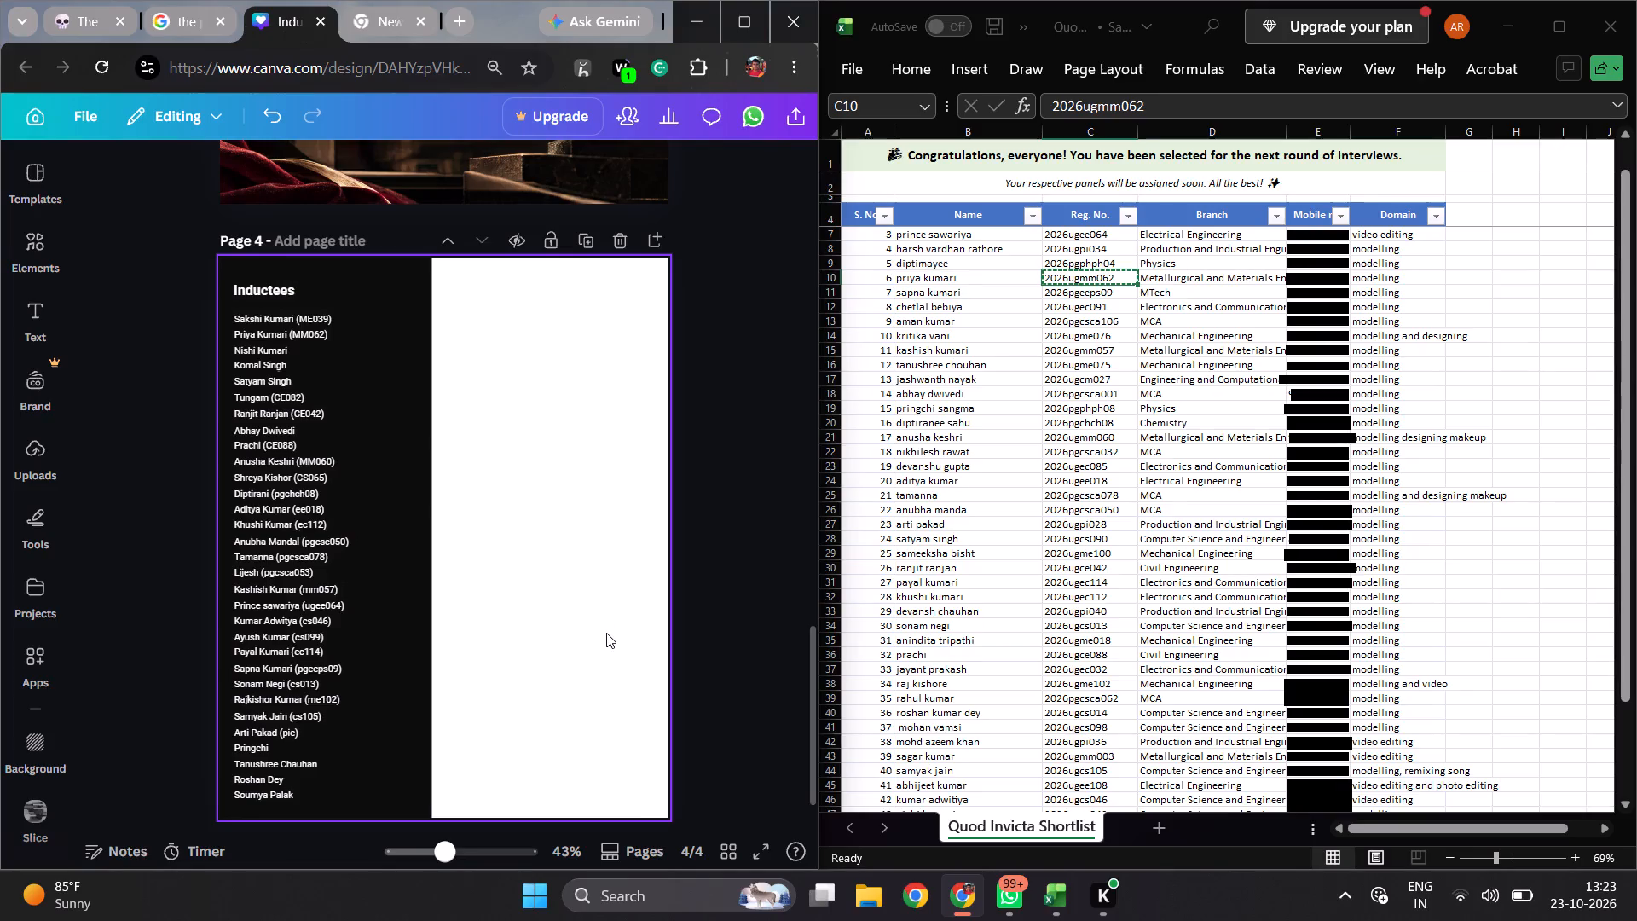
pyautogui.scroll(5, 606, 633)
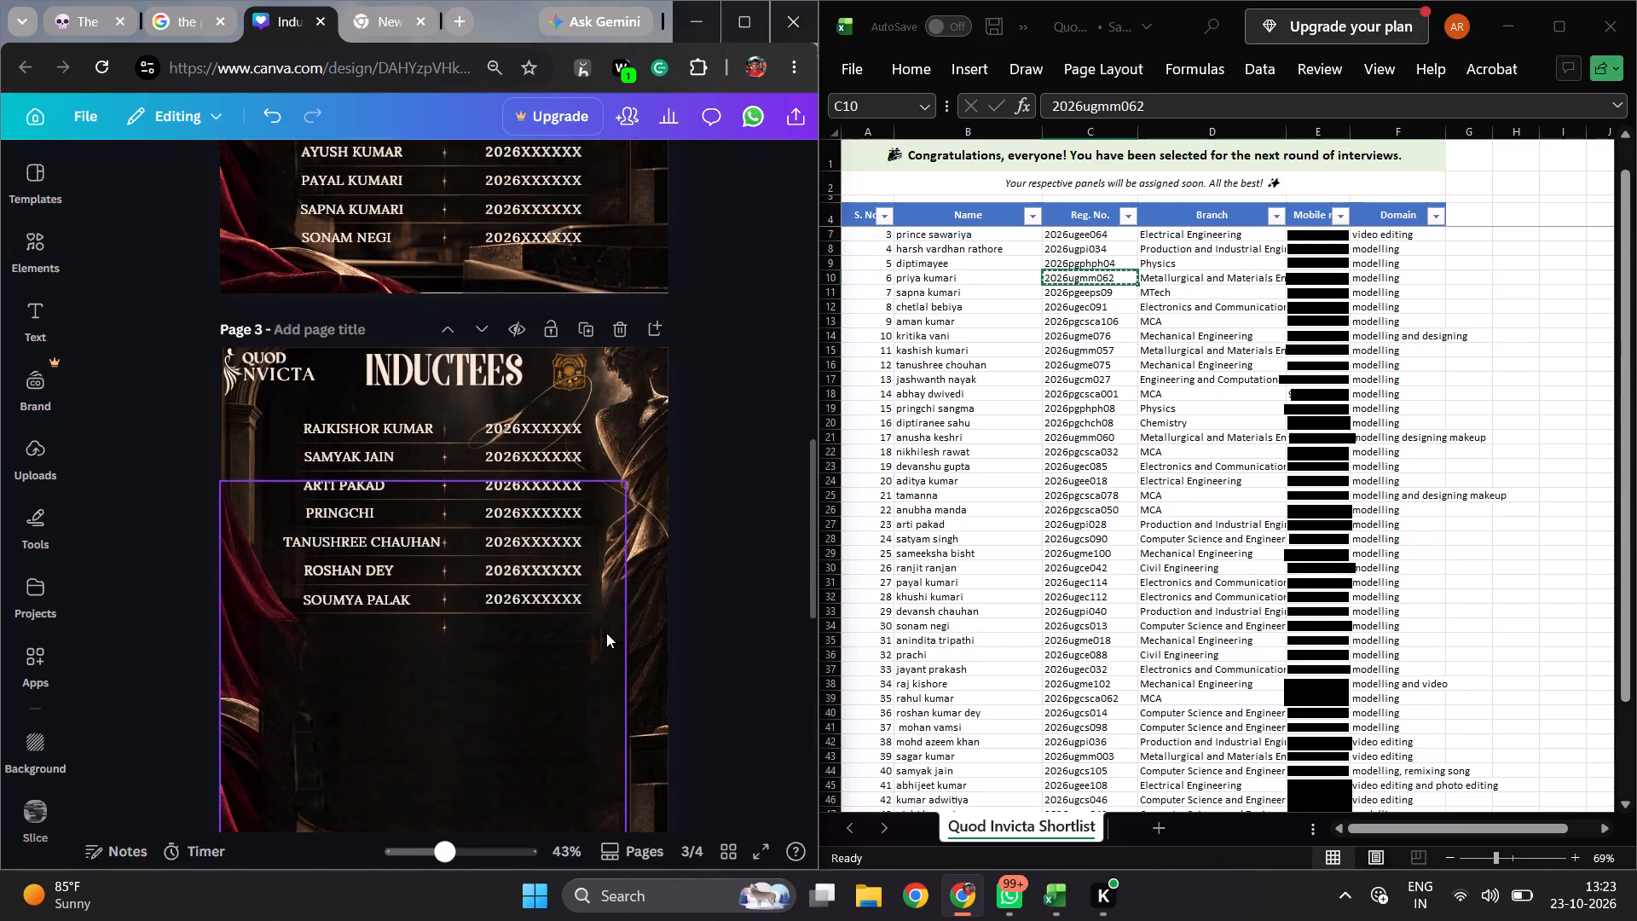
pyautogui.scroll(3, 606, 633)
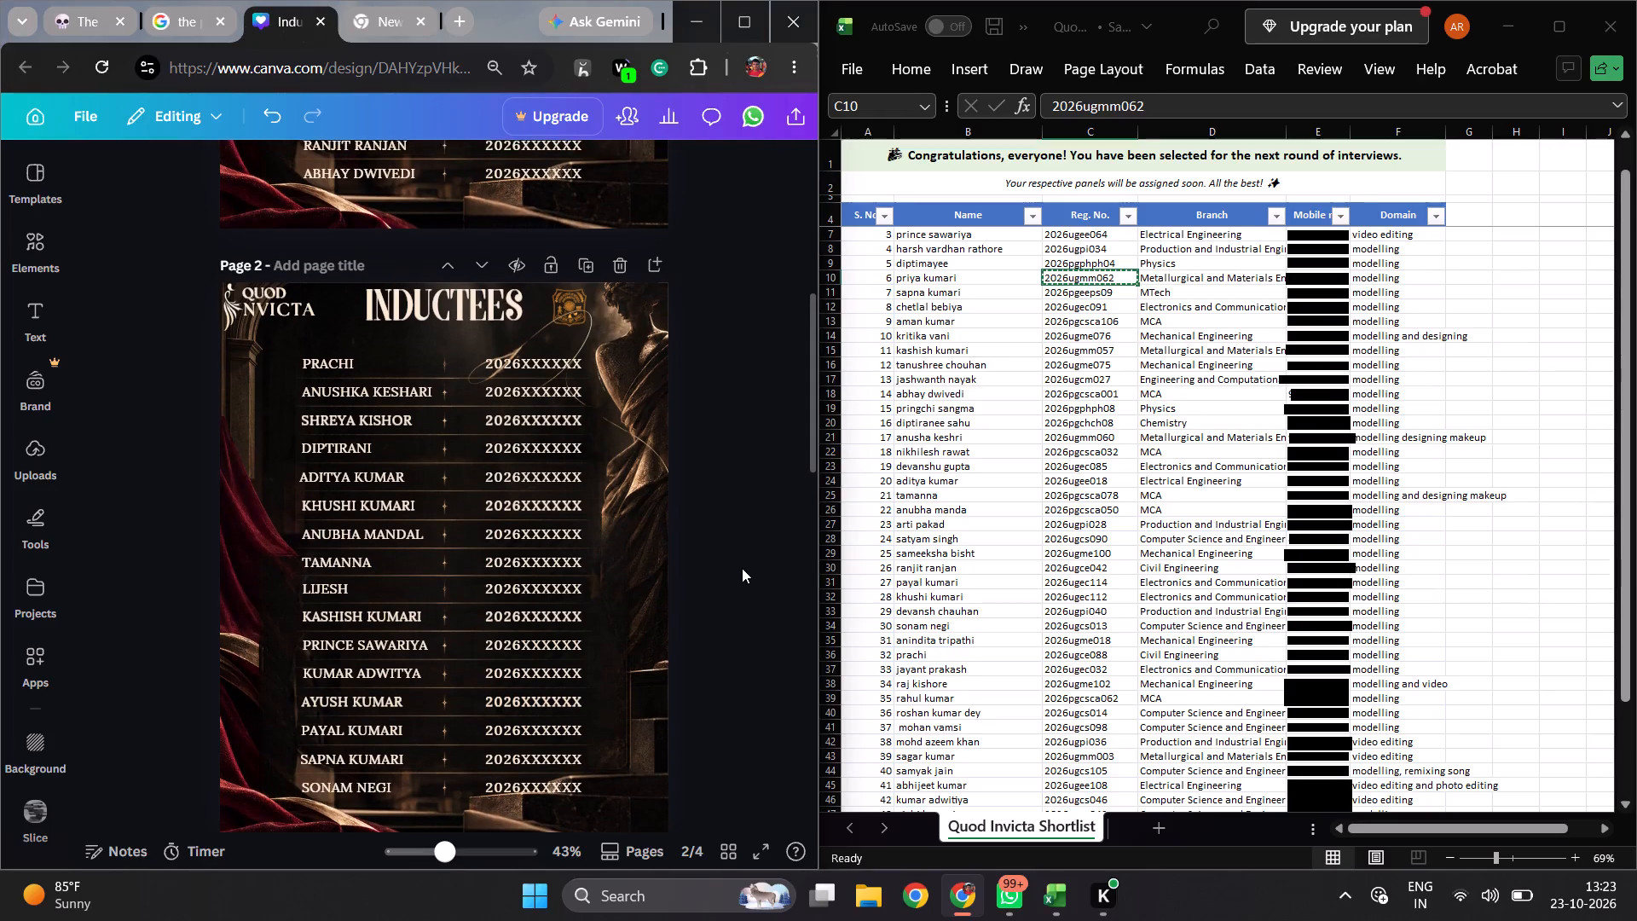
# Delete page 4, which holds the plain Inductees reference list.
pyautogui.scroll(-3, 742, 568)
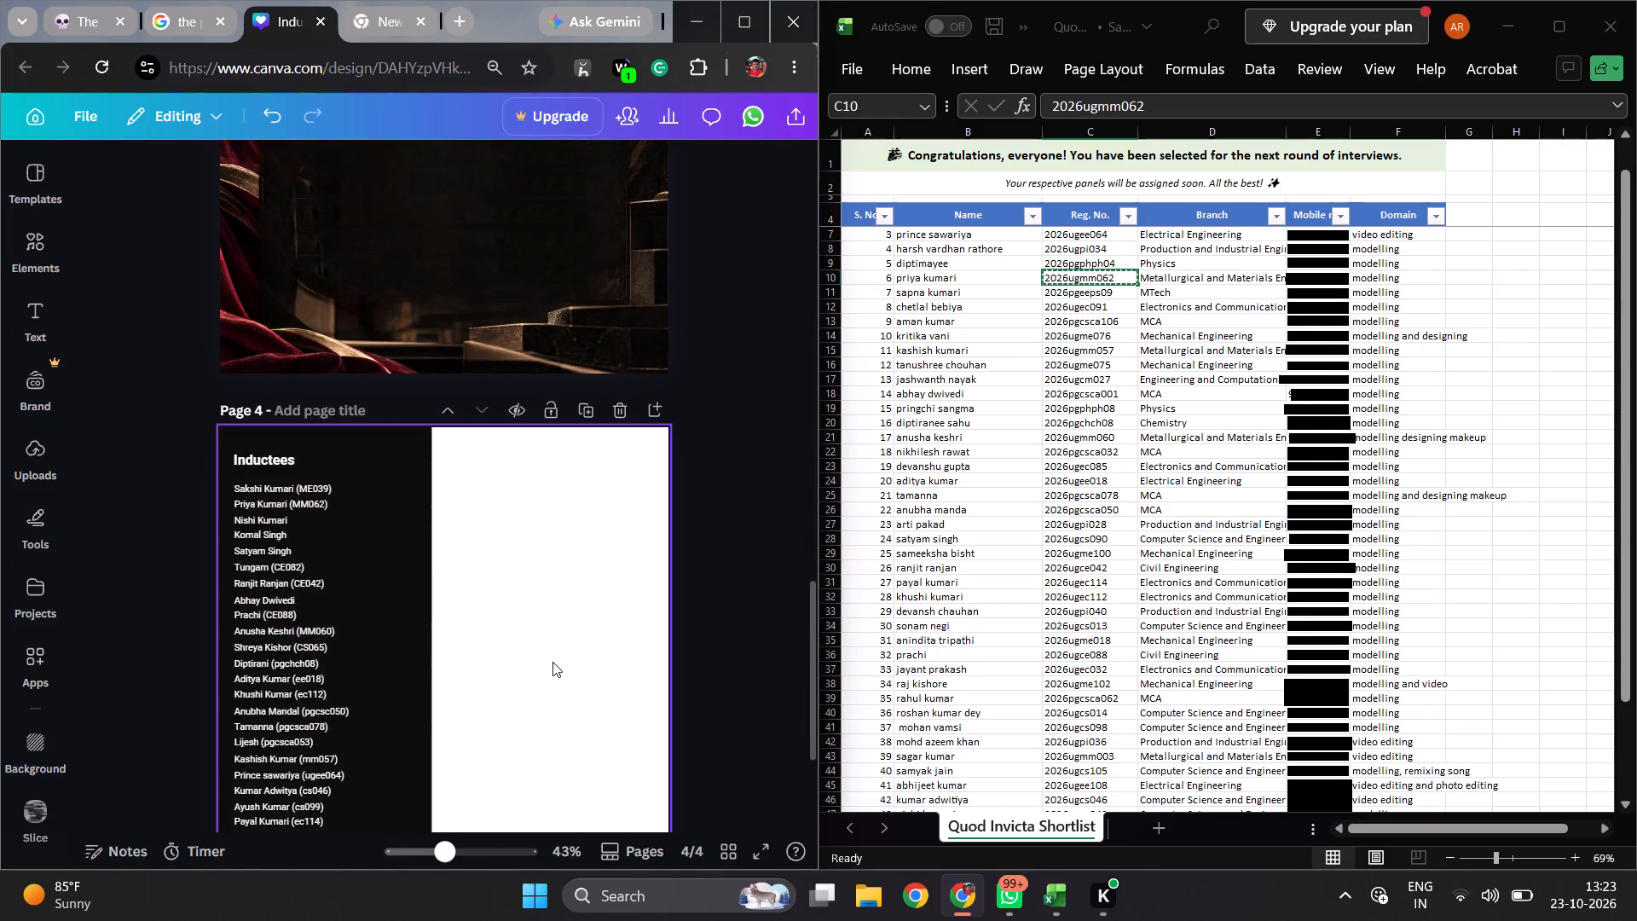
pyautogui.scroll(-2, 552, 662)
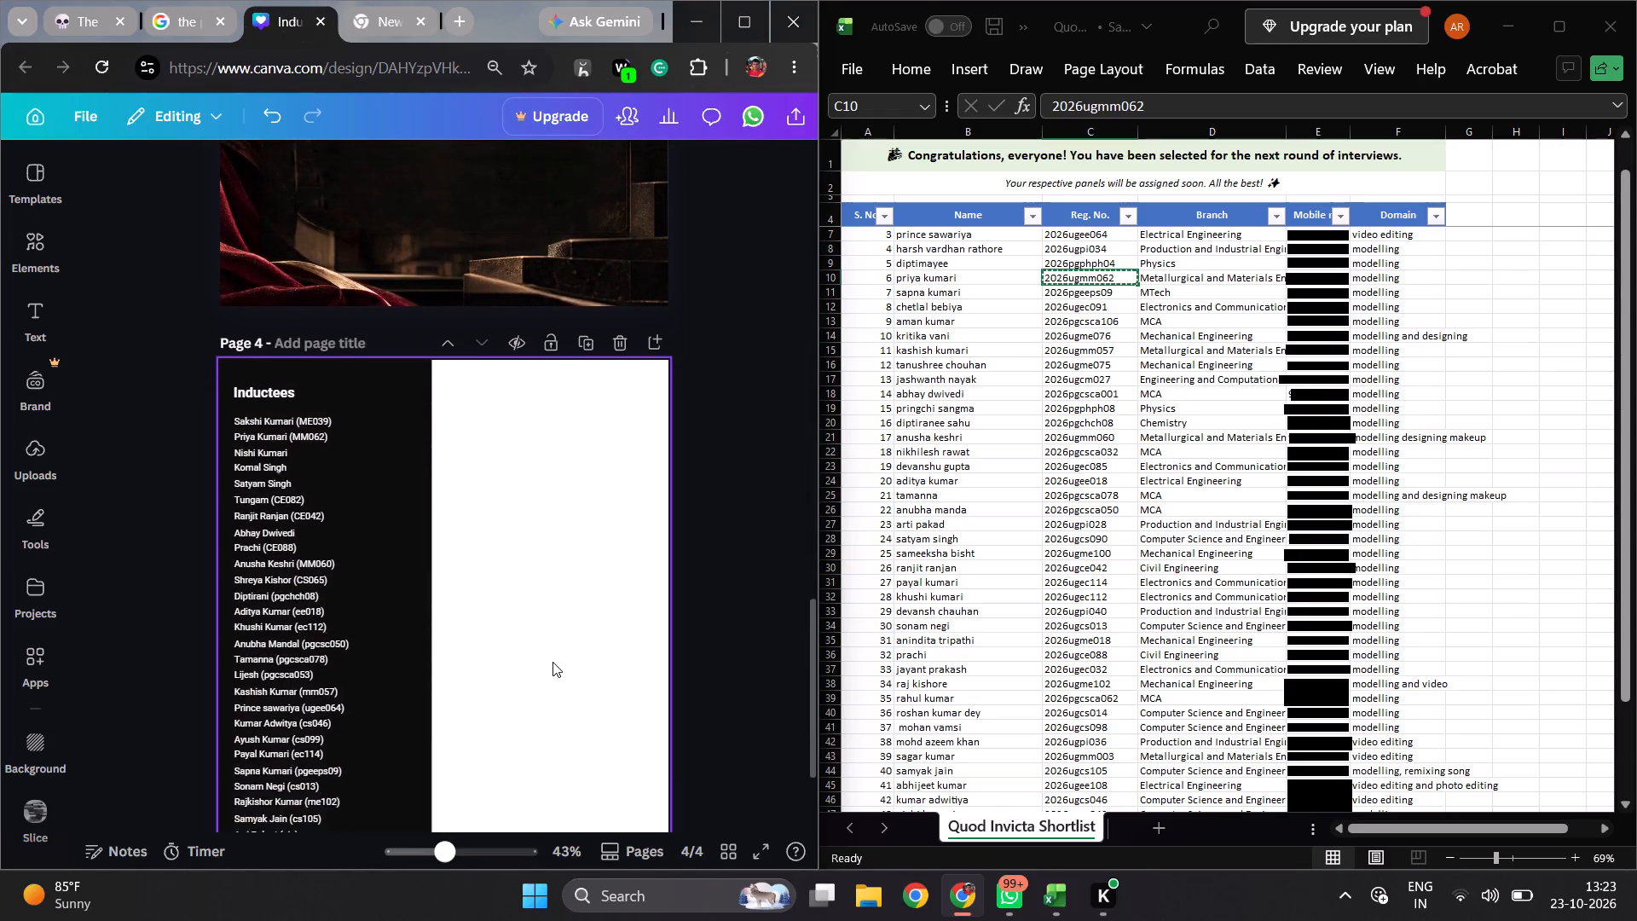
pyautogui.scroll(-2, 552, 662)
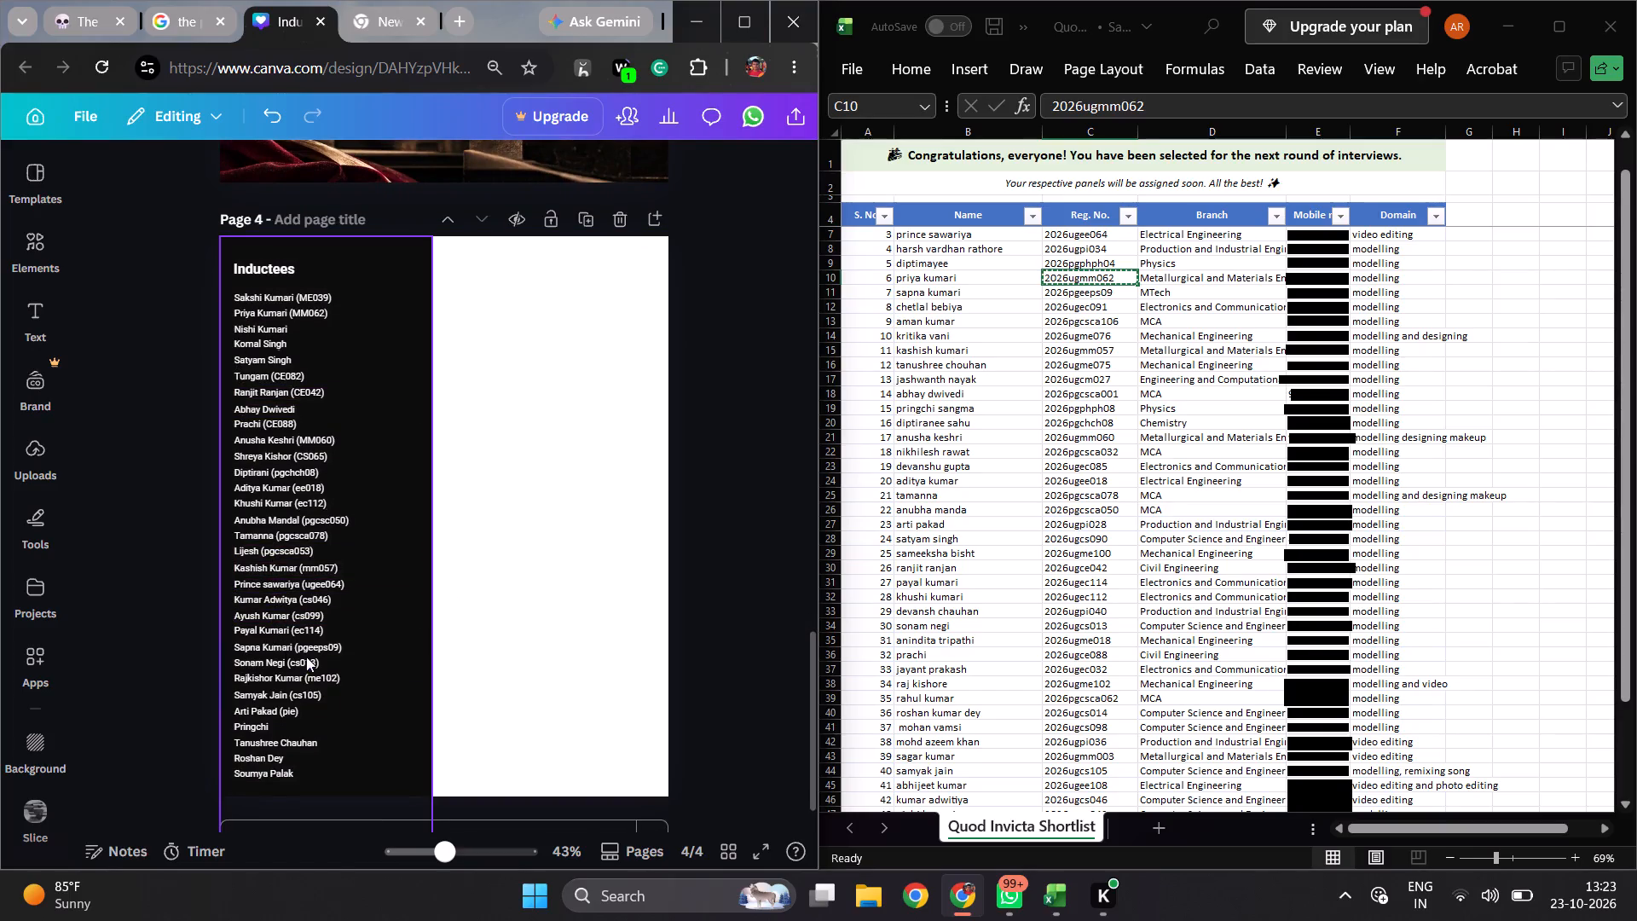
pyautogui.click(620, 222)
pyautogui.scroll(1, 622, 536)
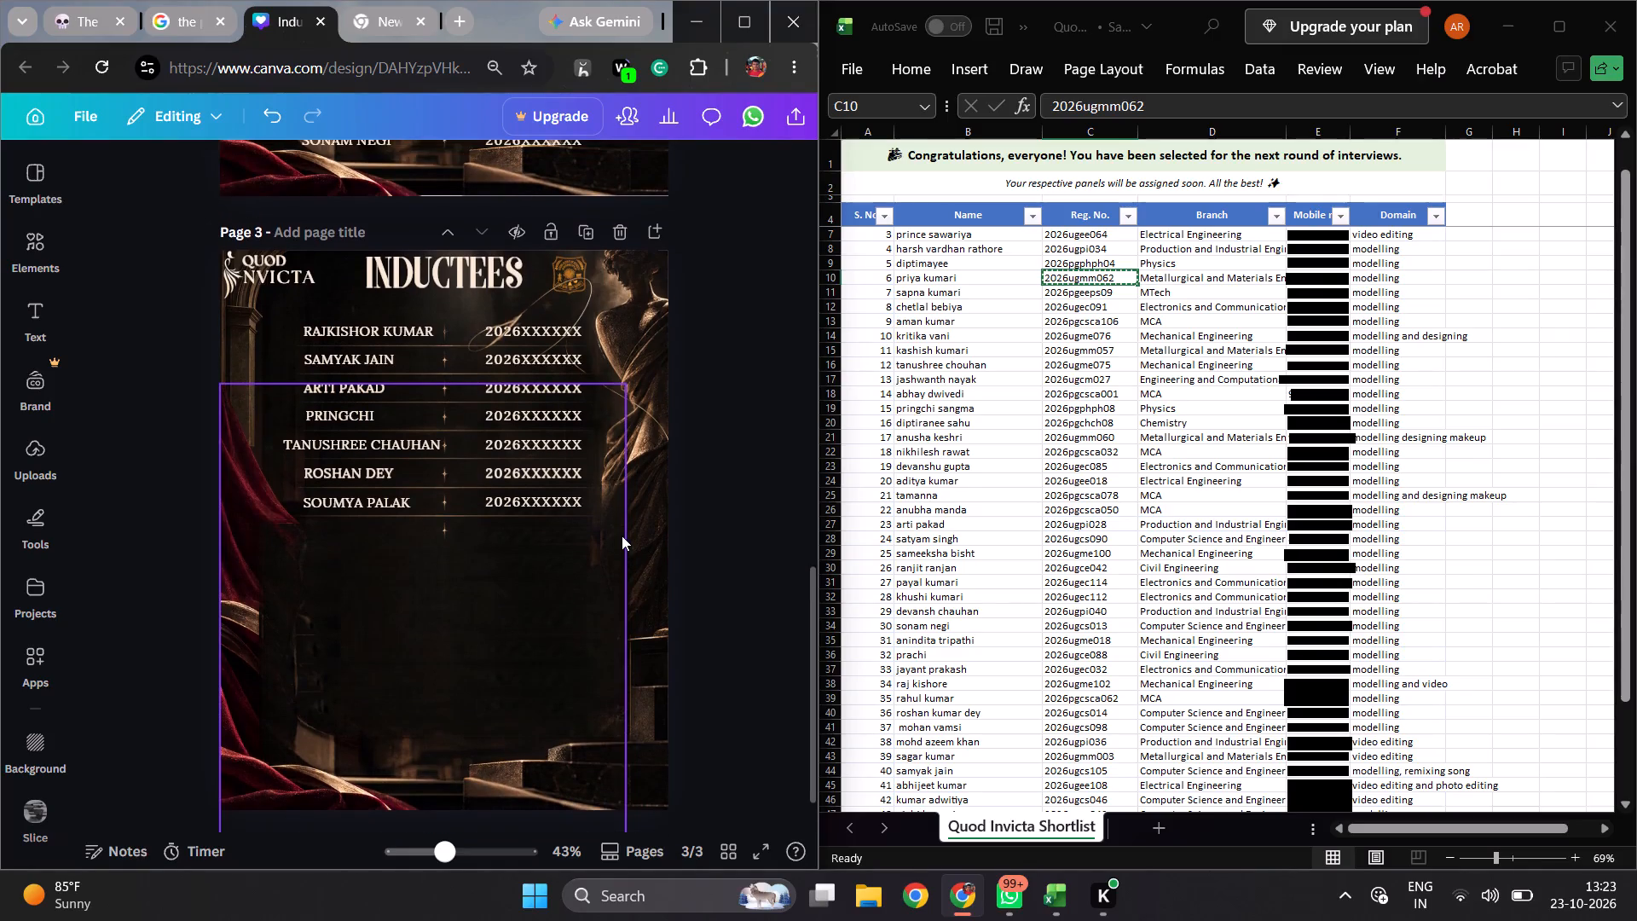
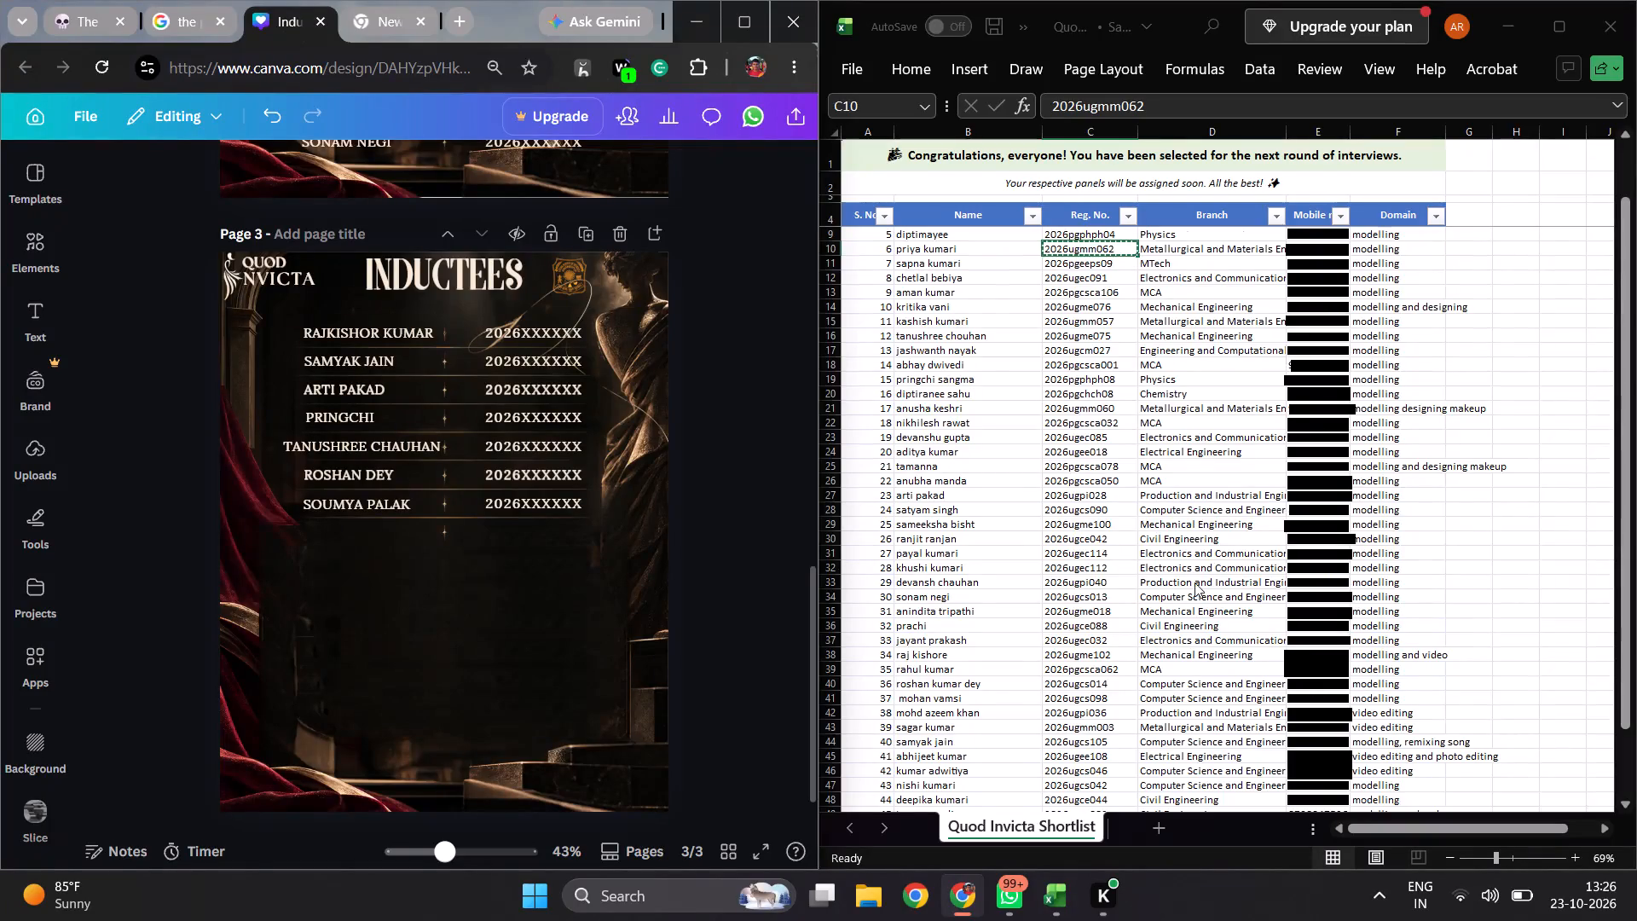
# Replace page 2's eighth-row placeholder with the registration number from shortlist cell C25, widening its text box to fit one line.
pyautogui.scroll(-2, 1194, 582)
pyautogui.scroll(3, 1194, 582)
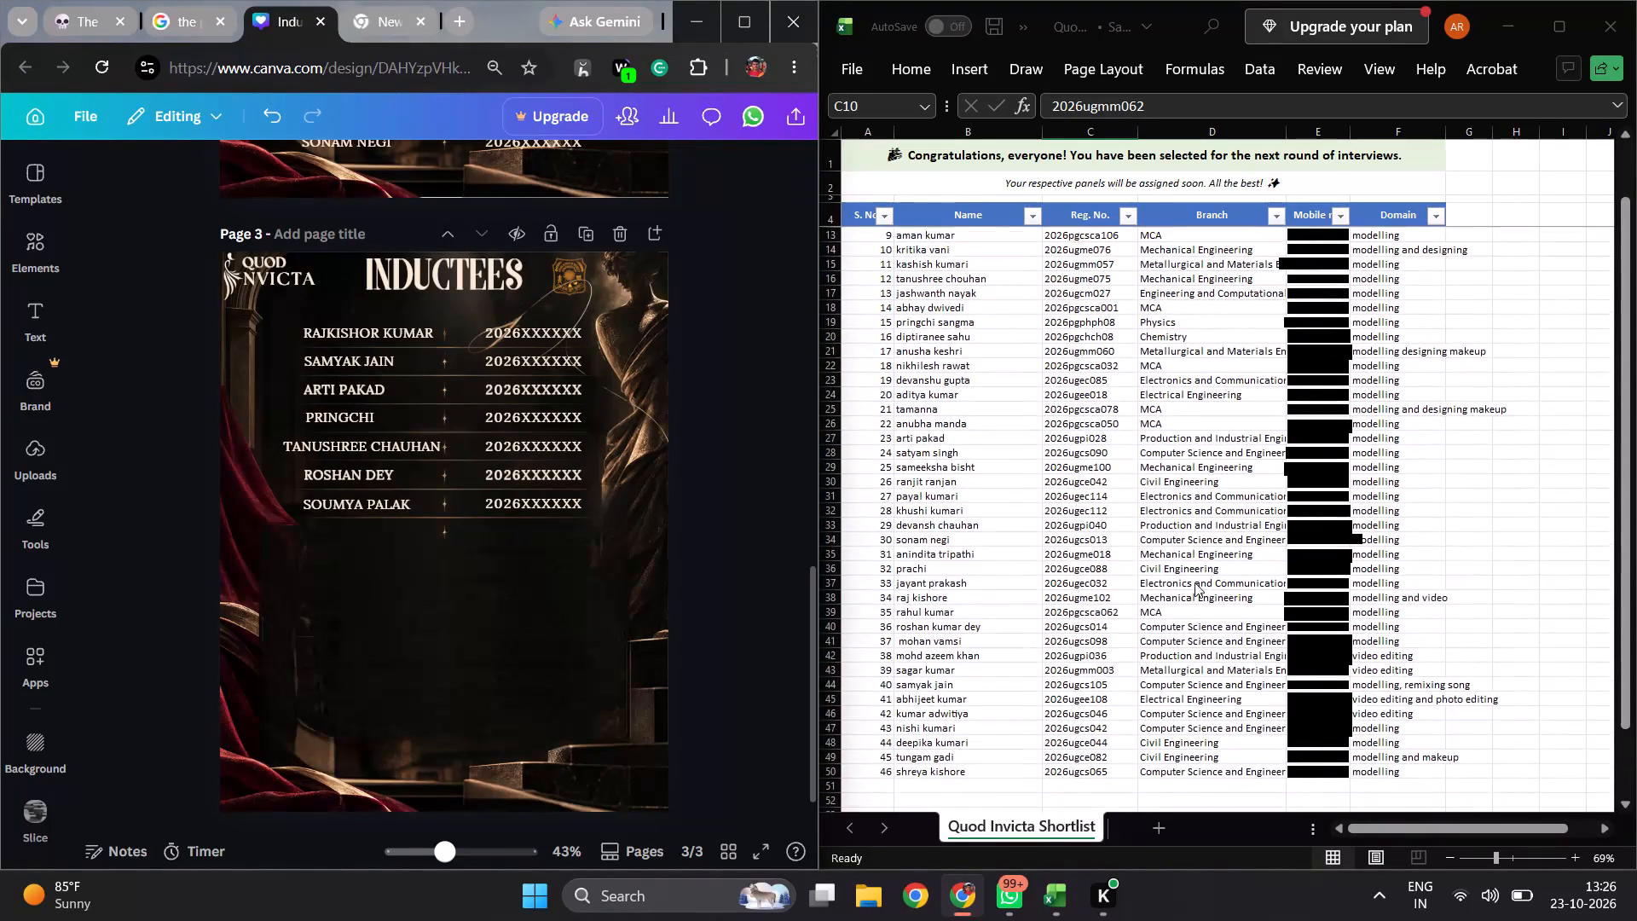
pyautogui.scroll(1, 1194, 582)
pyautogui.scroll(3, 720, 395)
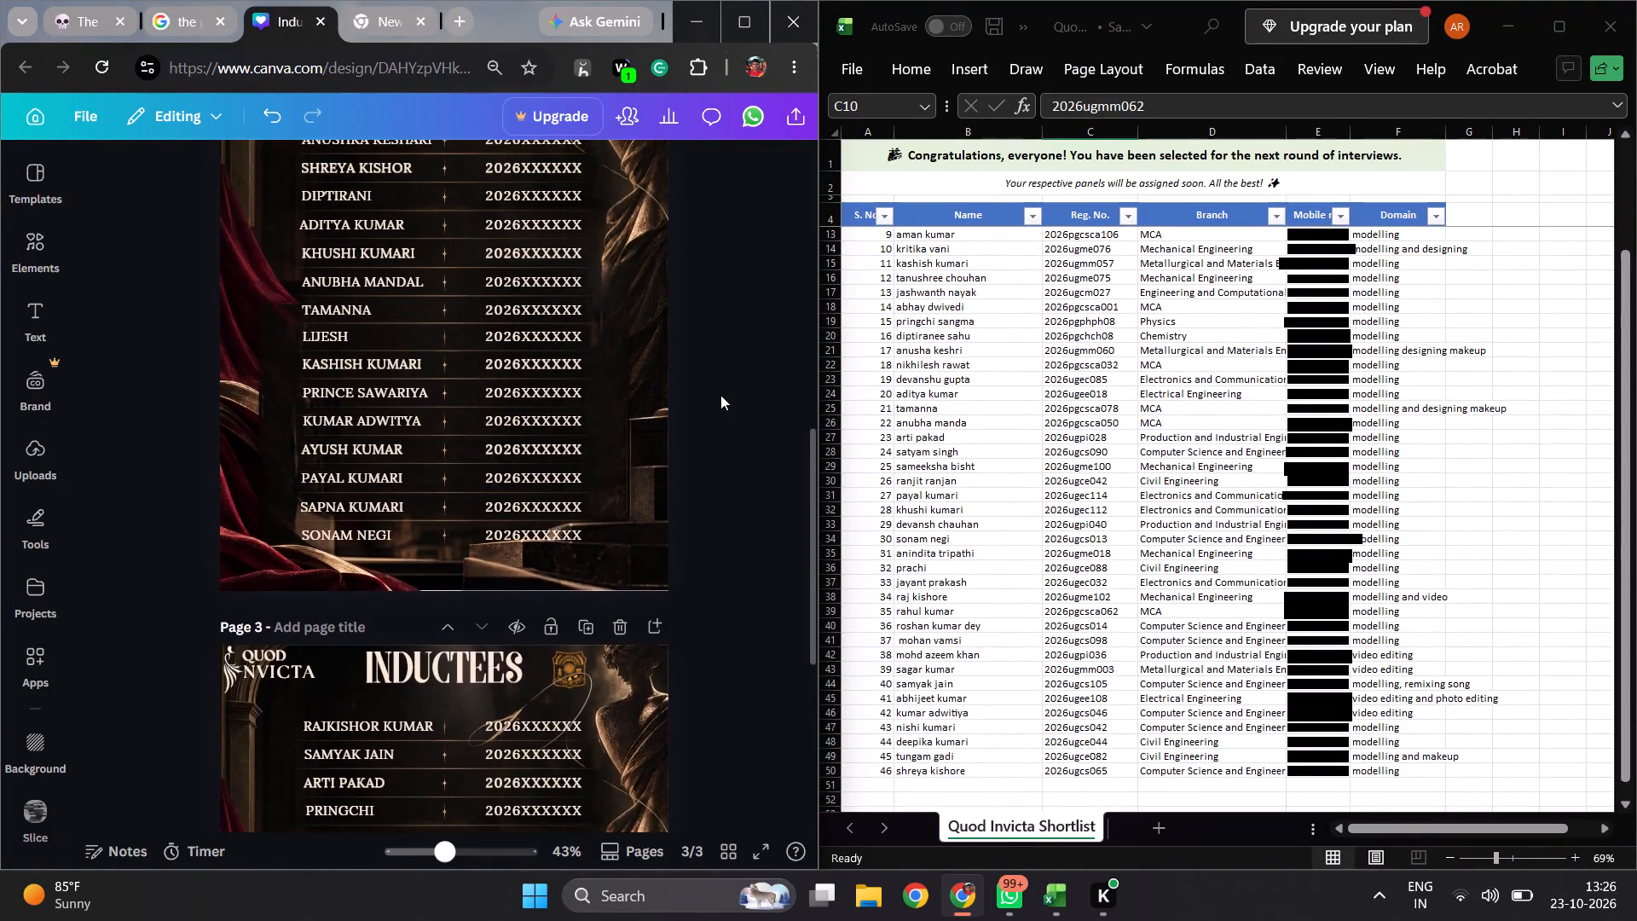
pyautogui.scroll(1, 720, 395)
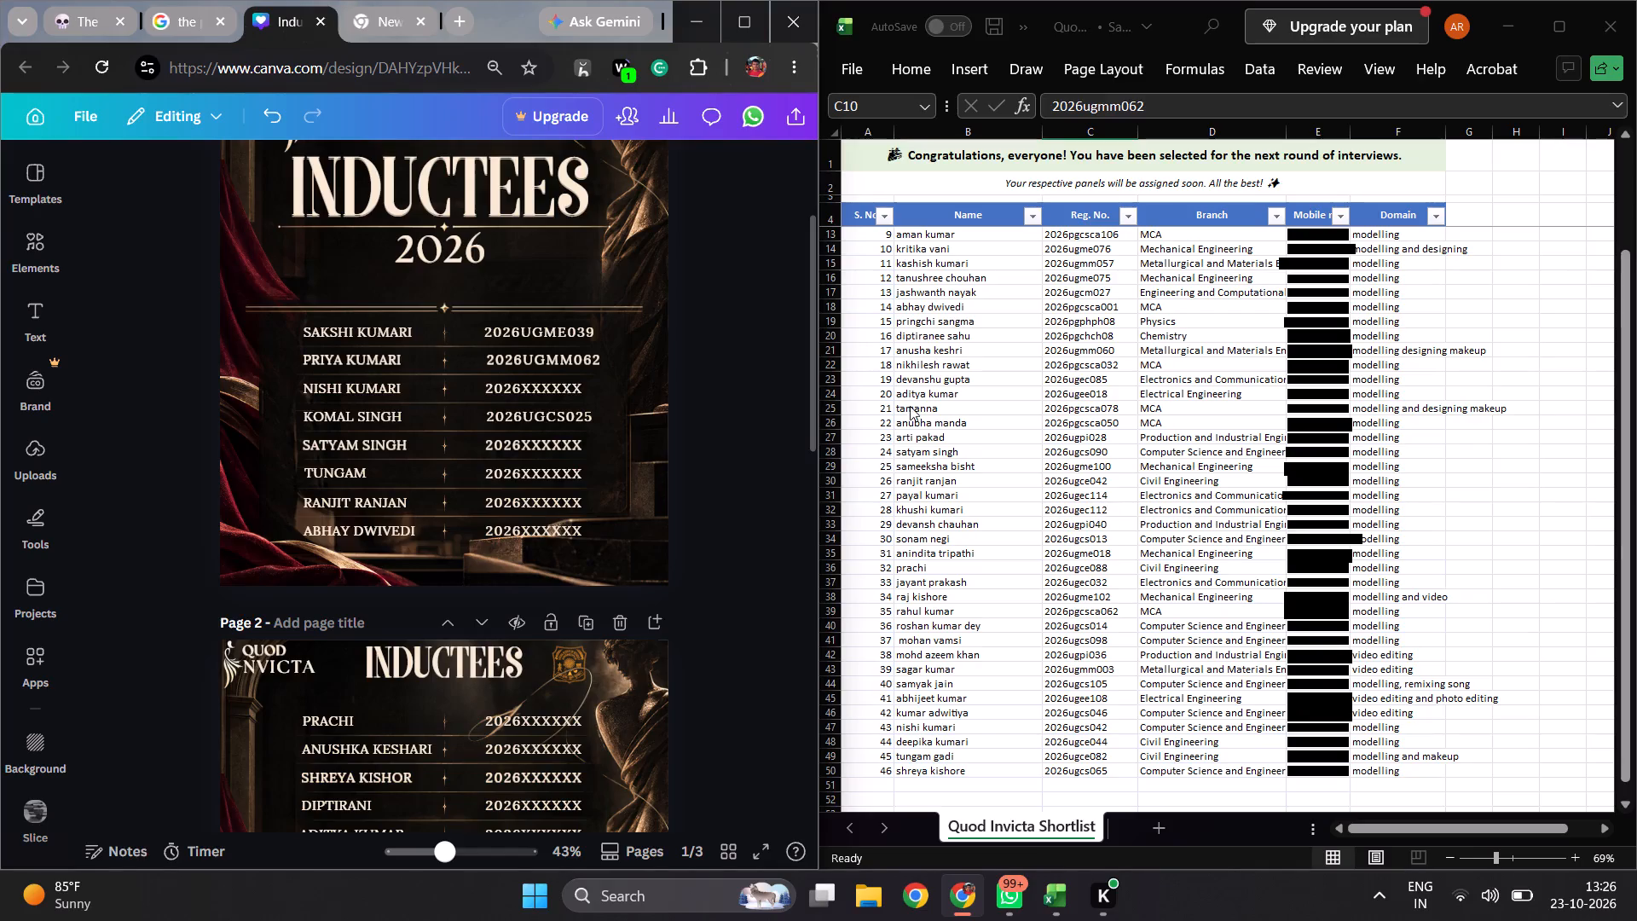
pyautogui.scroll(-2, 669, 563)
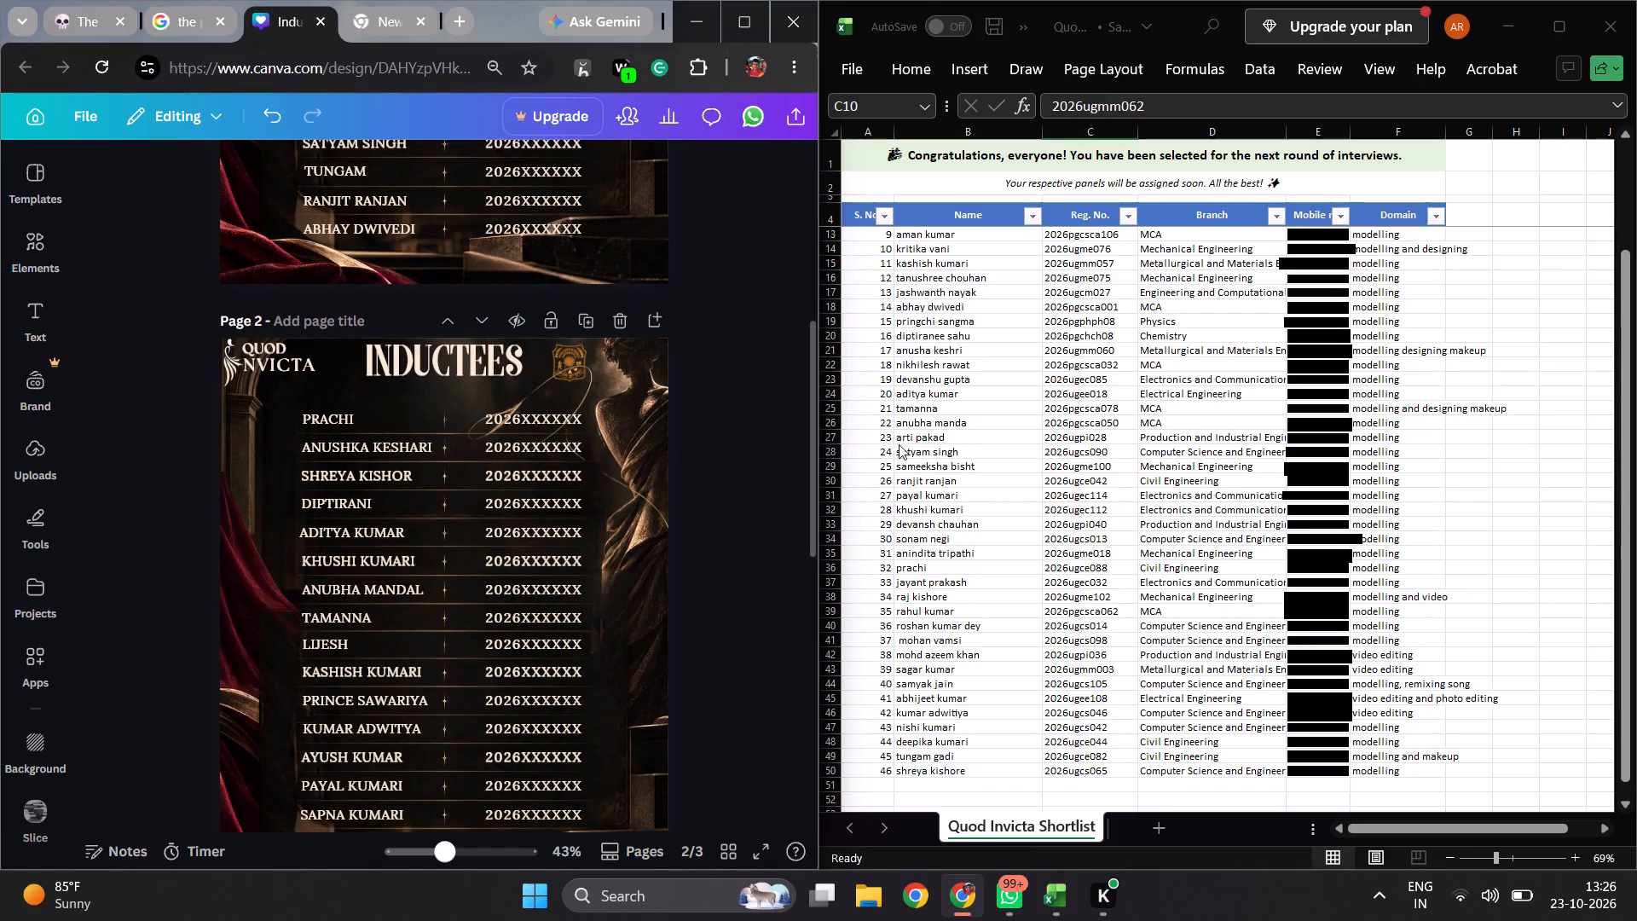
pyautogui.doubleClick(1085, 410)
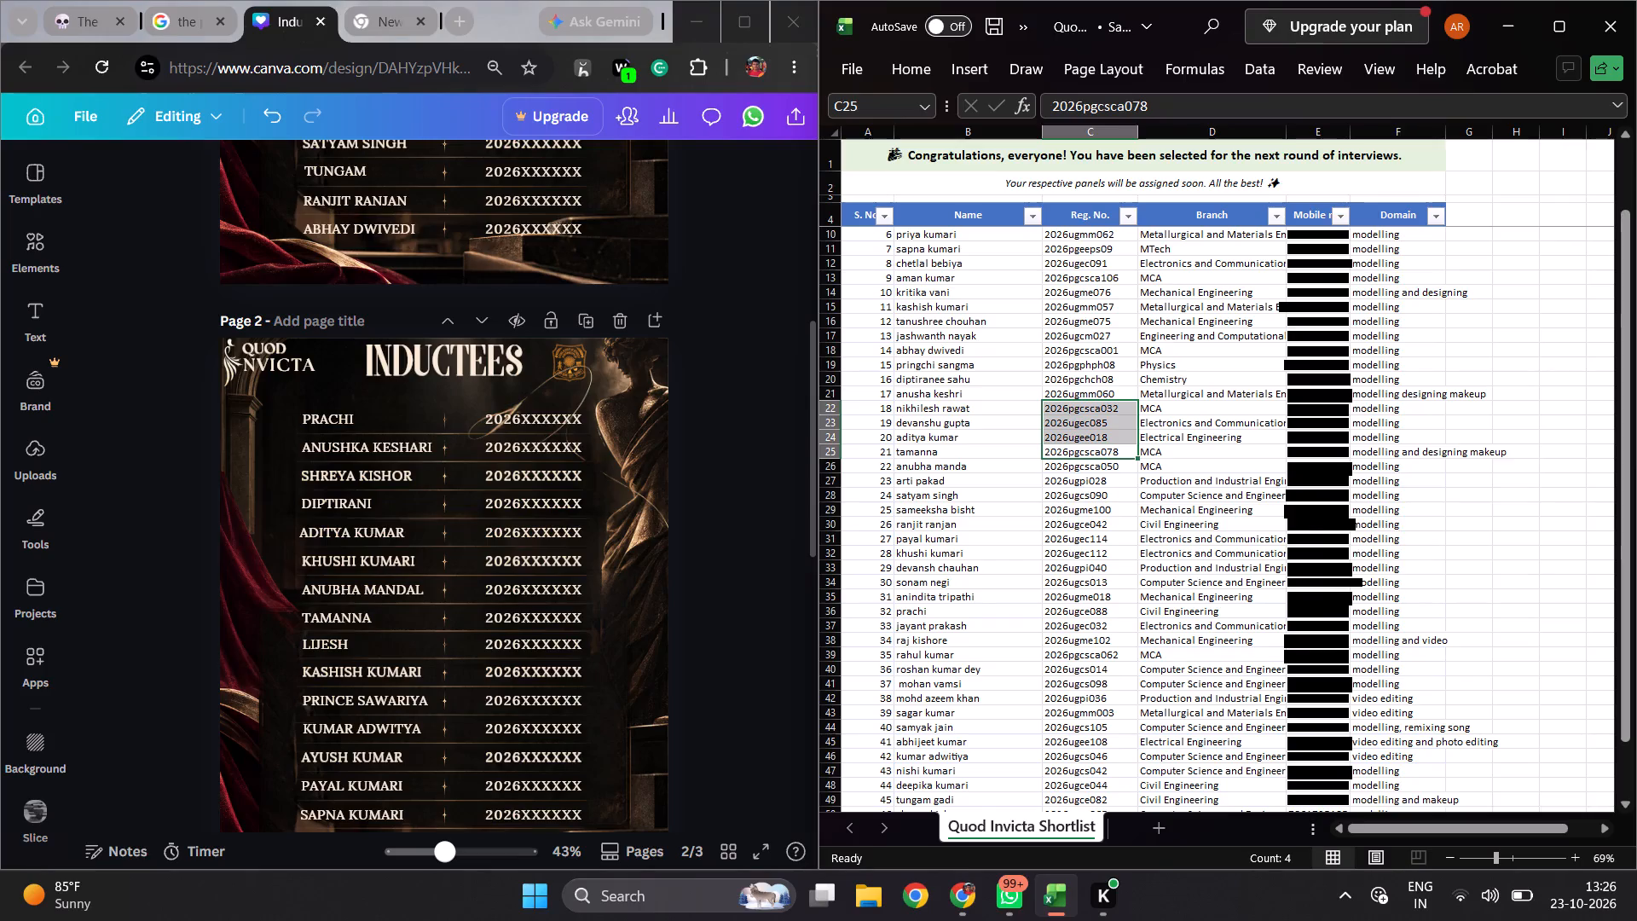
pyautogui.click(1085, 410)
pyautogui.doubleClick(1065, 455)
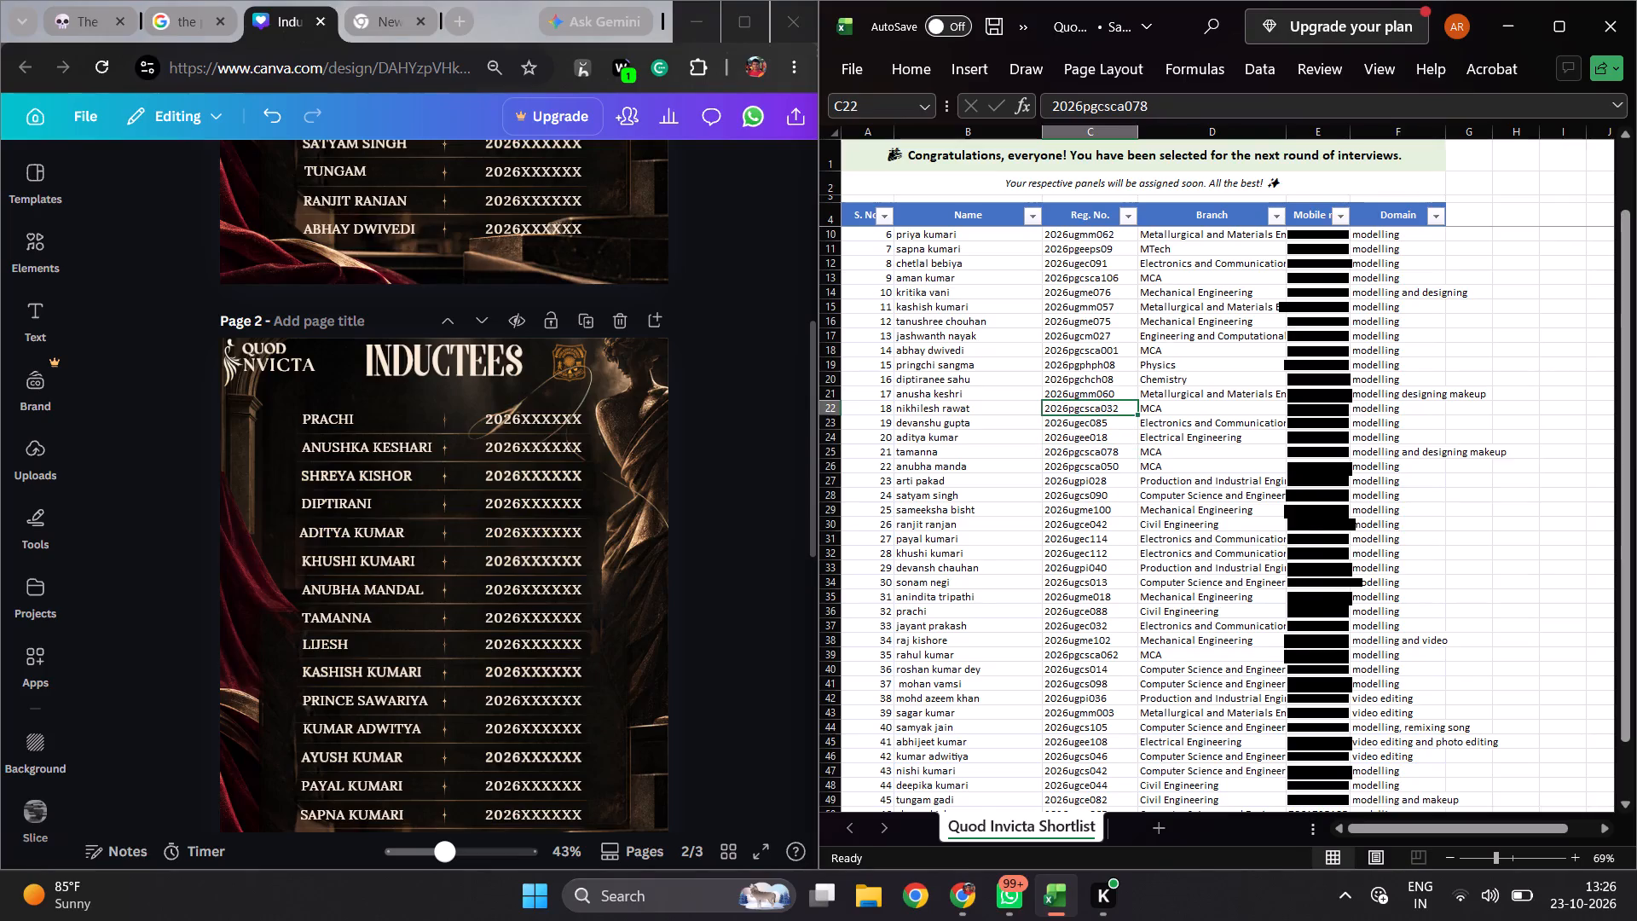
pyautogui.hotkey('ctrl', 'c')
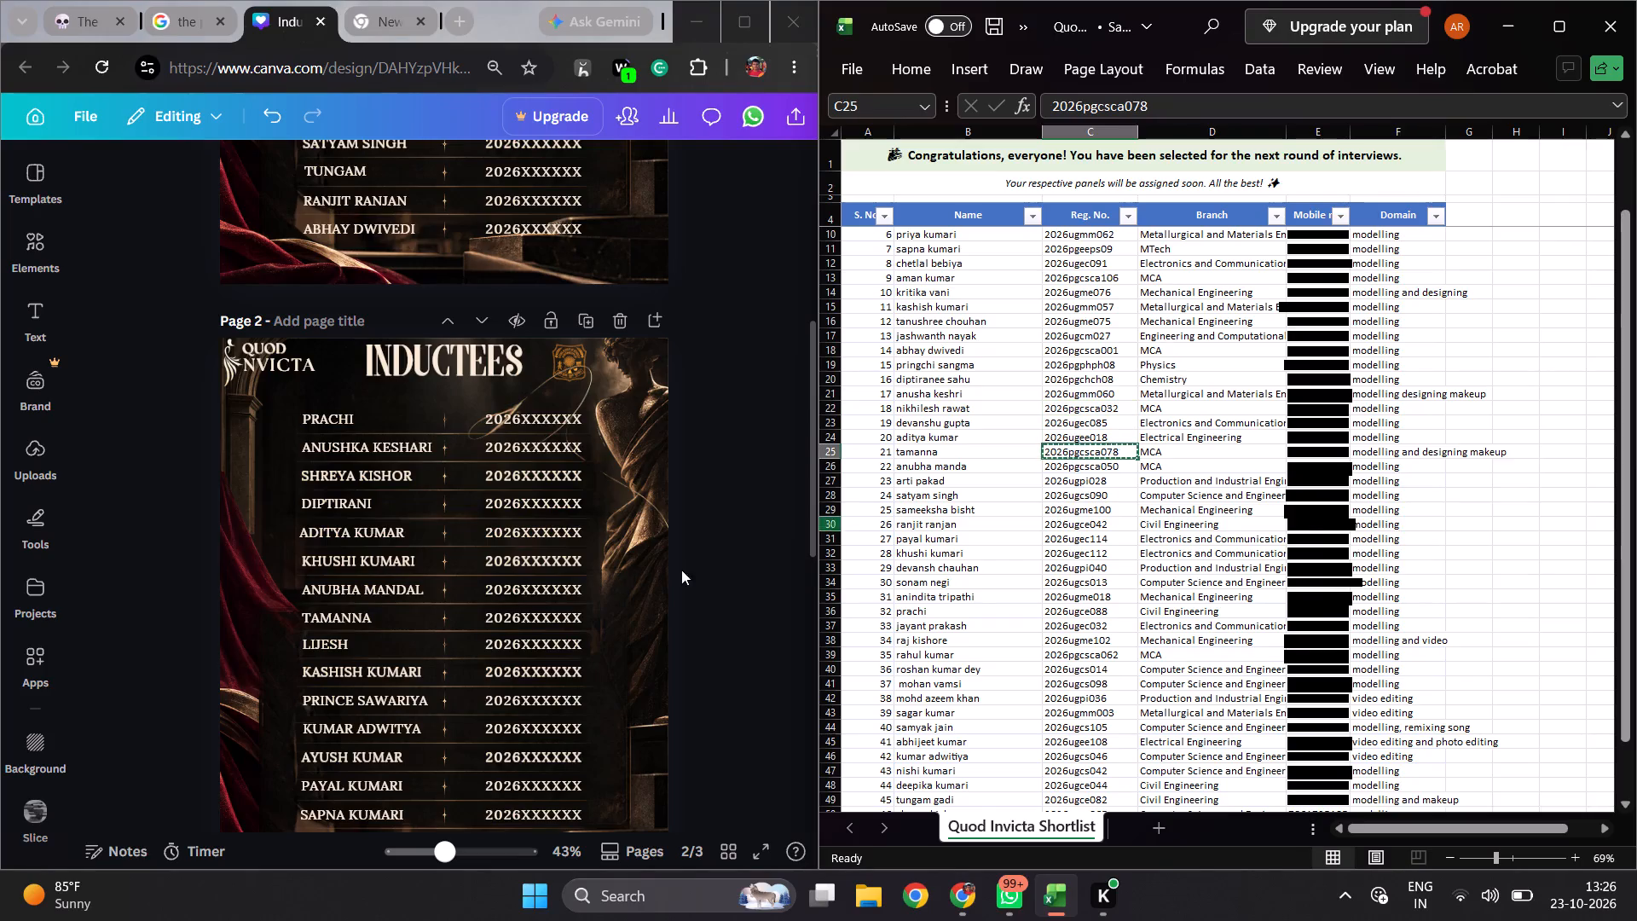
pyautogui.doubleClick(535, 616)
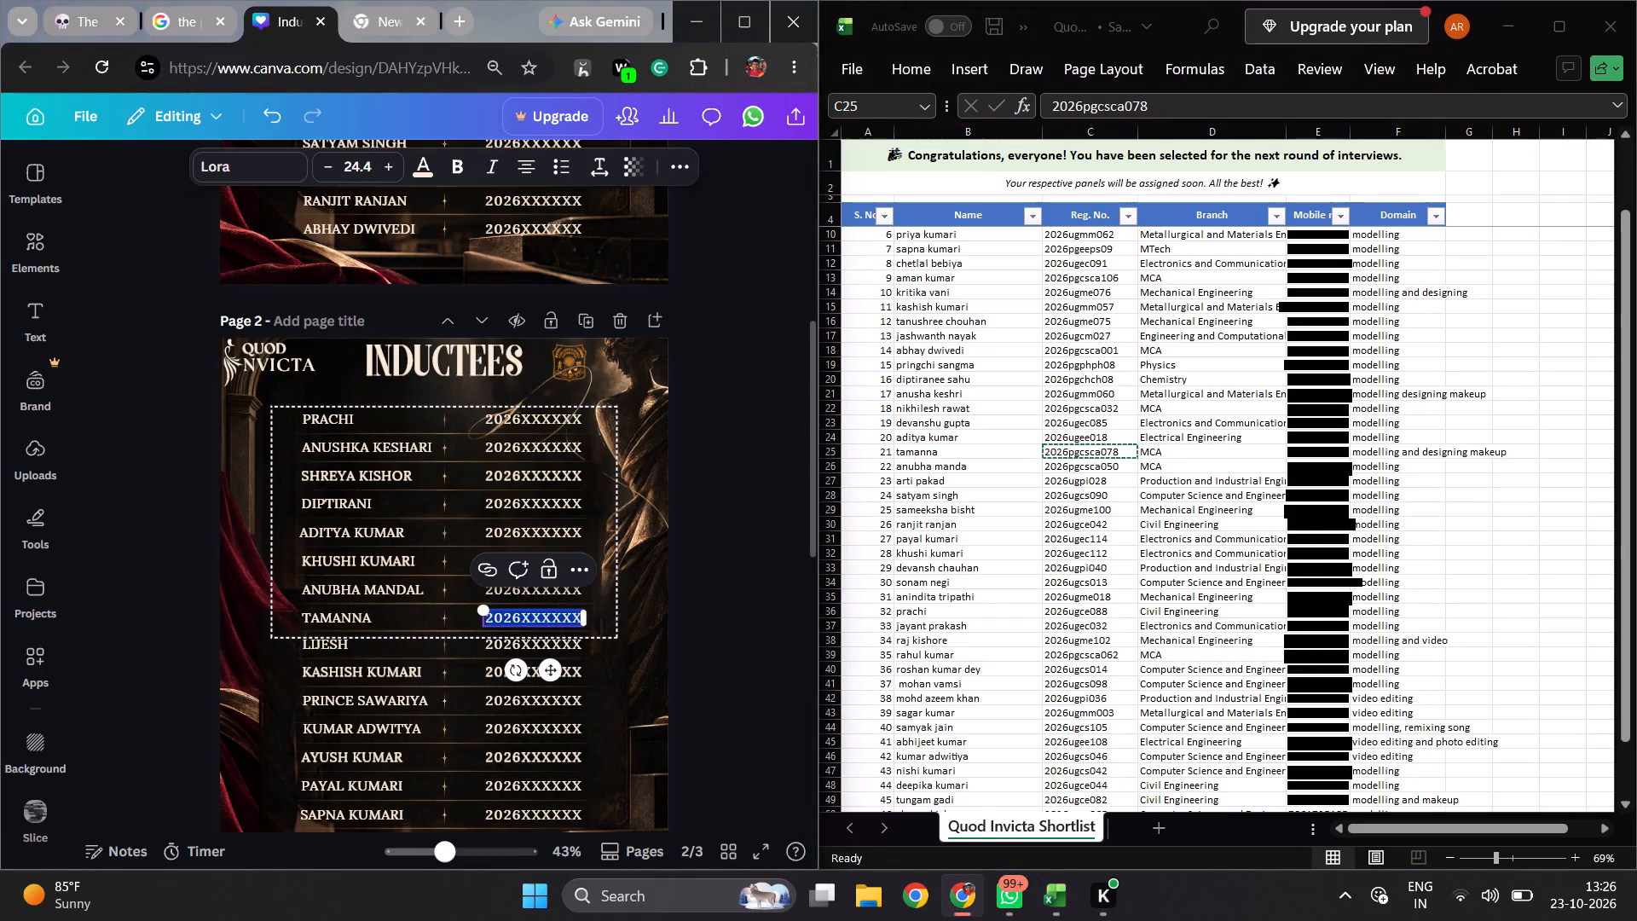
pyautogui.hotkey('ctrl', 'v')
pyautogui.click(580, 639)
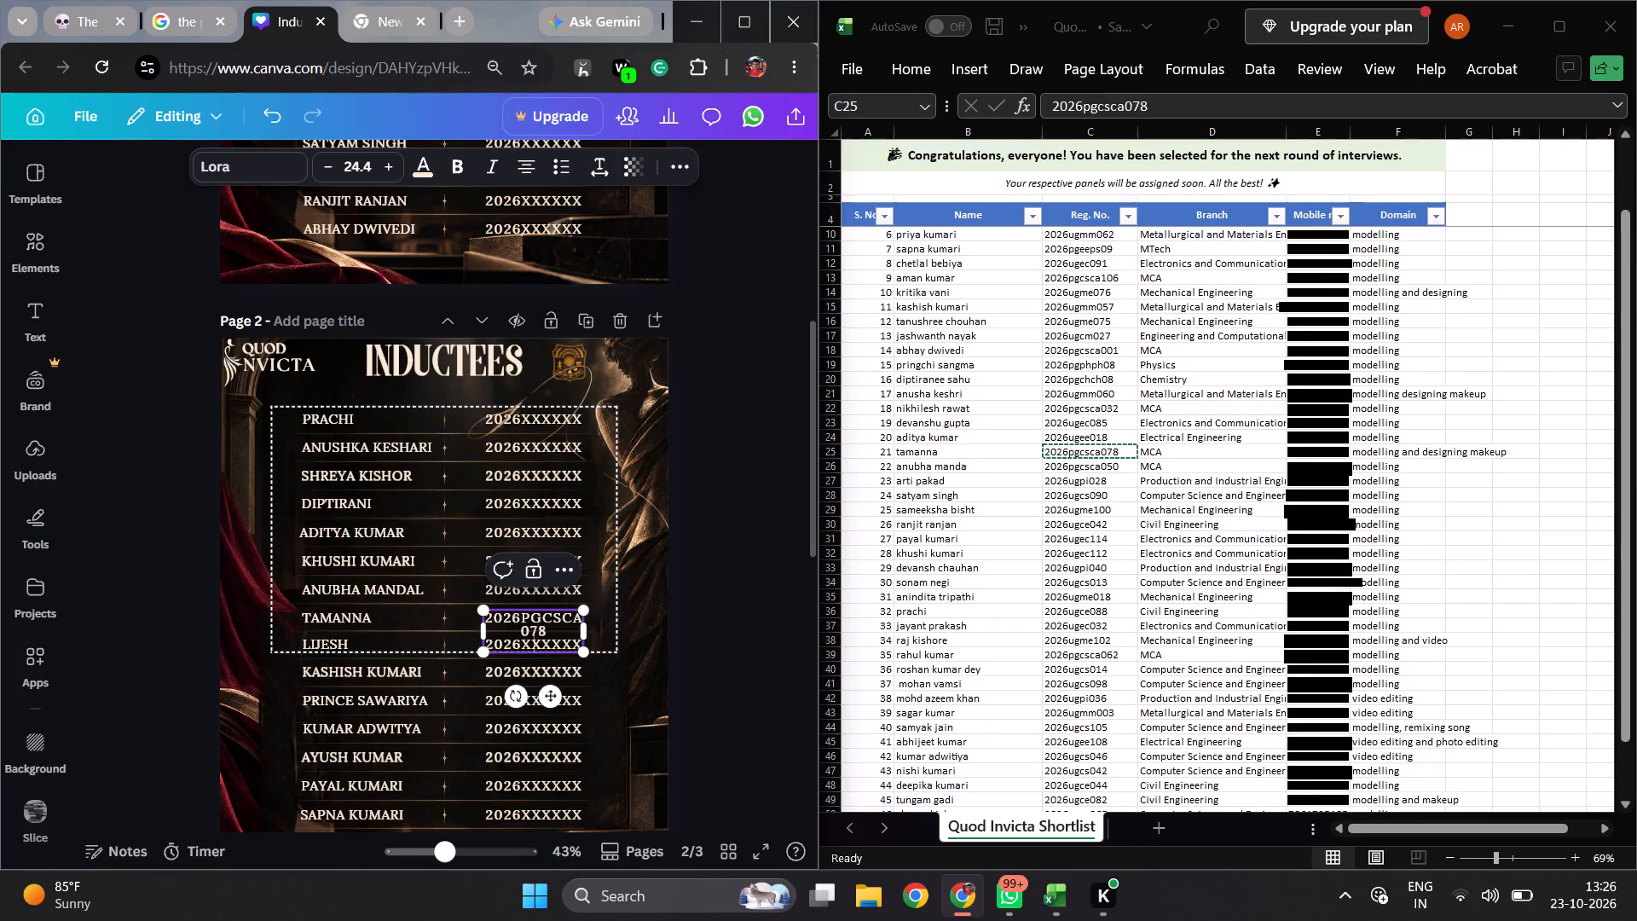
pyautogui.moveTo(586, 634); pyautogui.dragTo(604, 628)
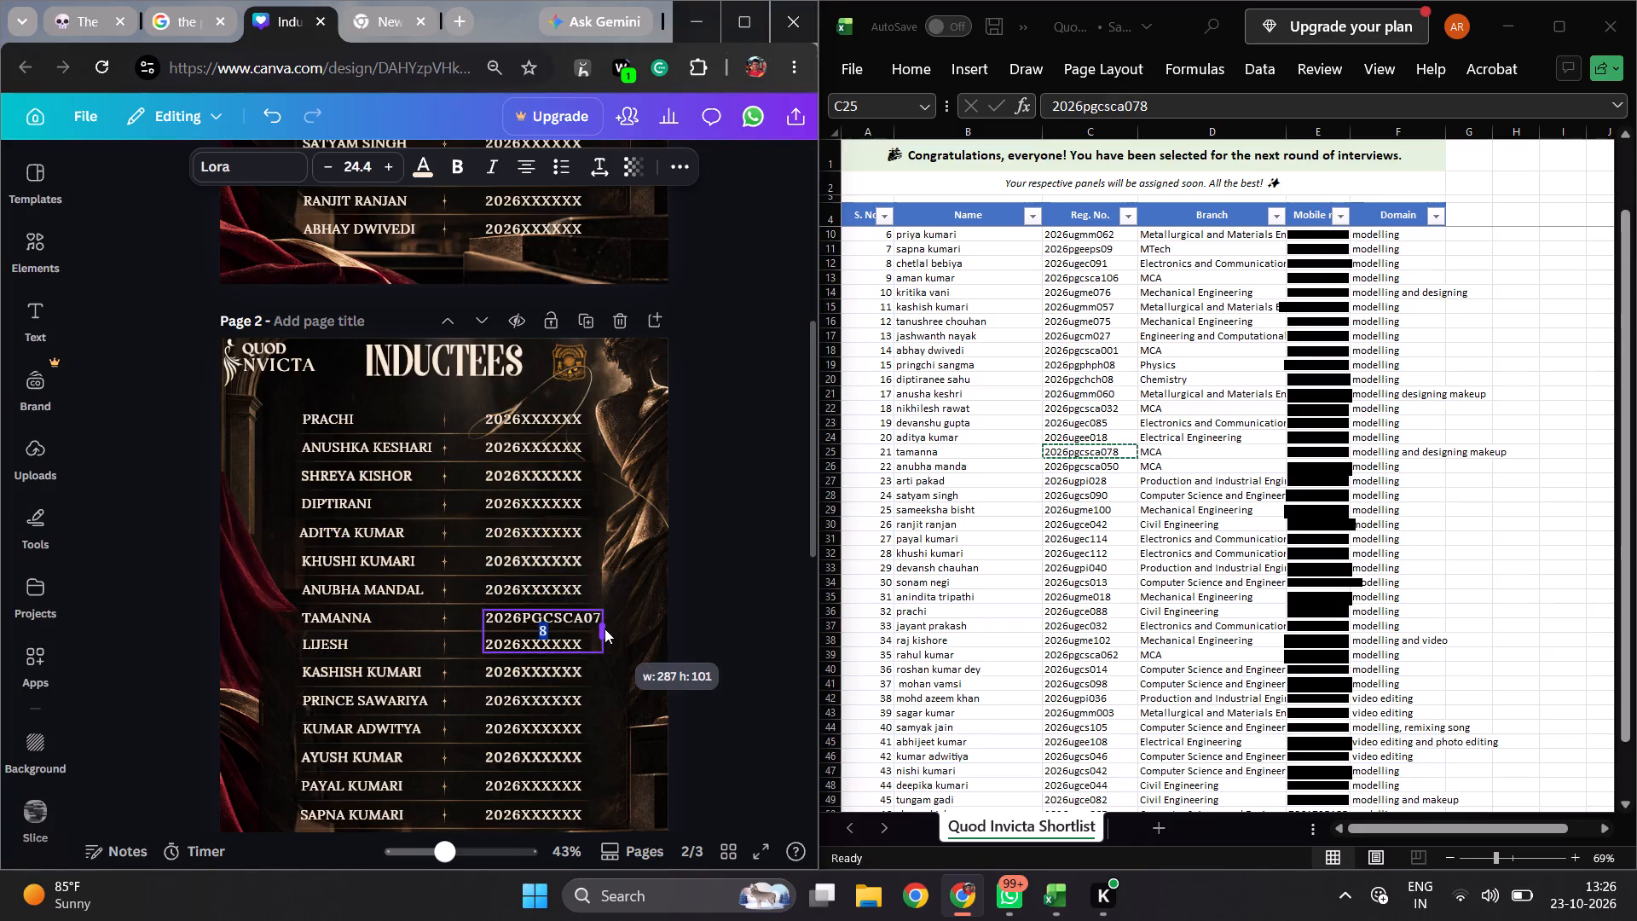
pyautogui.moveTo(604, 628); pyautogui.dragTo(610, 628)
pyautogui.click(645, 625)
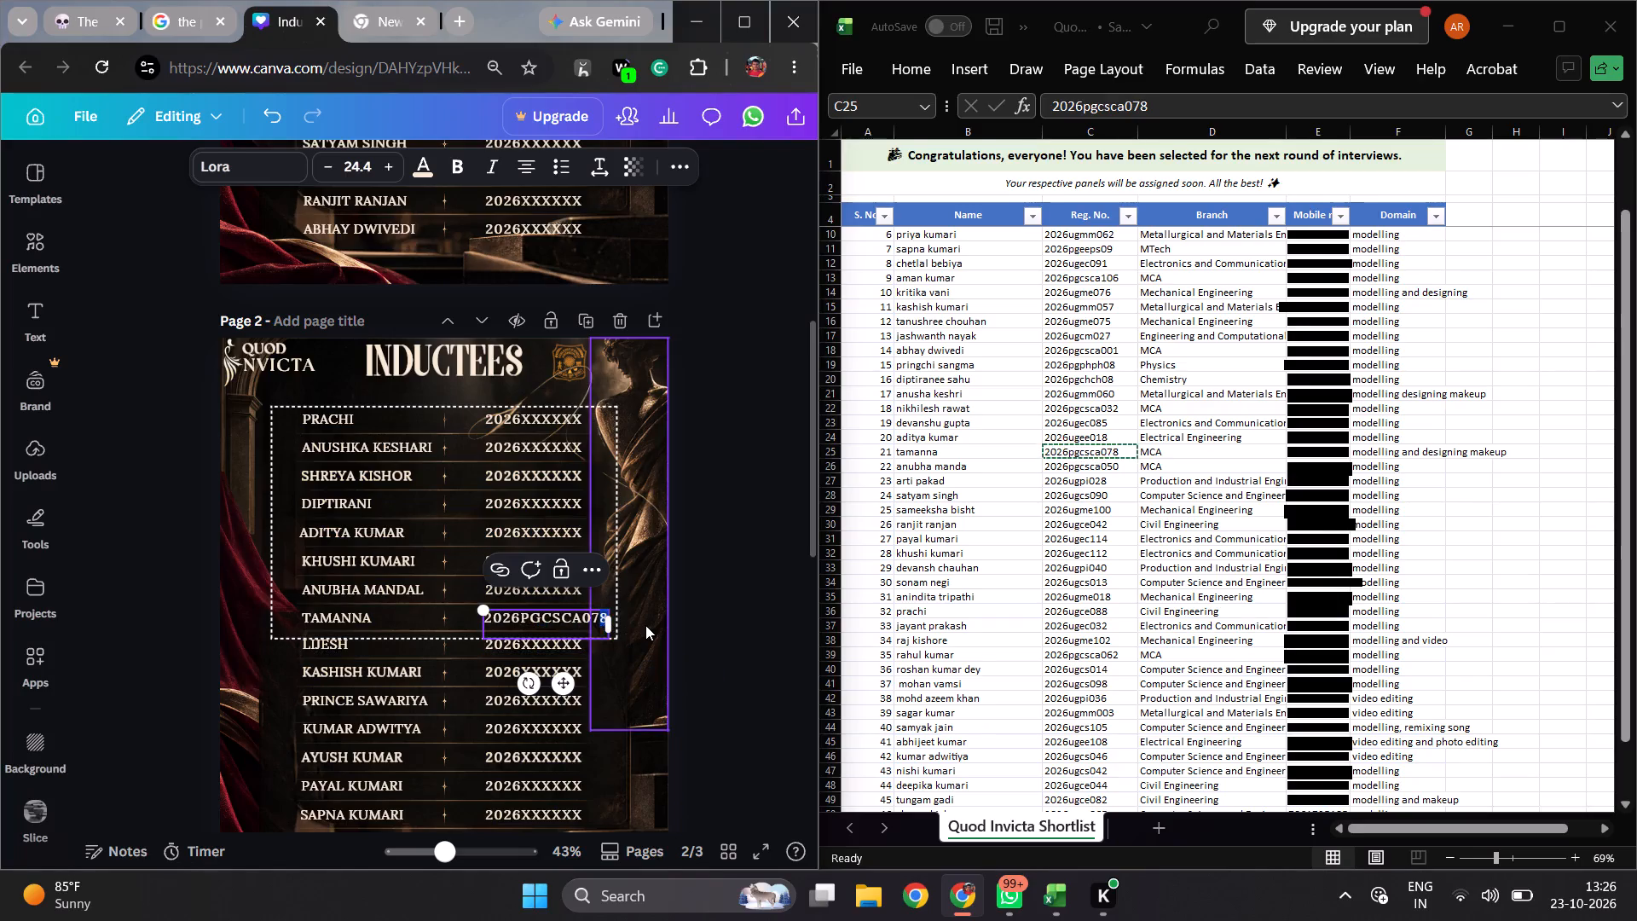
pyautogui.click(699, 615)
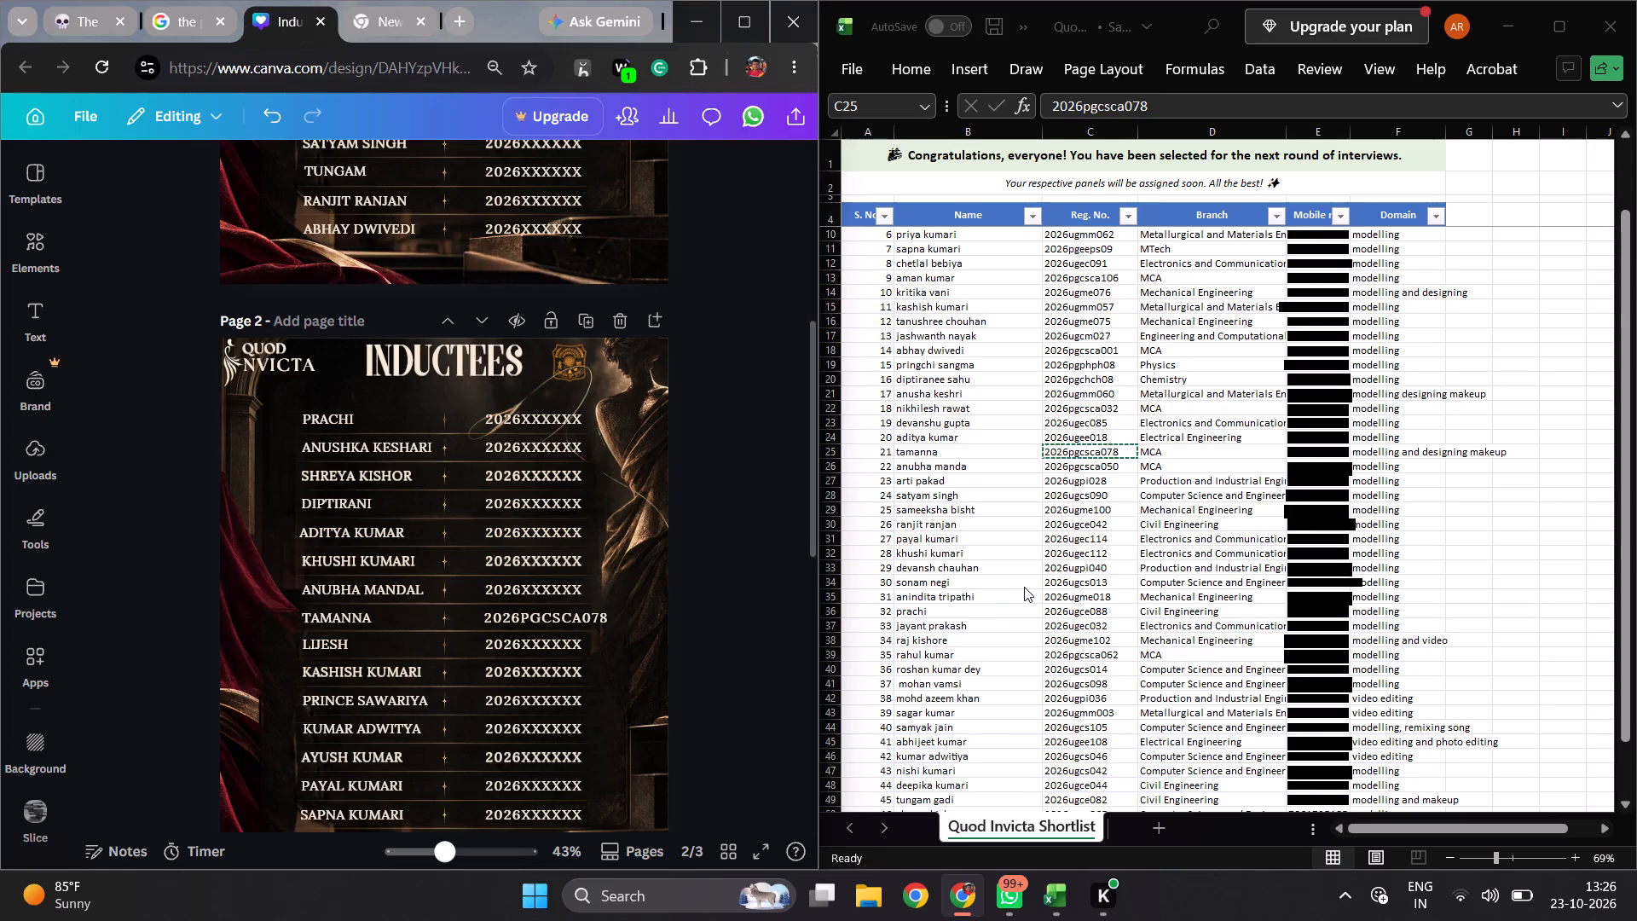
# Replace page 2's first-row placeholder with the registration number from shortlist cell C36, widening its text box to keep it on one line.
pyautogui.scroll(3, 994, 609)
pyautogui.scroll(-2, 994, 609)
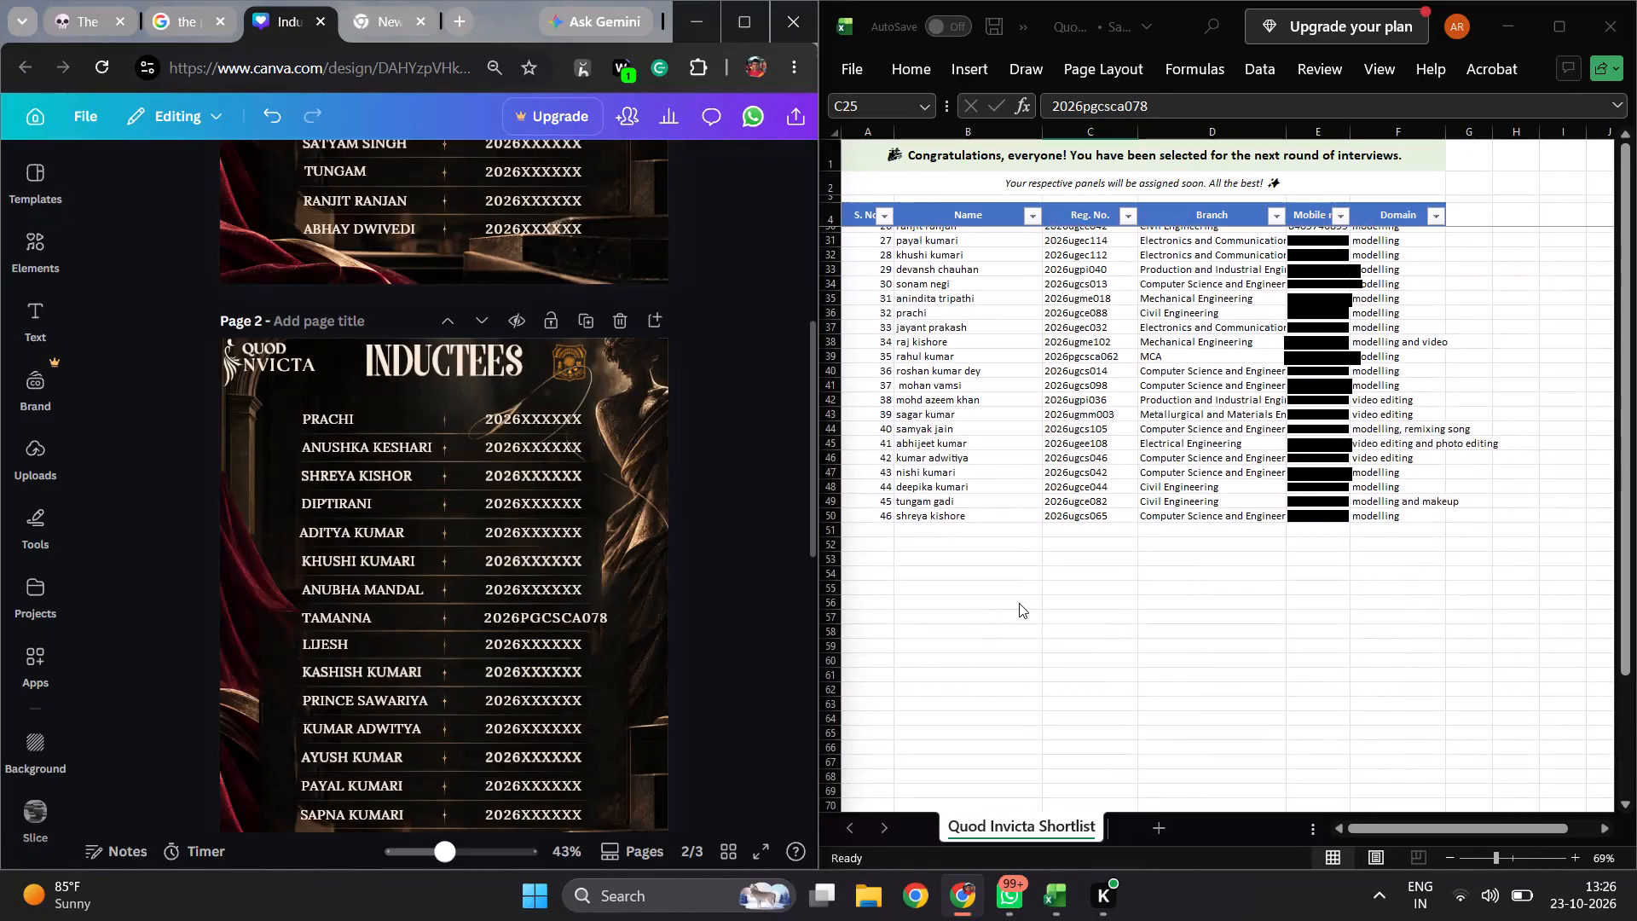
pyautogui.scroll(3, 1019, 603)
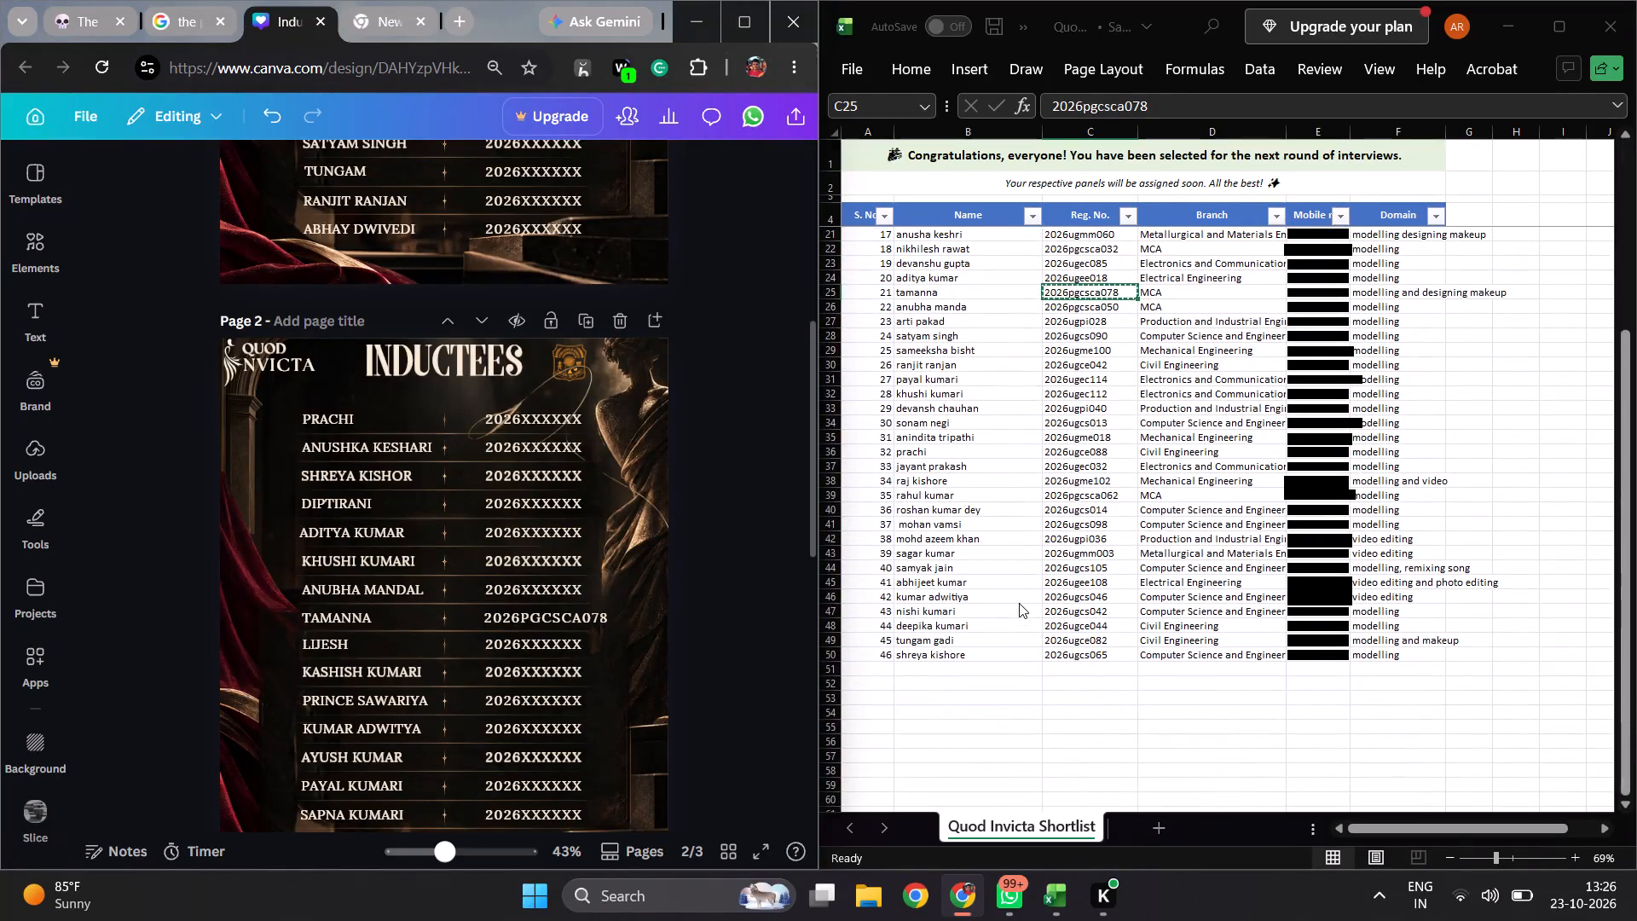
pyautogui.scroll(1, 1019, 603)
pyautogui.scroll(-1, 672, 501)
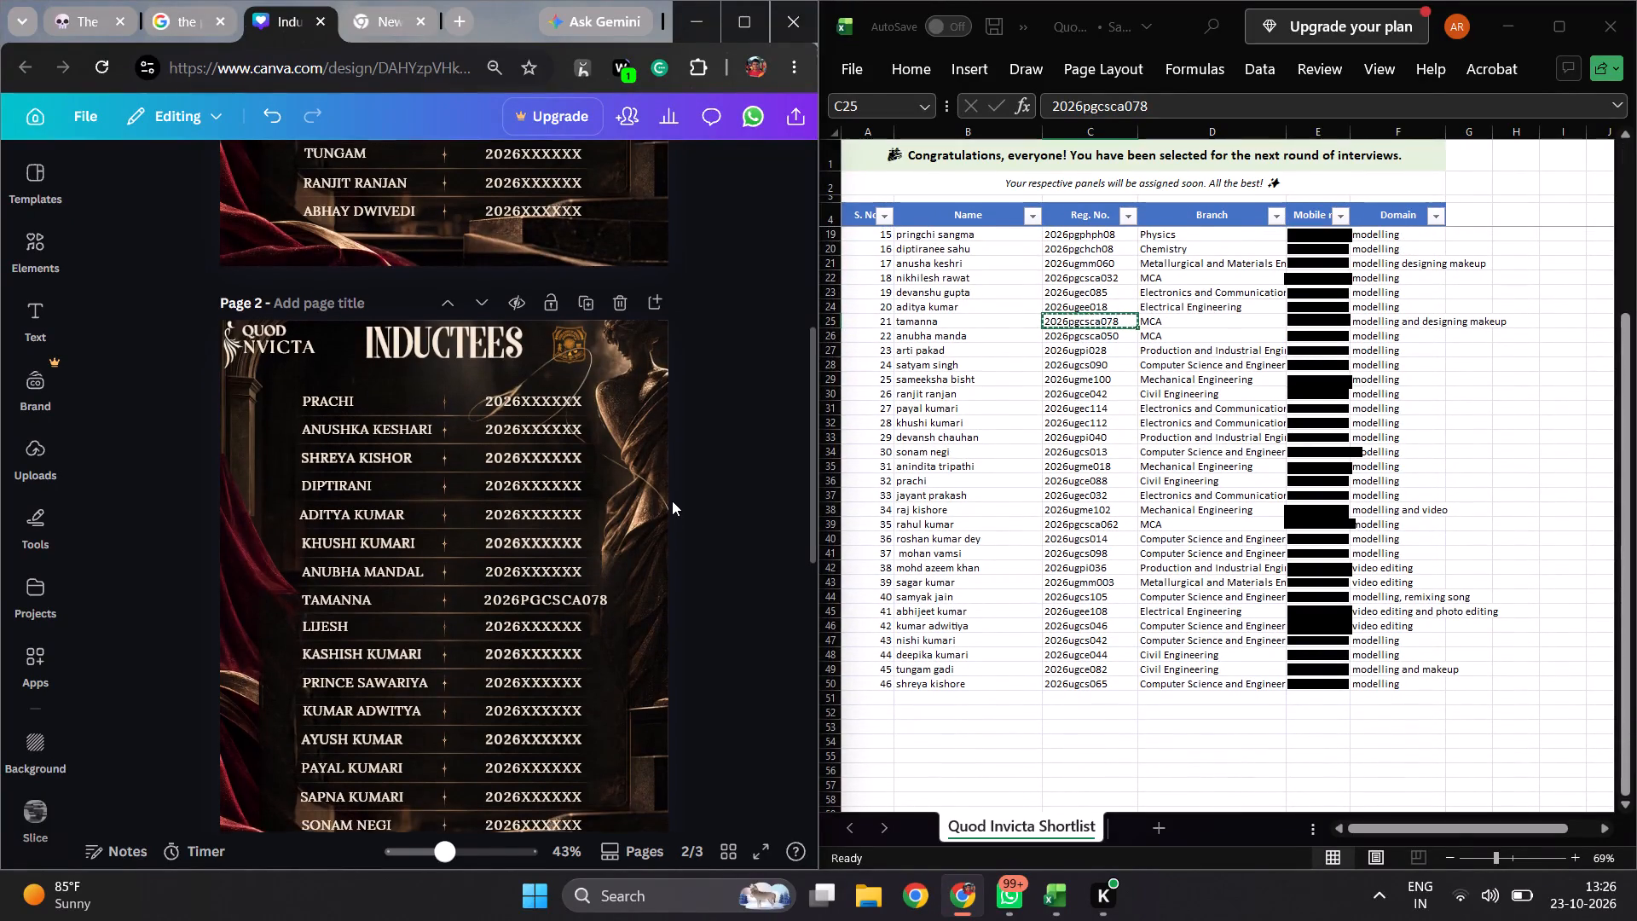
pyautogui.scroll(-1, 672, 501)
pyautogui.doubleClick(1078, 478)
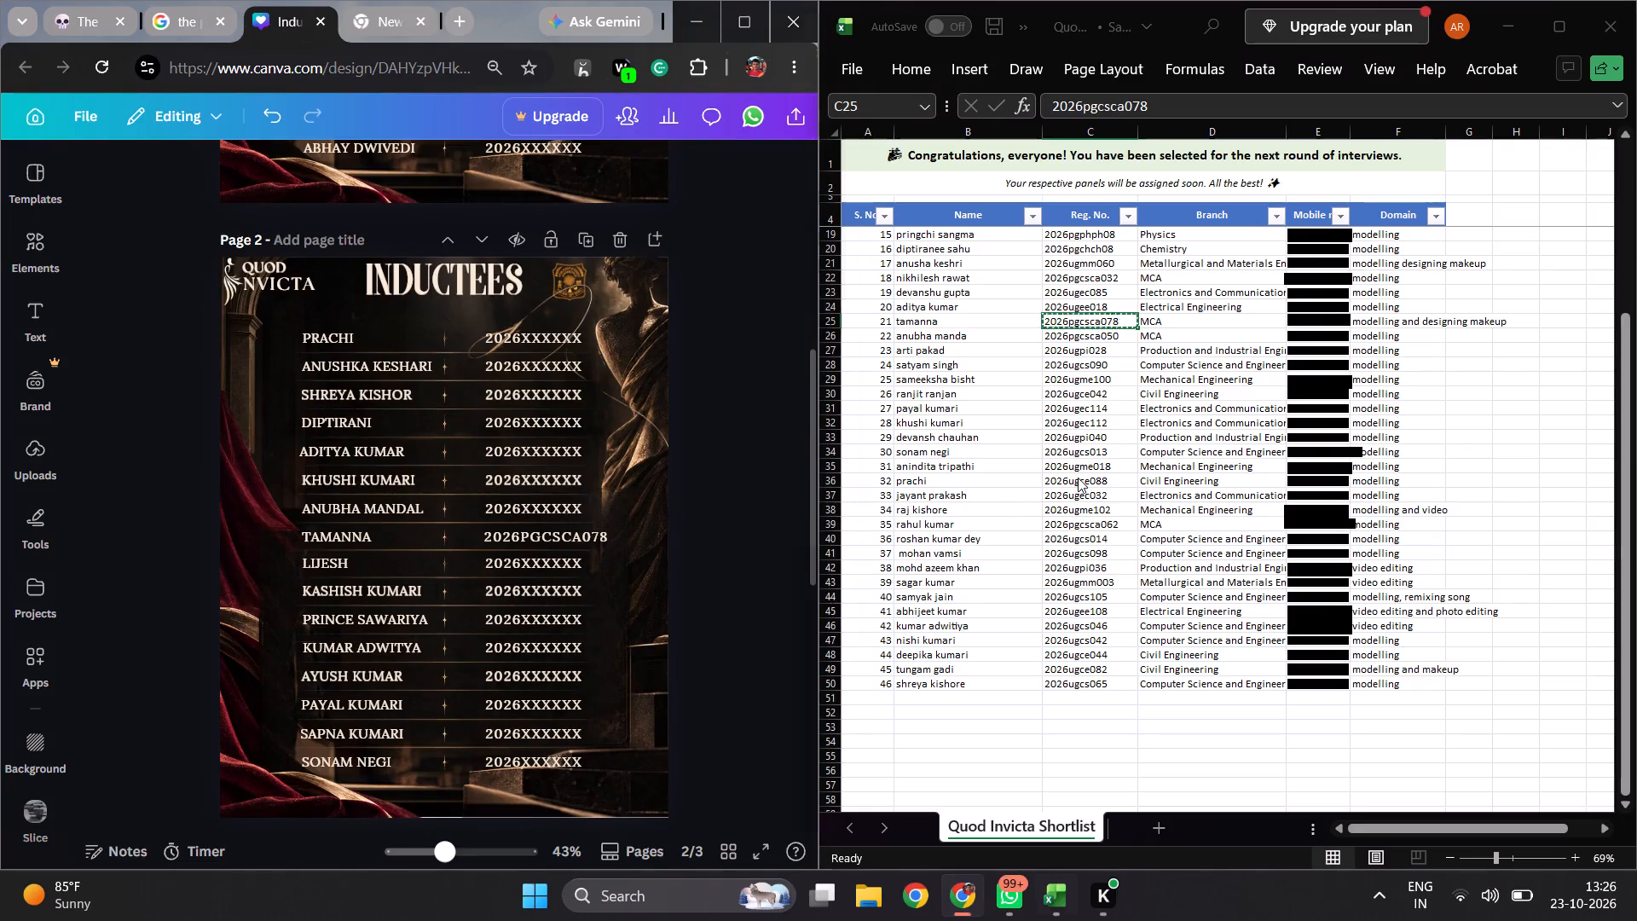
pyautogui.press('c')
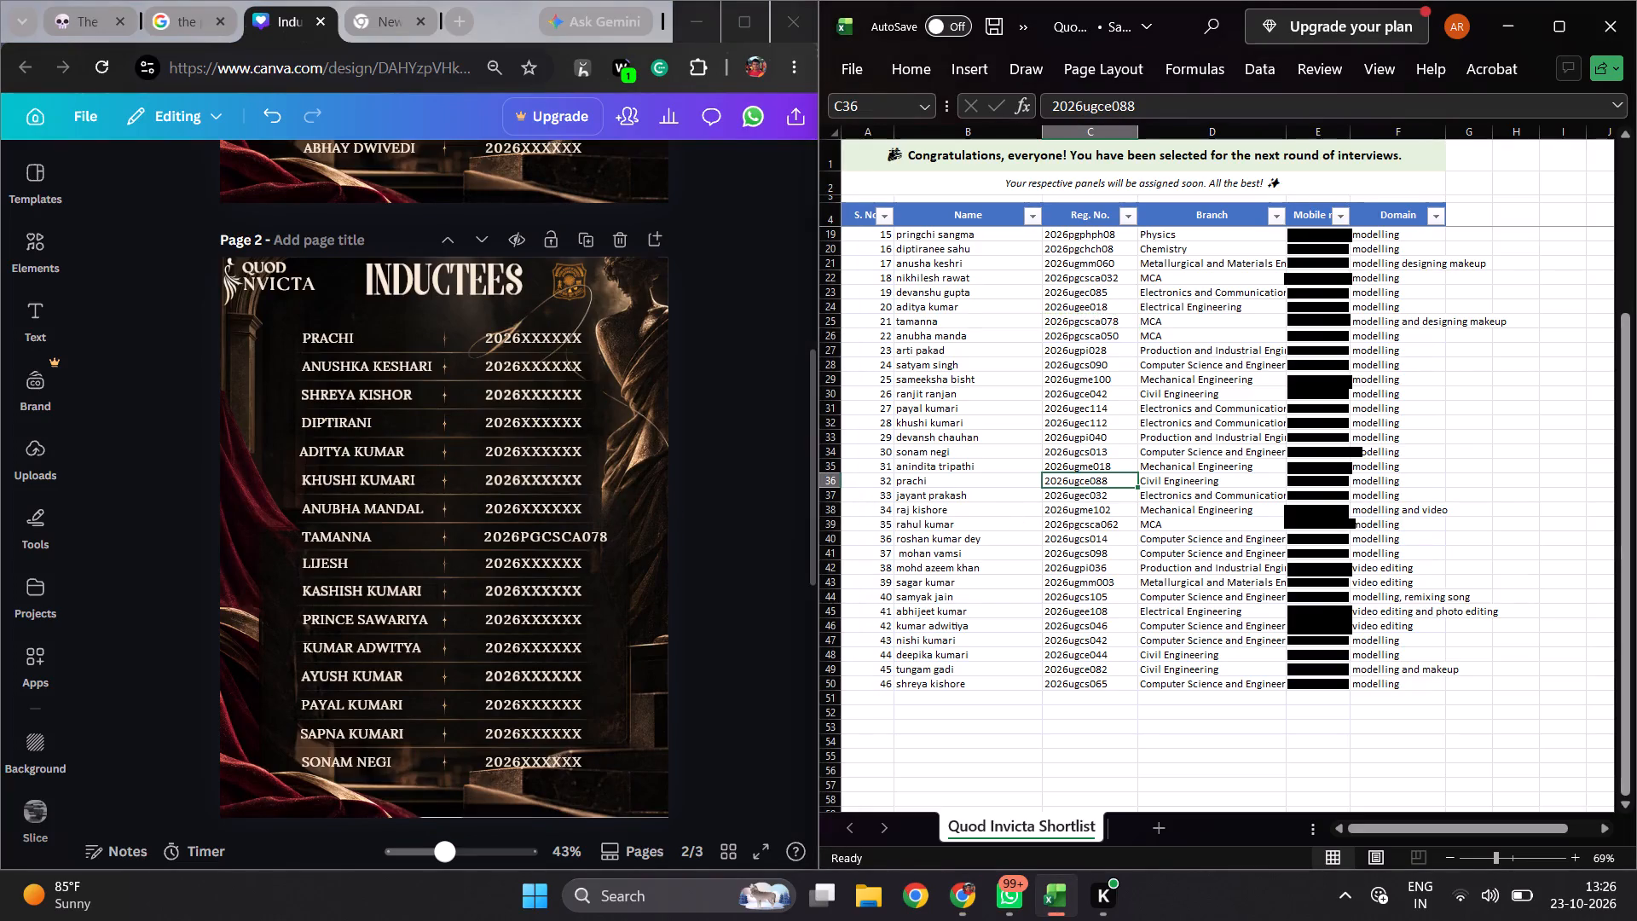
pyautogui.doubleClick(513, 333)
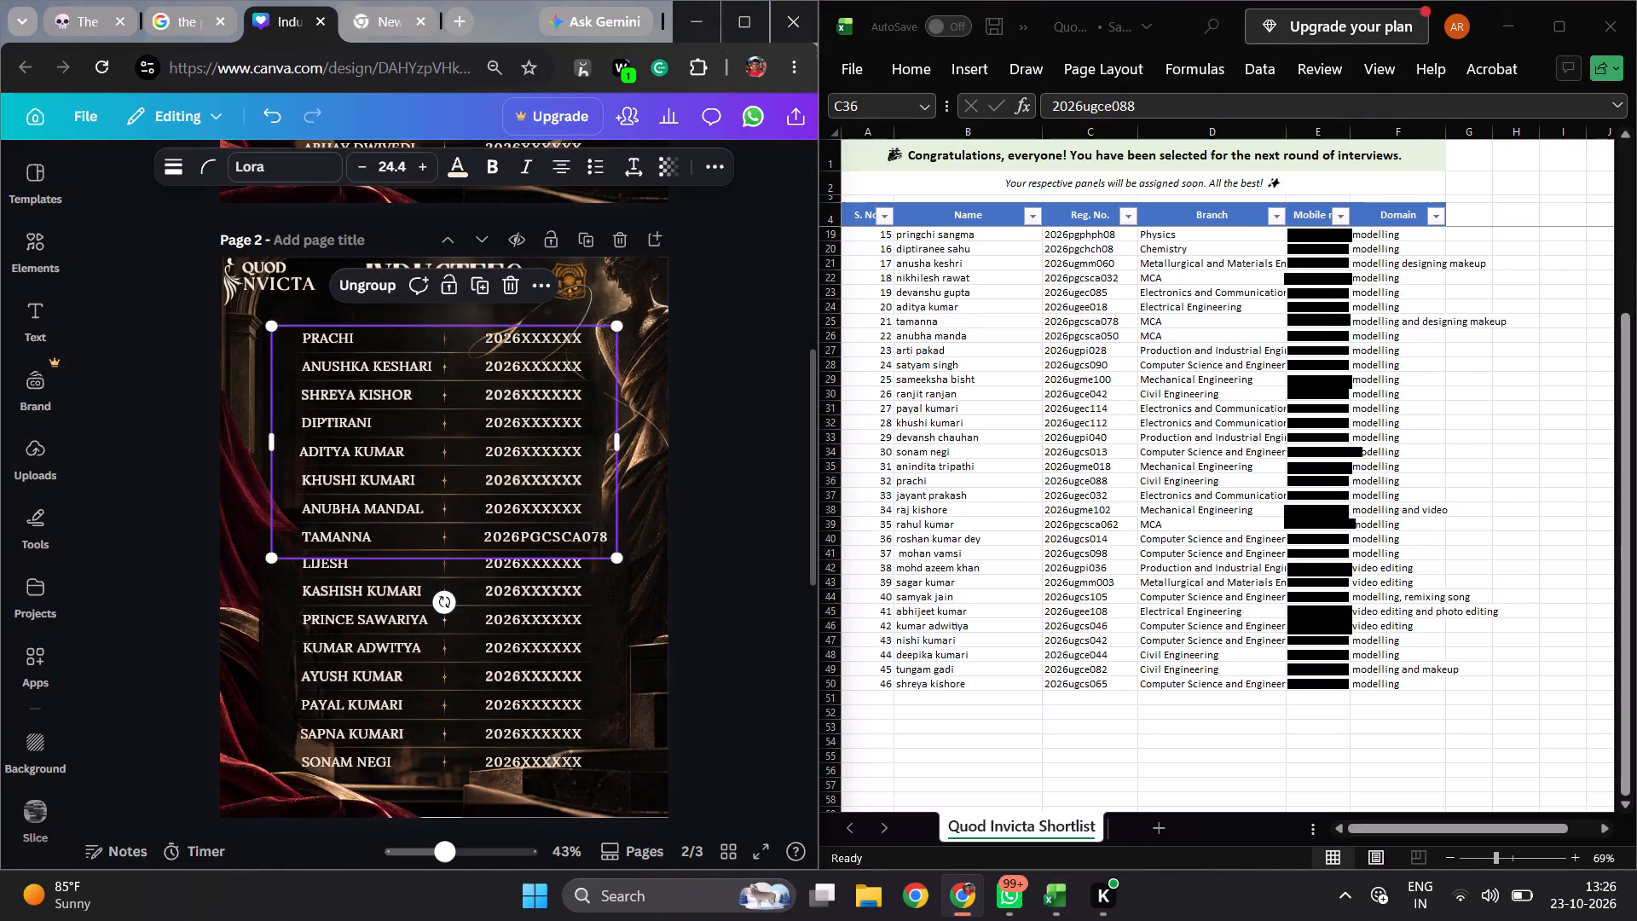
pyautogui.hotkey('ctrl', 'v')
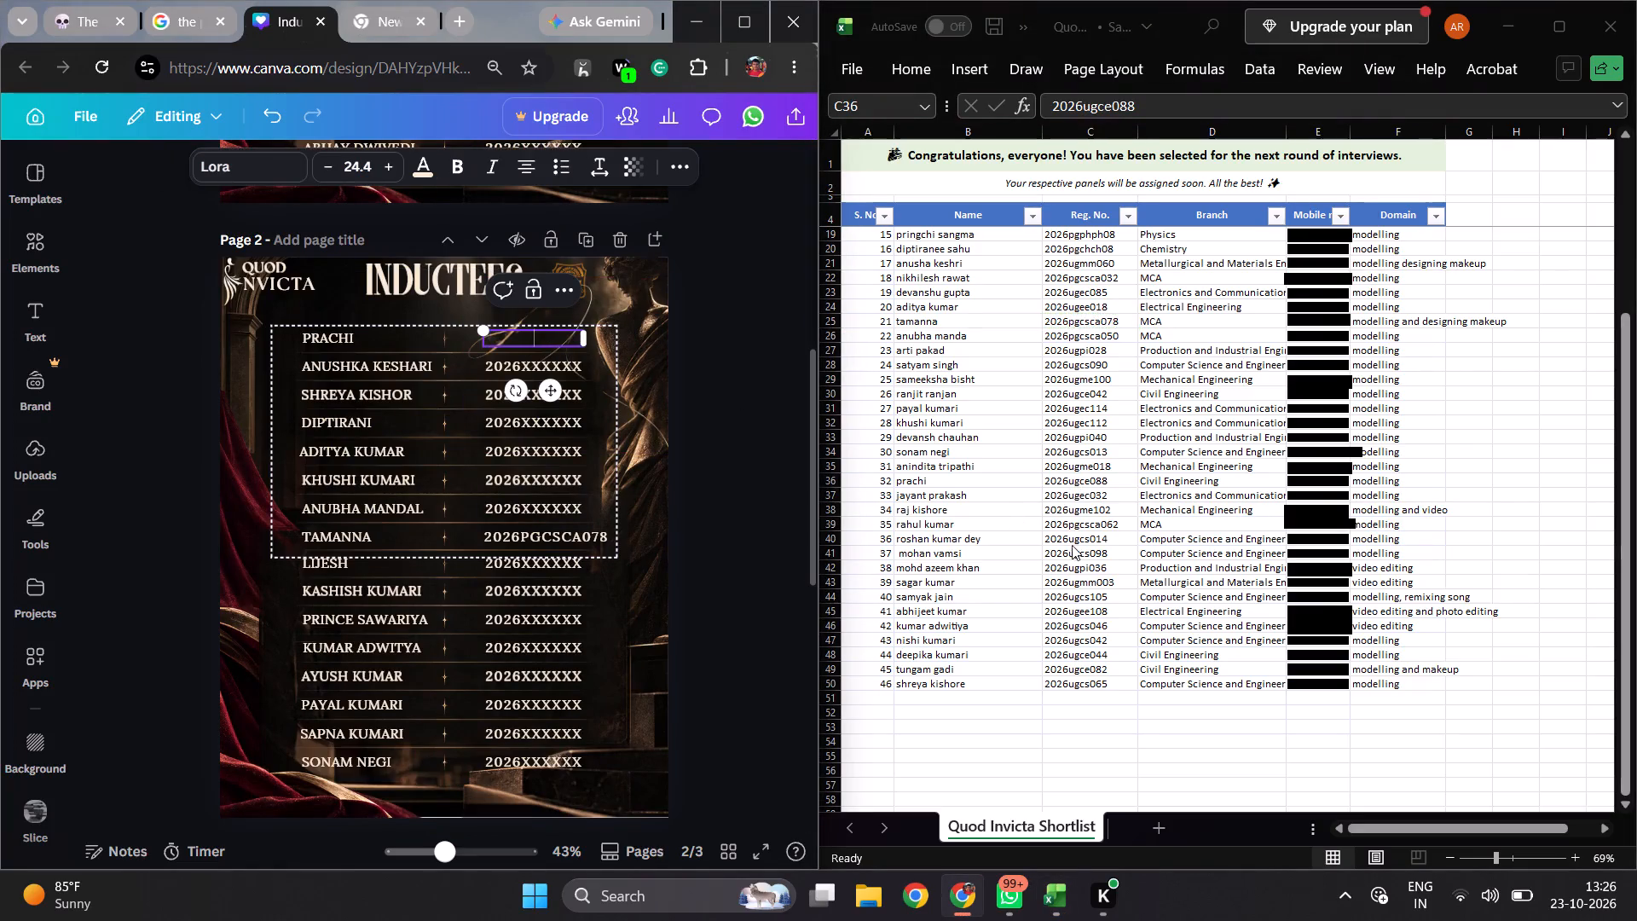
pyautogui.doubleClick(1073, 480)
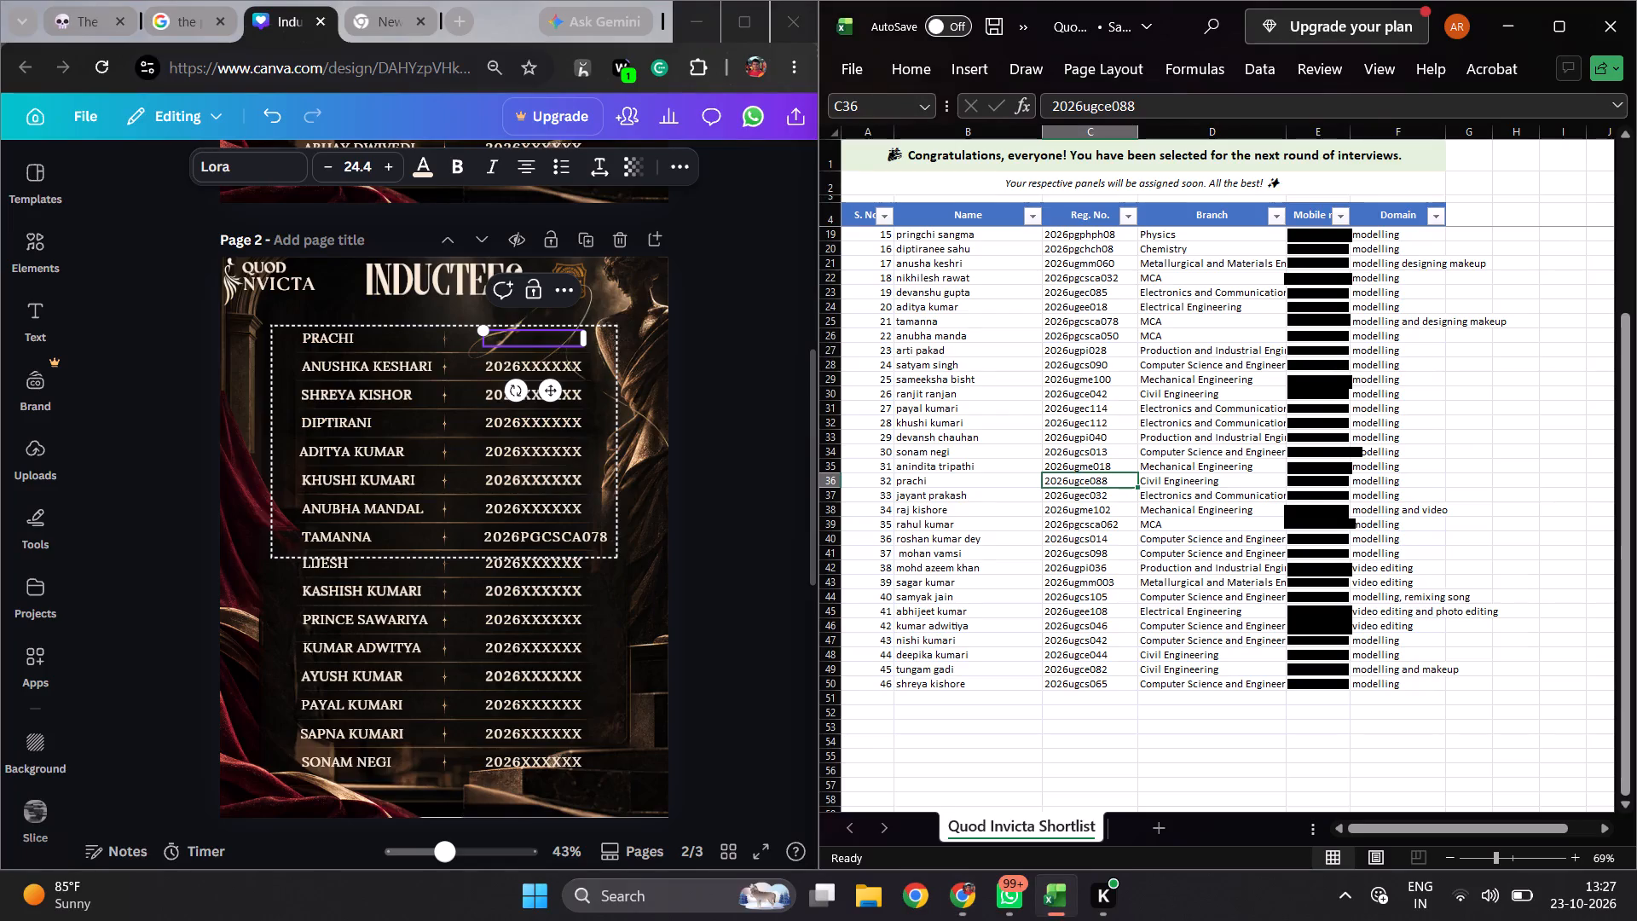
pyautogui.hotkey('ctrl', 'c')
pyautogui.click(536, 334)
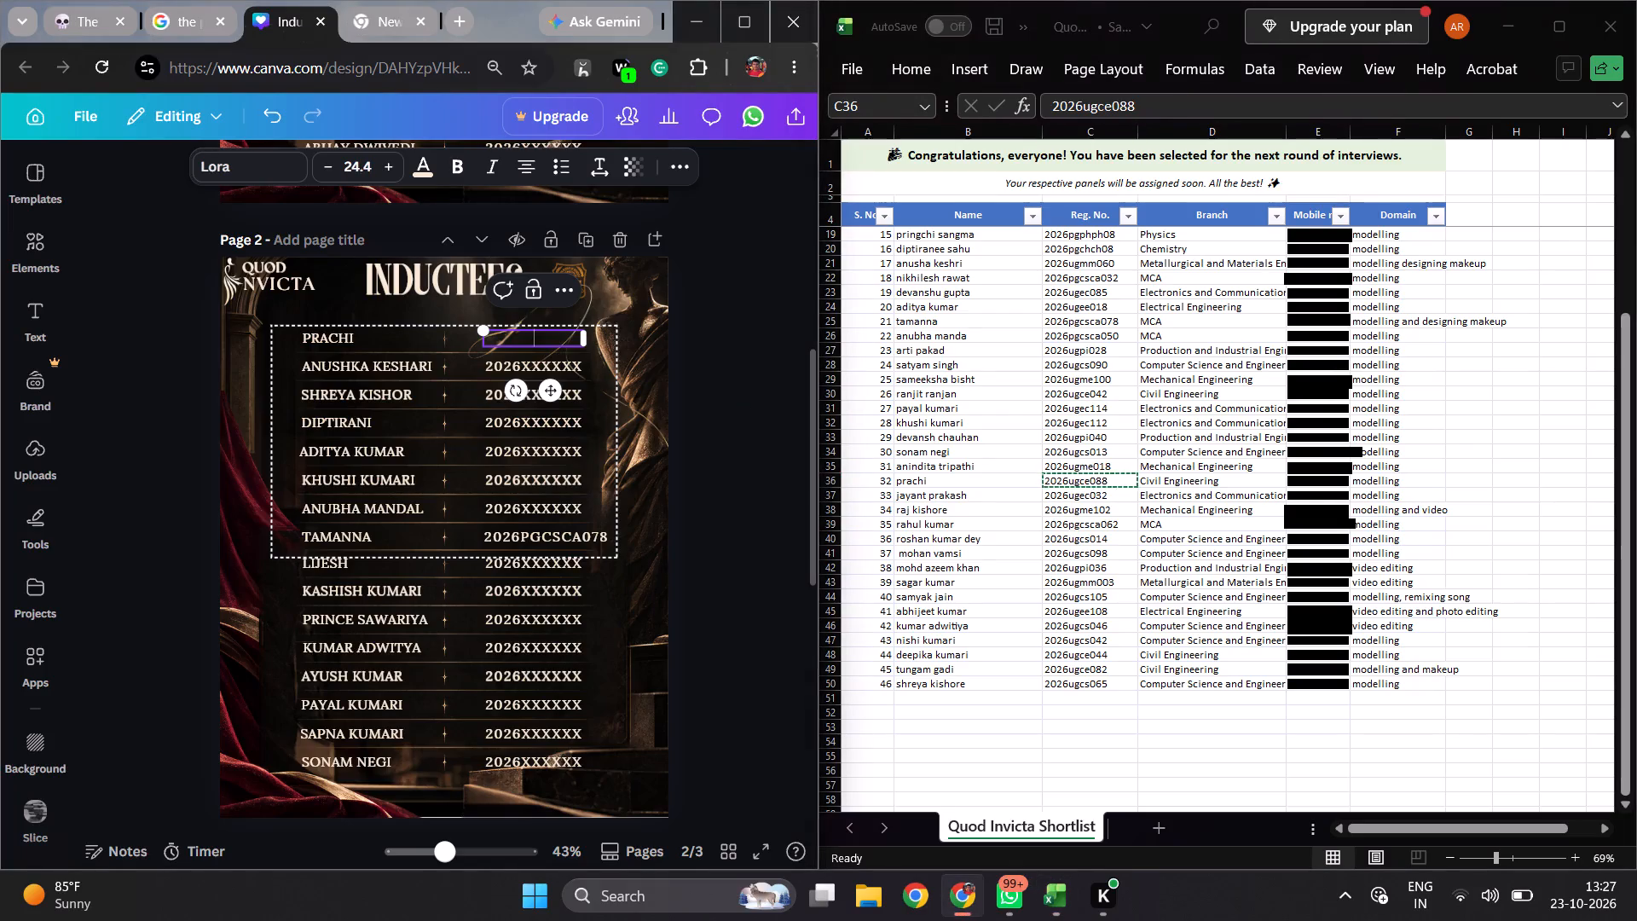
pyautogui.hotkey('ctrl', 'v')
pyautogui.moveTo(584, 351); pyautogui.dragTo(601, 351)
pyautogui.click(721, 392)
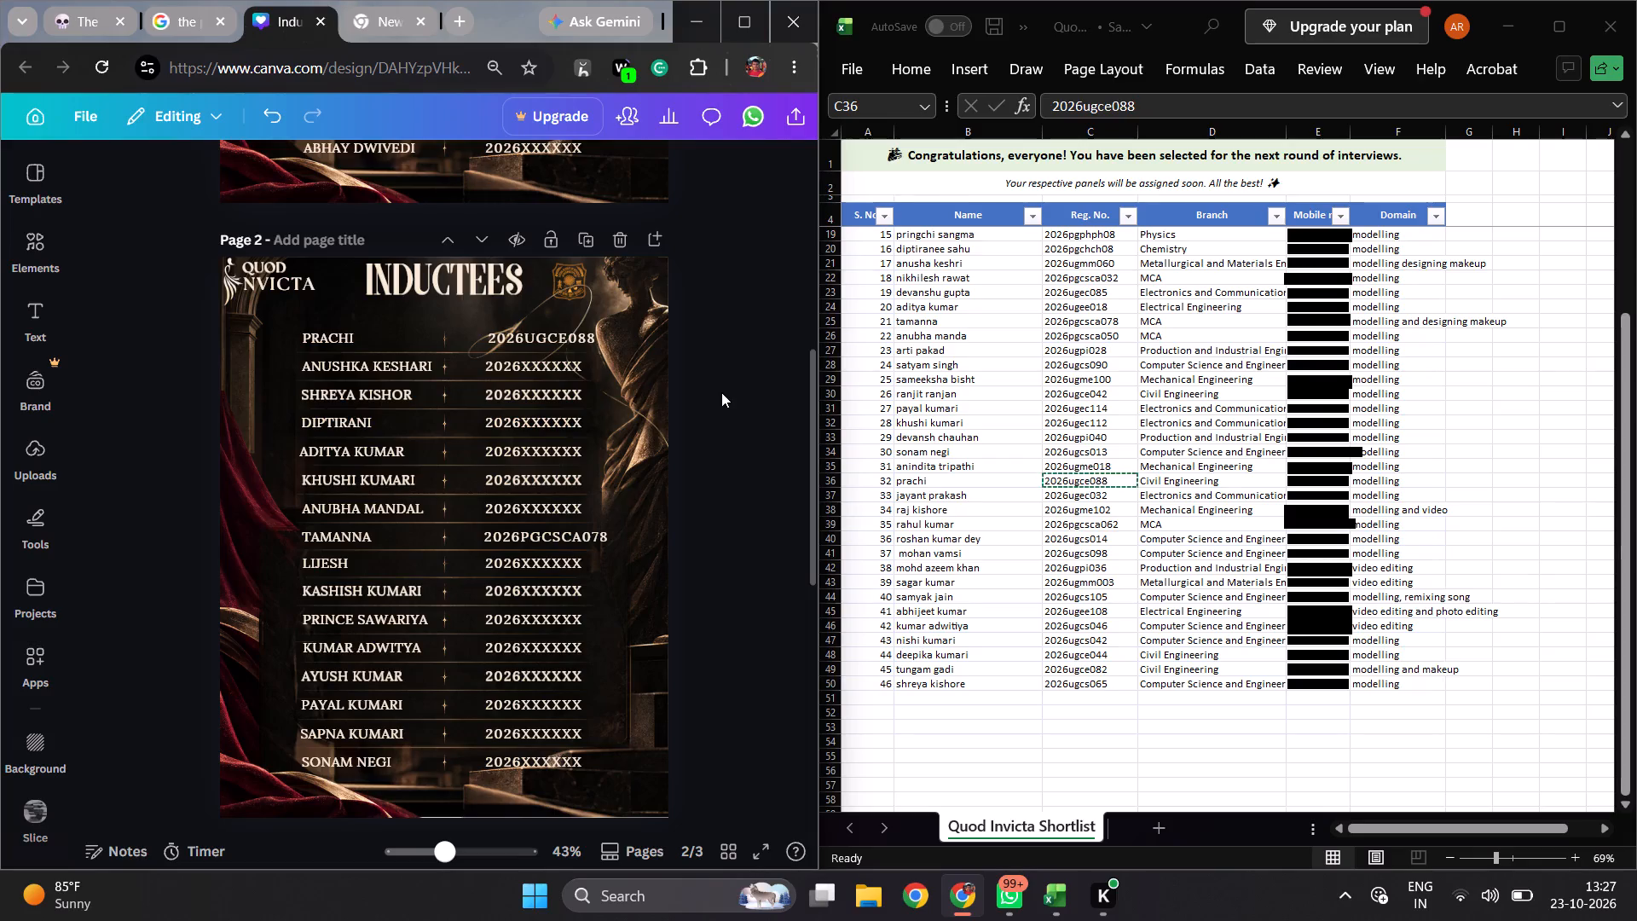
# Nudge page 2's first-row registration number slightly left to line up with the numbers in the rows below.
pyautogui.scroll(-1, 730, 455)
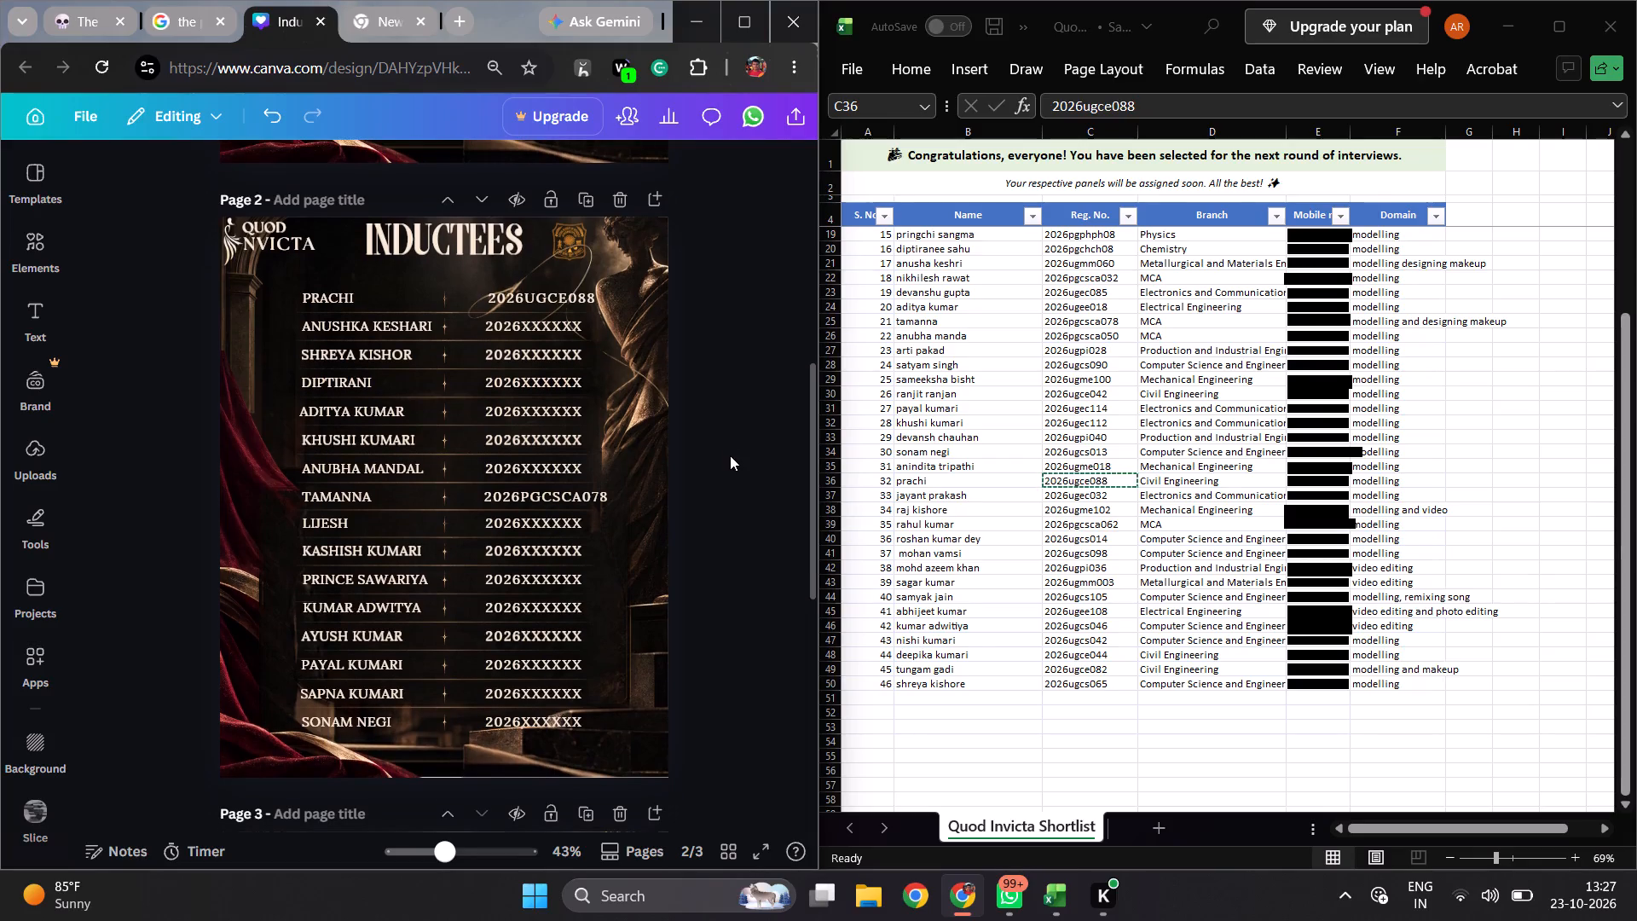
pyautogui.click(522, 298)
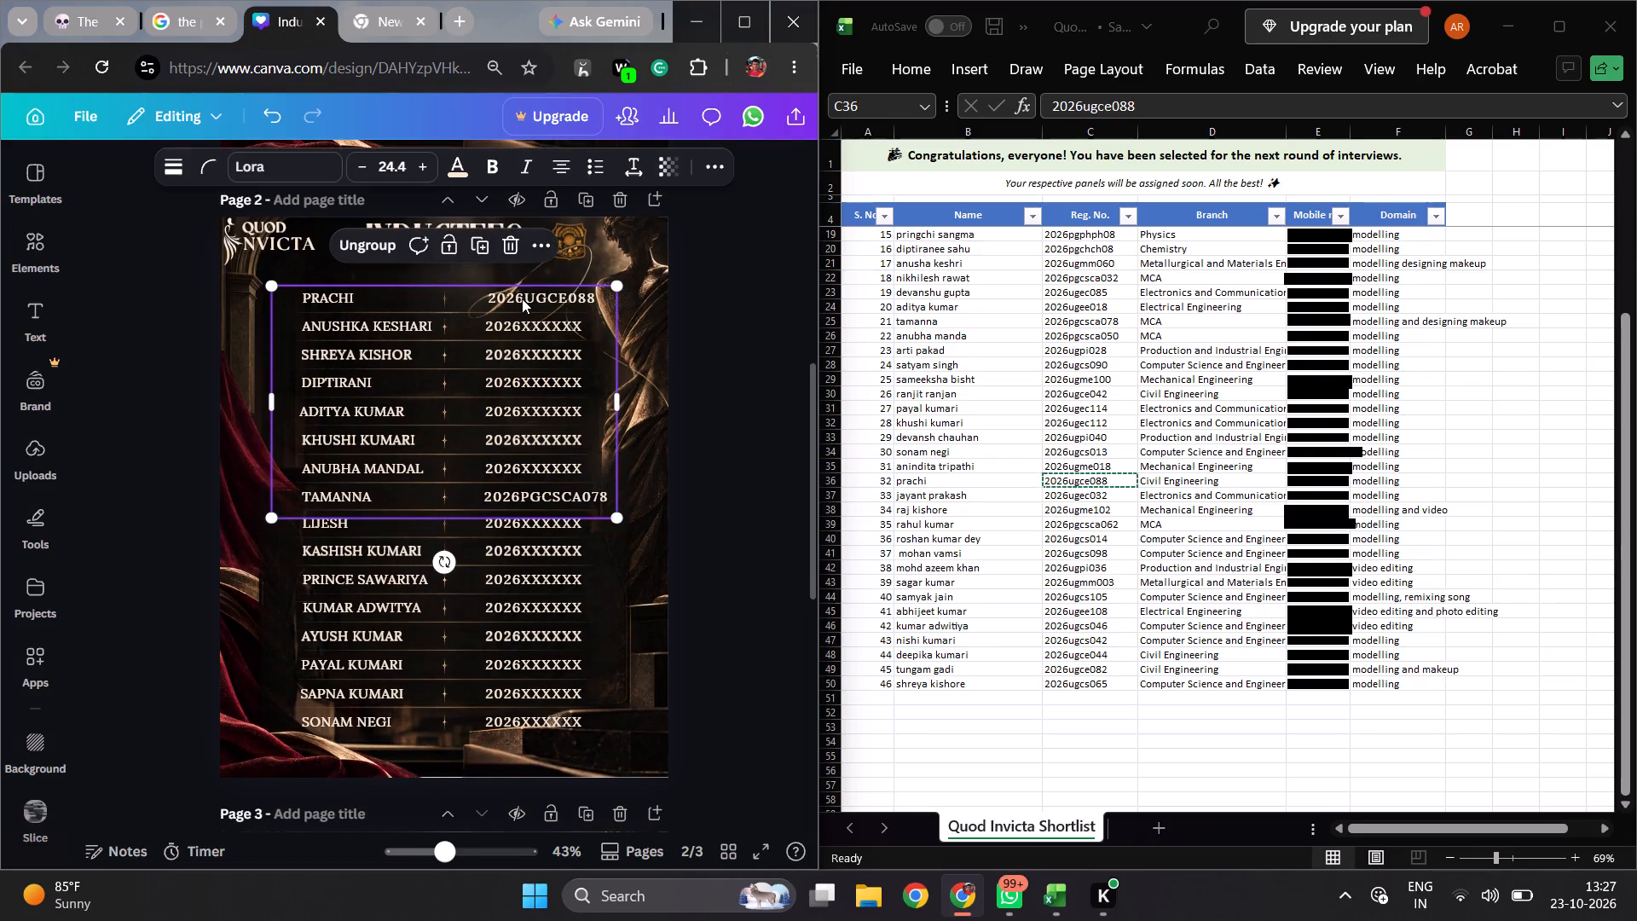
pyautogui.click(522, 298)
pyautogui.press('Left')
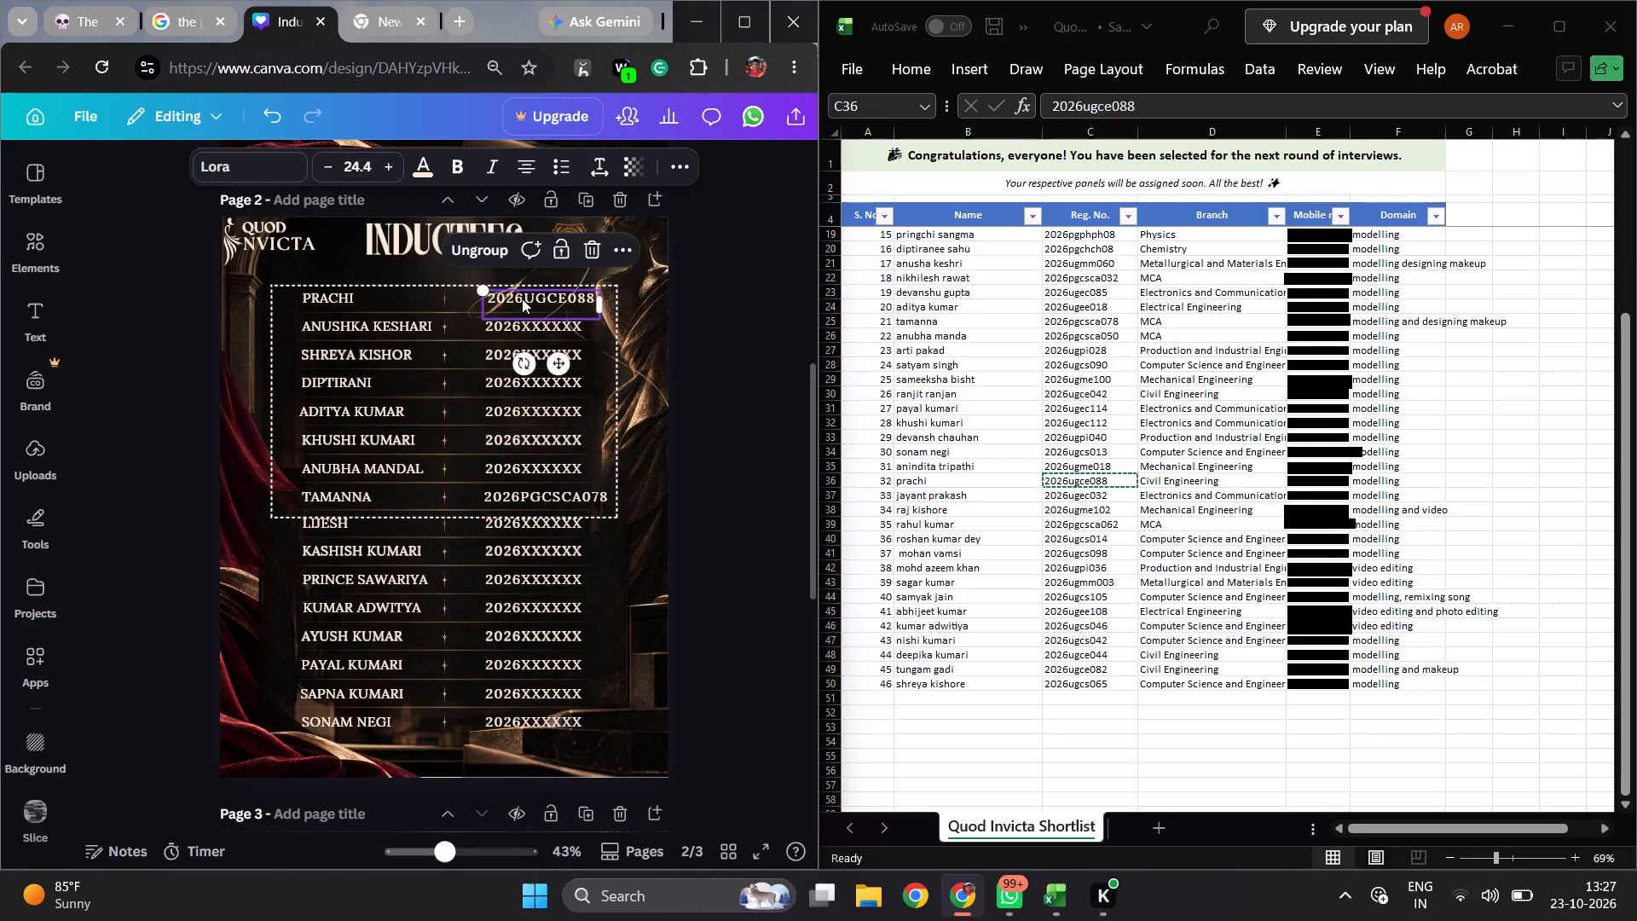
pyautogui.press('Left')
pyautogui.press('Left')
pyautogui.press('Left')
pyautogui.press('Left')
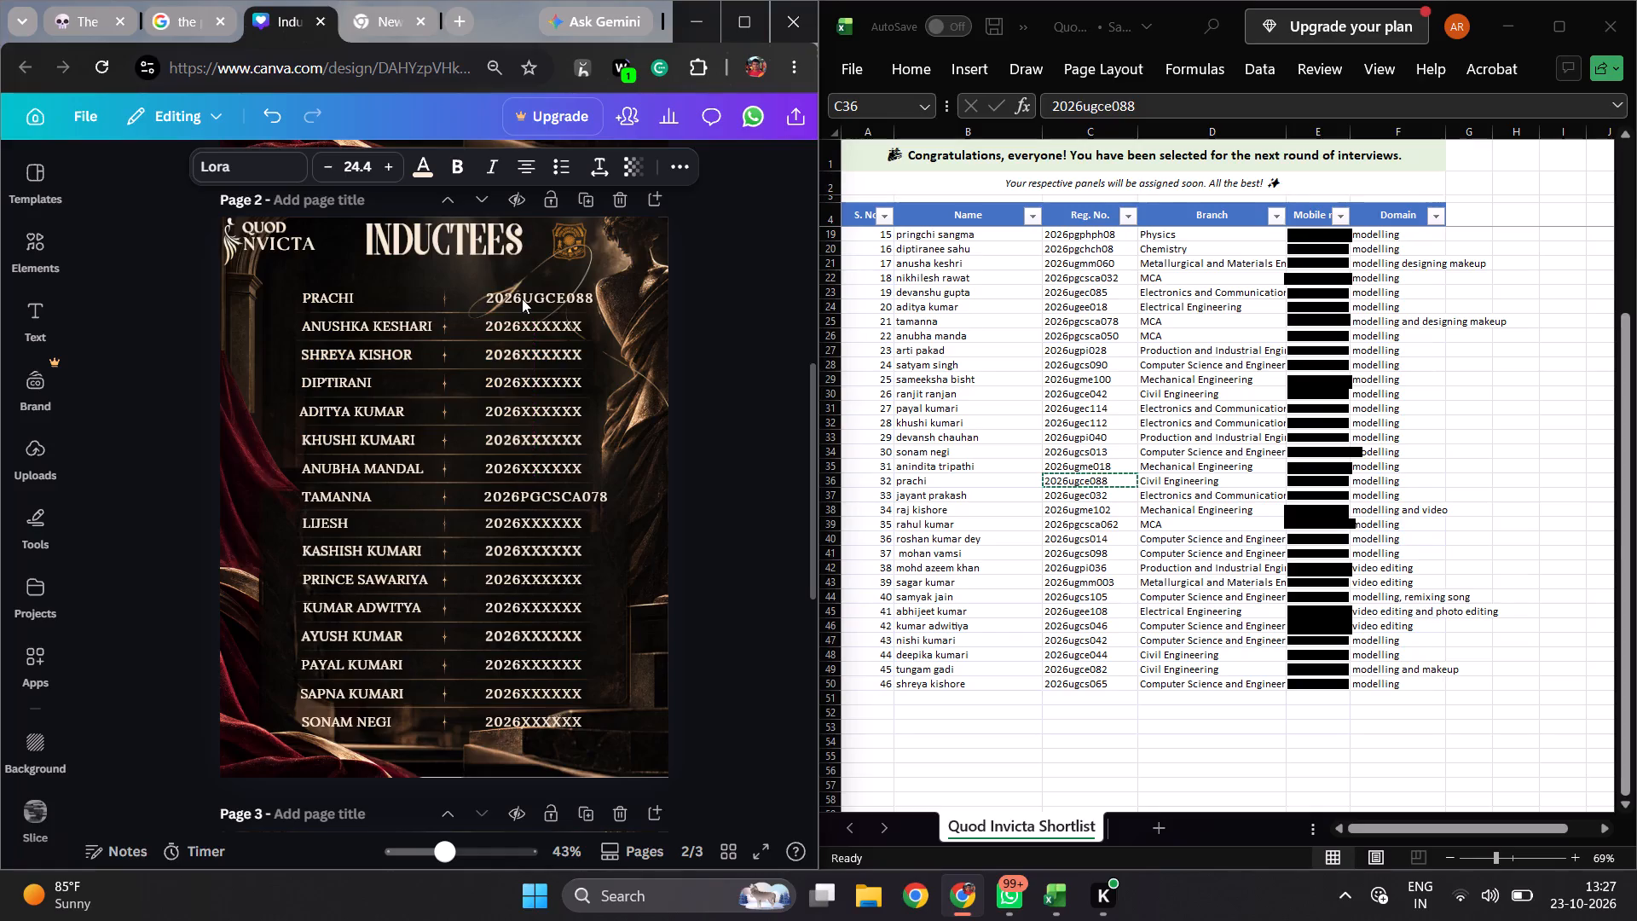
pyautogui.press('Left')
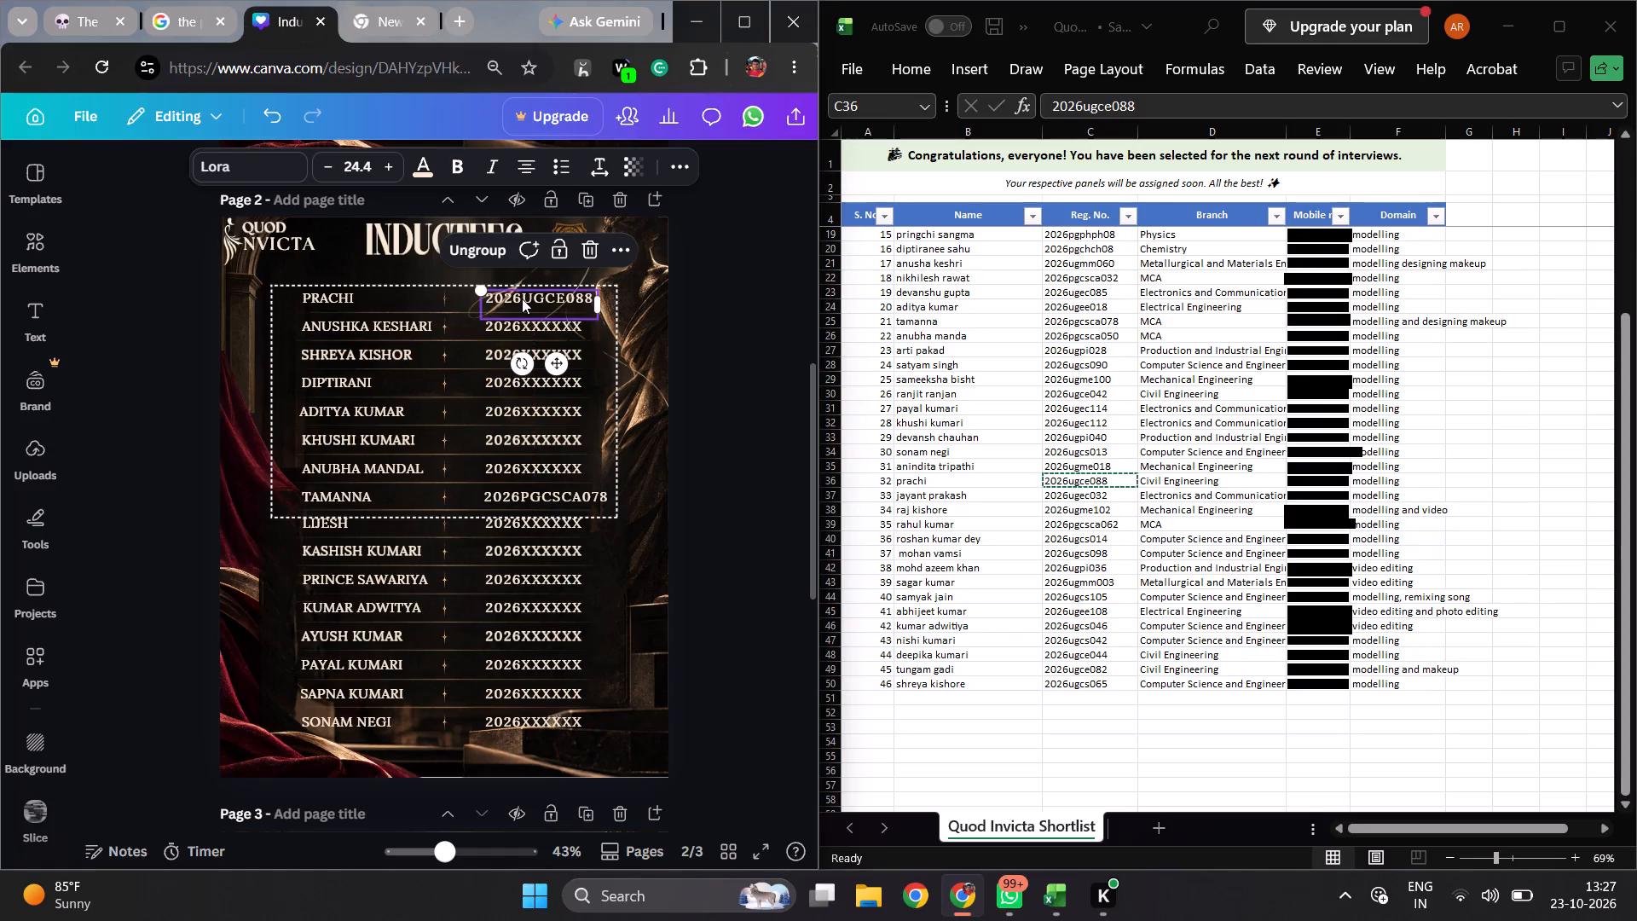
pyautogui.click(700, 447)
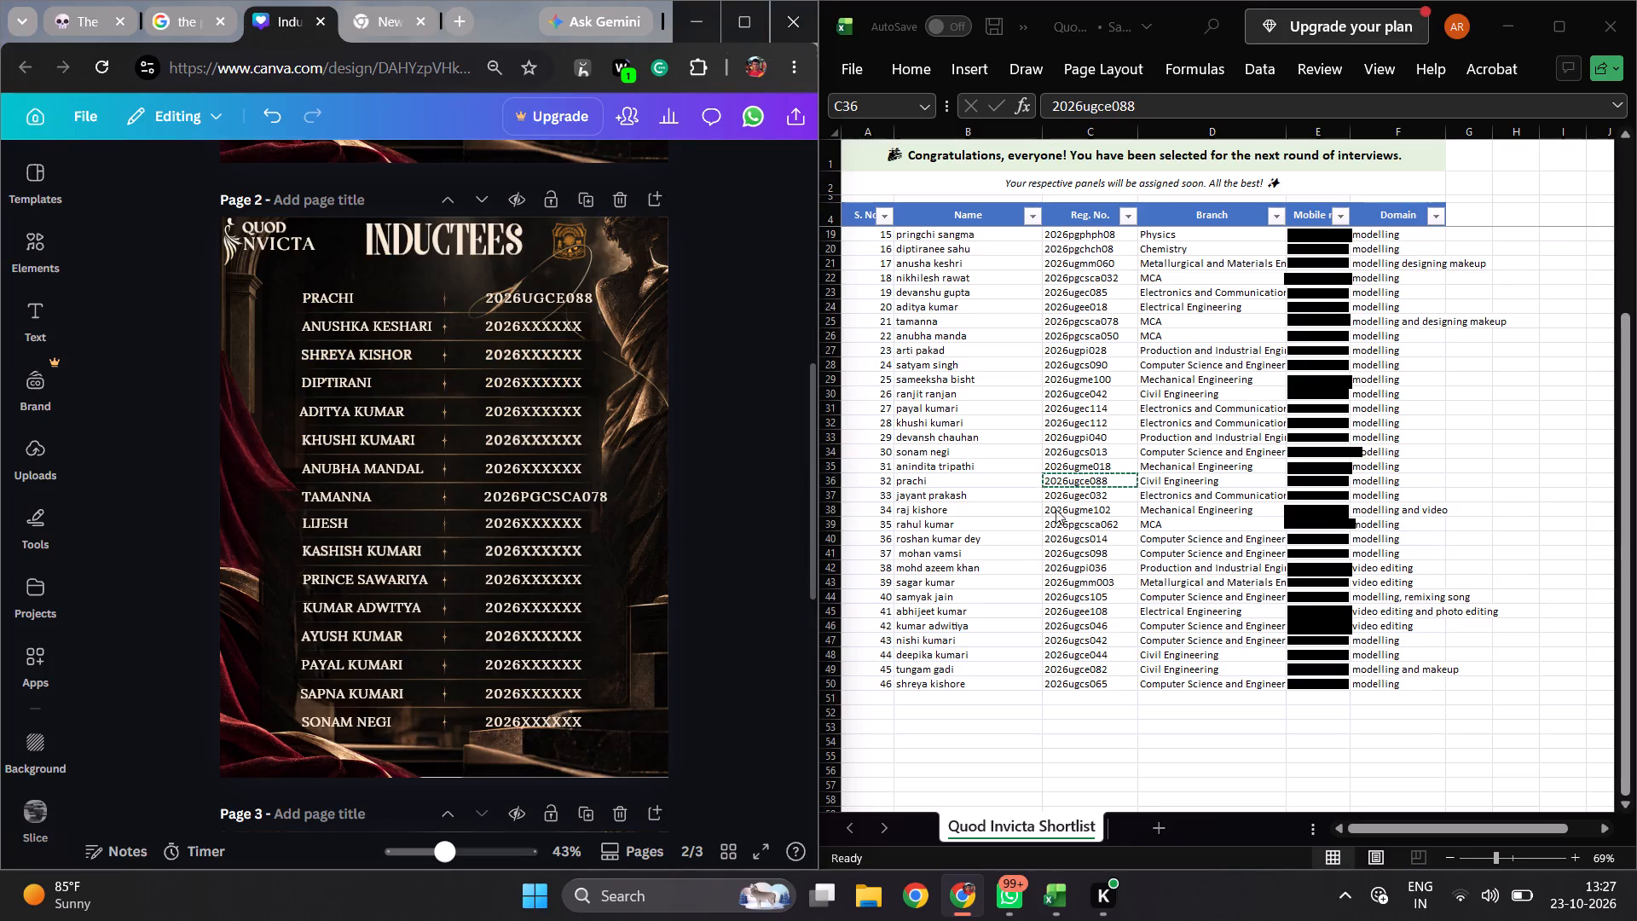
# Replace page 2's tenth-row placeholder with the registration number from shortlist cell C15, widening its text box to keep it on one line.
pyautogui.scroll(6, 1095, 384)
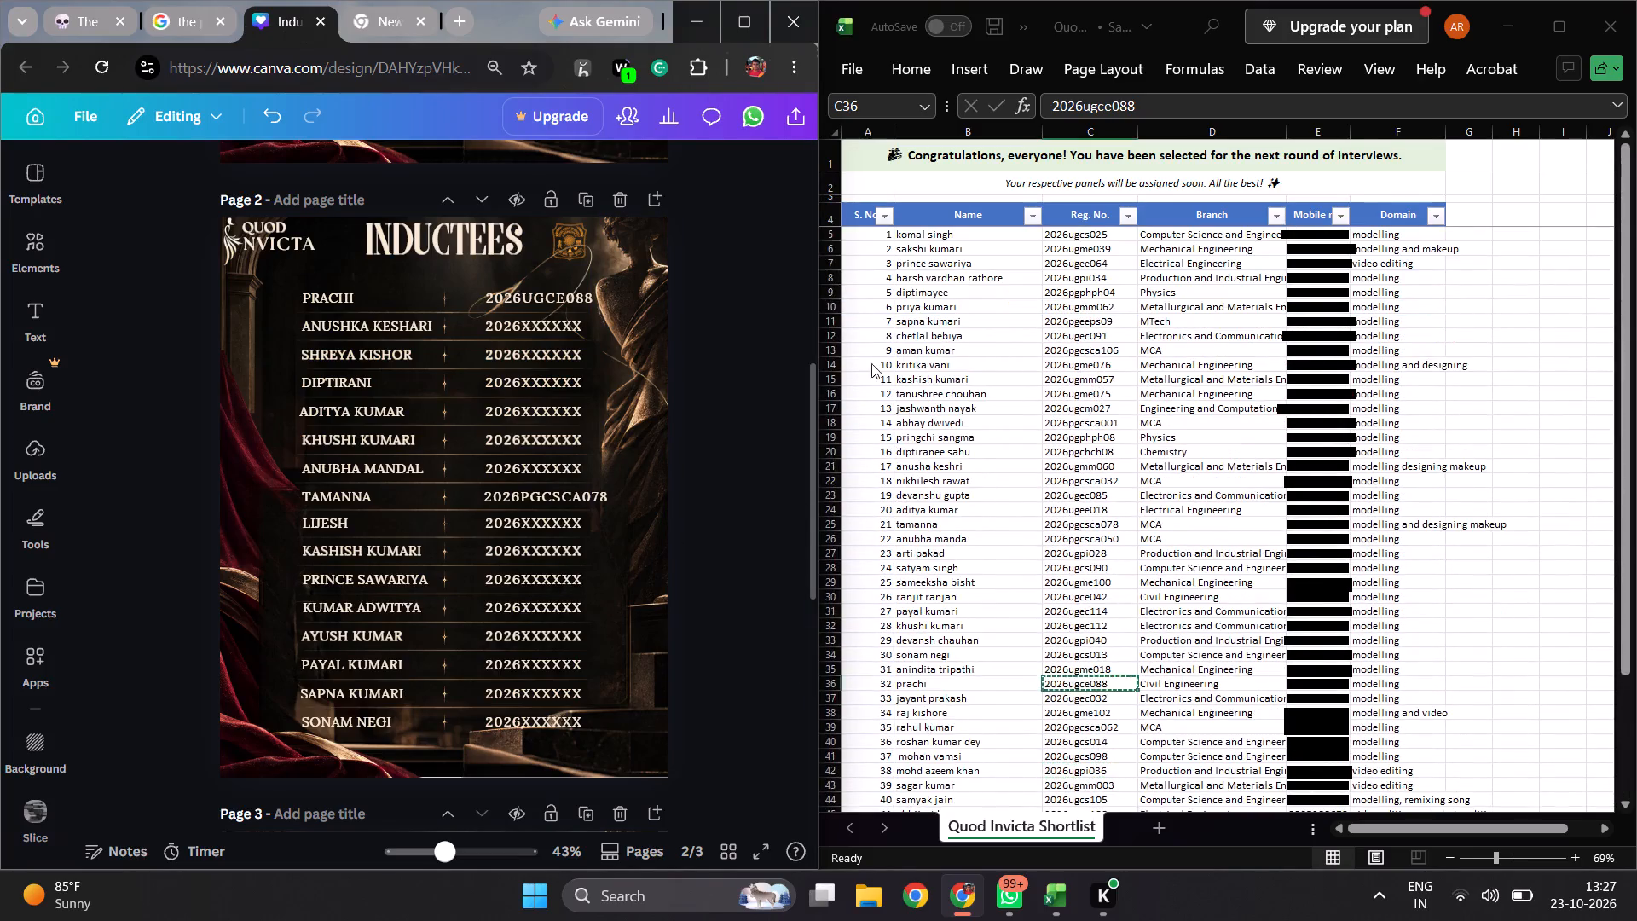
pyautogui.doubleClick(1087, 379)
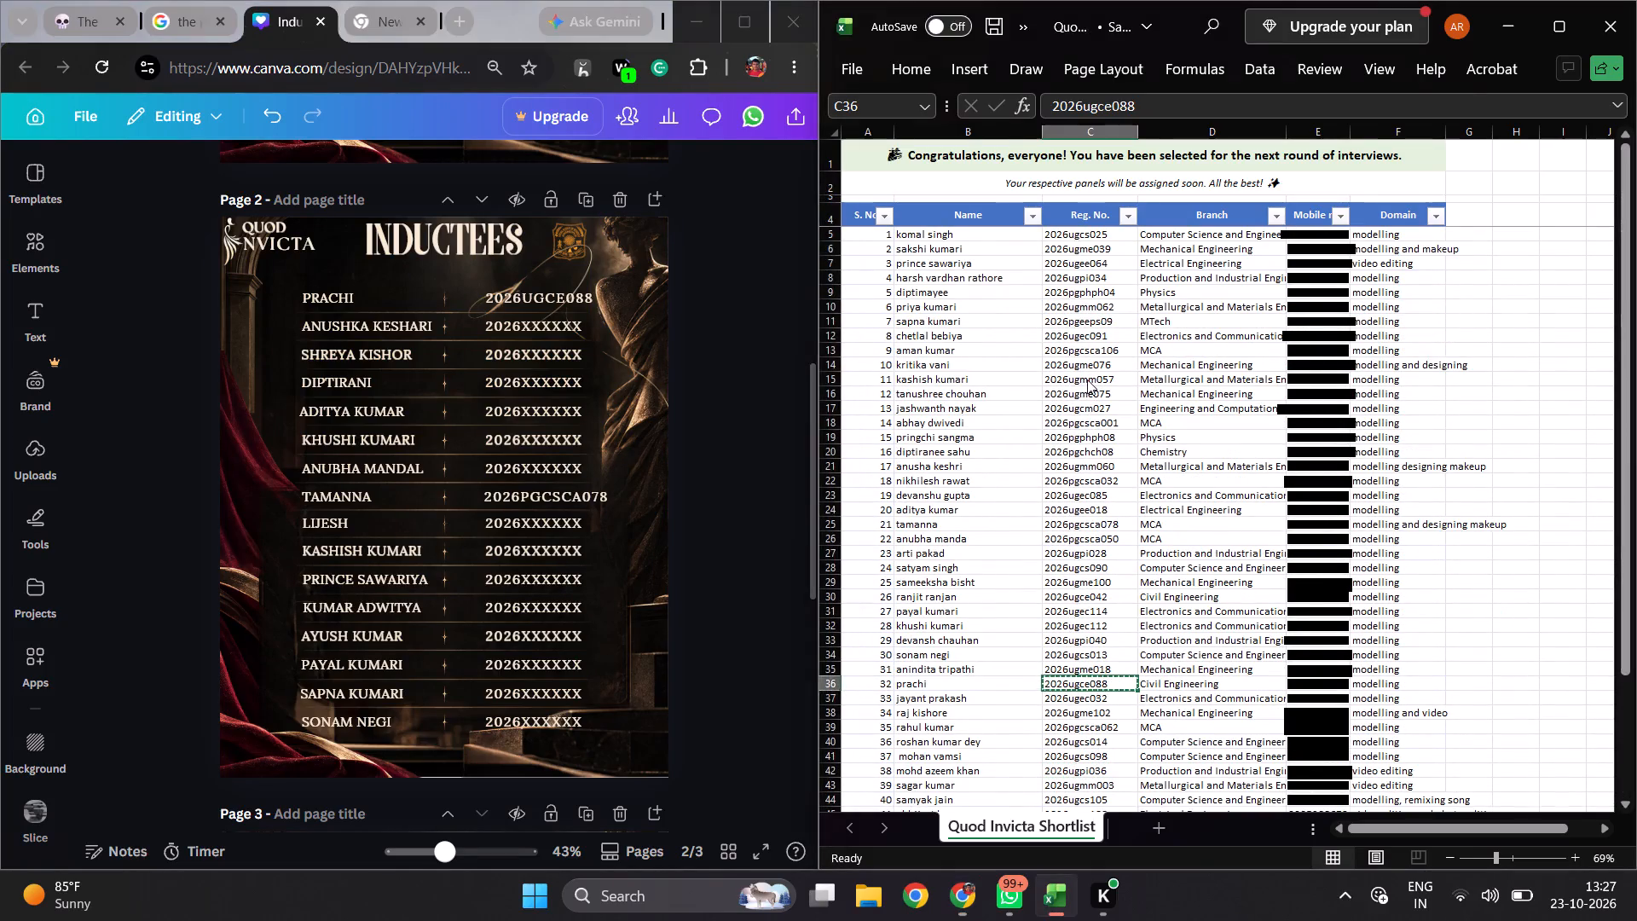
pyautogui.hotkey('ctrl', 'c')
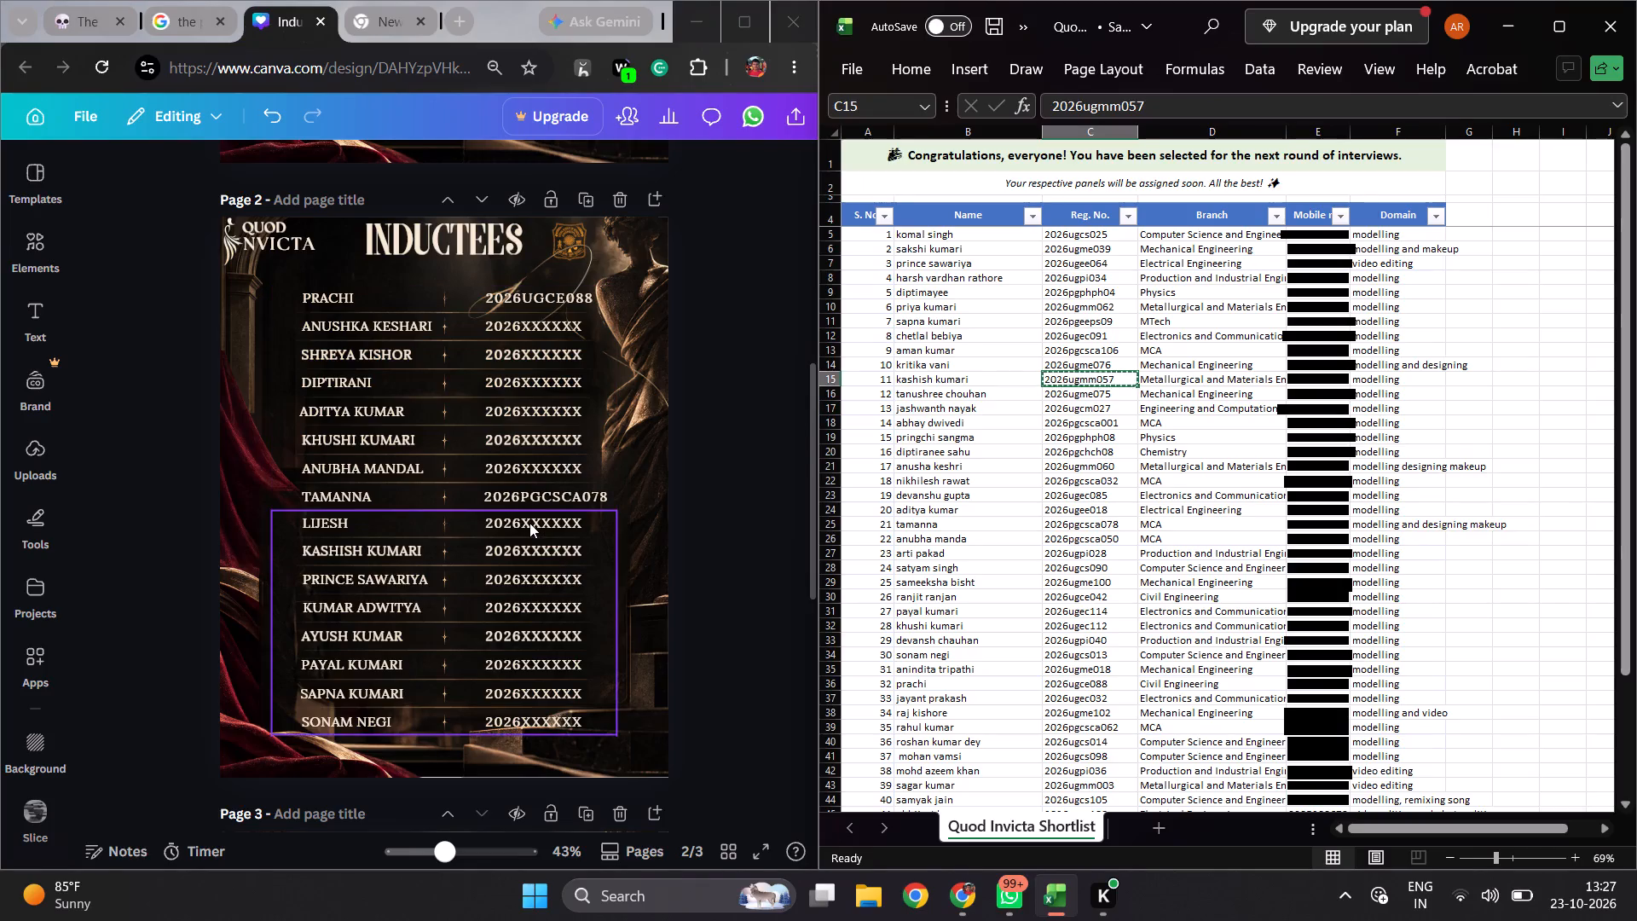
pyautogui.doubleClick(518, 553)
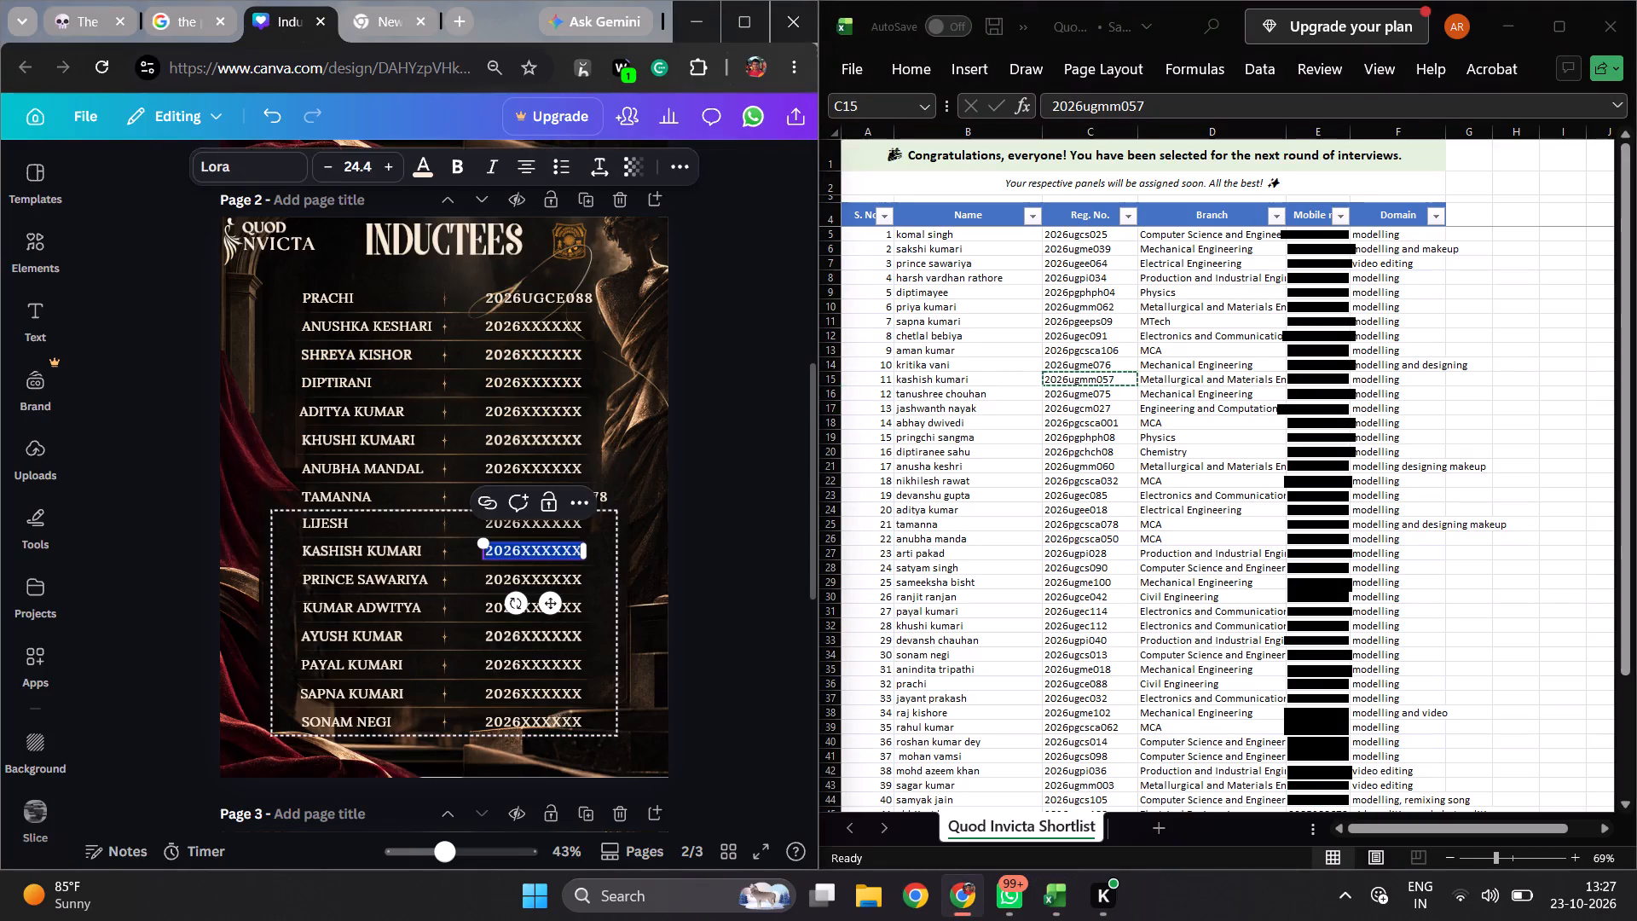
pyautogui.hotkey('ctrl', 'v')
pyautogui.moveTo(586, 564); pyautogui.dragTo(601, 563)
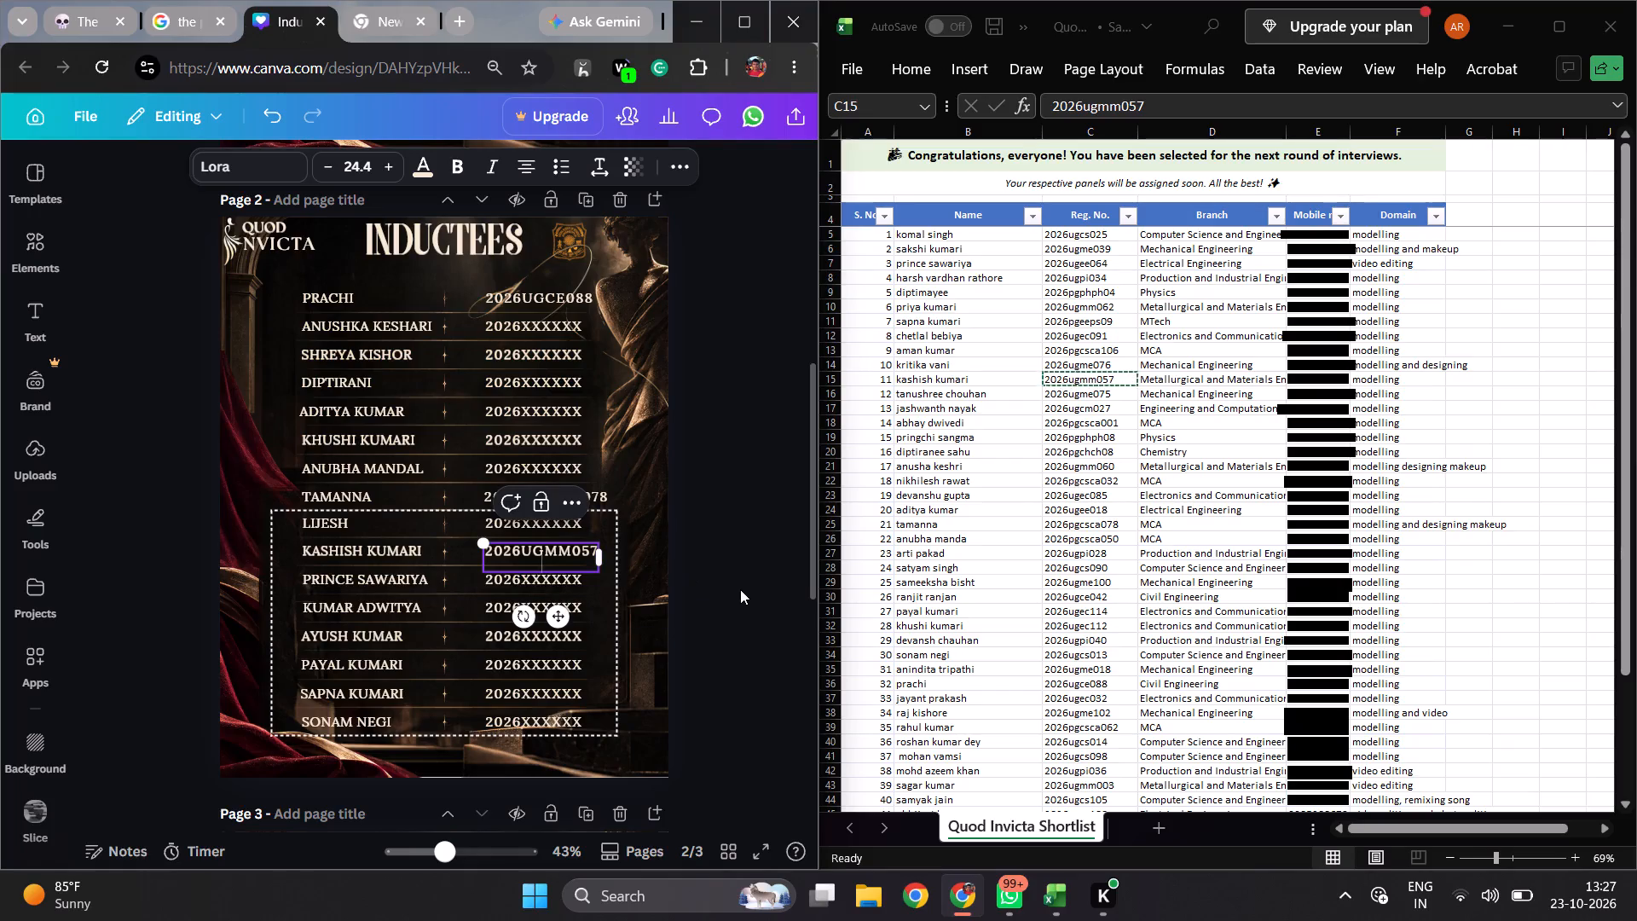
pyautogui.click(740, 589)
# Replace page 3's first-row placeholder with the registration number from shortlist cell C38, widening its text box to keep it on one line.
pyautogui.scroll(-2, 740, 589)
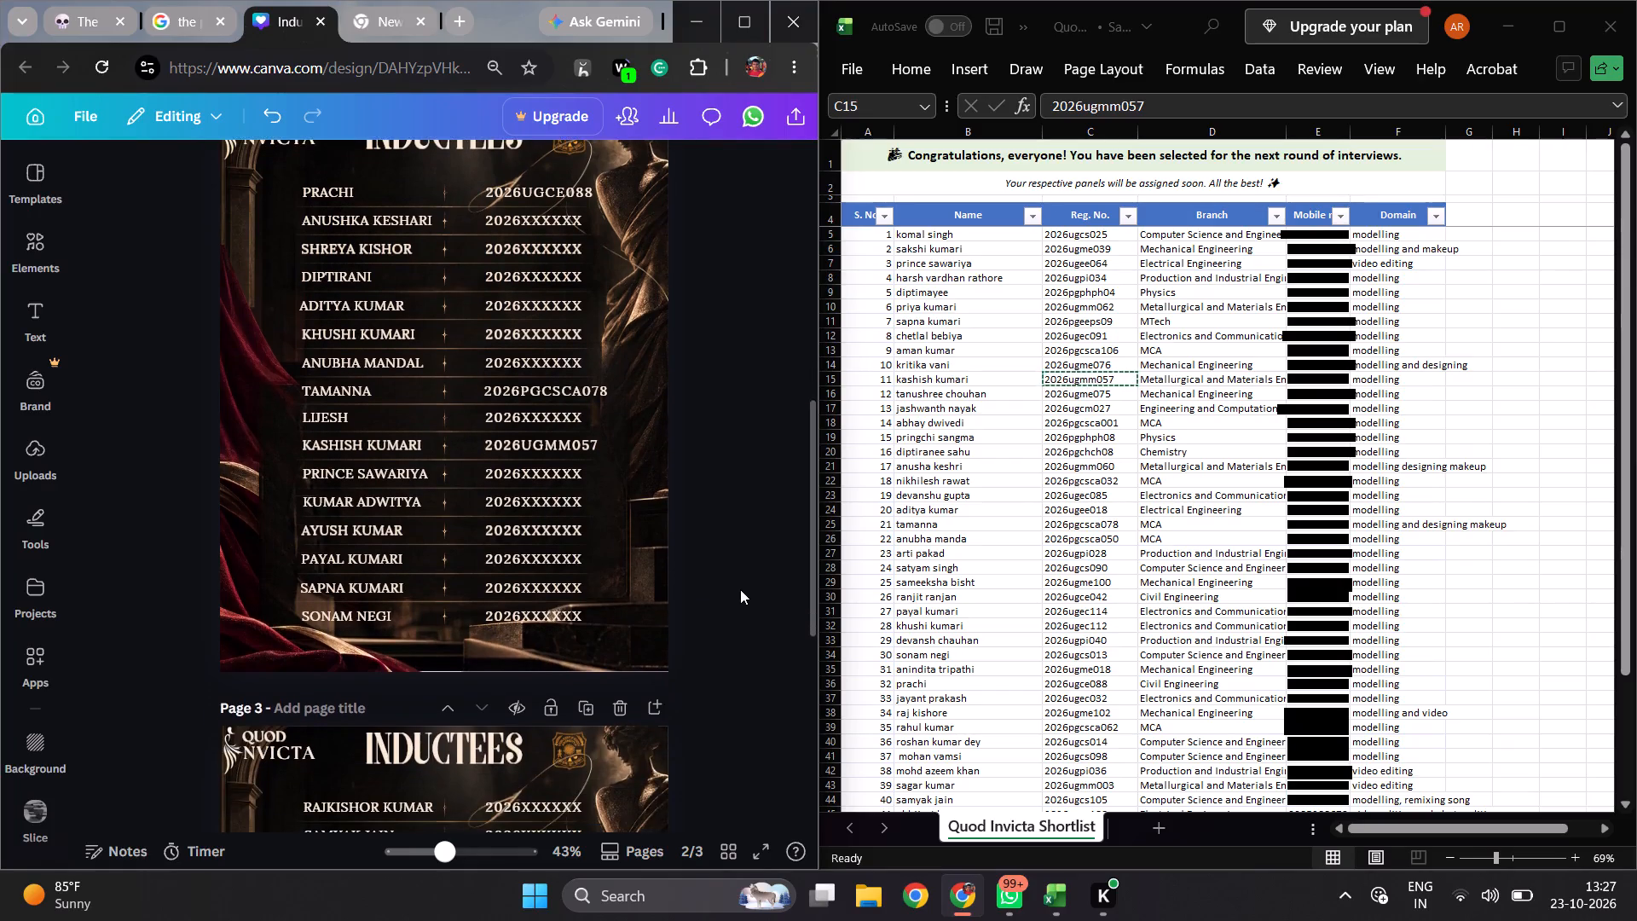
pyautogui.scroll(-1, 740, 589)
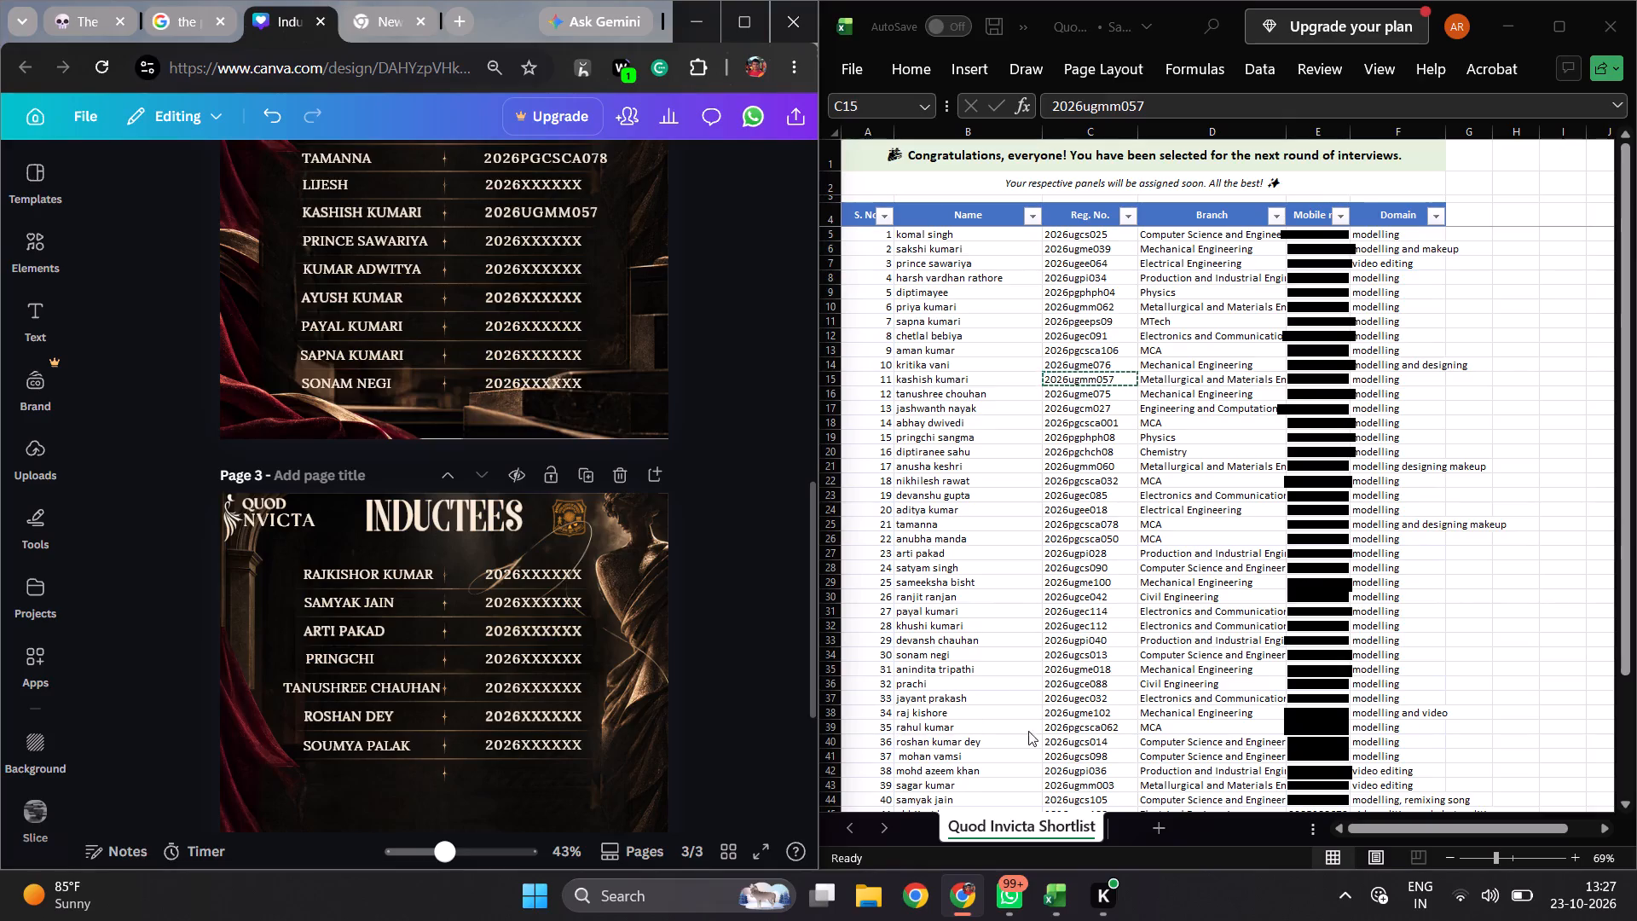
pyautogui.scroll(-2, 1042, 693)
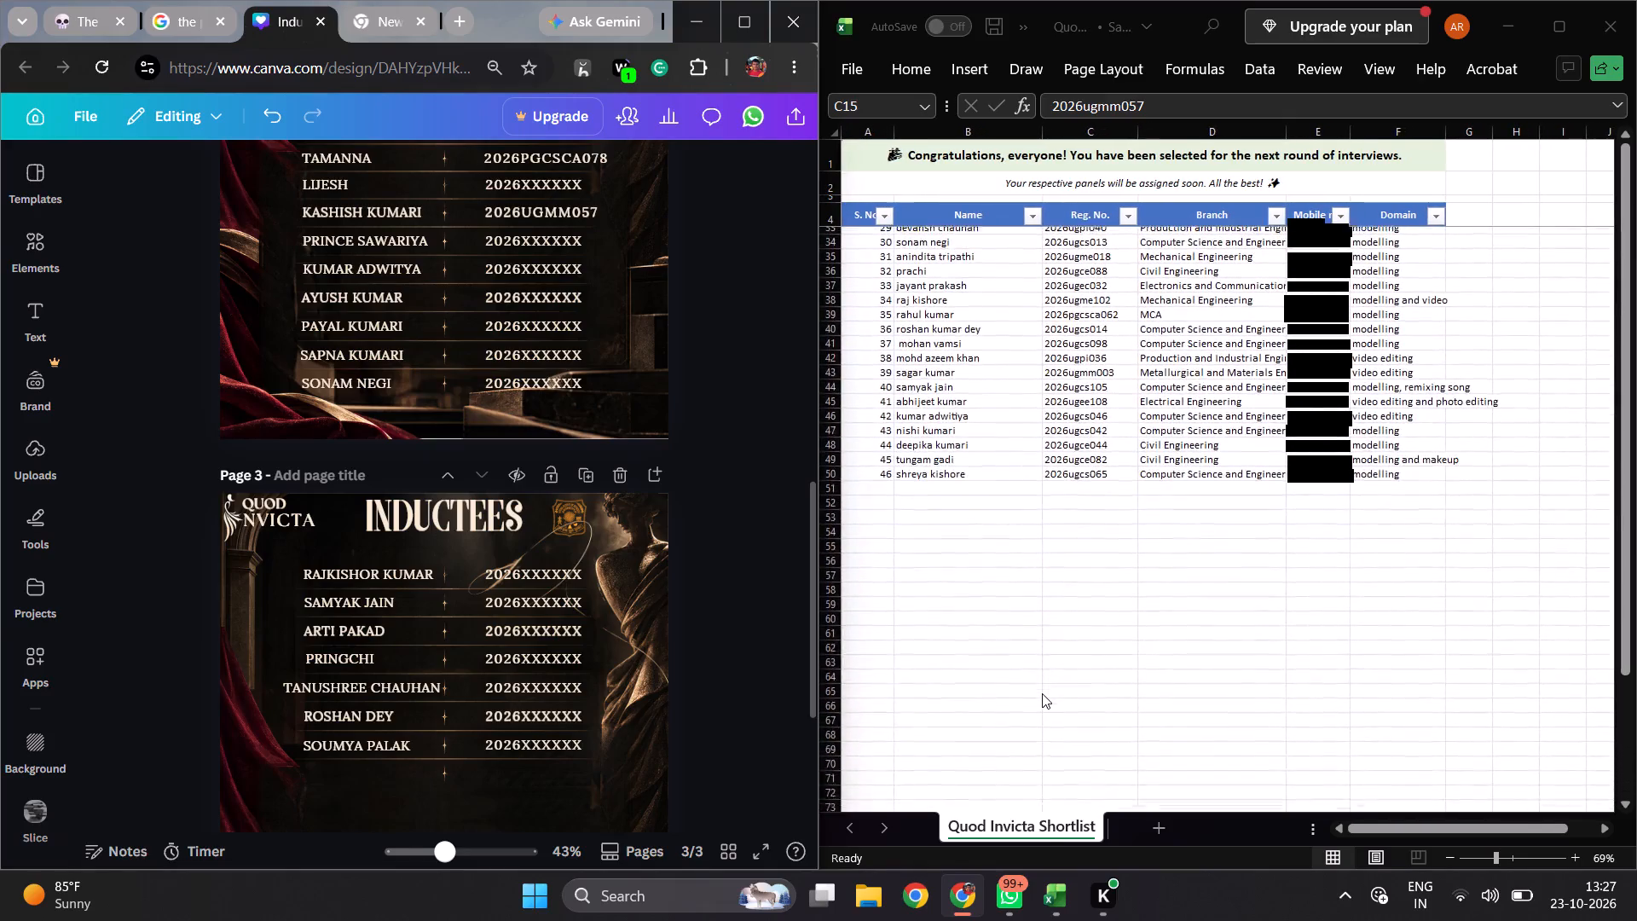
pyautogui.scroll(2, 1042, 693)
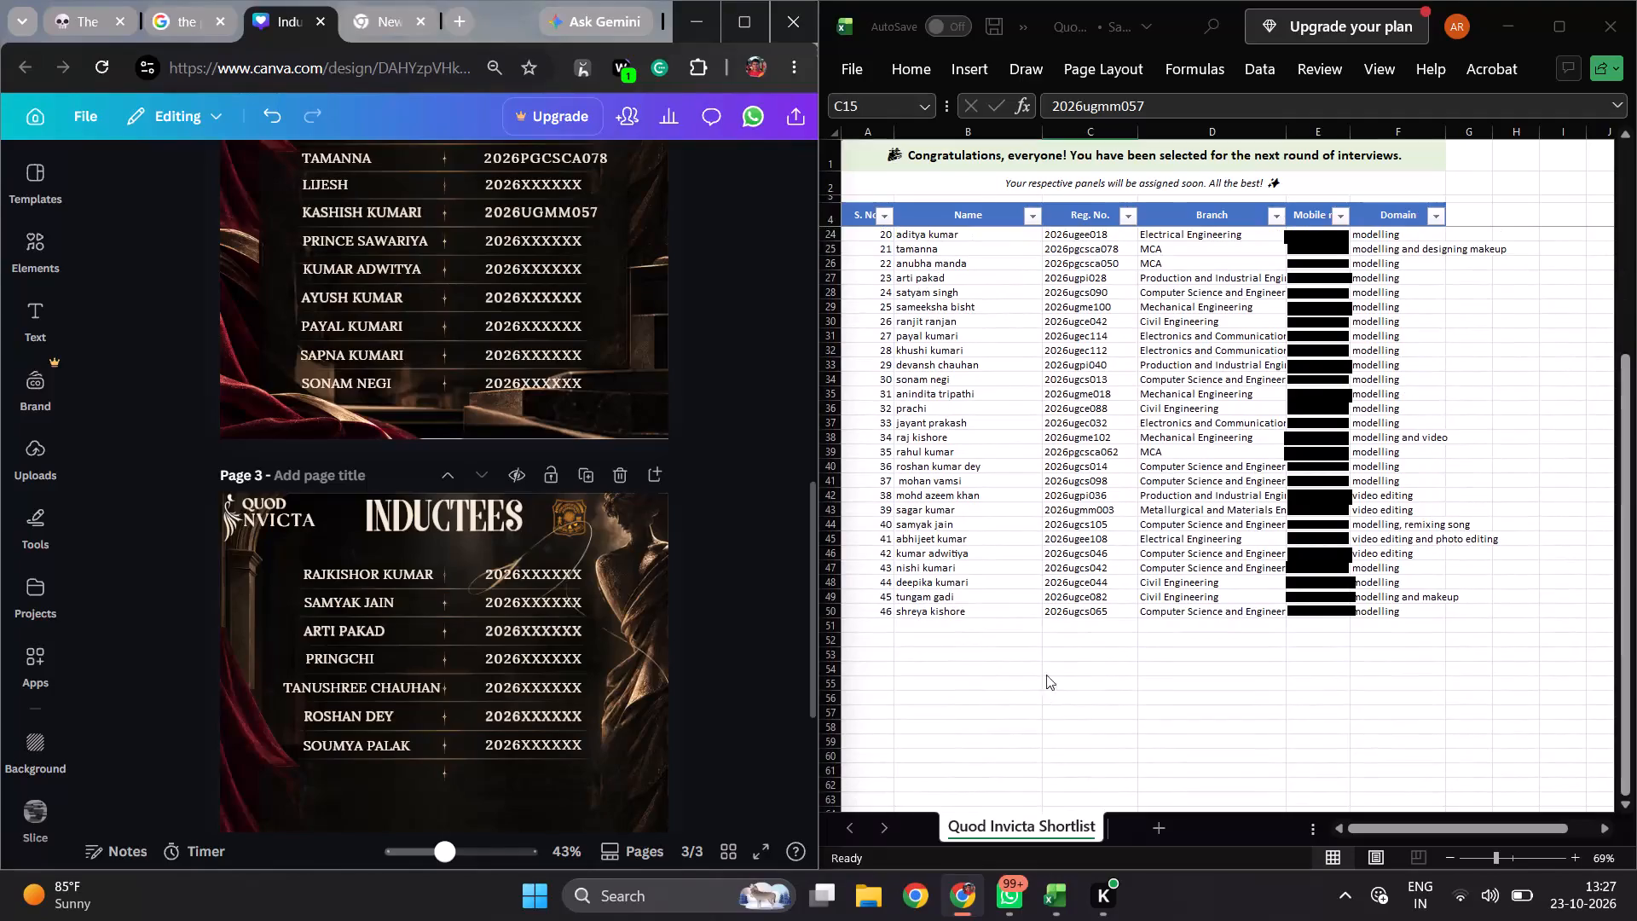
pyautogui.scroll(1, 1122, 640)
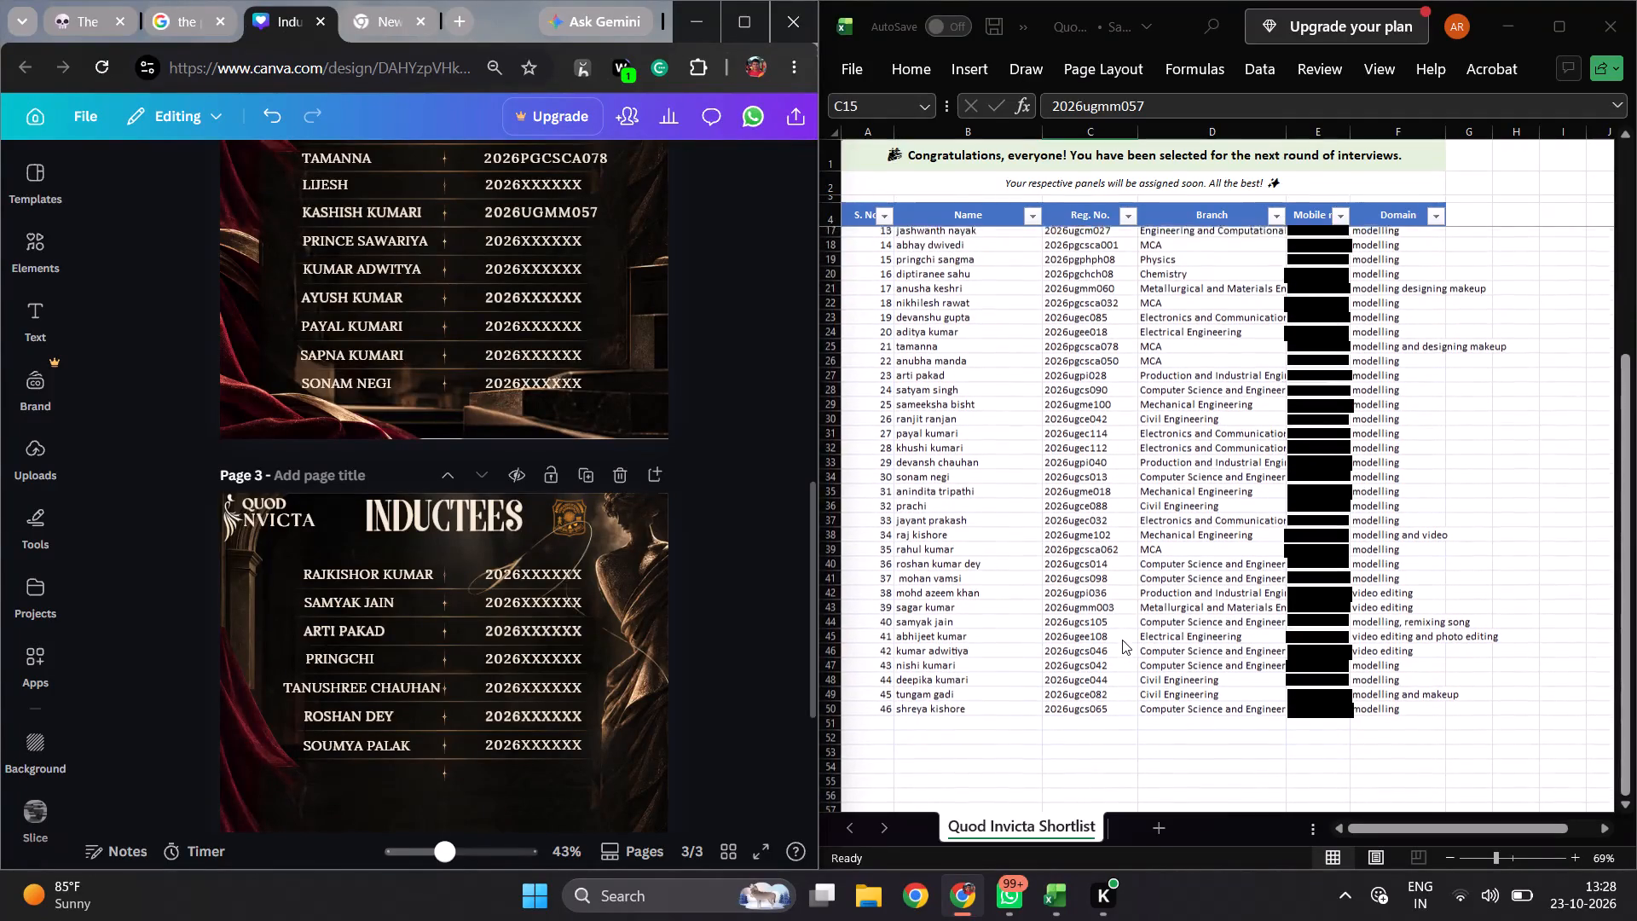
pyautogui.scroll(1, 1122, 640)
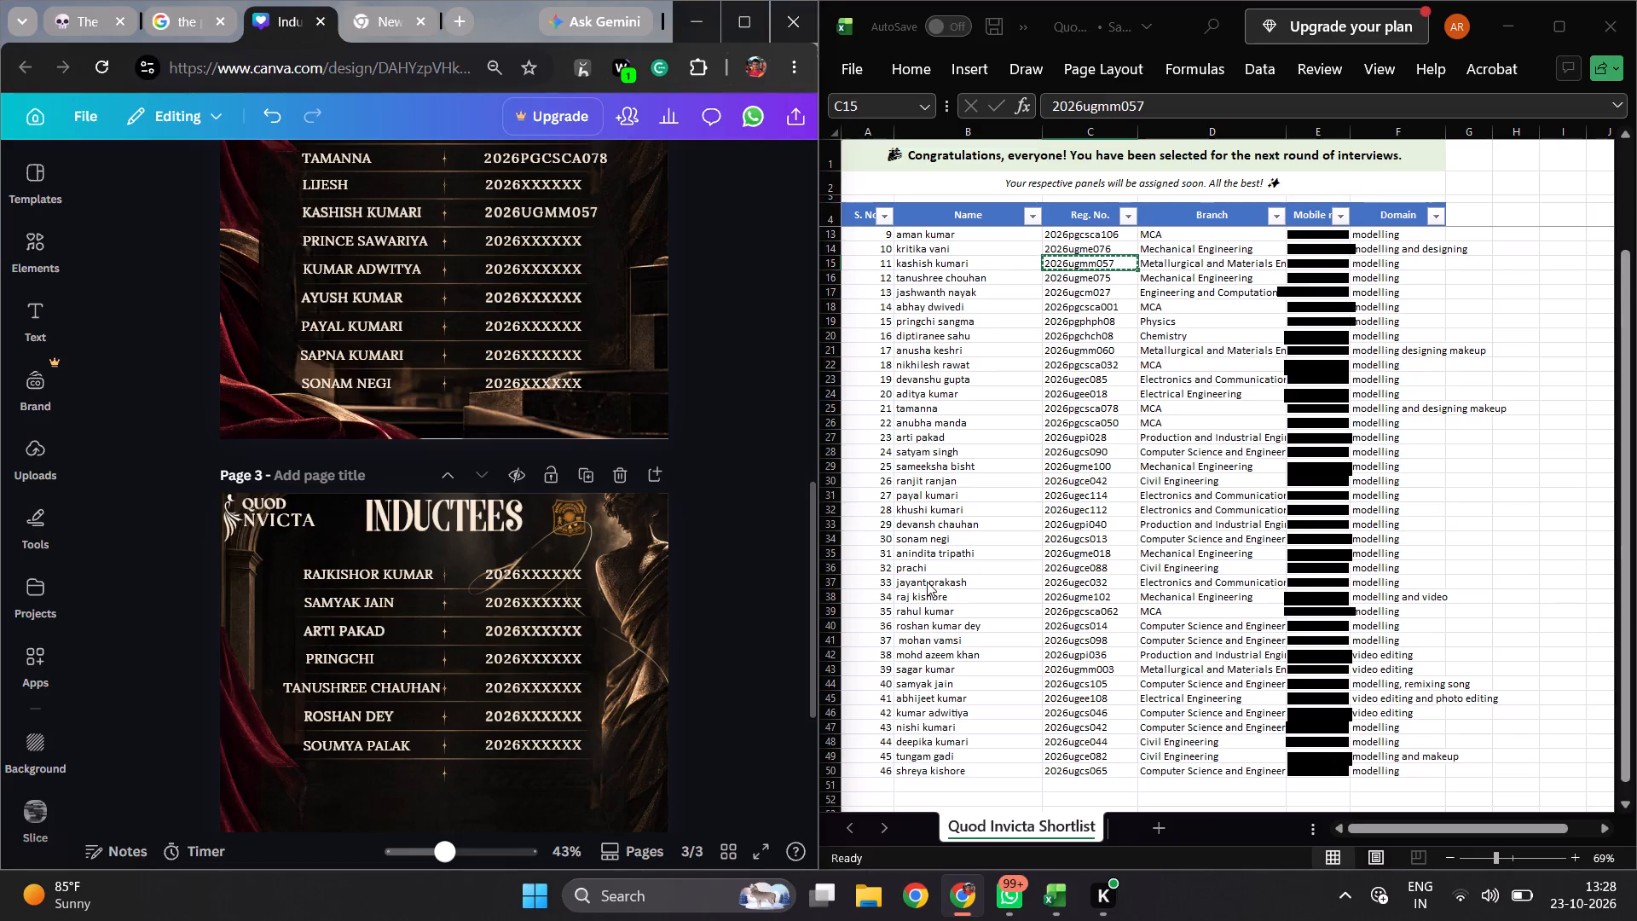
pyautogui.doubleClick(1077, 597)
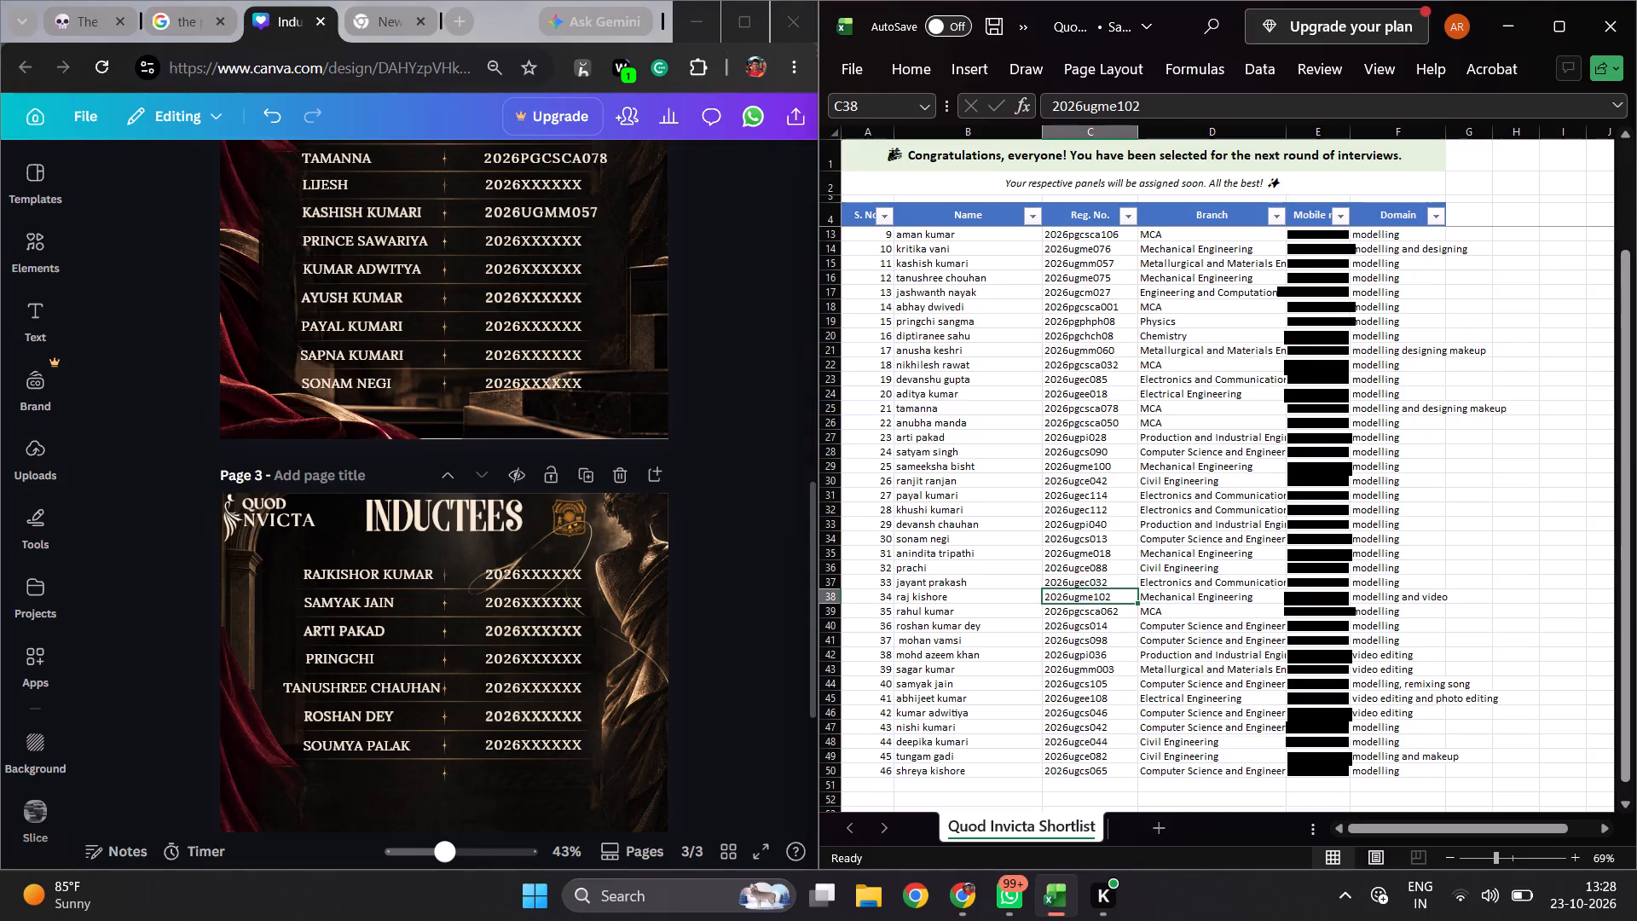
pyautogui.hotkey('ctrl', 'c')
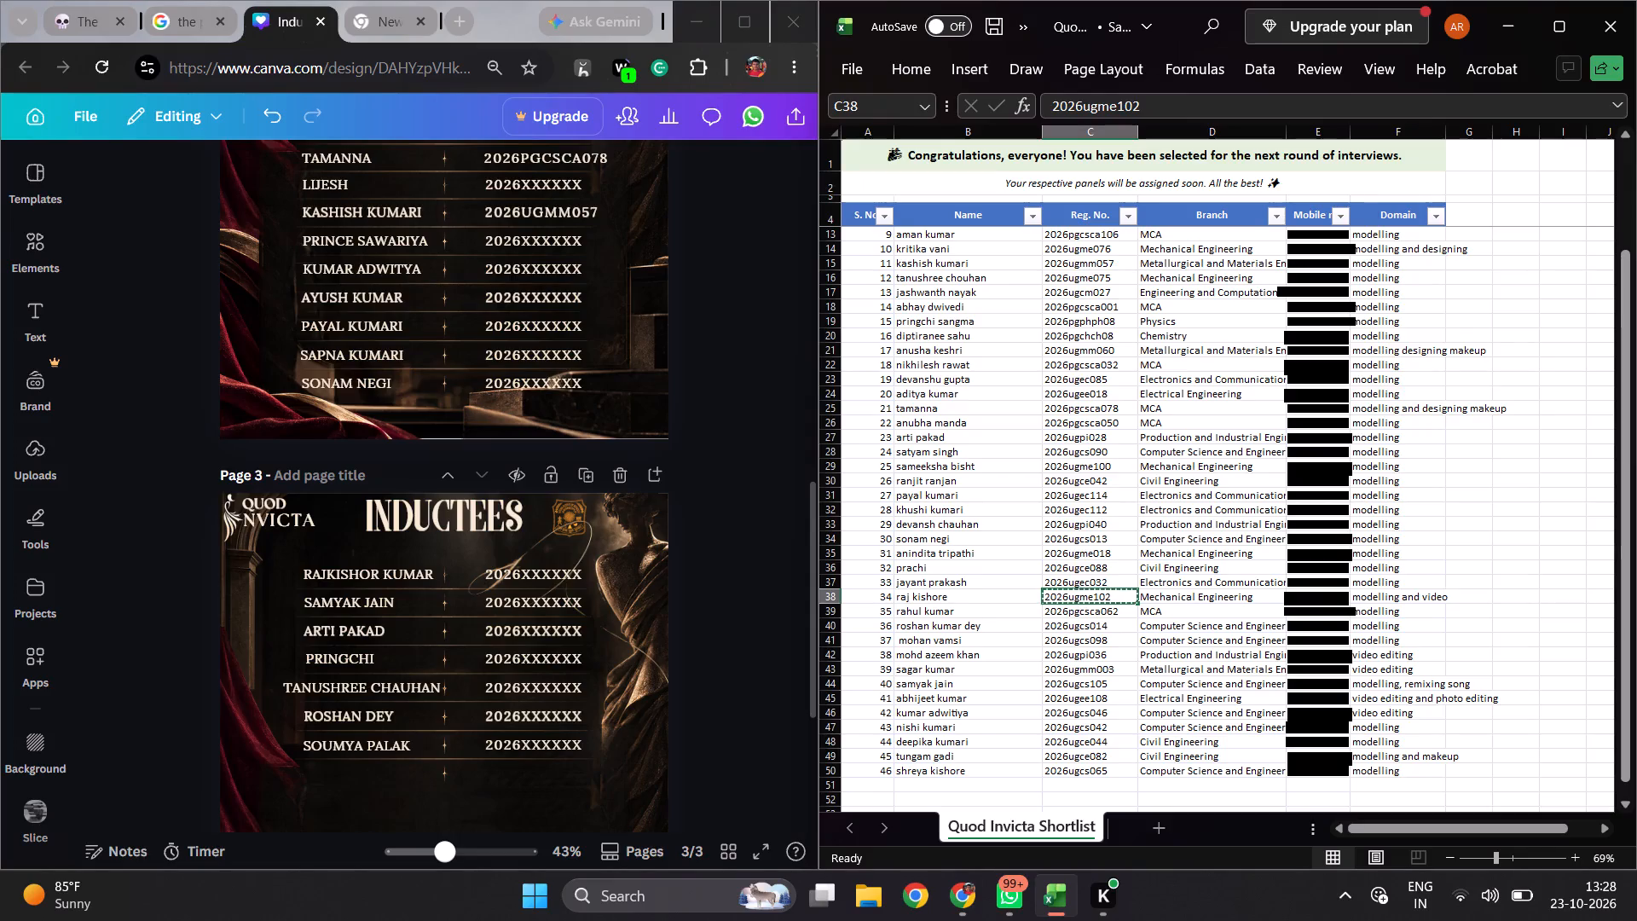
pyautogui.doubleClick(525, 571)
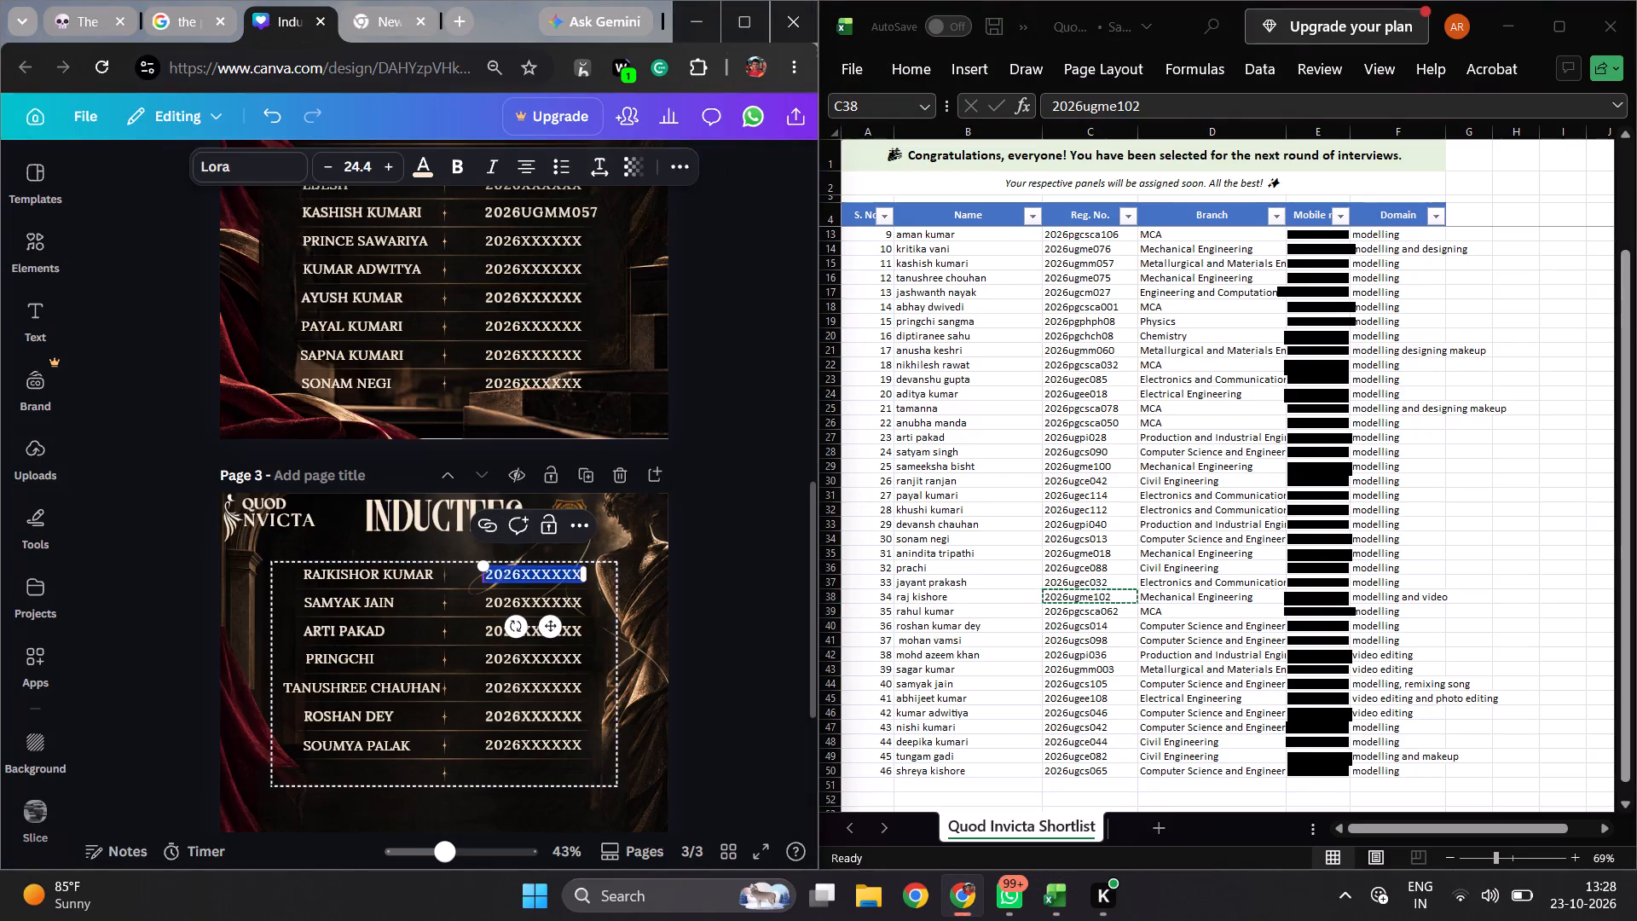
pyautogui.hotkey('ctrl', 'v')
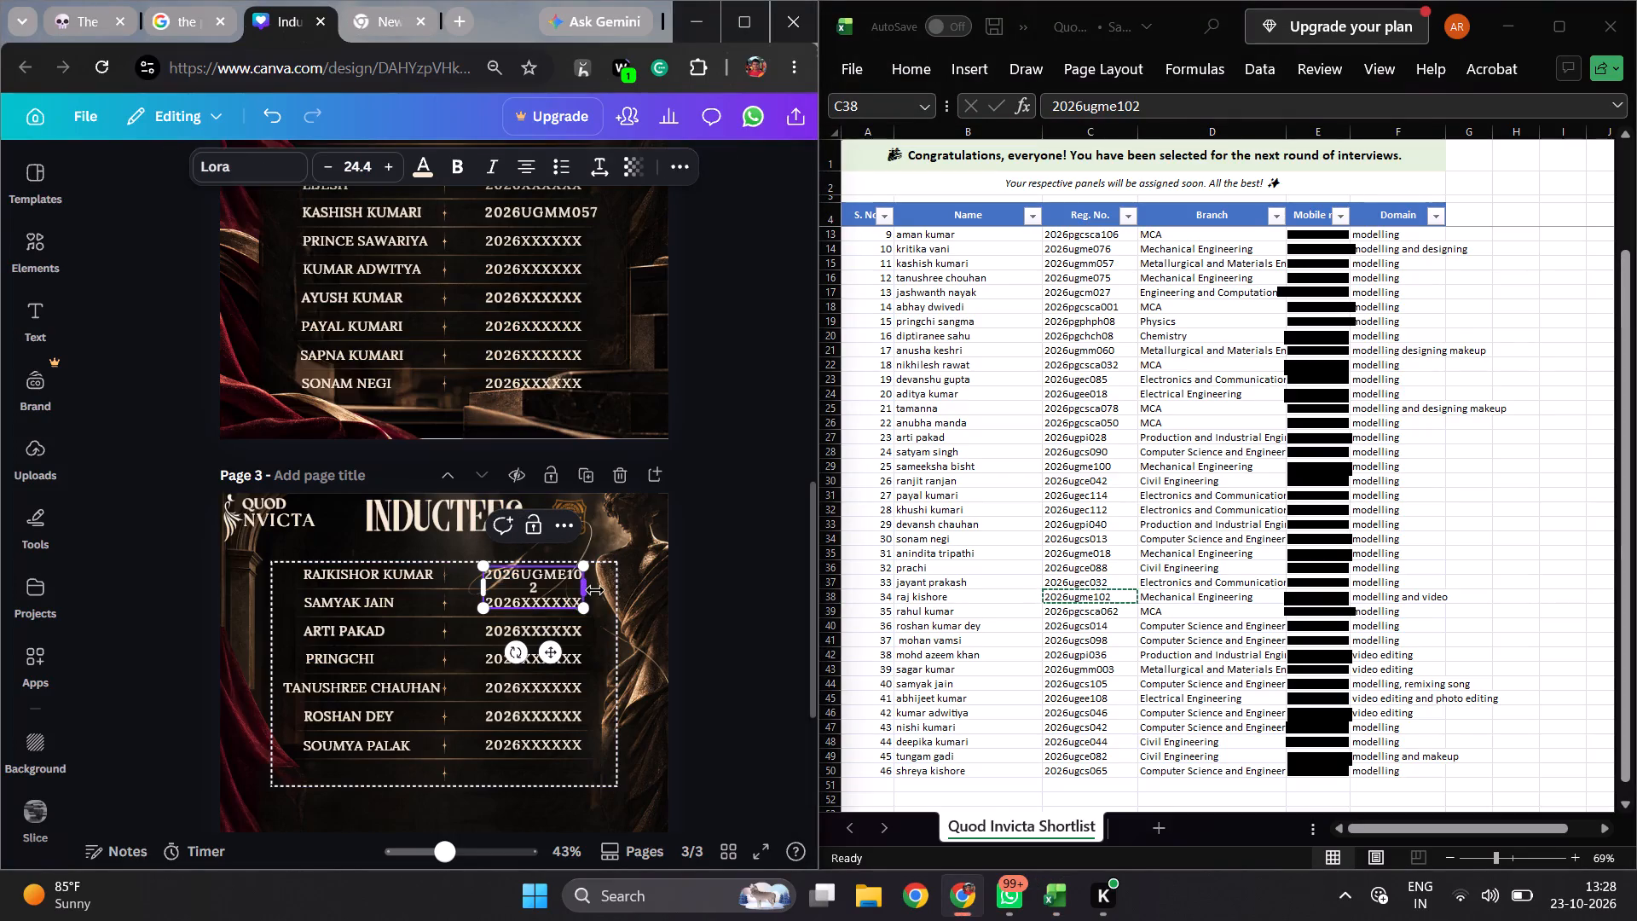
pyautogui.moveTo(595, 590); pyautogui.dragTo(612, 589)
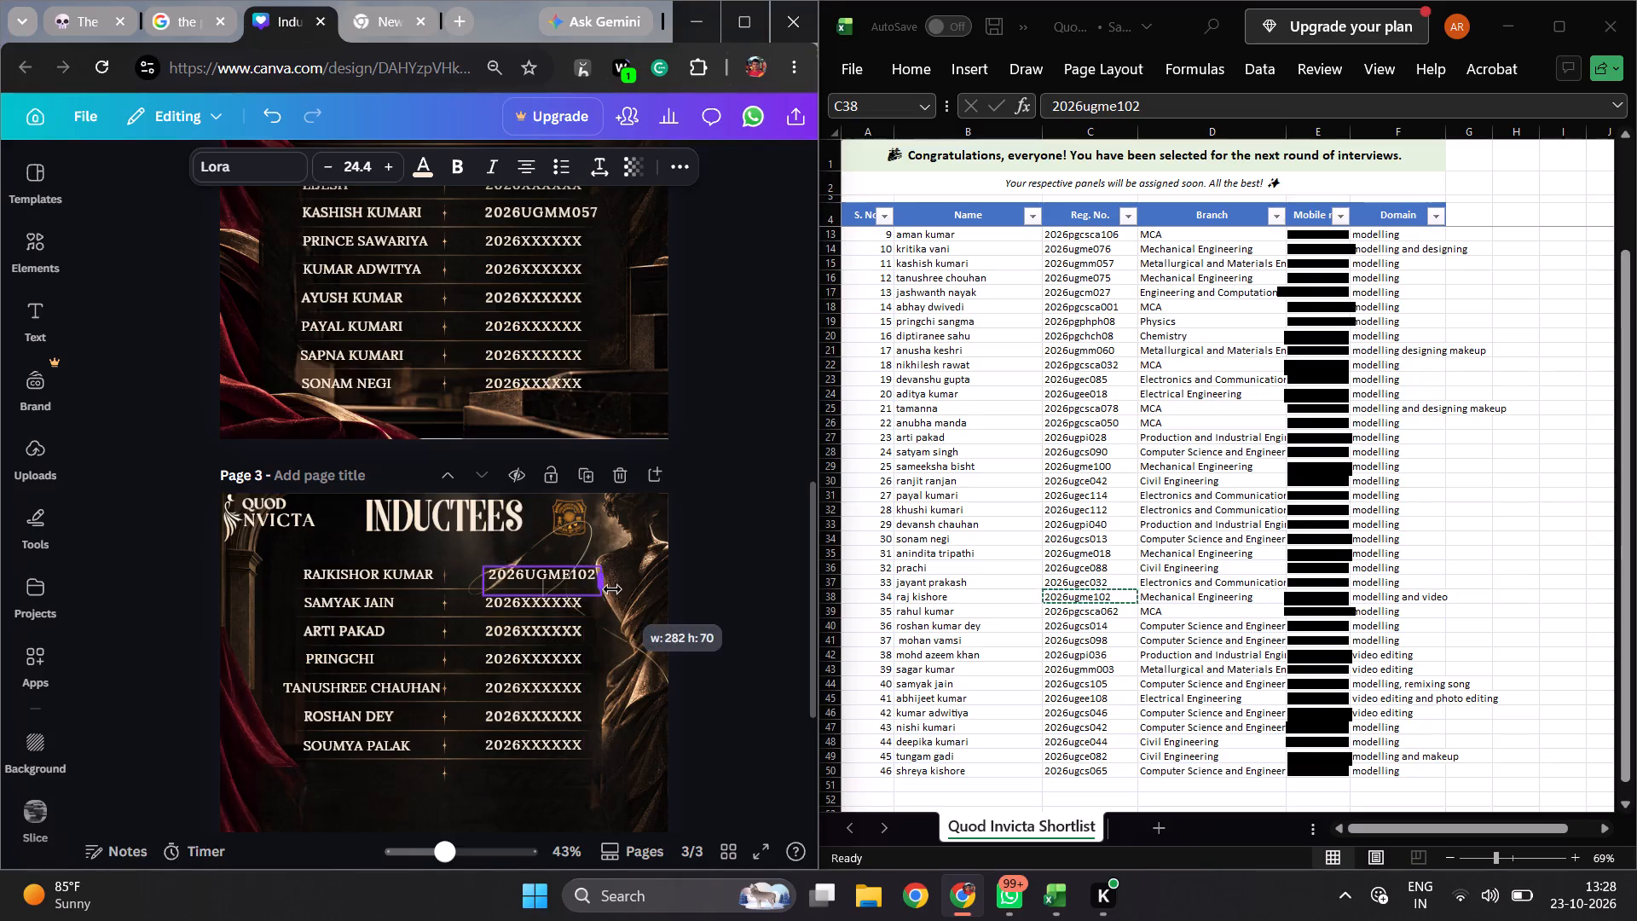
pyautogui.click(713, 604)
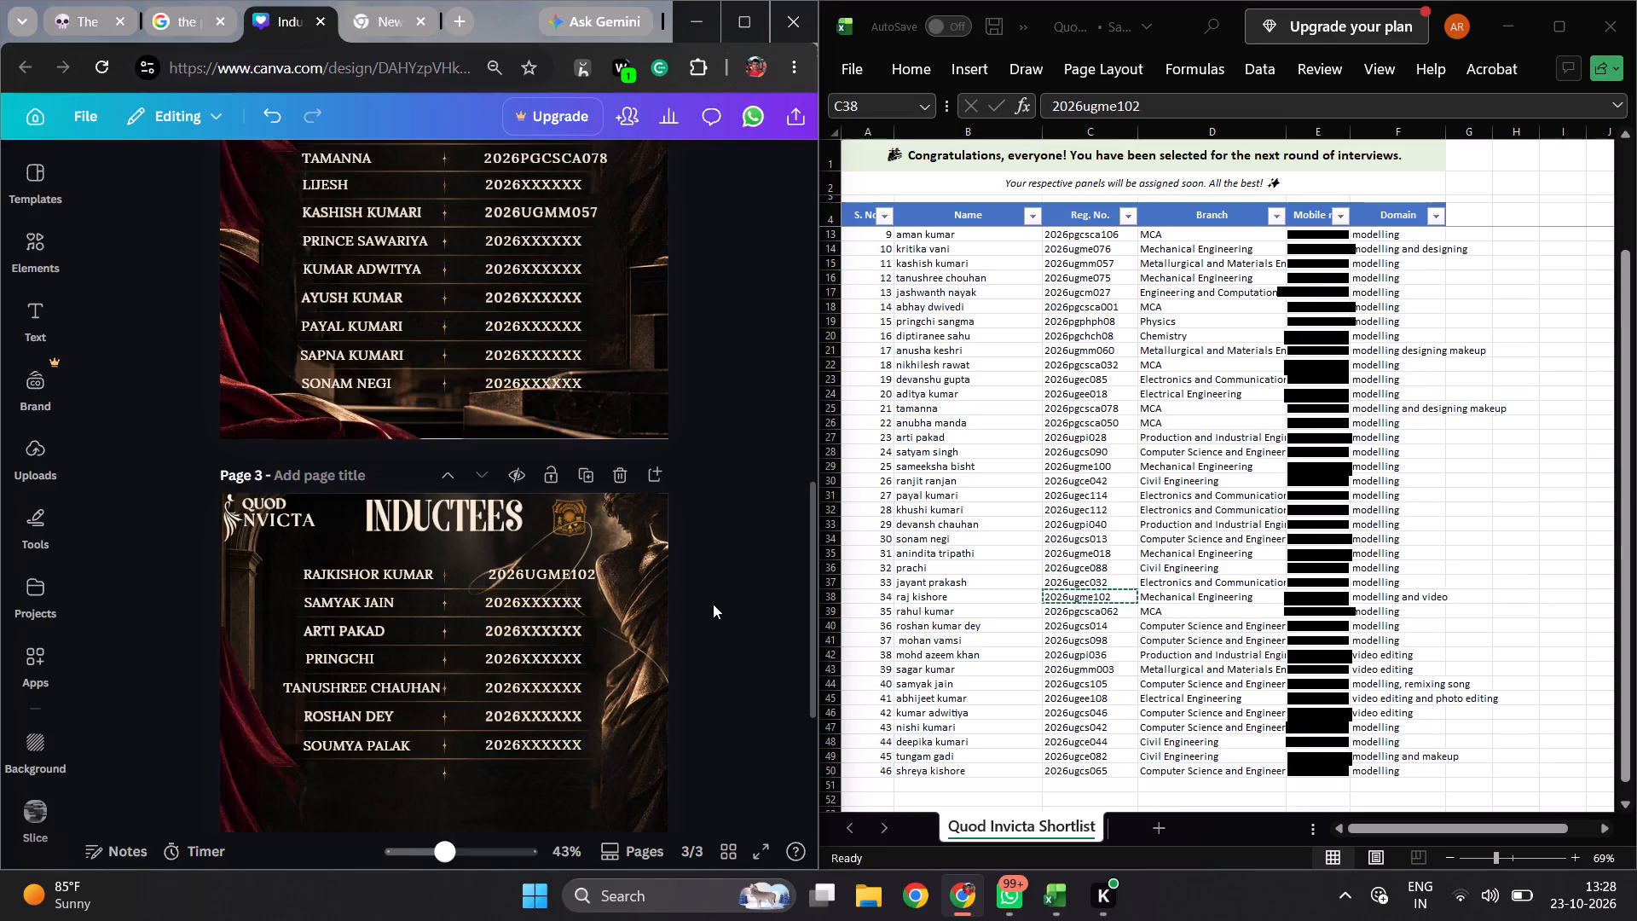
# Nudge page 3's first-row registration number slightly left to line up with the placeholders in the rows below.
pyautogui.doubleClick(547, 575)
pyautogui.press('Left')
pyautogui.press('Left')
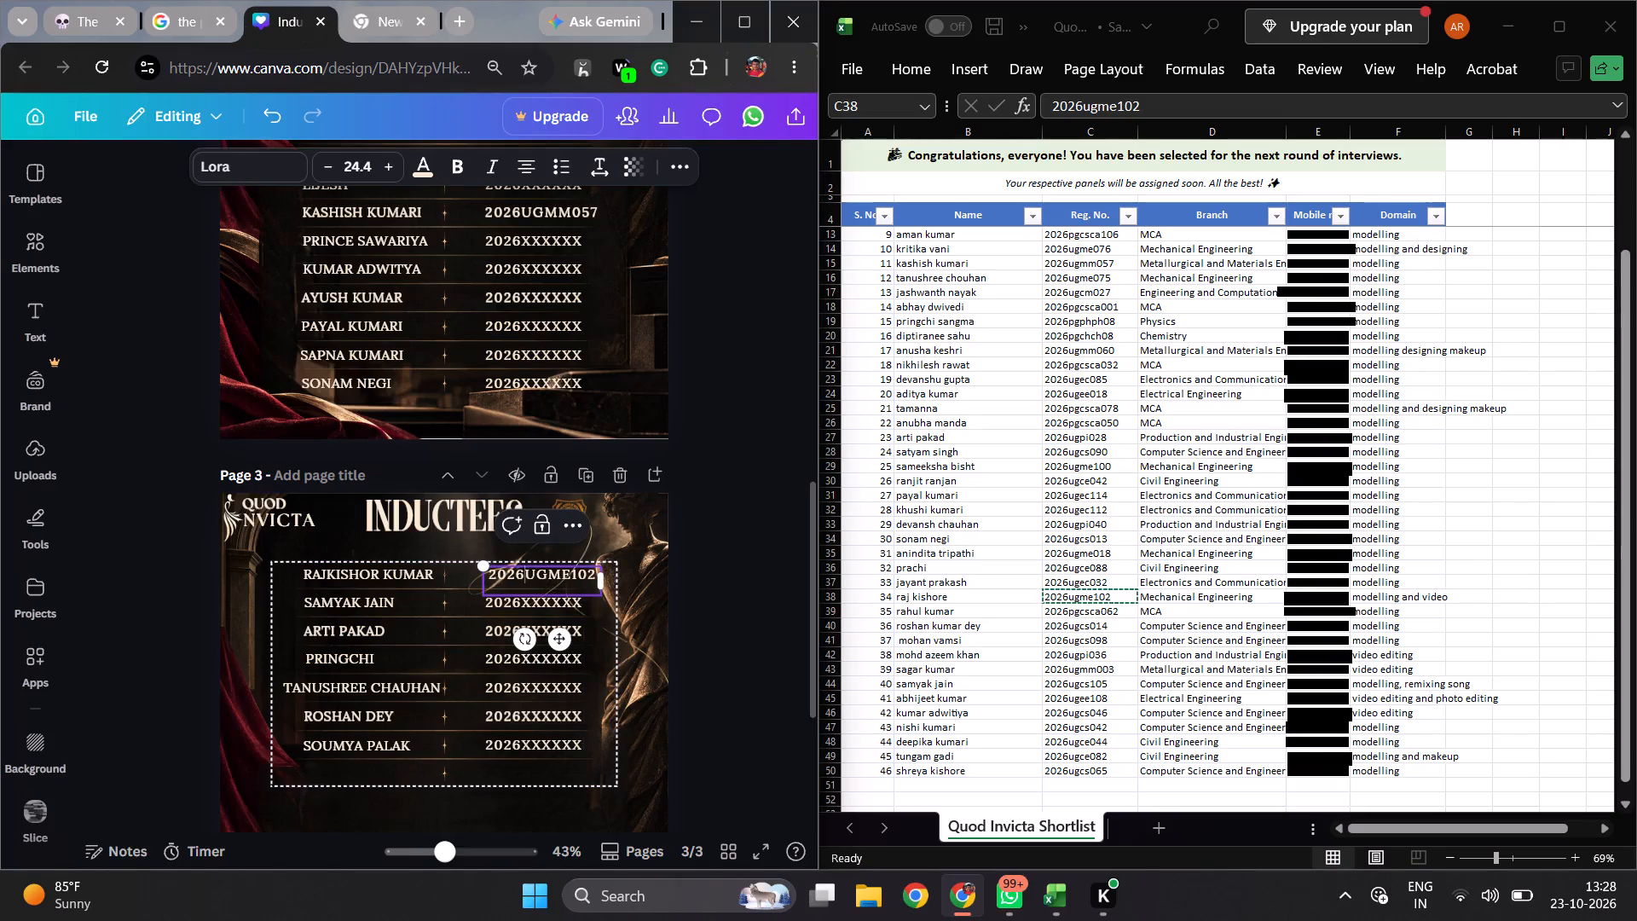
pyautogui.press('Left')
pyautogui.press('Left')
pyautogui.click(547, 575)
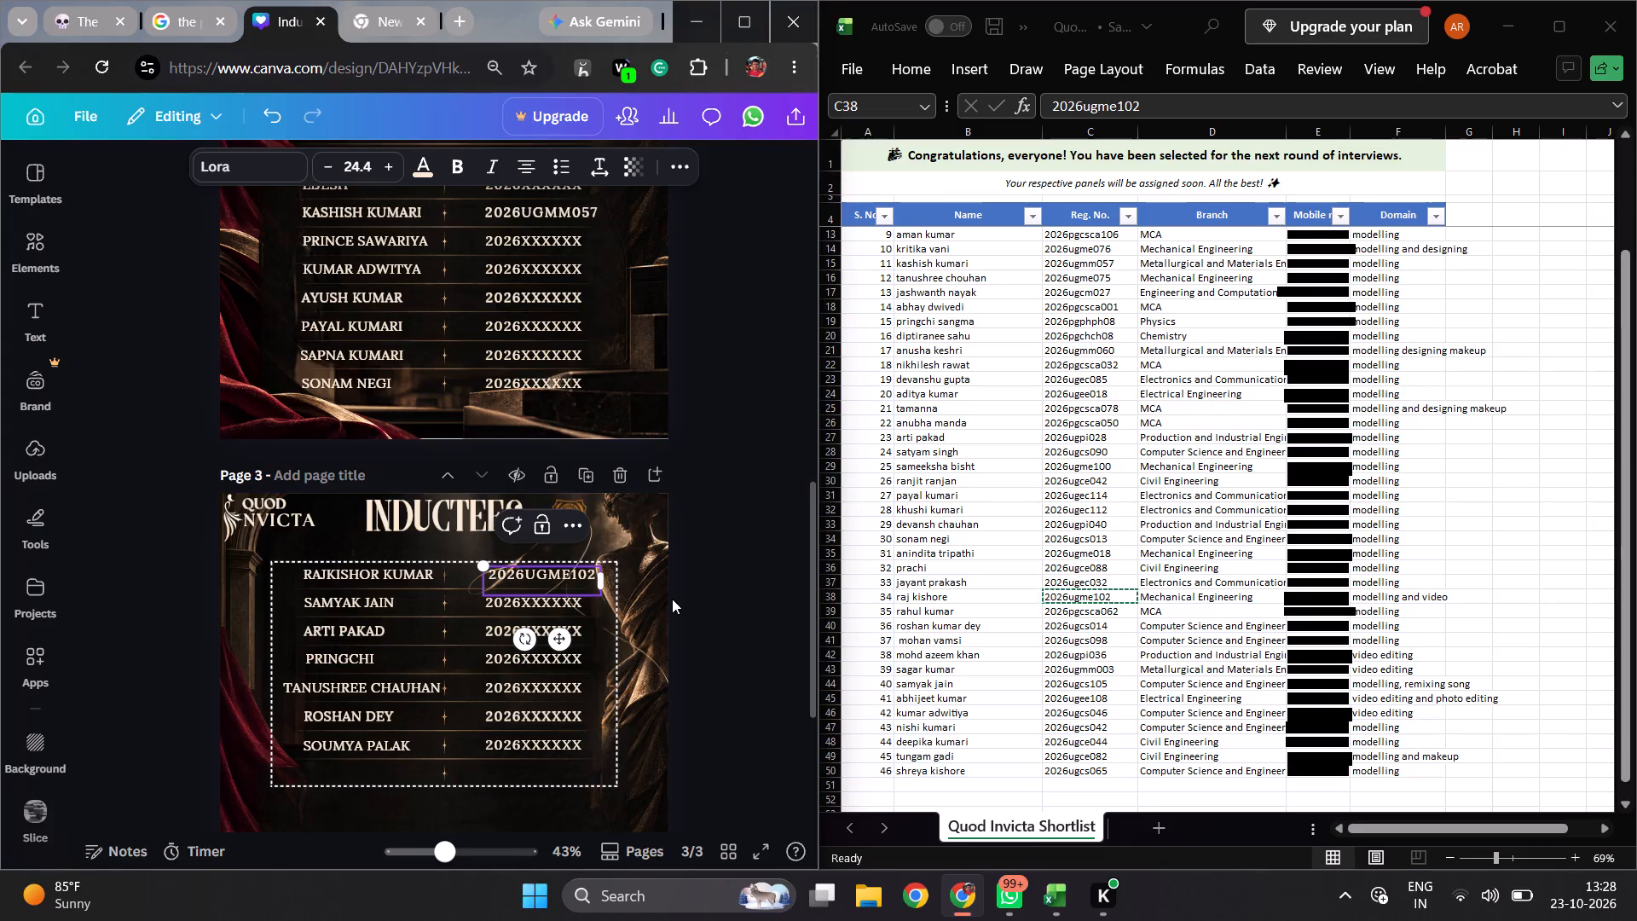
pyautogui.click(672, 599)
pyautogui.click(557, 572)
pyautogui.click(557, 572)
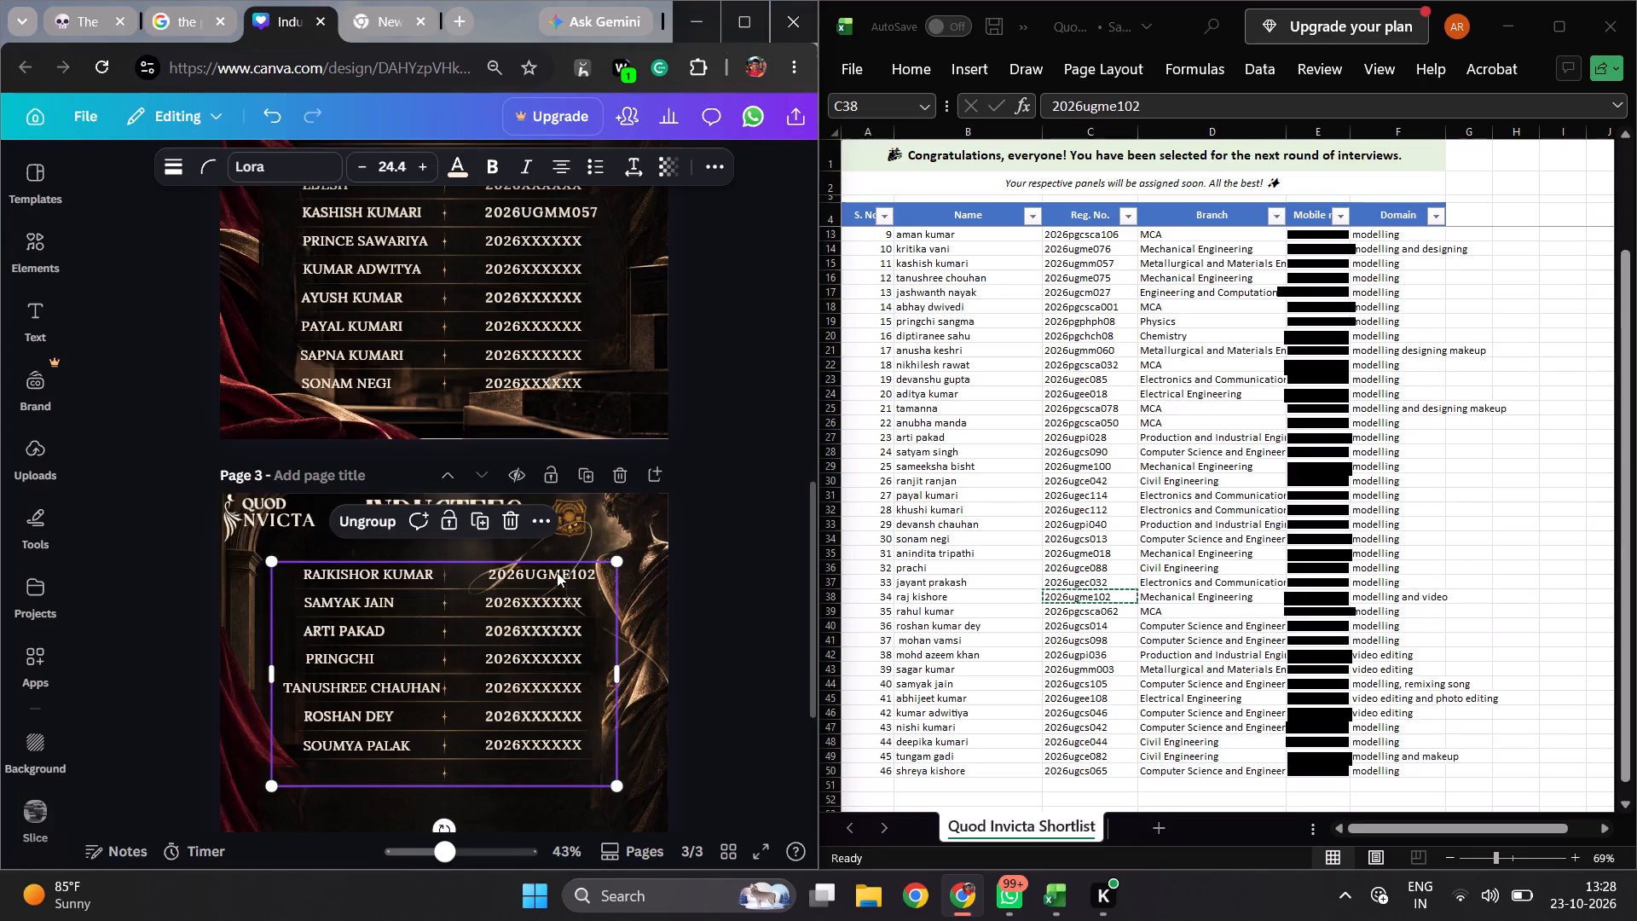
pyautogui.press('Left')
pyautogui.press('Left')
pyautogui.press('Left')
pyautogui.press('Left')
pyautogui.press('Left')
pyautogui.press('Left')
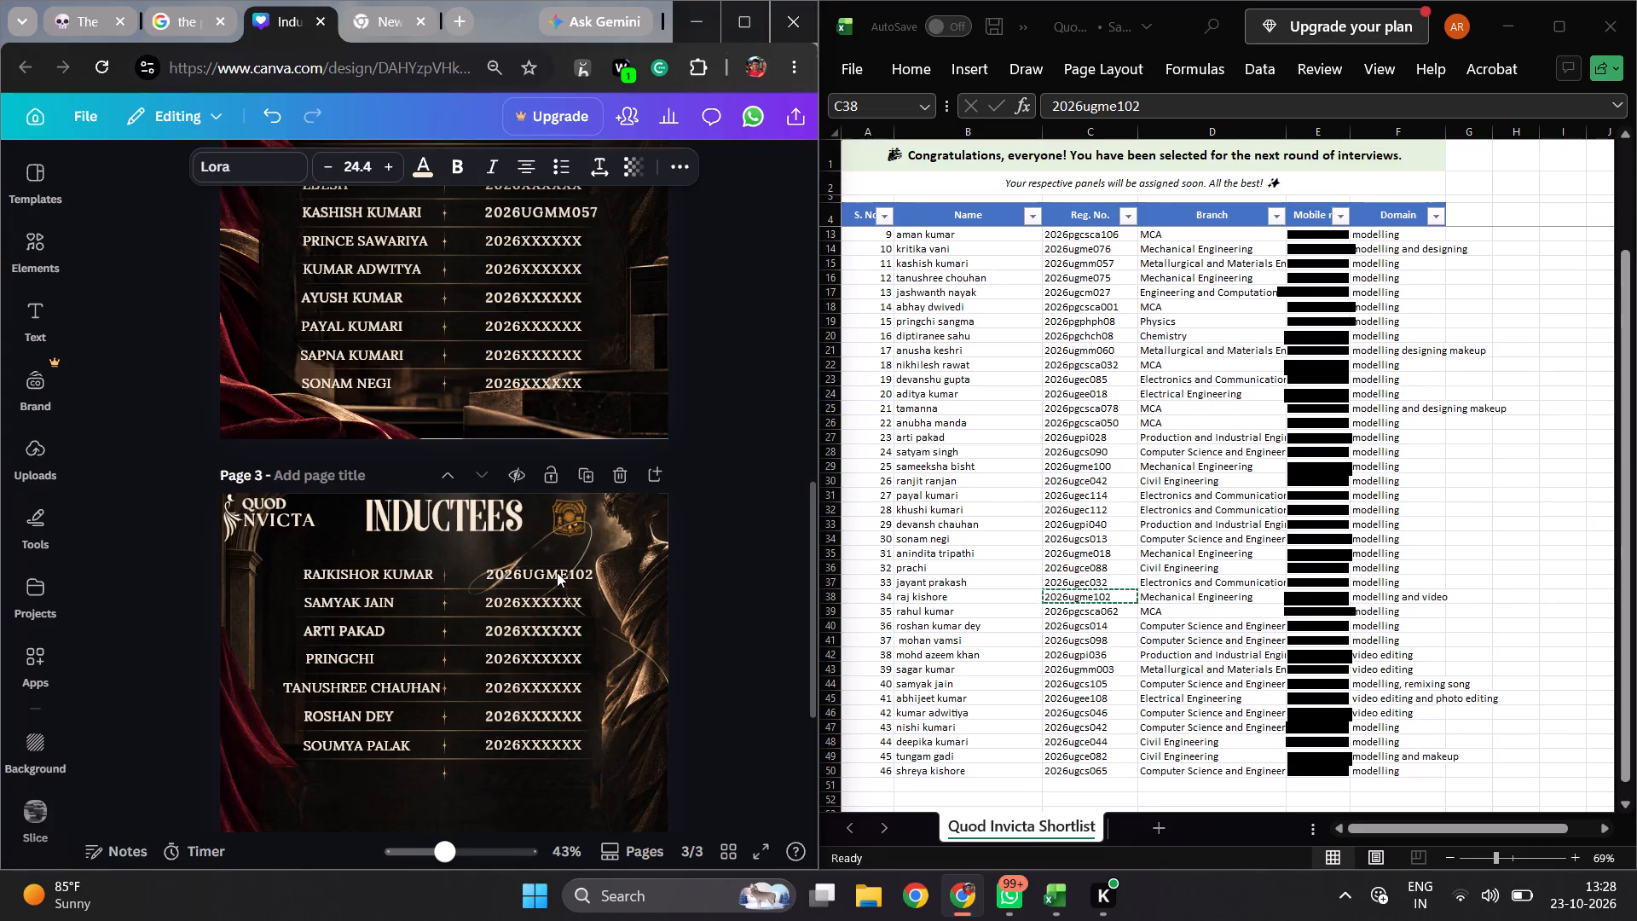
pyautogui.press('Left')
pyautogui.press('Left')
pyautogui.click(761, 677)
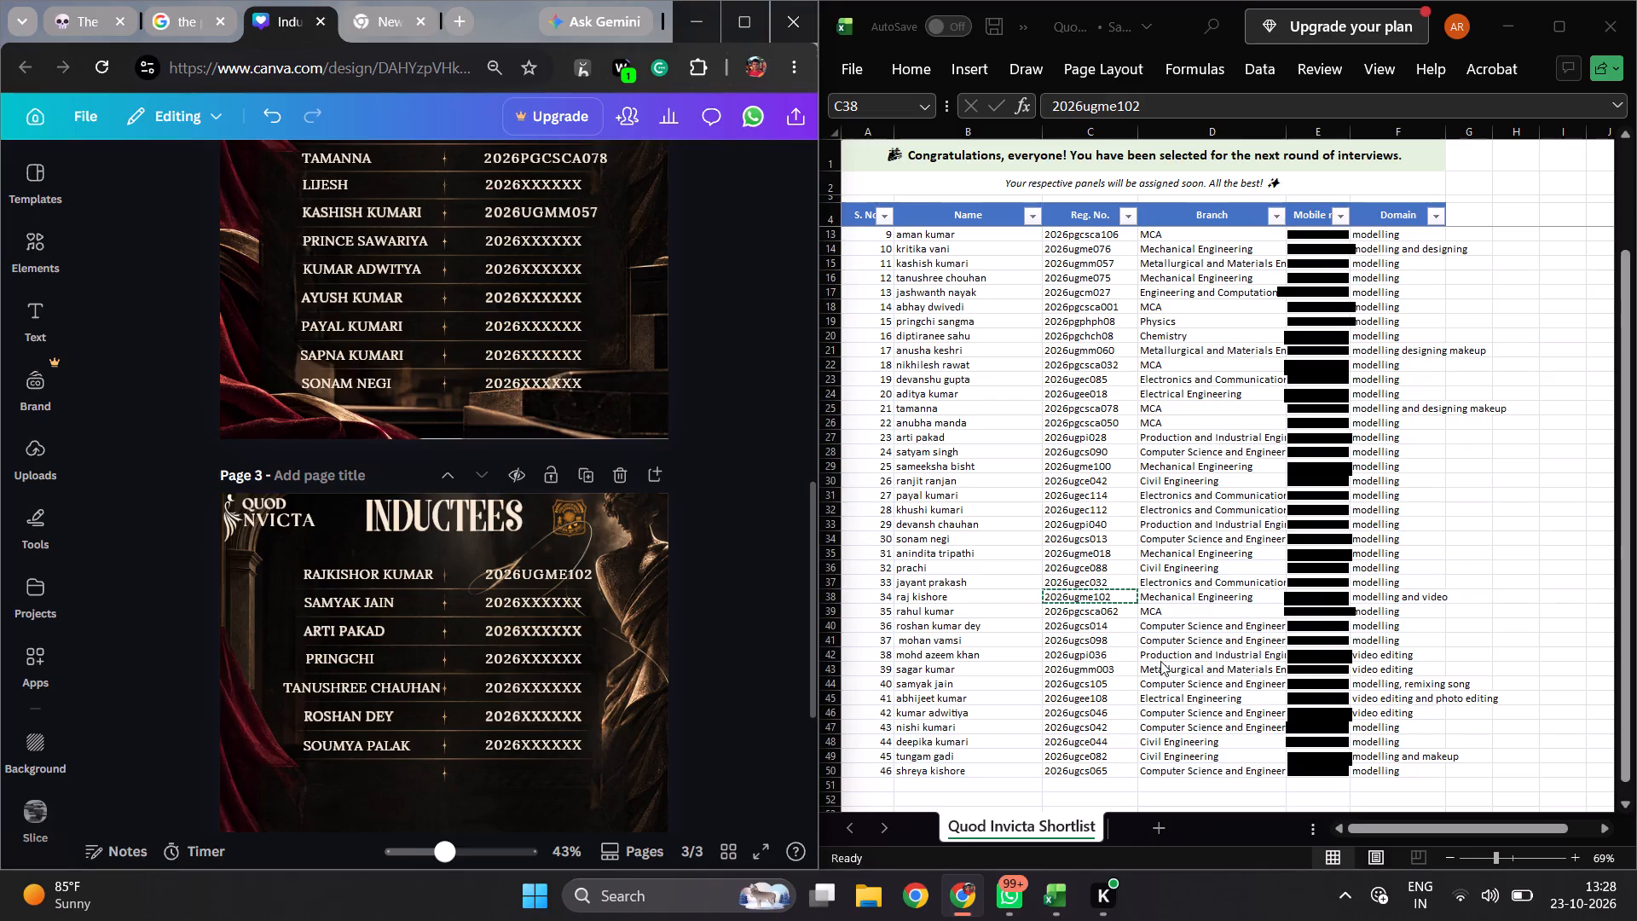
# Replace page 2's last-row placeholder with the registration number from shortlist cell C34, widening its text box to keep it on one line.
pyautogui.scroll(1, 1160, 661)
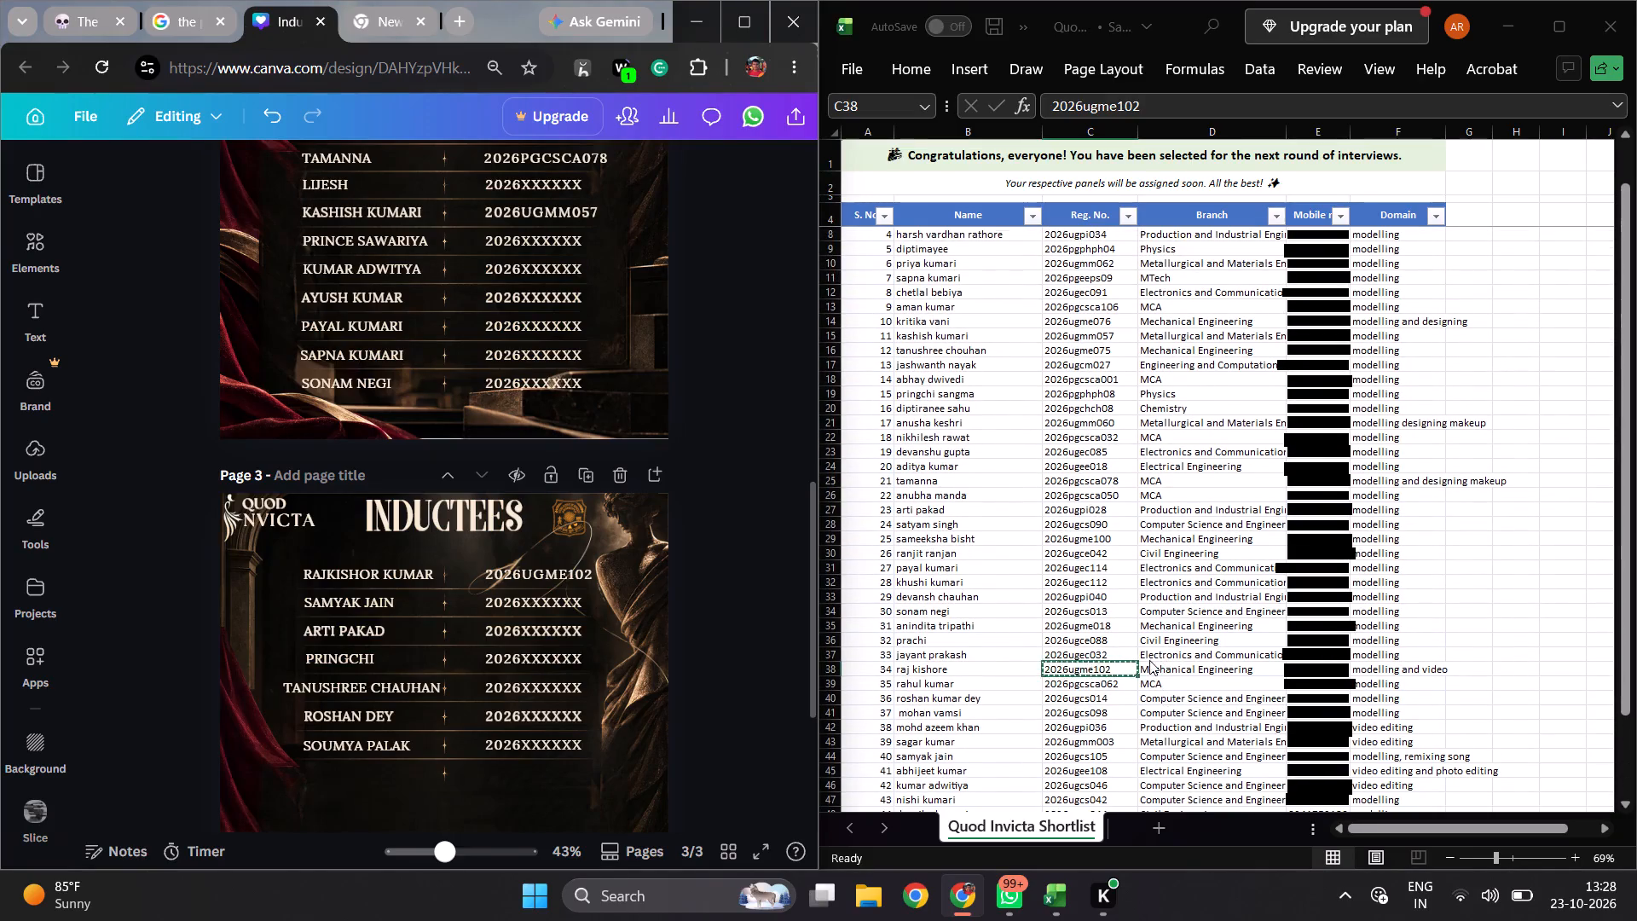
pyautogui.doubleClick(1062, 614)
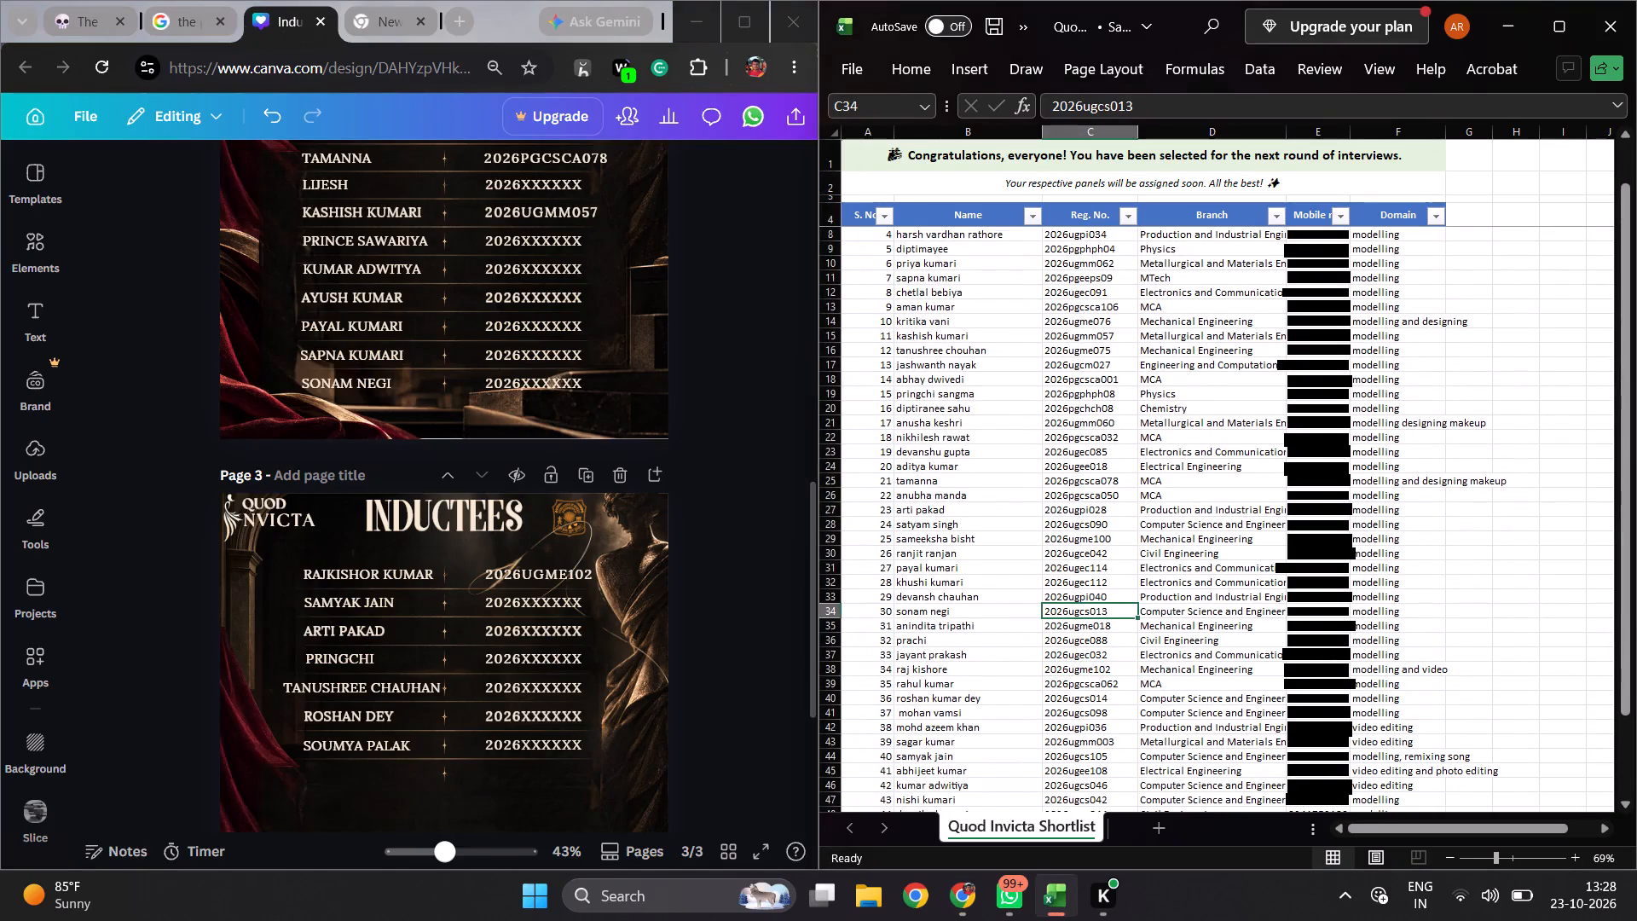
pyautogui.hotkey('ctrl', 'c')
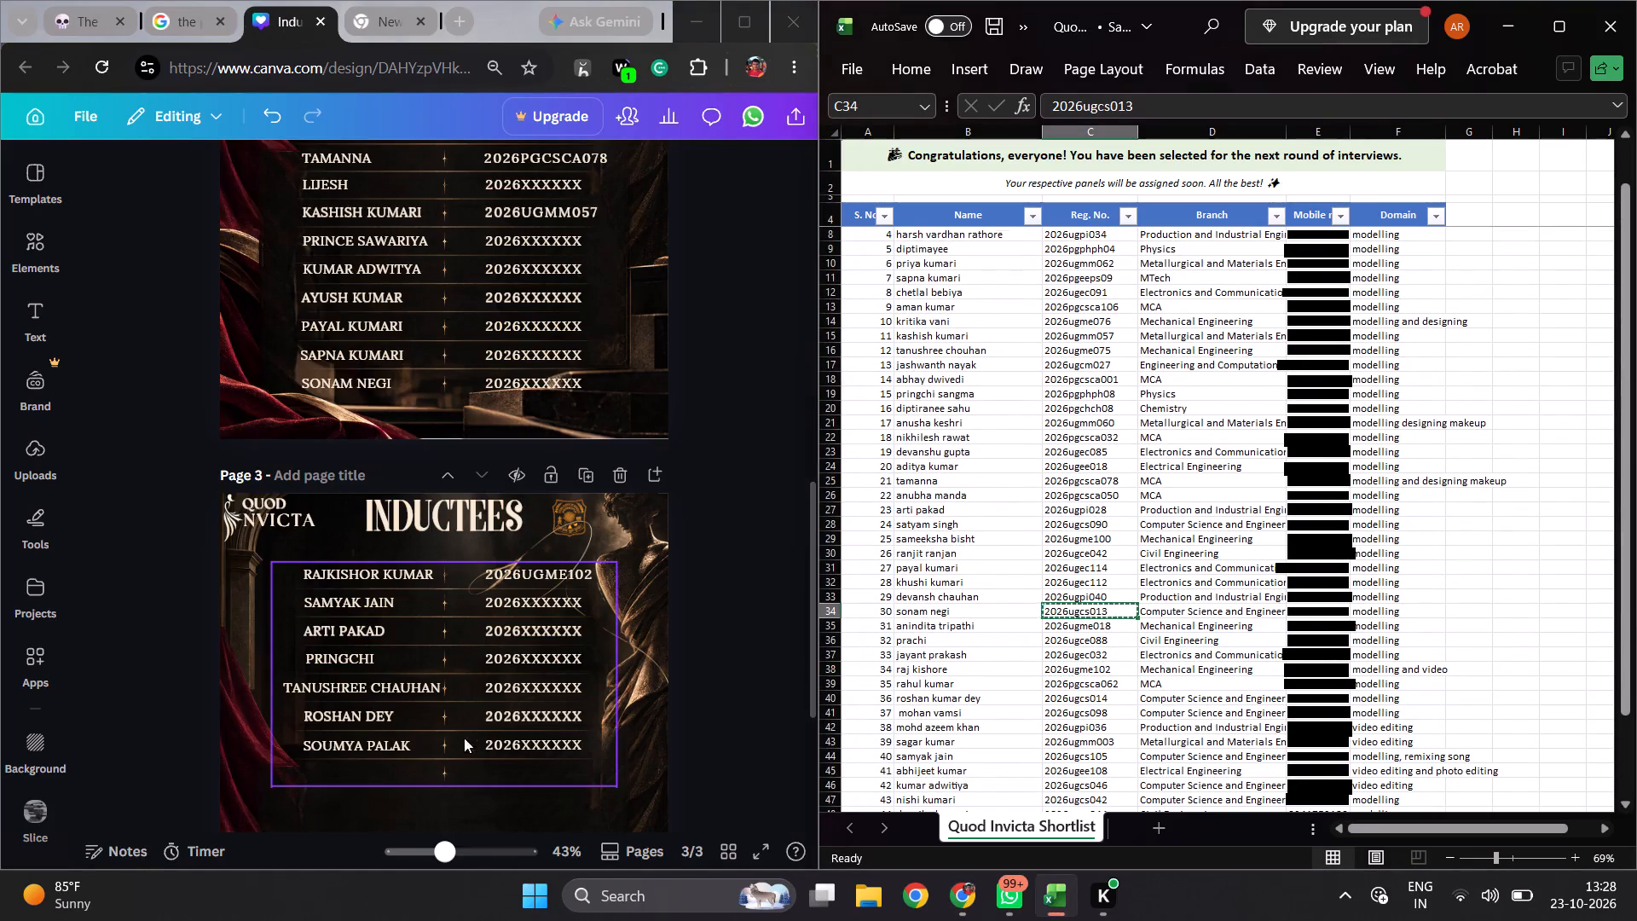
pyautogui.scroll(1, 759, 500)
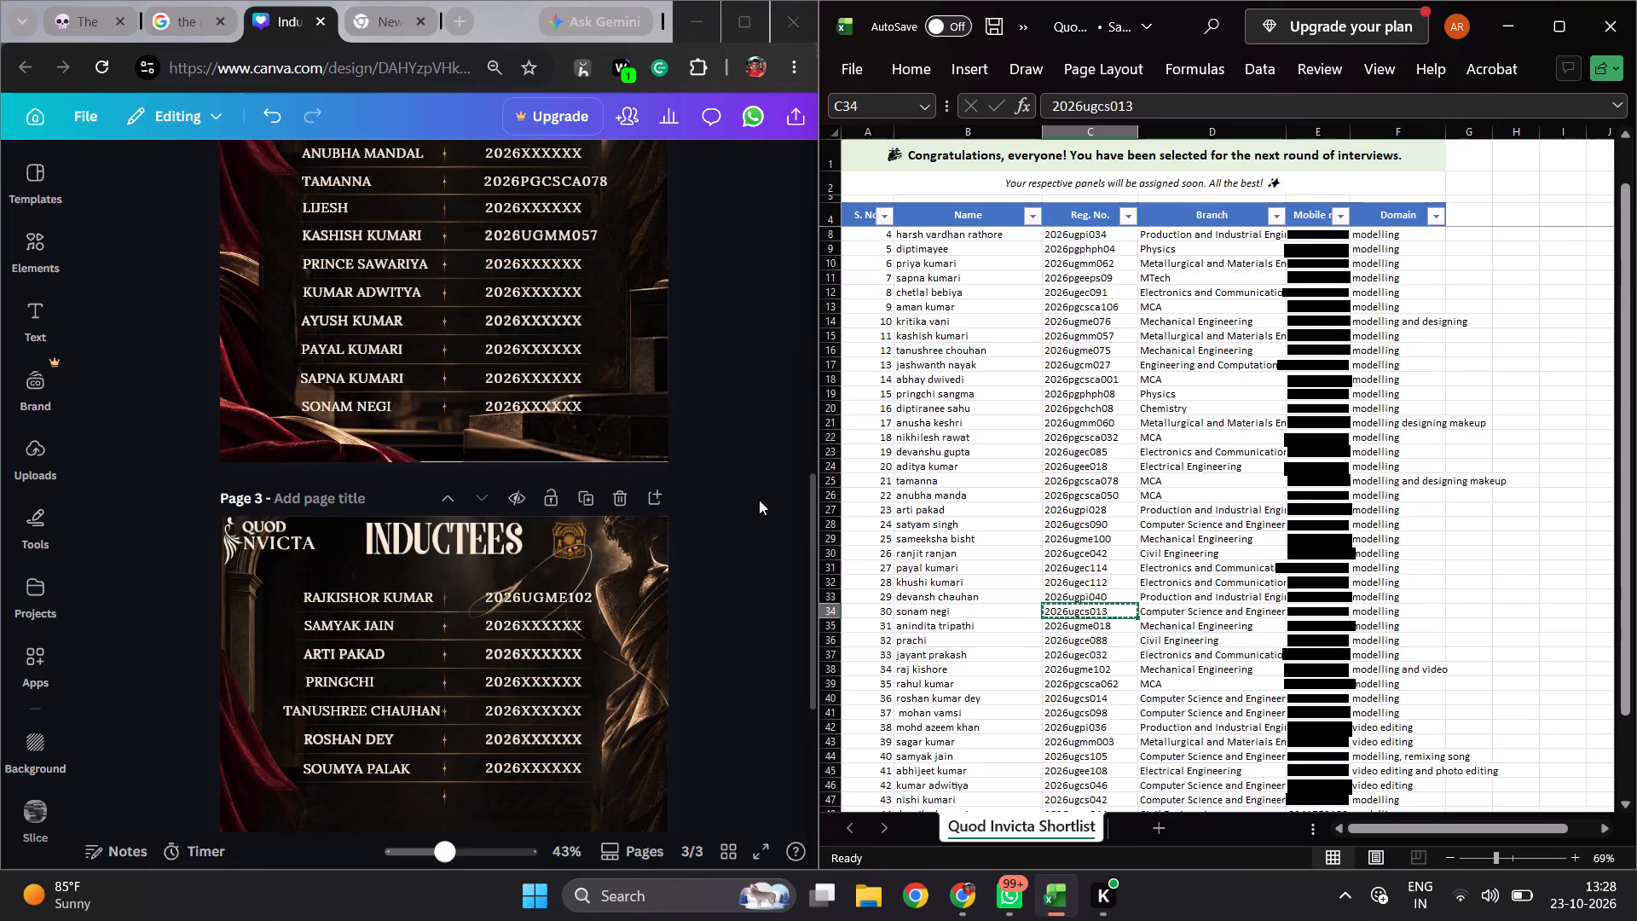
pyautogui.scroll(2, 759, 500)
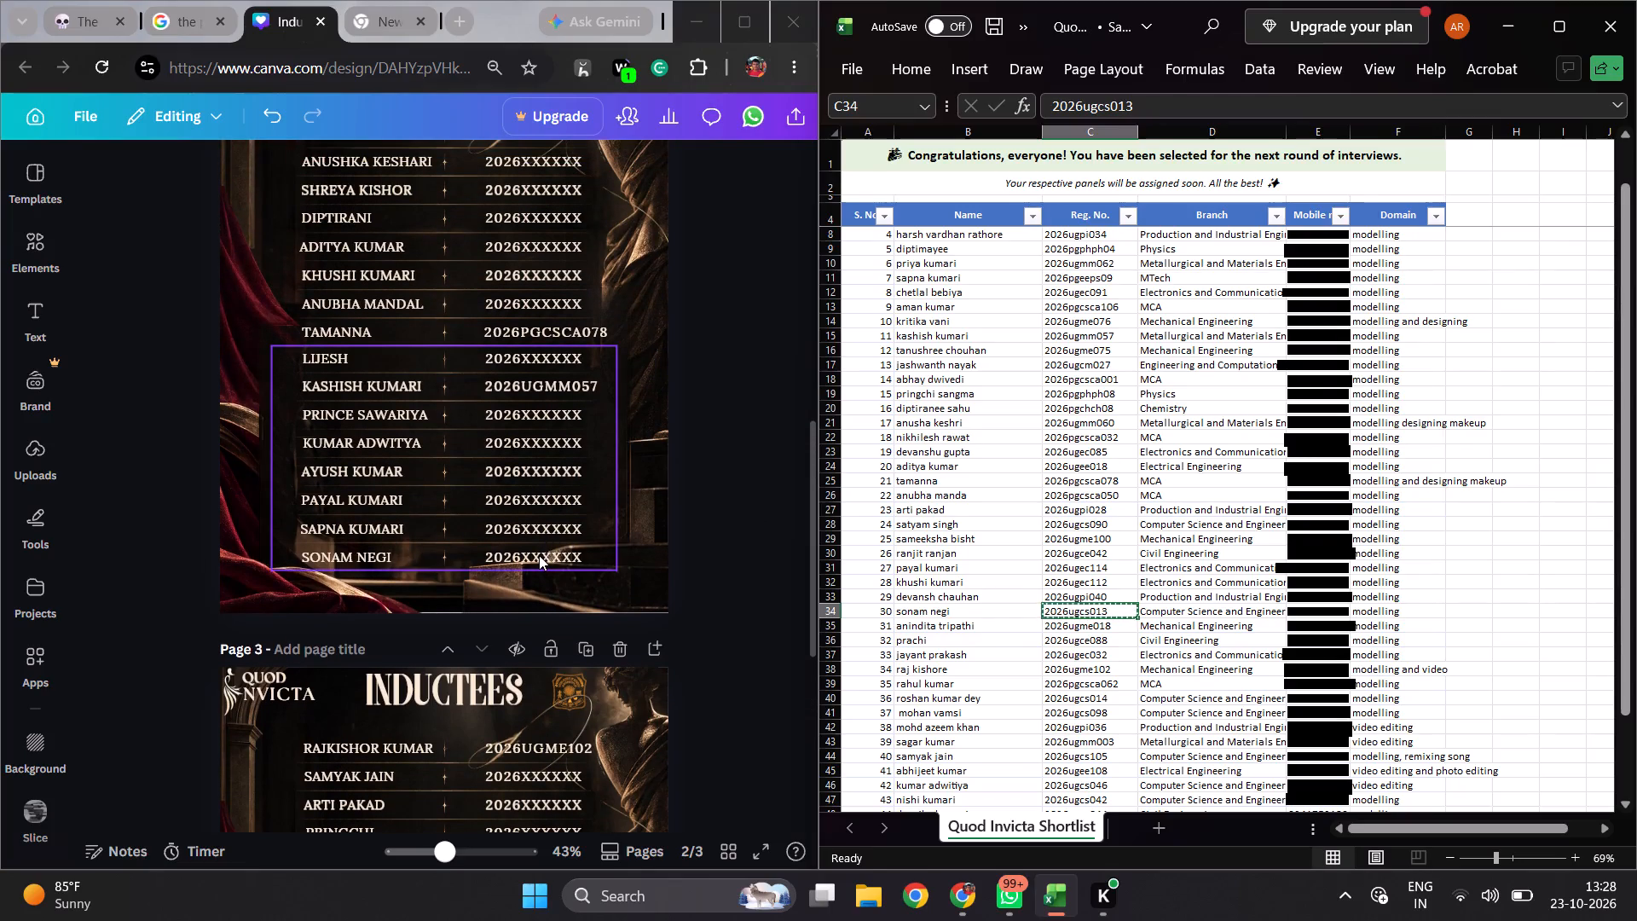
pyautogui.doubleClick(539, 555)
pyautogui.hotkey('ctrl', 'v')
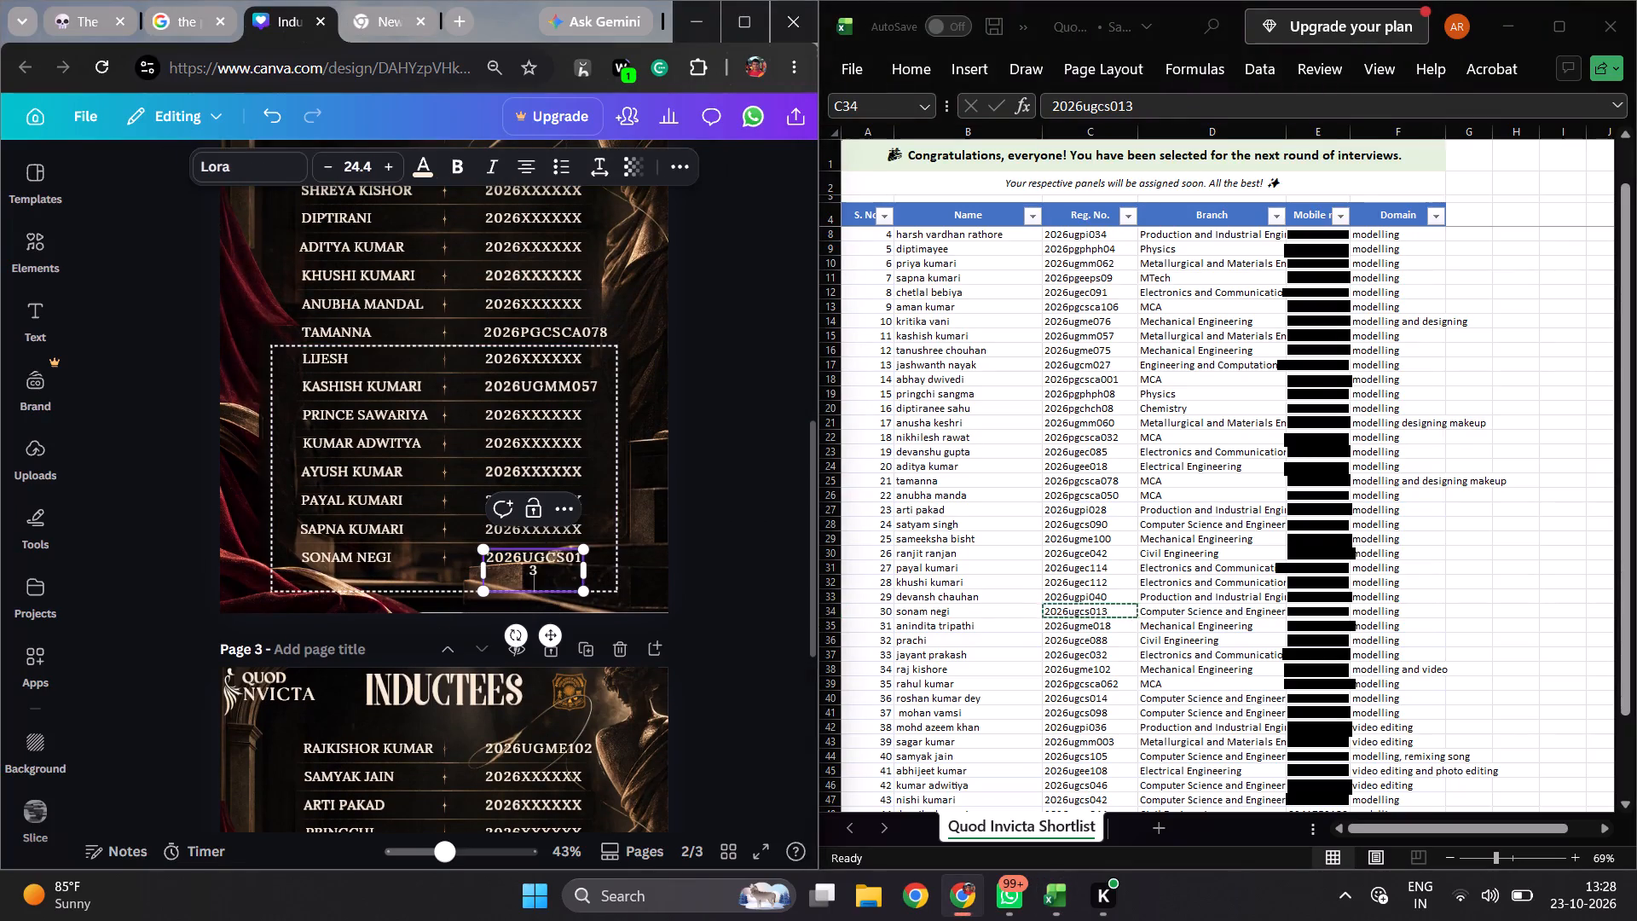
pyautogui.click(590, 569)
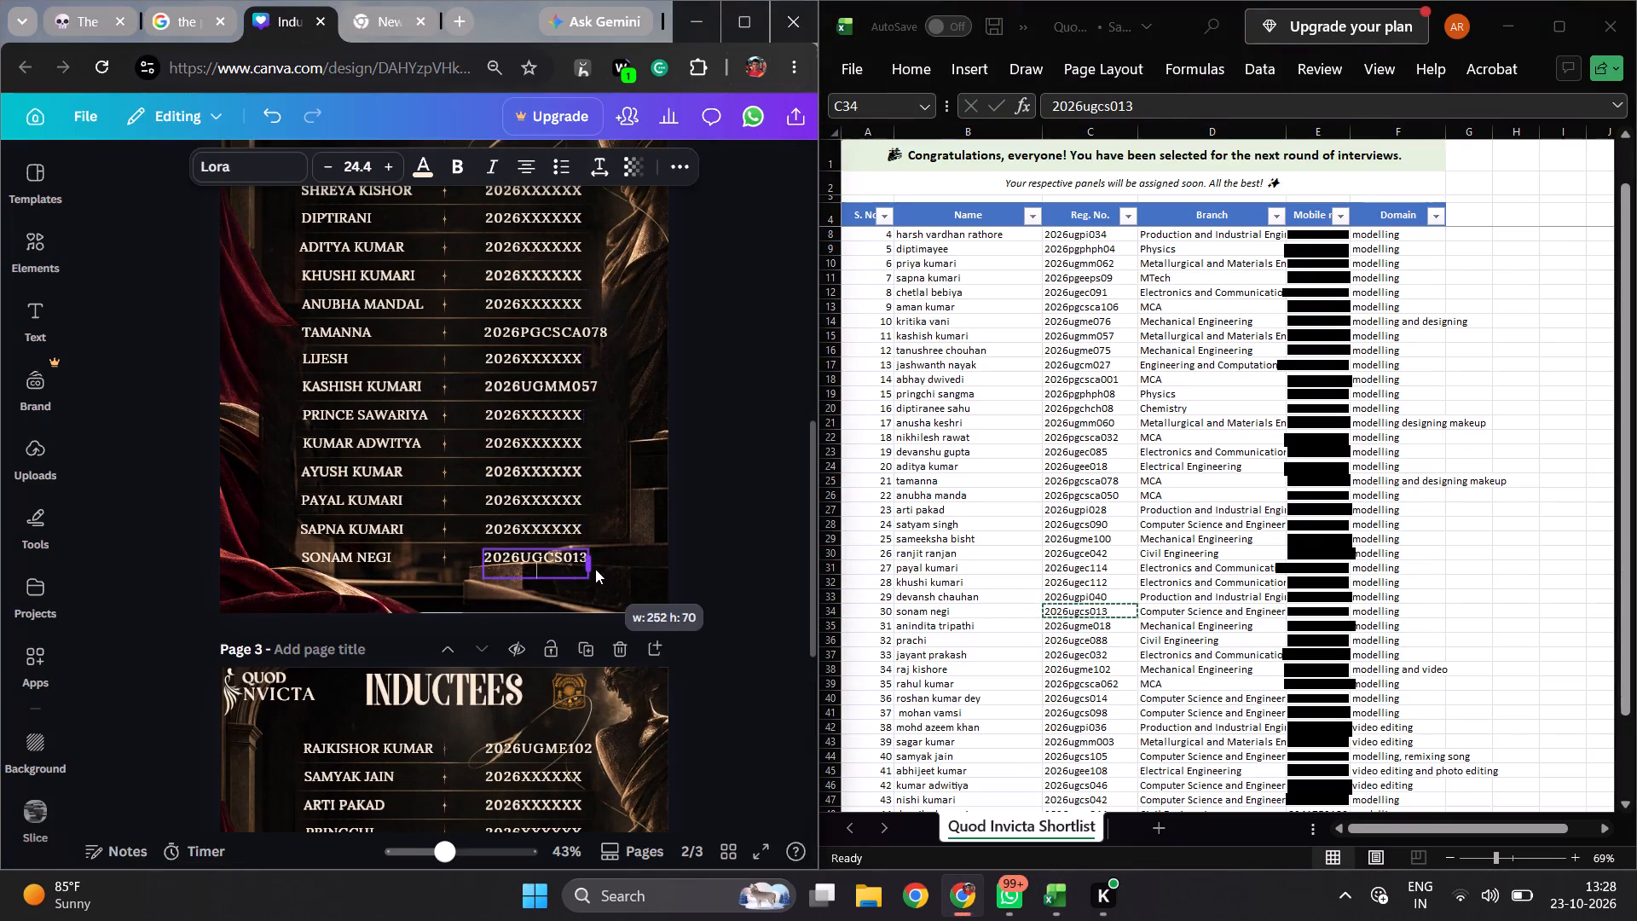
pyautogui.click(729, 565)
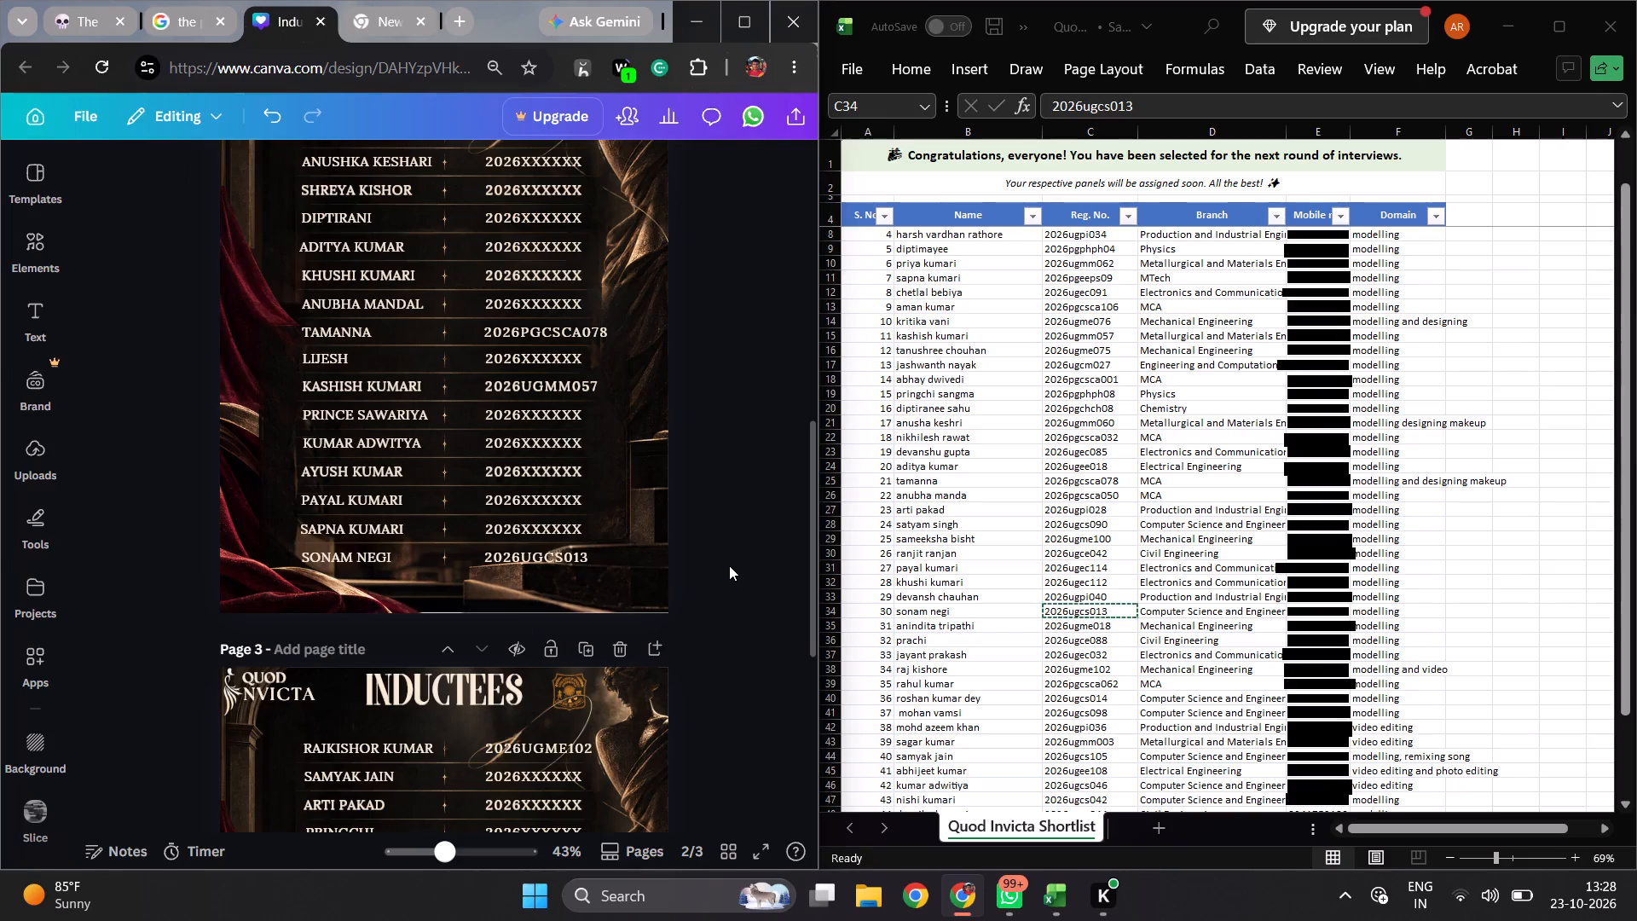
# Look through the shortlist for inductees whose registration numbers are still placeholders on page 2.
pyautogui.scroll(2, 729, 565)
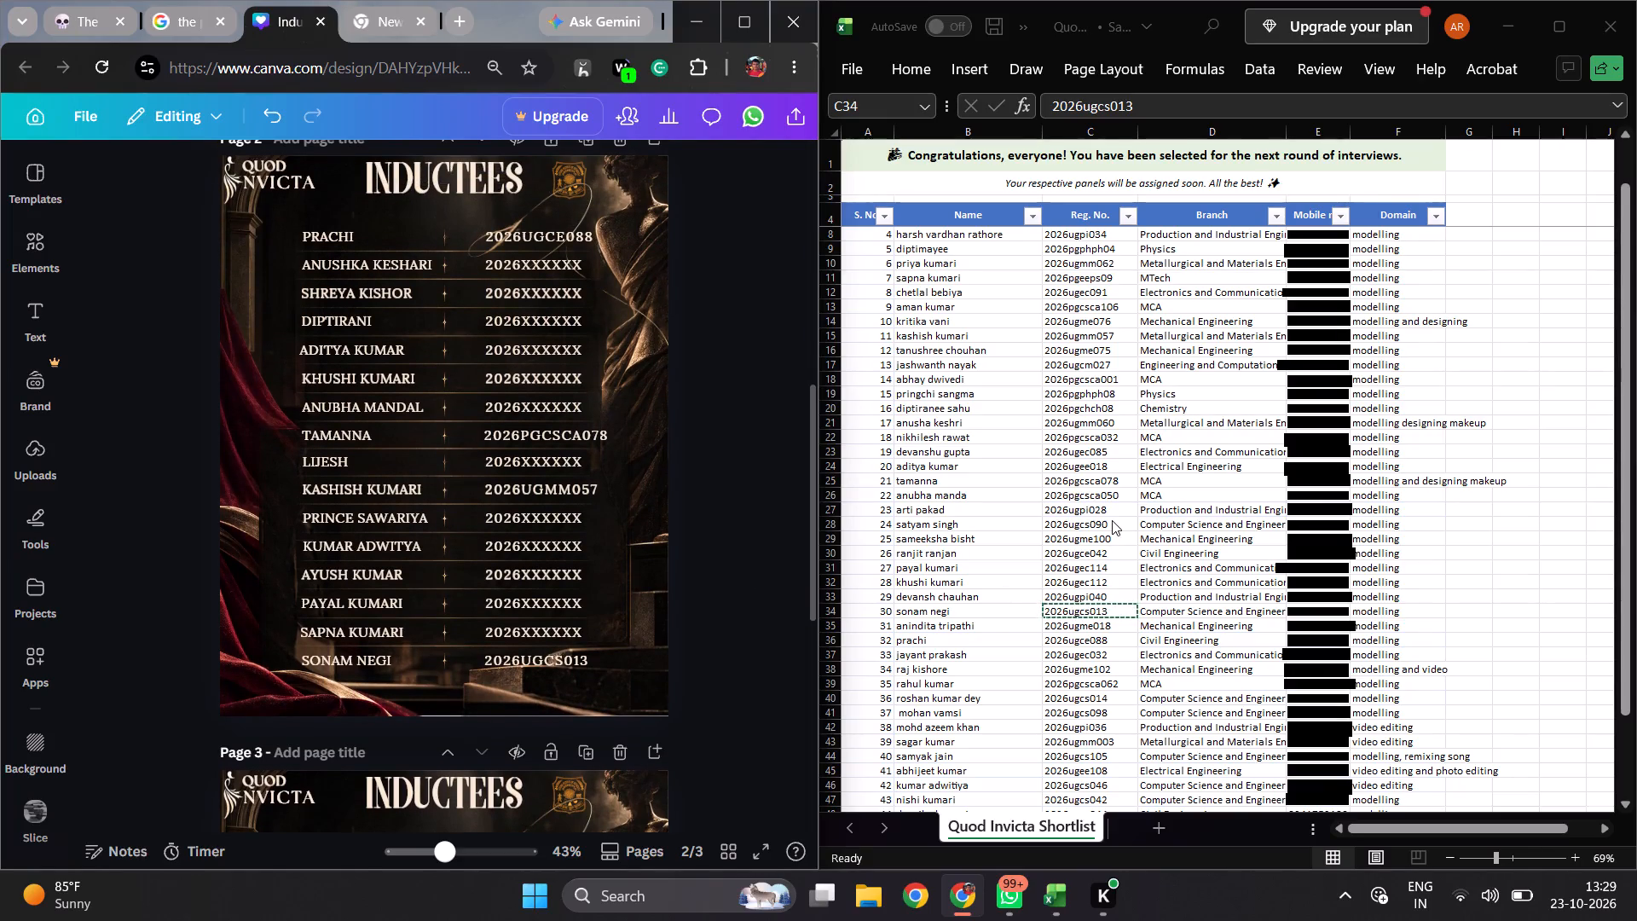
pyautogui.scroll(-1, 1112, 520)
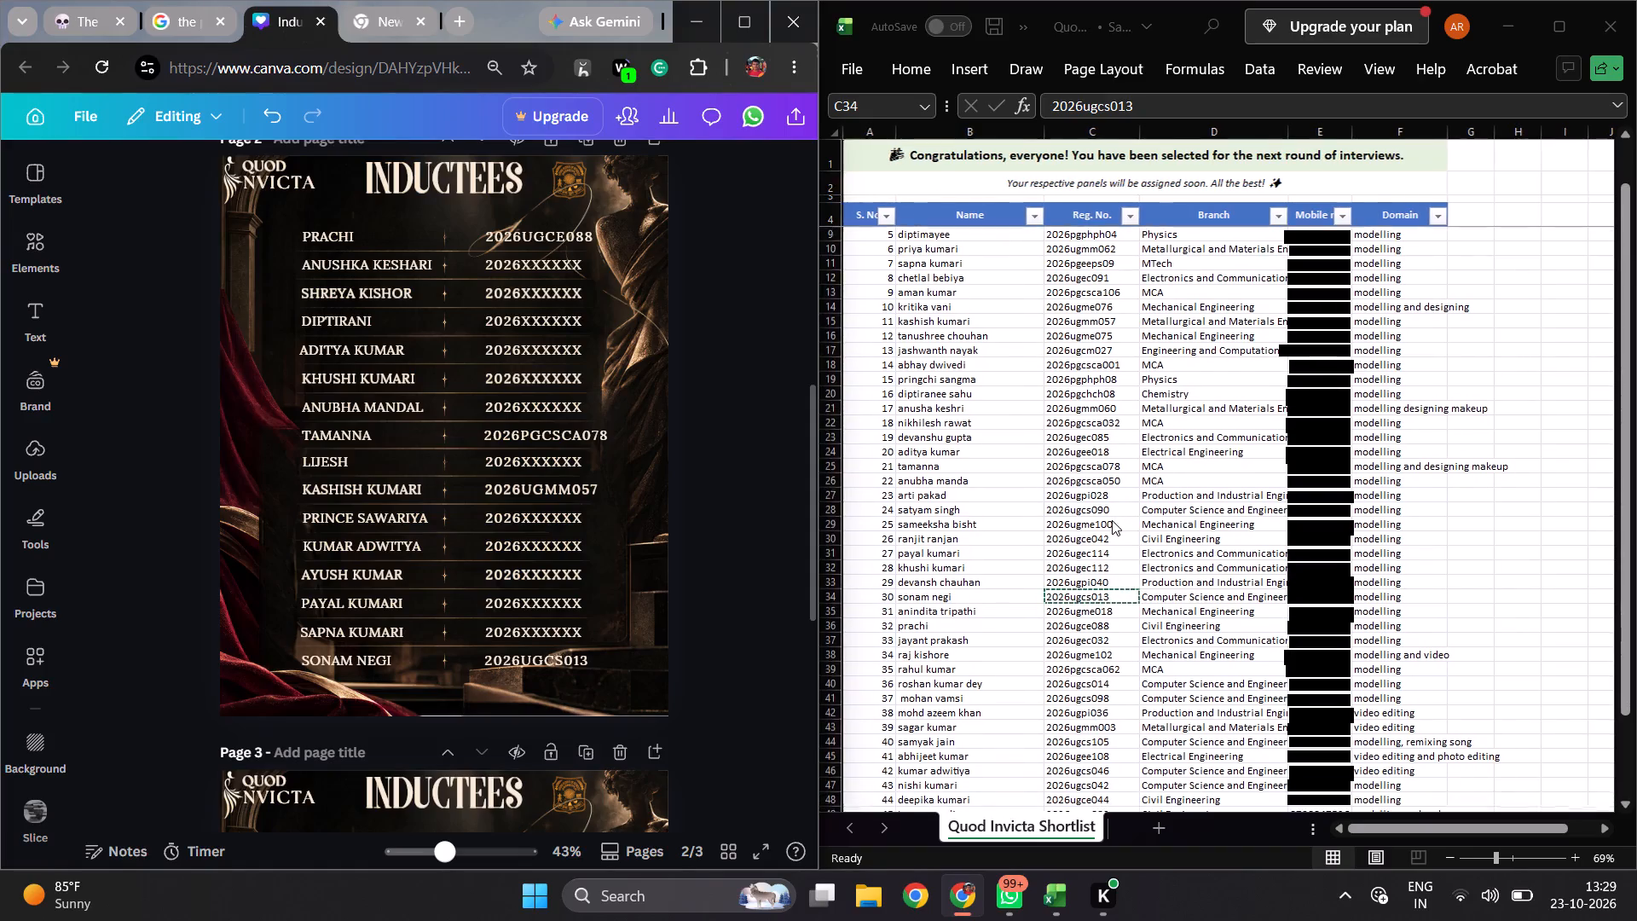
pyautogui.scroll(-2, 1112, 520)
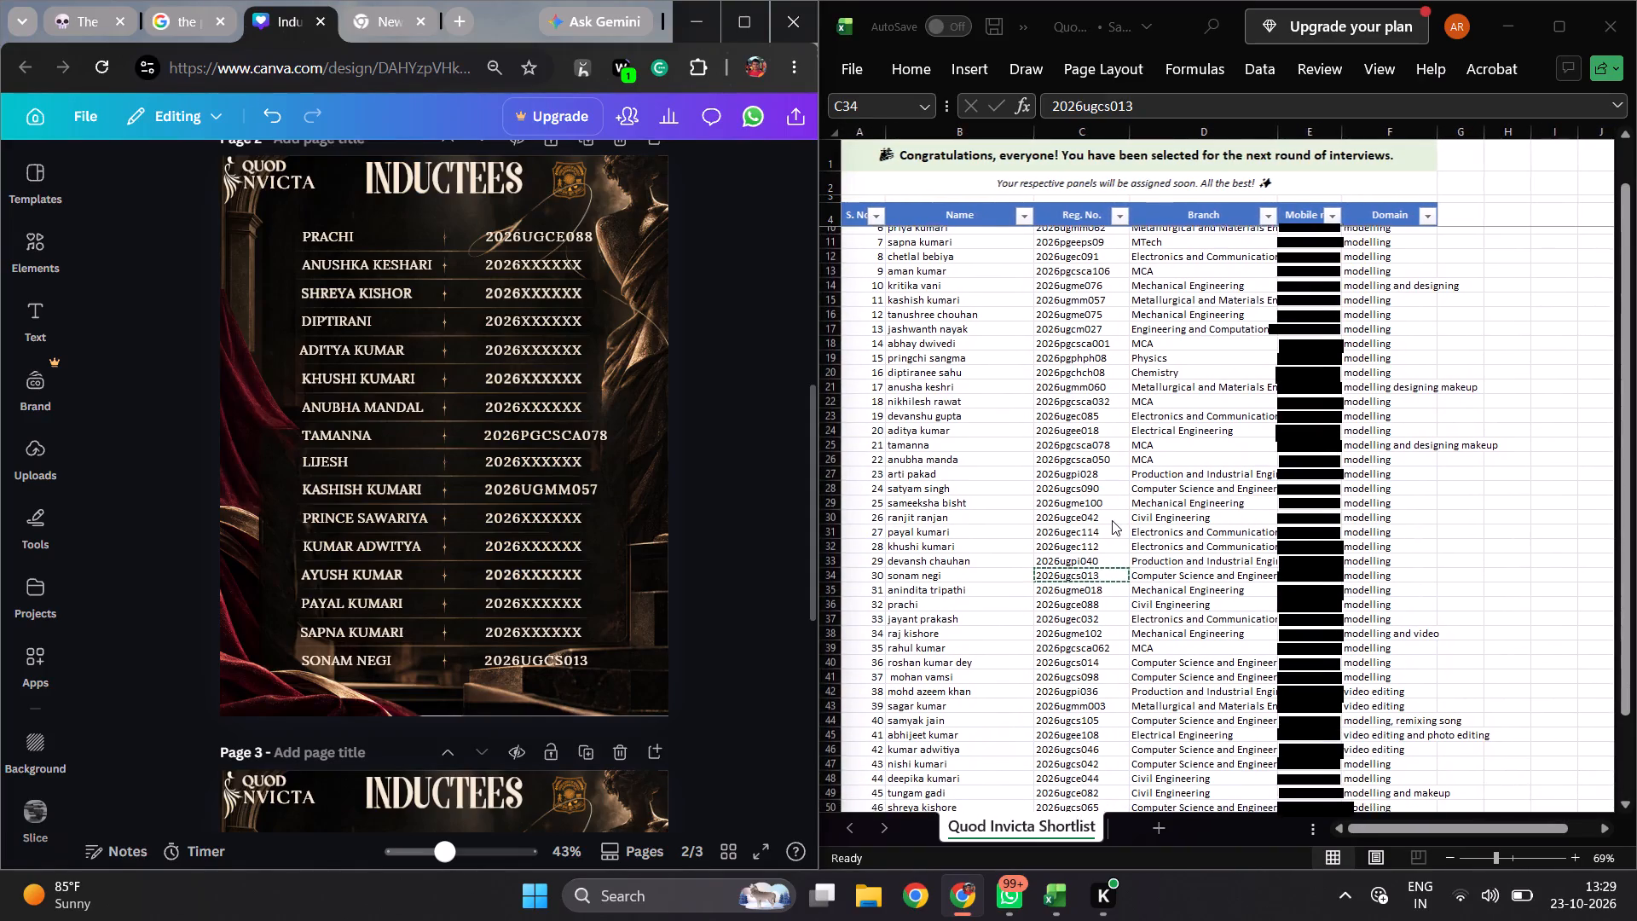
pyautogui.scroll(-2, 1112, 520)
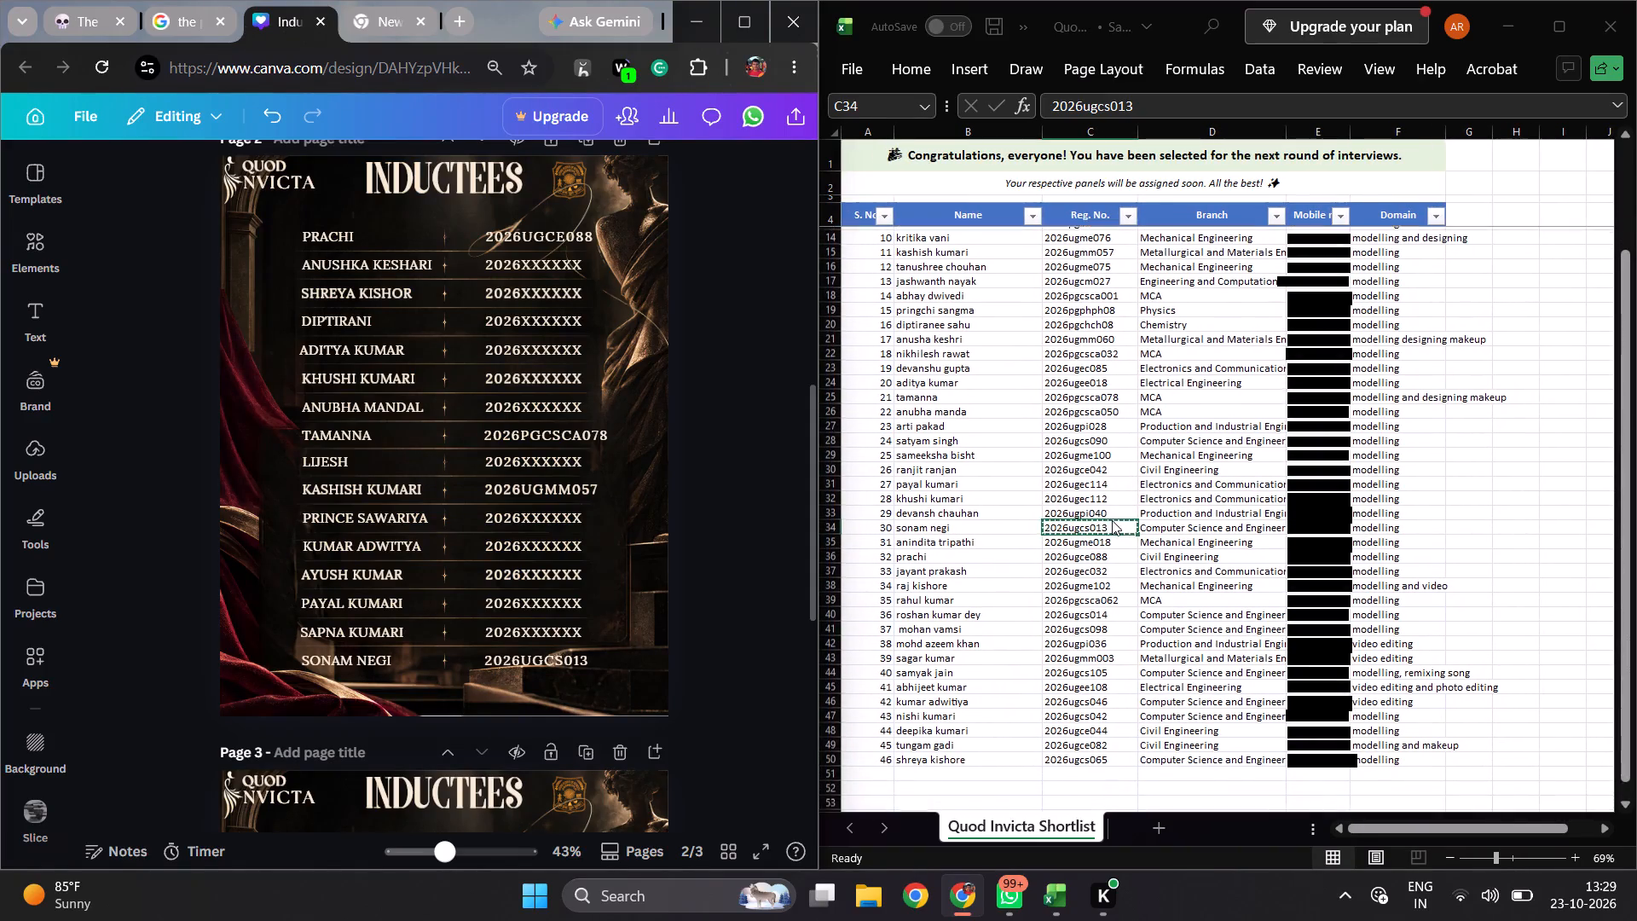
pyautogui.scroll(-1, 1112, 520)
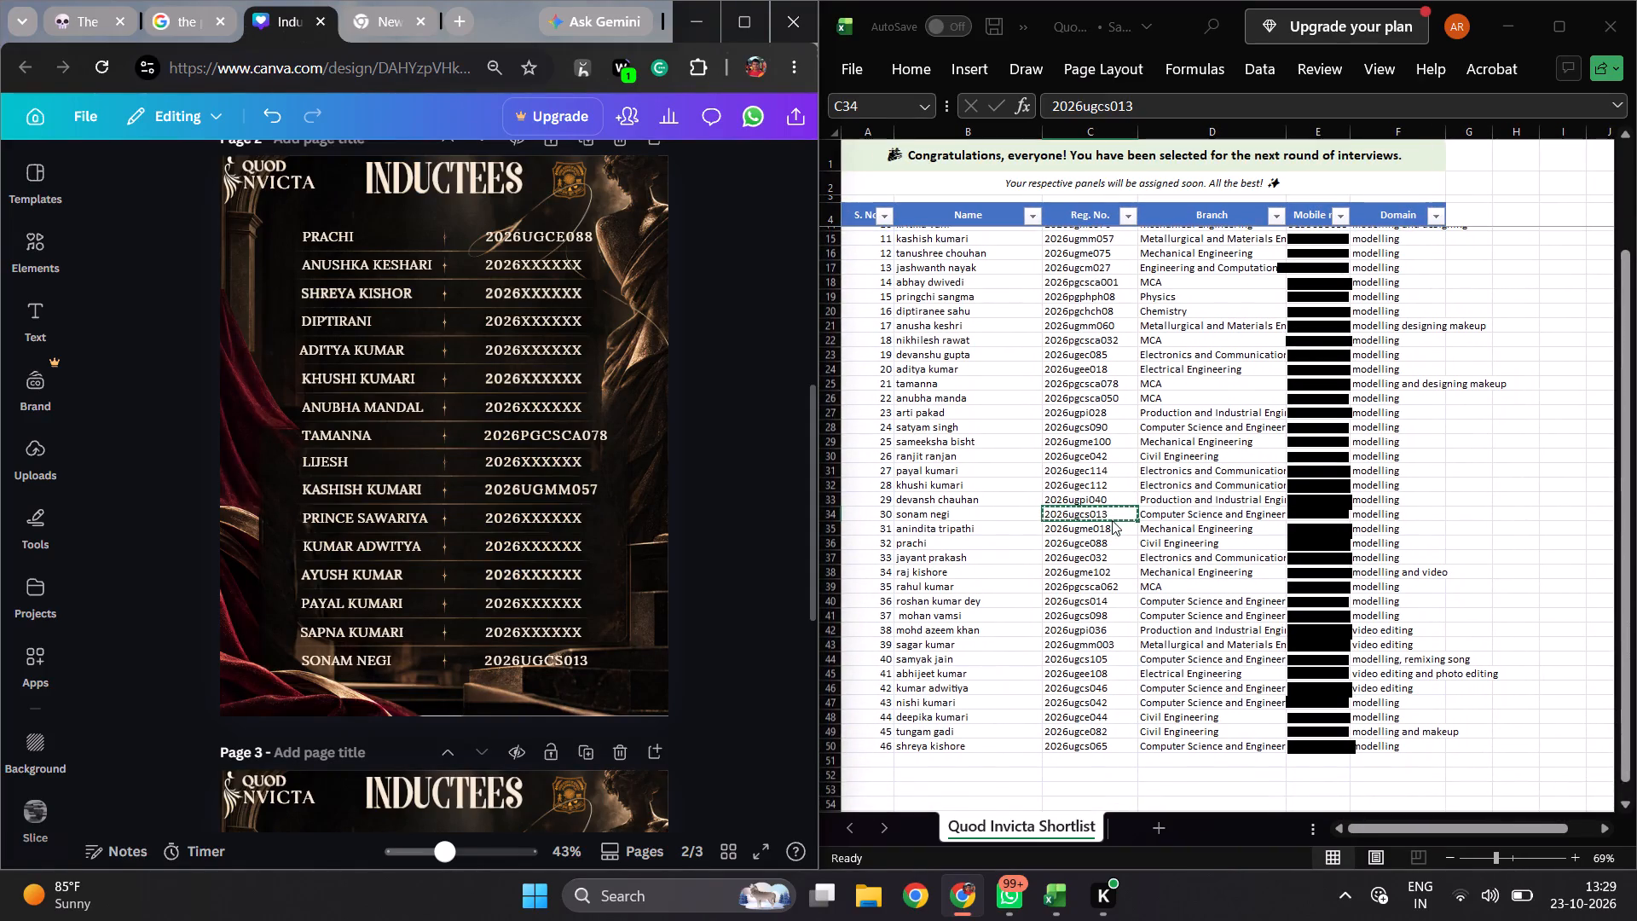
pyautogui.scroll(-2, 1112, 520)
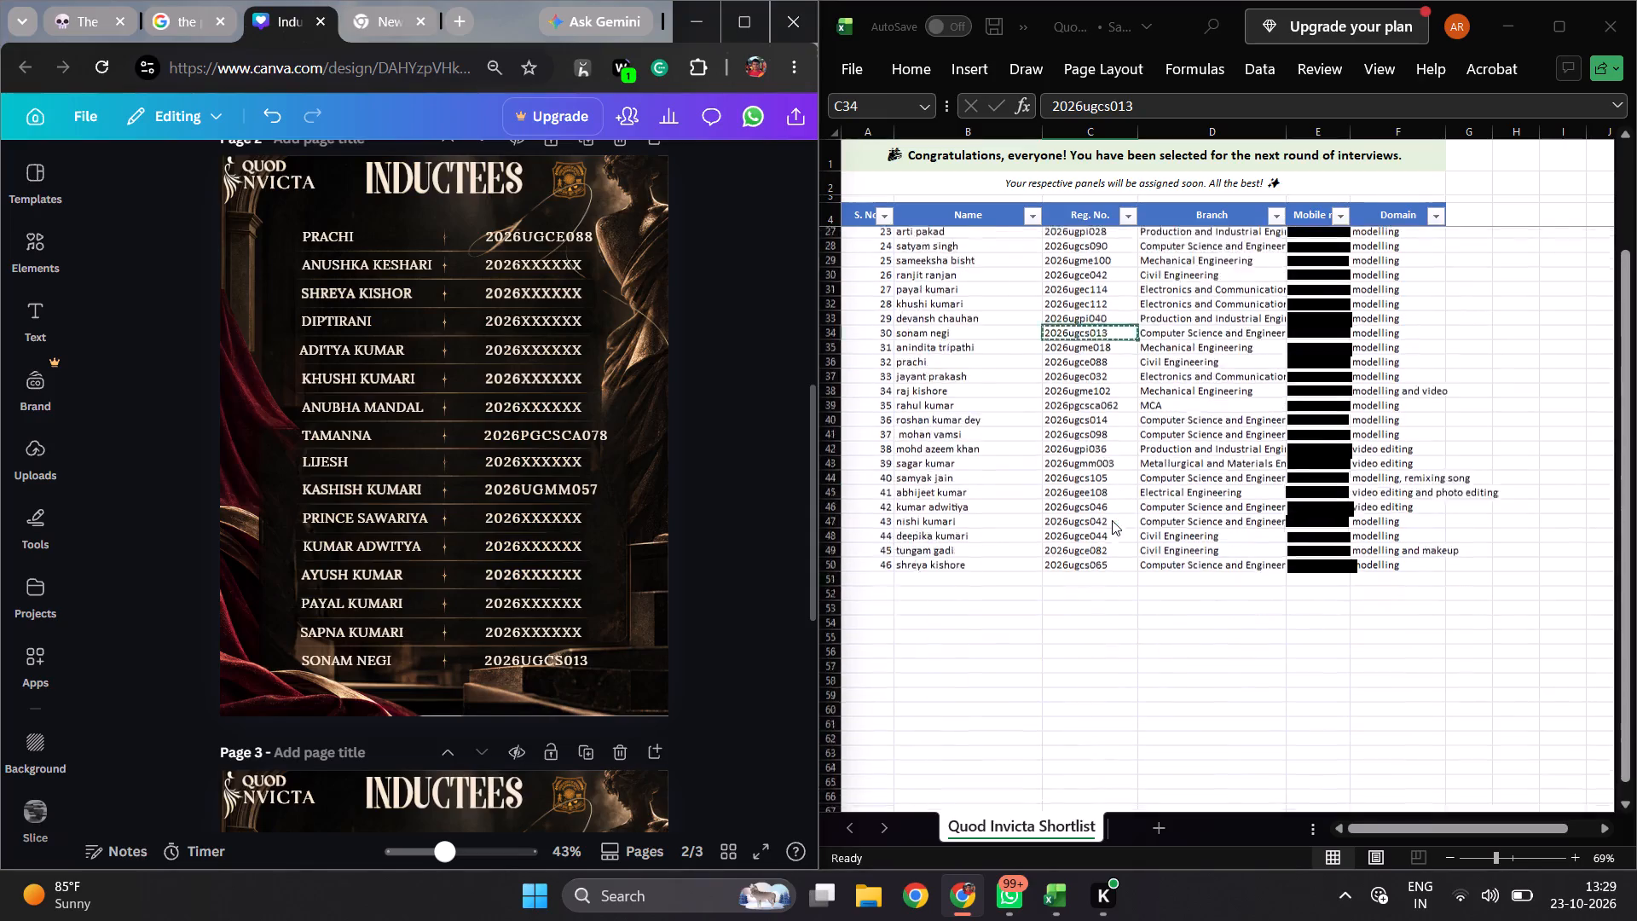
pyautogui.scroll(2, 1112, 520)
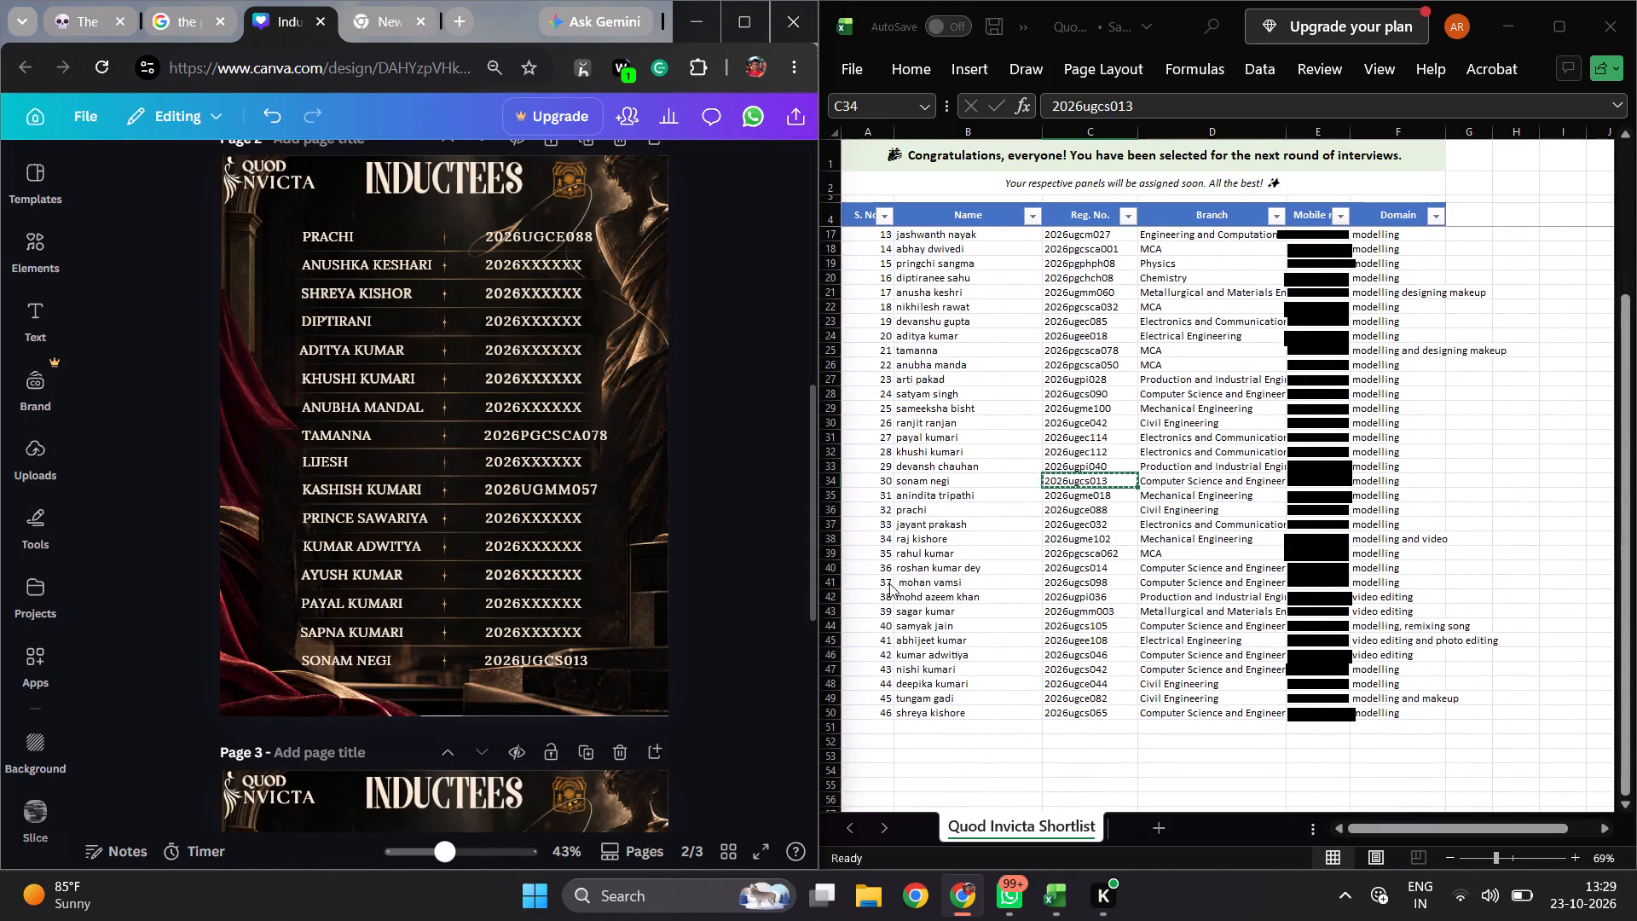
# Replace page 3's sixth-row placeholder with the registration number from shortlist cell C40, widening its text box to keep it on one line.
pyautogui.scroll(-1, 742, 652)
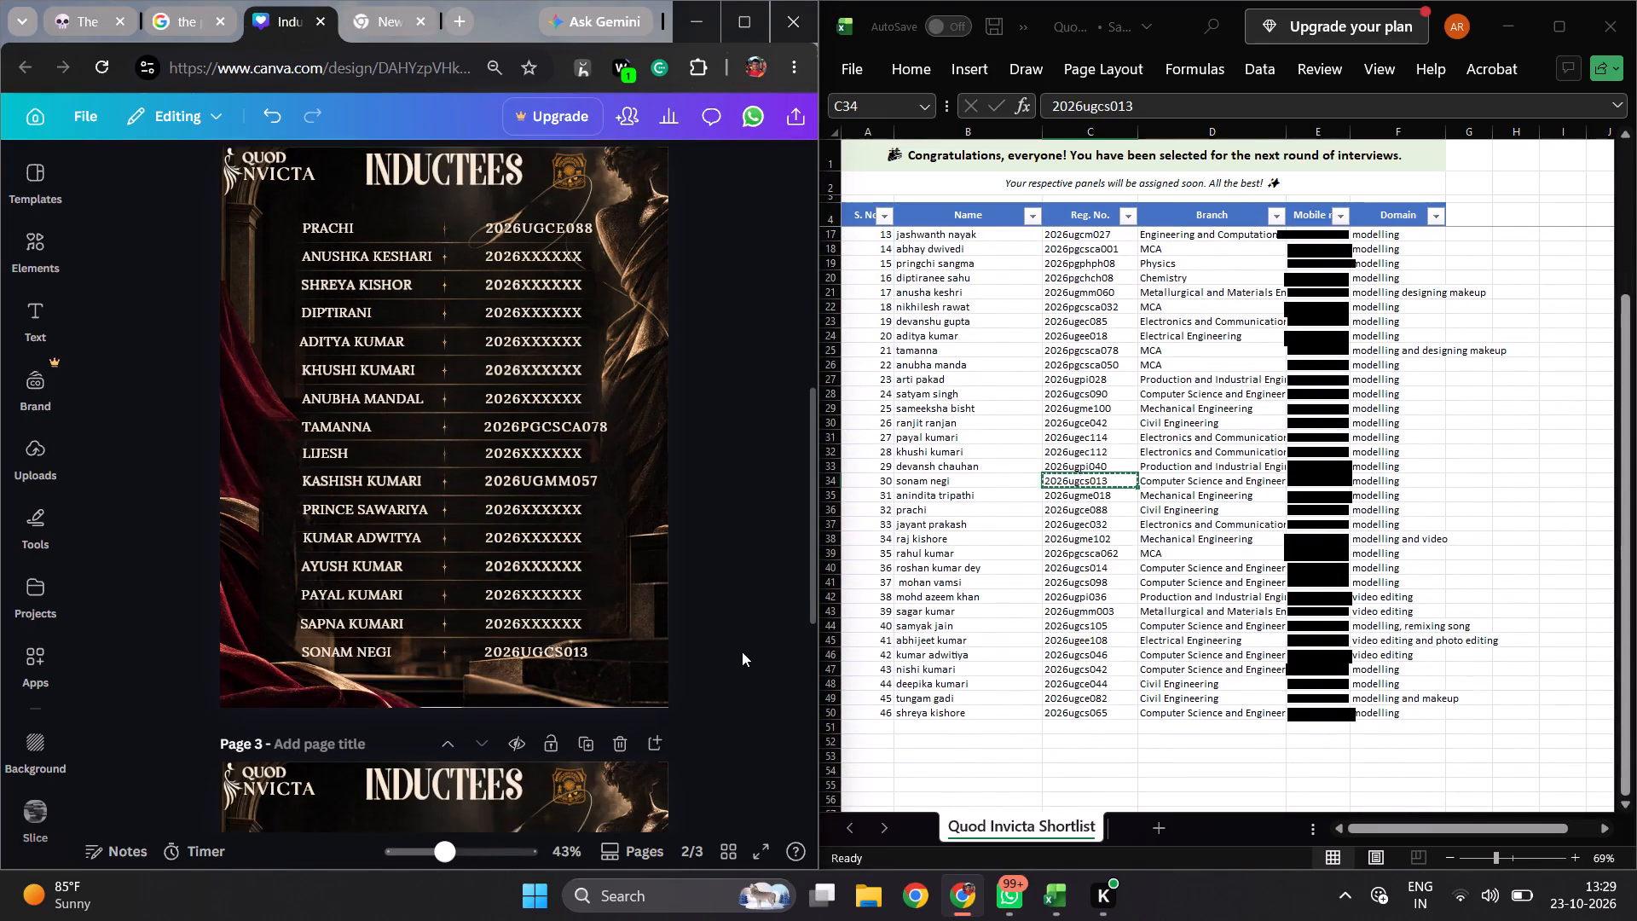
pyautogui.scroll(-2, 742, 652)
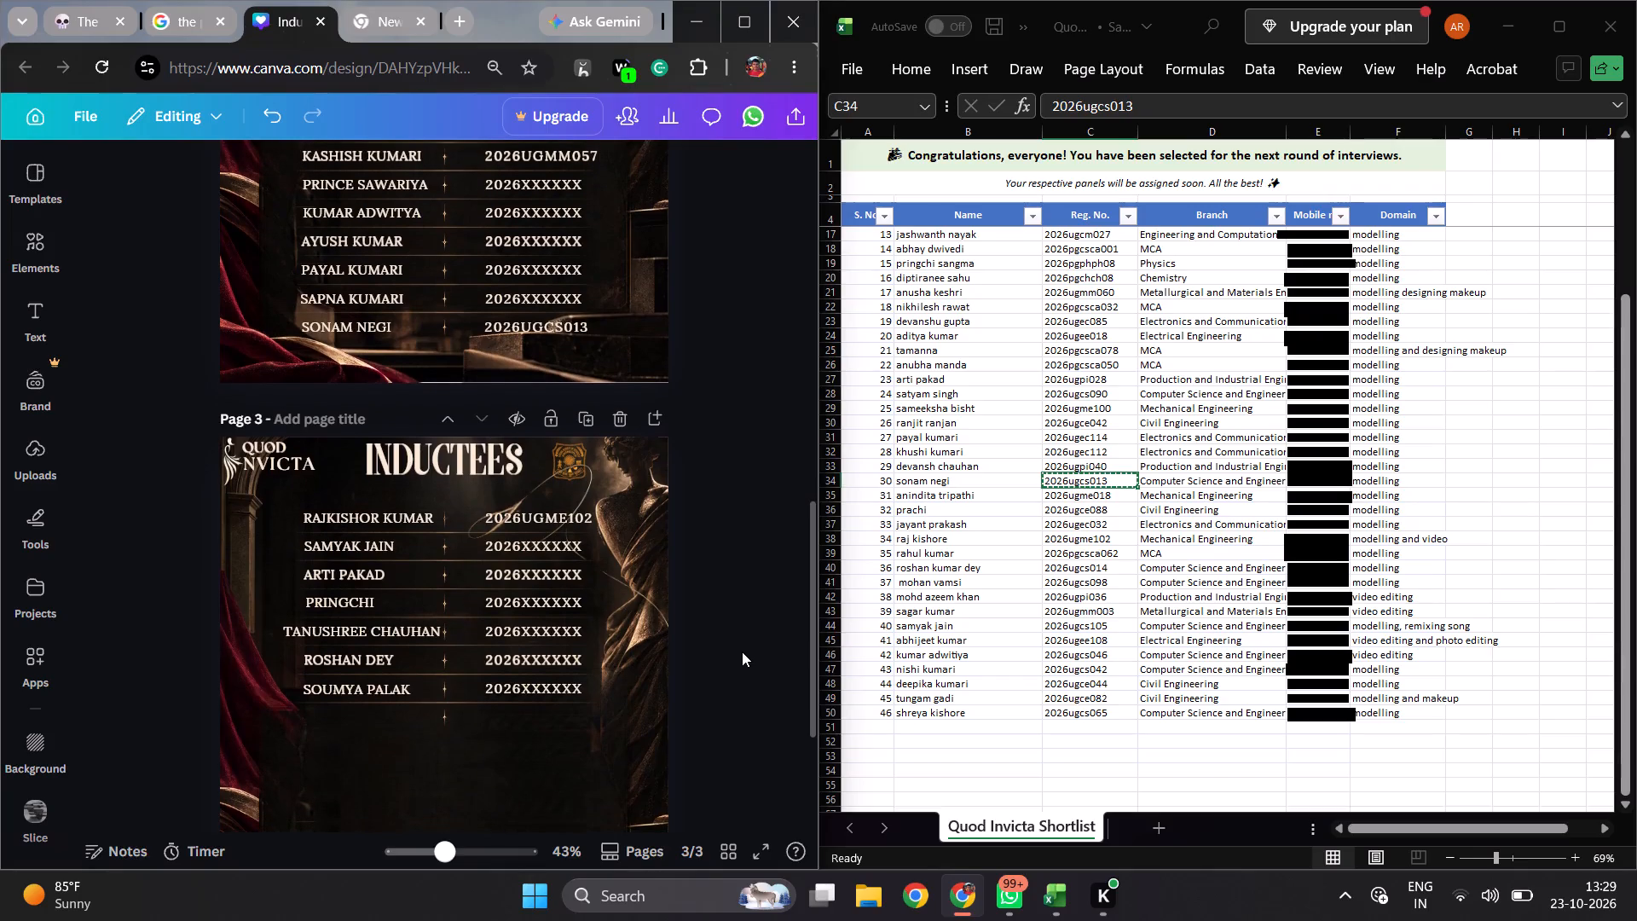
pyautogui.scroll(1, 742, 652)
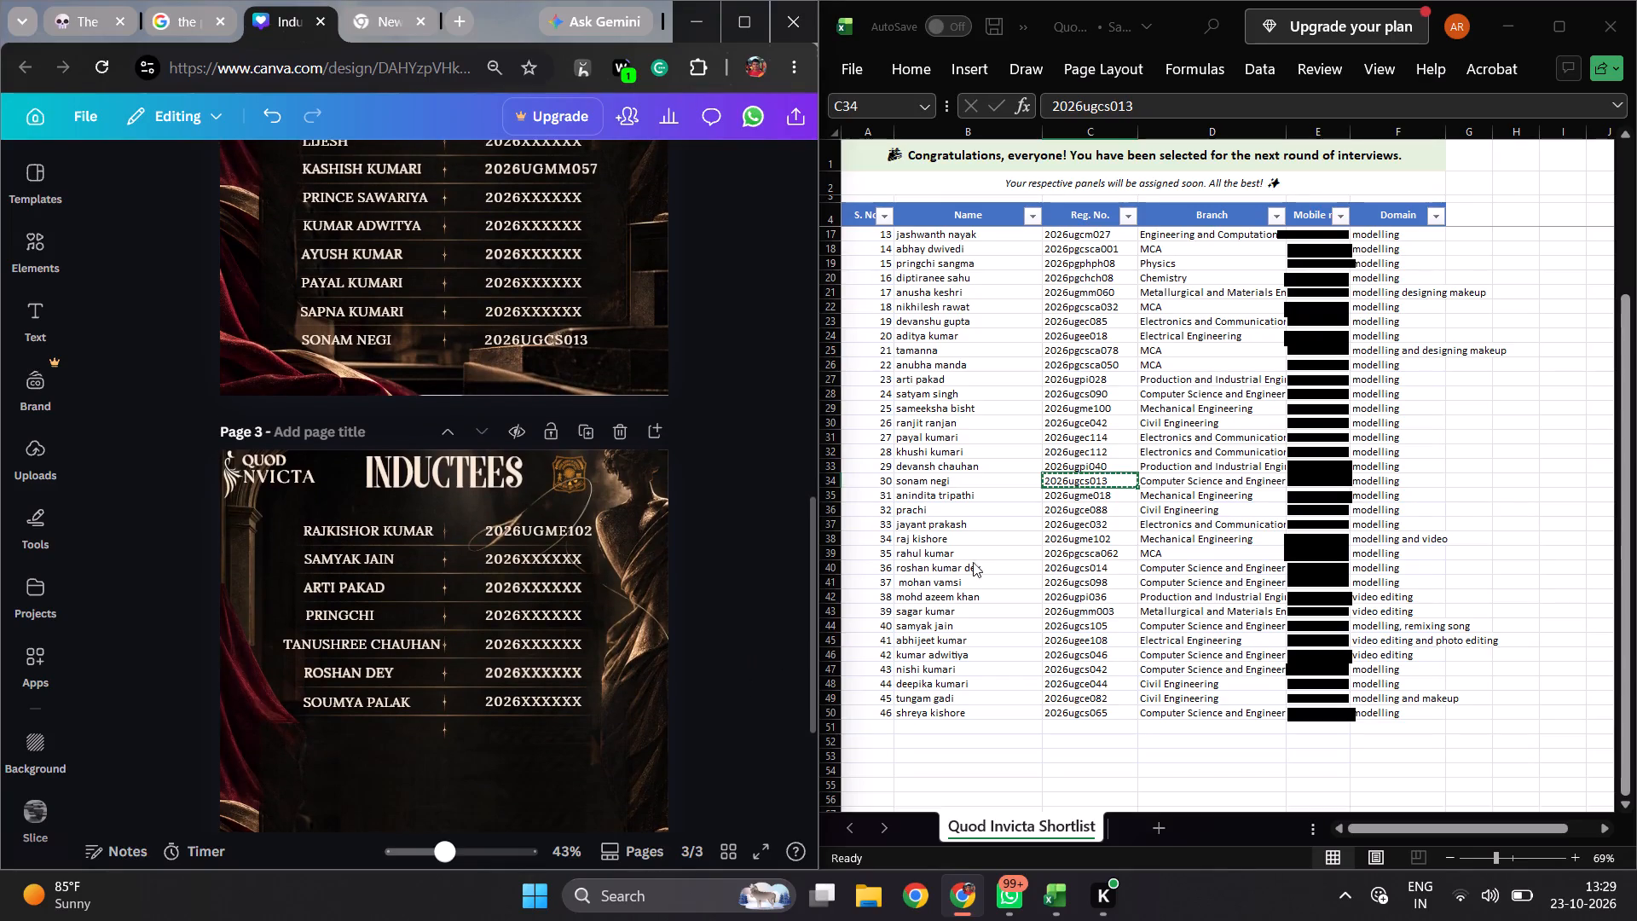
pyautogui.doubleClick(1084, 566)
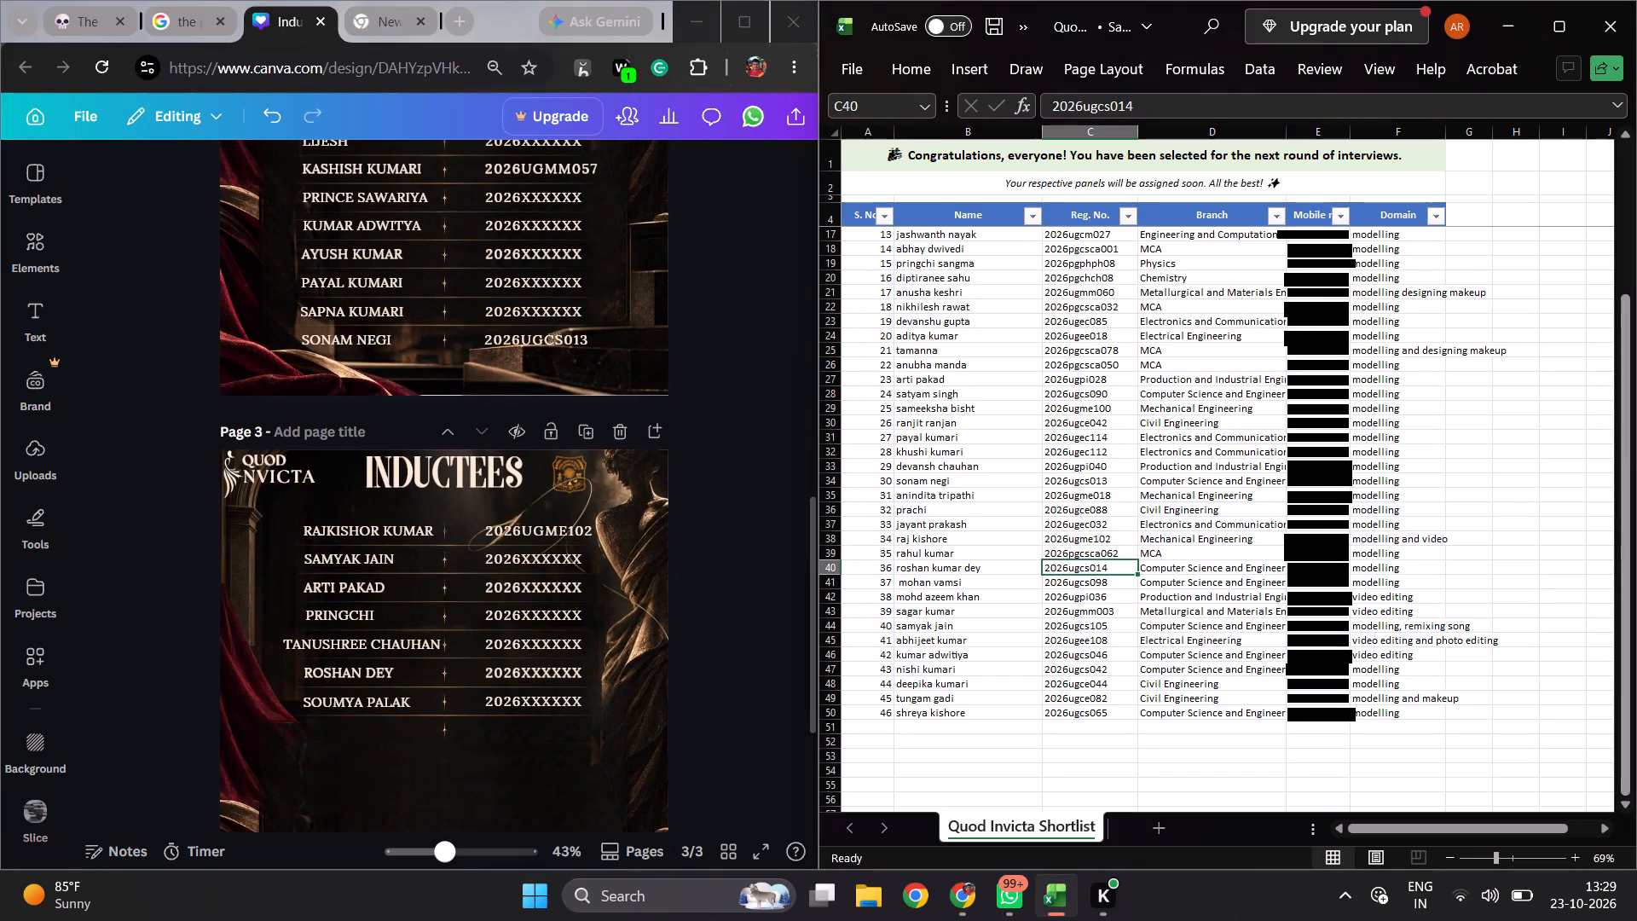
pyautogui.hotkey('ctrl', 'c')
pyautogui.doubleClick(518, 670)
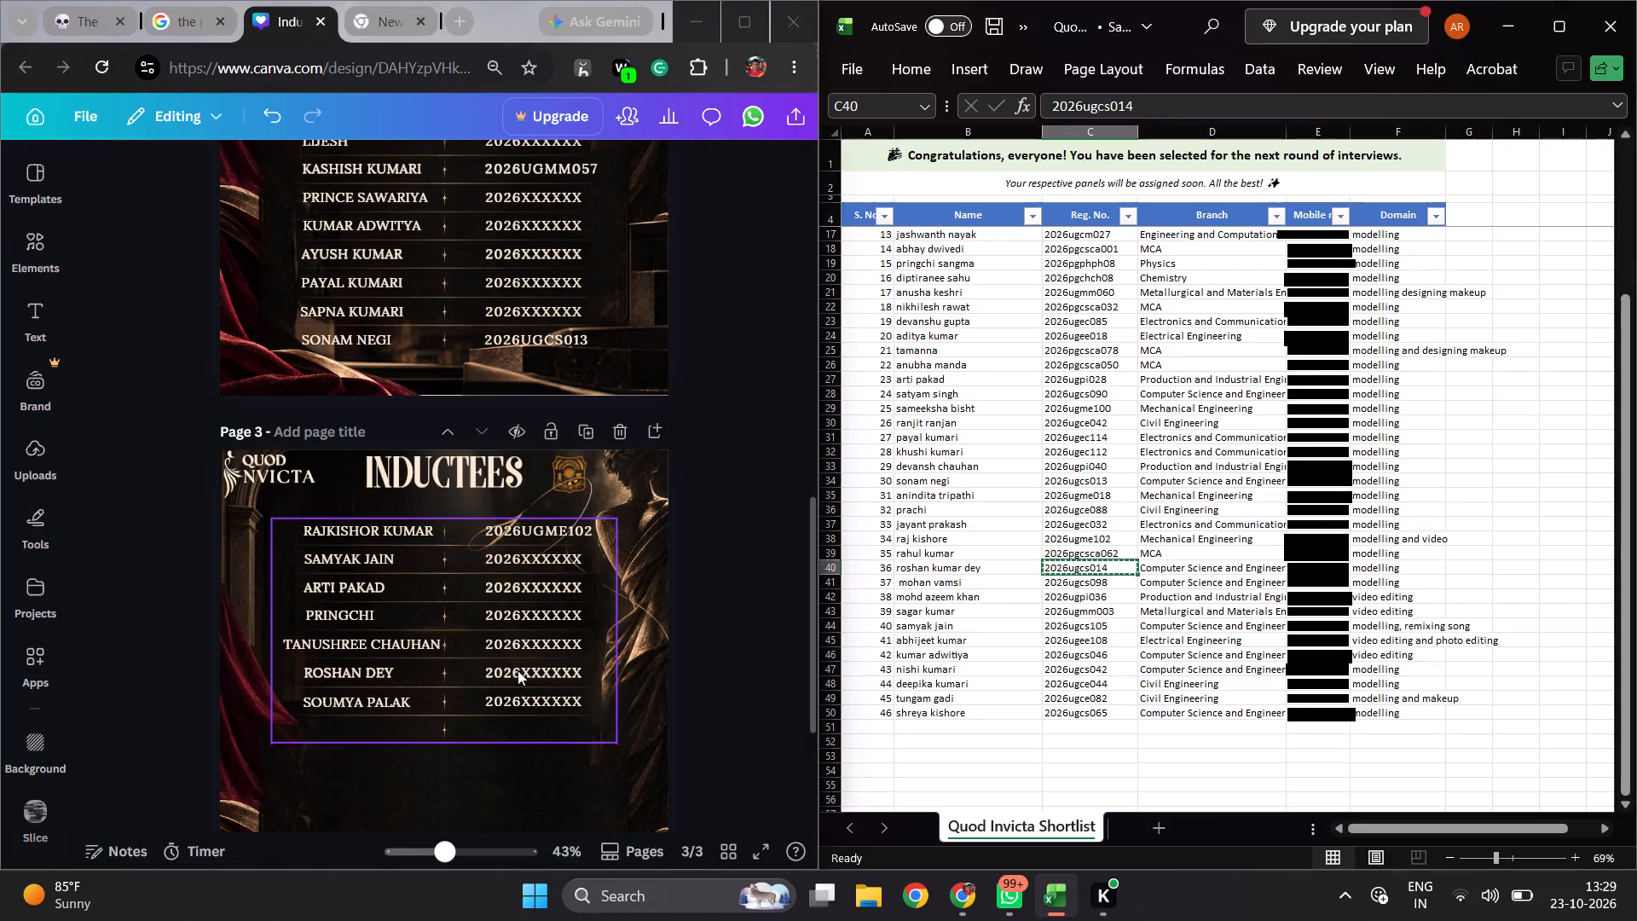
pyautogui.hotkey('ctrl', 'v')
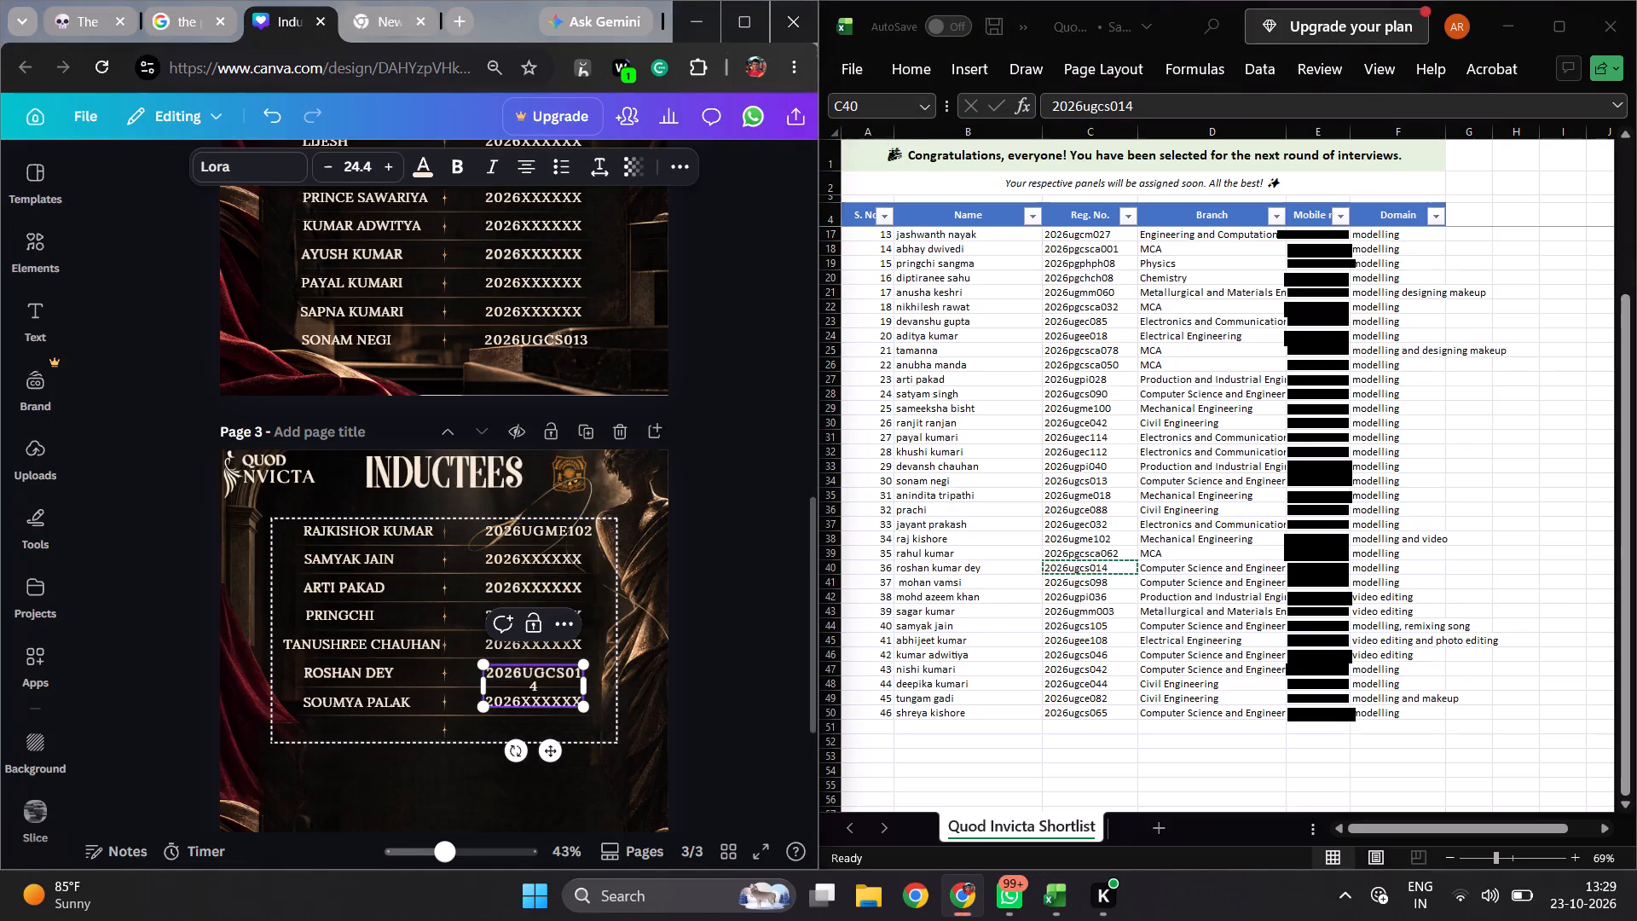
pyautogui.moveTo(586, 686); pyautogui.dragTo(599, 686)
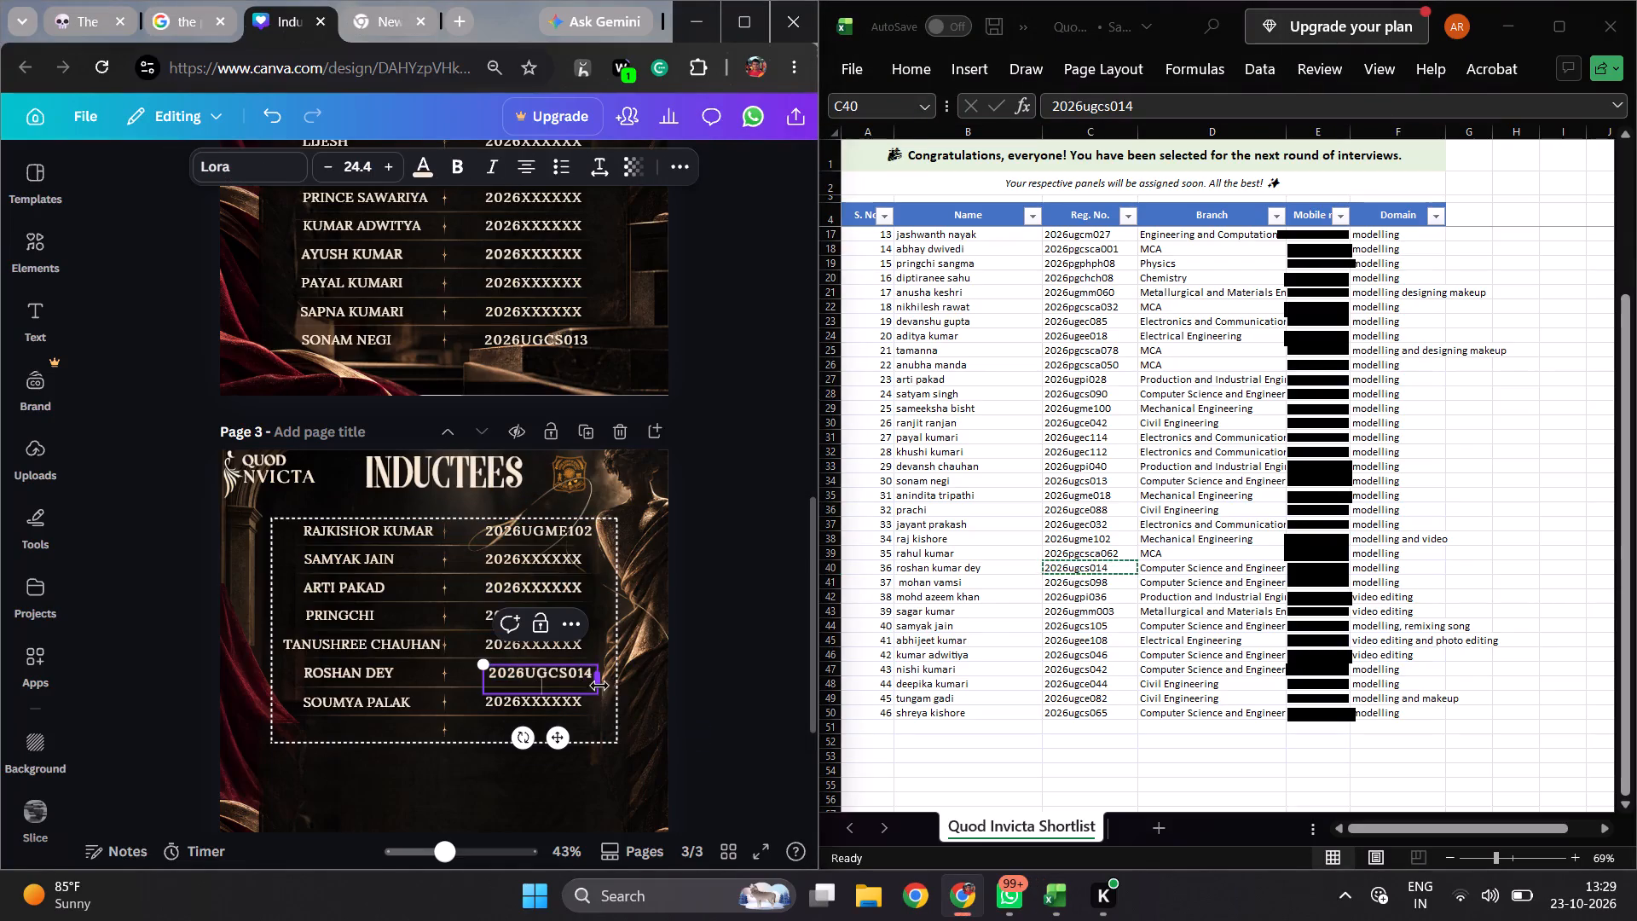
pyautogui.click(703, 681)
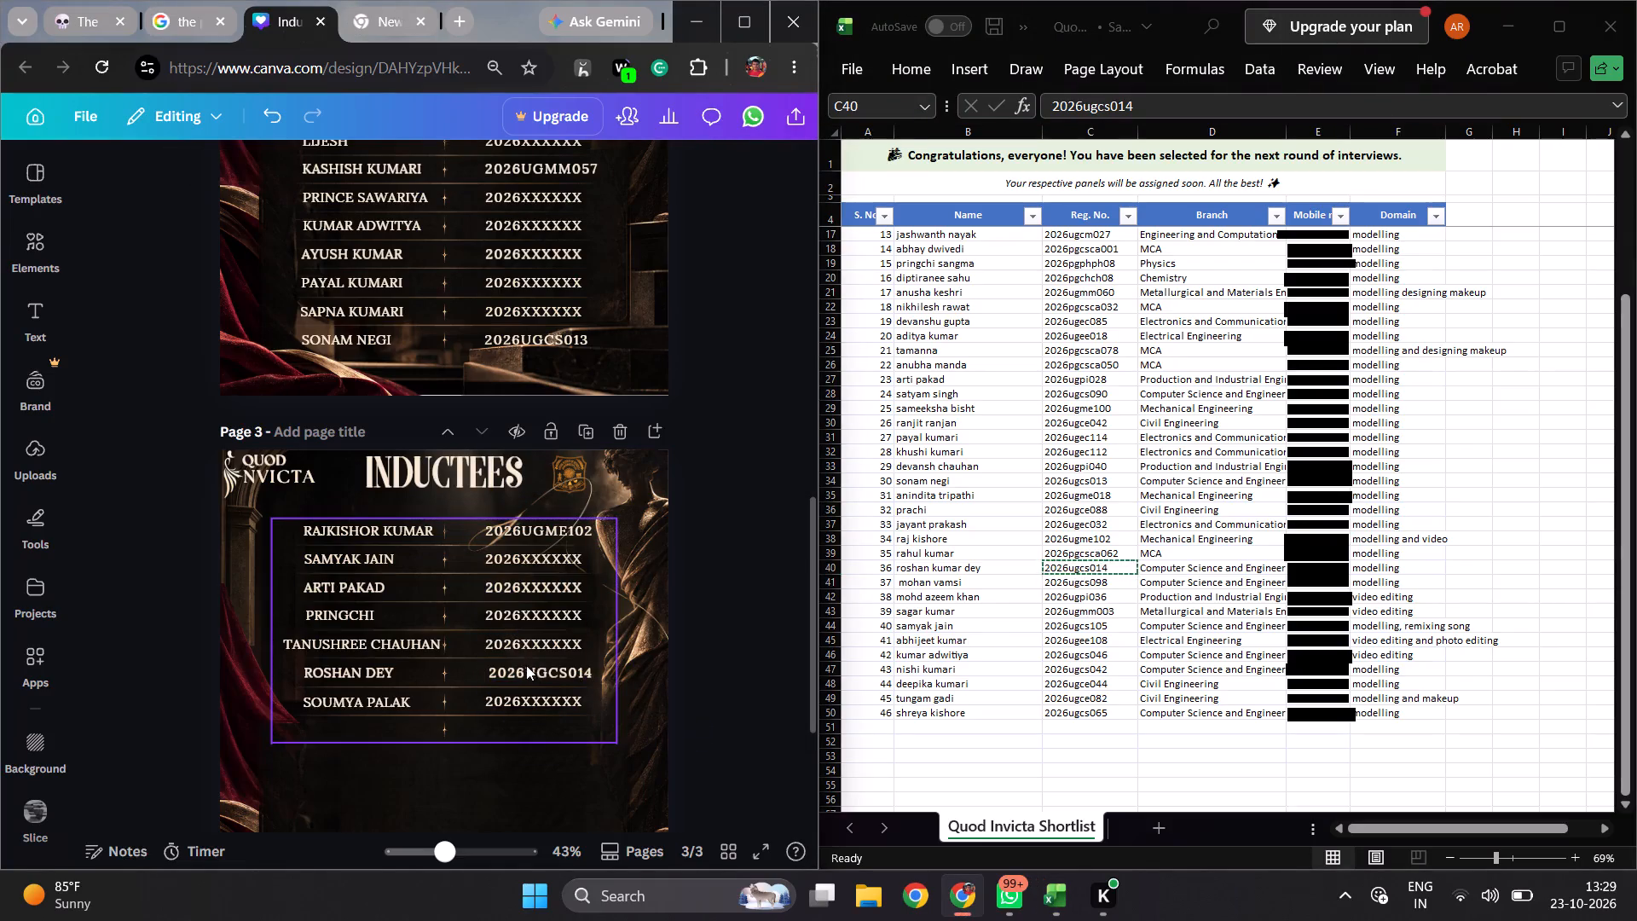
# Nudge page 3's sixth-row registration number slightly left to line up with the entries in the other rows.
pyautogui.click(523, 669)
pyautogui.click(523, 669)
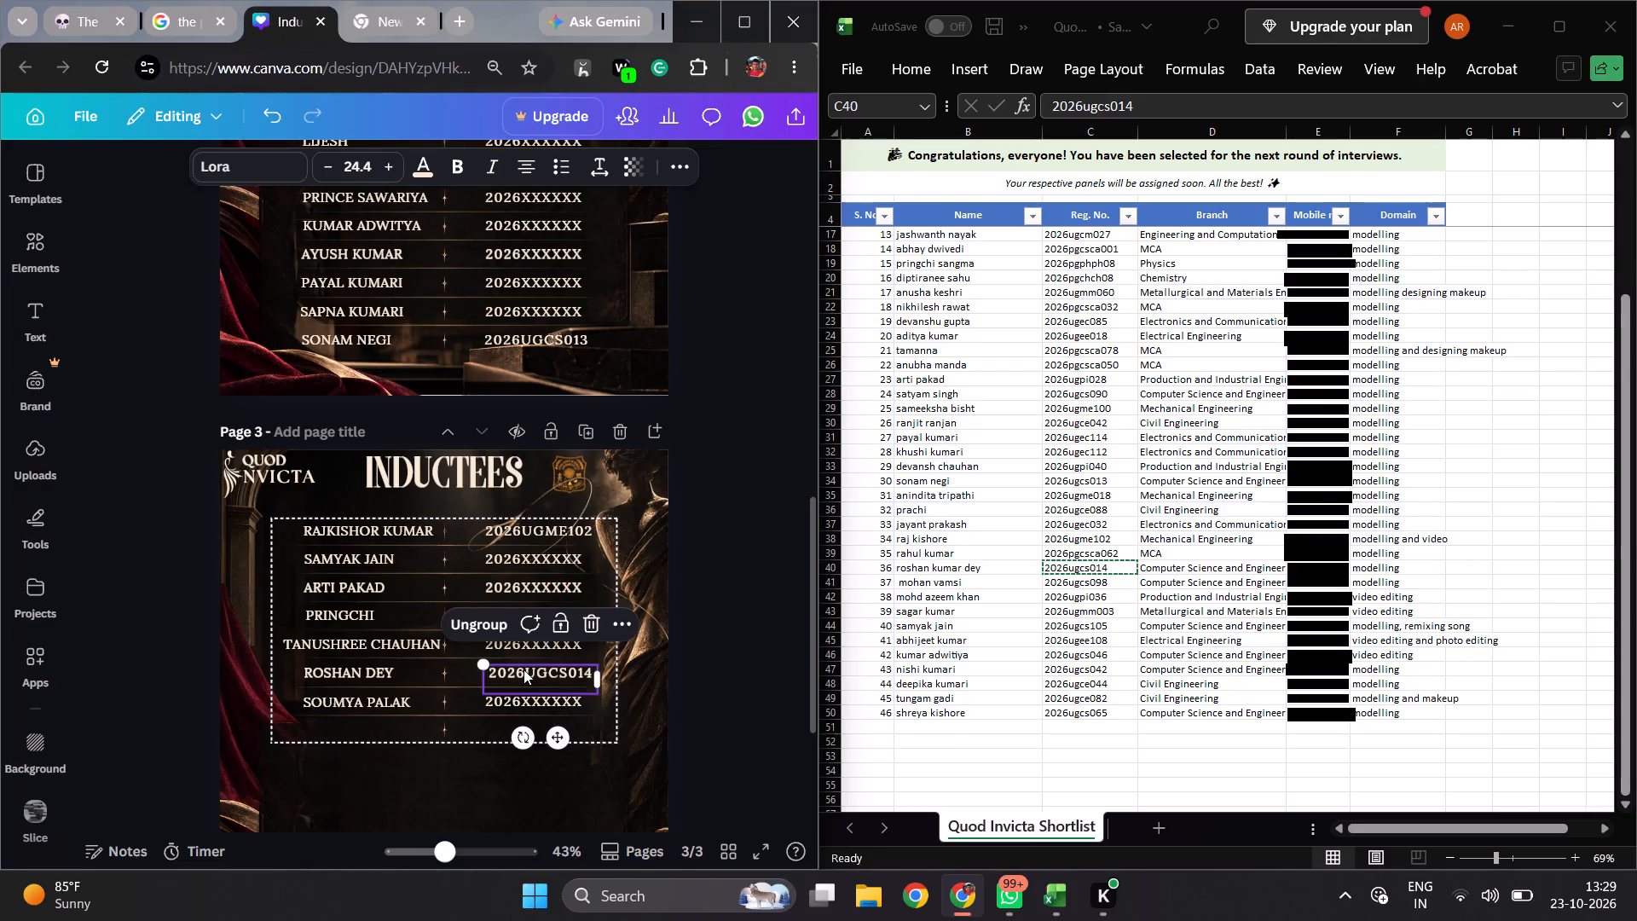
pyautogui.press('Left')
pyautogui.press('Left')
pyautogui.press('Left')
pyautogui.press('Left')
pyautogui.press('Left')
pyautogui.press('Left')
pyautogui.press('Left')
pyautogui.press('Left')
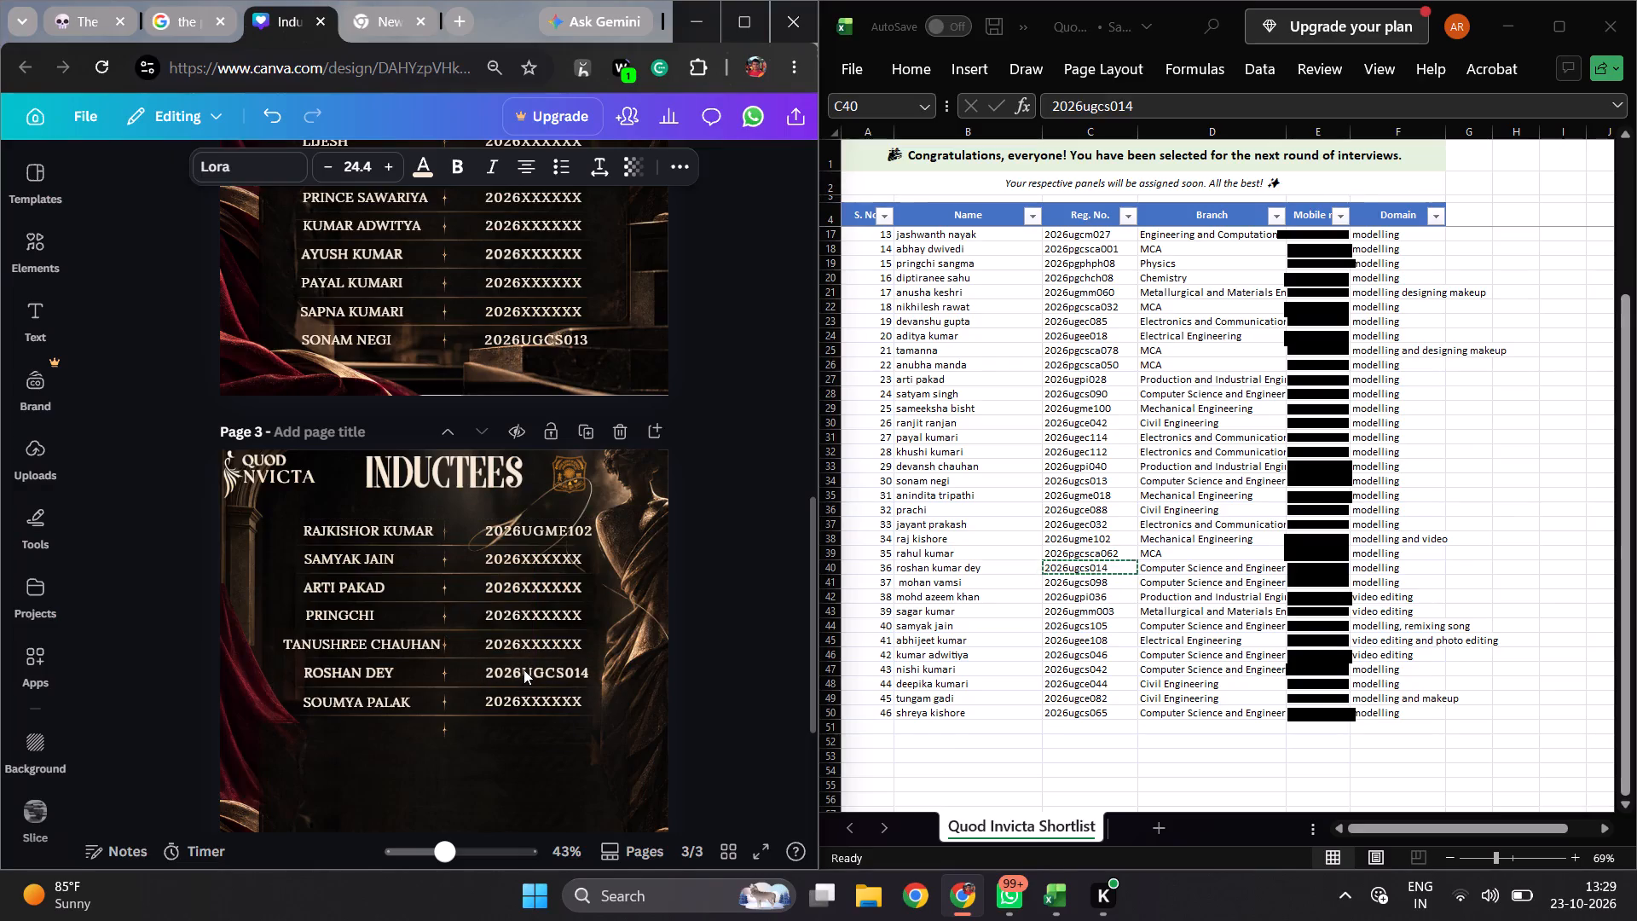
pyautogui.click(707, 730)
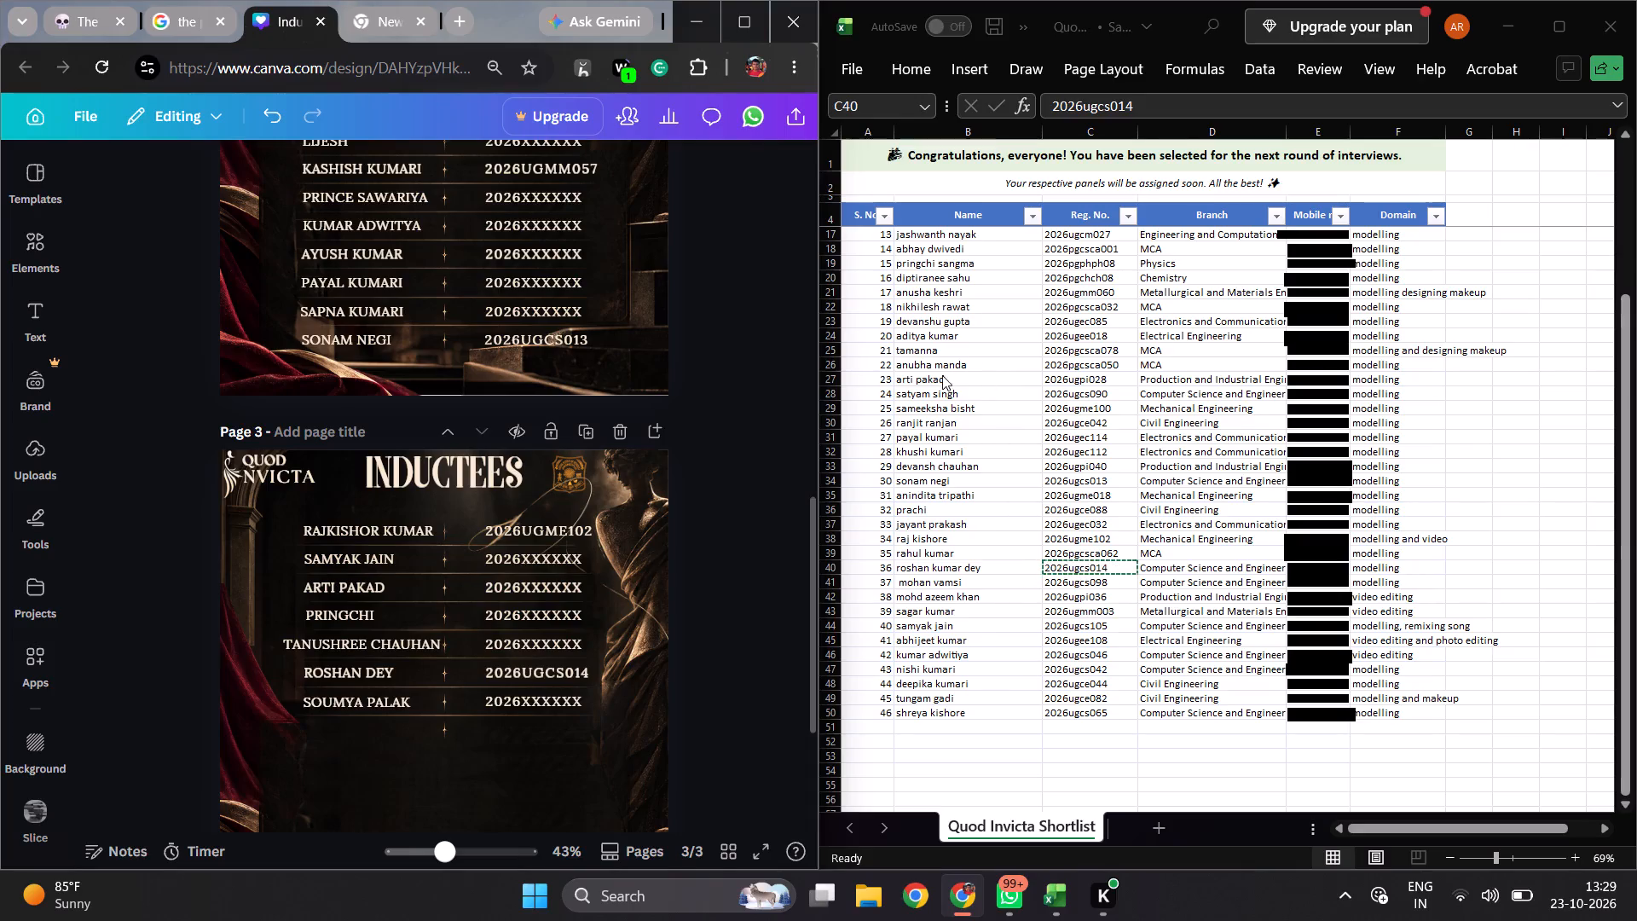
# Replace page 3's fifth-row placeholder with the registration number from shortlist cell C16, widening its text box to keep it on one line.
pyautogui.scroll(2, 986, 366)
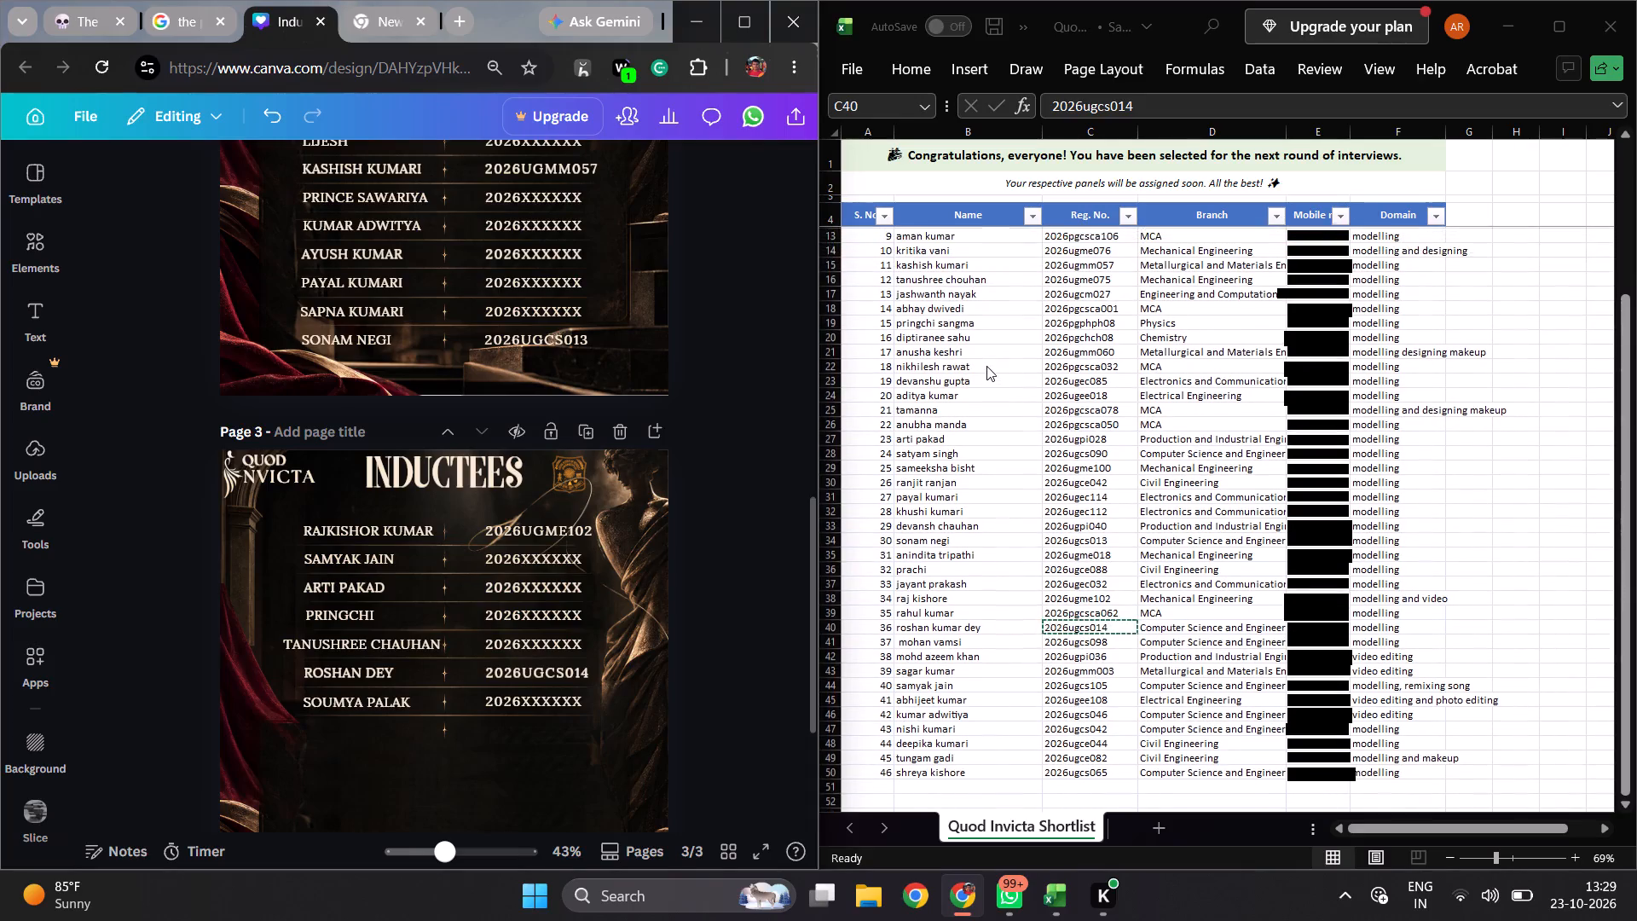
pyautogui.scroll(1, 986, 366)
pyautogui.doubleClick(1061, 350)
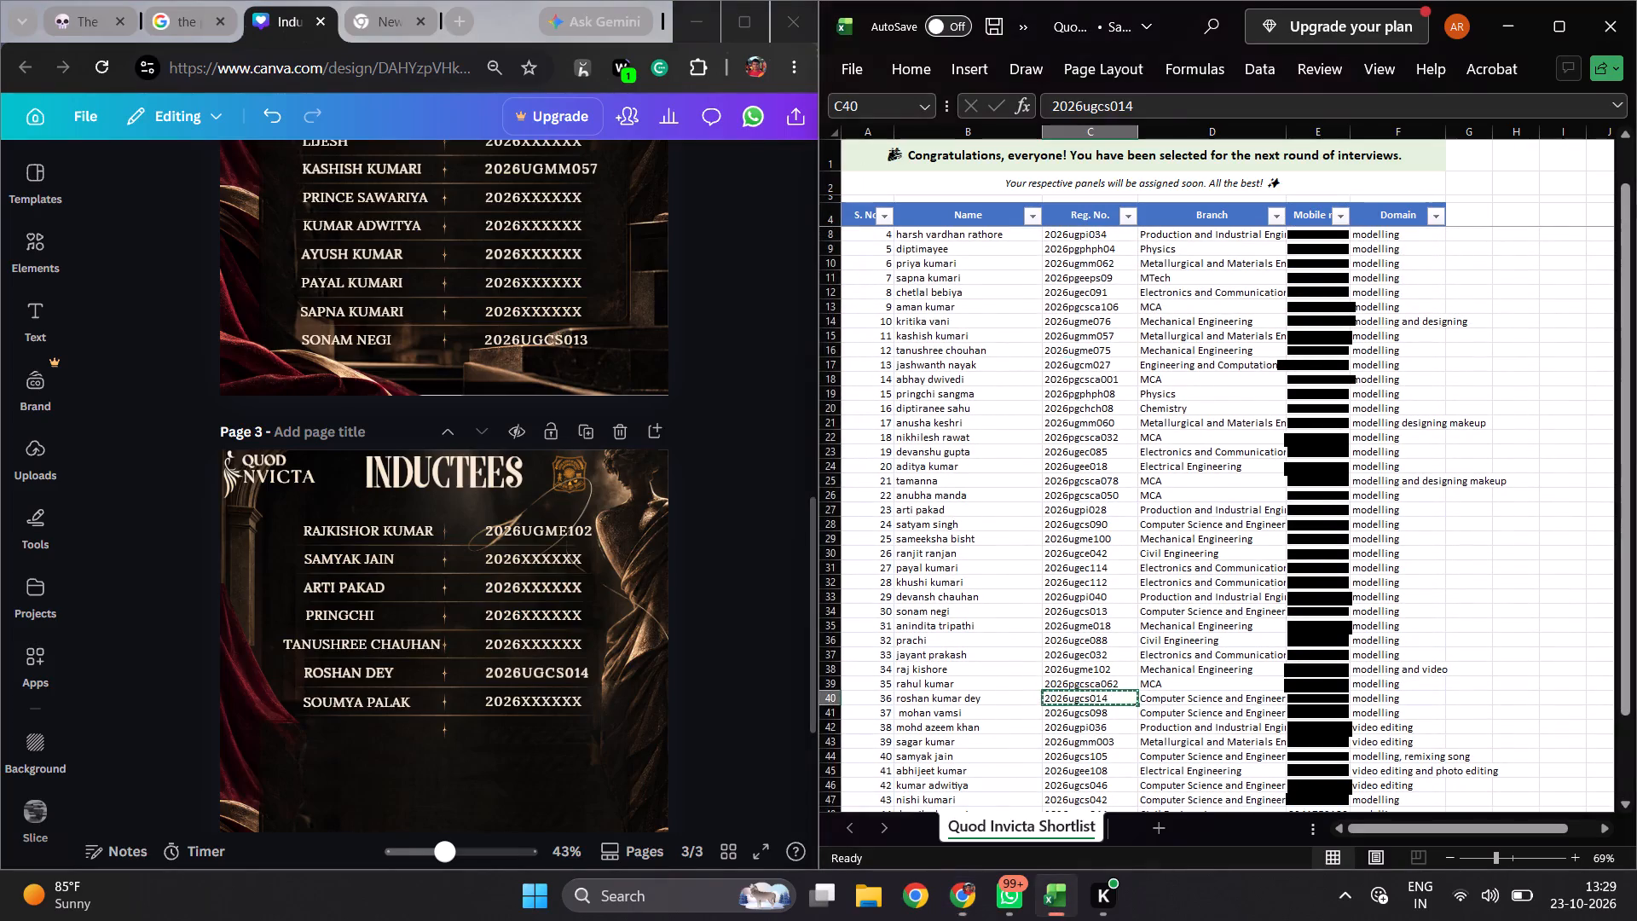
pyautogui.hotkey('ctrl', 'c')
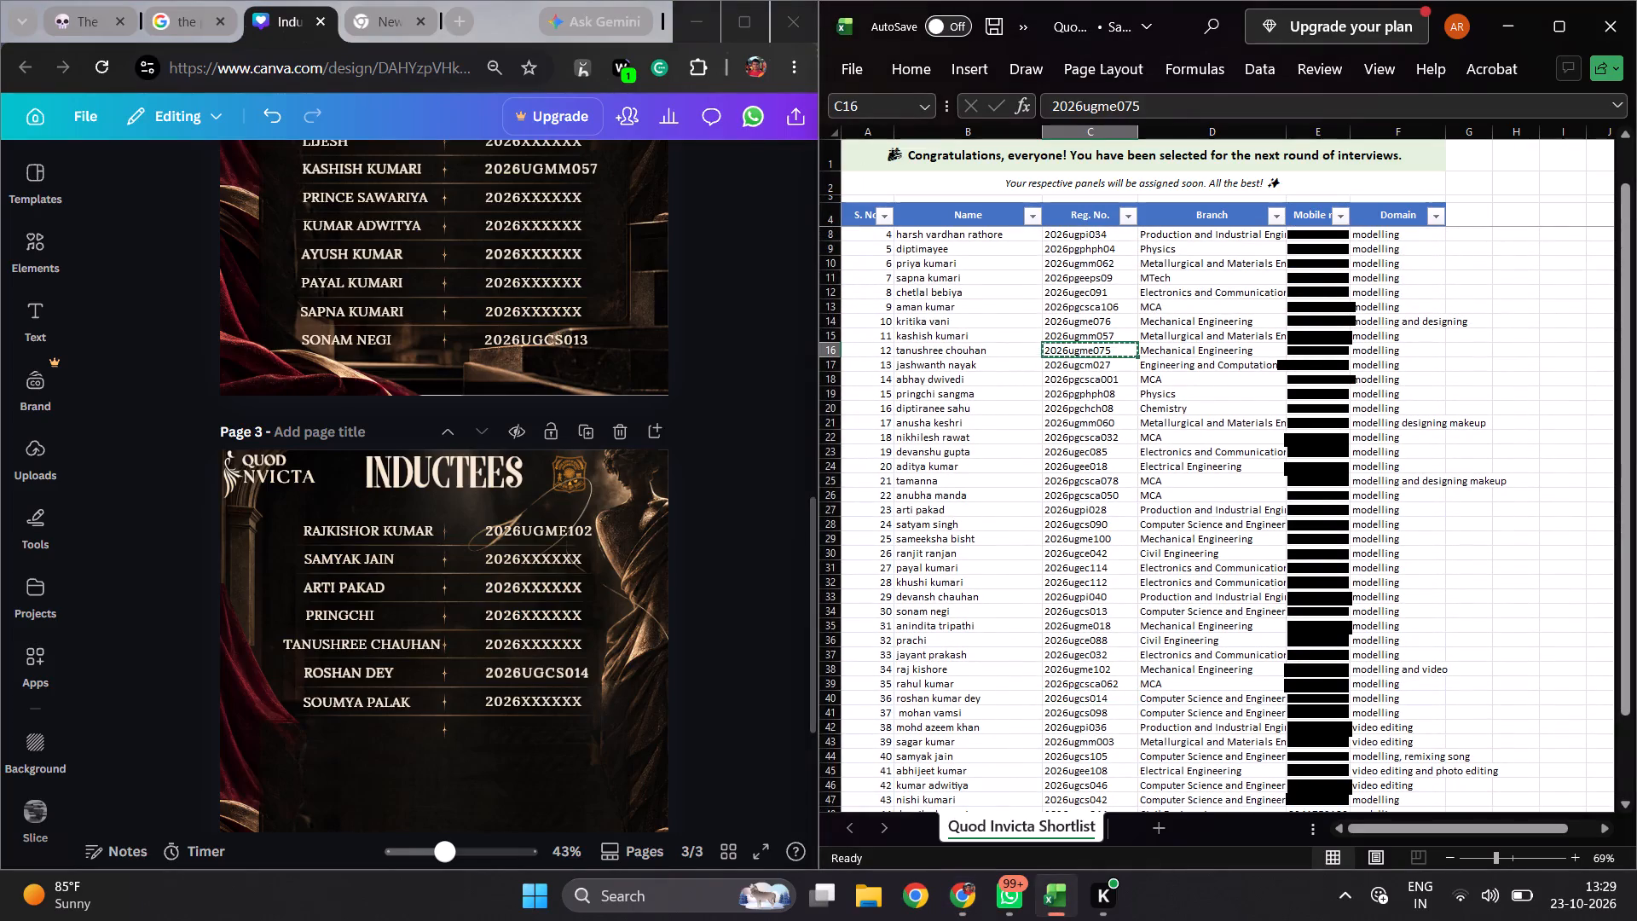
pyautogui.doubleClick(536, 644)
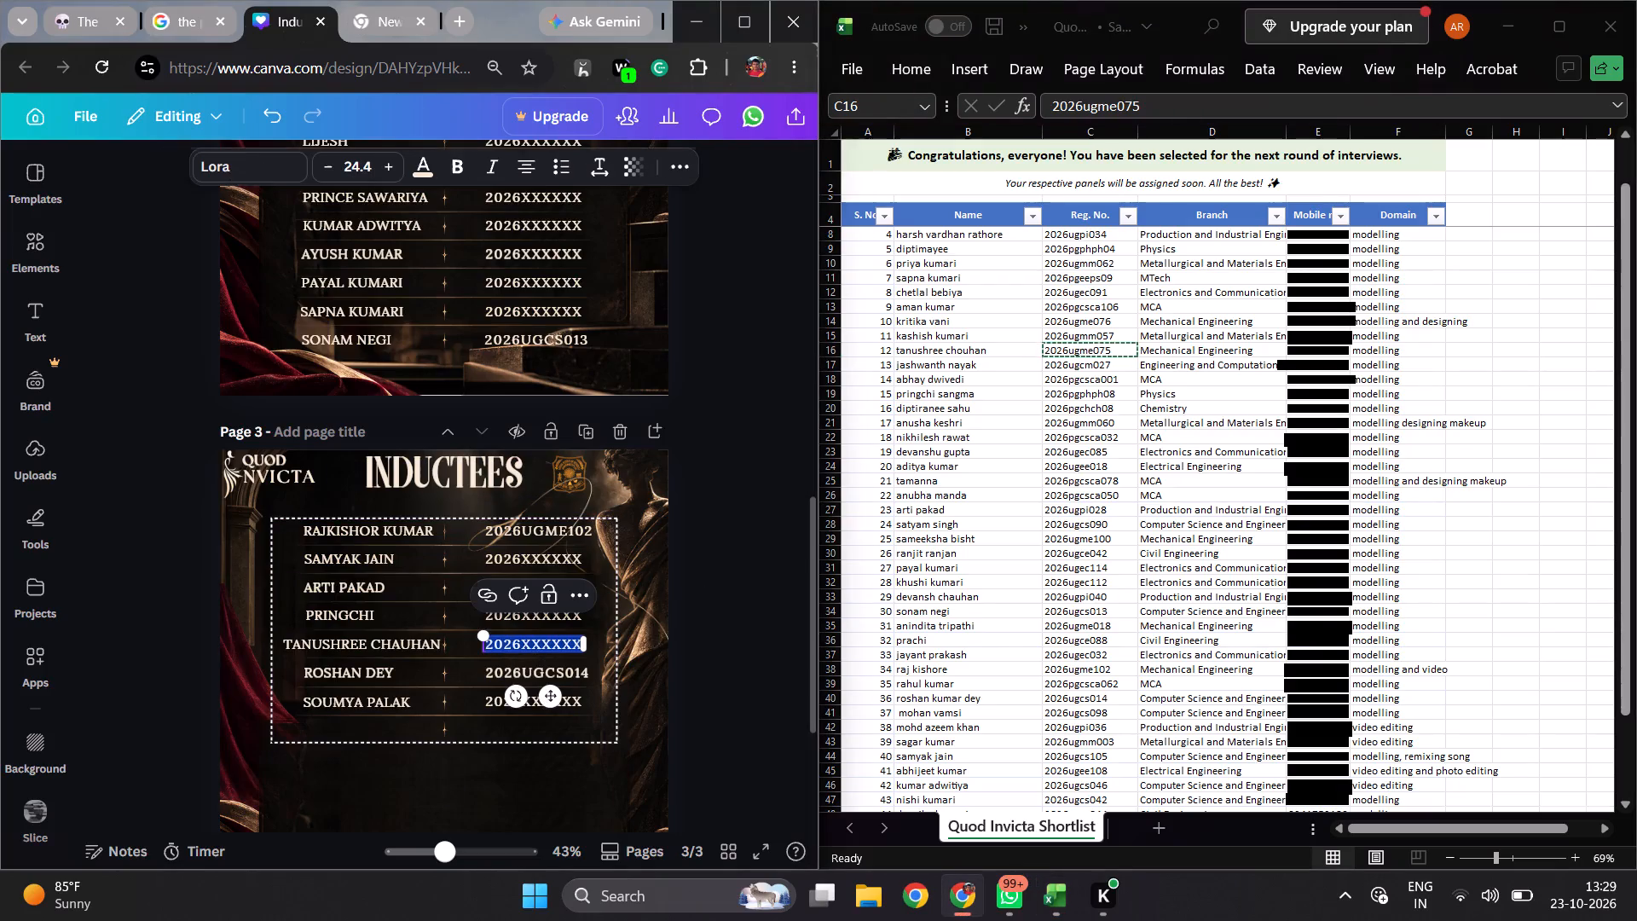
pyautogui.hotkey('ctrl', 'v')
pyautogui.moveTo(592, 653); pyautogui.dragTo(602, 653)
pyautogui.click(710, 694)
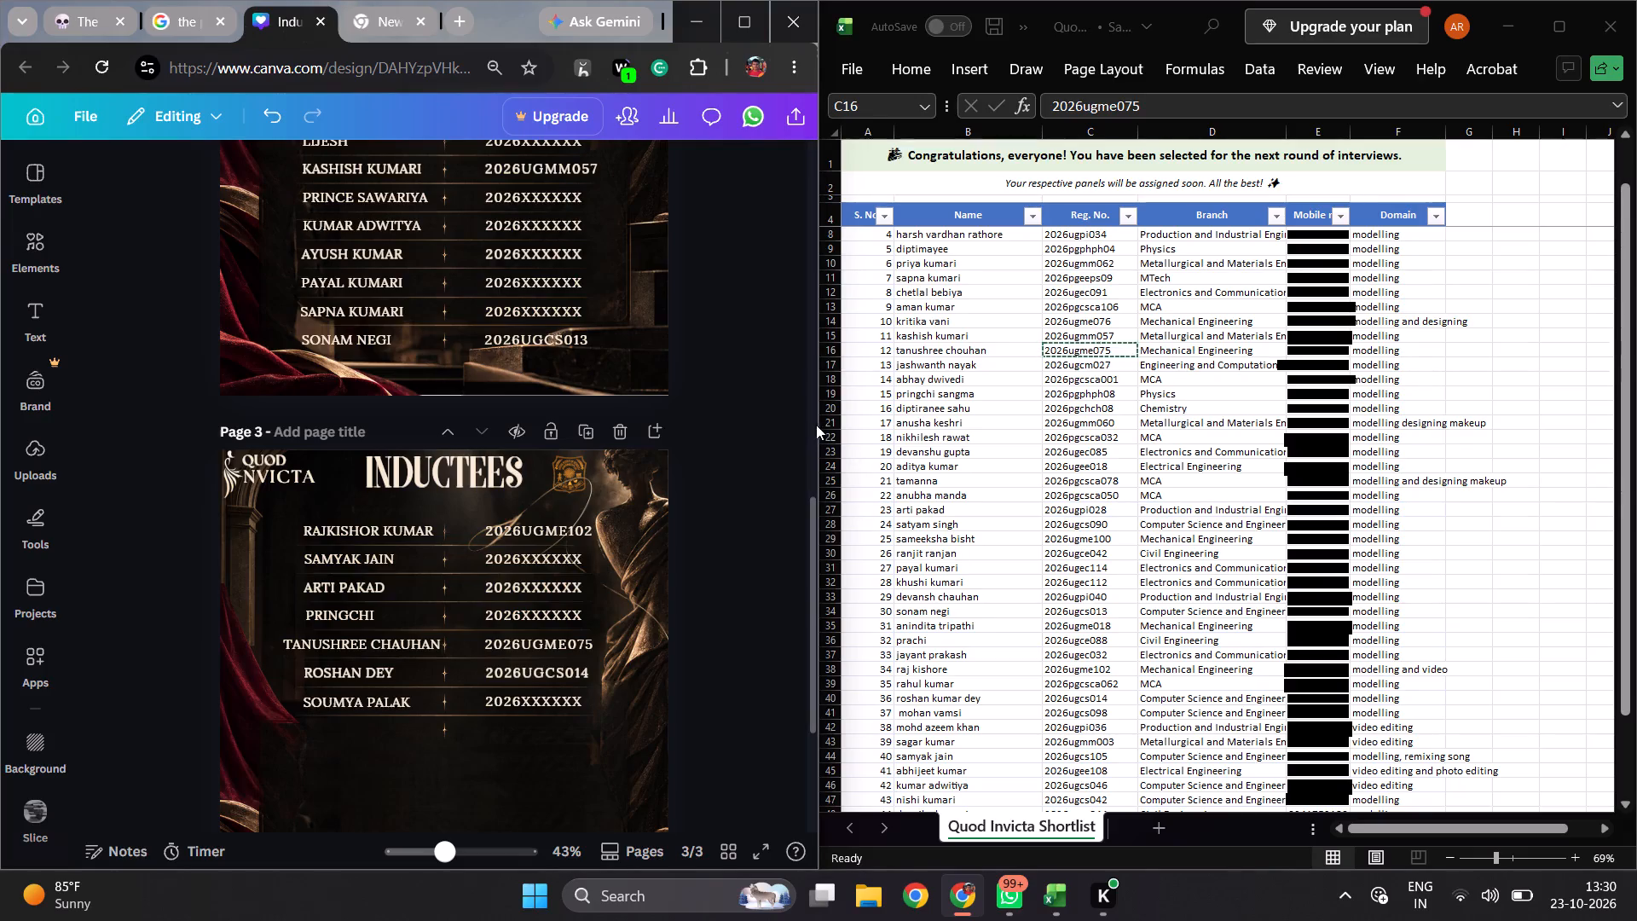
# Widen the Canva side of the split screen, keeping the shortlist's name and registration number columns in view beside it.
pyautogui.moveTo(818, 426); pyautogui.dragTo(979, 444)
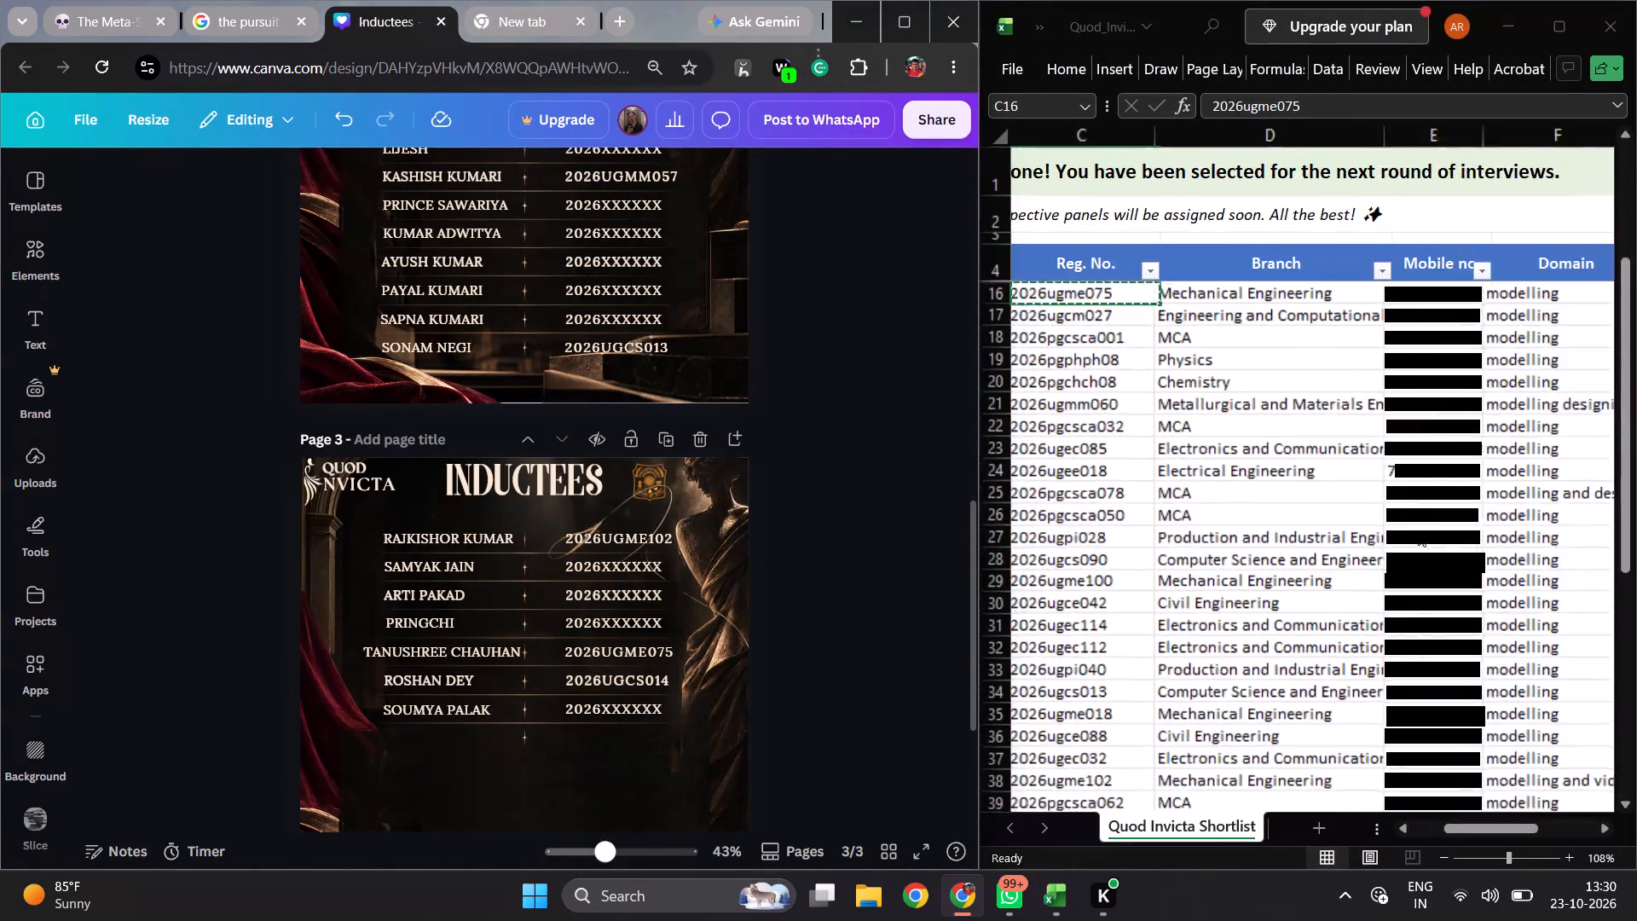
pyautogui.hscroll(4, 1418, 531)
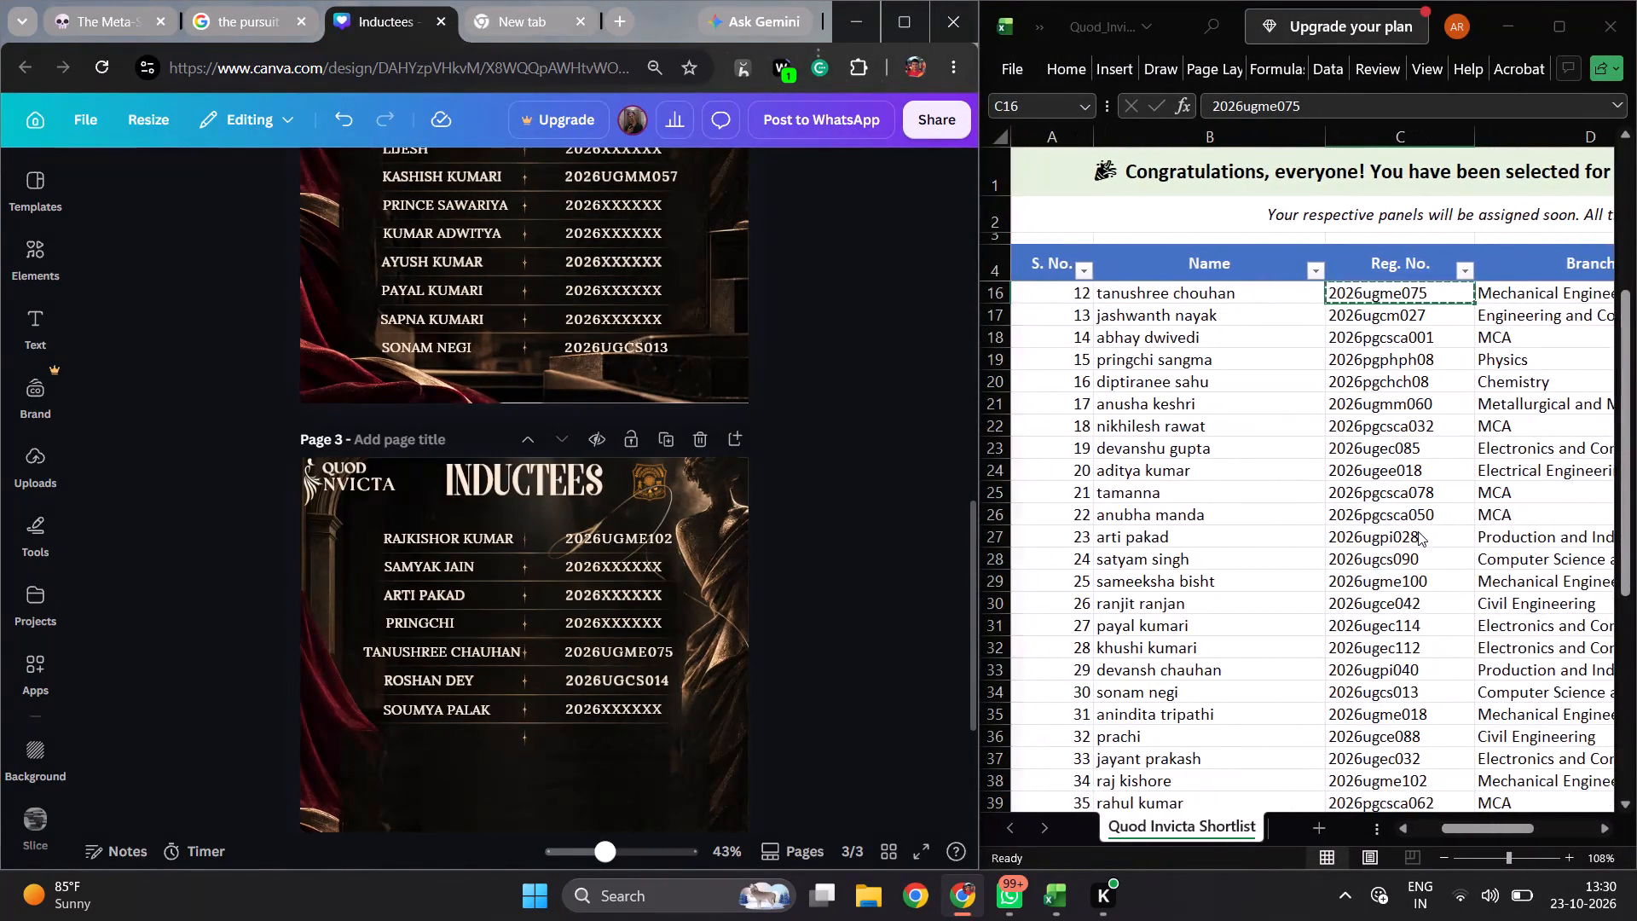
# Replace page 2's second-row placeholder with the registration number from shortlist cell C21, widening its text box to keep it on one line.
pyautogui.scroll(2, 1418, 531)
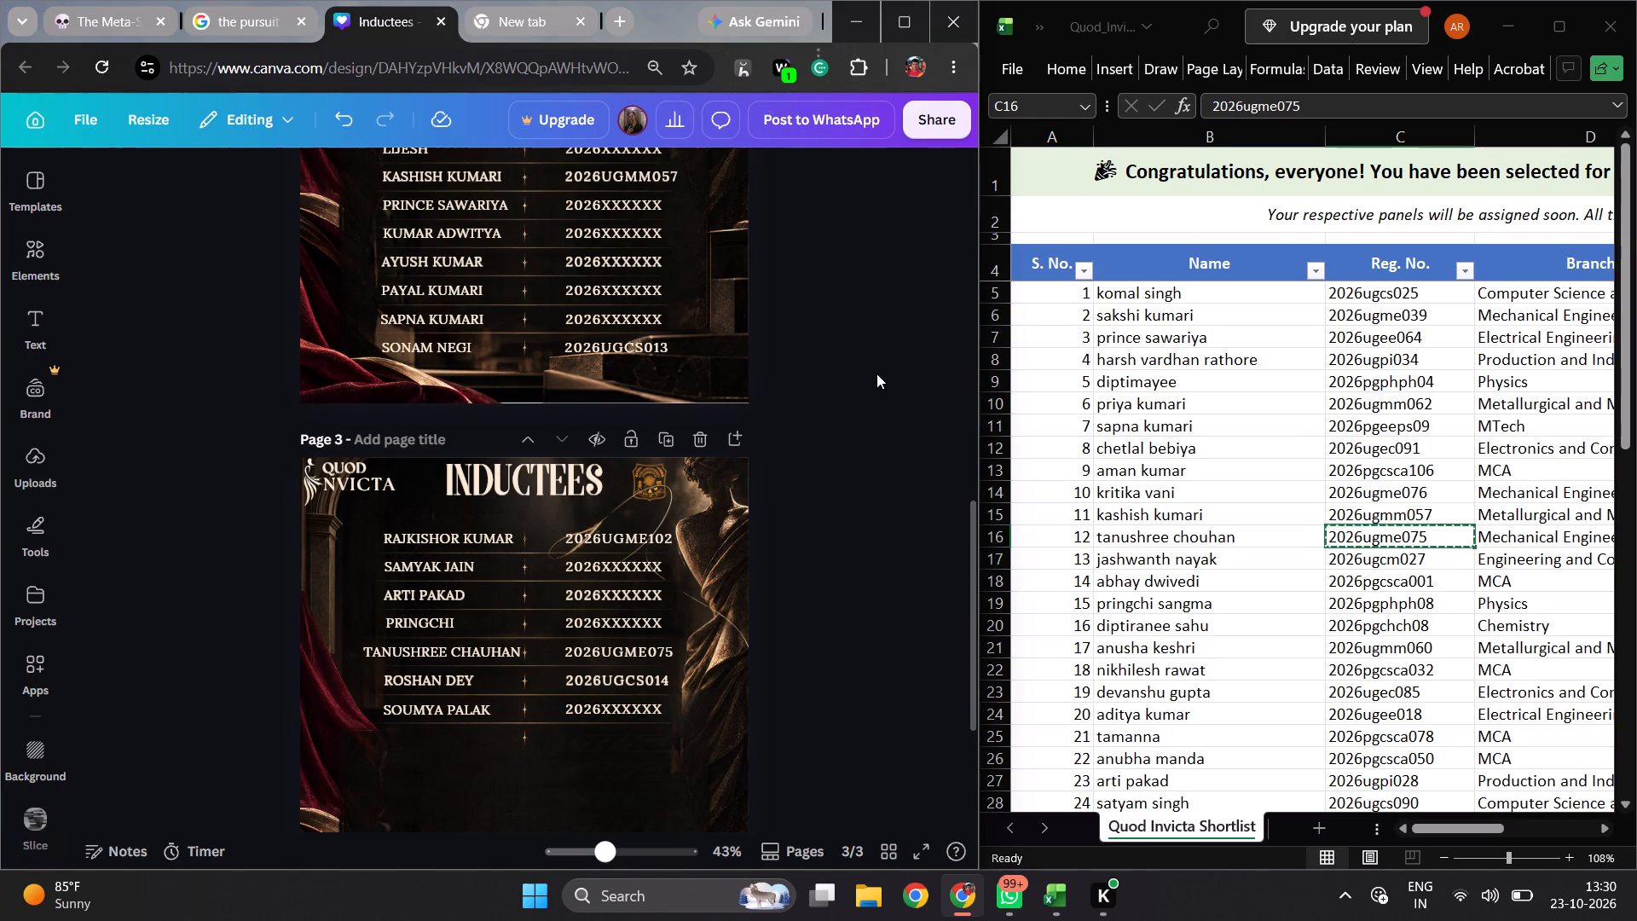
pyautogui.scroll(5, 876, 374)
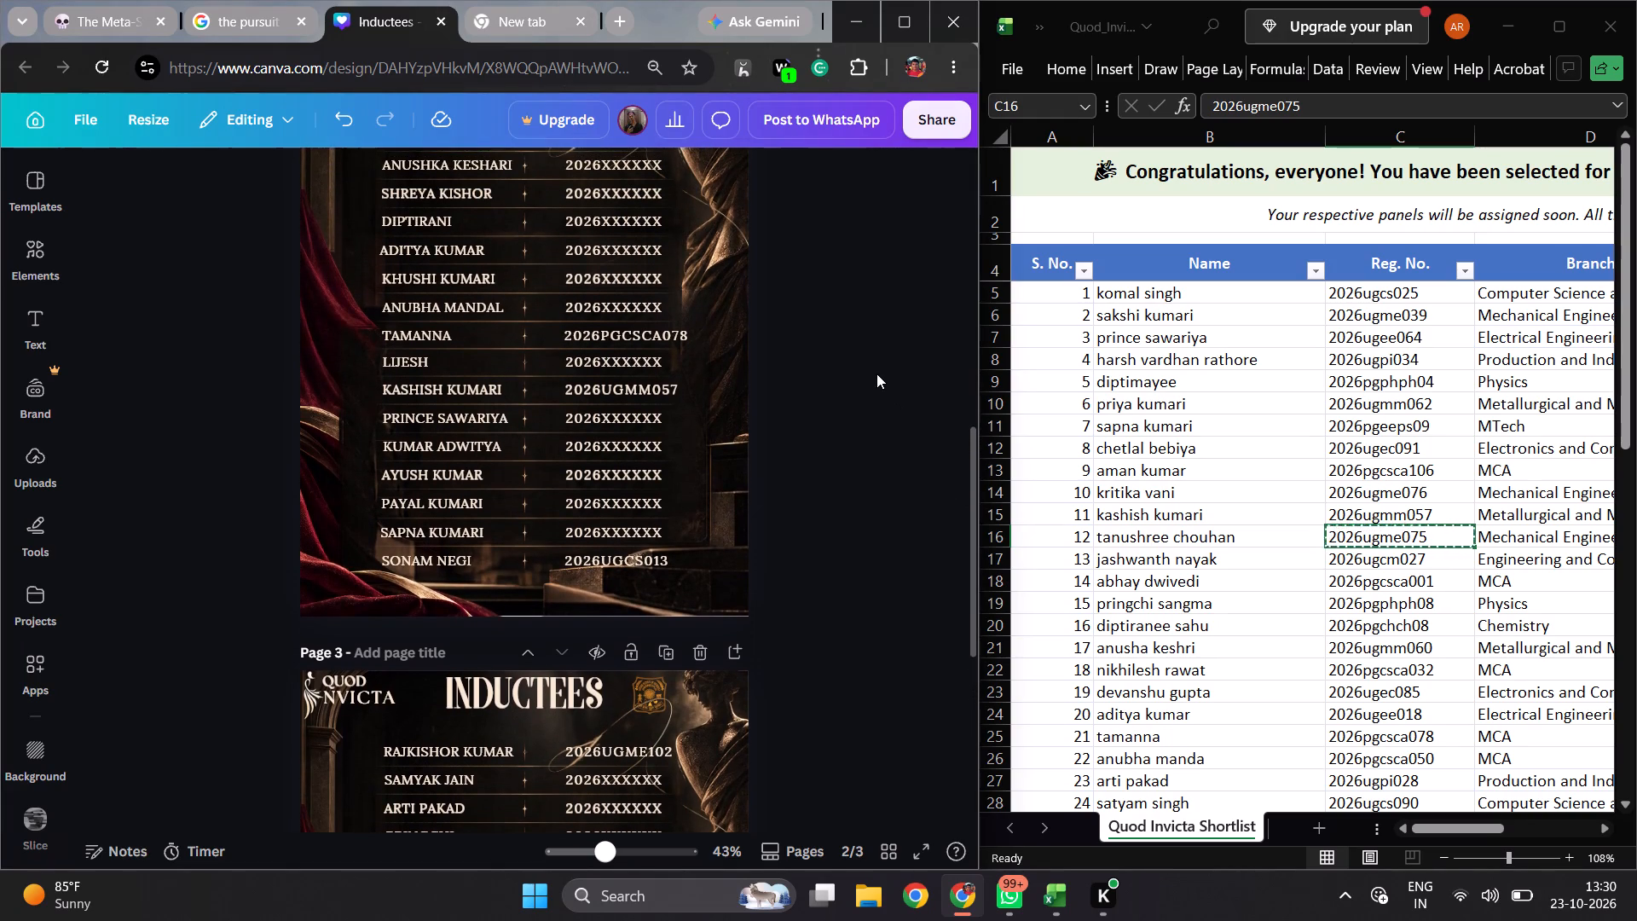
pyautogui.scroll(4, 876, 374)
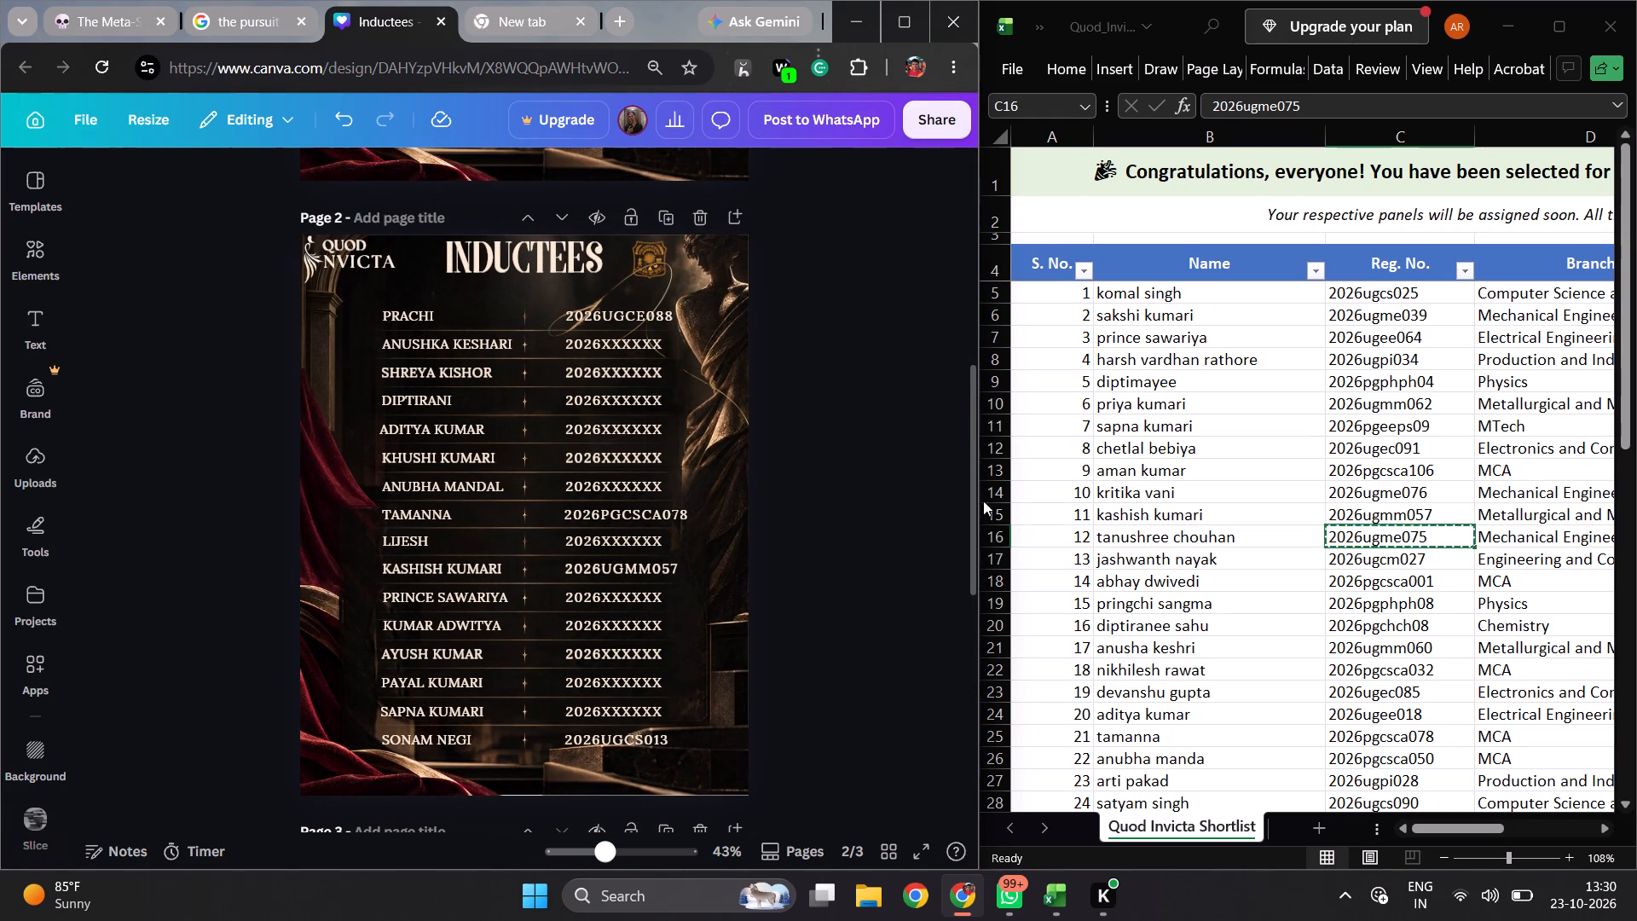
pyautogui.doubleClick(1383, 646)
pyautogui.hotkey('ctrl', 'c')
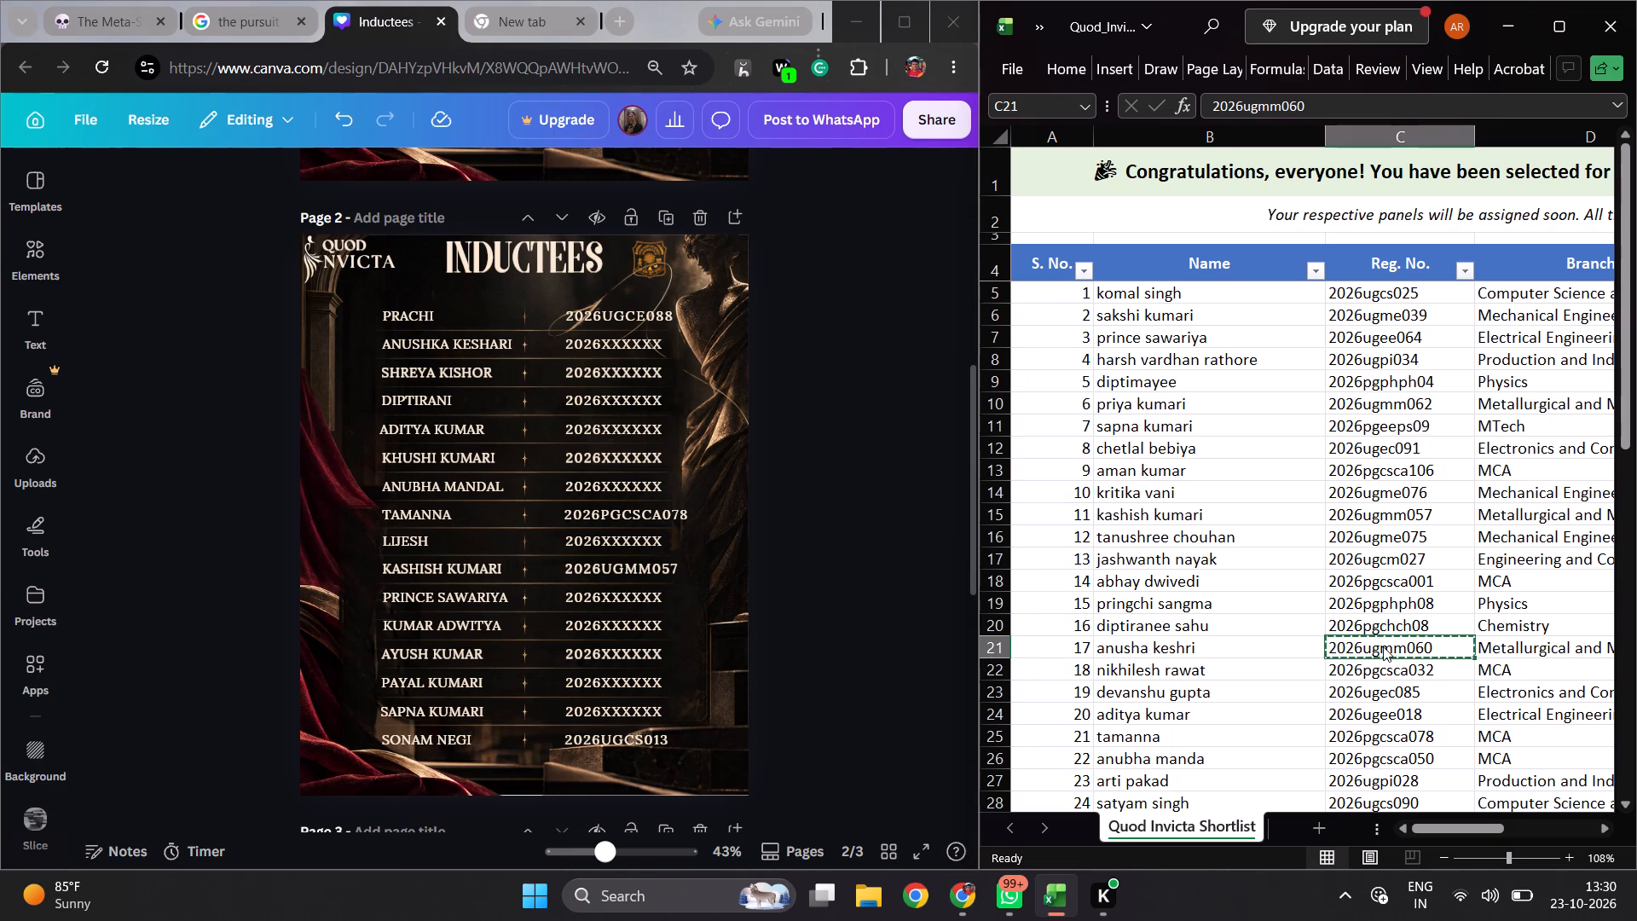
pyautogui.doubleClick(607, 346)
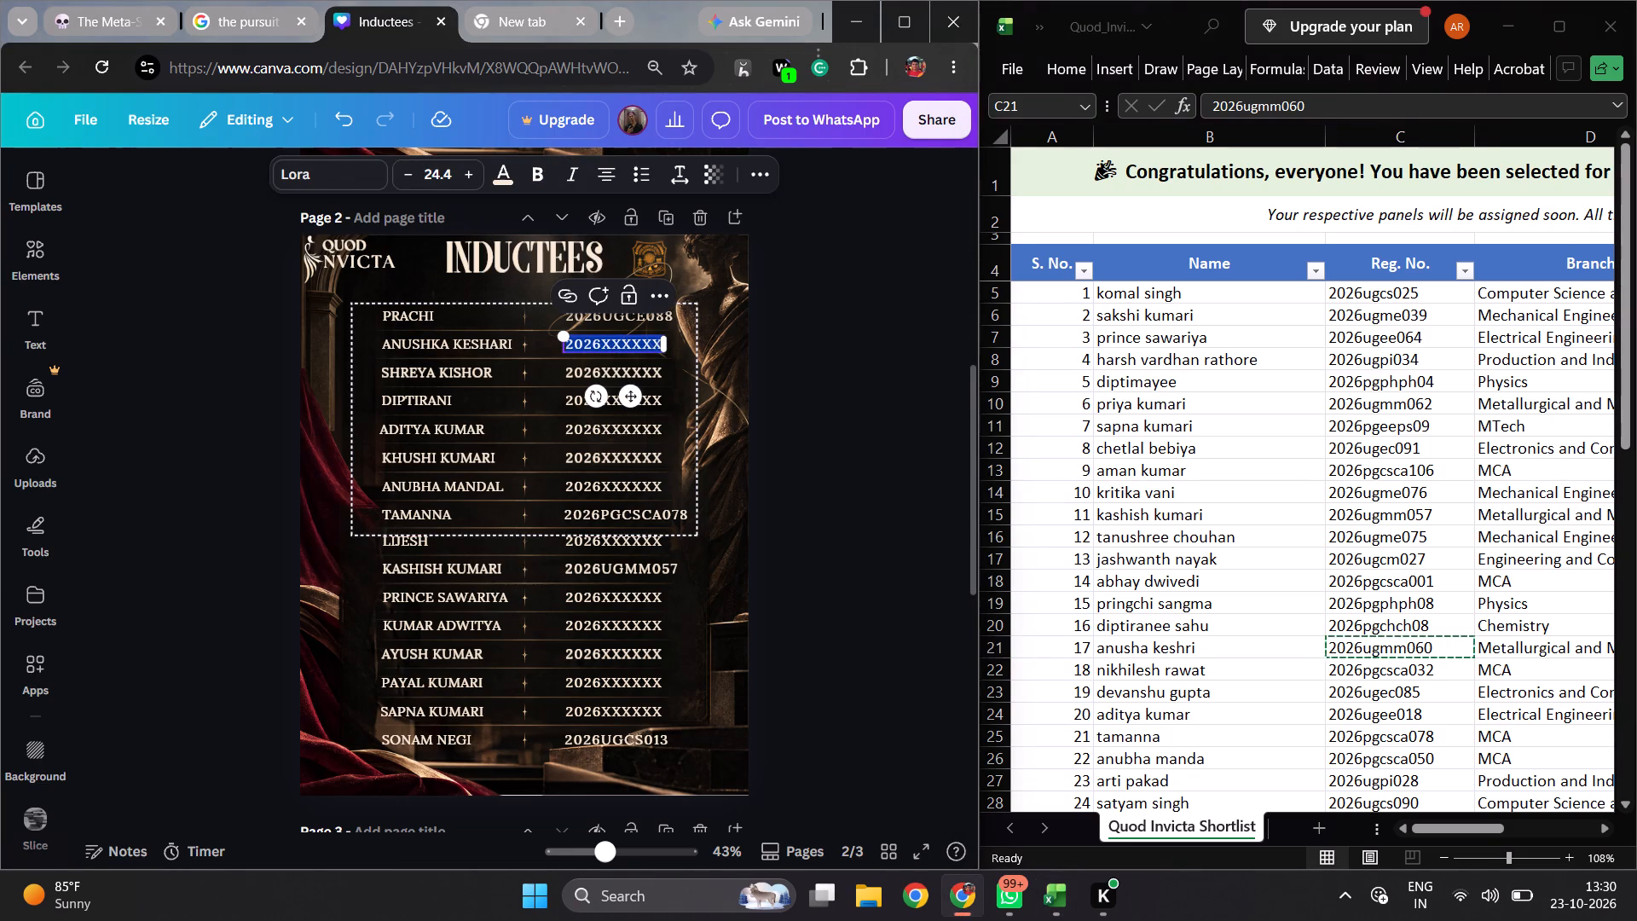
pyautogui.hotkey('ctrl', 'v')
pyautogui.moveTo(668, 356); pyautogui.dragTo(691, 360)
pyautogui.click(889, 443)
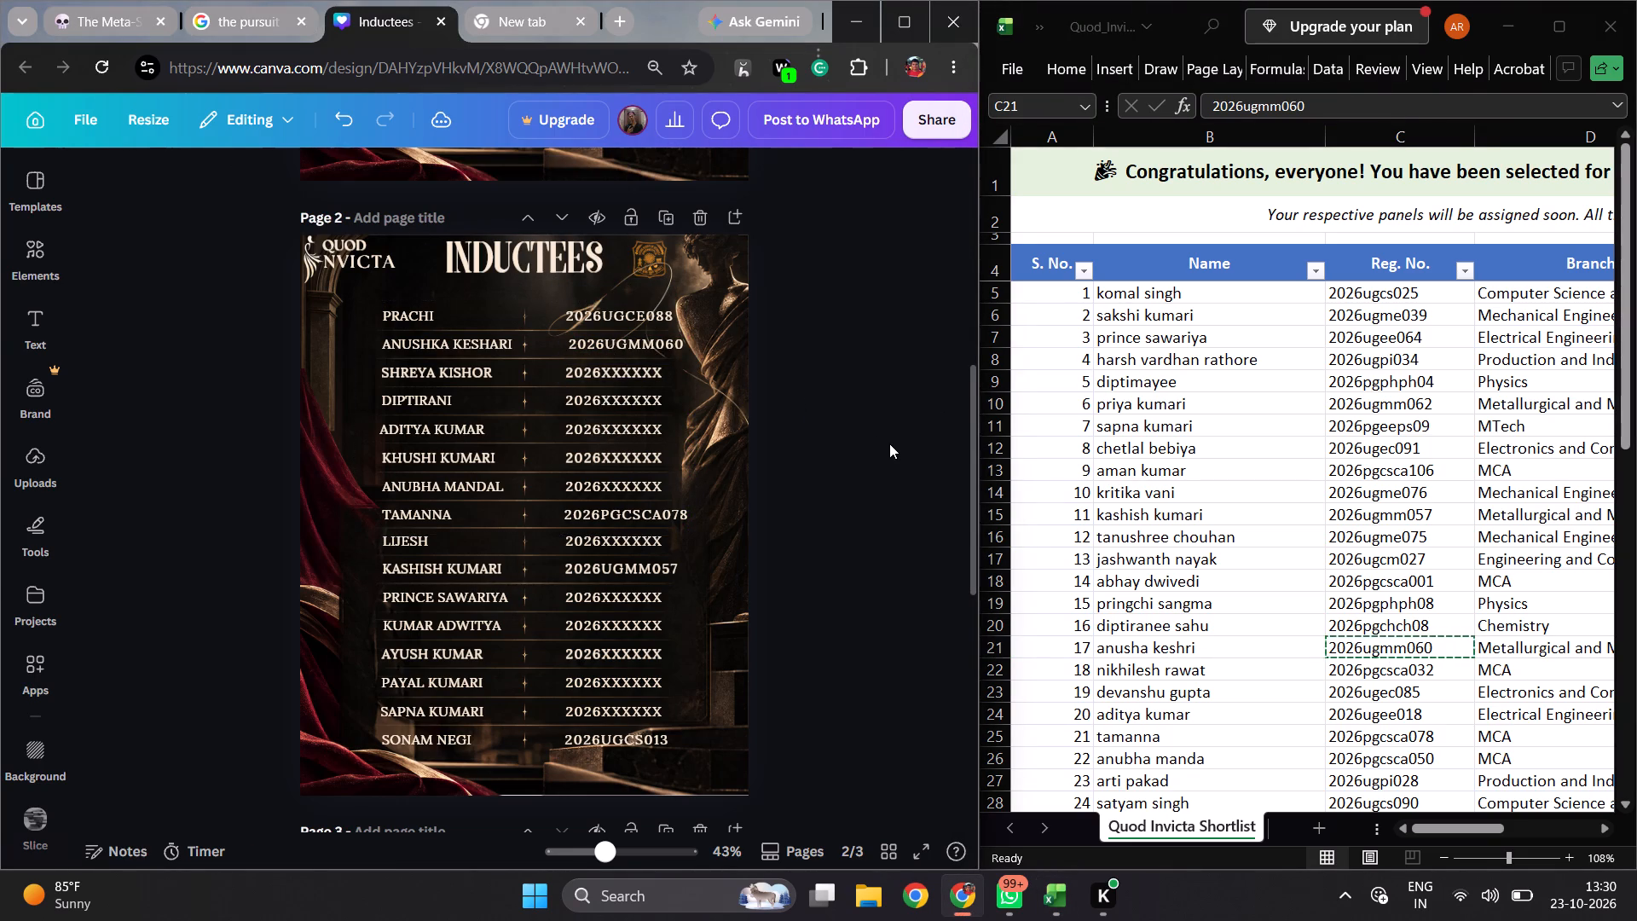
# Nudge page 2's second-row registration number slightly left to line up with the entries in the other rows.
pyautogui.click(607, 342)
pyautogui.click(607, 342)
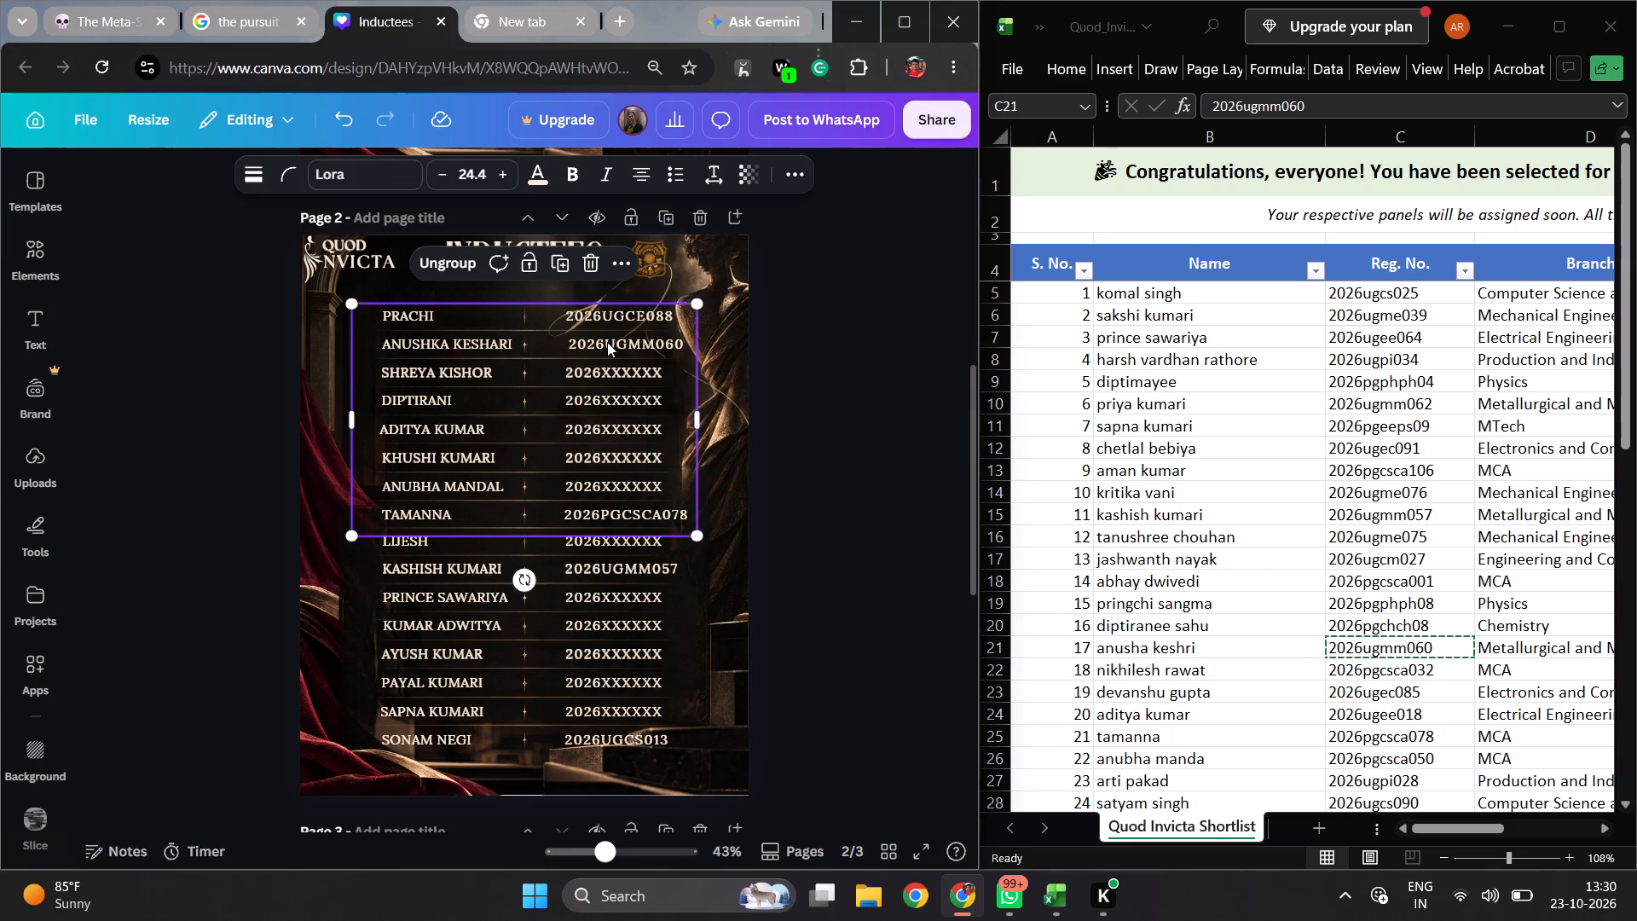
pyautogui.press('Left')
pyautogui.press('Left')
pyautogui.press('Left')
pyautogui.press('Left')
pyautogui.press('Left')
pyautogui.press('Left')
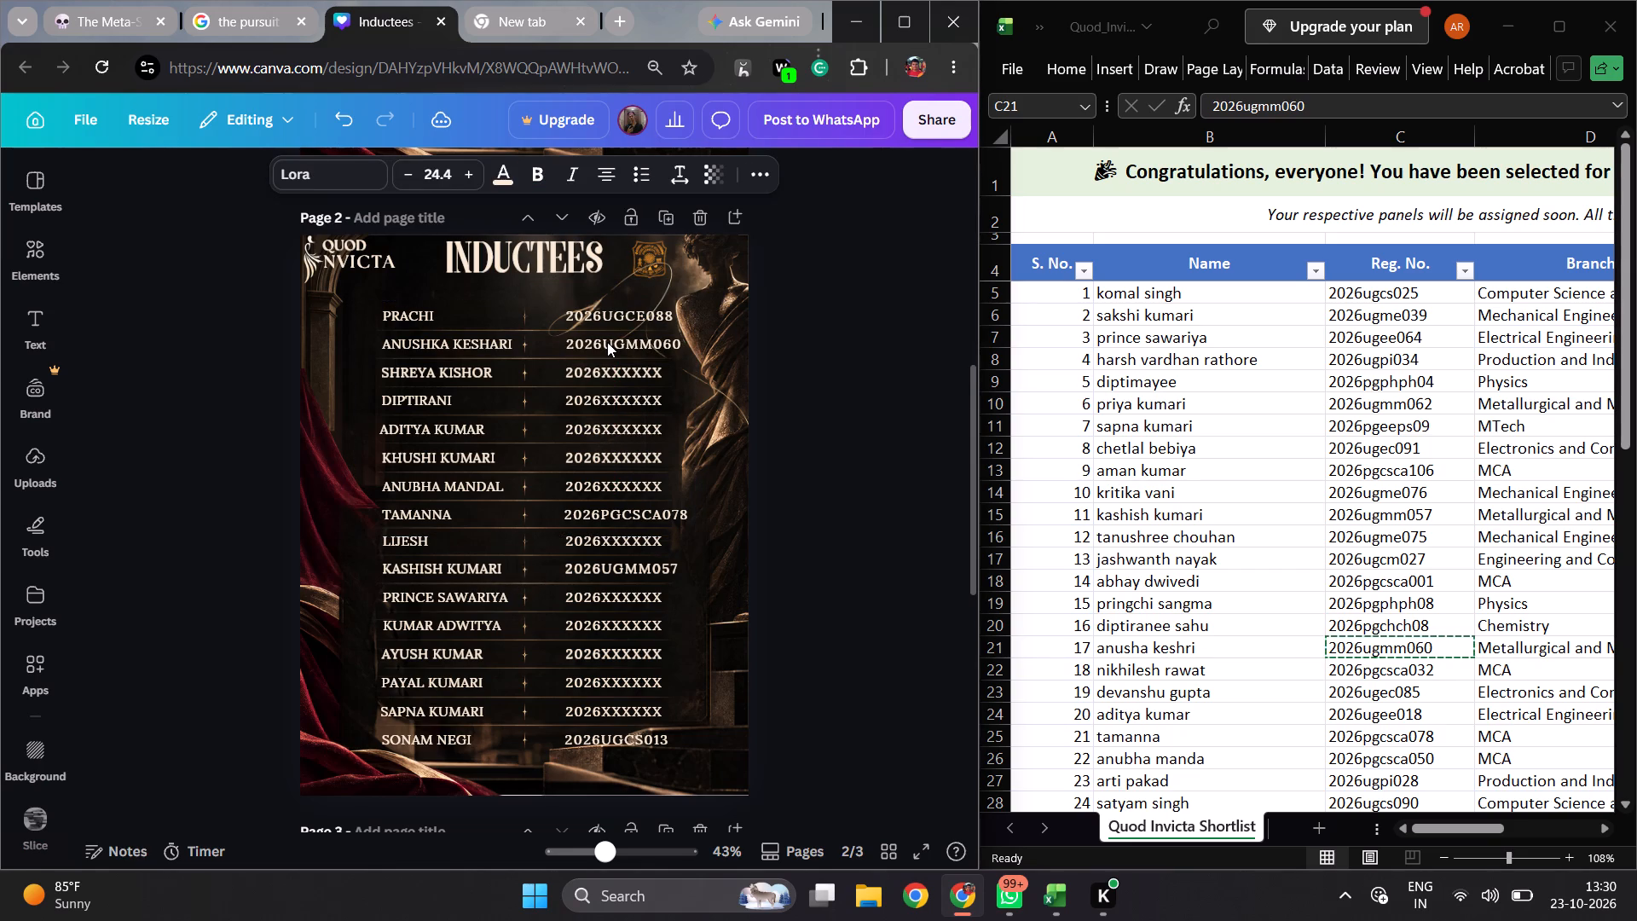
pyautogui.press('Left')
pyautogui.click(779, 461)
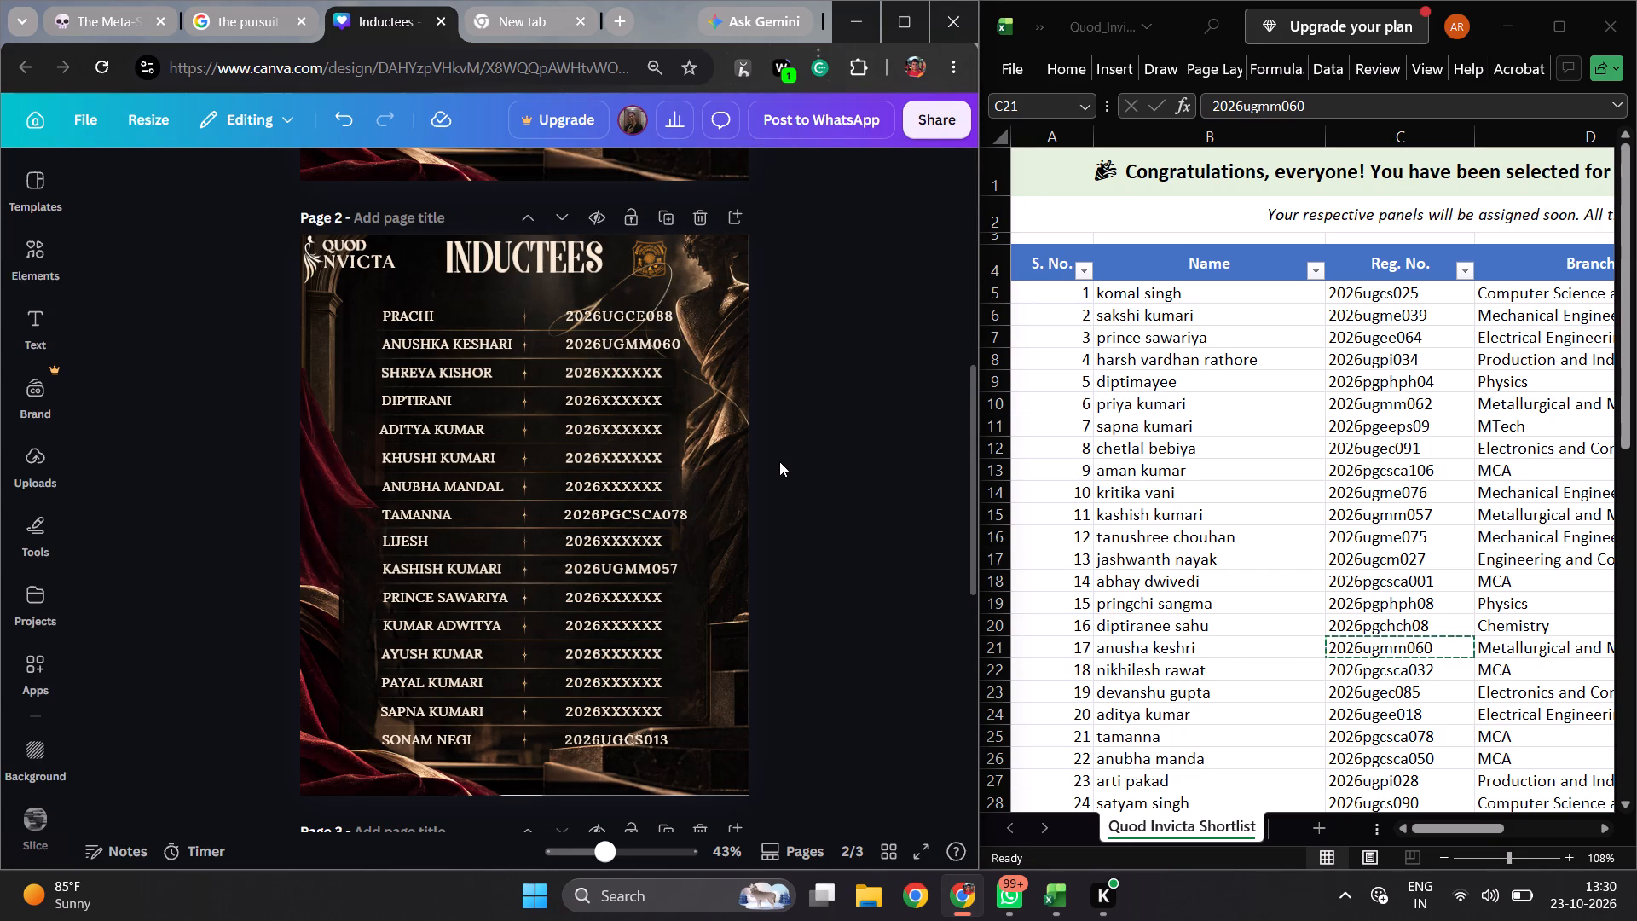
# Replace page 2's fourth-row placeholder with the registration number from shortlist cell C20, widening its text box to keep it on one line.
pyautogui.scroll(-2, 1268, 641)
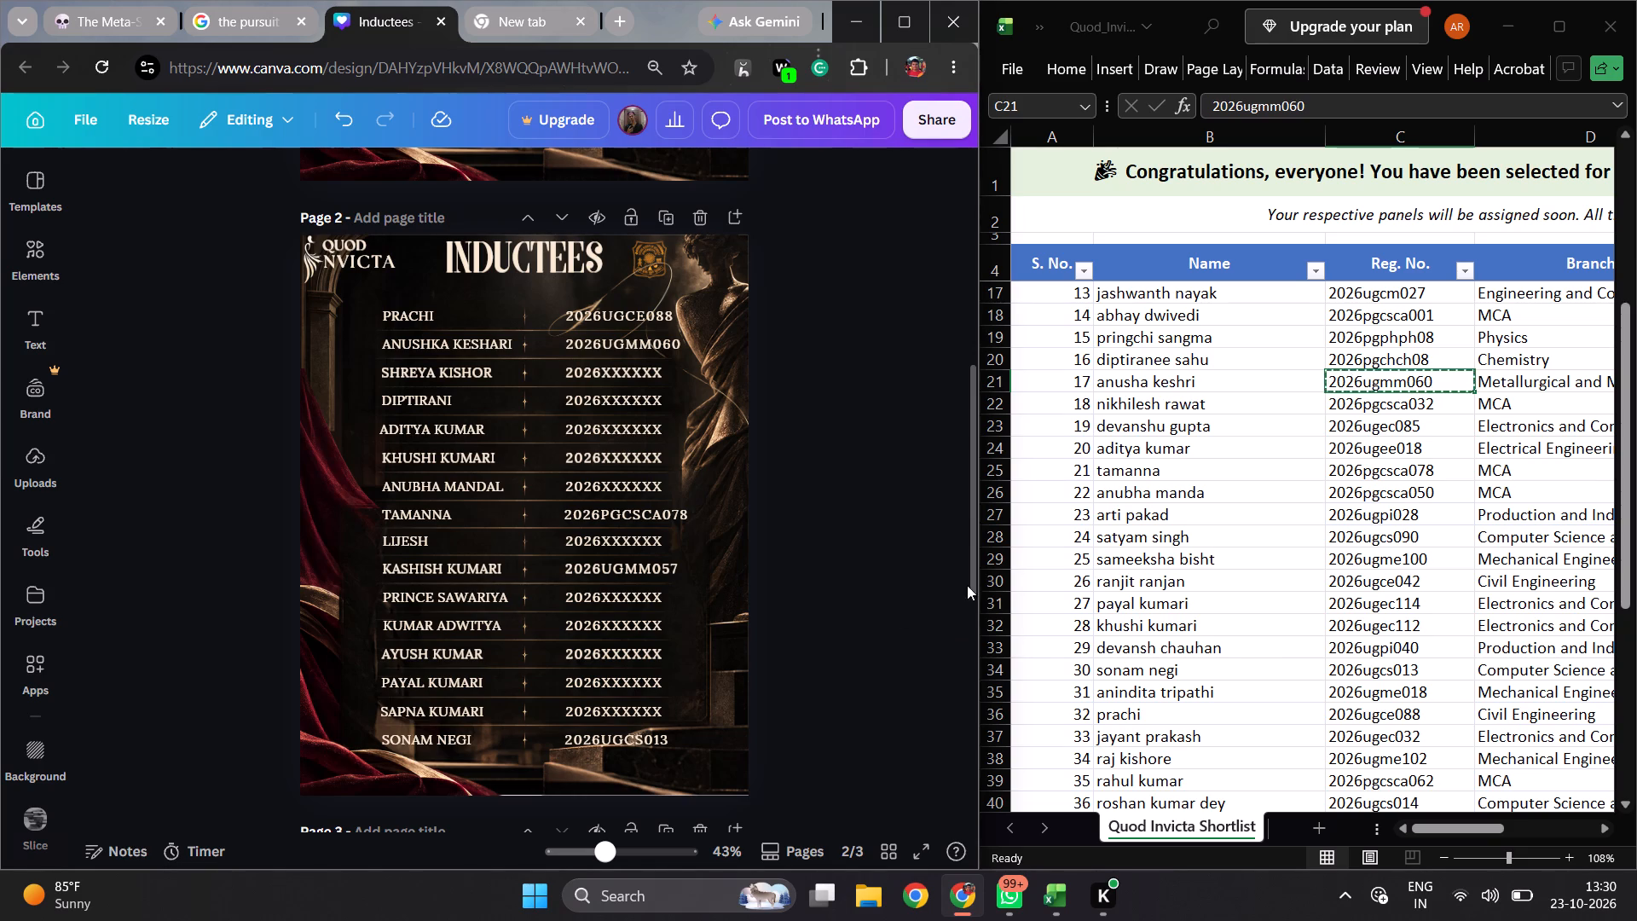
pyautogui.scroll(-1, 1191, 614)
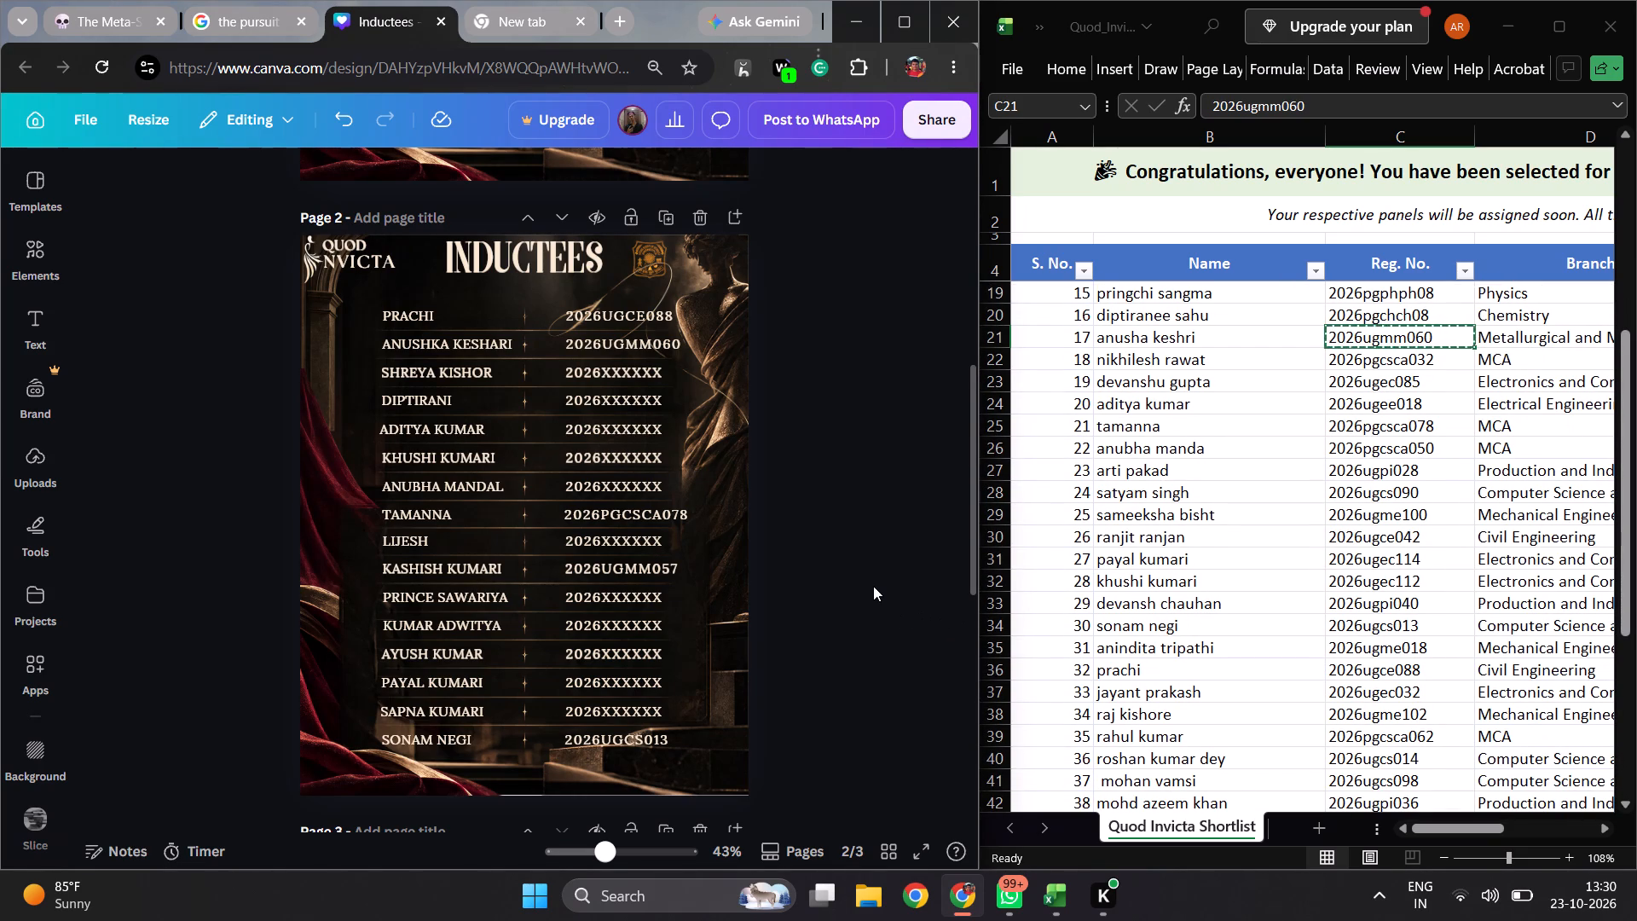
pyautogui.scroll(-1, 598, 573)
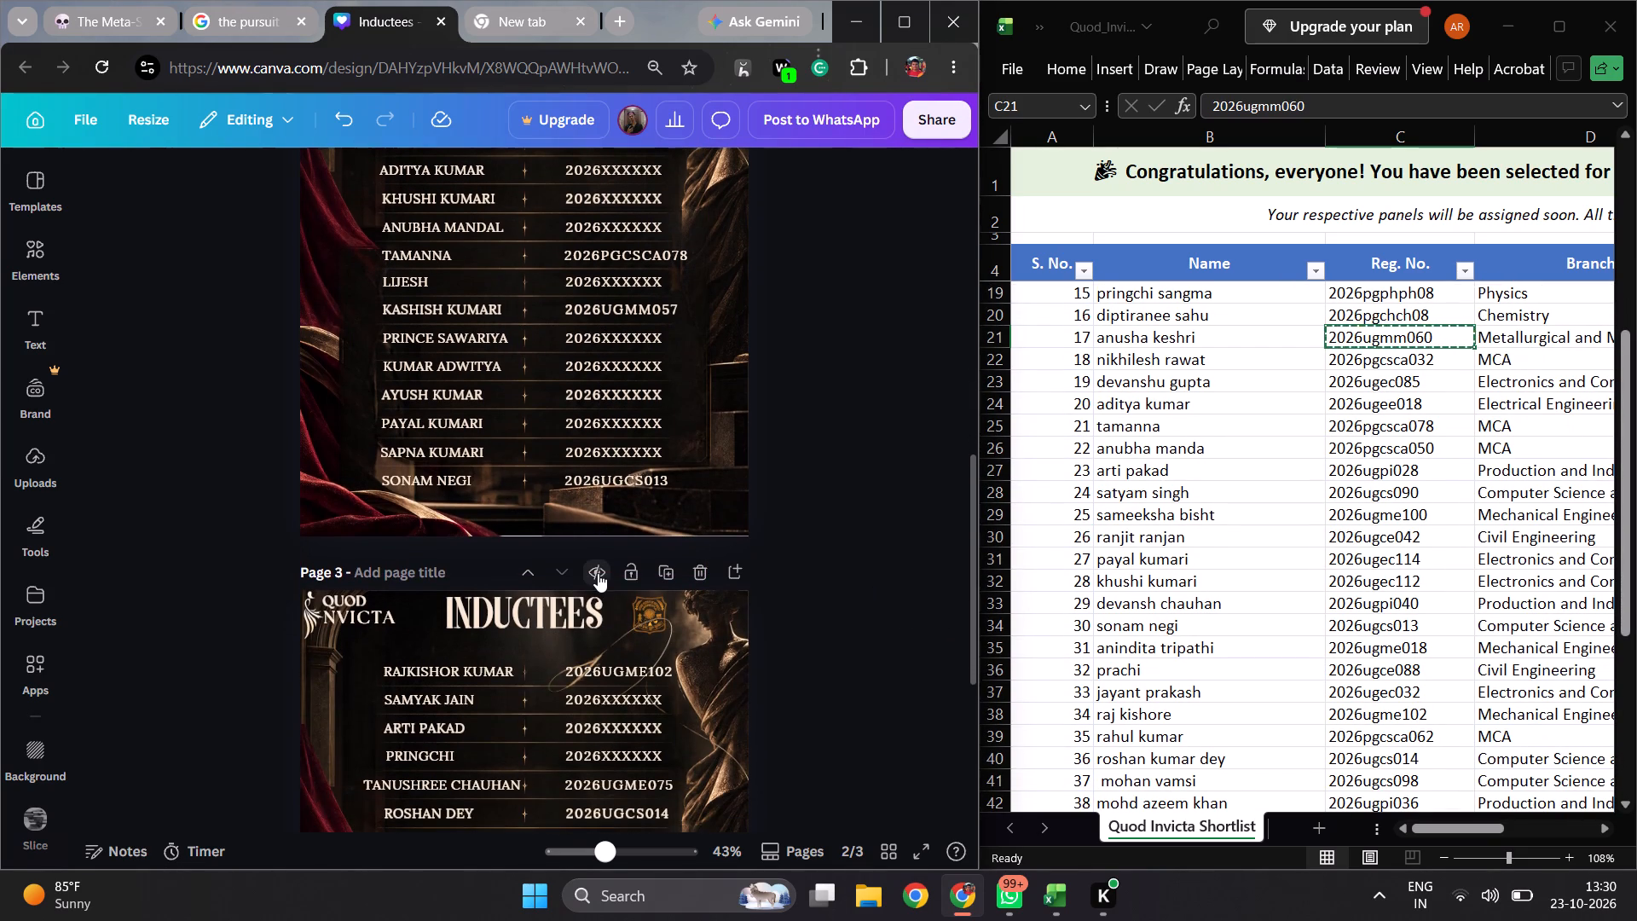
pyautogui.scroll(-1, 598, 573)
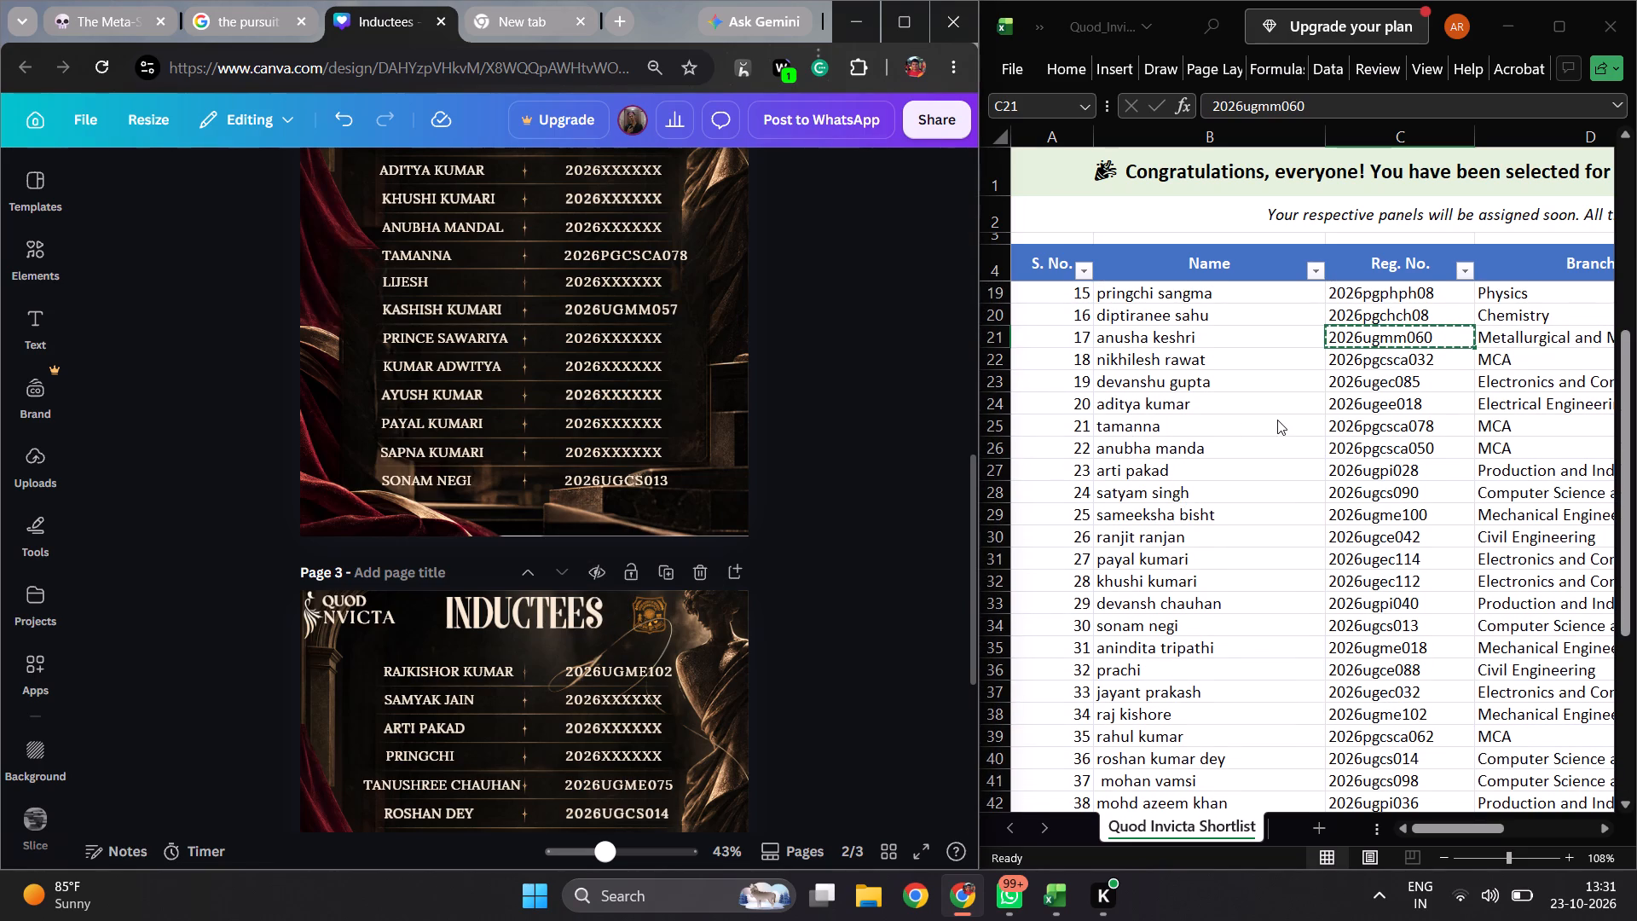
pyautogui.scroll(1, 1277, 420)
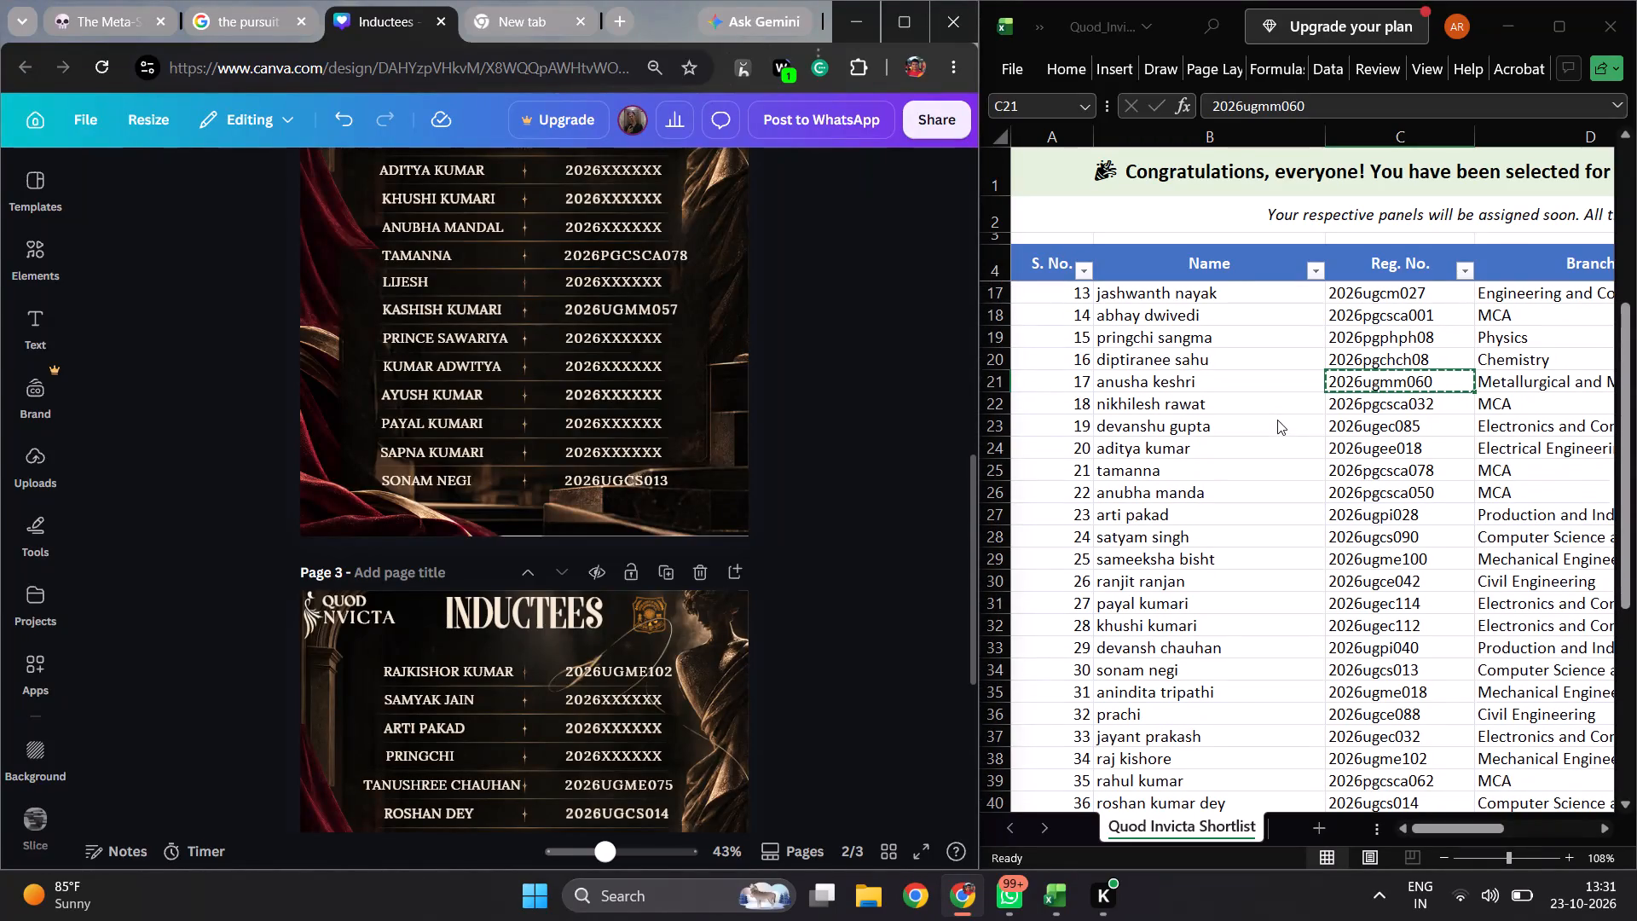
pyautogui.doubleClick(1370, 360)
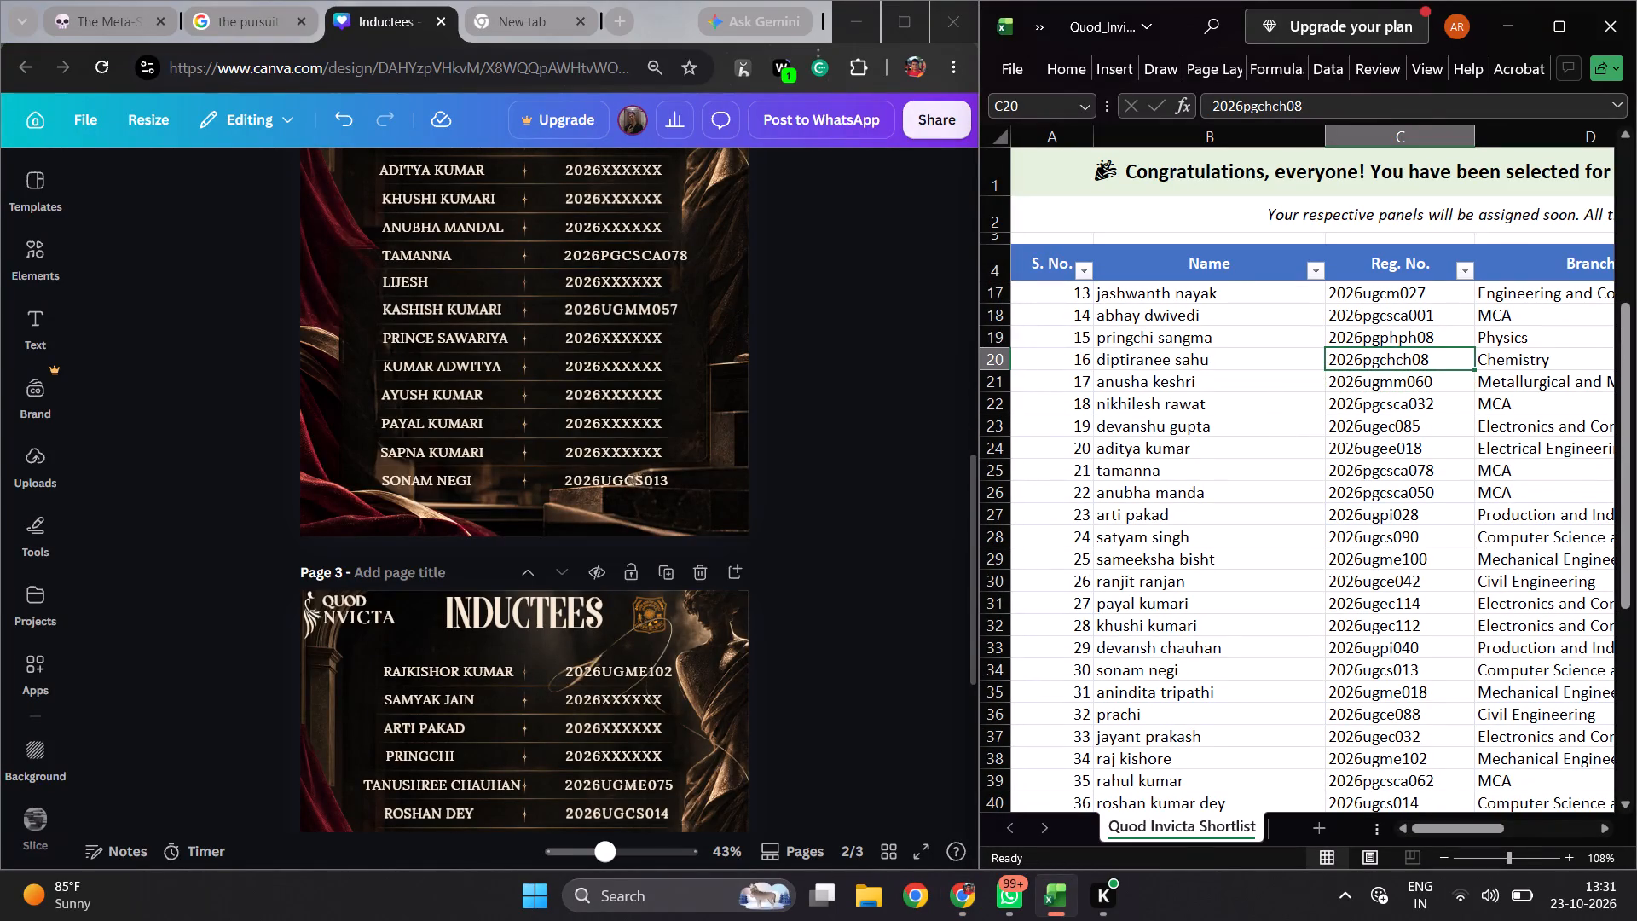
pyautogui.hotkey('ctrl', 'c')
pyautogui.scroll(2, 835, 692)
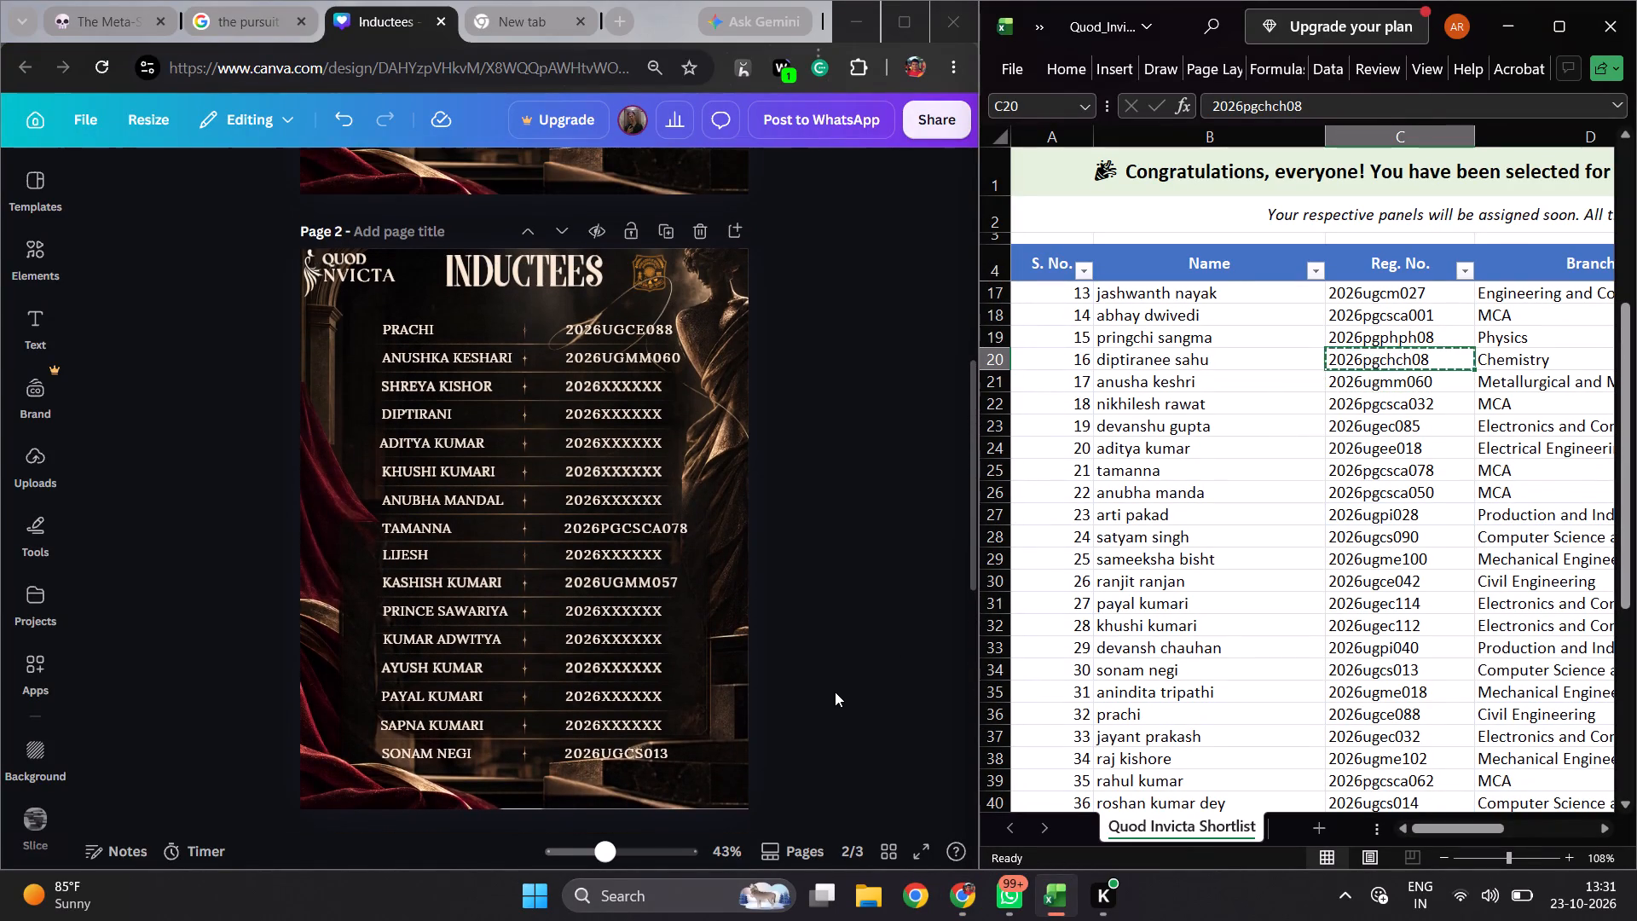
pyautogui.scroll(1, 835, 692)
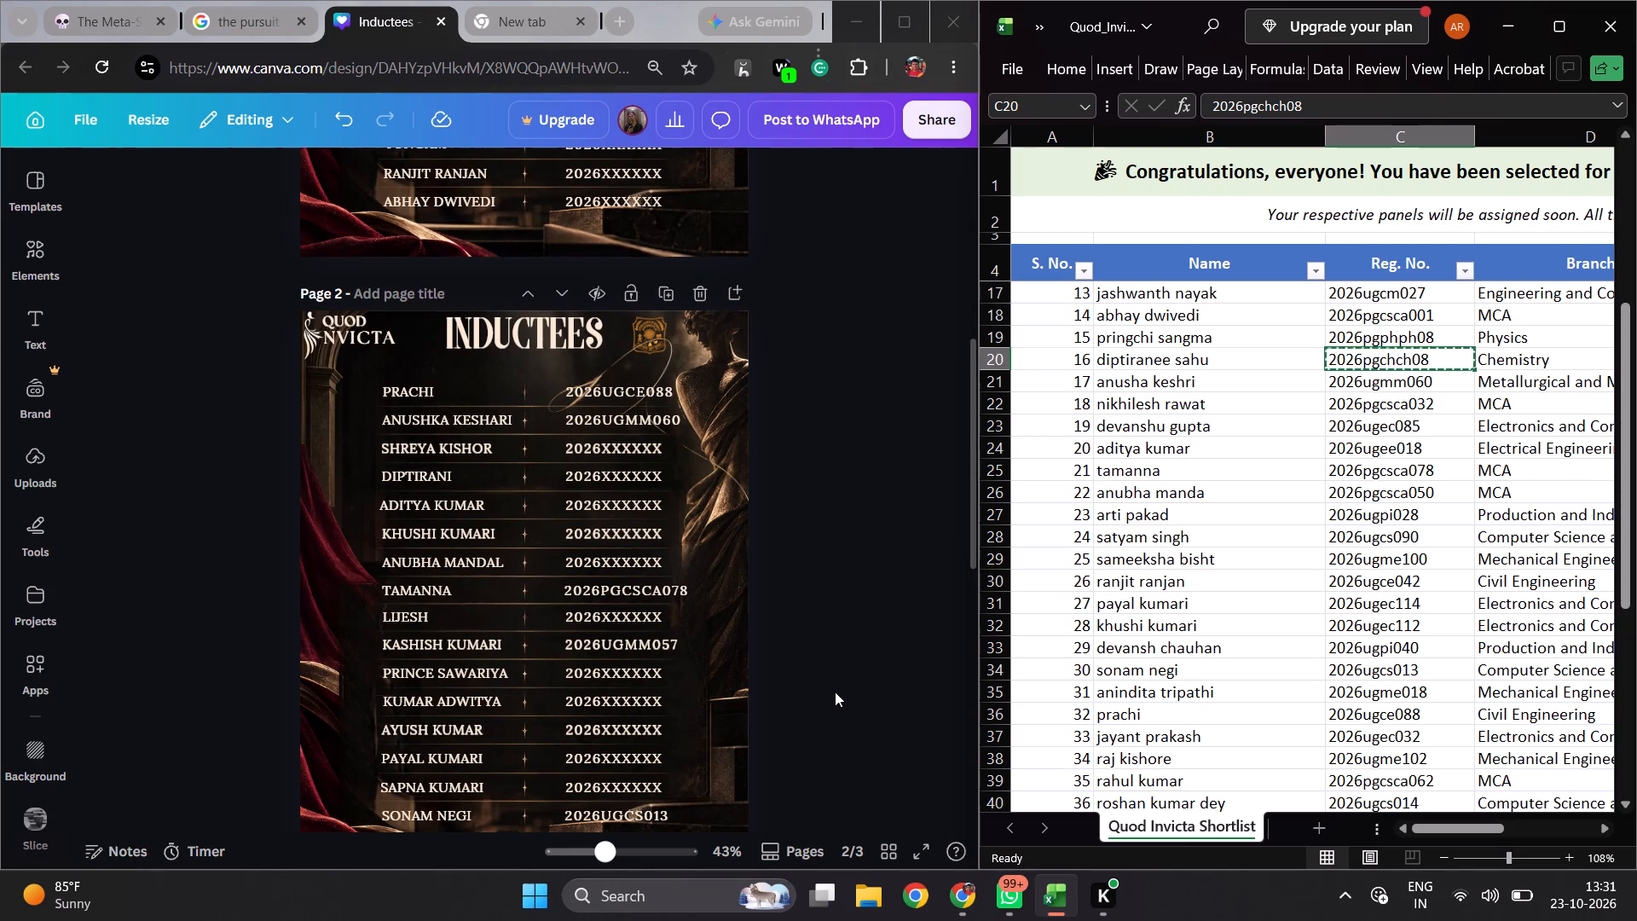
pyautogui.scroll(1, 835, 692)
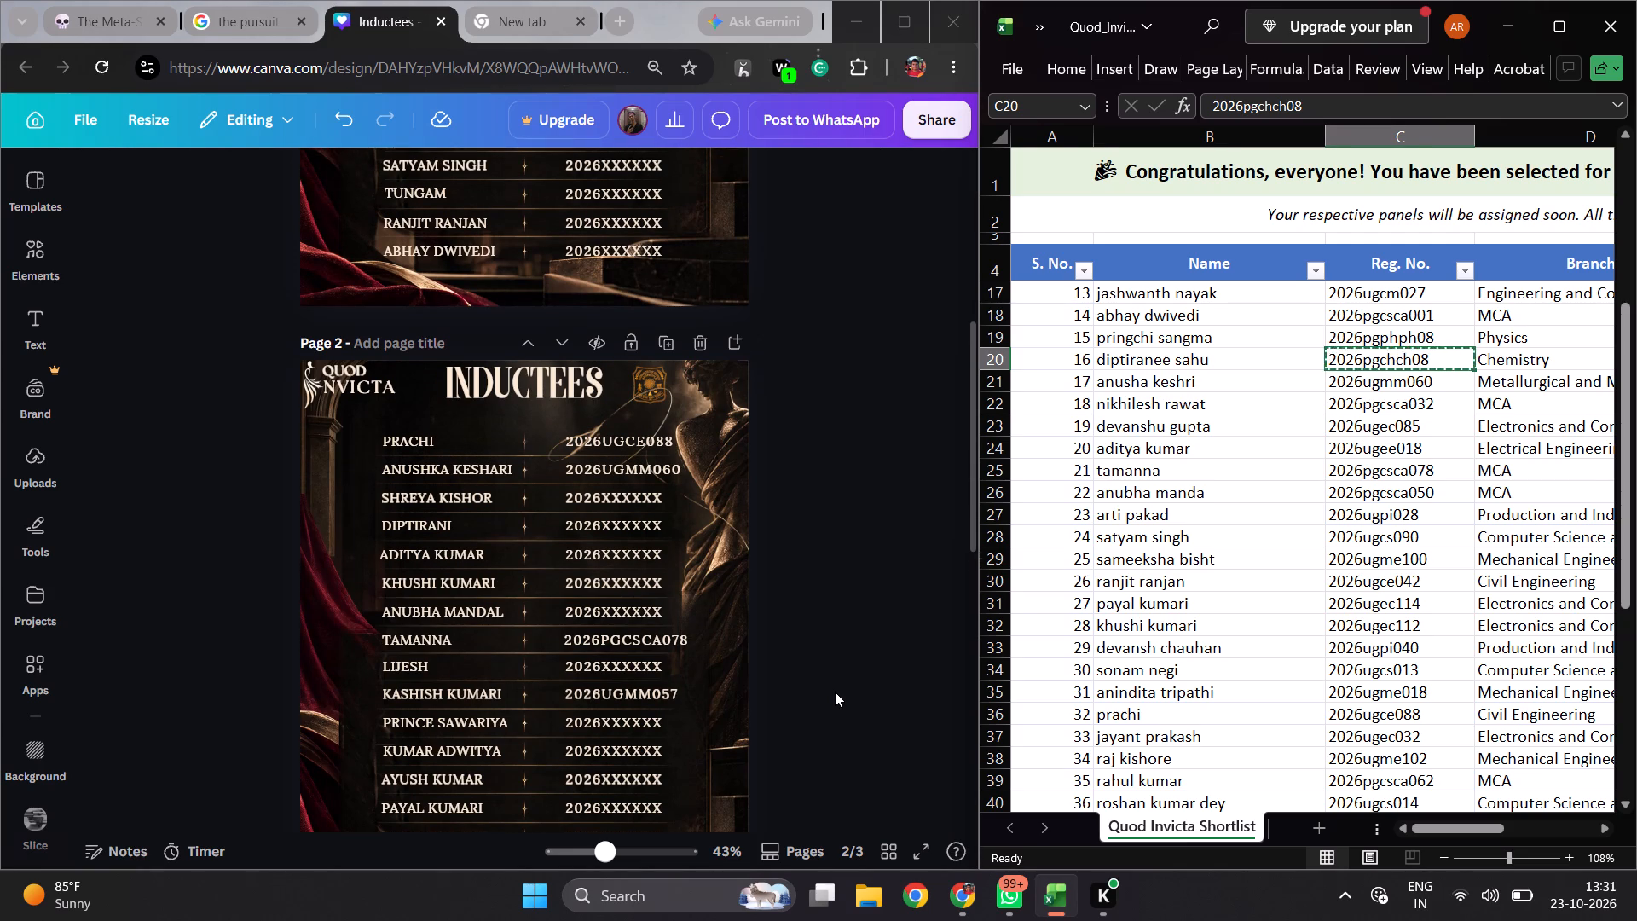
pyautogui.scroll(1, 835, 692)
pyautogui.hscroll(1, 835, 692)
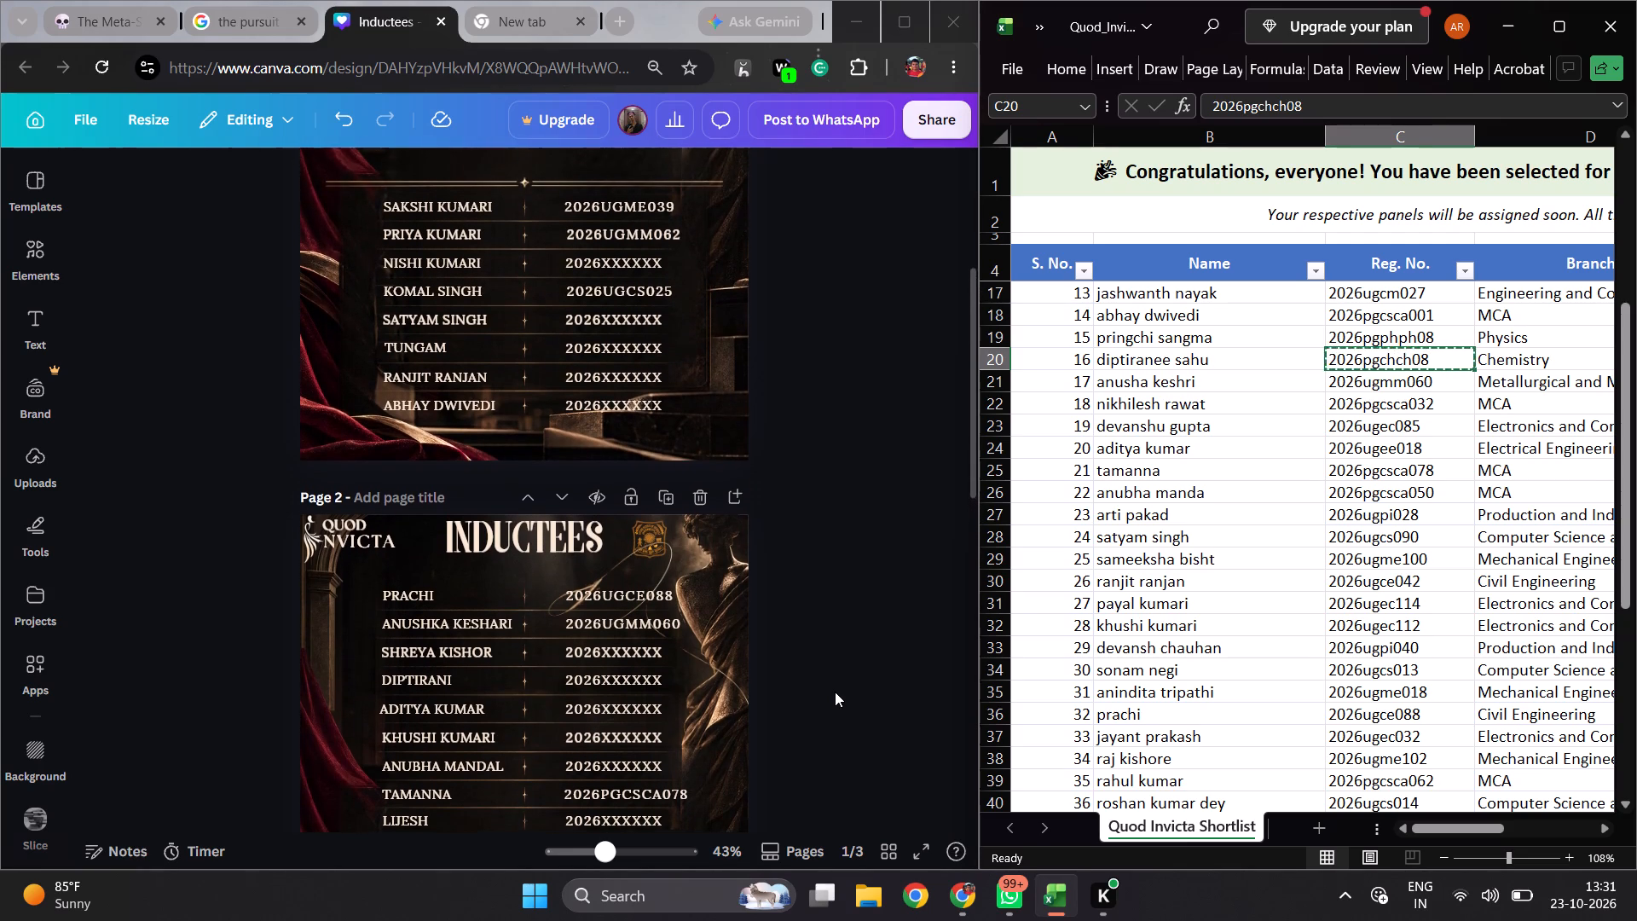
pyautogui.hscroll(1, 835, 692)
pyautogui.doubleClick(628, 511)
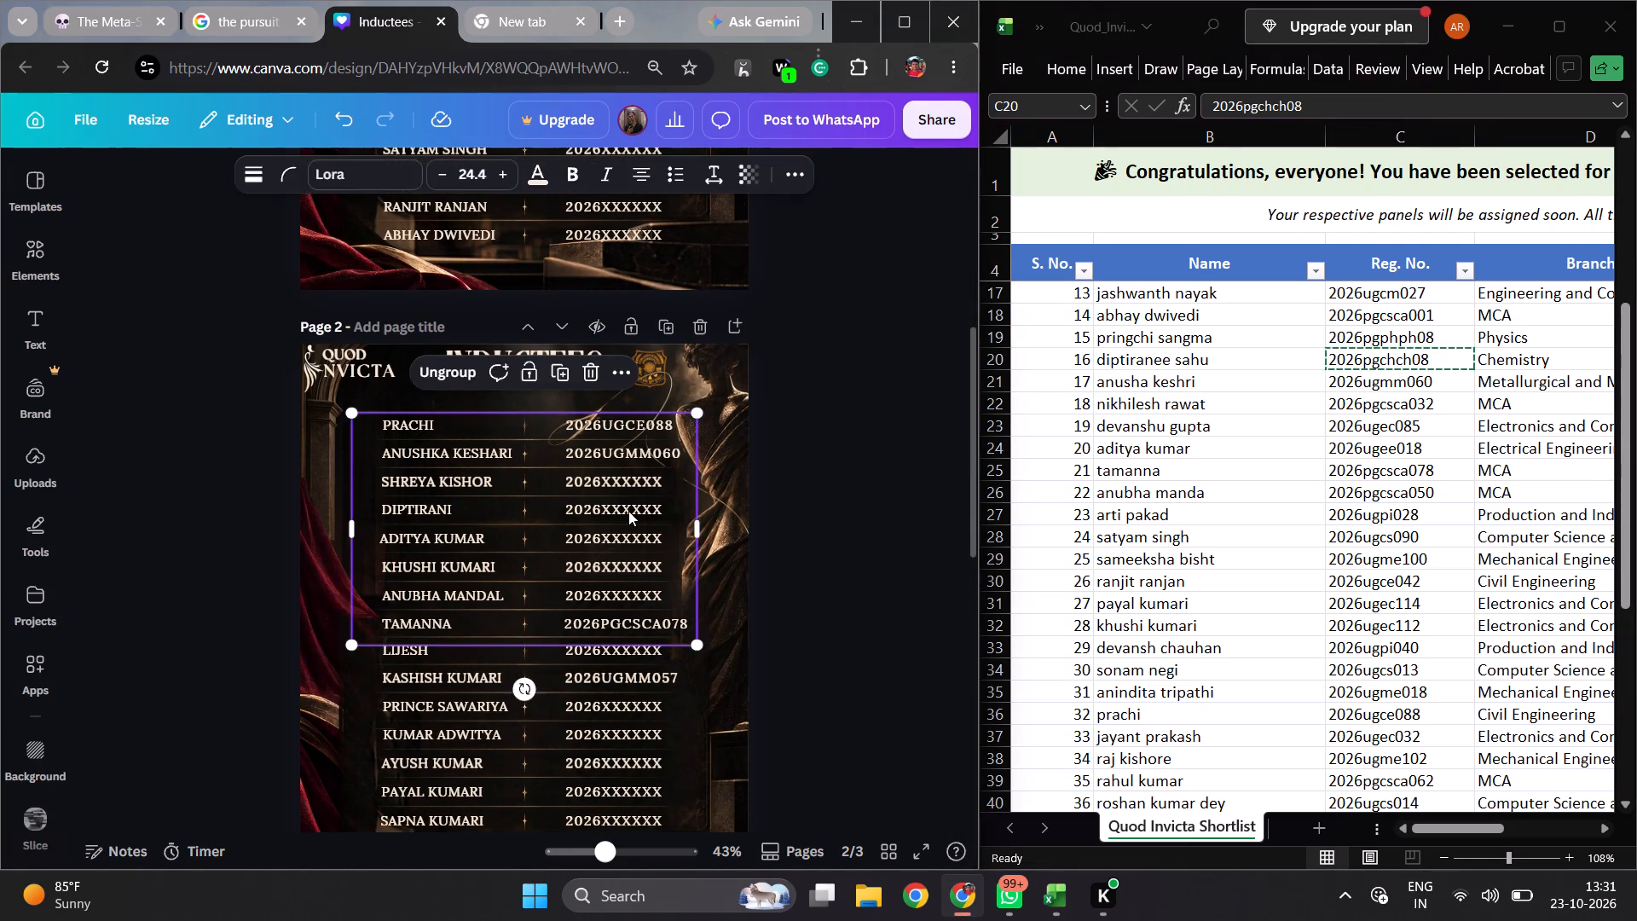
pyautogui.hotkey('ctrl', 'v')
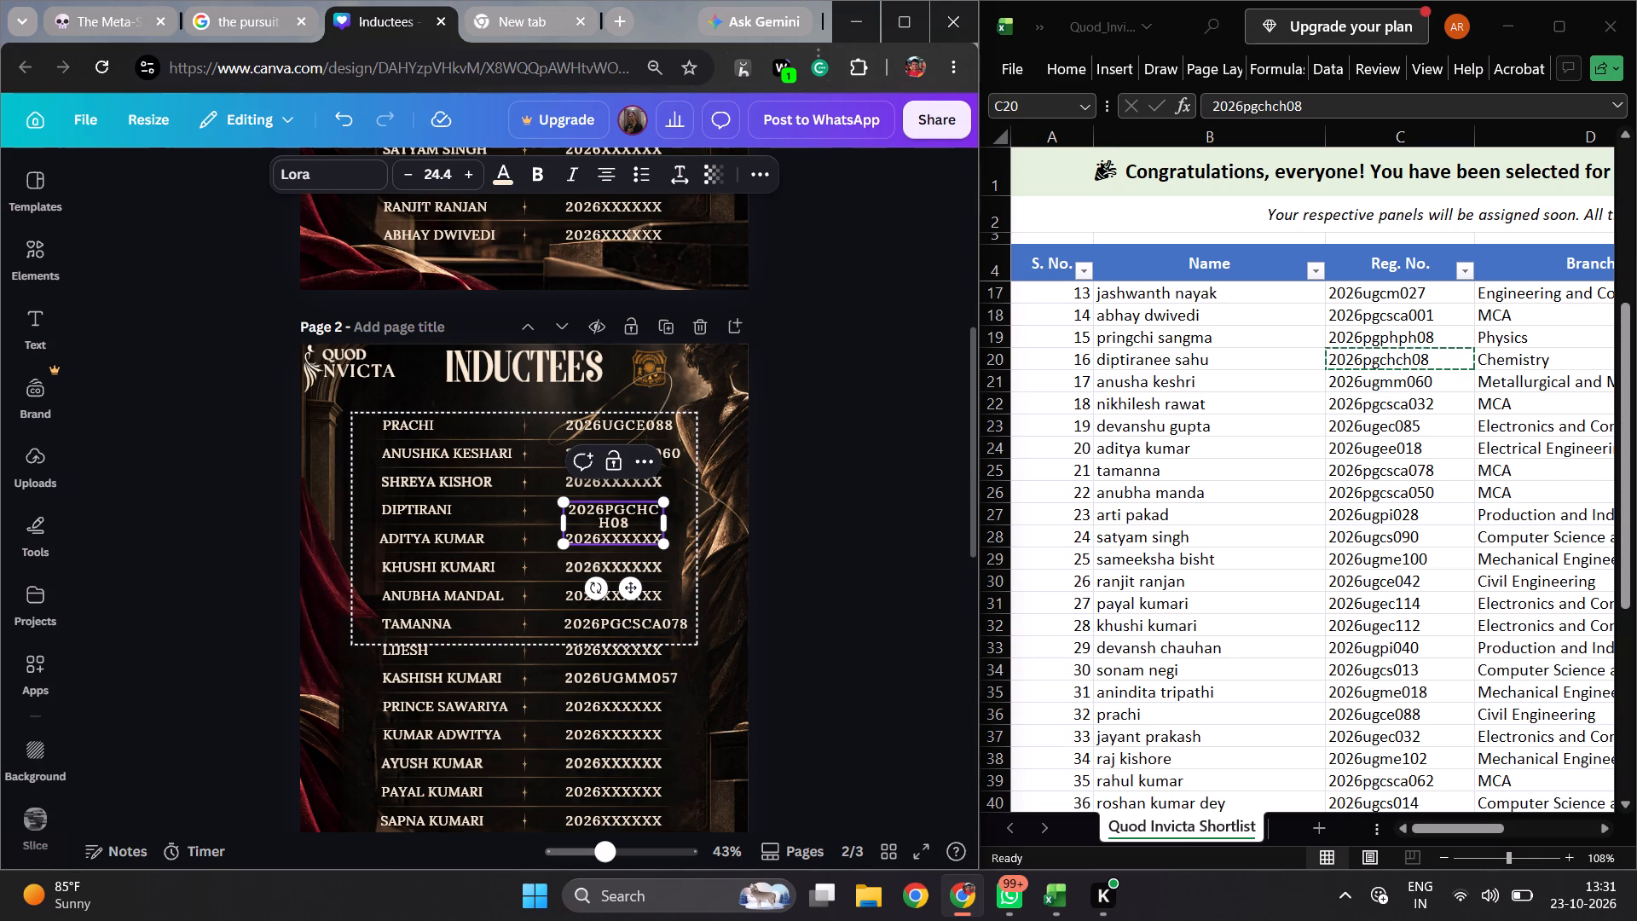
pyautogui.moveTo(668, 524); pyautogui.dragTo(685, 524)
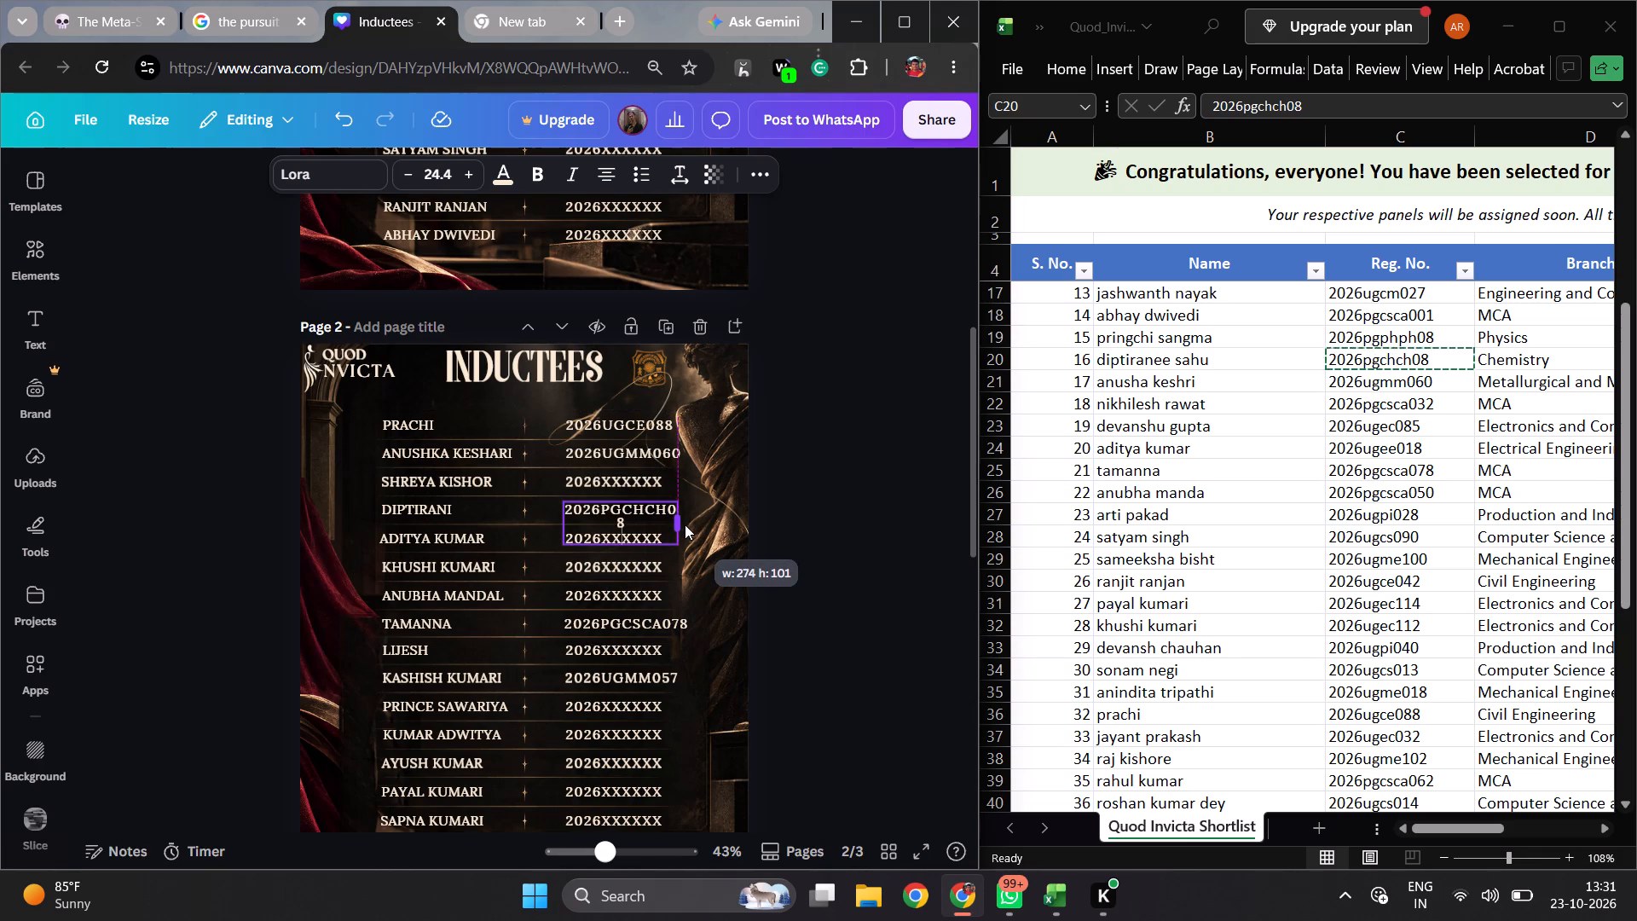
pyautogui.moveTo(685, 524); pyautogui.dragTo(691, 524)
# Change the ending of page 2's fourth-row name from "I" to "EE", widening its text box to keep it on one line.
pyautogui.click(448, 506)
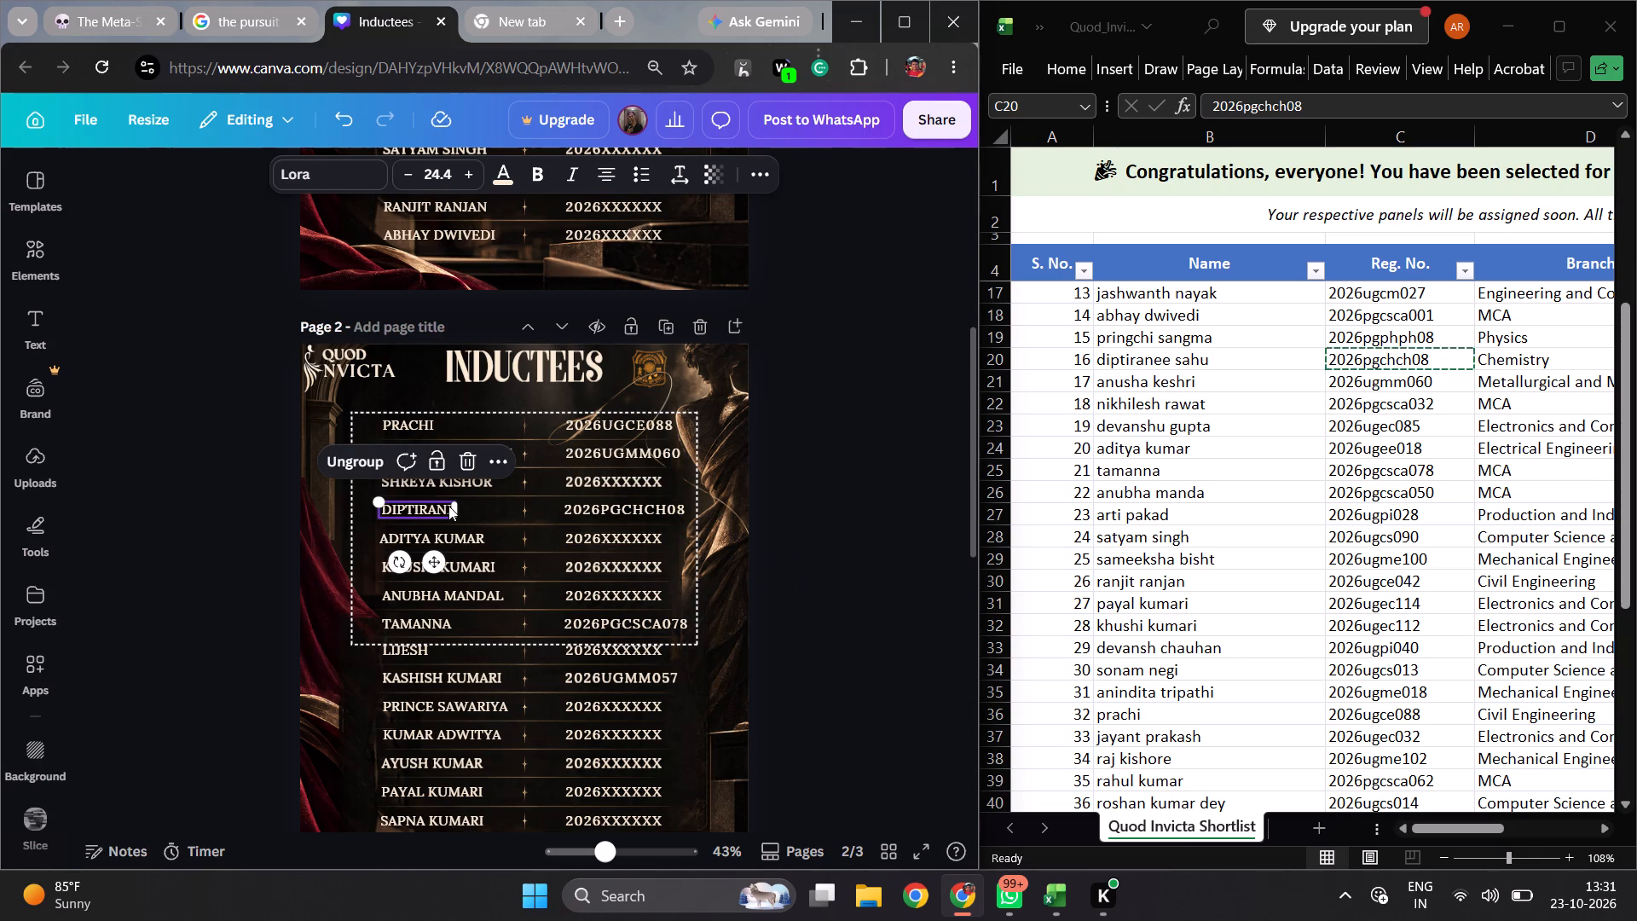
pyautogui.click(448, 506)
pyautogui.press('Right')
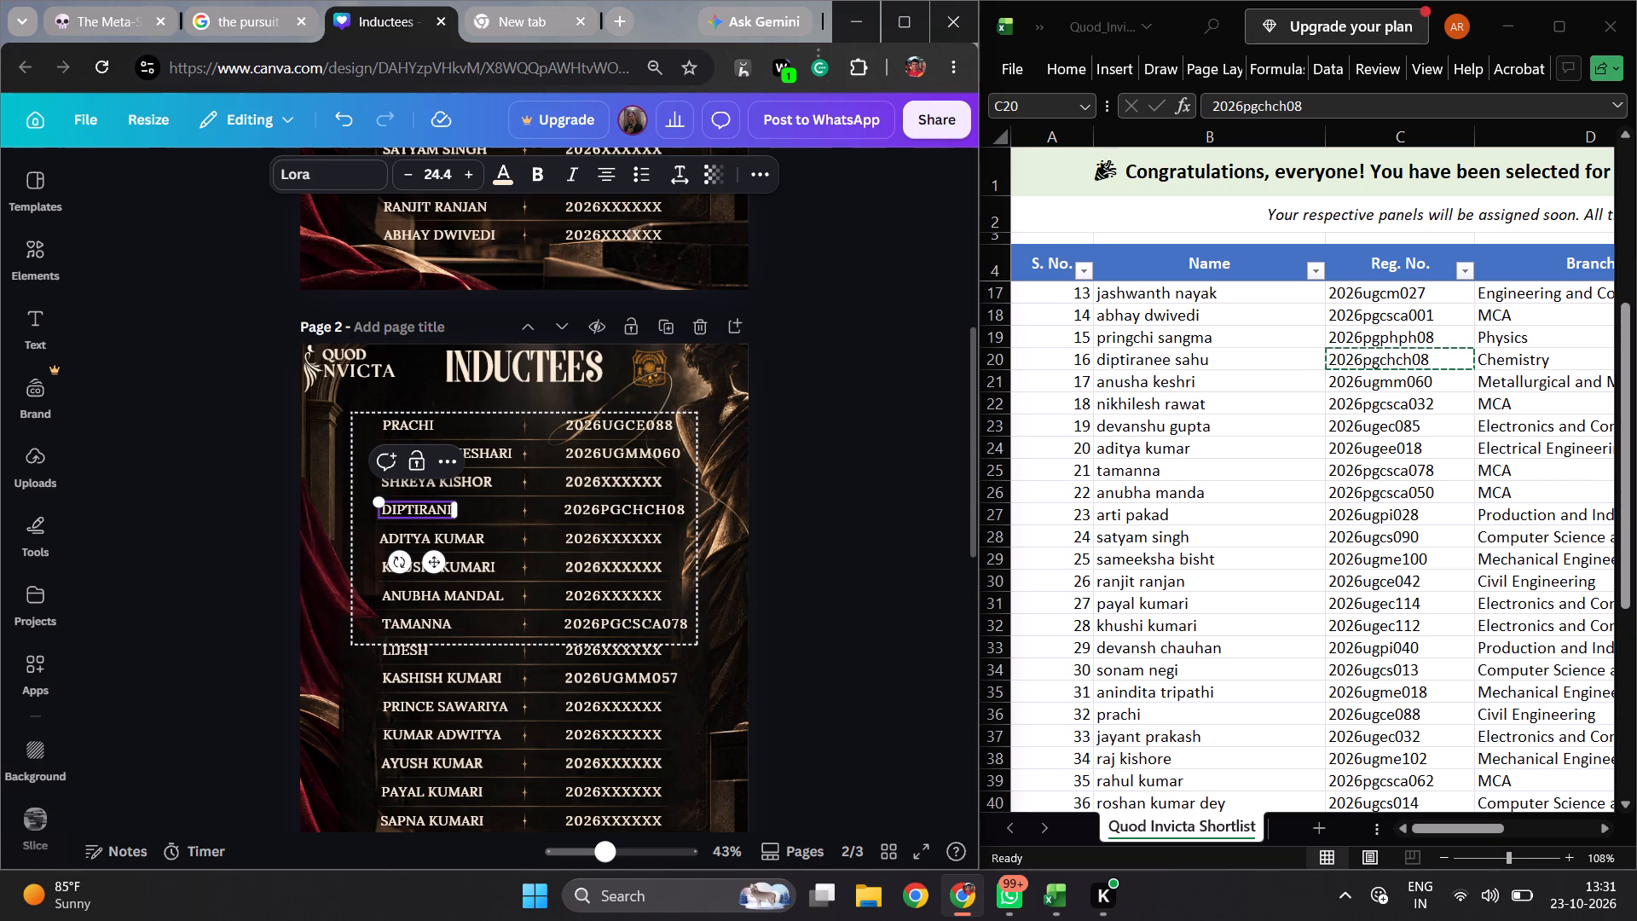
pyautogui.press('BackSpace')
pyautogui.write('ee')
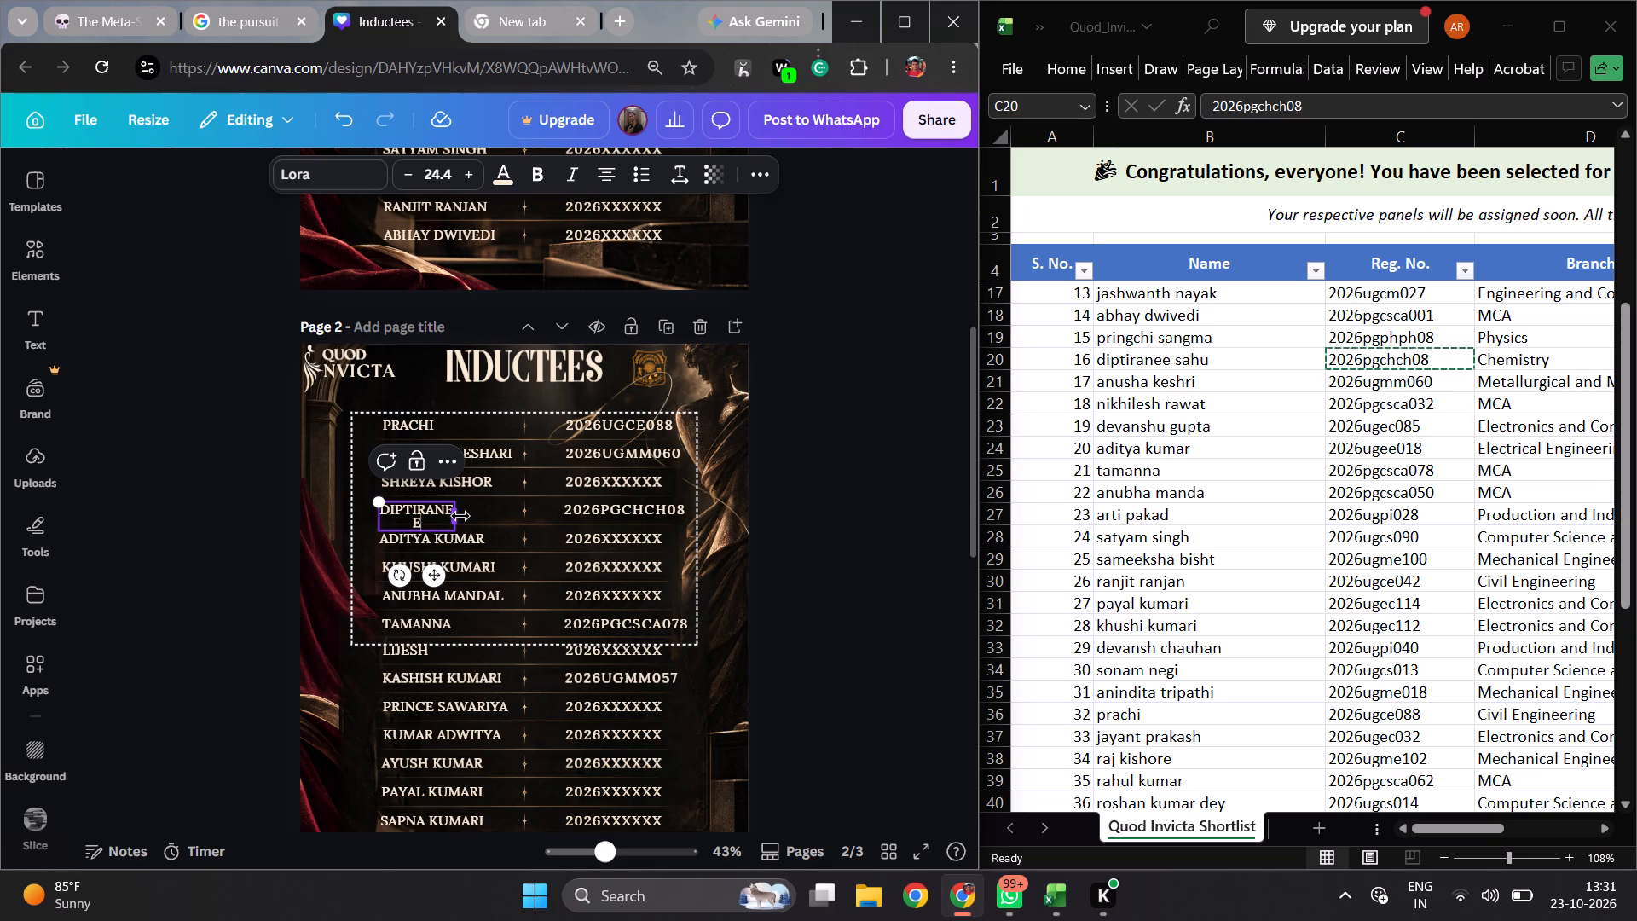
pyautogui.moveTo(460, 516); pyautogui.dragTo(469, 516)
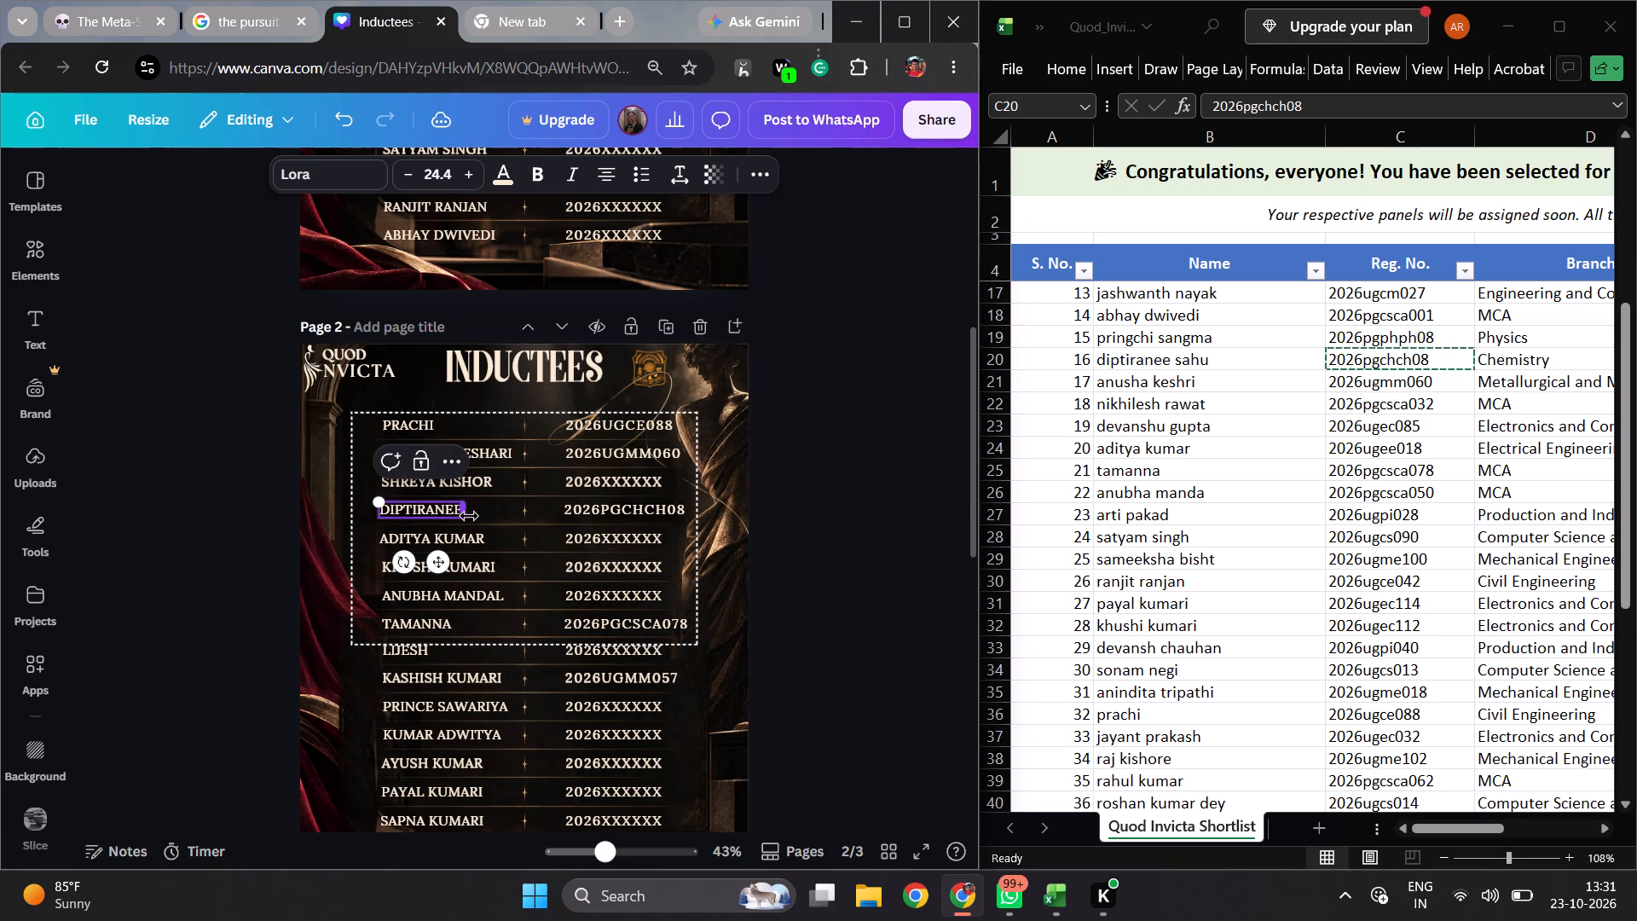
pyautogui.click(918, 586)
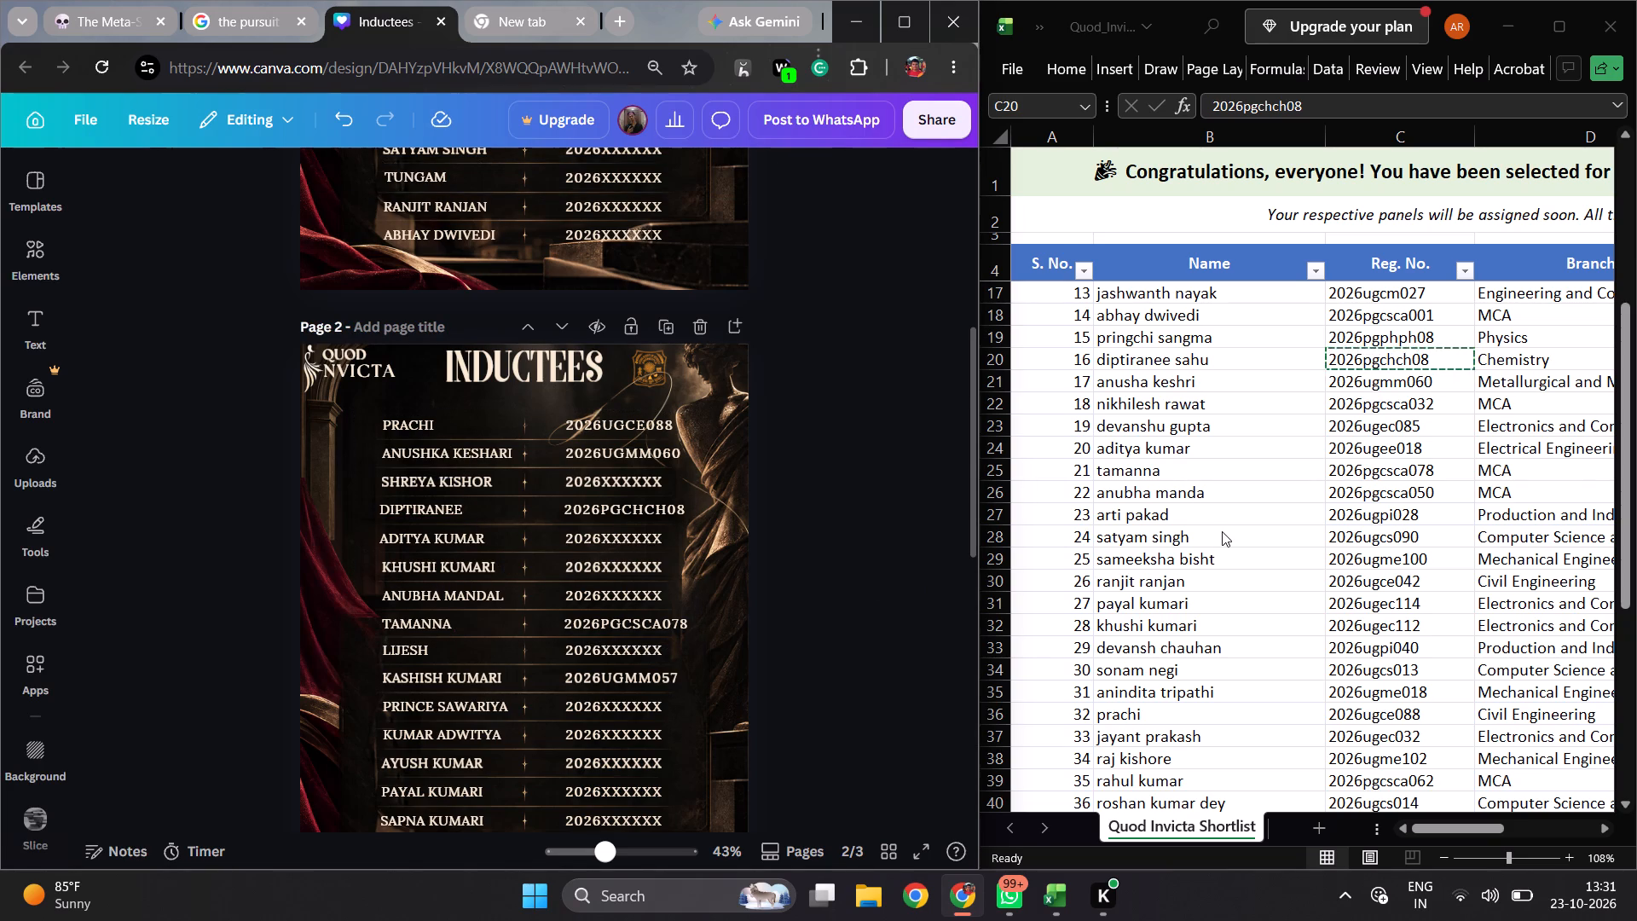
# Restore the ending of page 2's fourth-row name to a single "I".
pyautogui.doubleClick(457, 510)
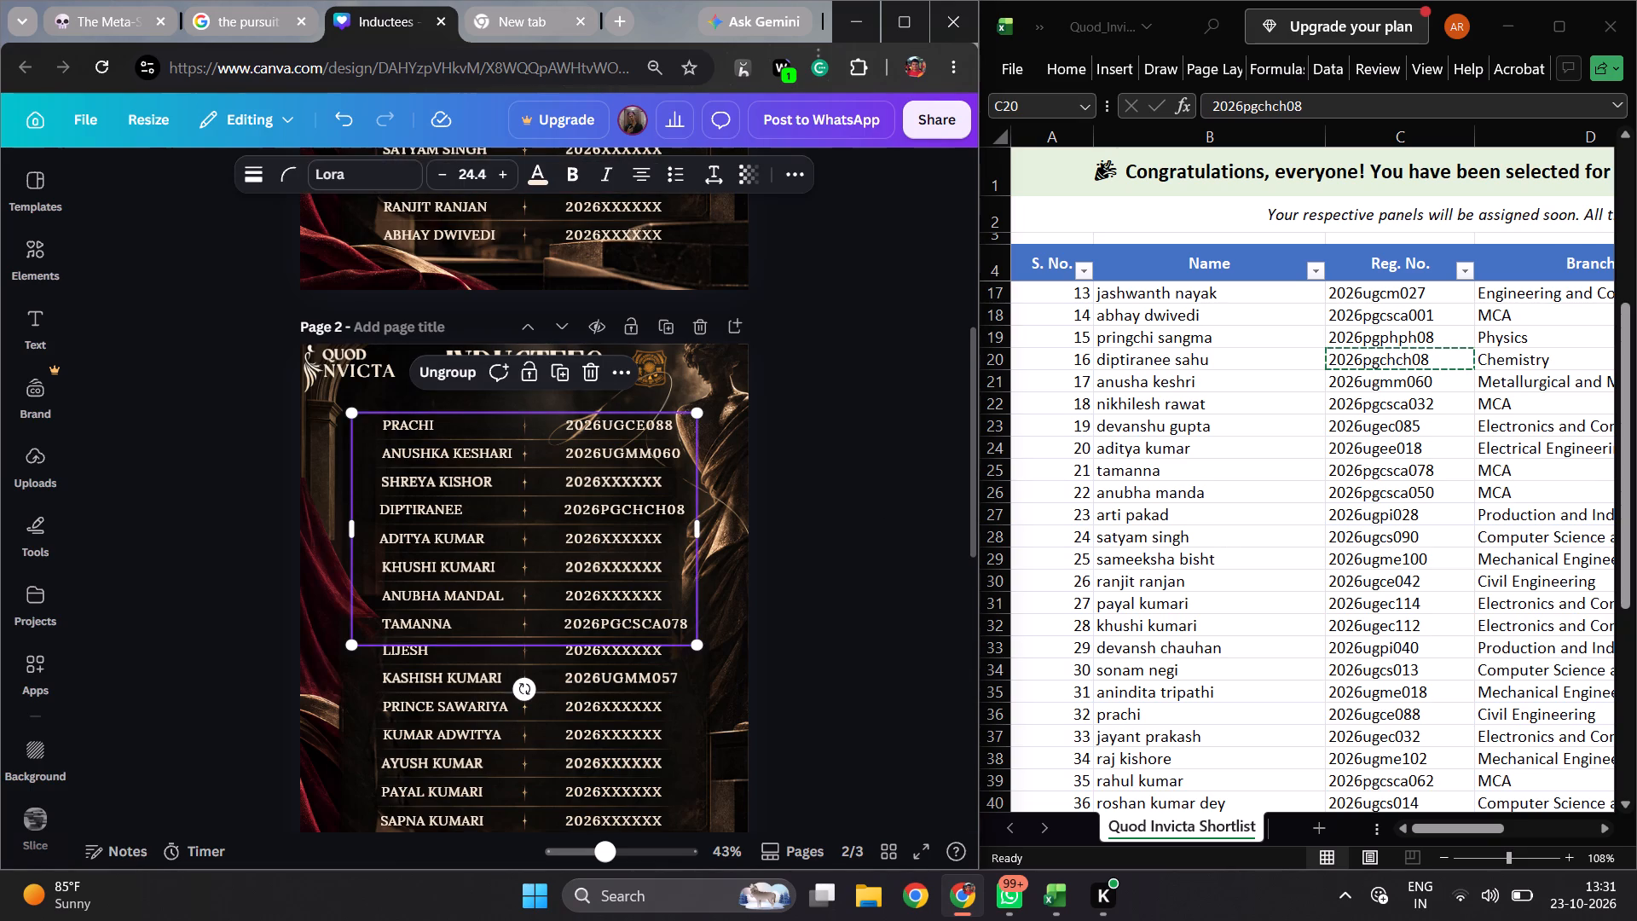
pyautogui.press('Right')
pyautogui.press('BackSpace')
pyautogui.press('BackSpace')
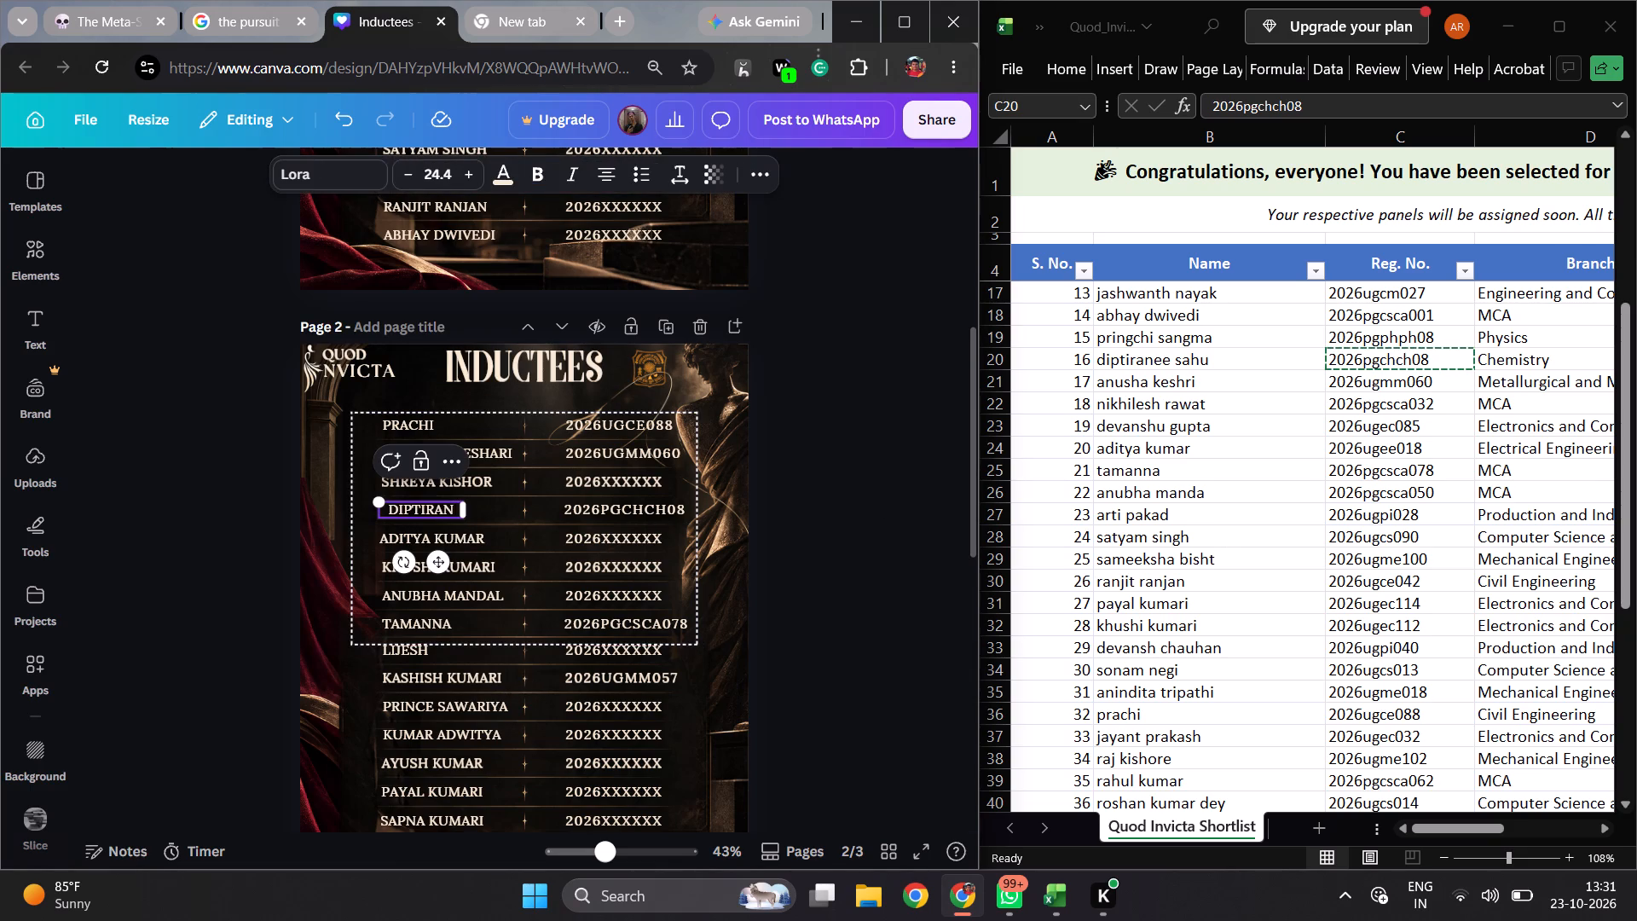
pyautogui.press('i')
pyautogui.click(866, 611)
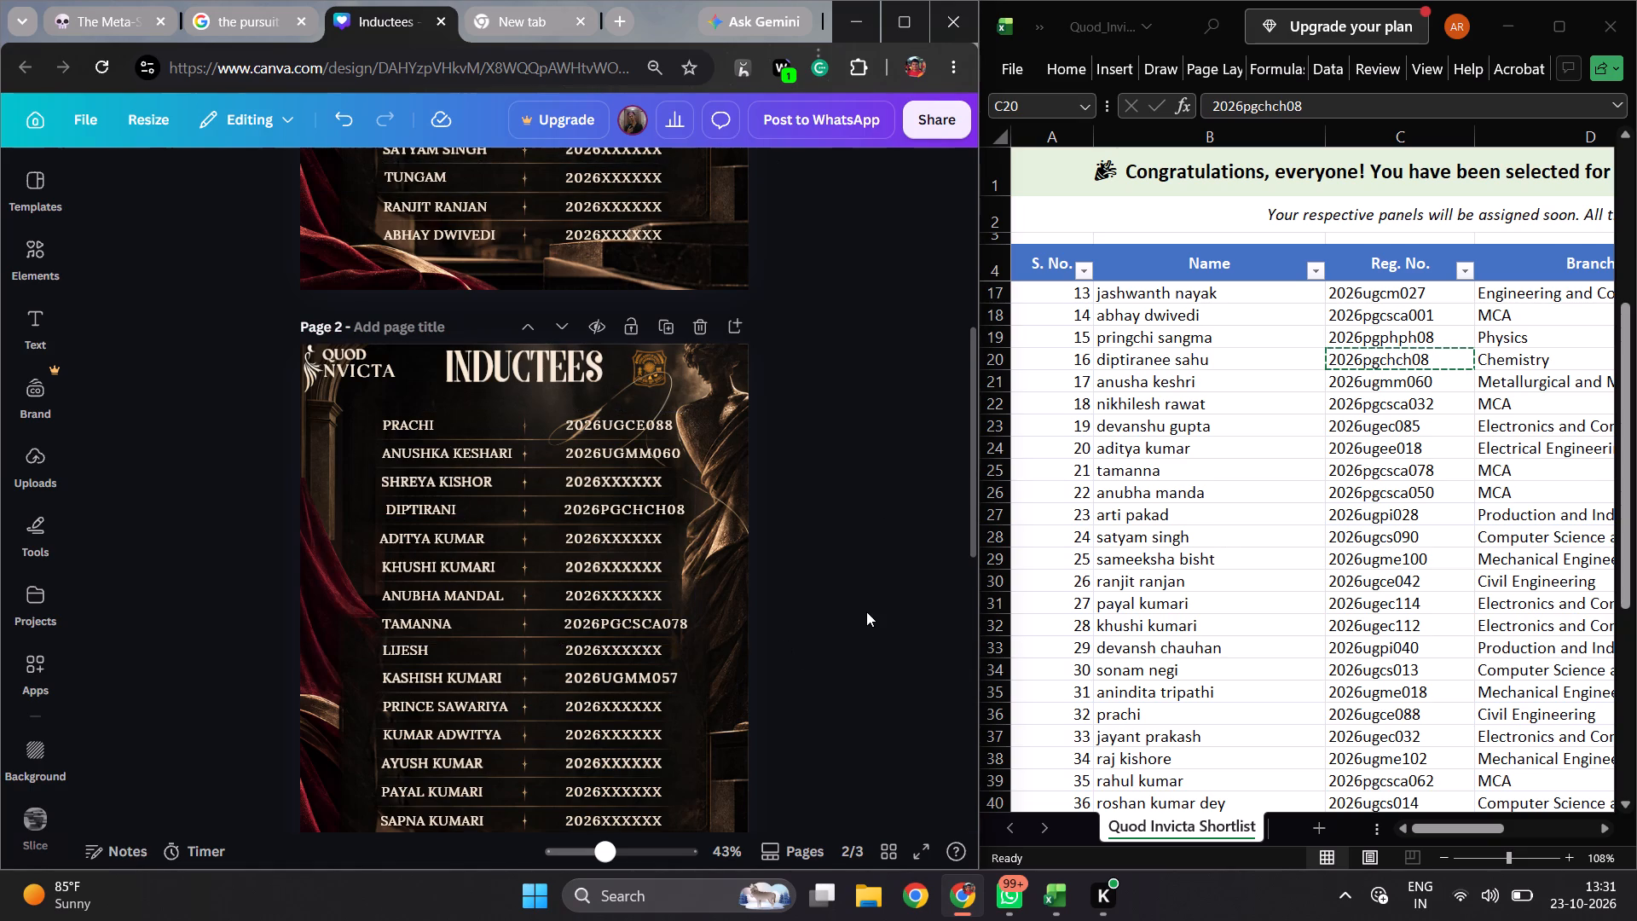
# Nudge page 2's fourth-row name left to line up with the other names in the column.
pyautogui.click(428, 509)
pyautogui.click(428, 509)
pyautogui.press('Left')
pyautogui.press('Left')
pyautogui.press('Left')
pyautogui.press('Left')
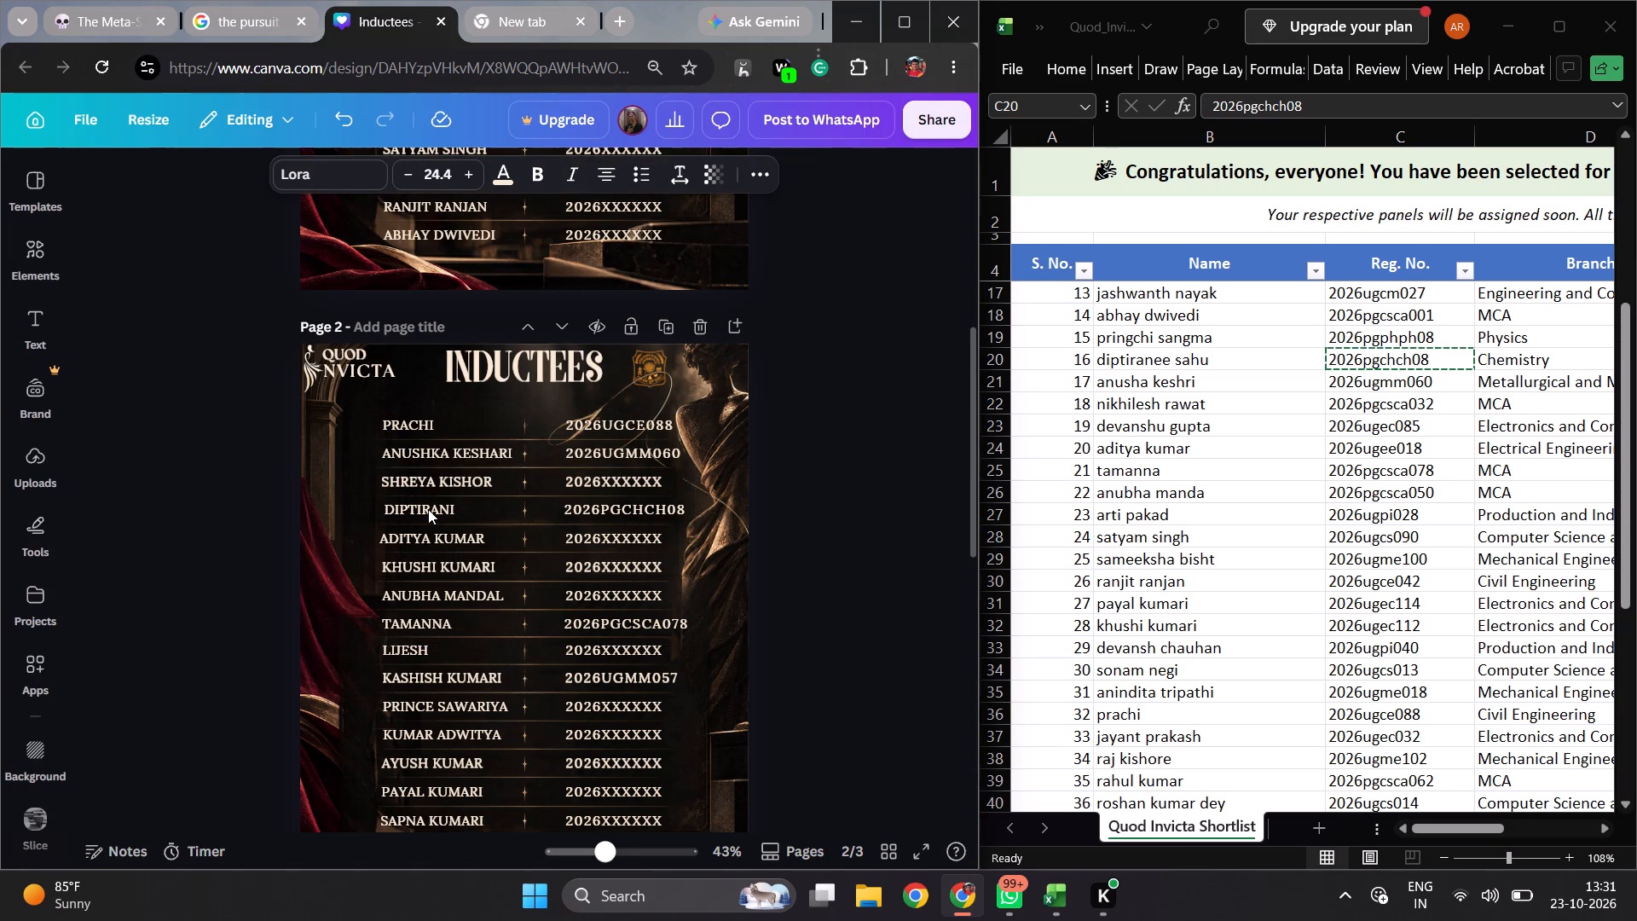
pyautogui.press('Left')
pyautogui.press('Left')
pyautogui.press('Left')
pyautogui.press('Left')
pyautogui.press('Left')
pyautogui.press('Left')
pyautogui.press('Left')
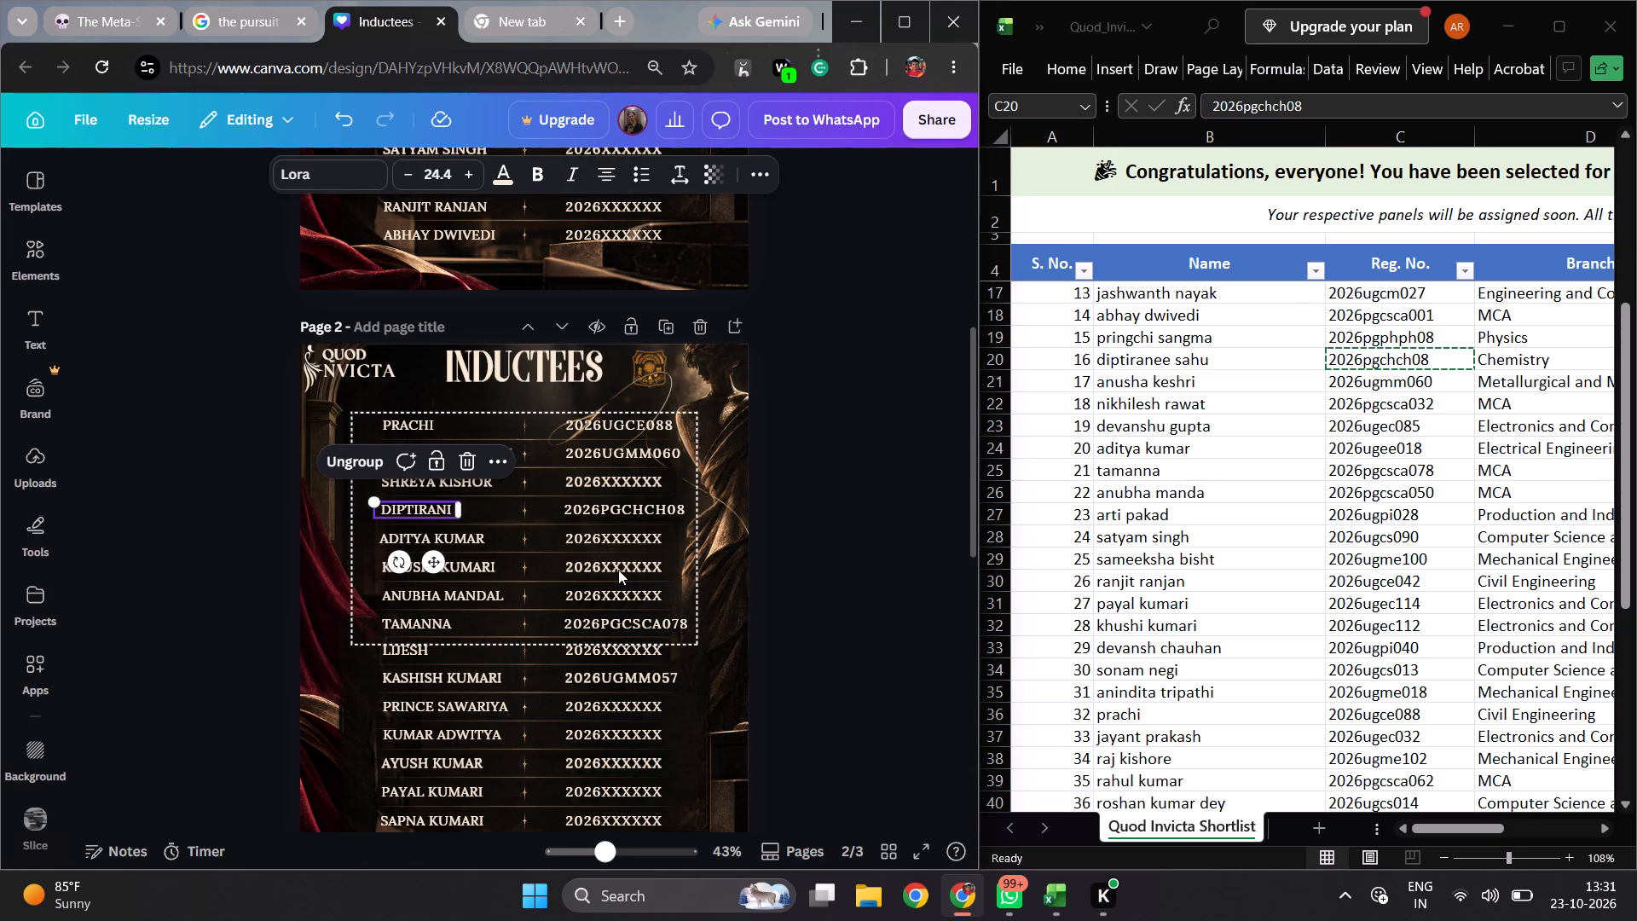
pyautogui.click(870, 642)
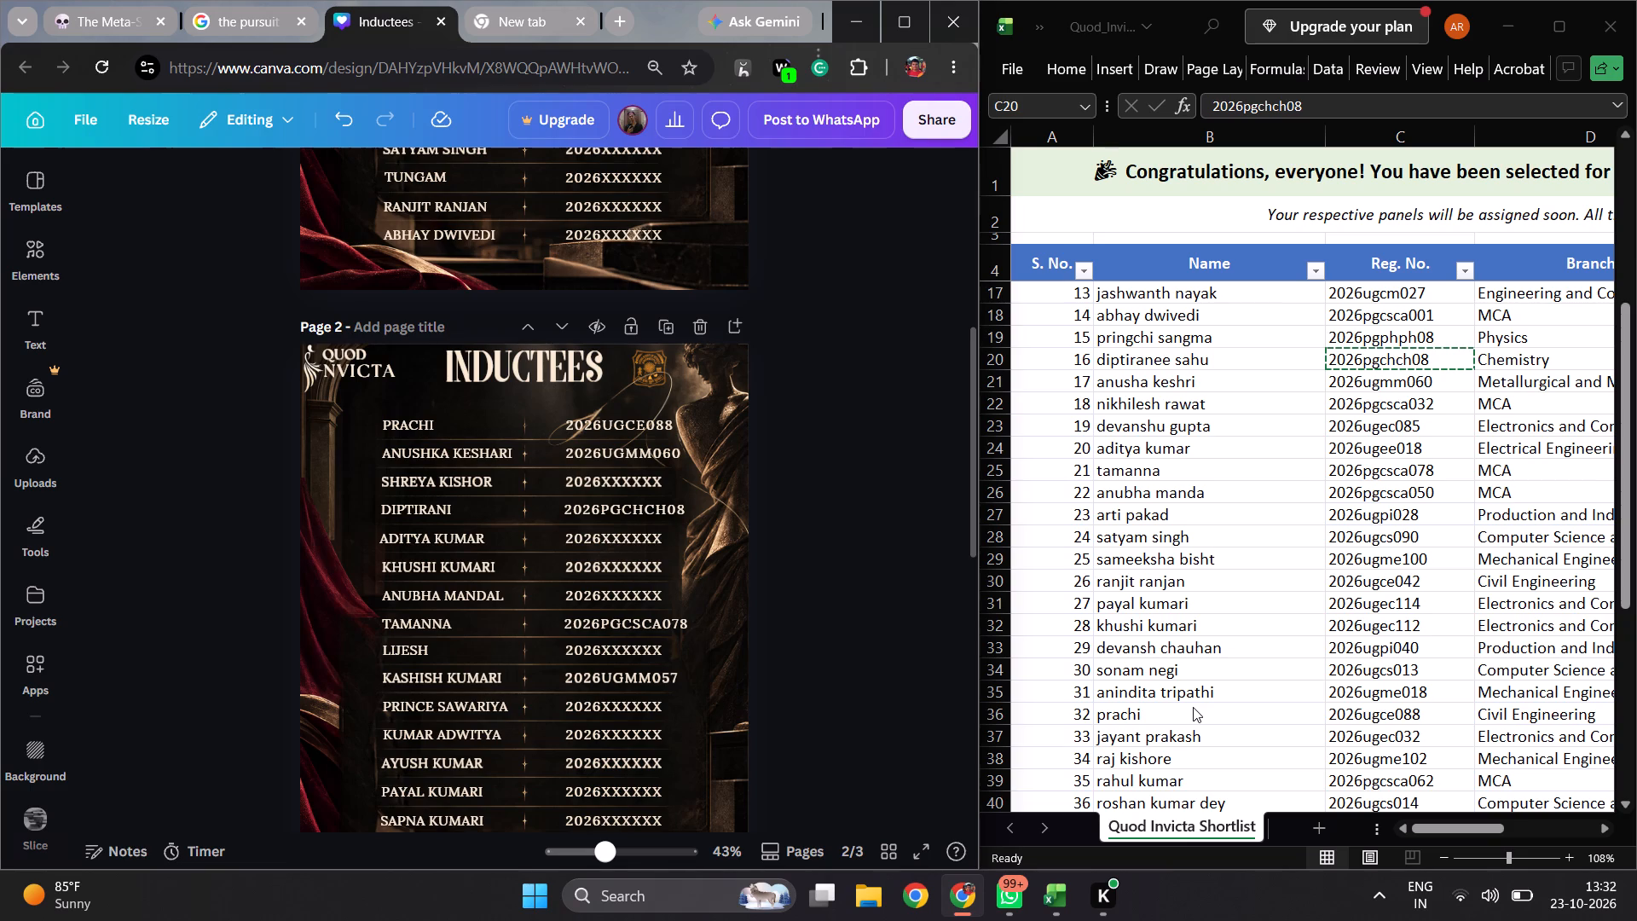
# Replace page 1's third-row placeholder with the registration number from shortlist cell C47, widening its text box to keep it on one line.
pyautogui.scroll(-2, 1193, 707)
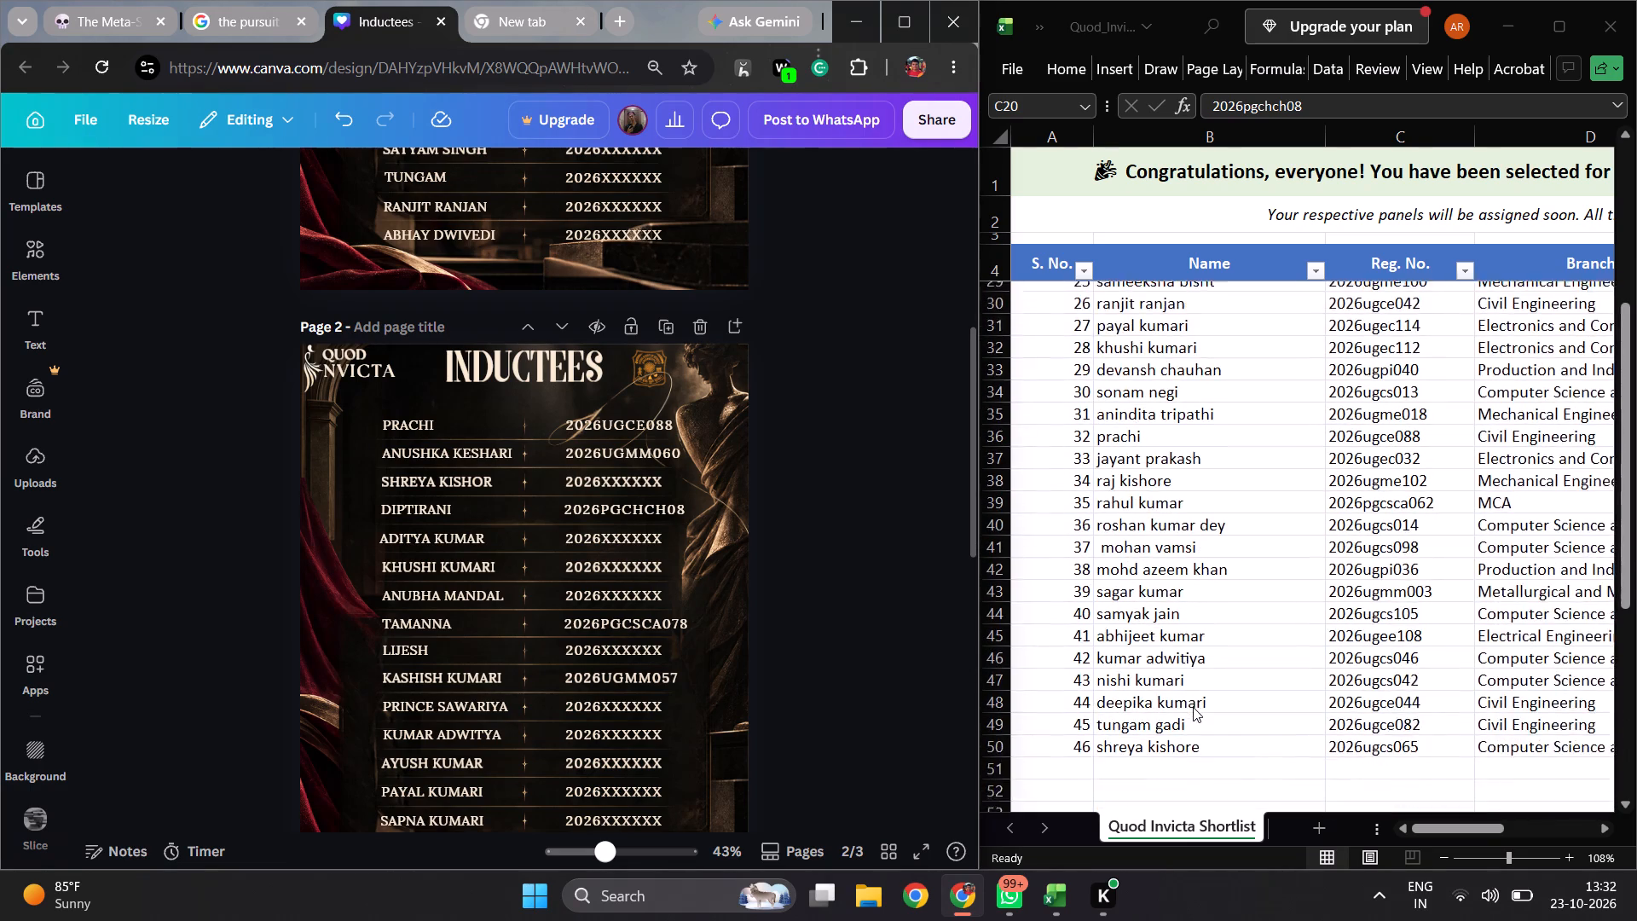
pyautogui.scroll(2, 1193, 707)
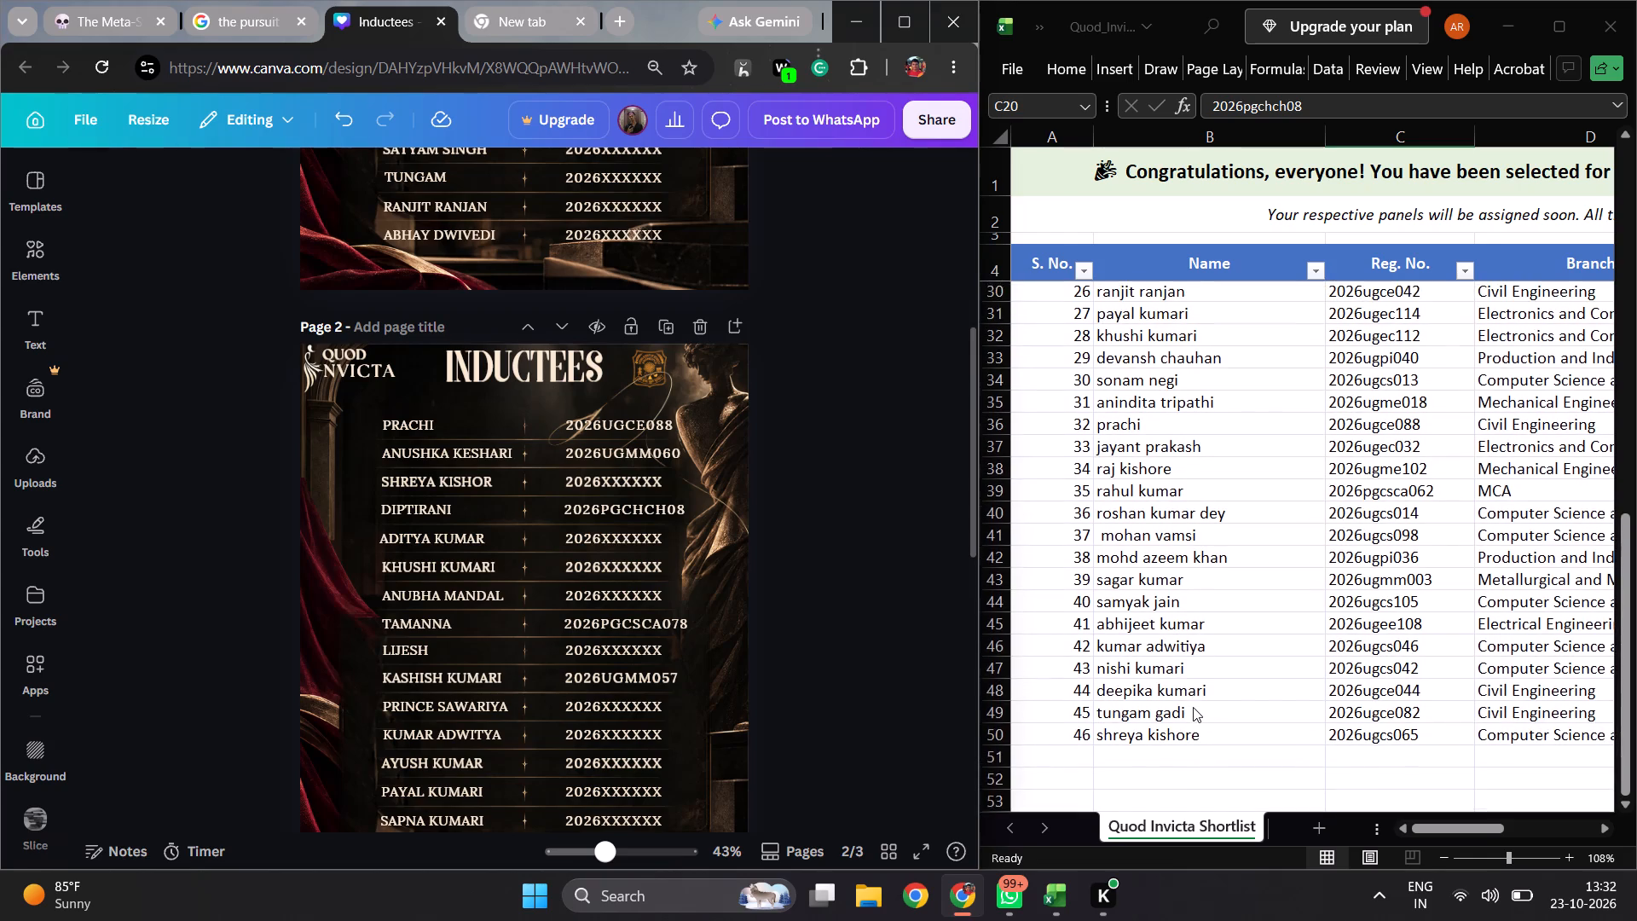
pyautogui.scroll(3, 1193, 707)
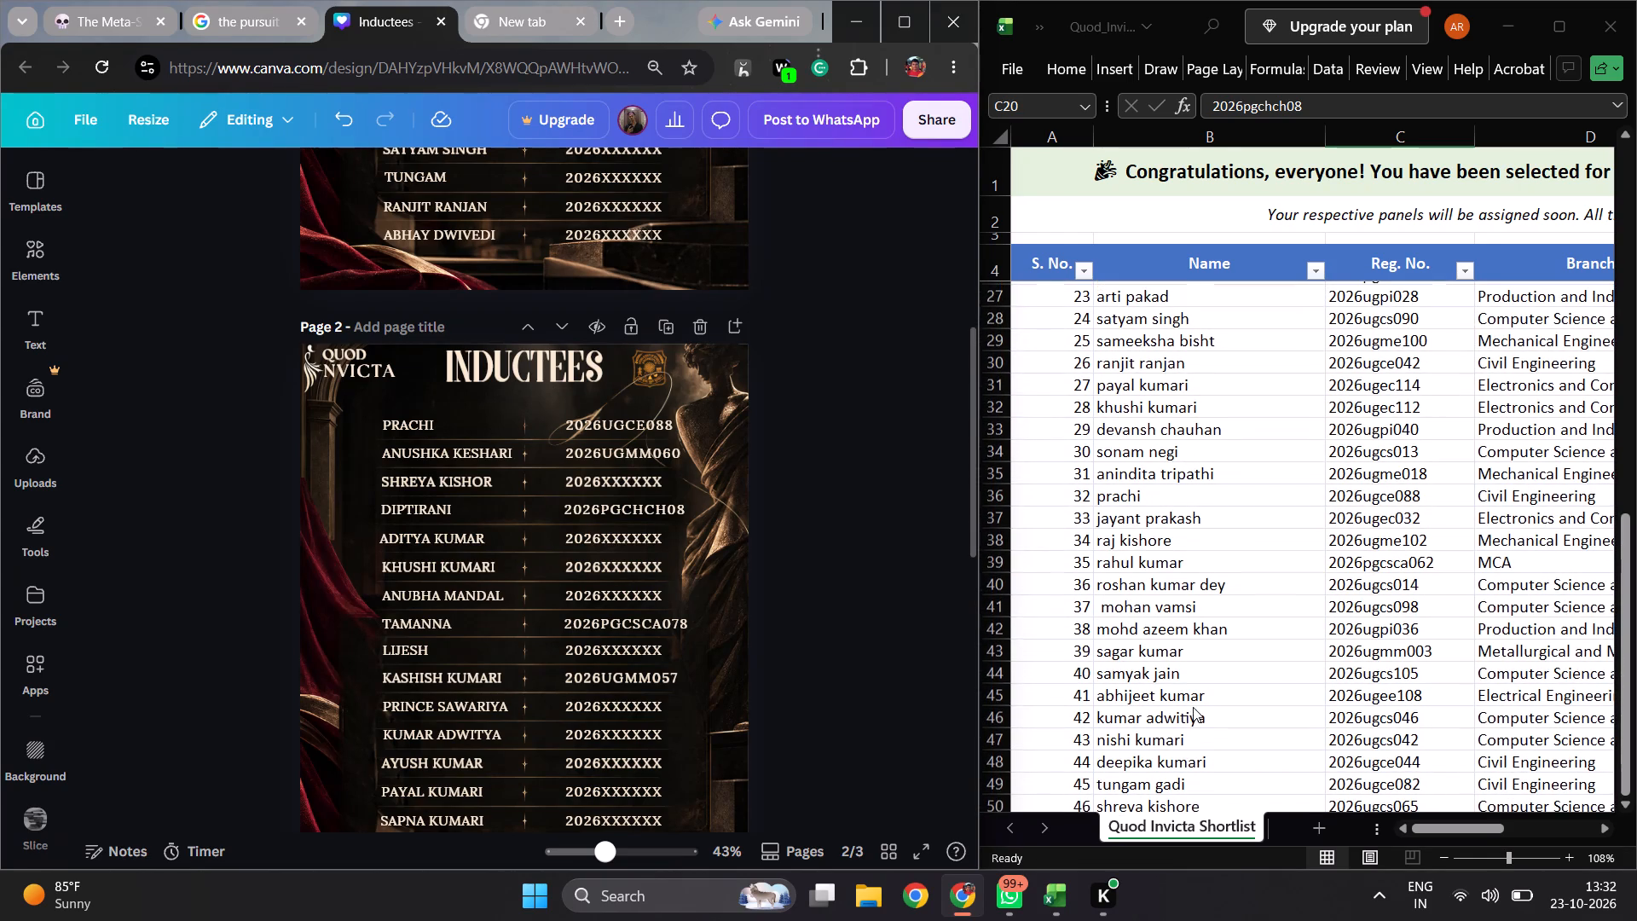
pyautogui.scroll(1, 1193, 707)
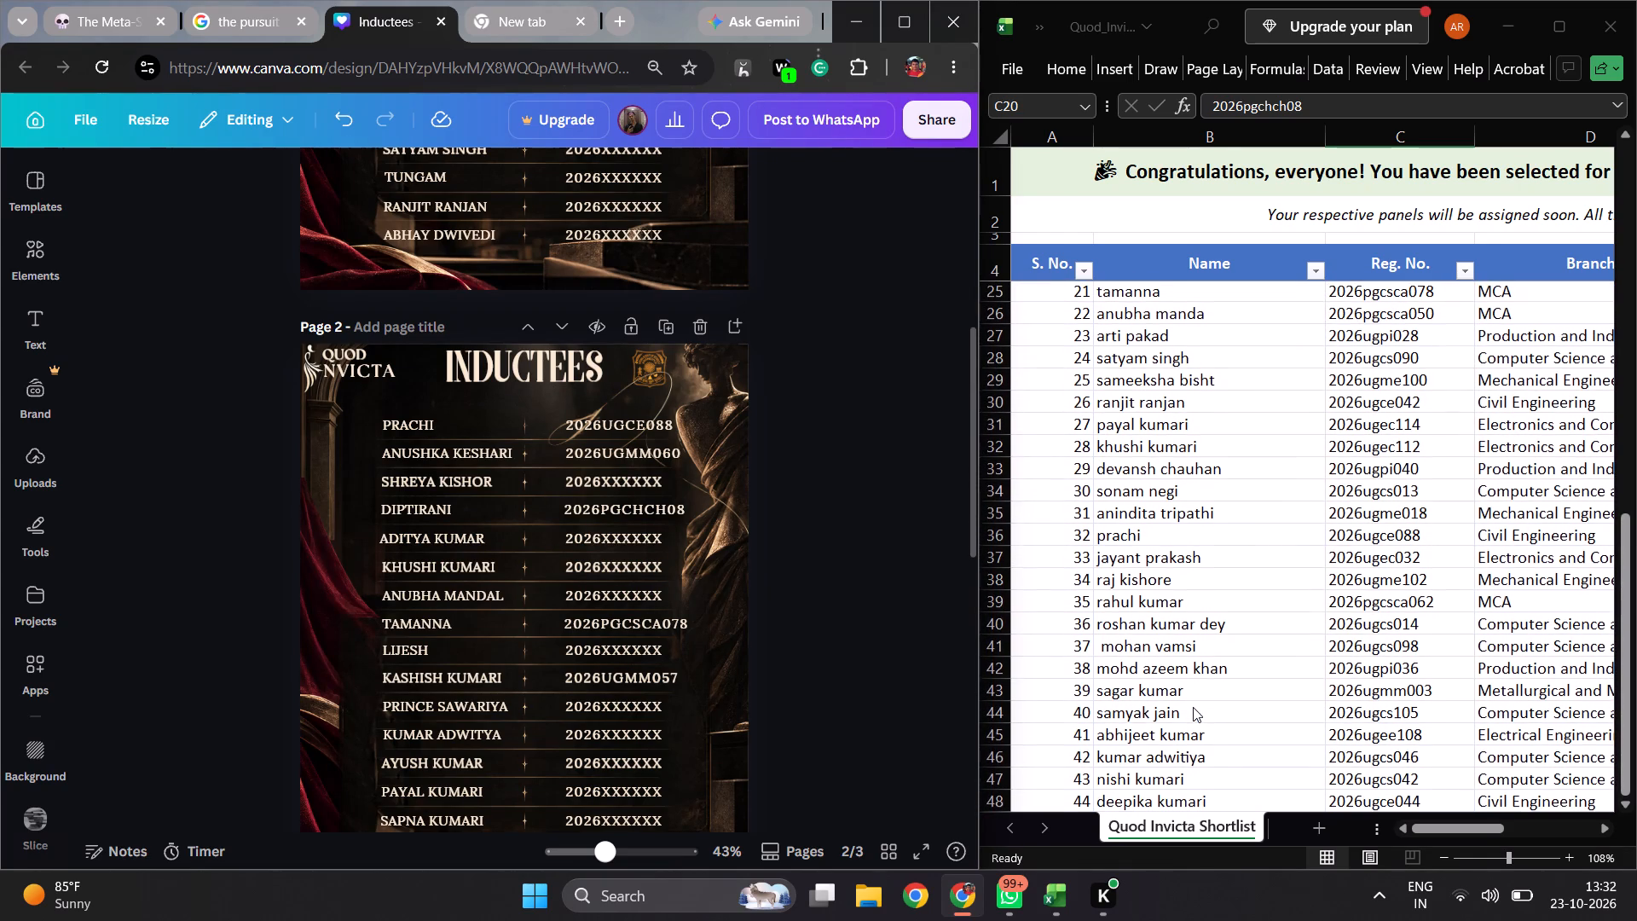
pyautogui.scroll(1, 1193, 707)
pyautogui.scroll(2, 808, 450)
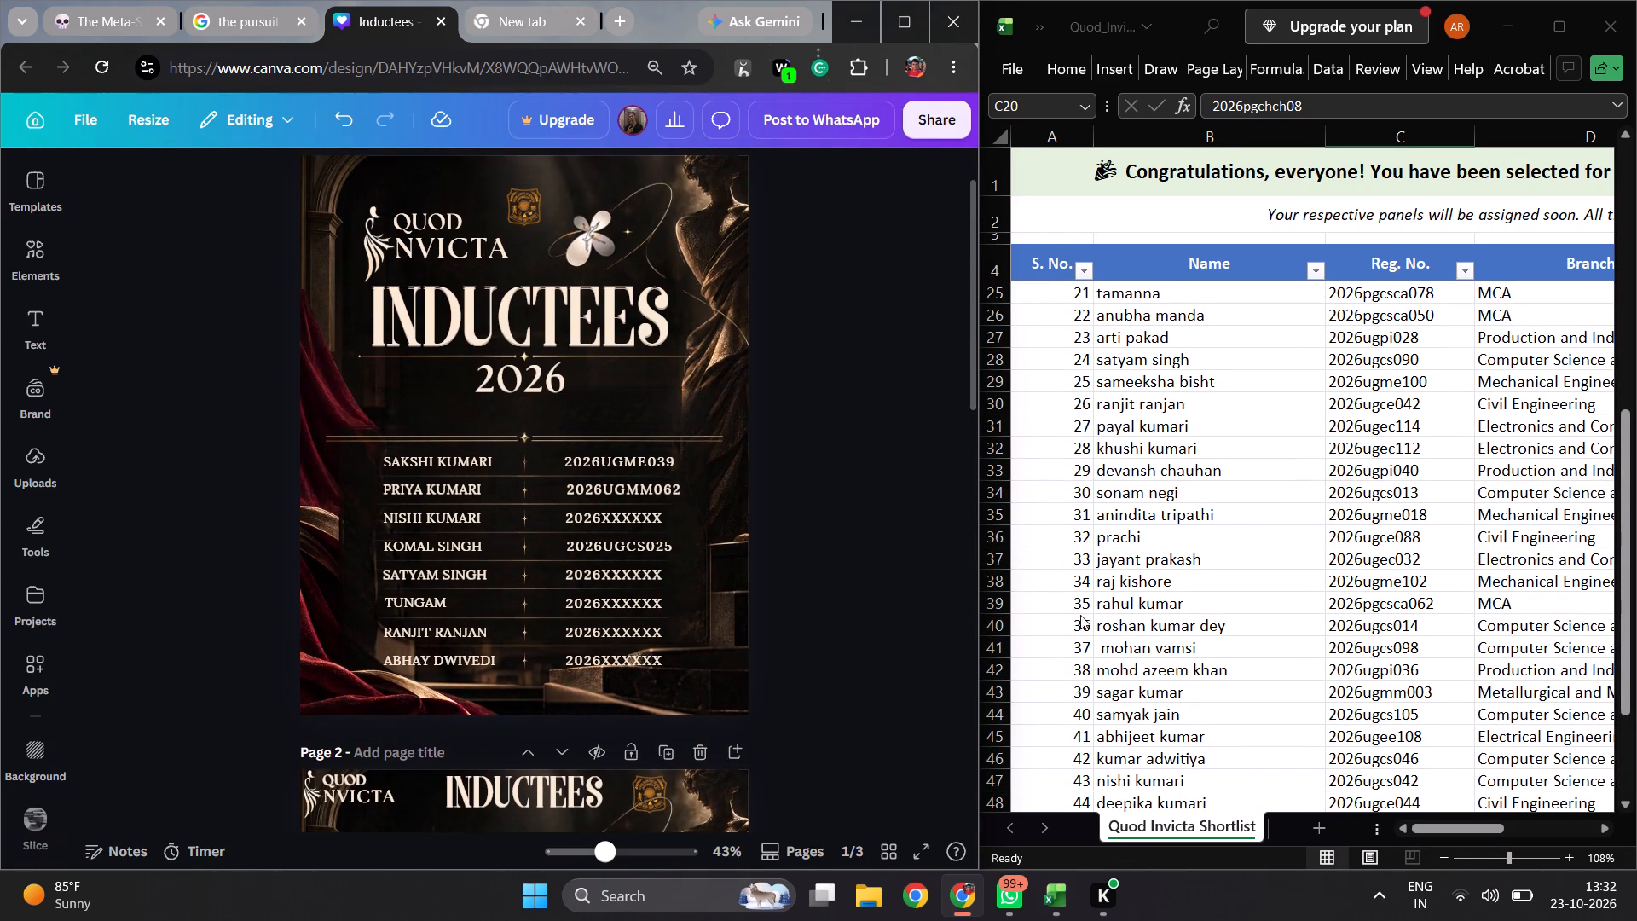
pyautogui.scroll(-3, 1232, 623)
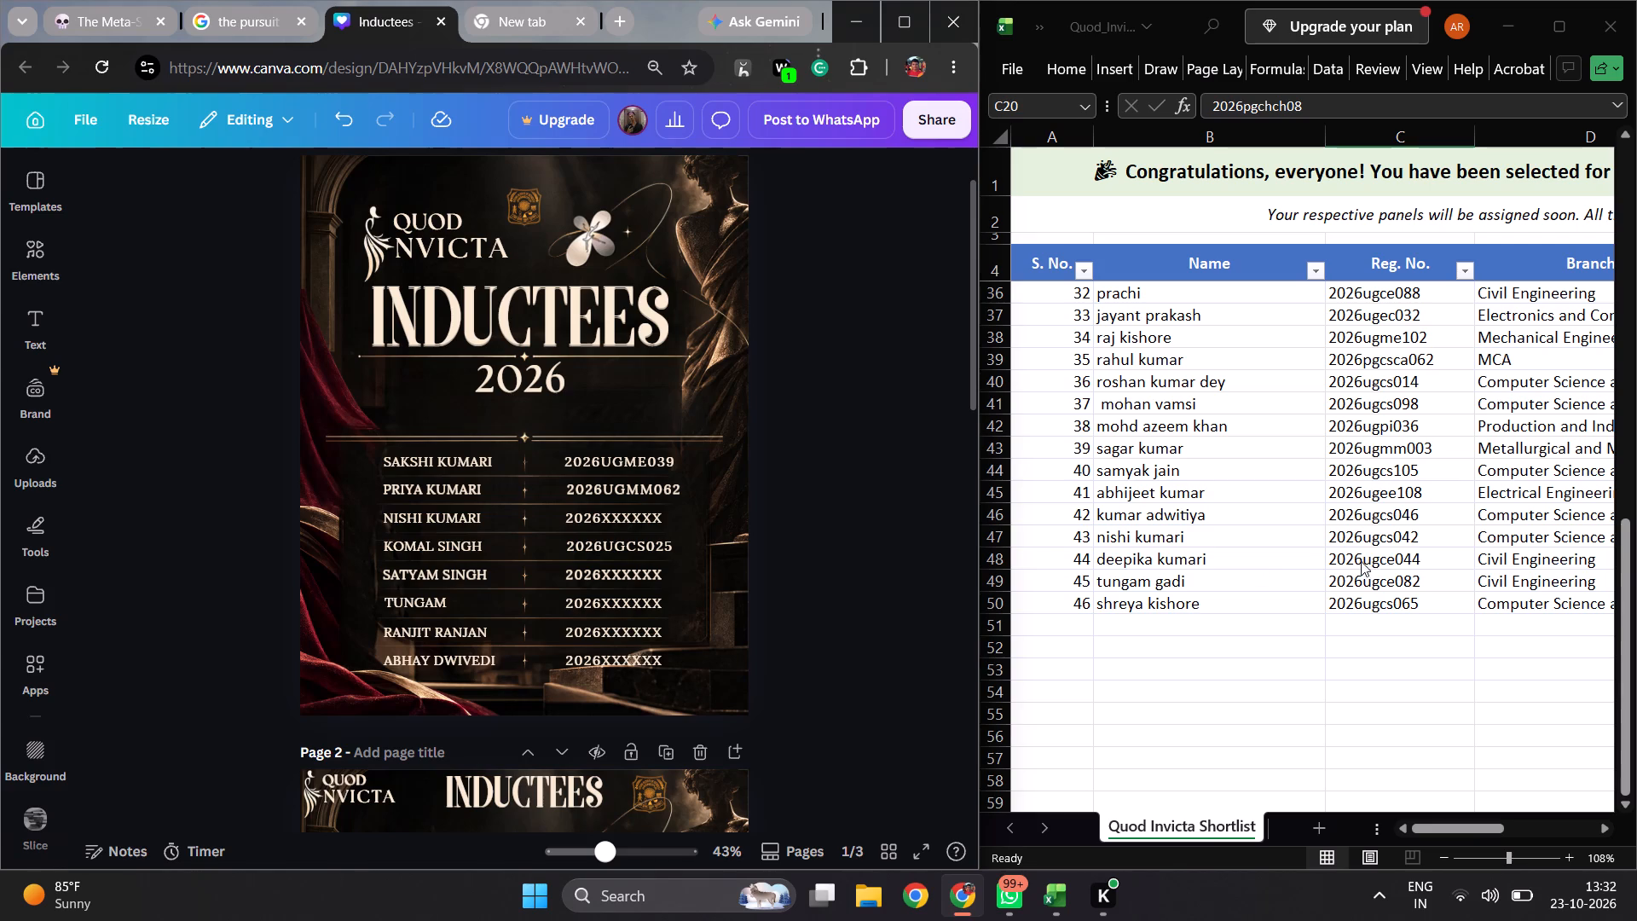
pyautogui.doubleClick(1403, 531)
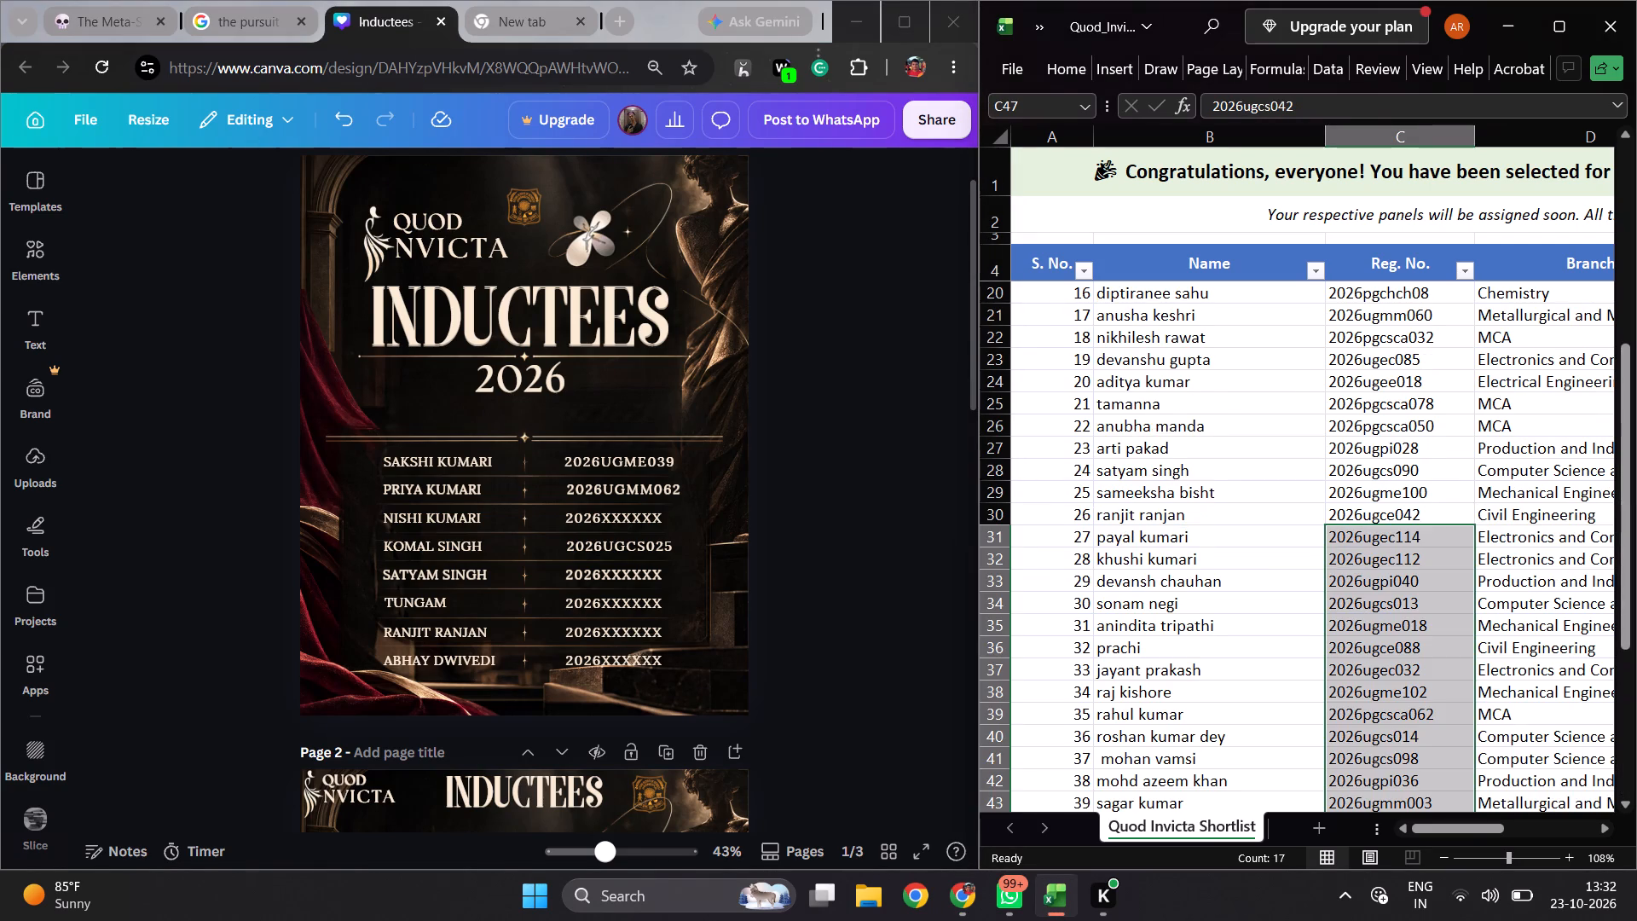
pyautogui.click(1225, 525)
pyautogui.scroll(-6, 1333, 612)
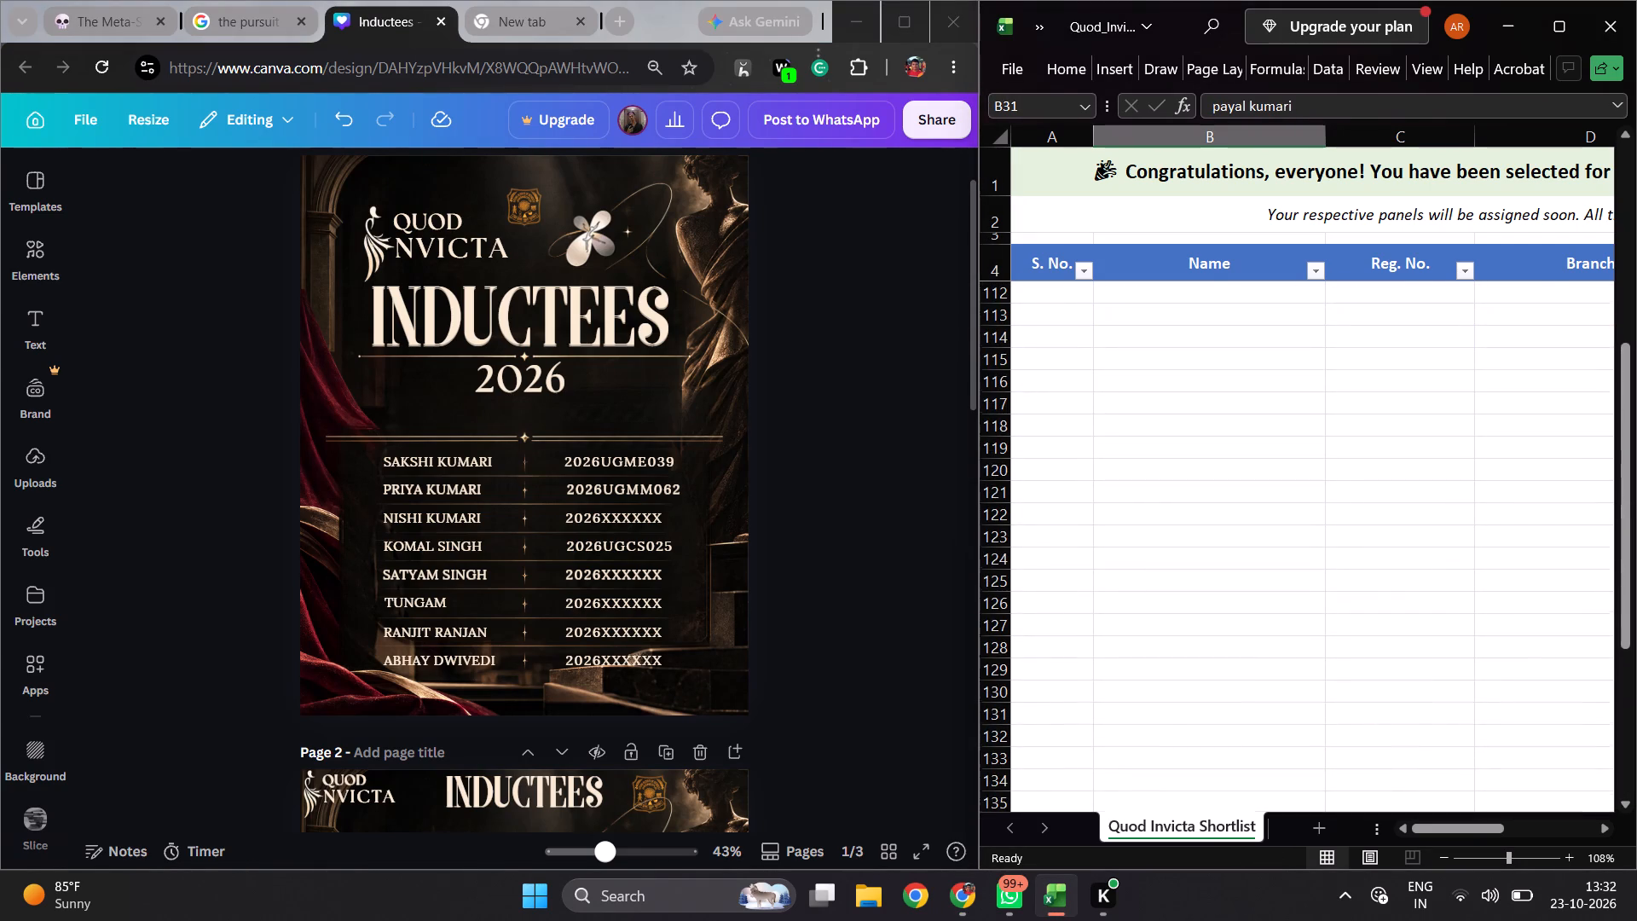
pyautogui.scroll(7, 1397, 318)
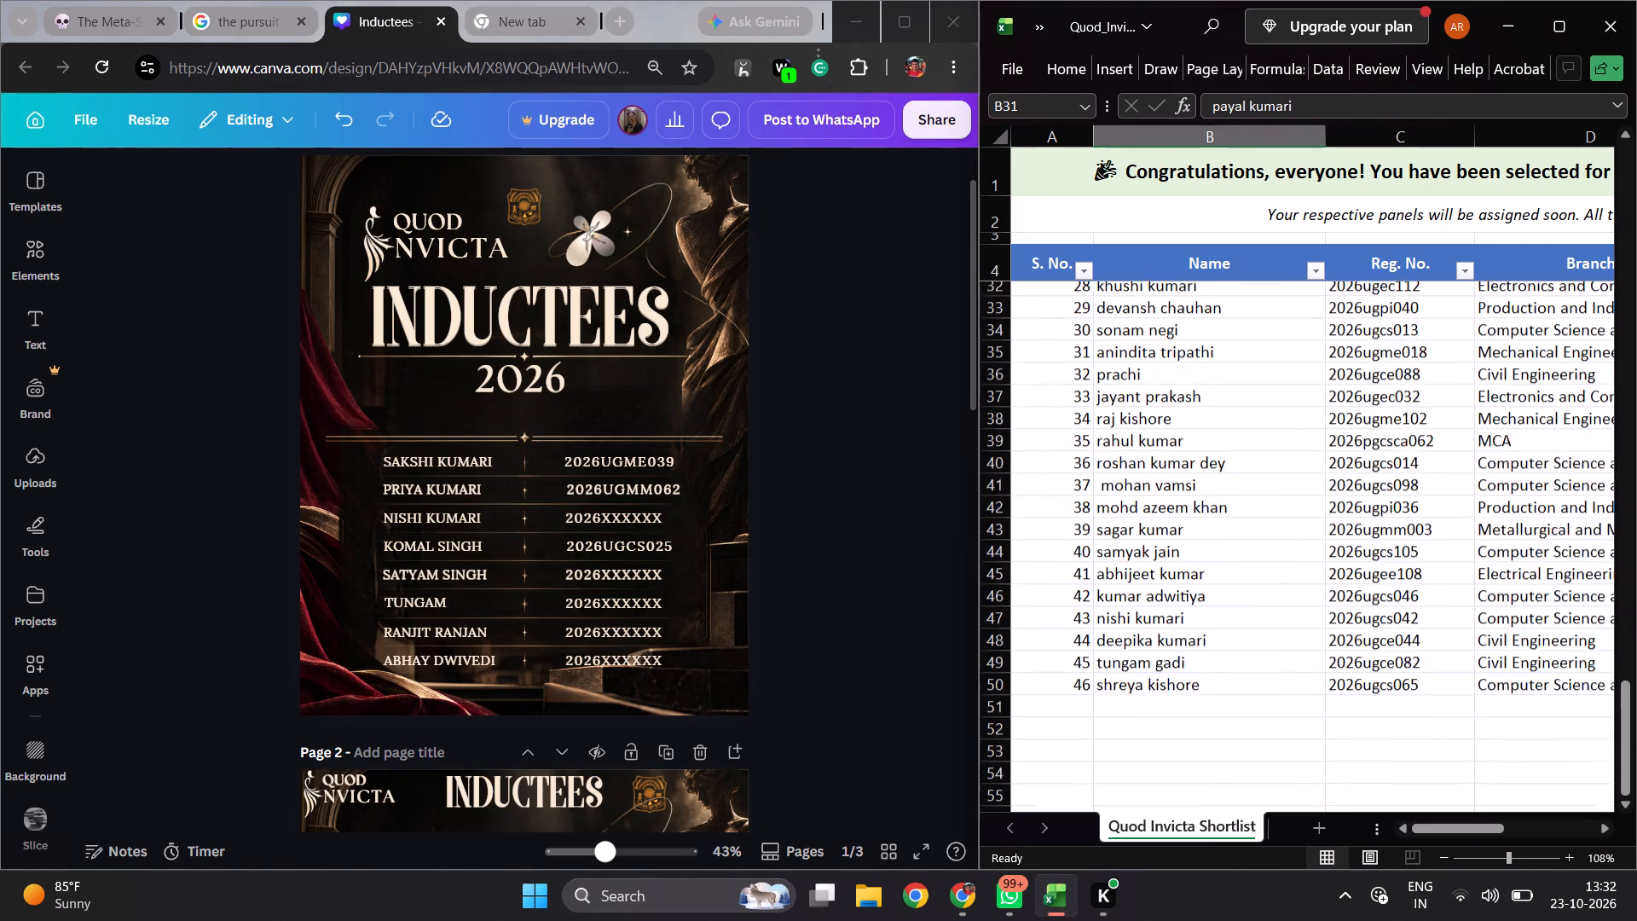
pyautogui.click(1373, 646)
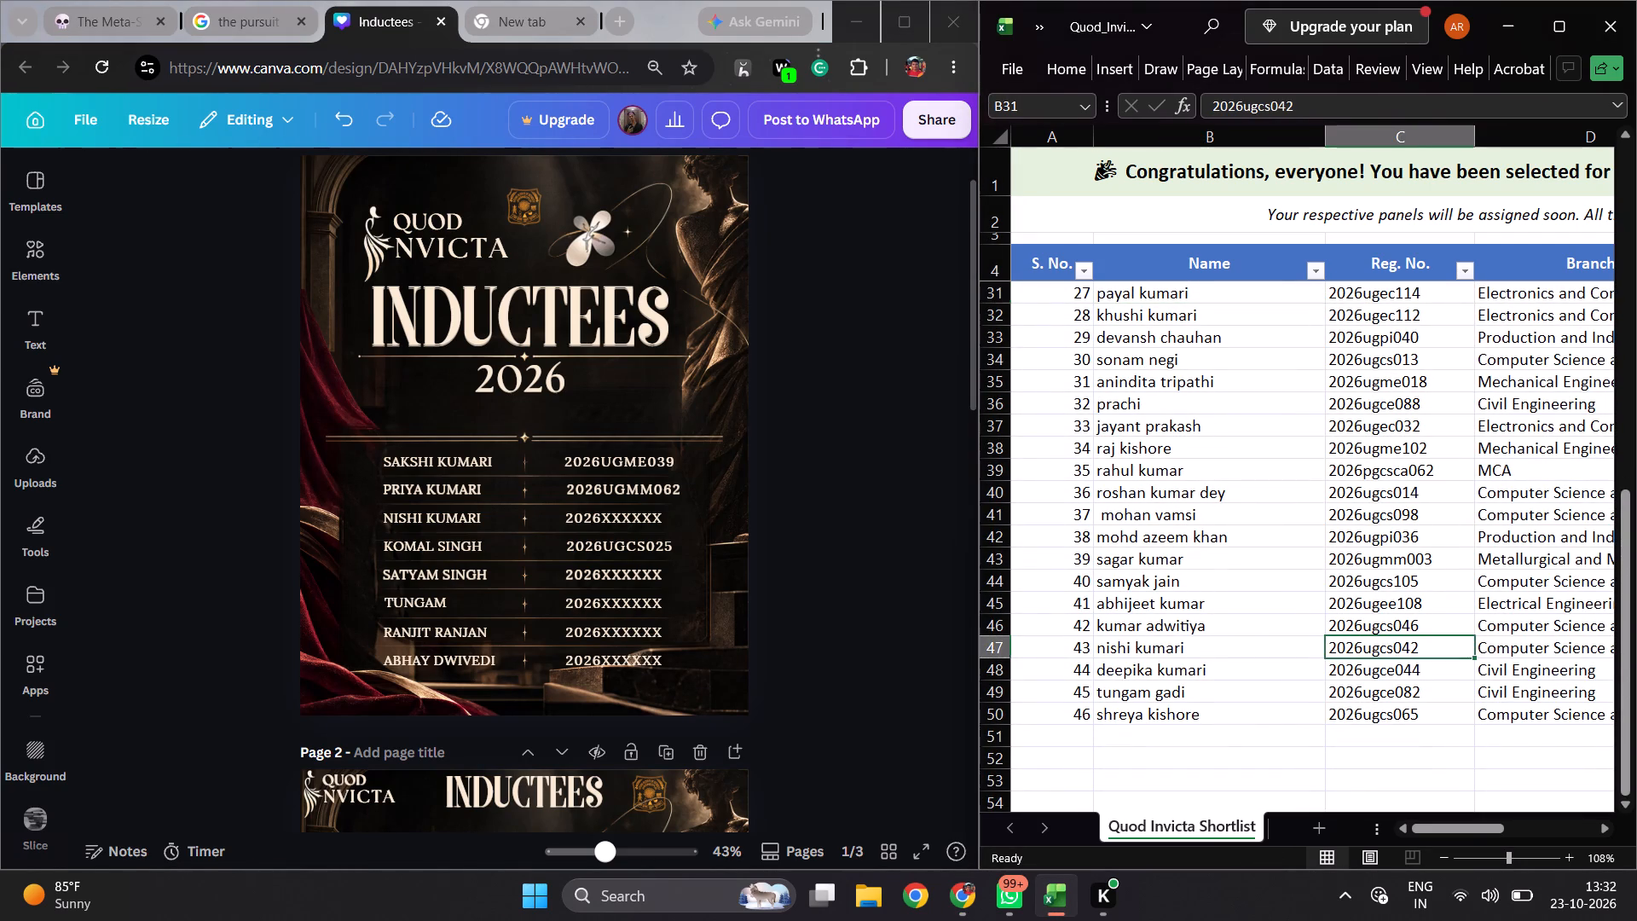
pyautogui.hotkey('ctrl', 'c')
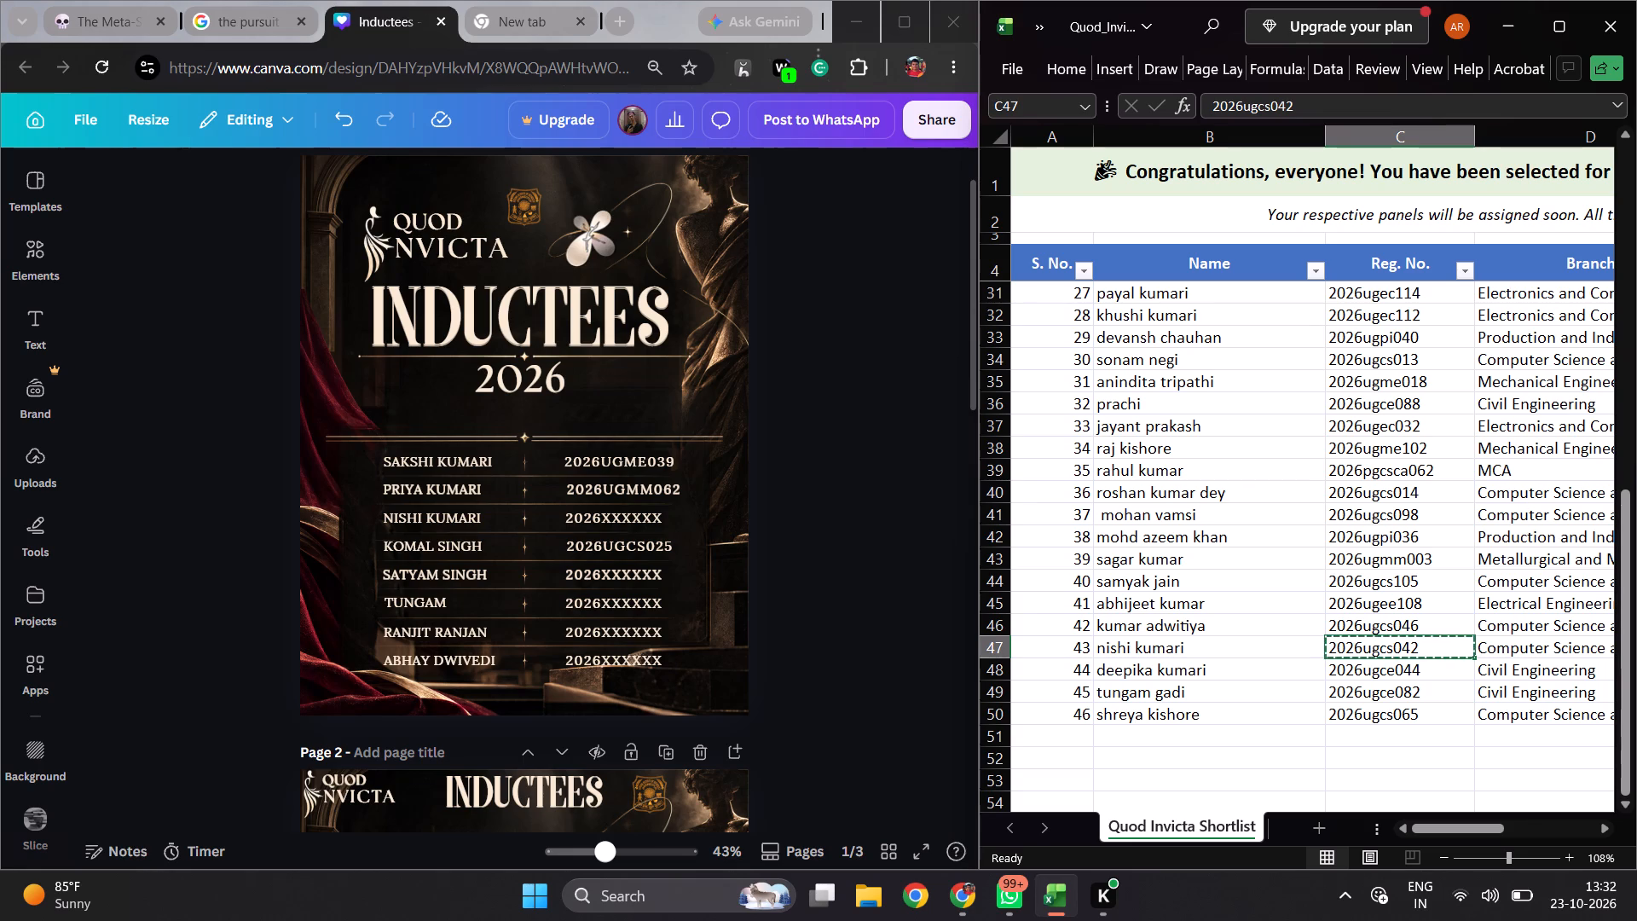
pyautogui.doubleClick(627, 518)
pyautogui.hotkey('ctrl', 'v')
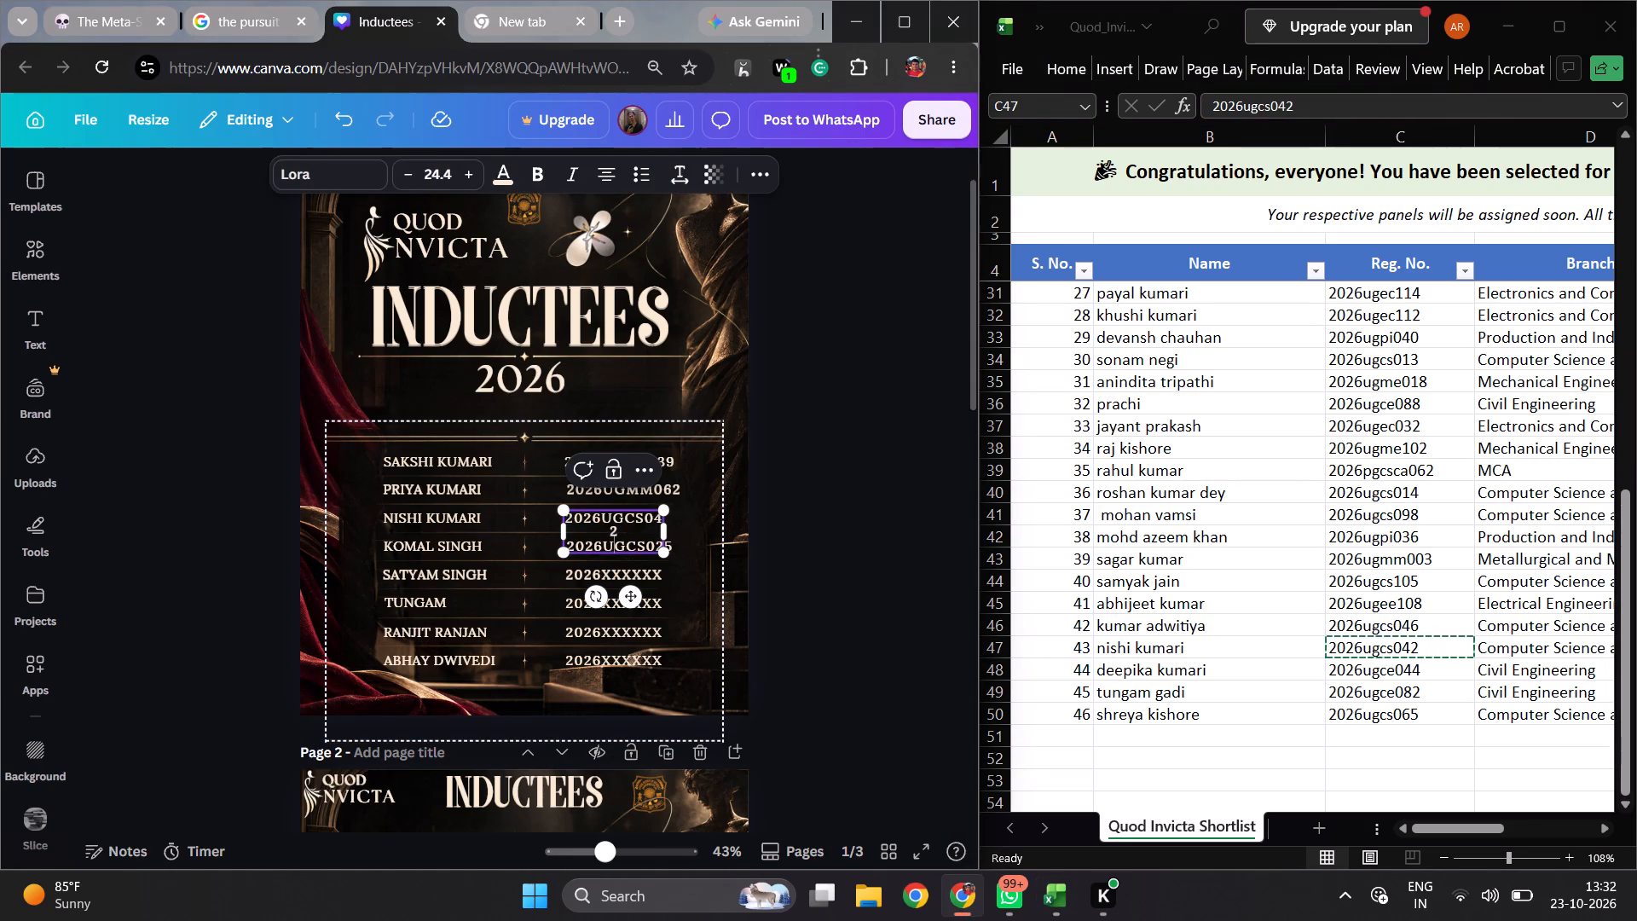
pyautogui.moveTo(670, 530); pyautogui.dragTo(688, 530)
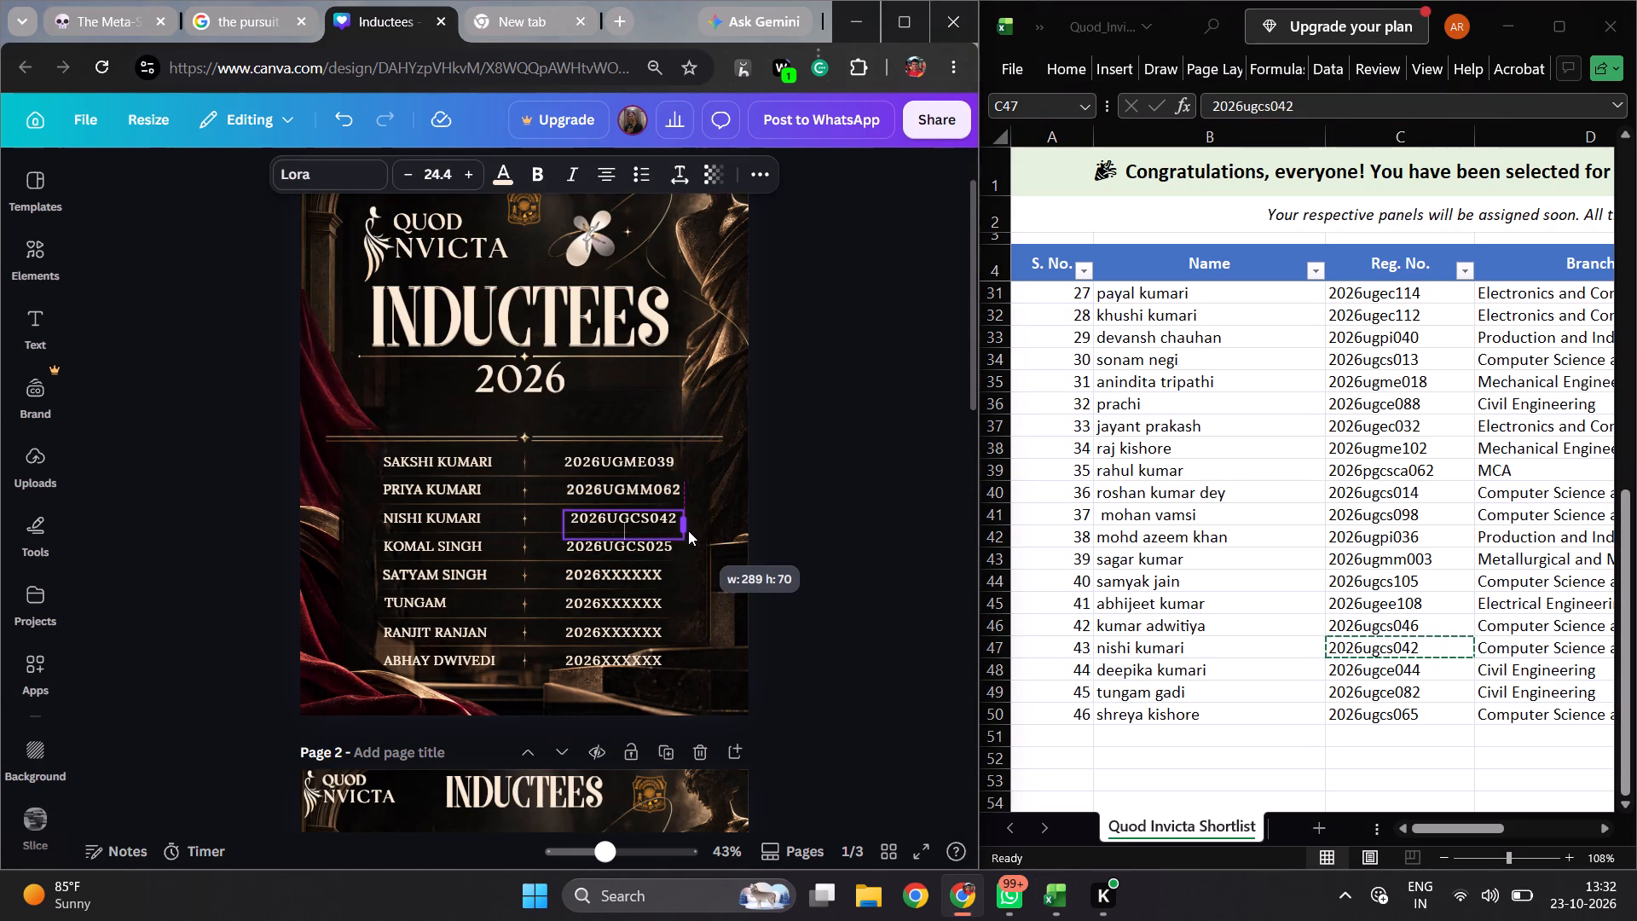
pyautogui.moveTo(688, 530); pyautogui.dragTo(685, 530)
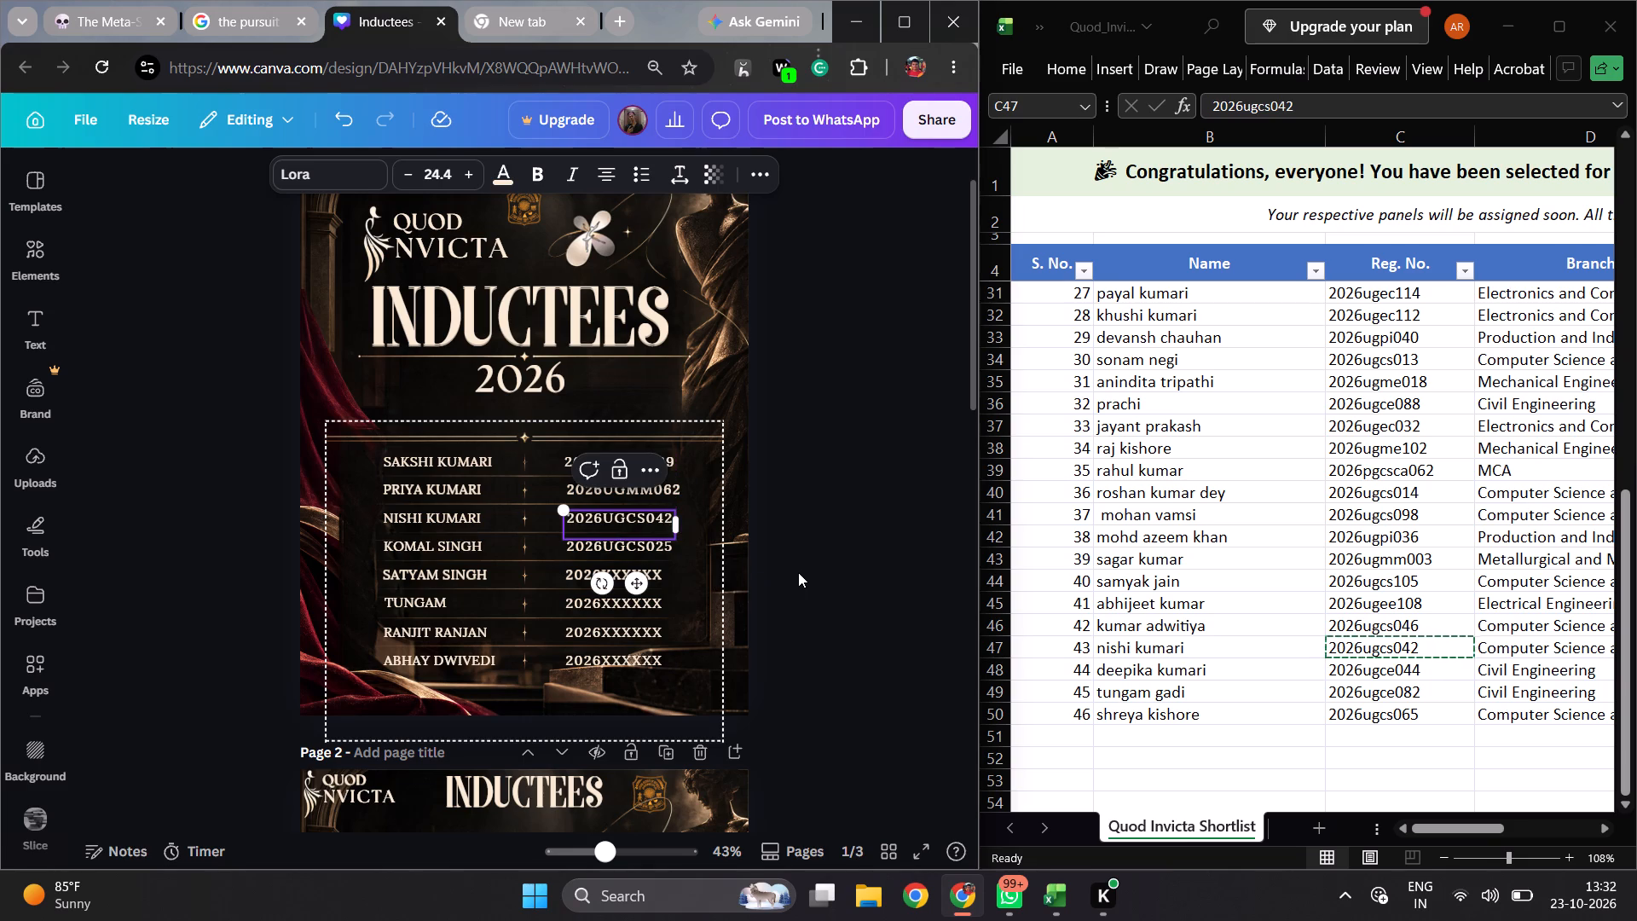
pyautogui.click(798, 572)
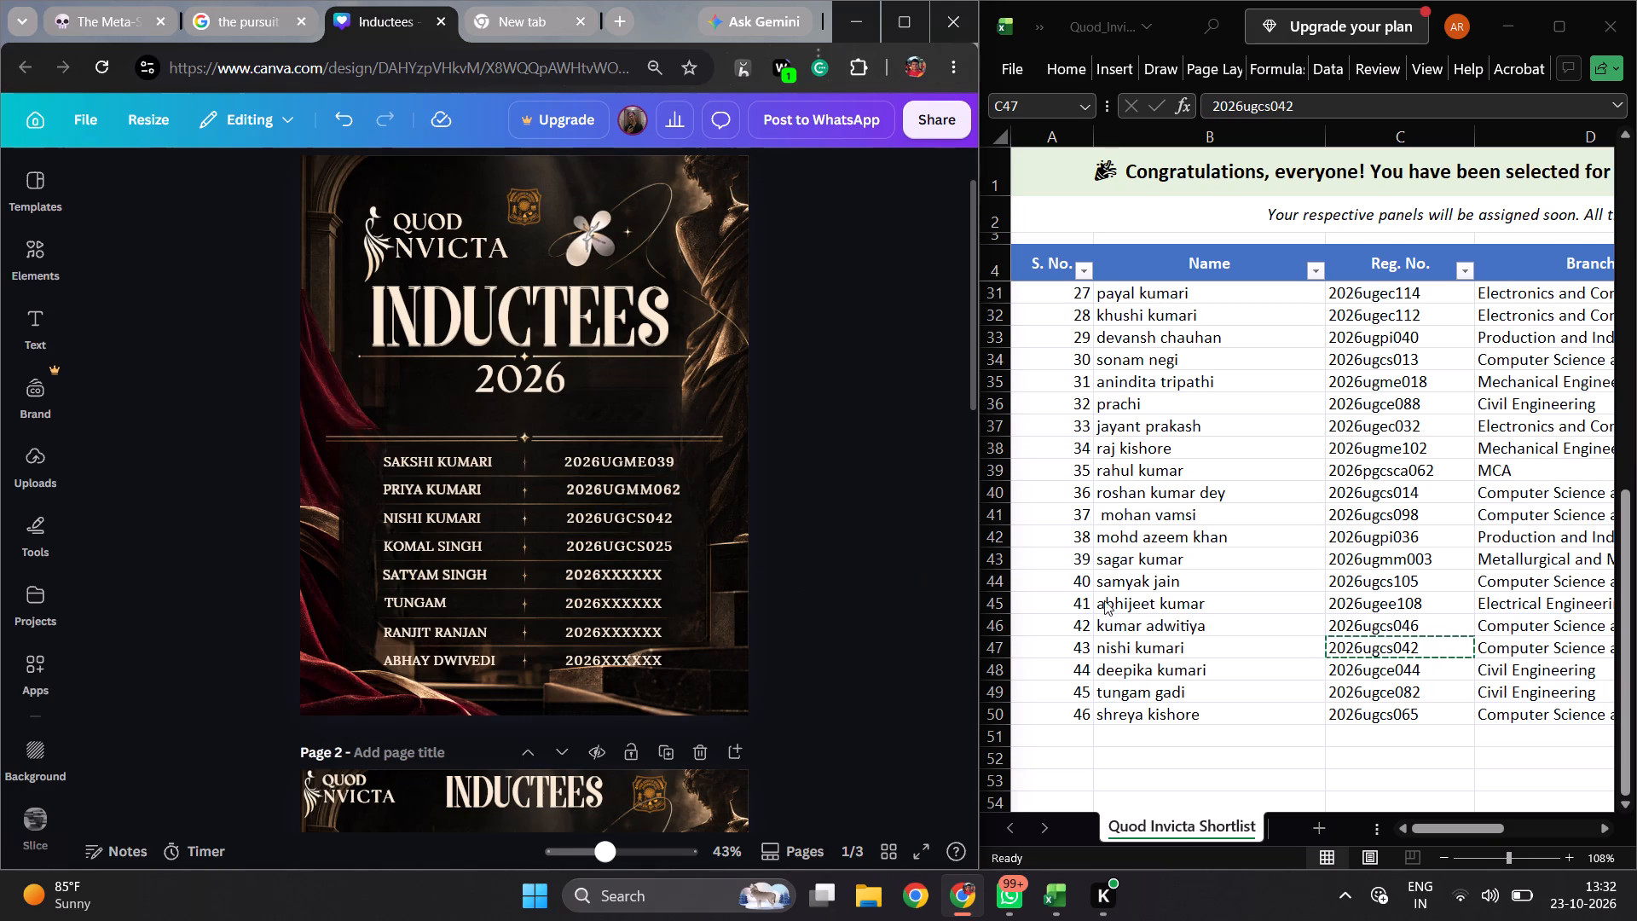
# Look through the Excel shortlist for the inductees whose registration numbers are still placeholders on pages 1 and 2.
pyautogui.scroll(1, 1238, 594)
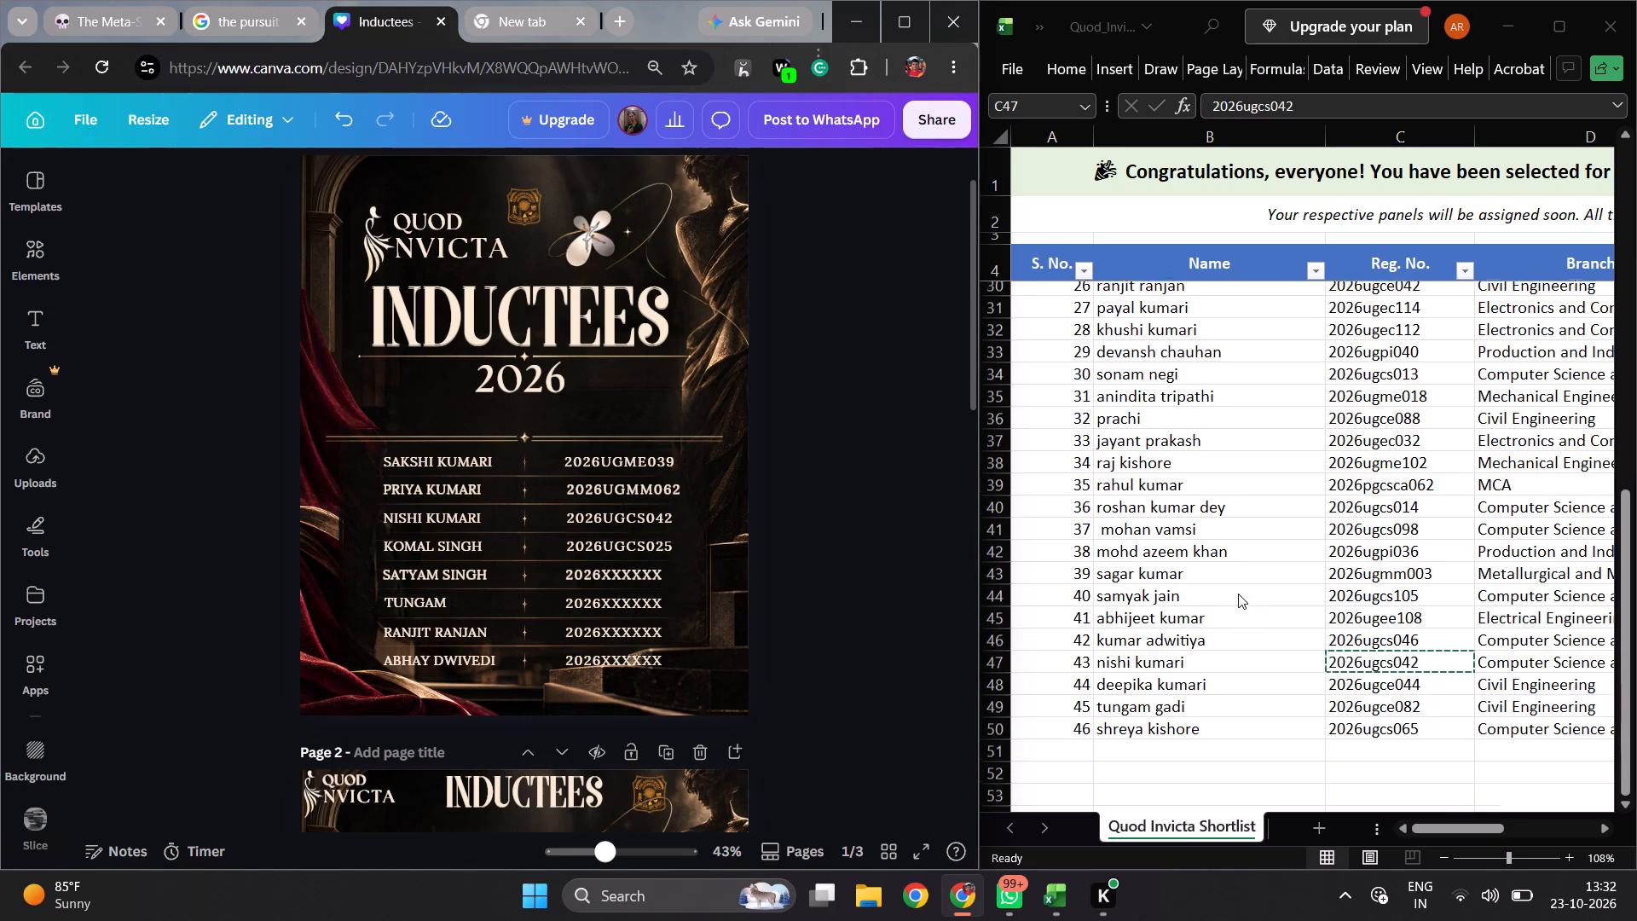
pyautogui.scroll(1, 1238, 594)
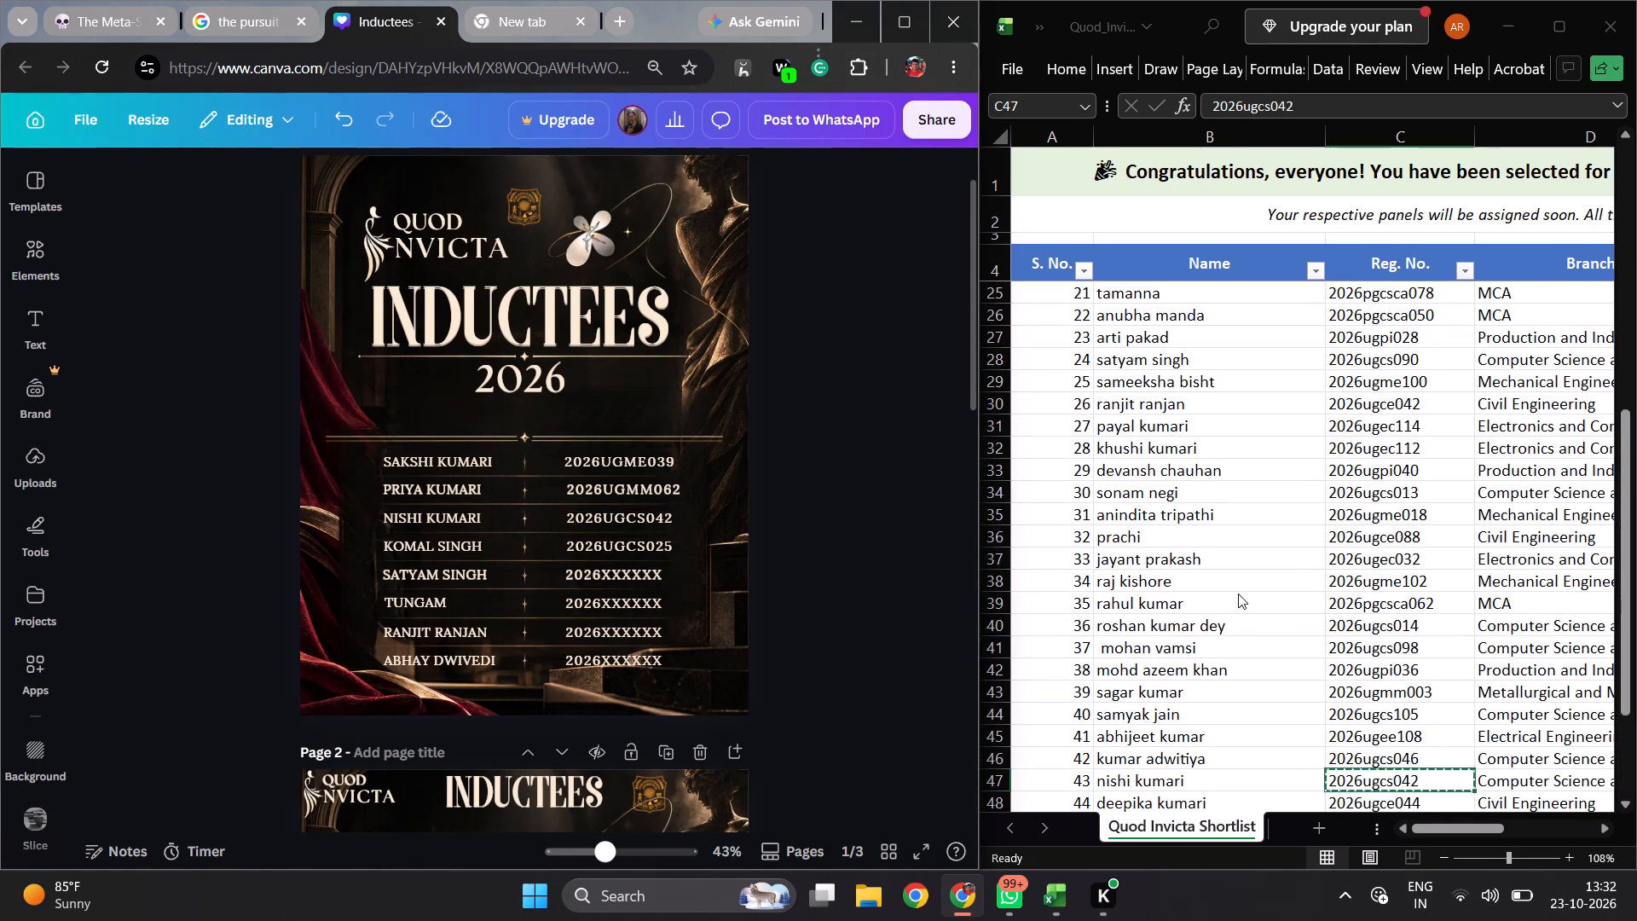
pyautogui.scroll(1, 1238, 594)
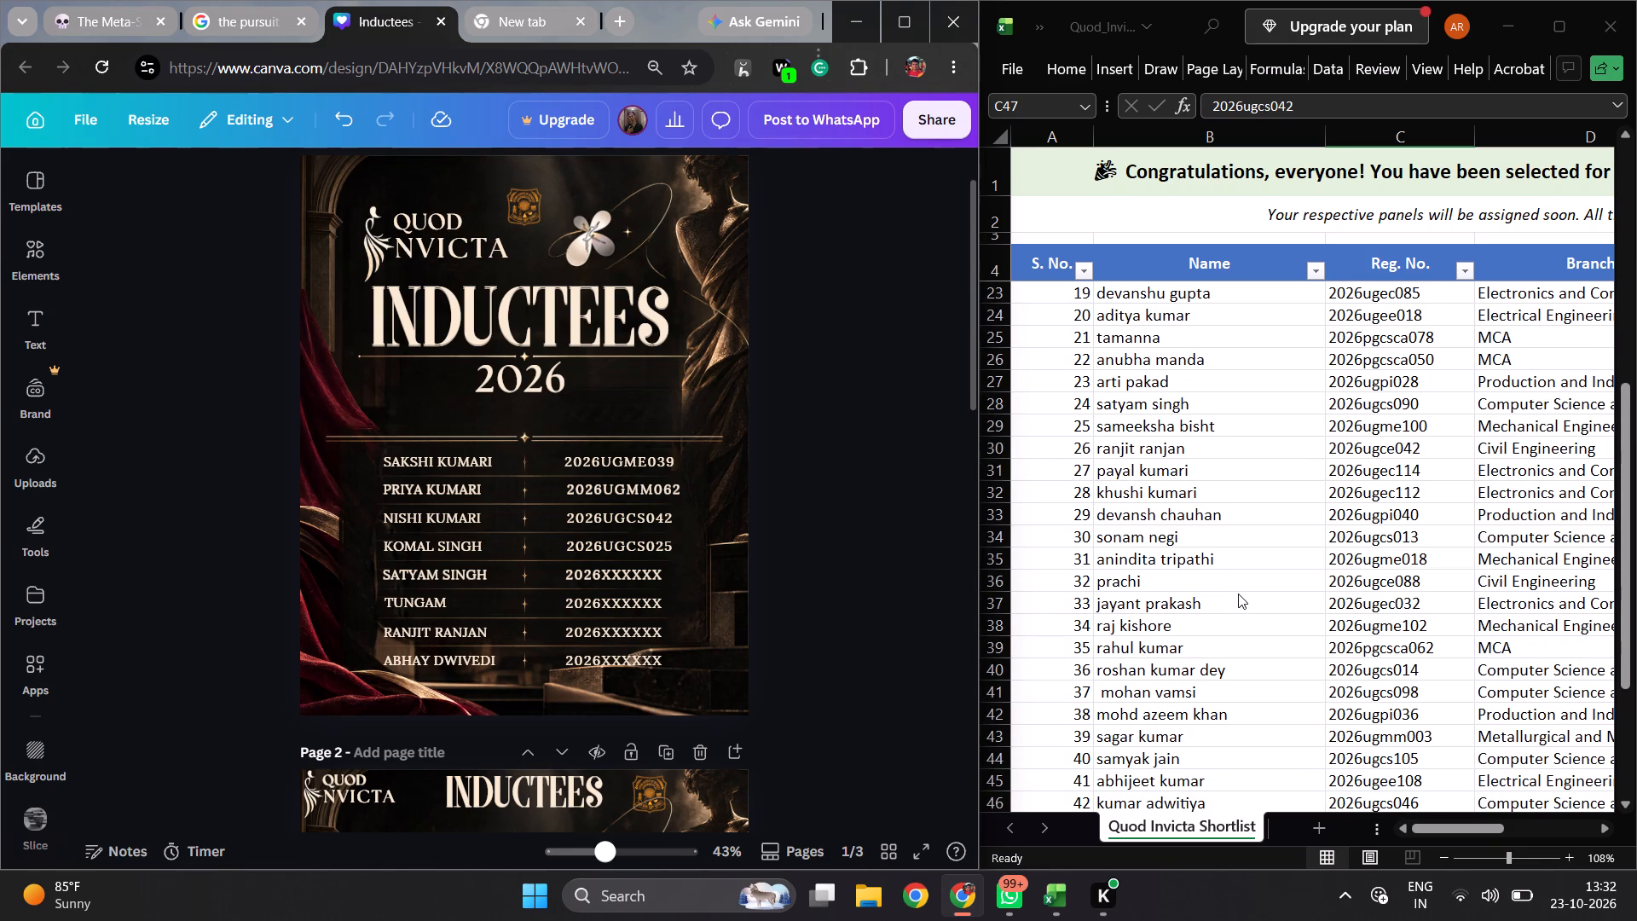
pyautogui.scroll(1, 1238, 594)
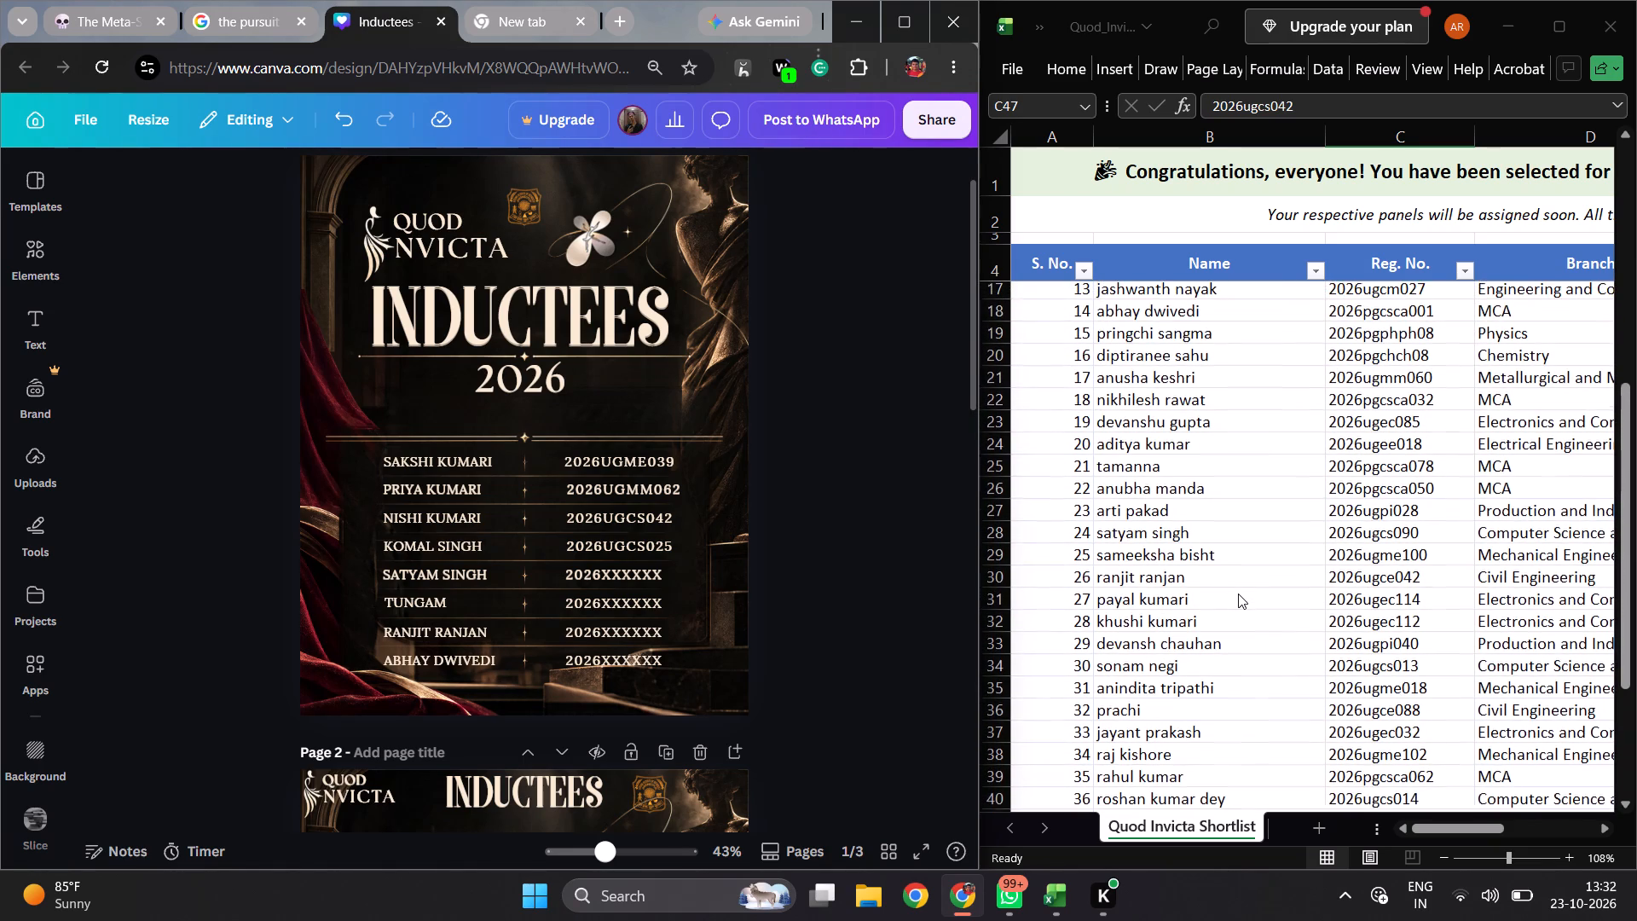
pyautogui.scroll(2, 1238, 594)
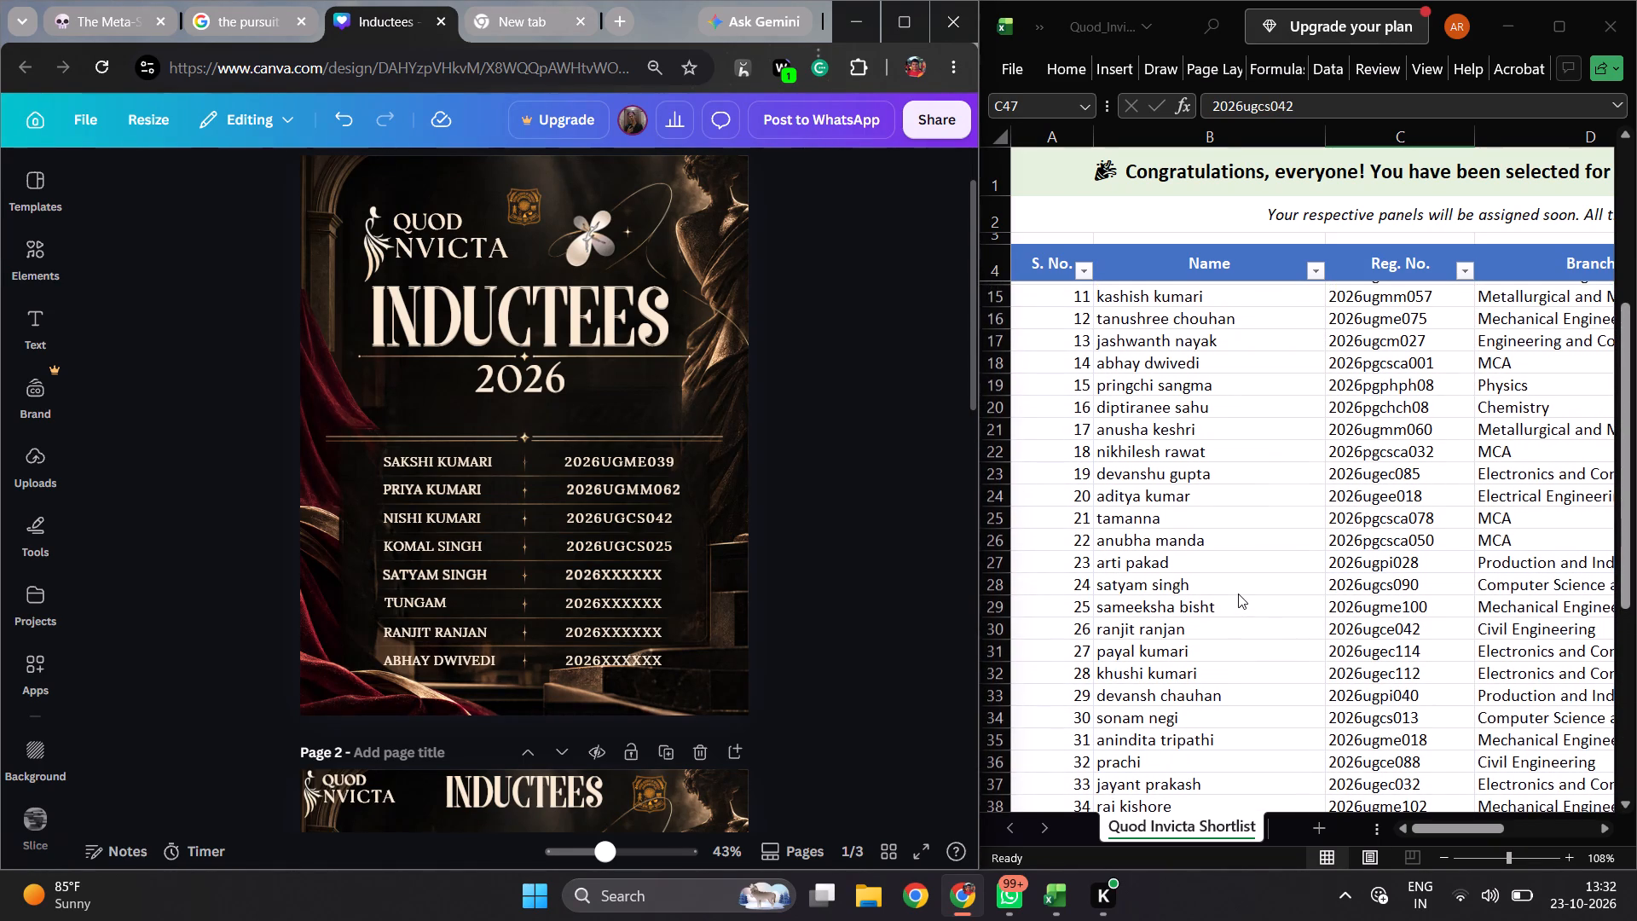
pyautogui.scroll(2, 1238, 594)
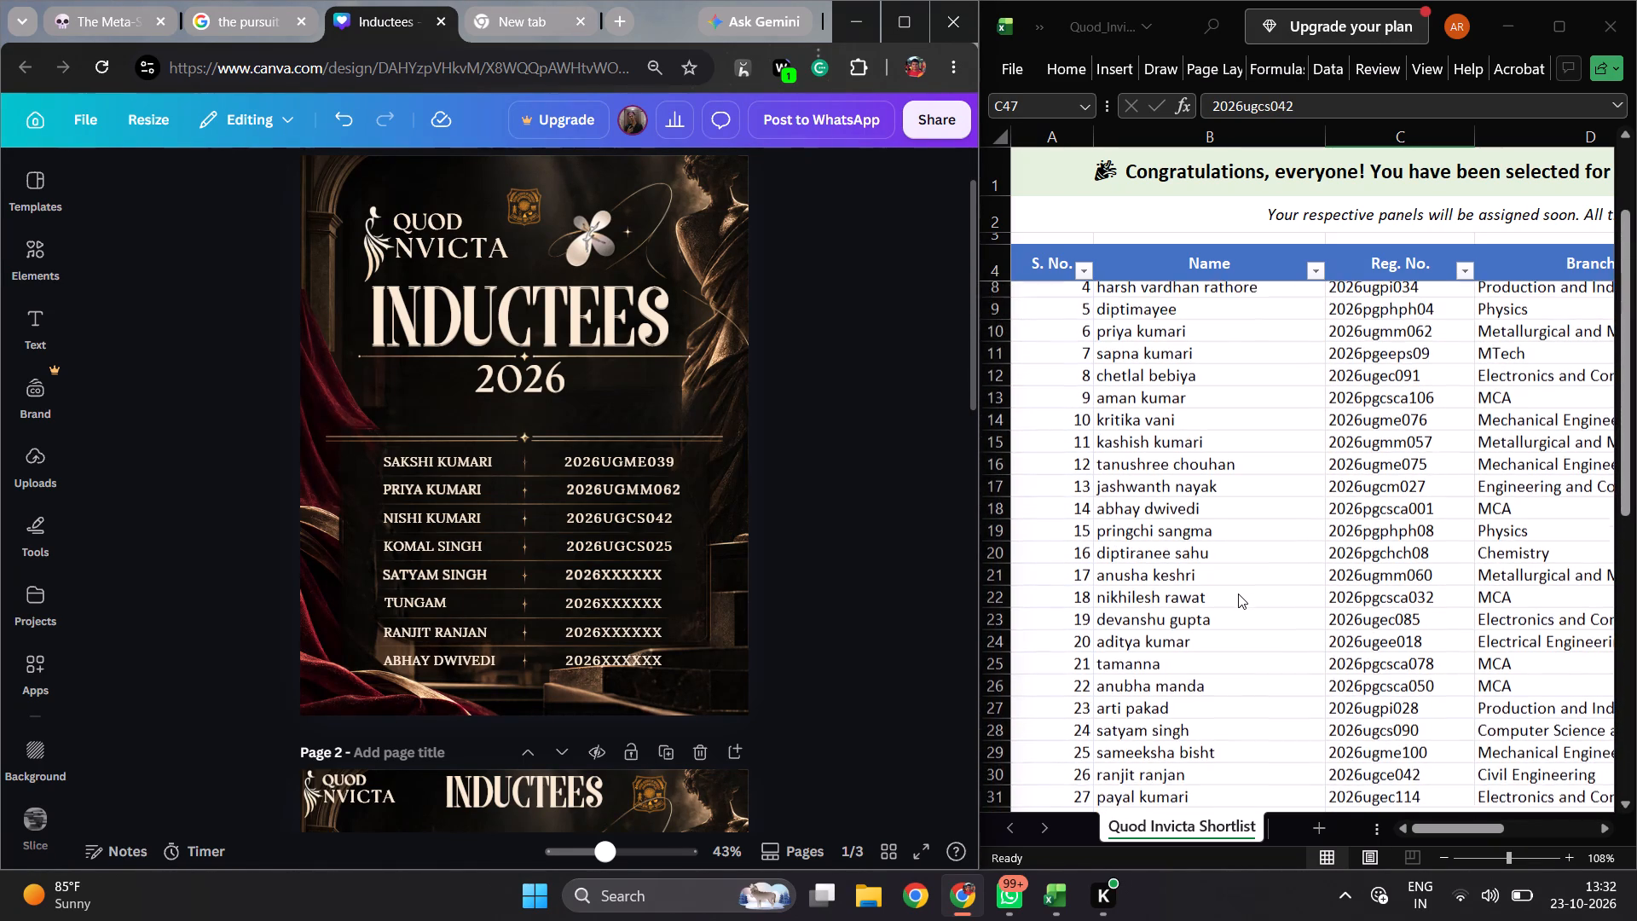
pyautogui.scroll(3, 1238, 594)
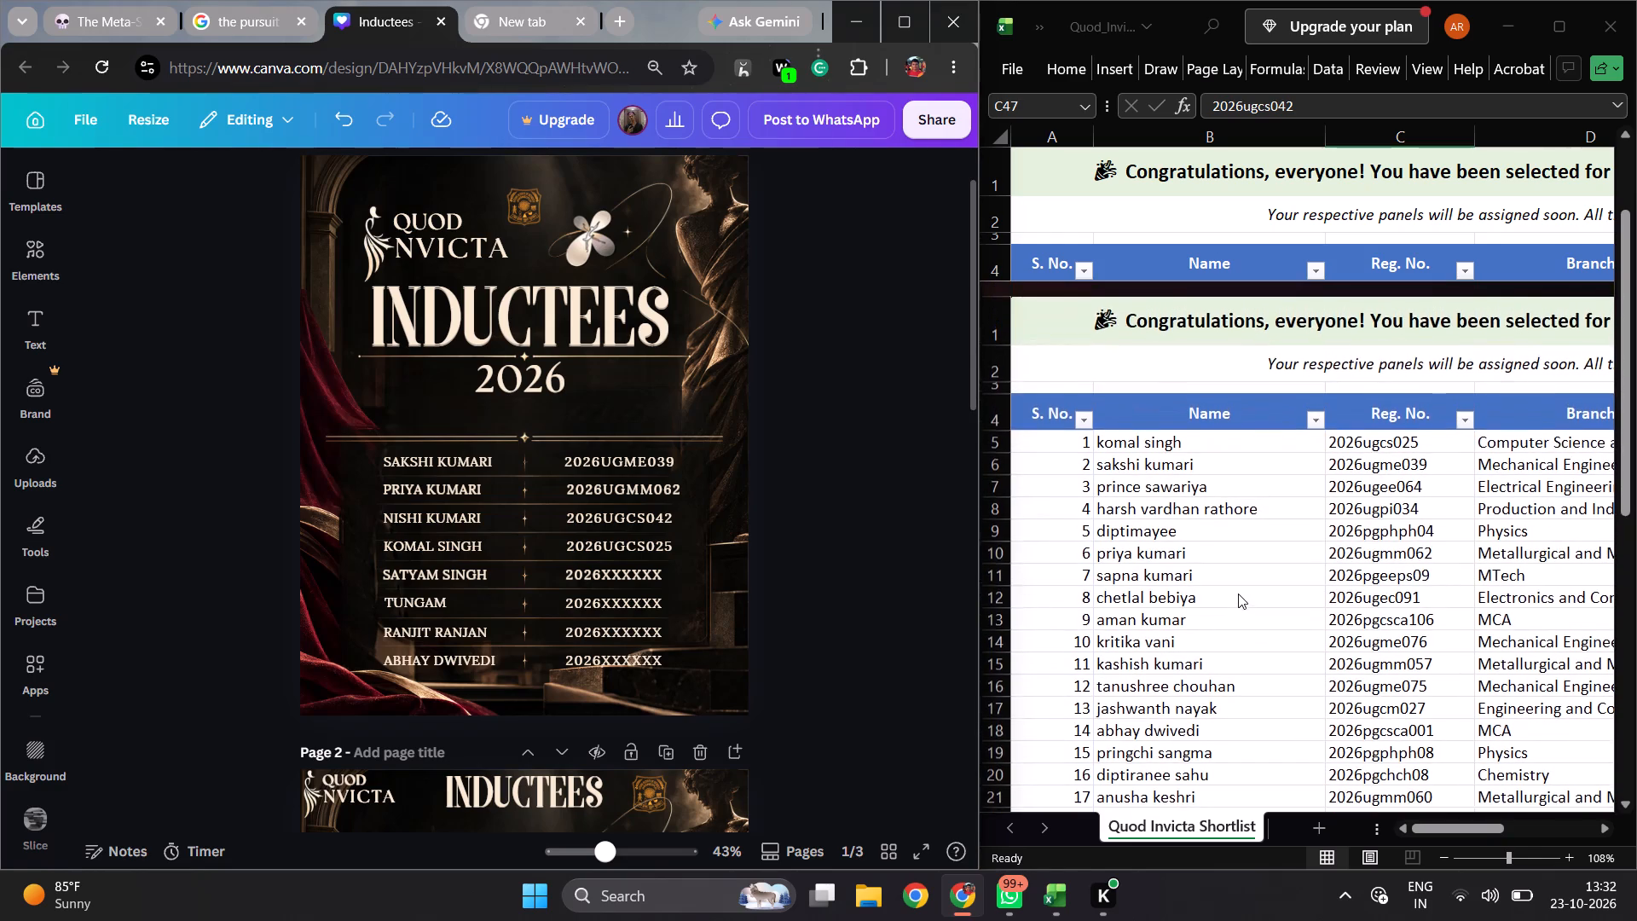
pyautogui.scroll(1, 1238, 594)
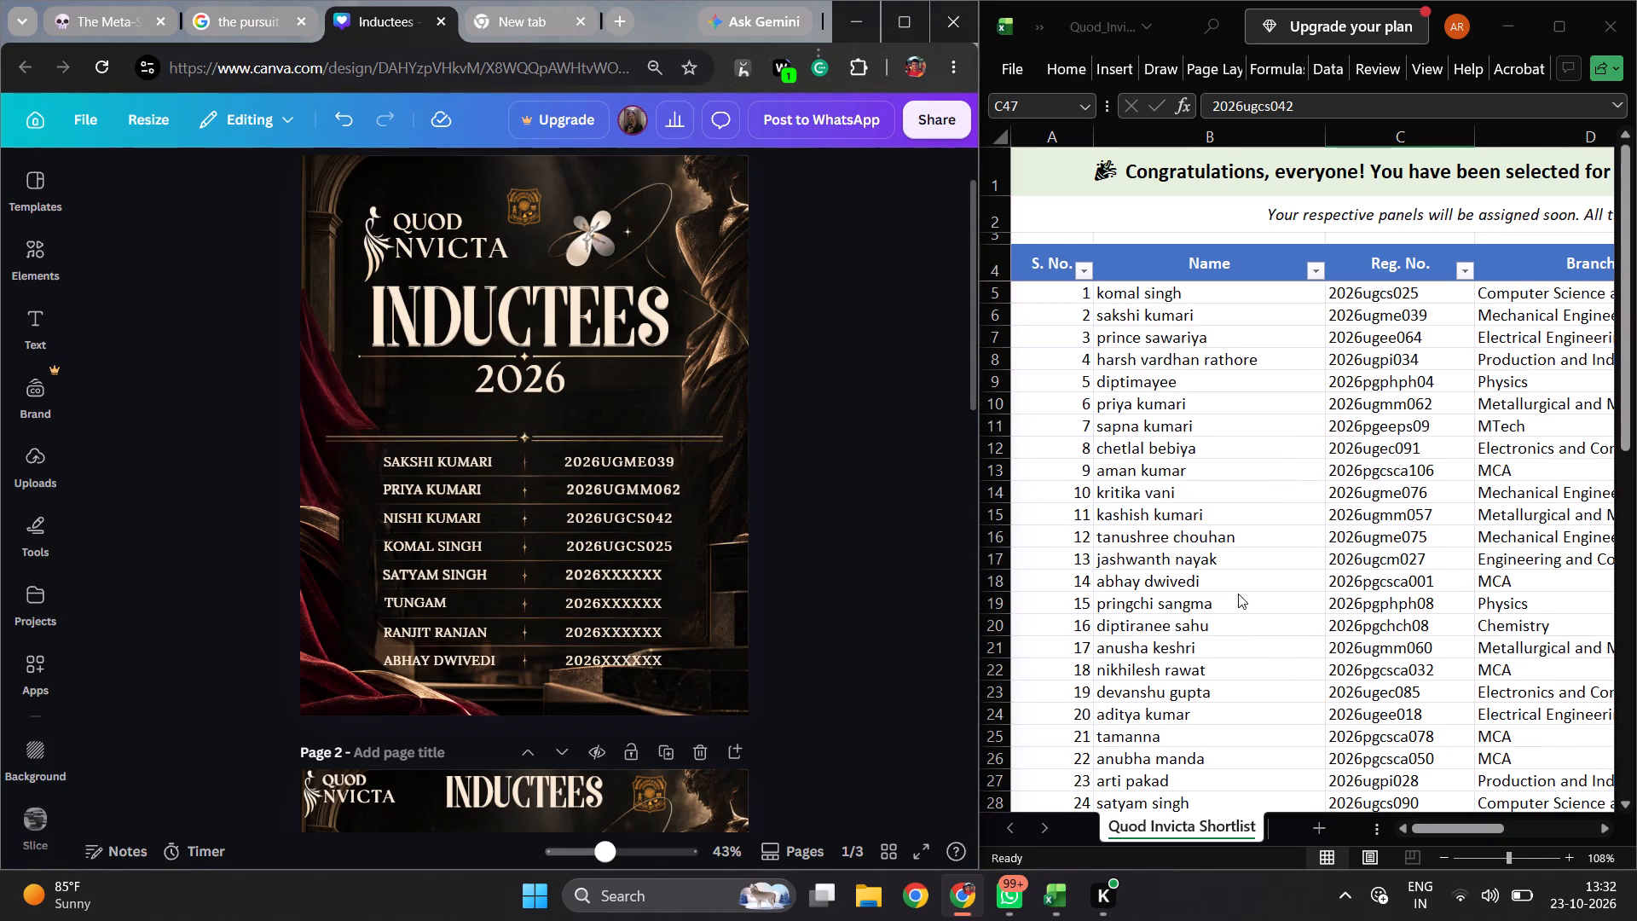
pyautogui.scroll(-3, 846, 652)
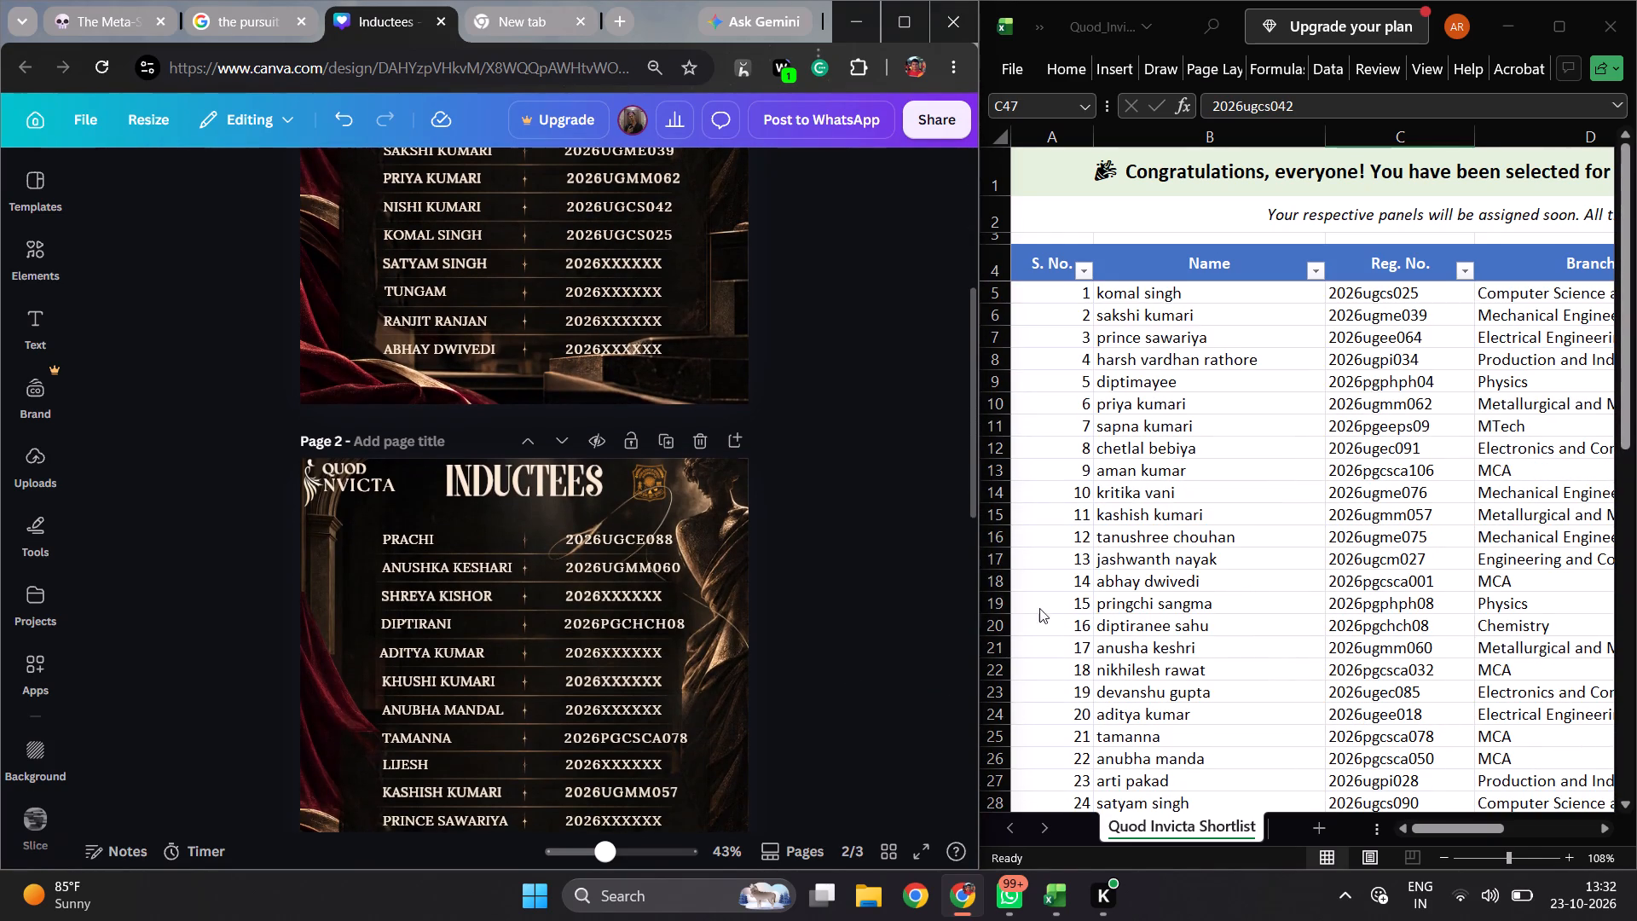
pyautogui.scroll(2, 1192, 572)
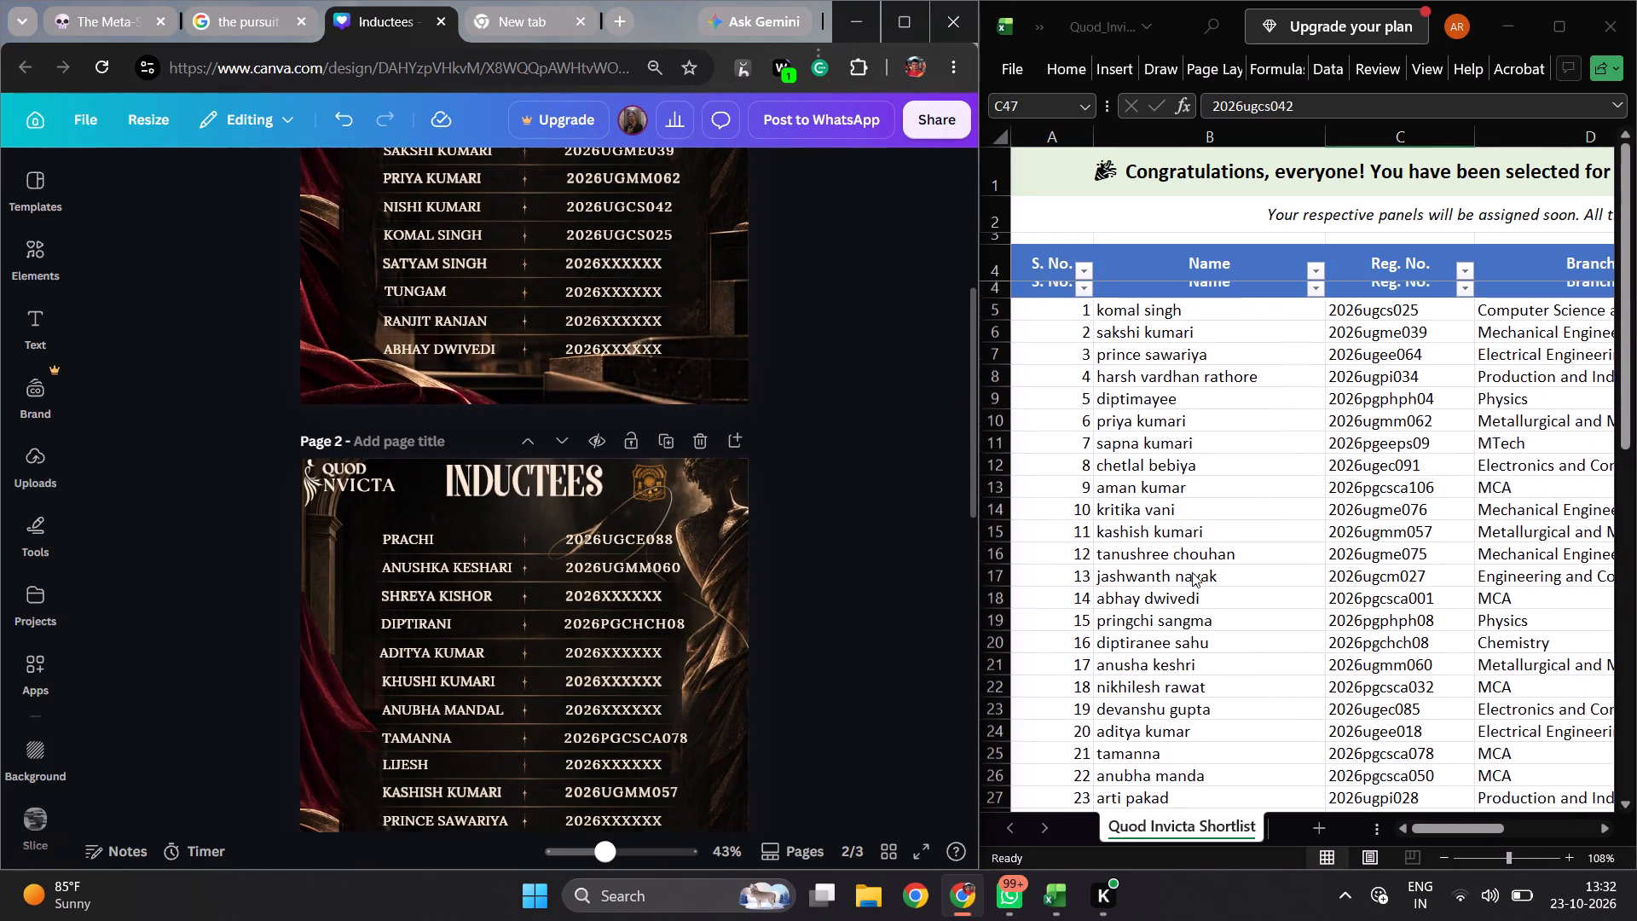
pyautogui.scroll(3, 1192, 572)
pyautogui.scroll(-2, 1192, 572)
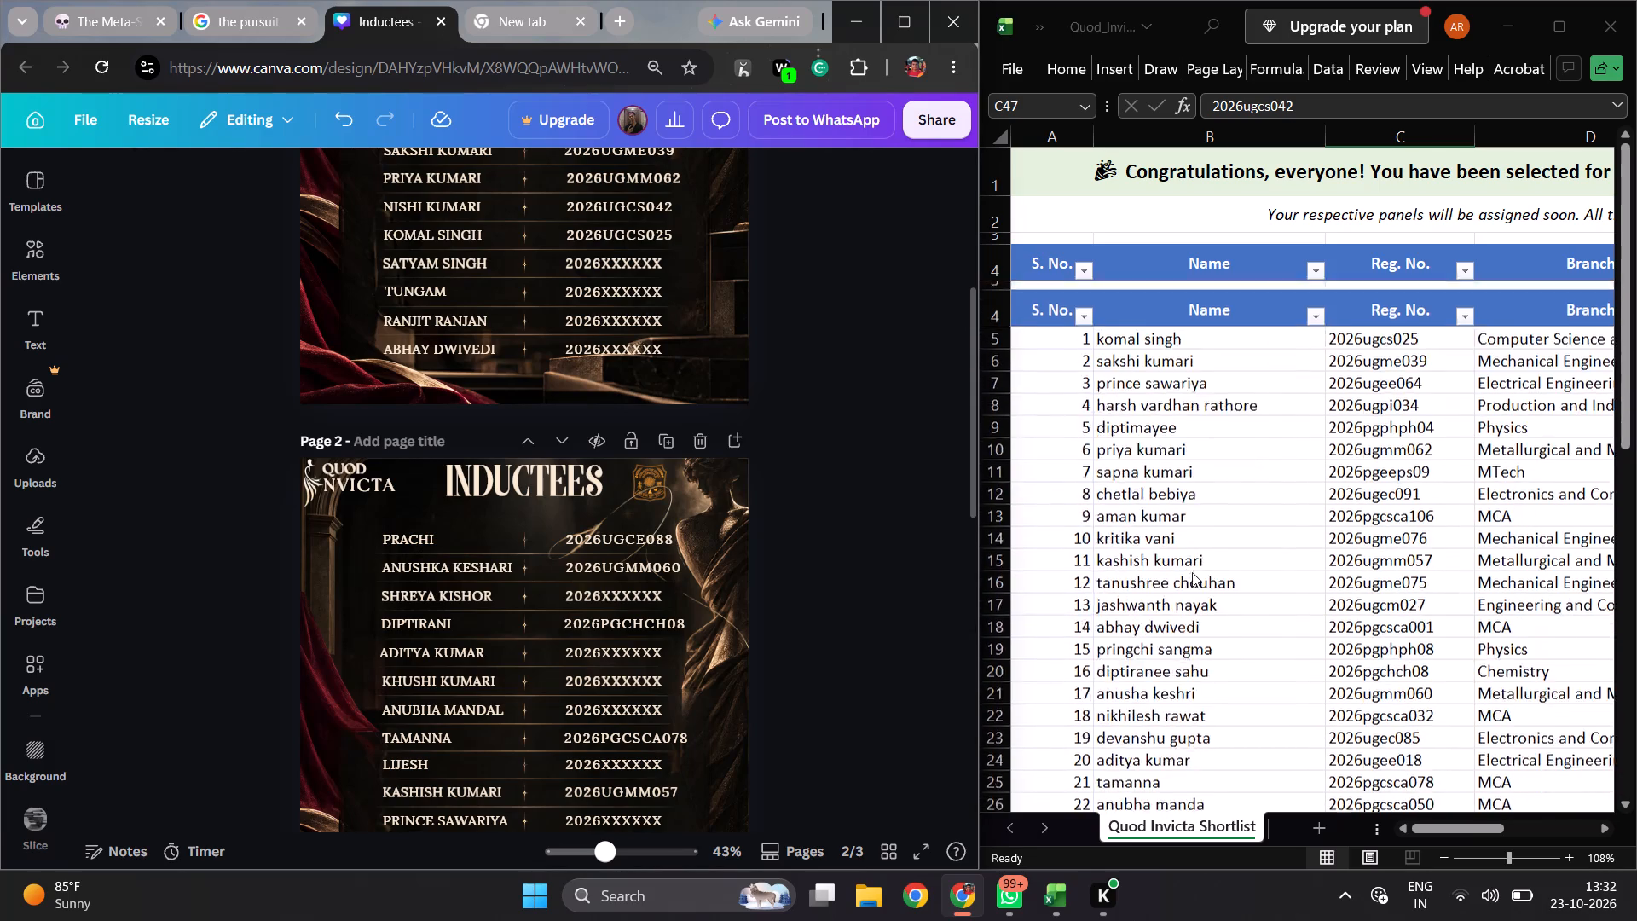
pyautogui.scroll(-6, 1192, 572)
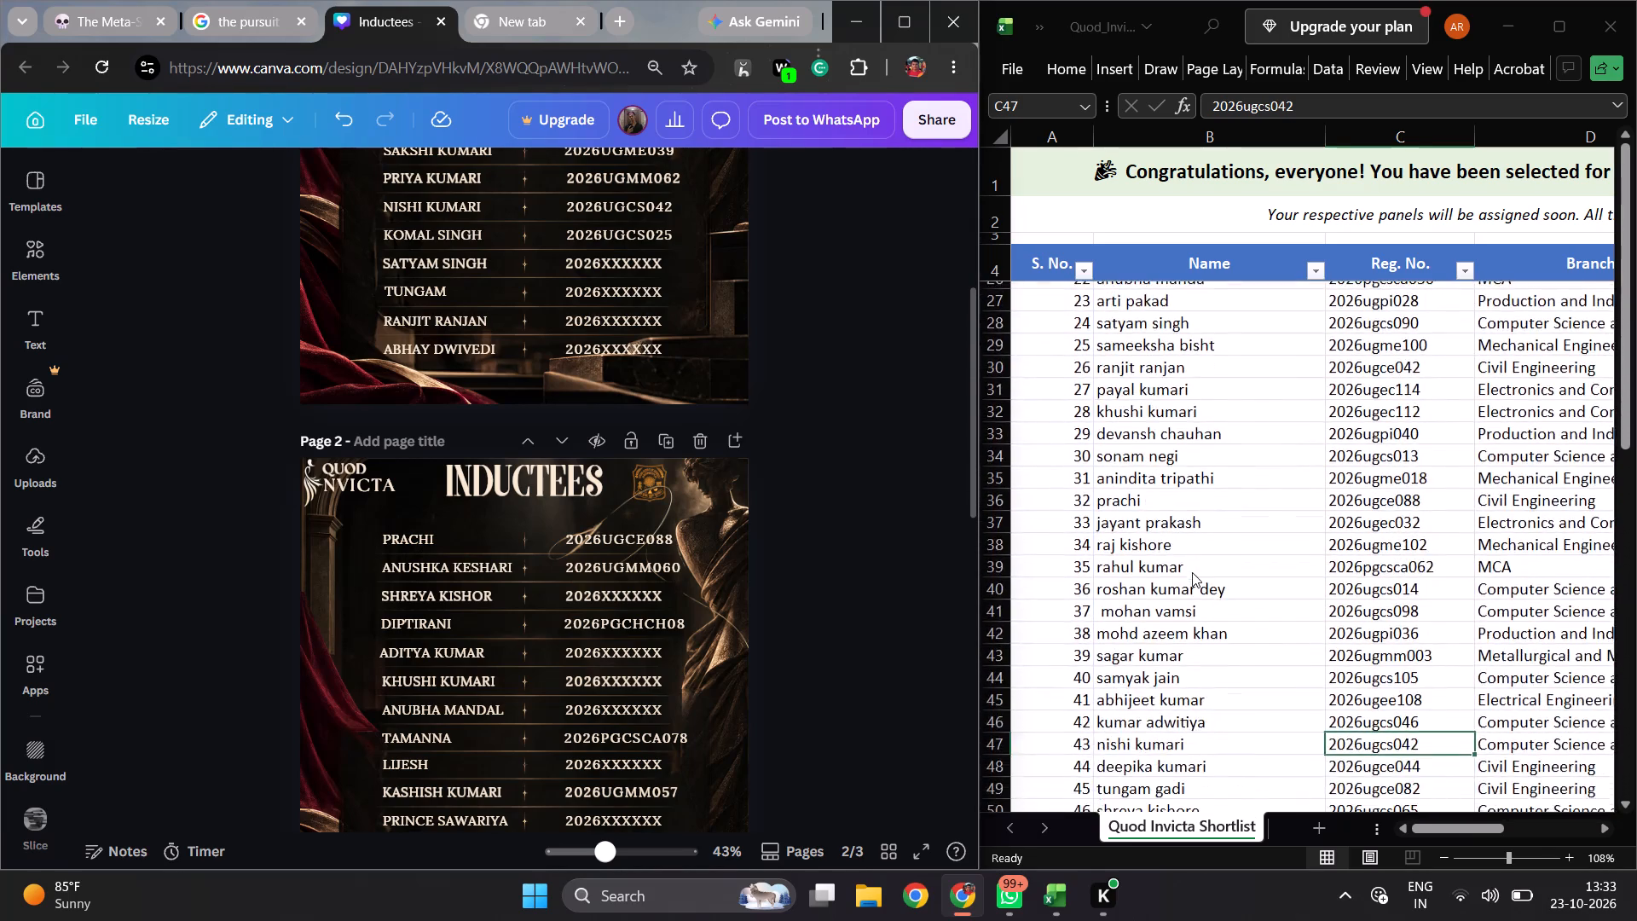
pyautogui.scroll(-1, 1192, 572)
pyautogui.scroll(5, 1192, 572)
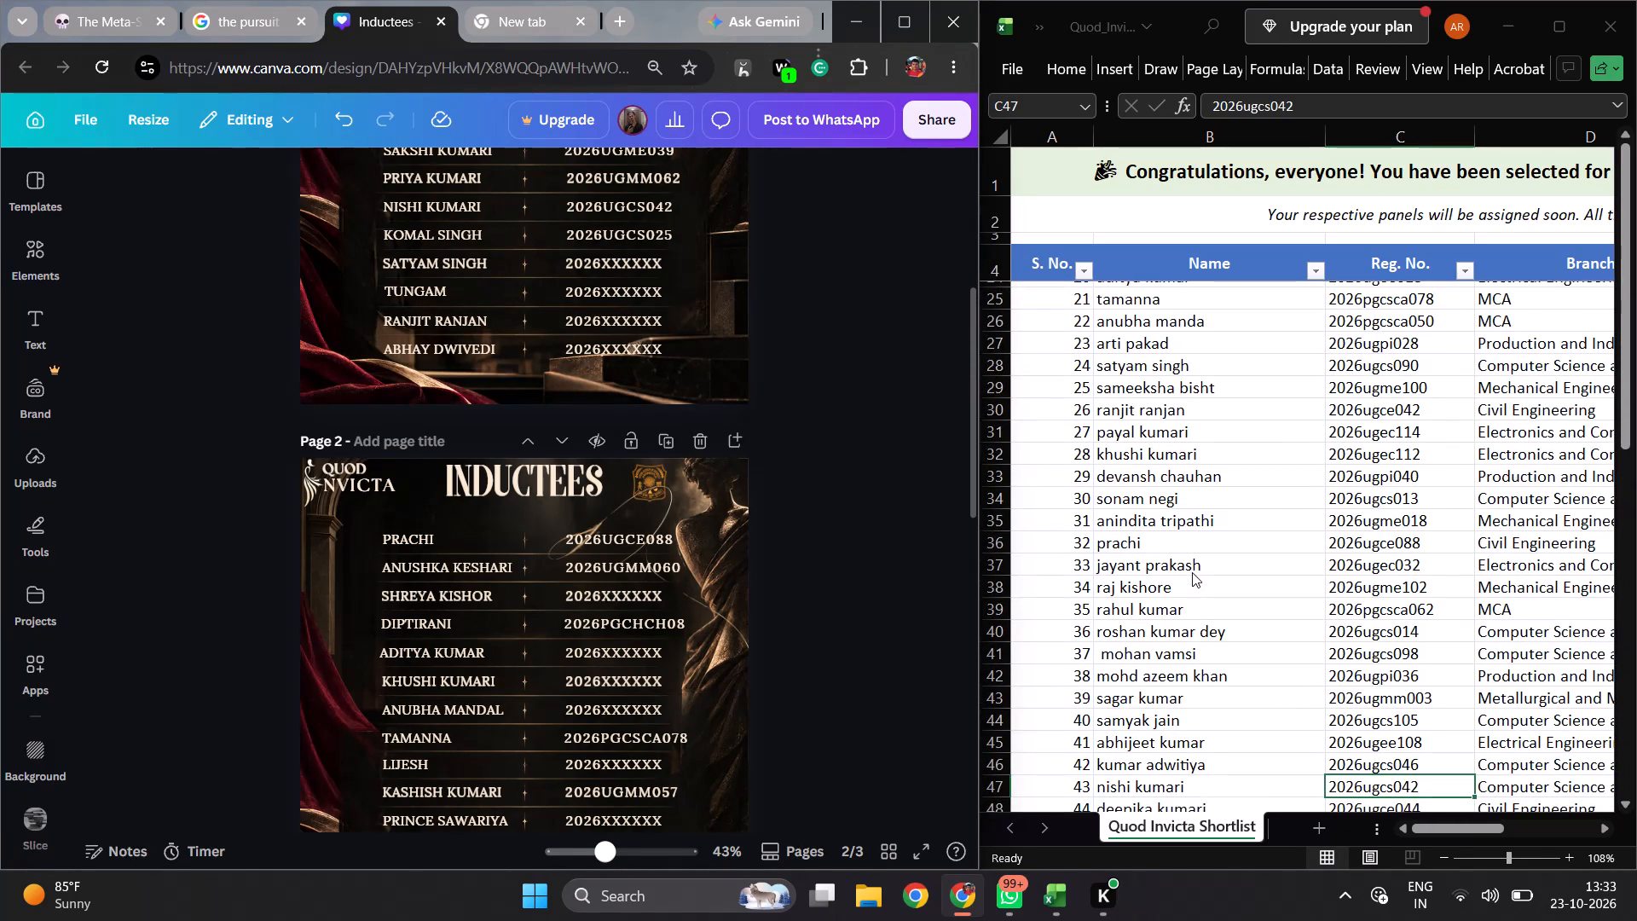
pyautogui.scroll(1, 1192, 572)
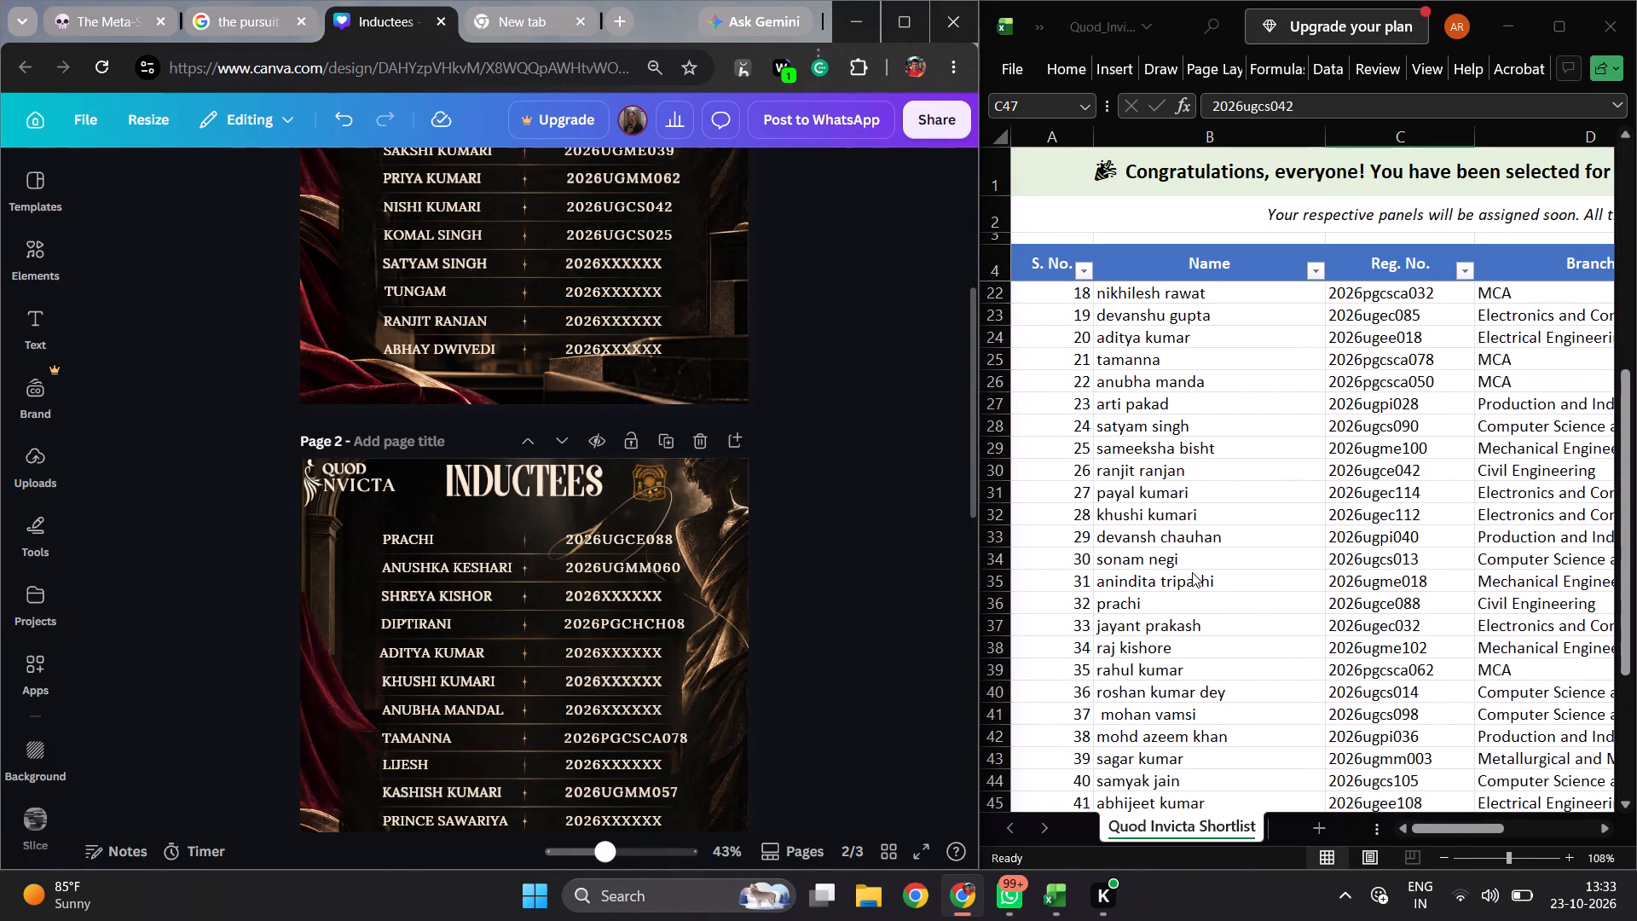
pyautogui.scroll(1, 1192, 572)
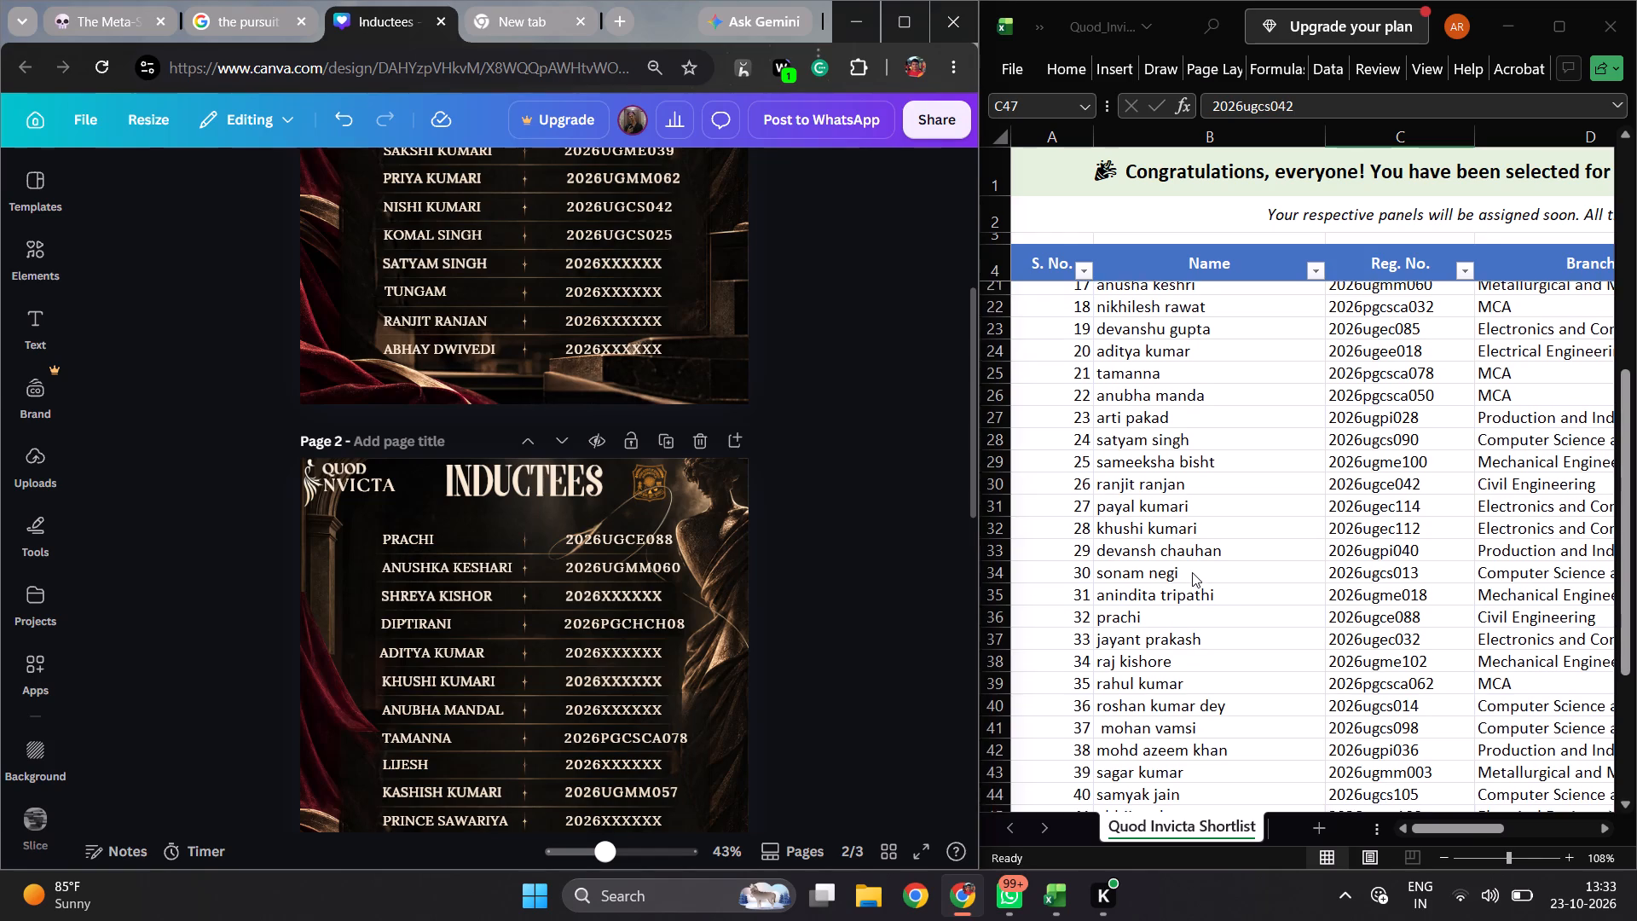
pyautogui.scroll(5, 1192, 572)
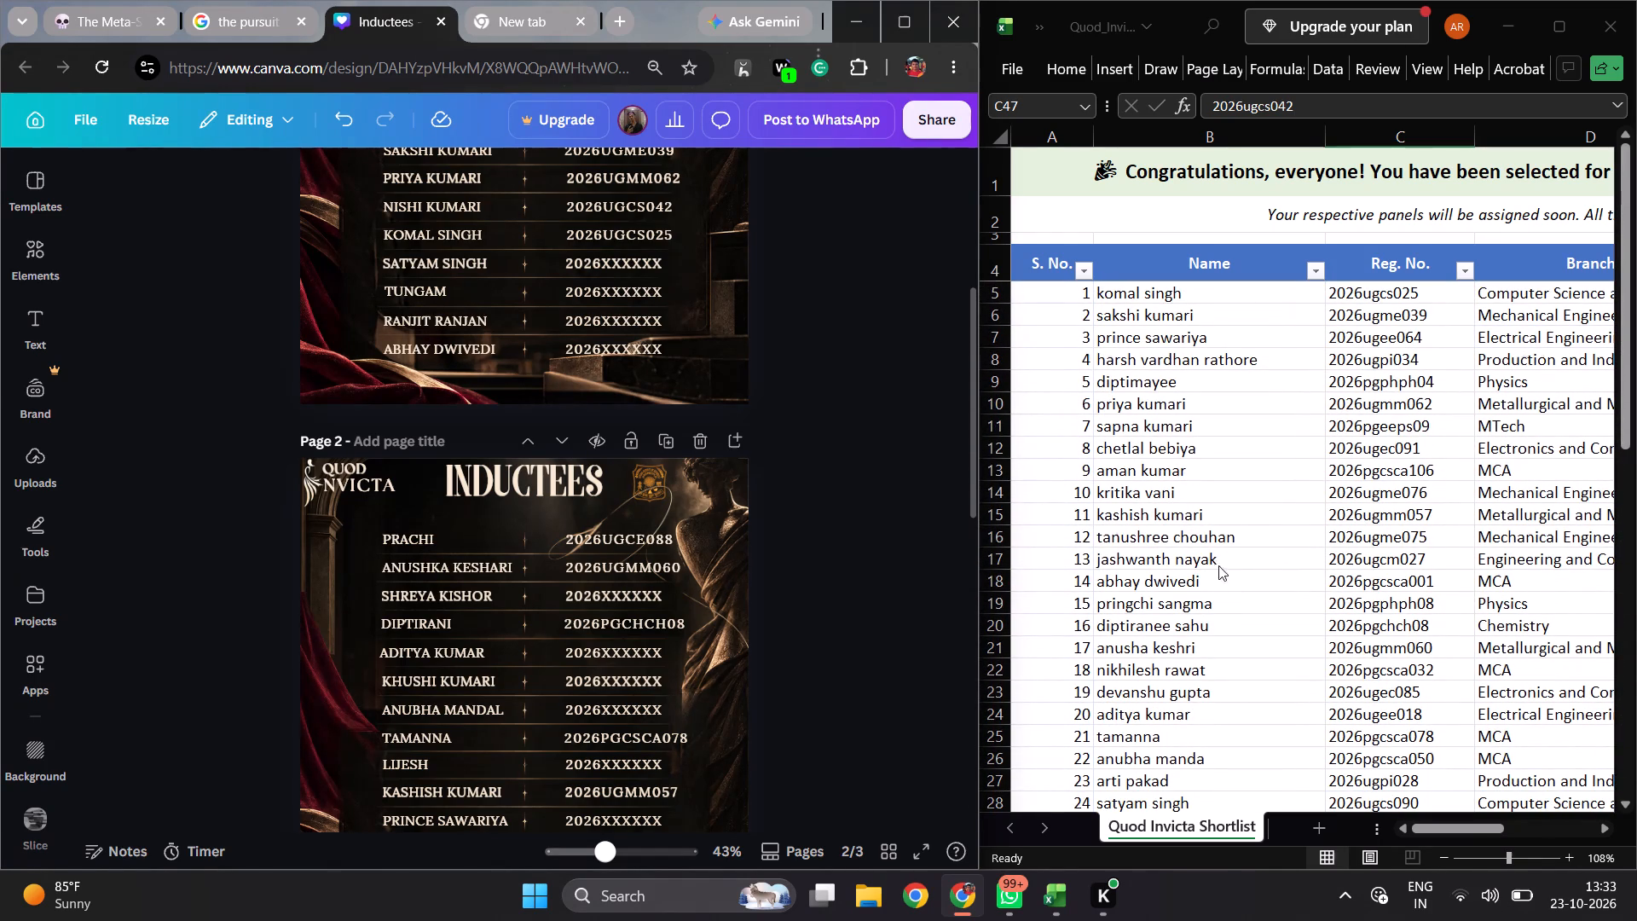
pyautogui.scroll(2, 1265, 553)
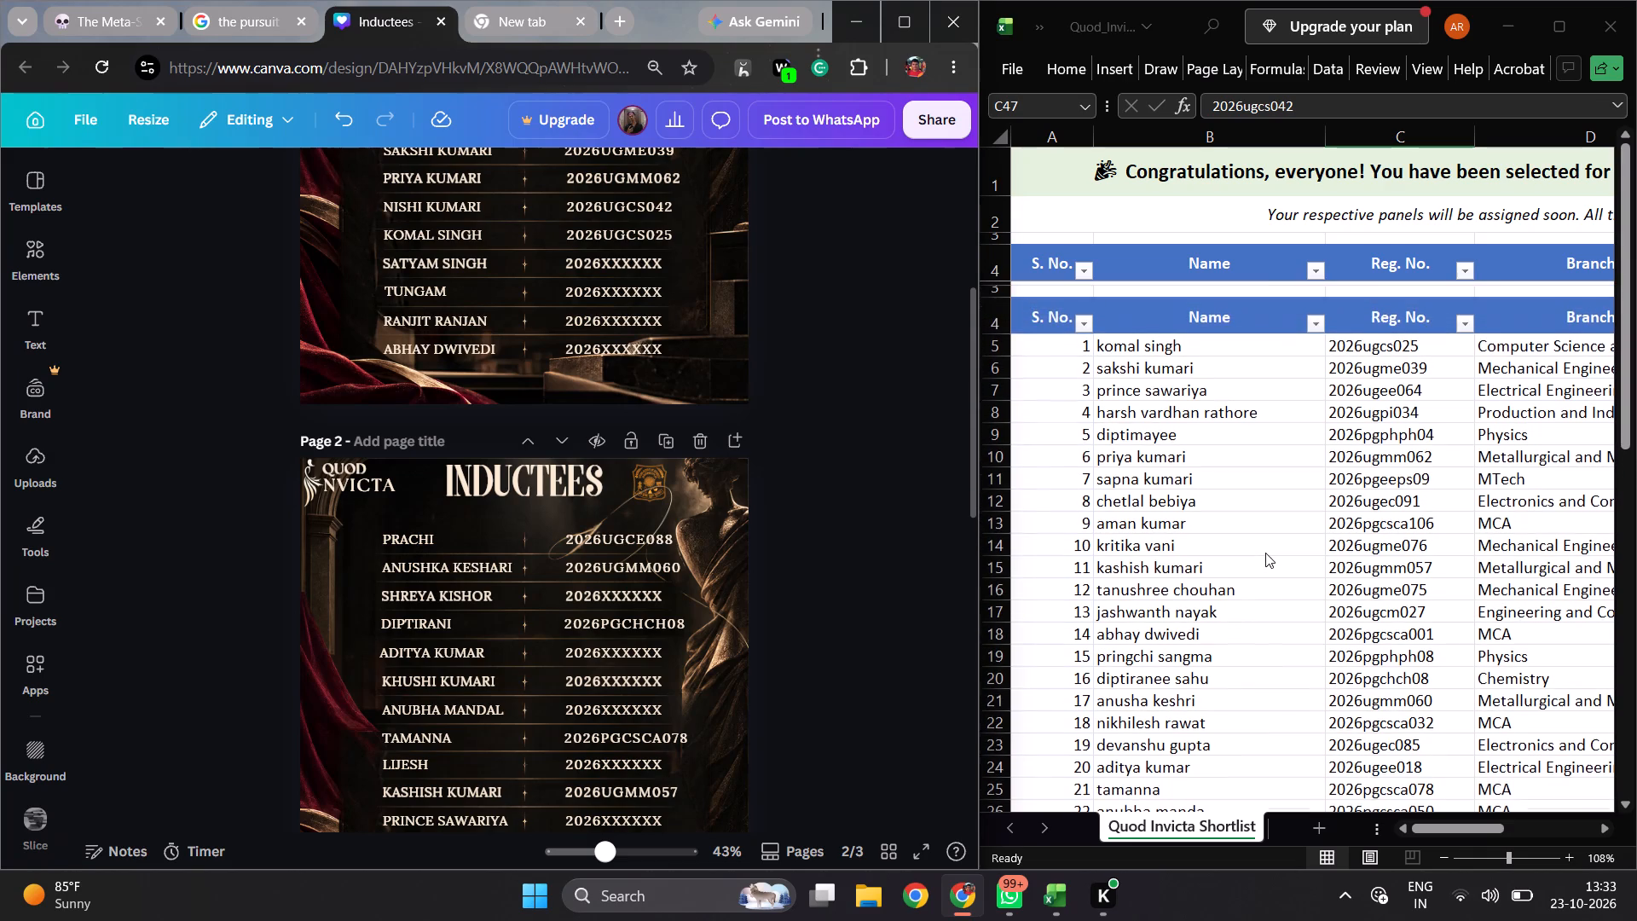
pyautogui.scroll(3, 1265, 553)
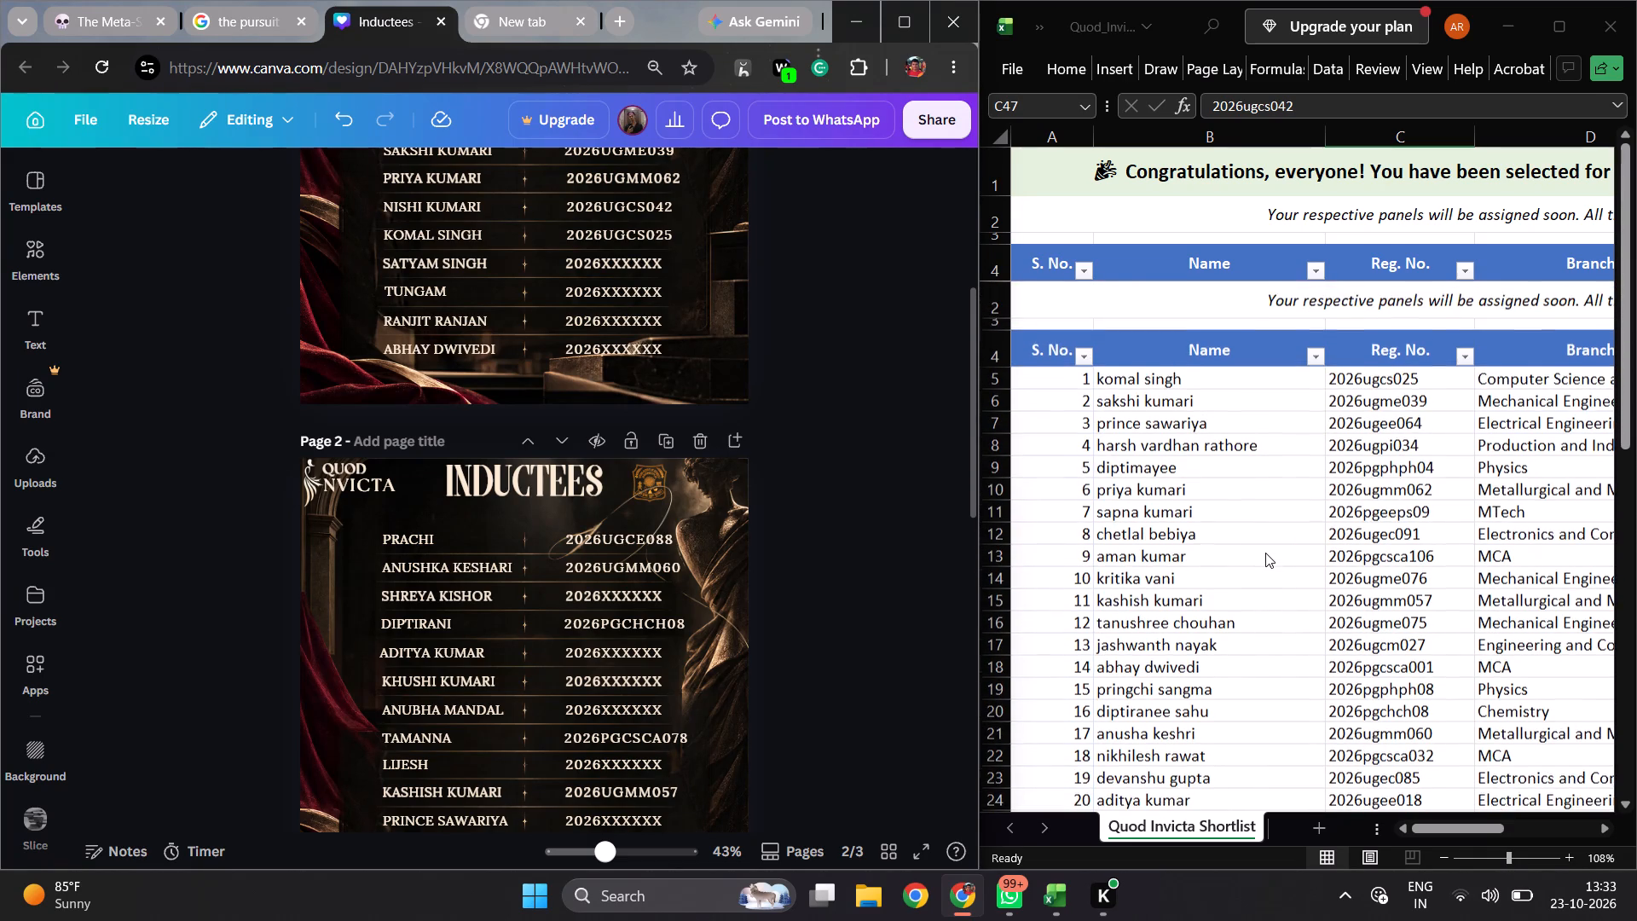
pyautogui.scroll(2, 1265, 553)
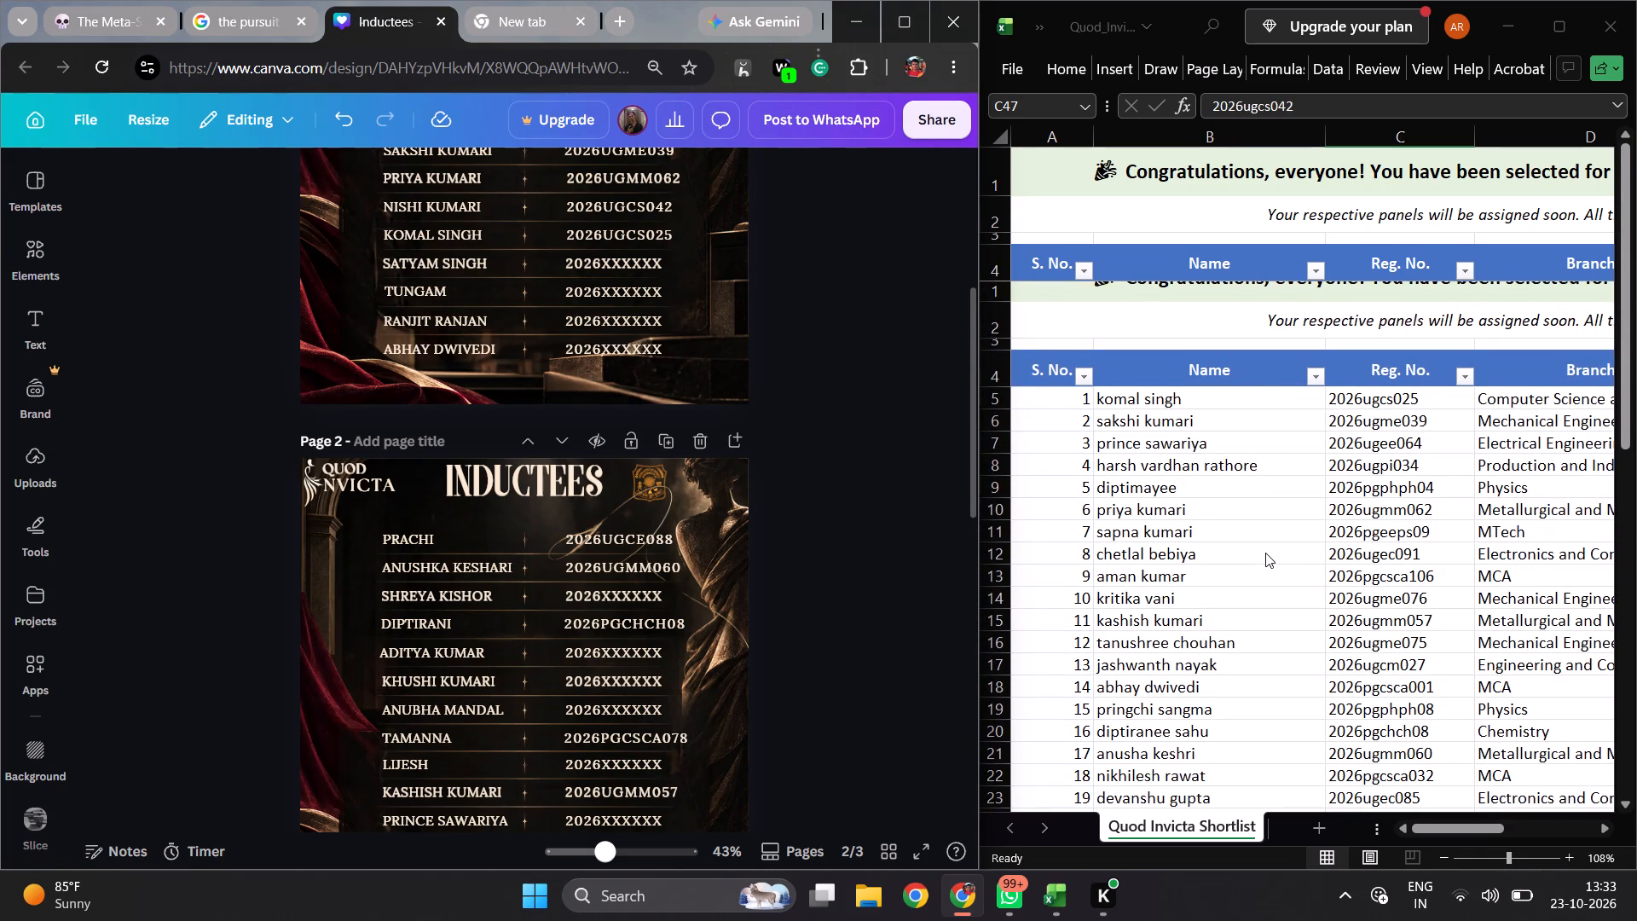
pyautogui.scroll(1, 1265, 553)
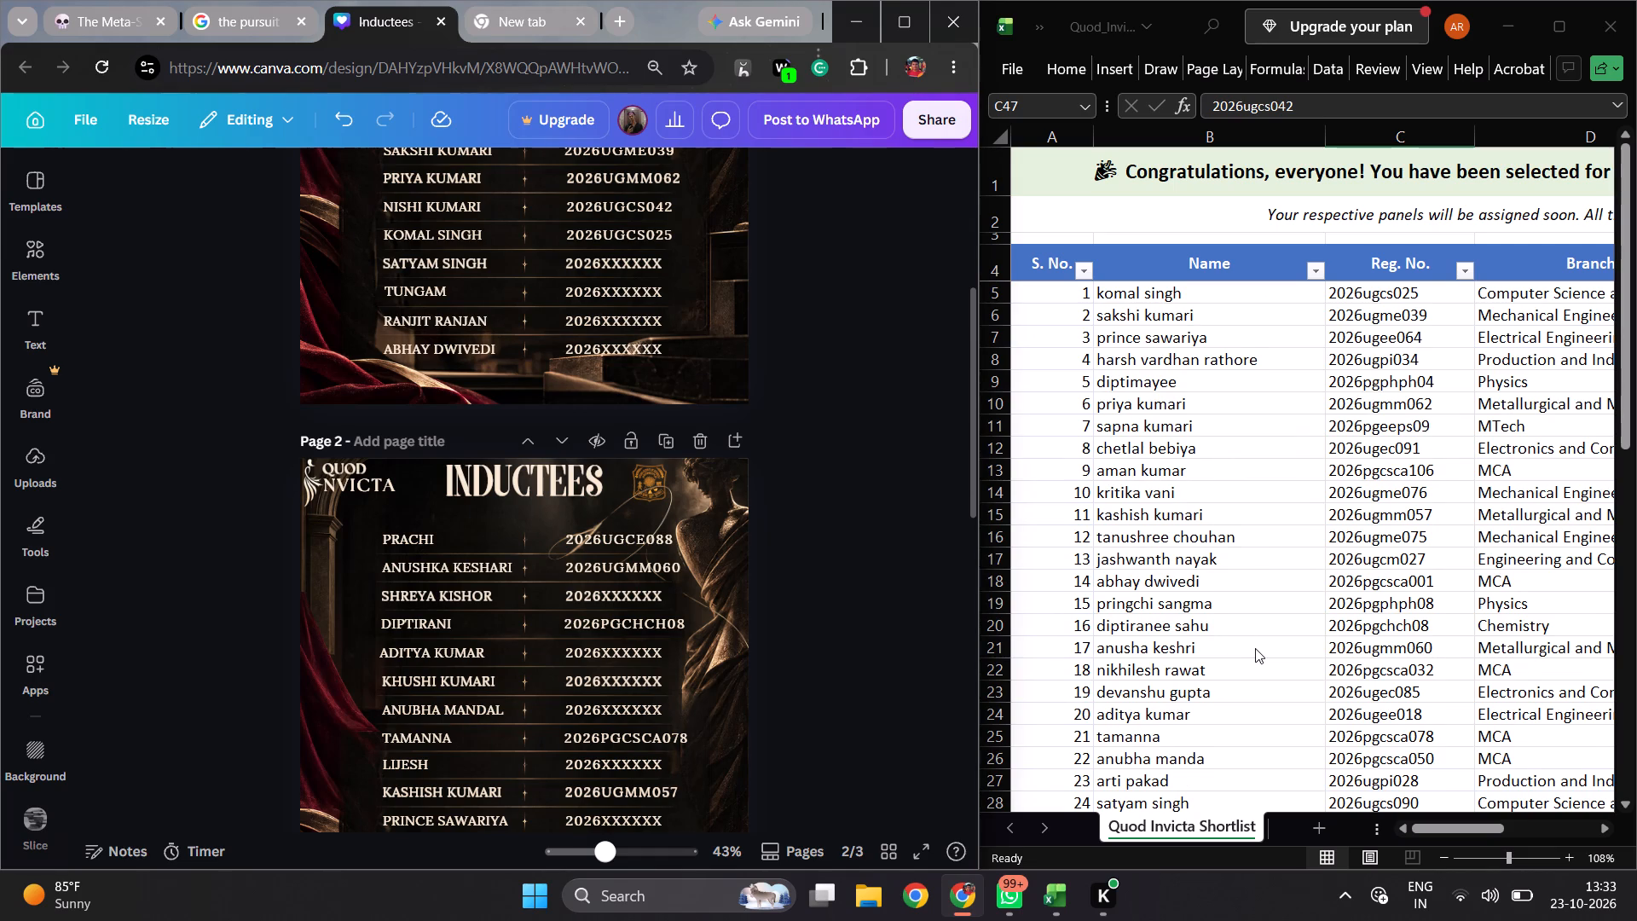
# Look through the full Excel shortlist for the inductees on page 1 whose registration numbers are still placeholders.
pyautogui.scroll(1, 1255, 648)
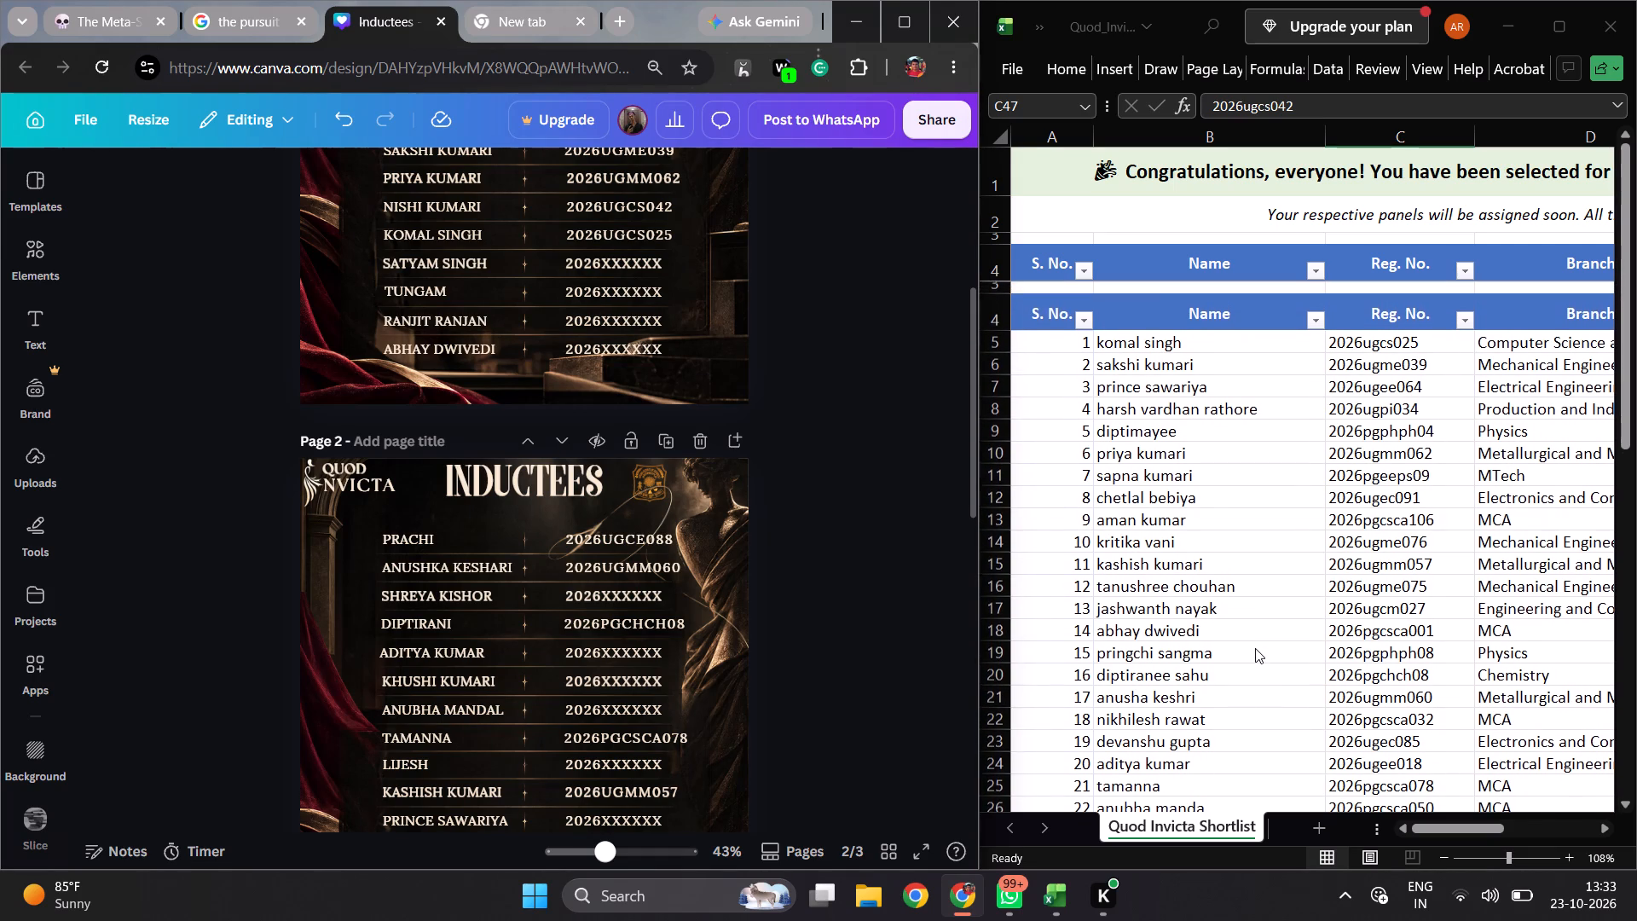
pyautogui.scroll(1, 1255, 648)
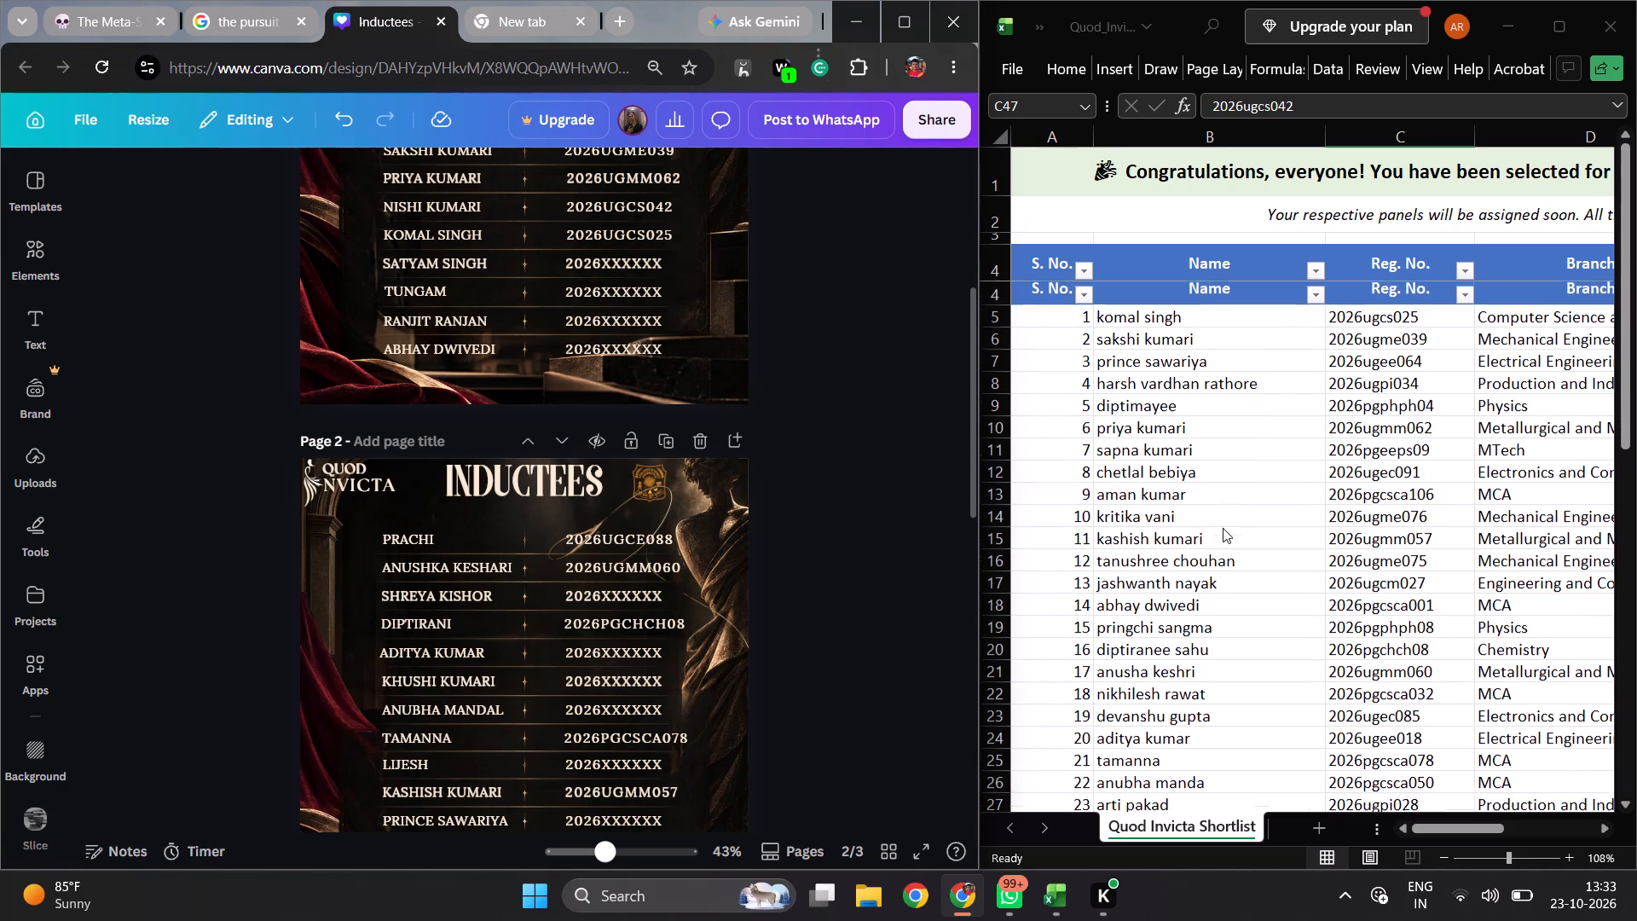
pyautogui.scroll(-2, 1223, 528)
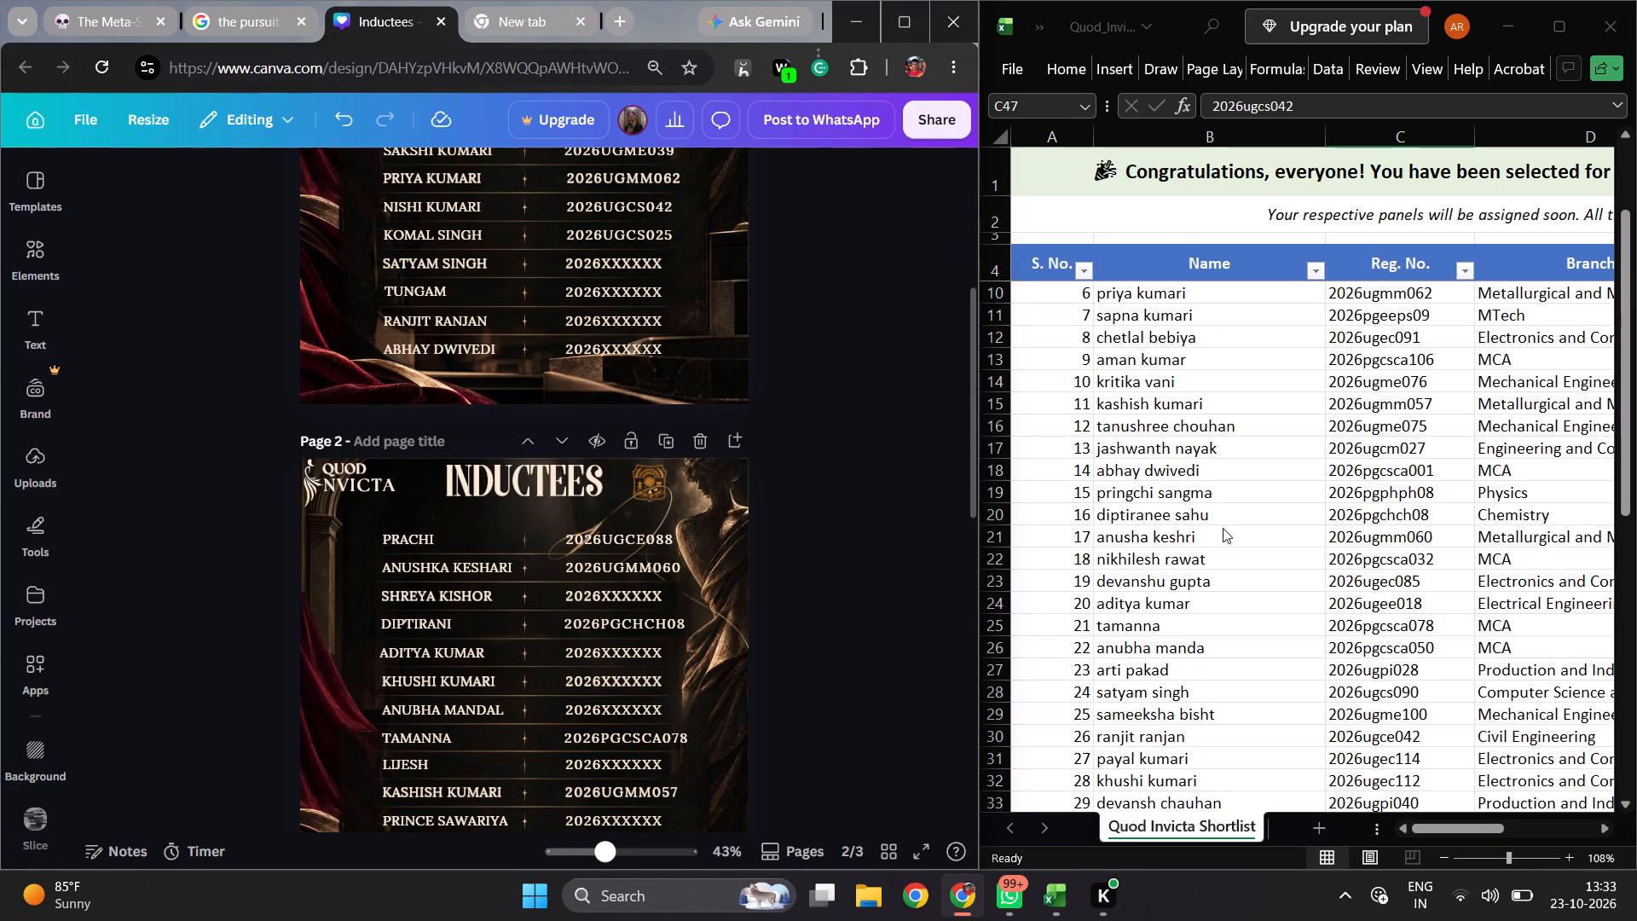
pyautogui.scroll(-2, 1223, 528)
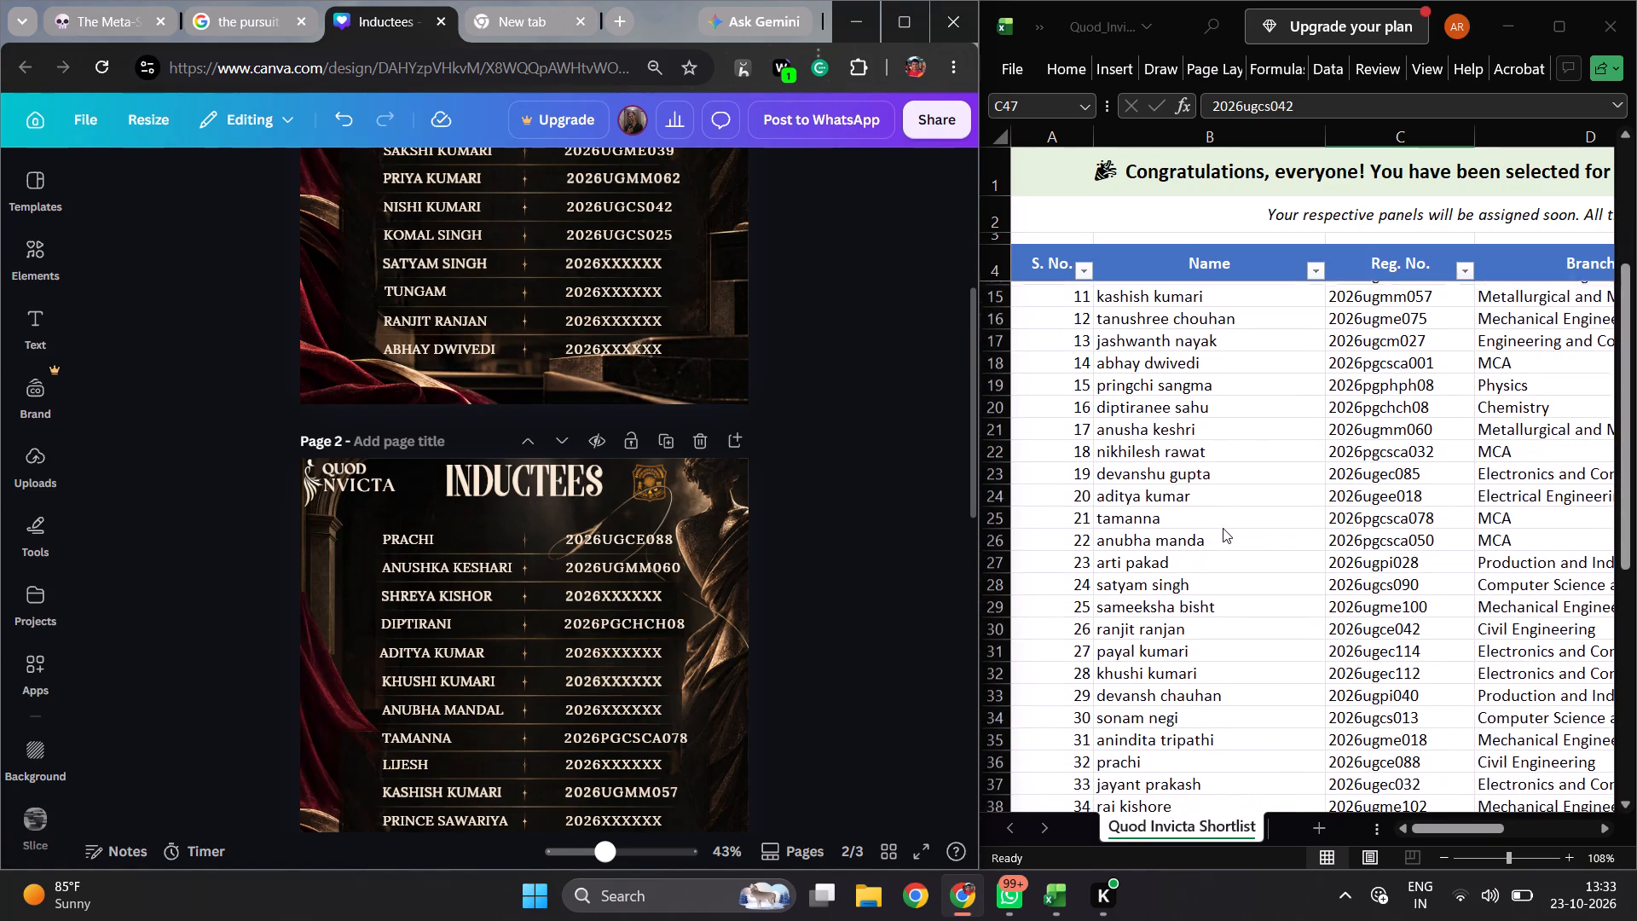
pyautogui.scroll(-2, 1223, 528)
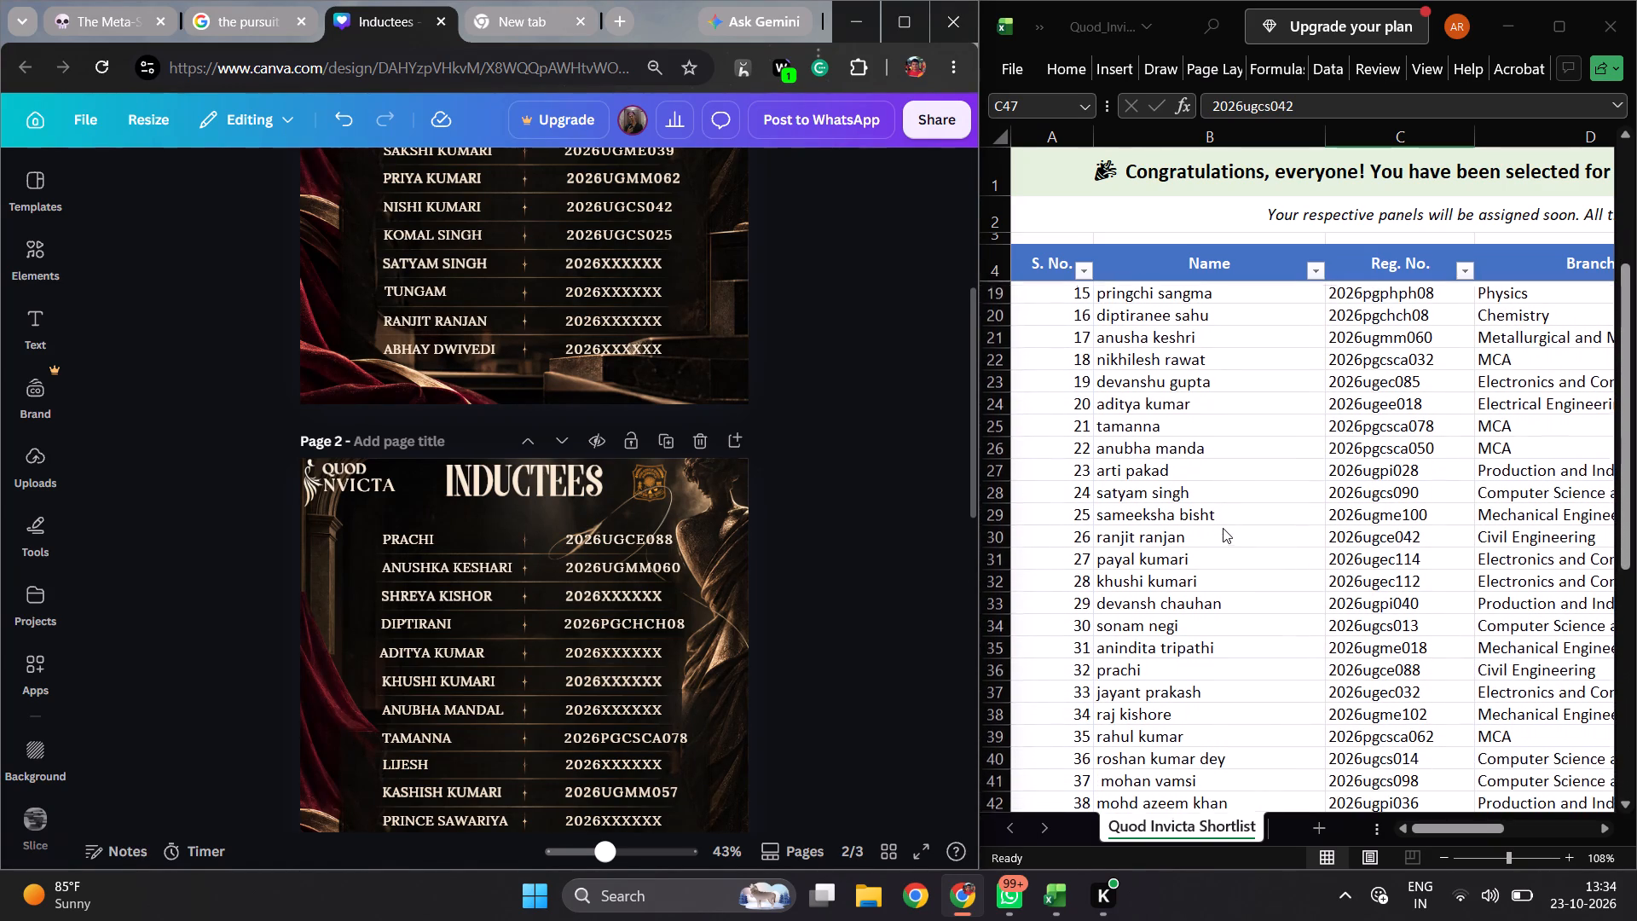
pyautogui.scroll(-4, 1223, 528)
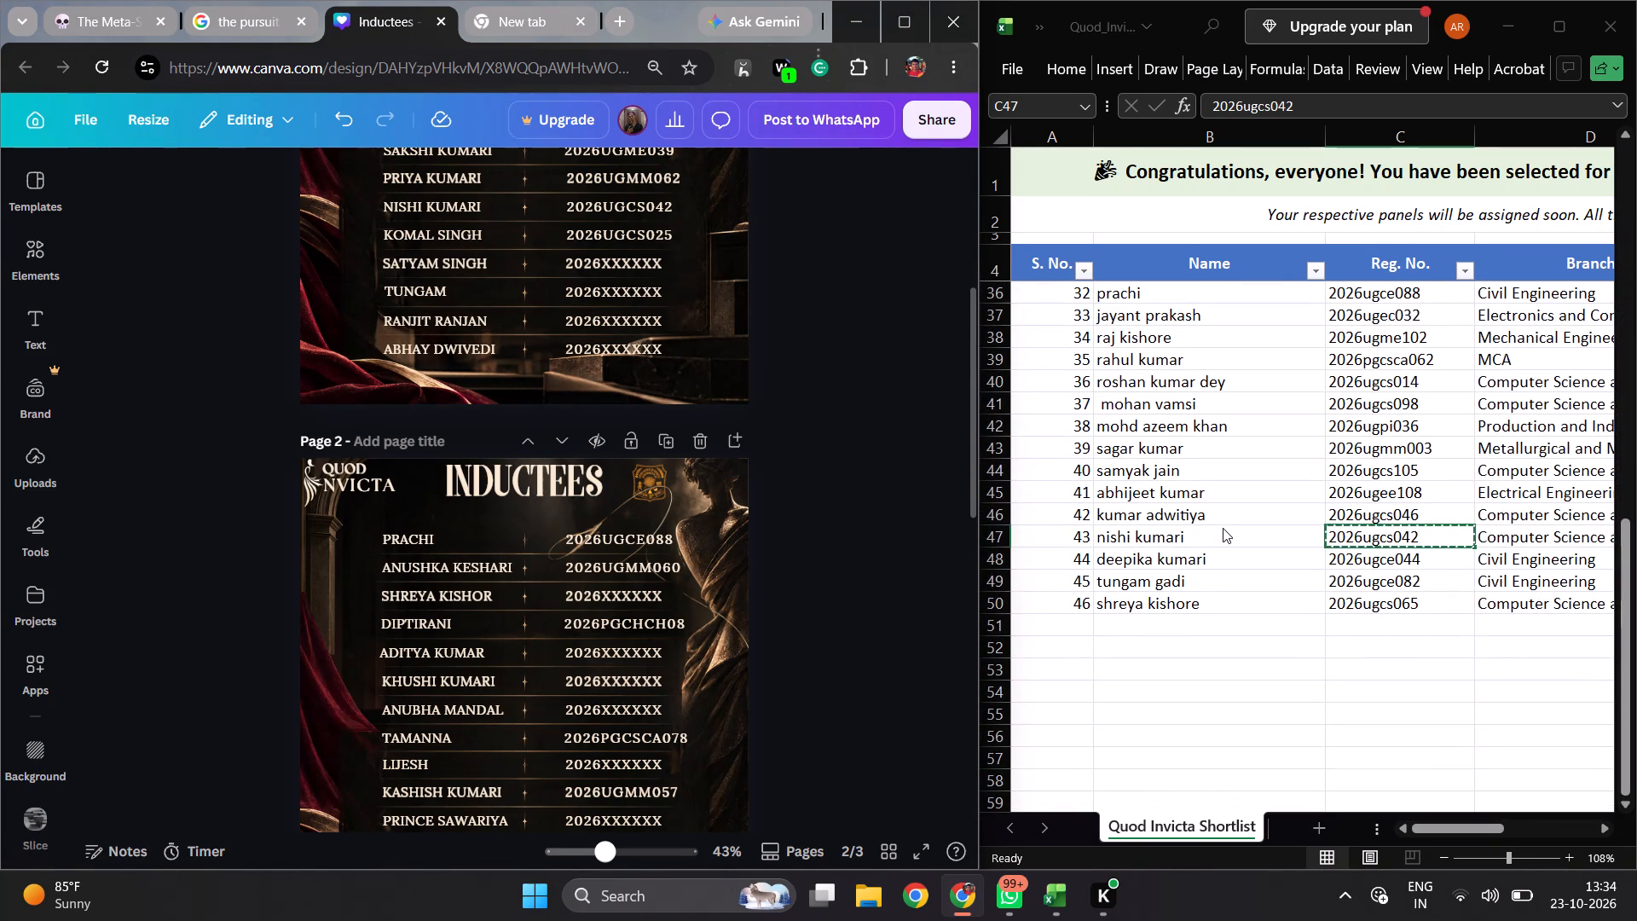
# Replace page 1's sixth-row placeholder with the registration number from shortlist cell C49, widening its text box to keep it on one line.
pyautogui.scroll(1, 878, 395)
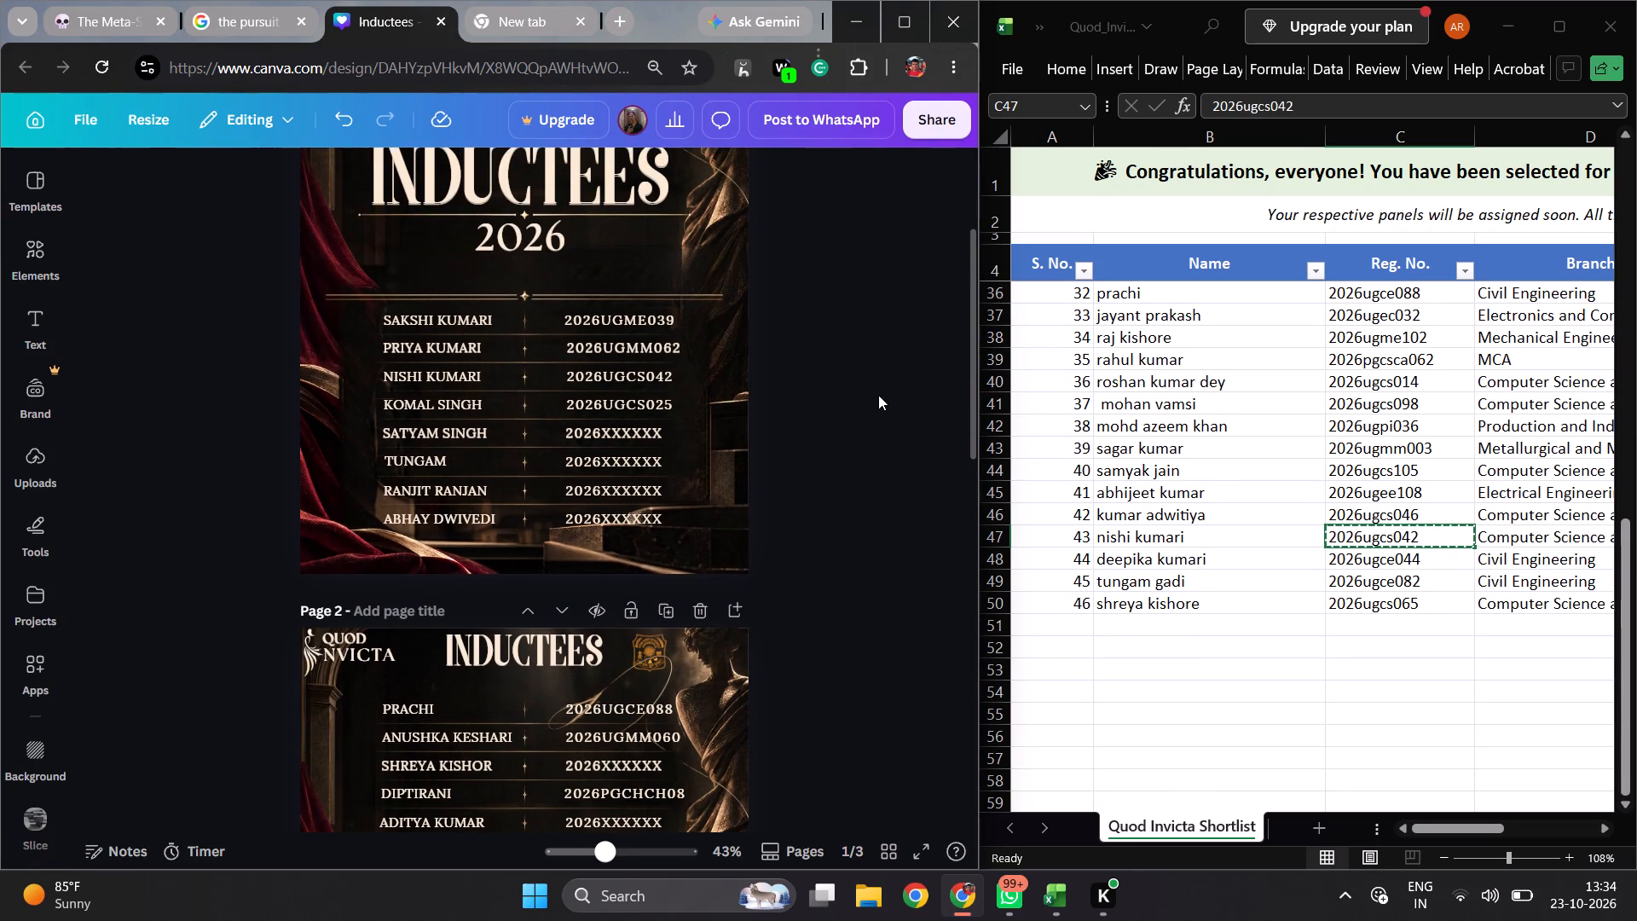
pyautogui.doubleClick(1355, 583)
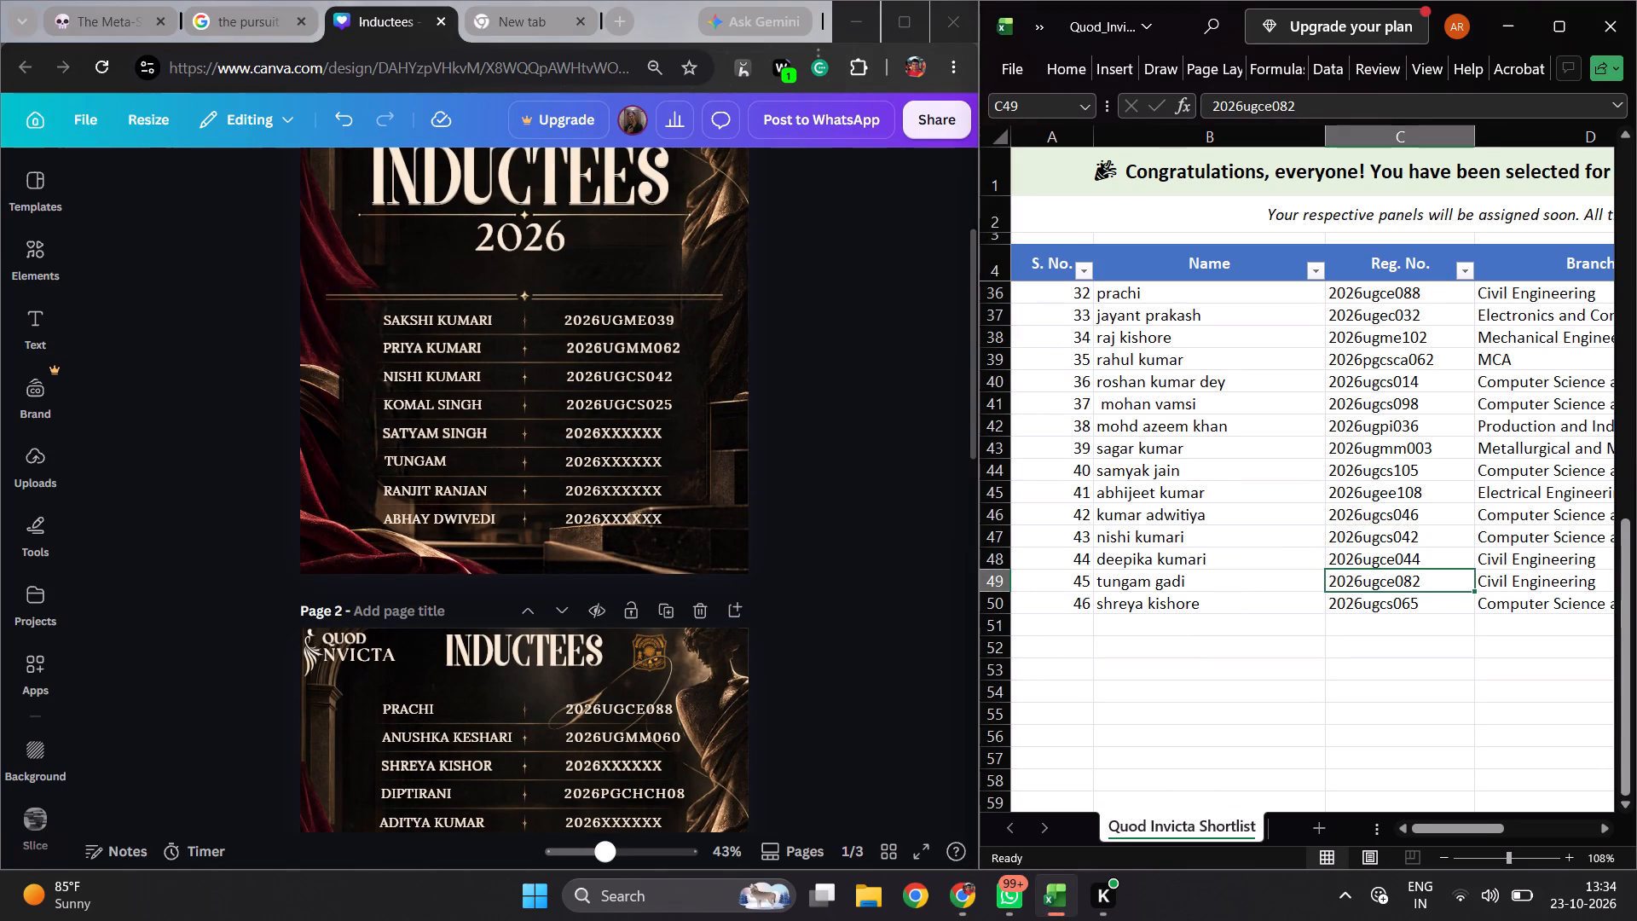
pyautogui.hotkey('ctrl', 'c')
pyautogui.doubleClick(587, 468)
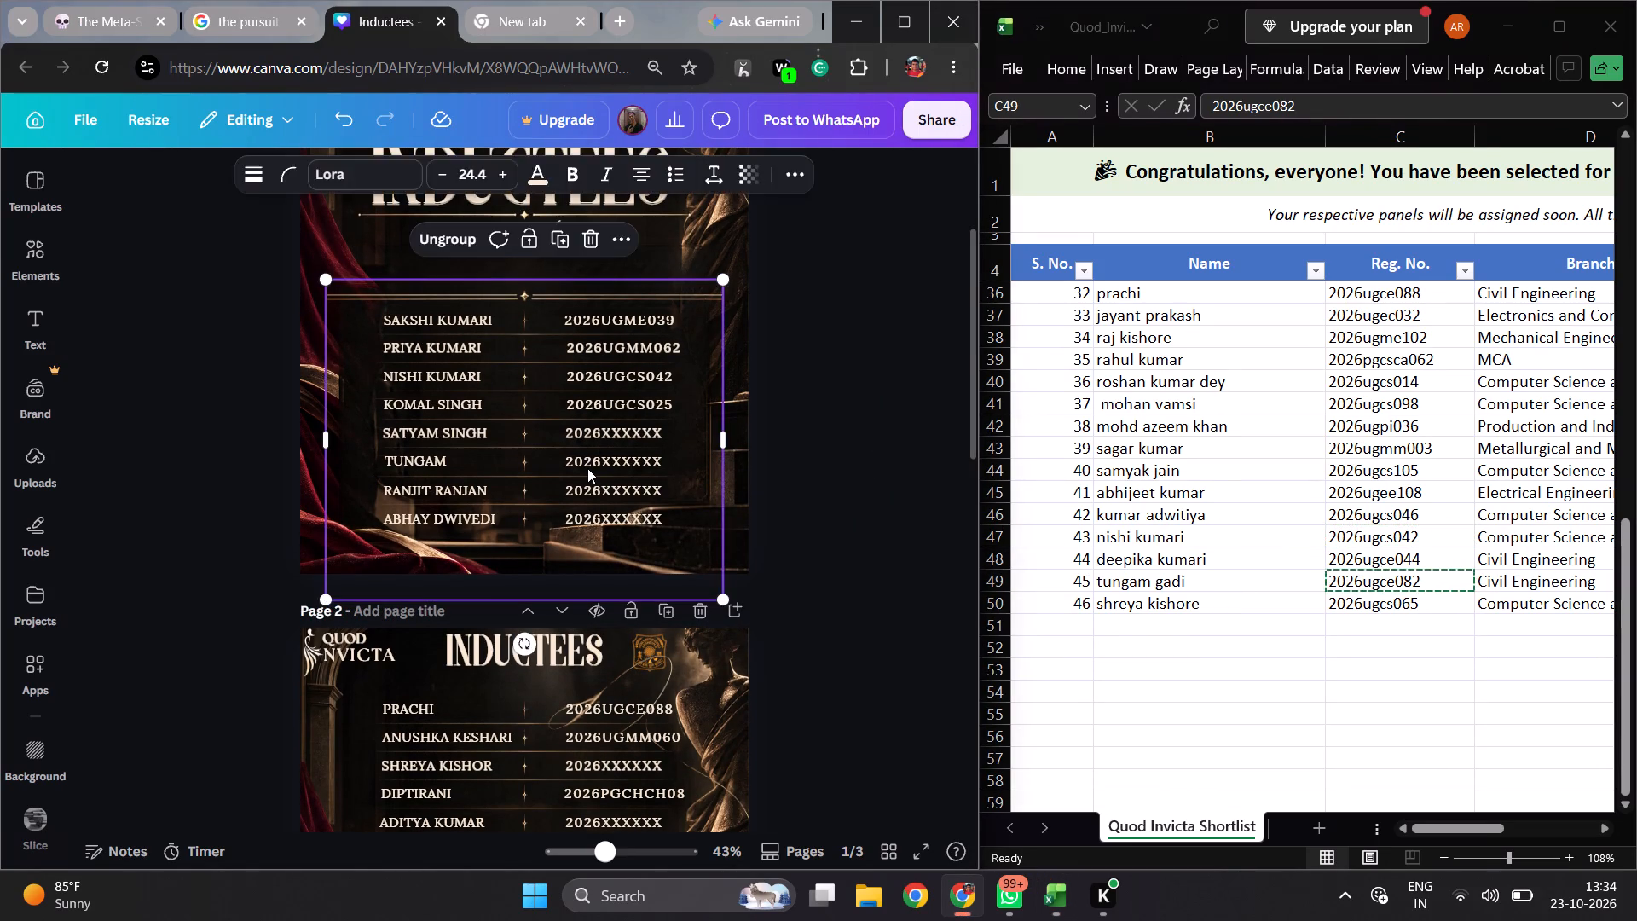
pyautogui.click(744, 459)
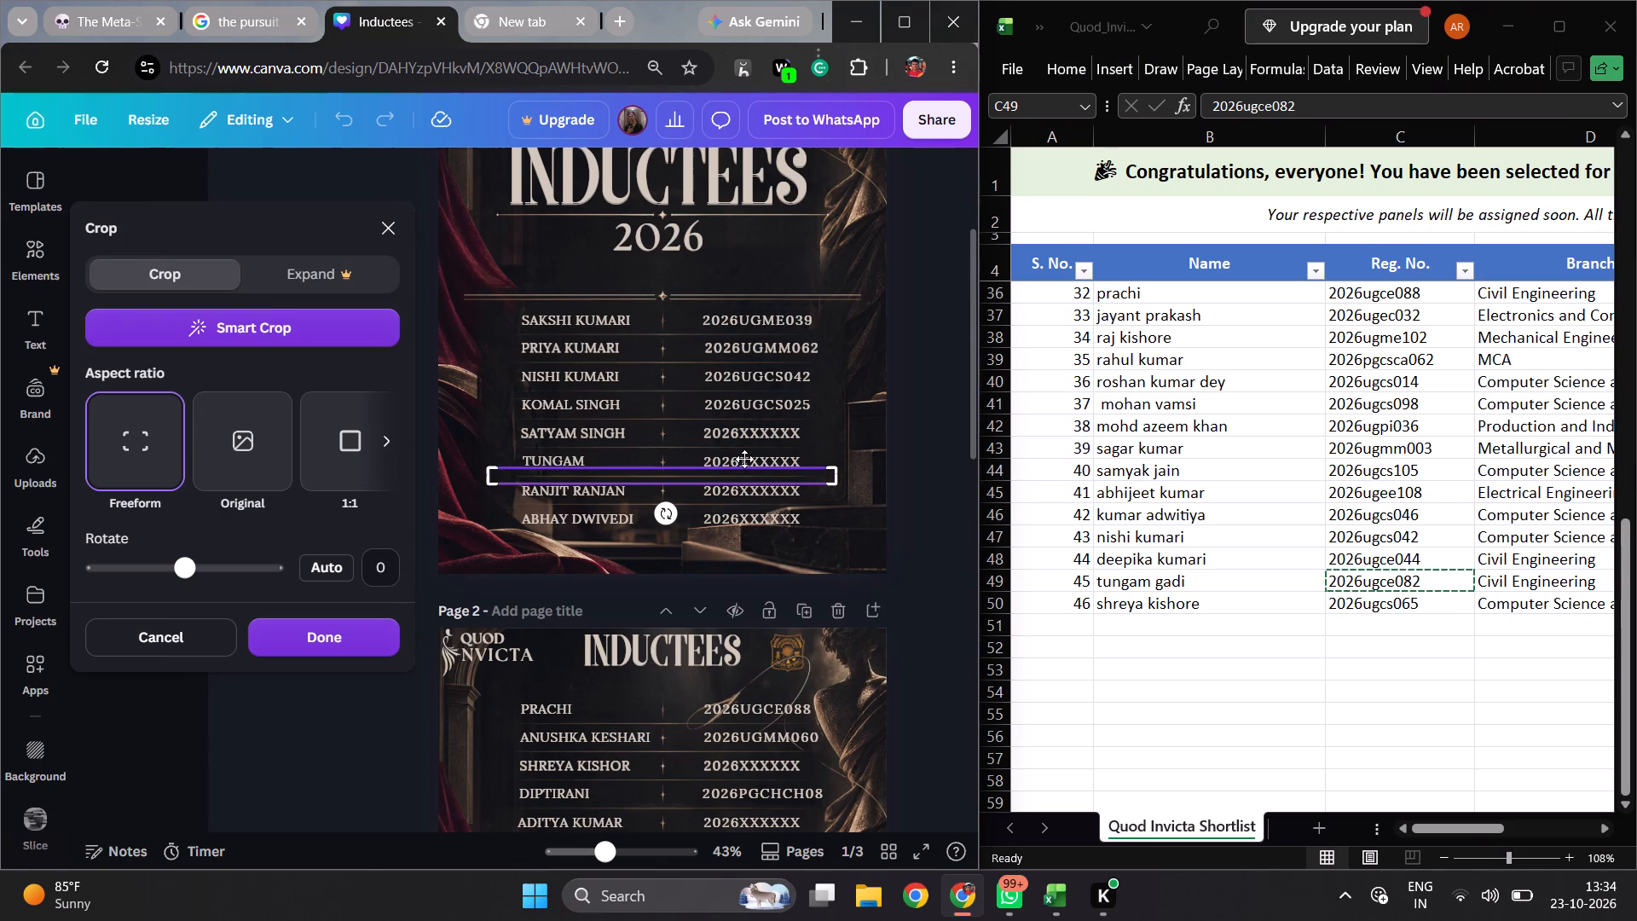
pyautogui.click(929, 454)
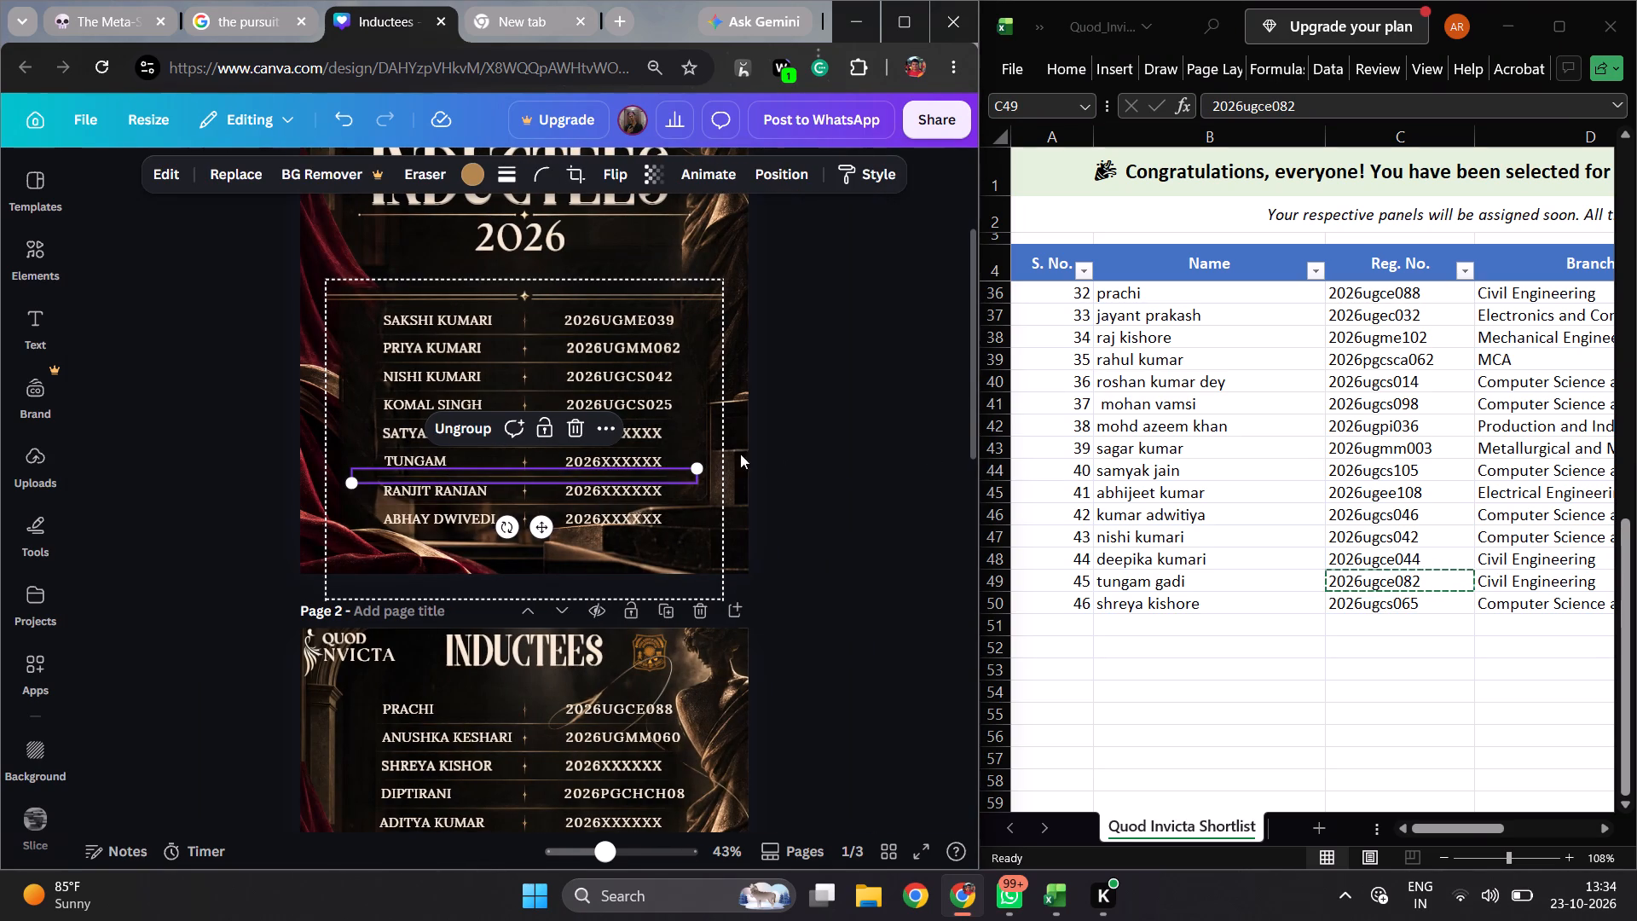
pyautogui.click(820, 464)
pyautogui.doubleClick(632, 458)
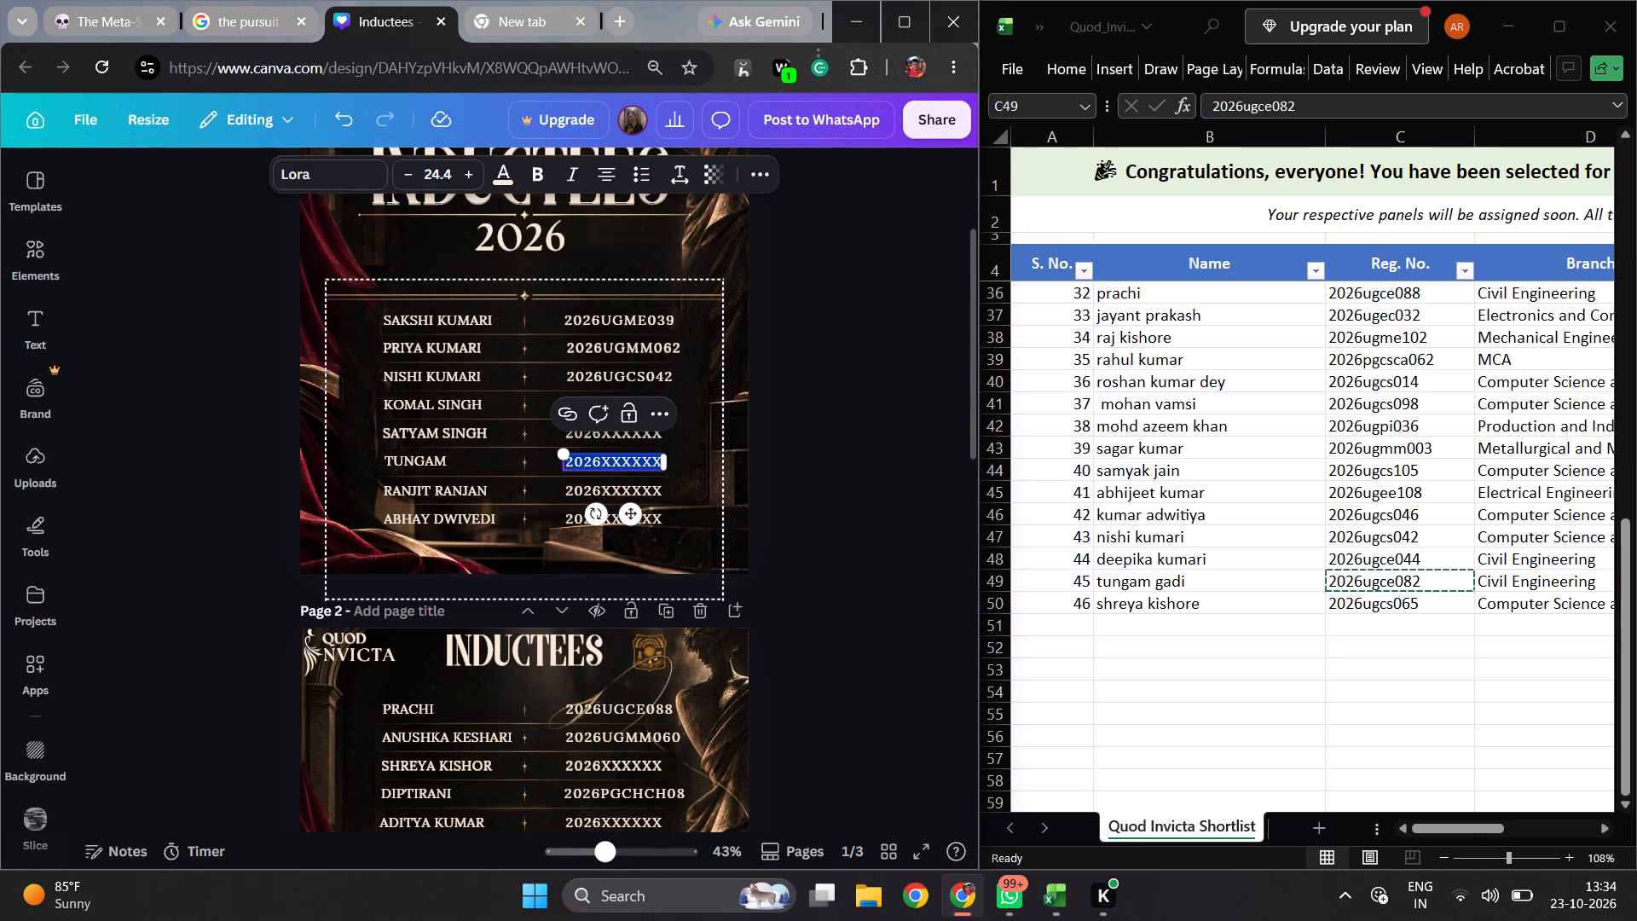
pyautogui.hotkey('ctrl', 'v')
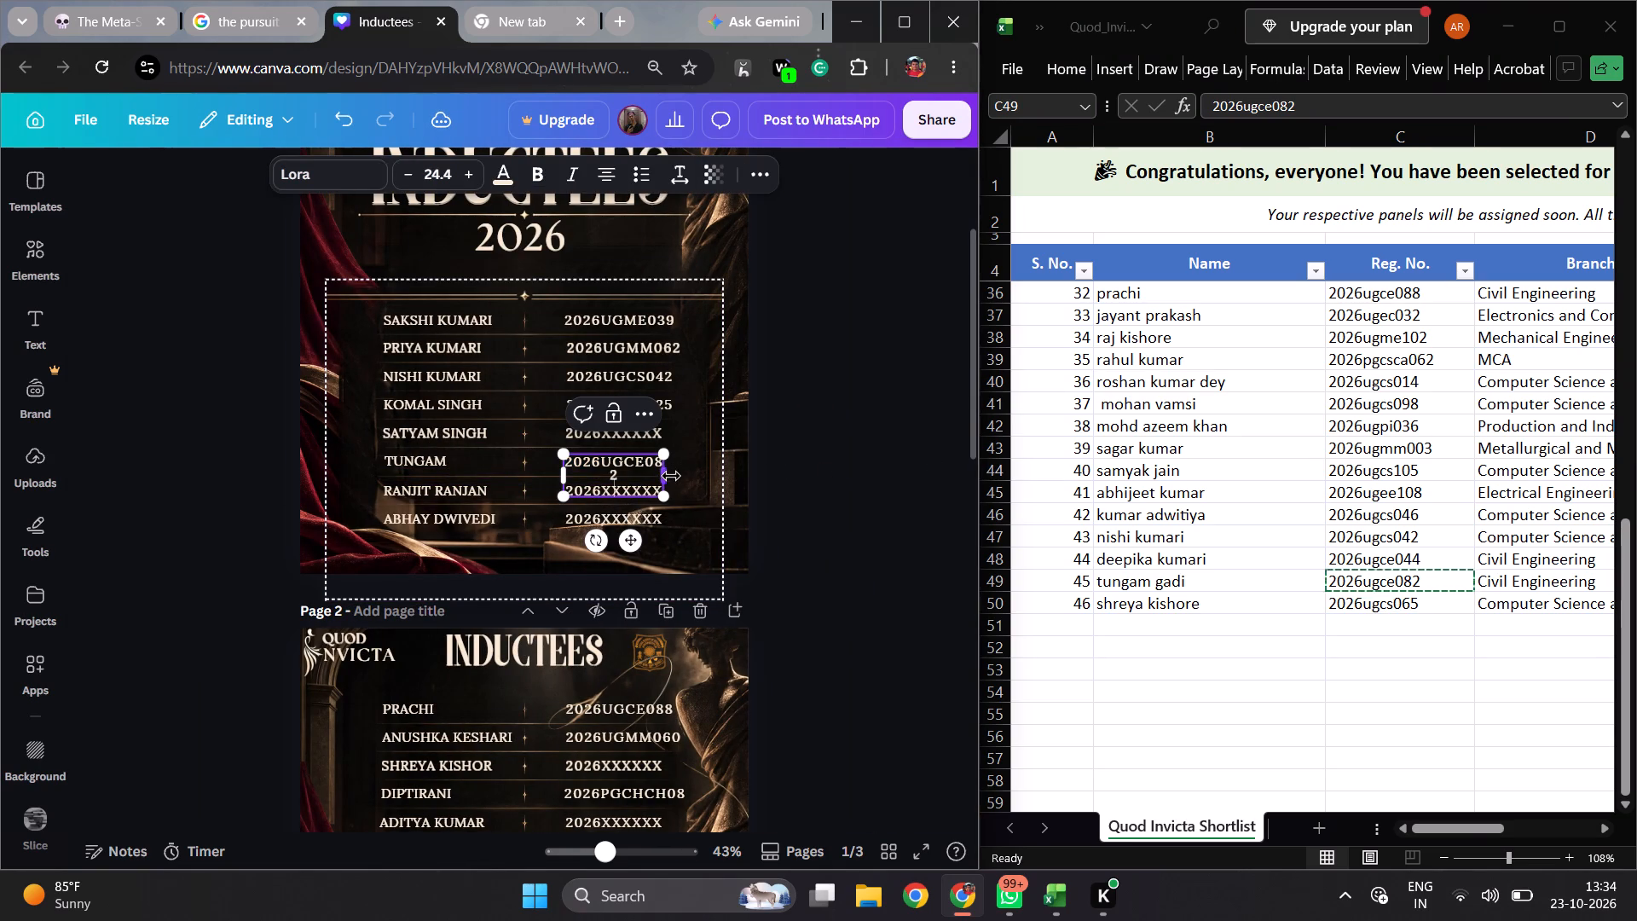
pyautogui.moveTo(671, 474); pyautogui.dragTo(680, 472)
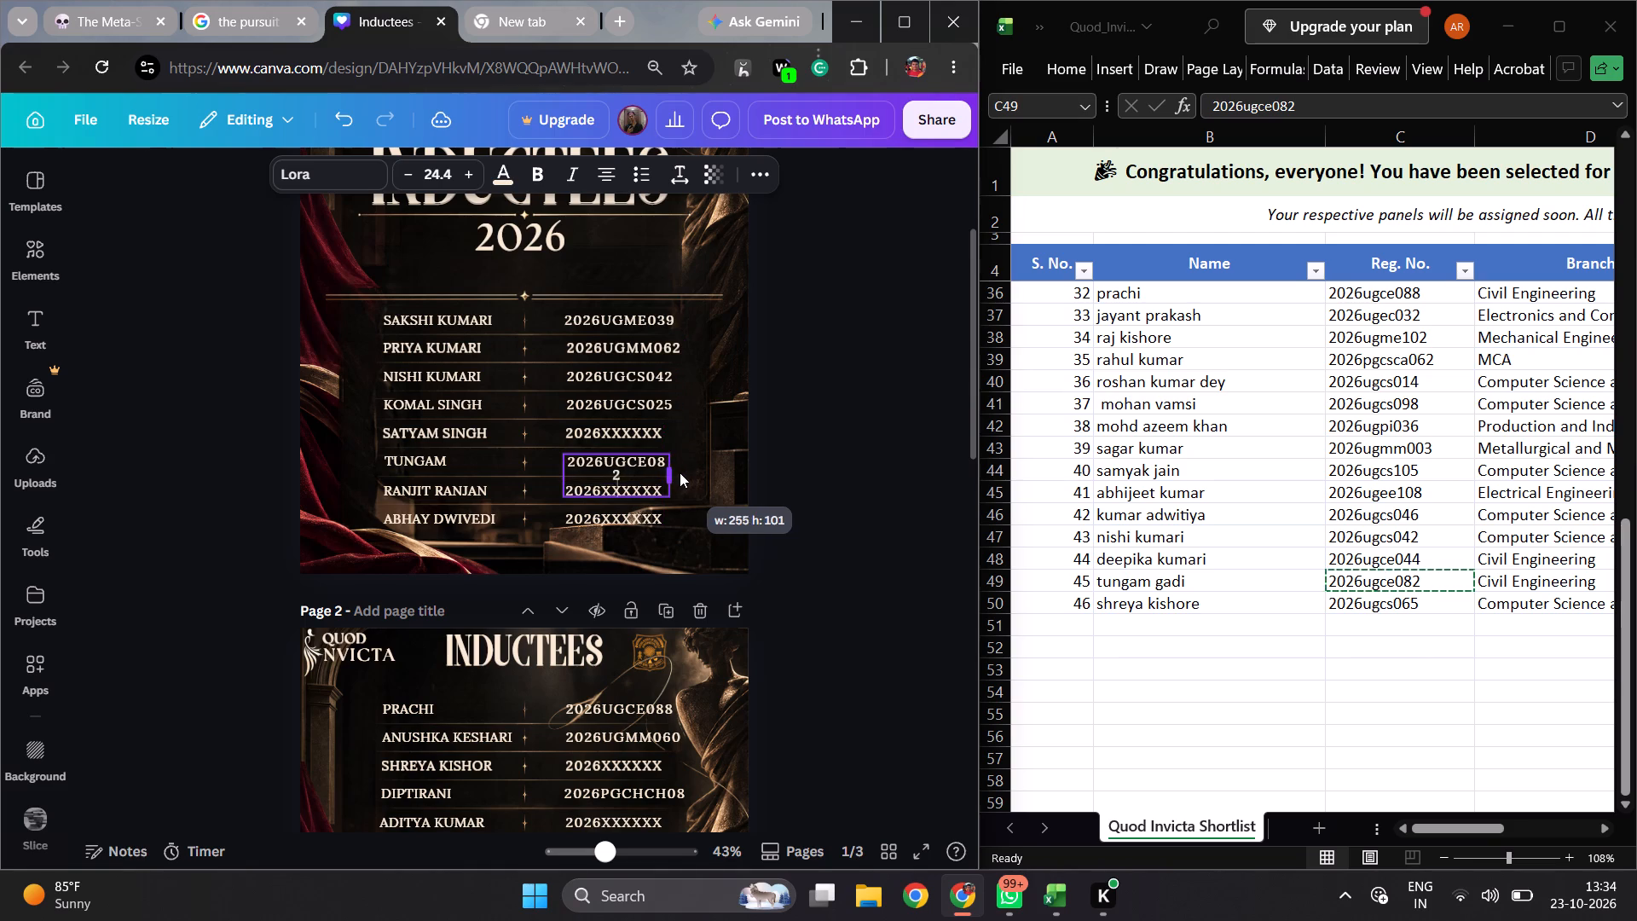
pyautogui.moveTo(680, 472); pyautogui.dragTo(680, 472)
pyautogui.click(753, 479)
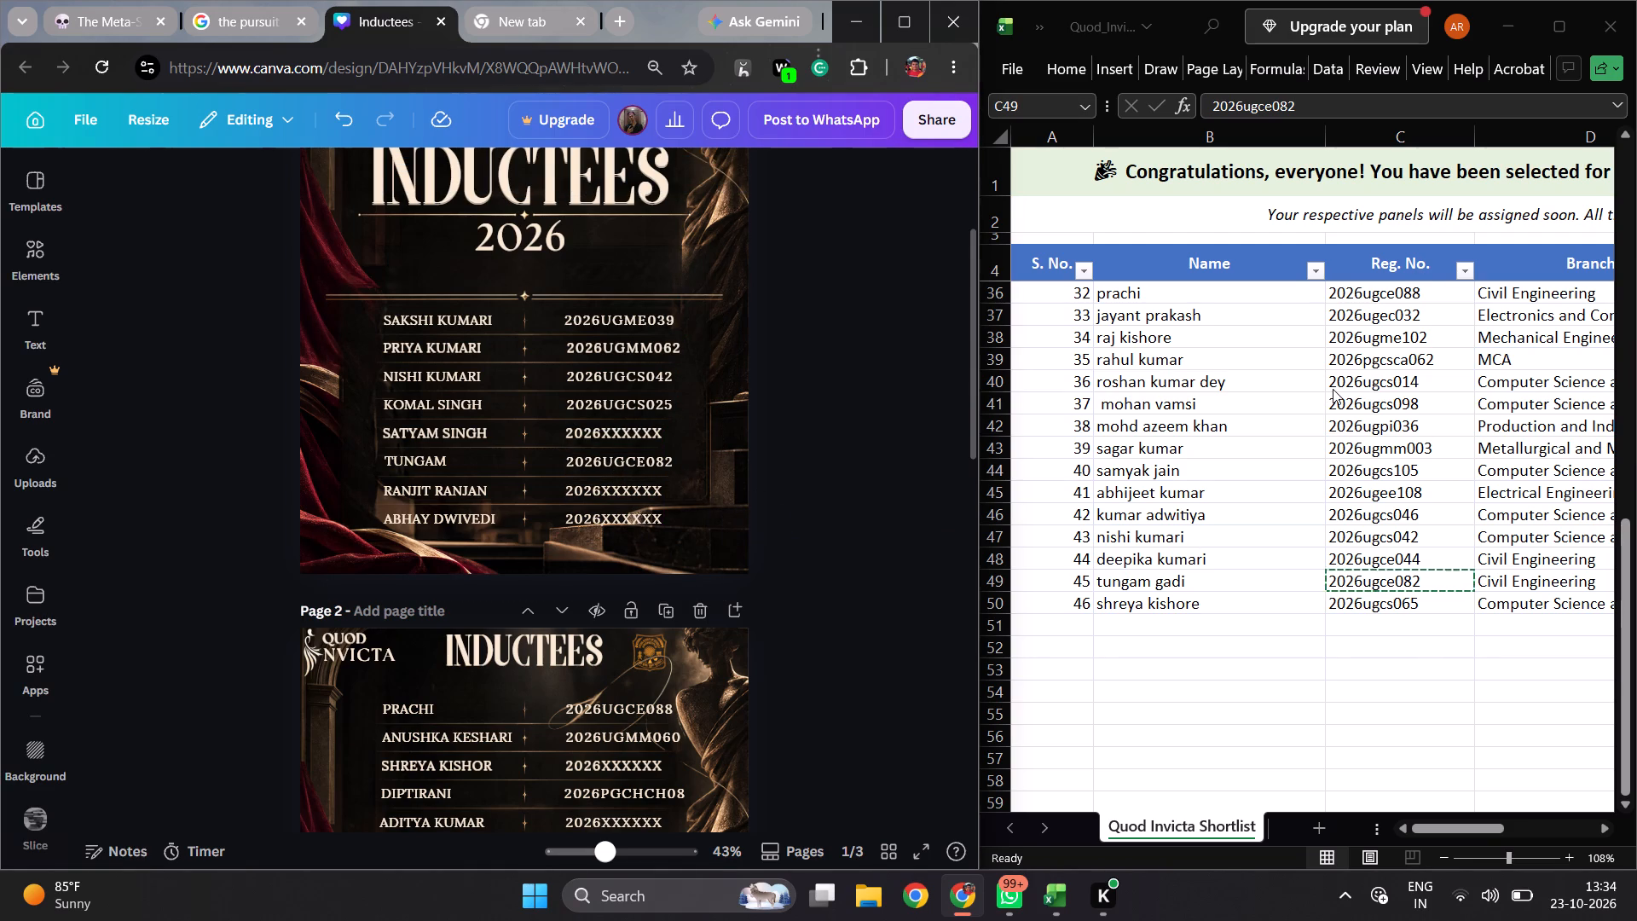
# Replace page 1's seventh-row placeholder with the registration number from shortlist cell C30, widening its text box to keep it on one line.
pyautogui.scroll(2, 1333, 389)
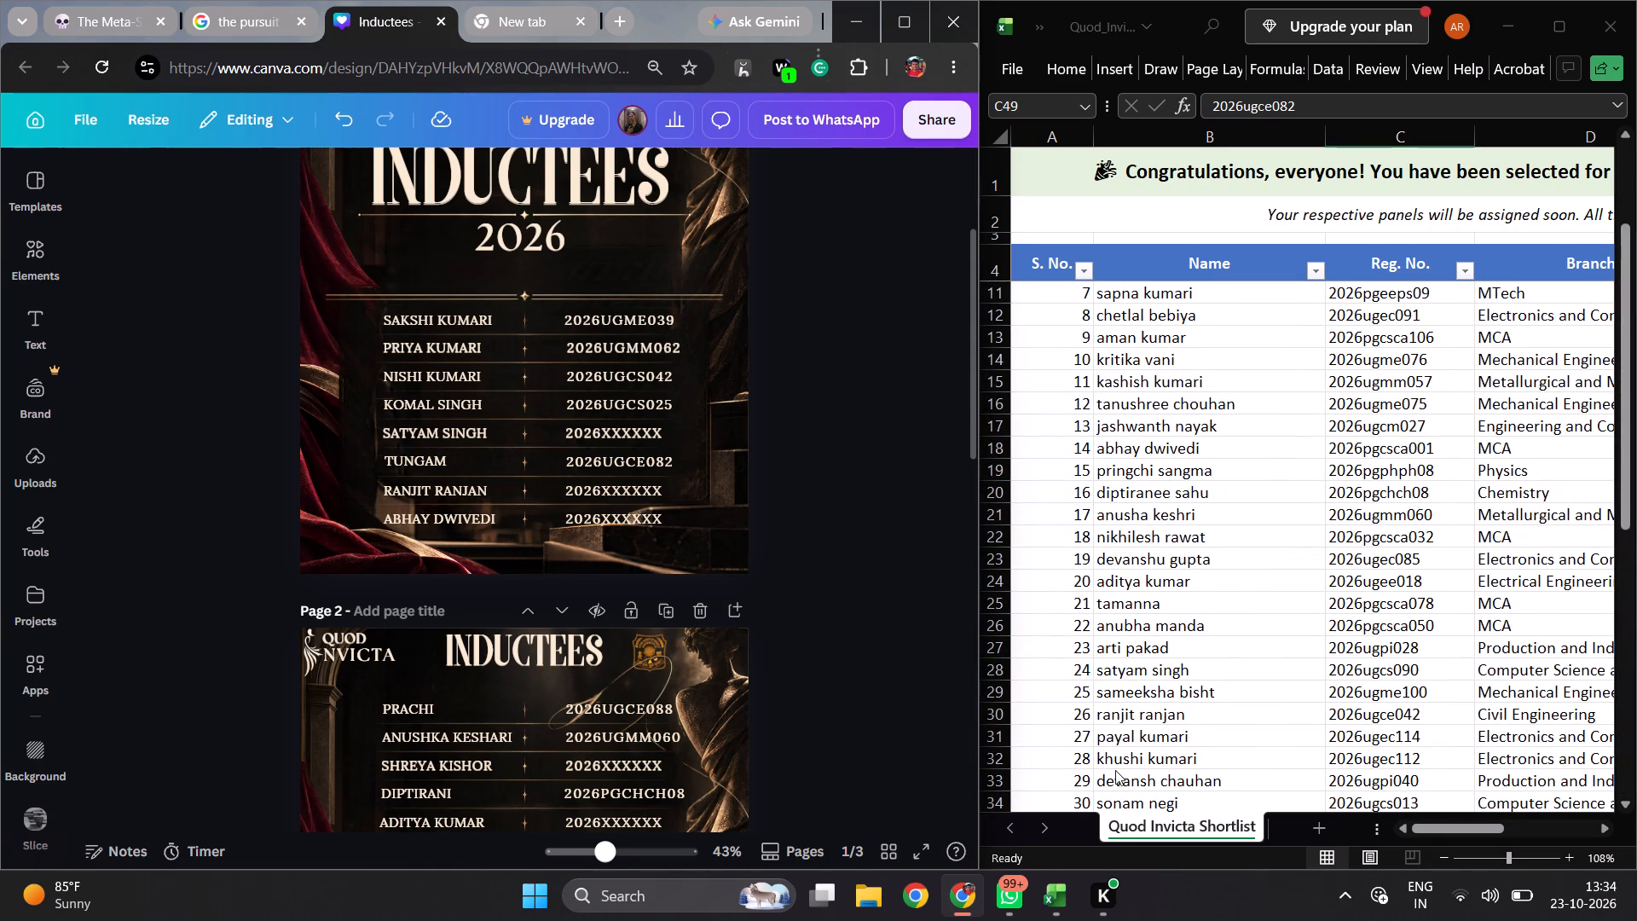
pyautogui.doubleClick(1354, 711)
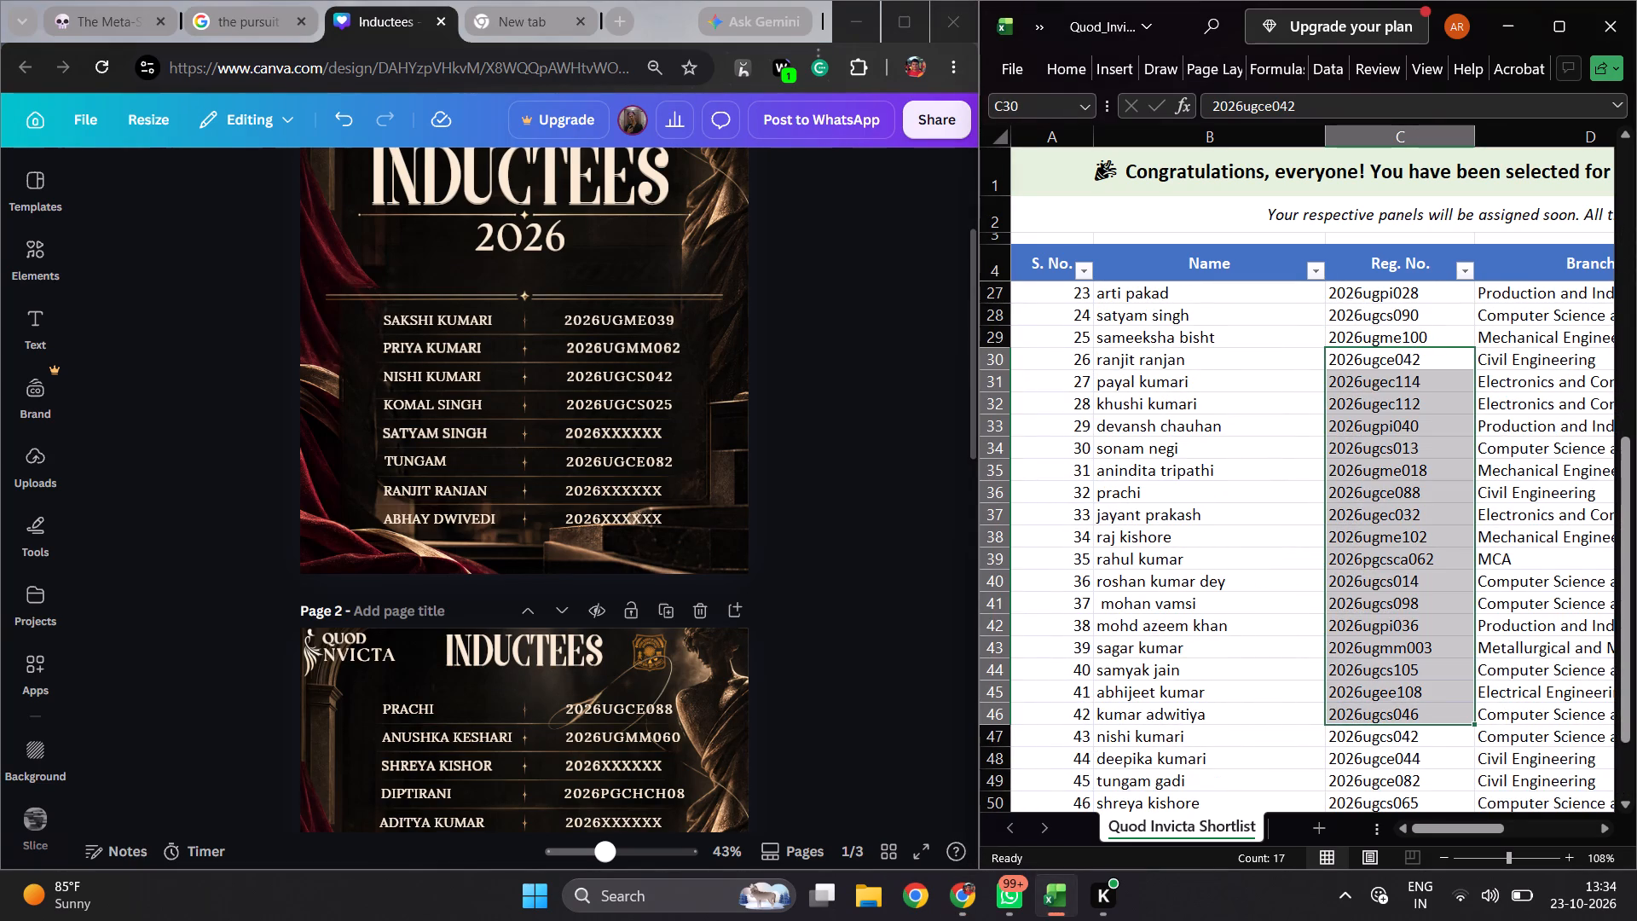
pyautogui.click(1365, 721)
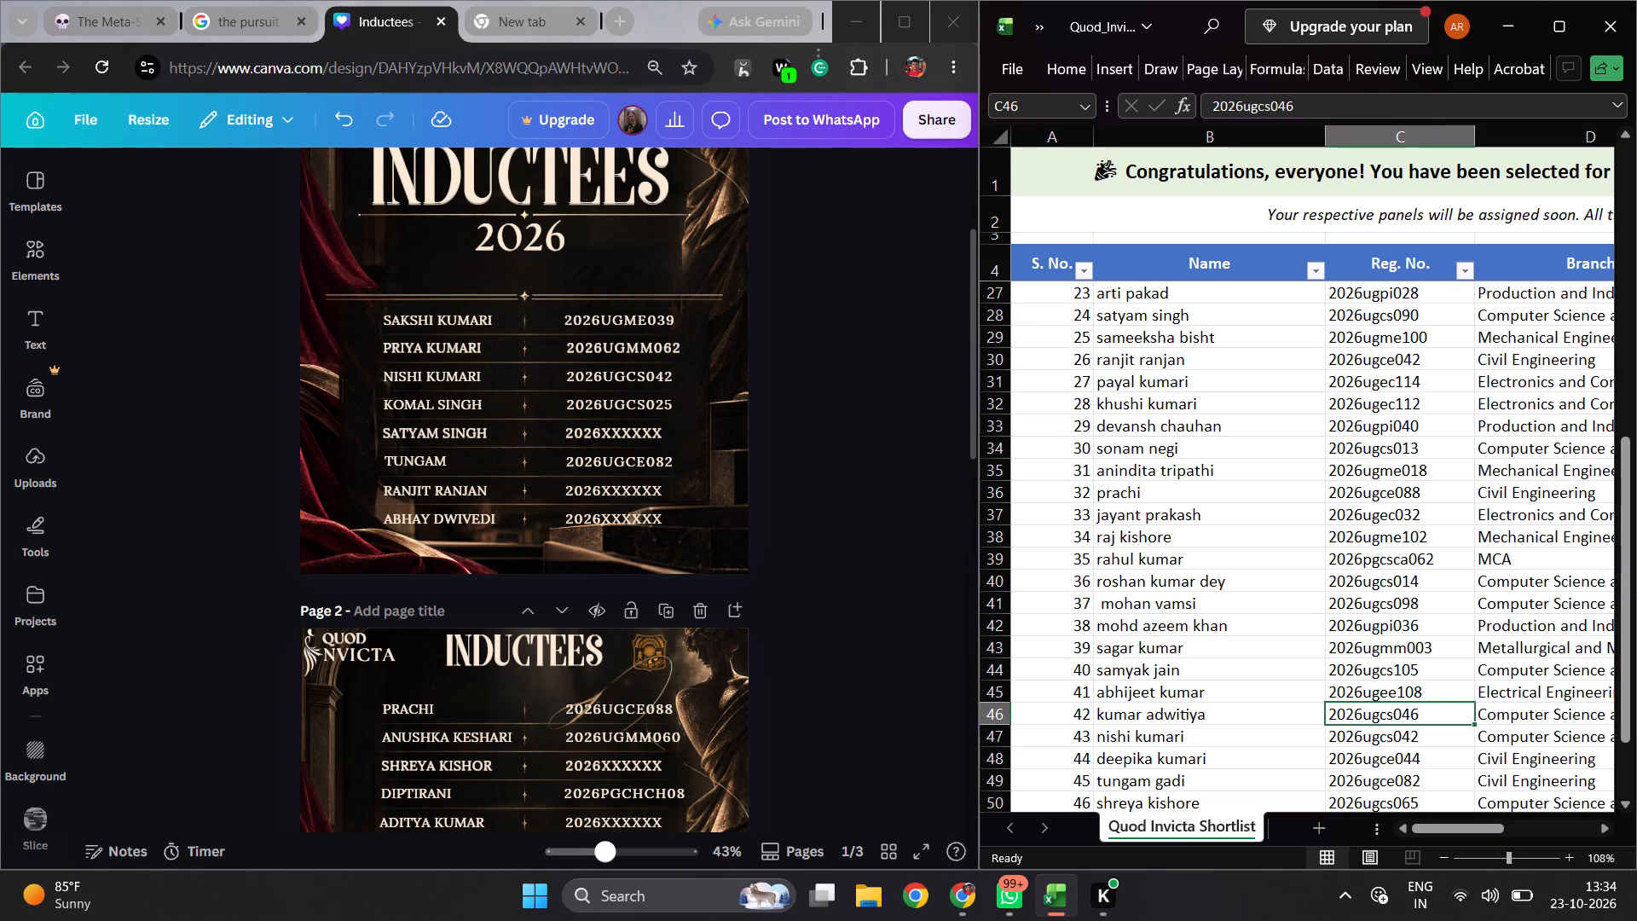
pyautogui.scroll(1, 1332, 665)
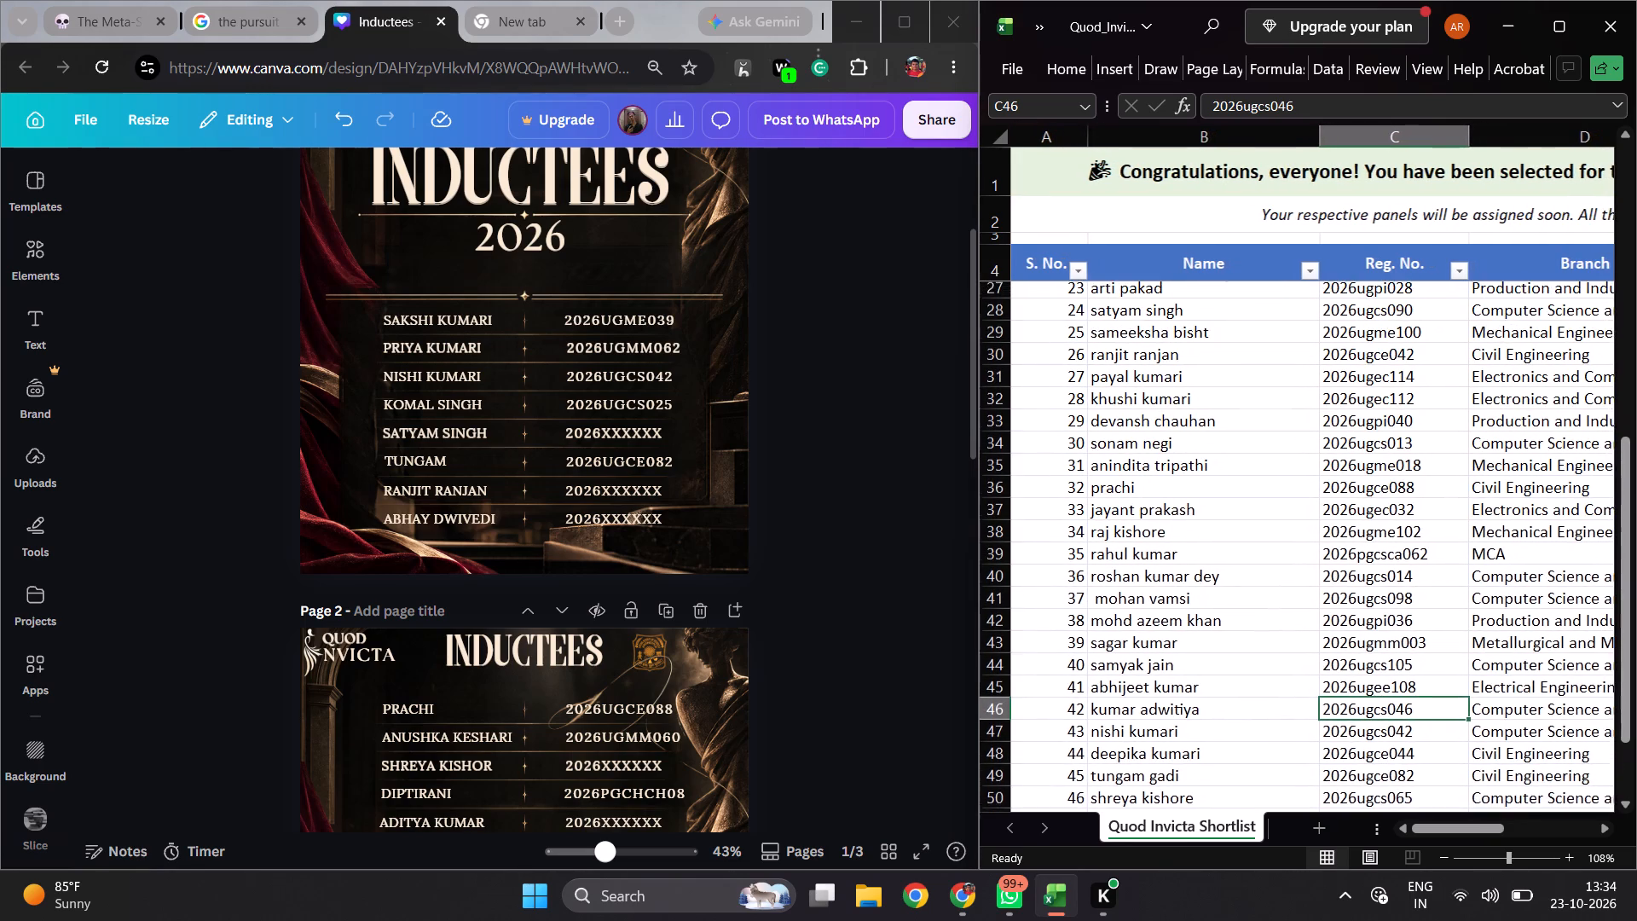
pyautogui.scroll(1, 1332, 665)
pyautogui.click(1368, 408)
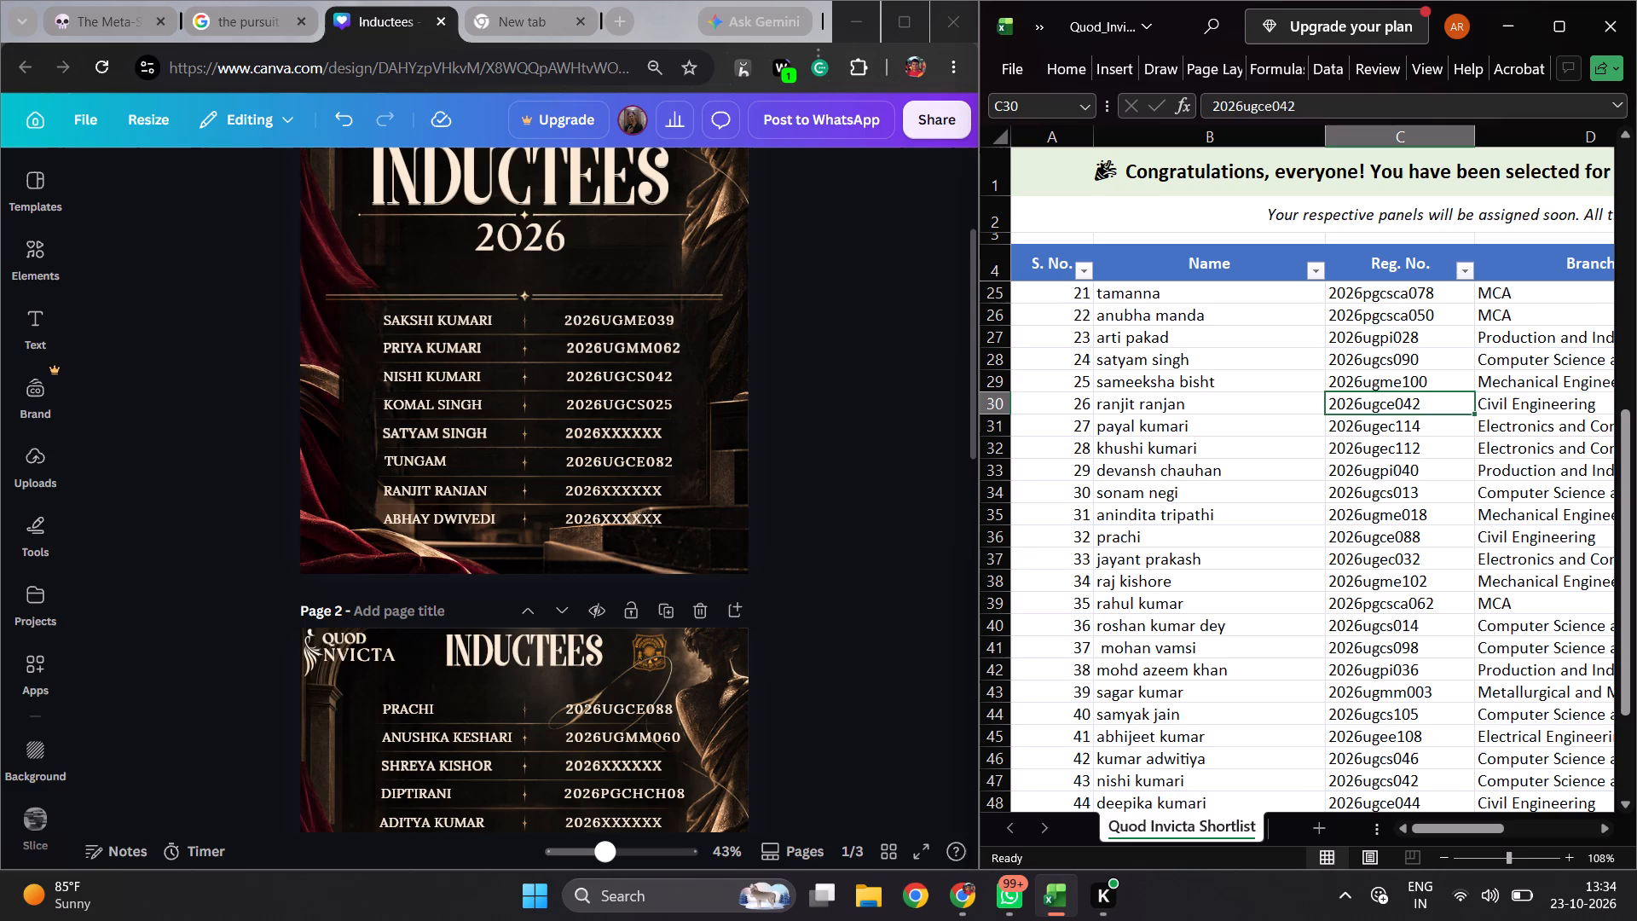
pyautogui.hotkey('ctrl', 'c')
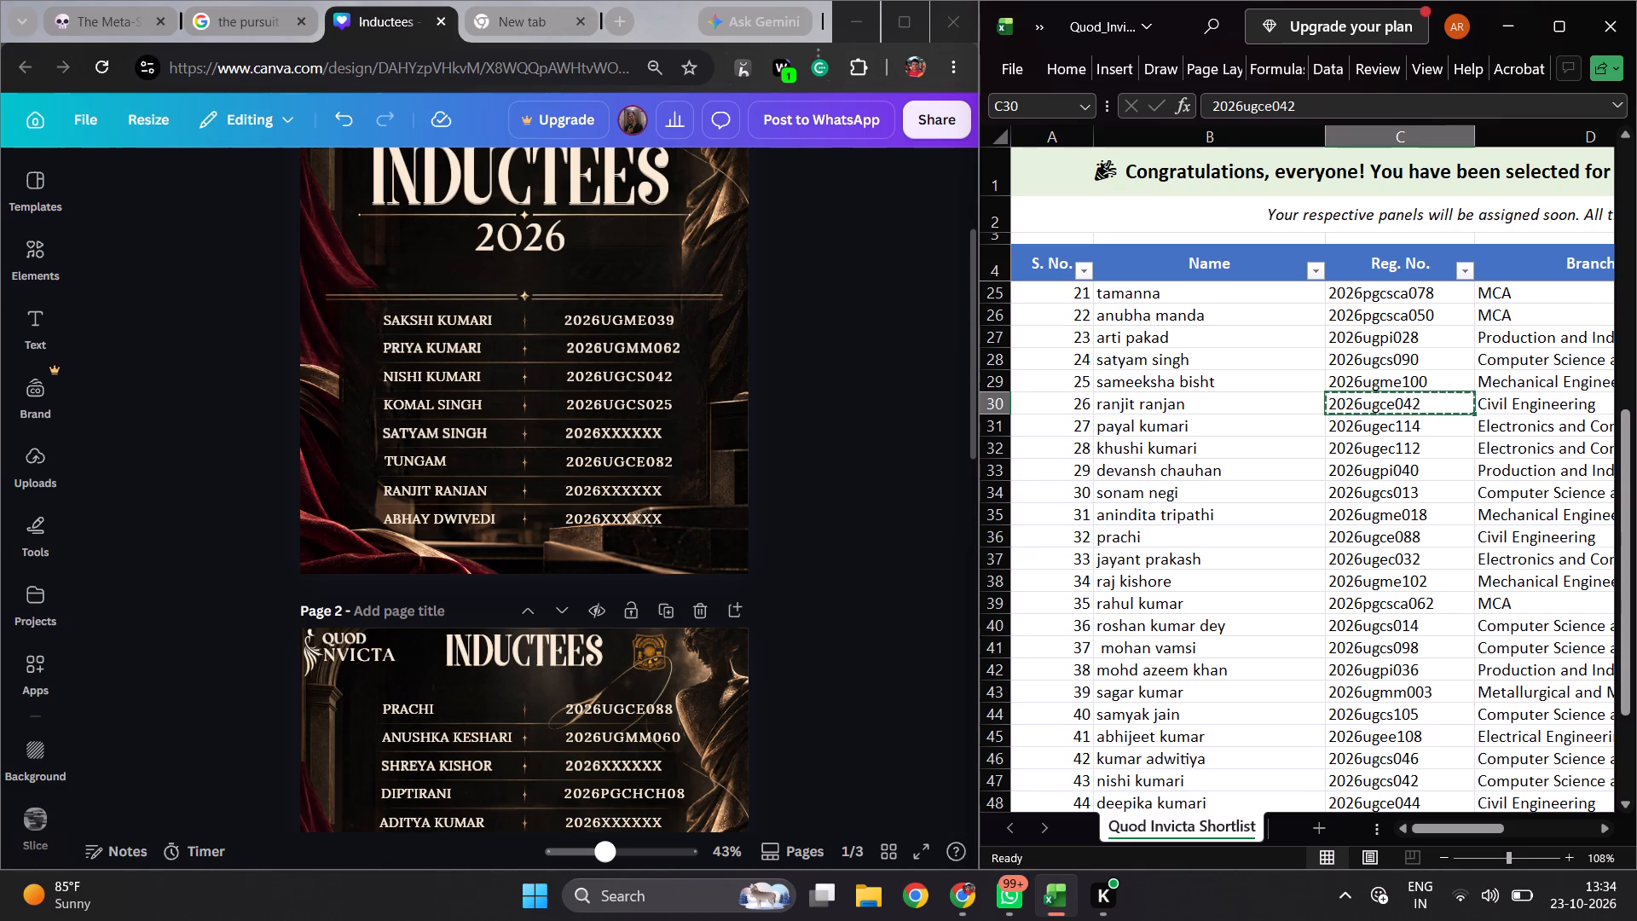
pyautogui.doubleClick(597, 494)
pyautogui.hotkey('ctrl', 'v')
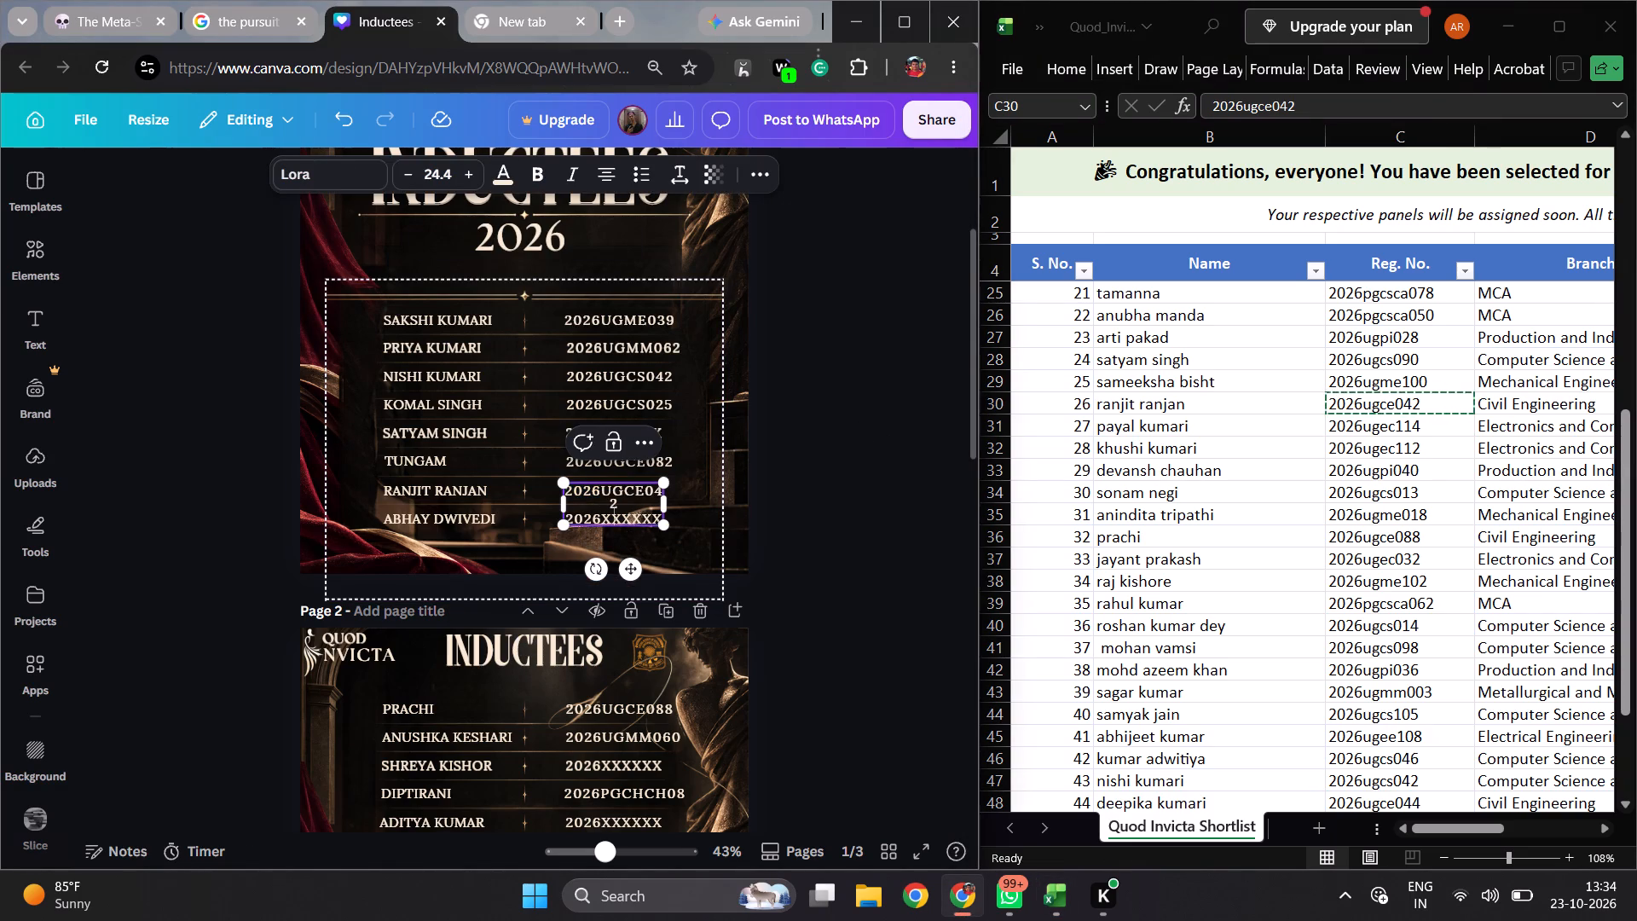
pyautogui.moveTo(662, 508); pyautogui.dragTo(670, 504)
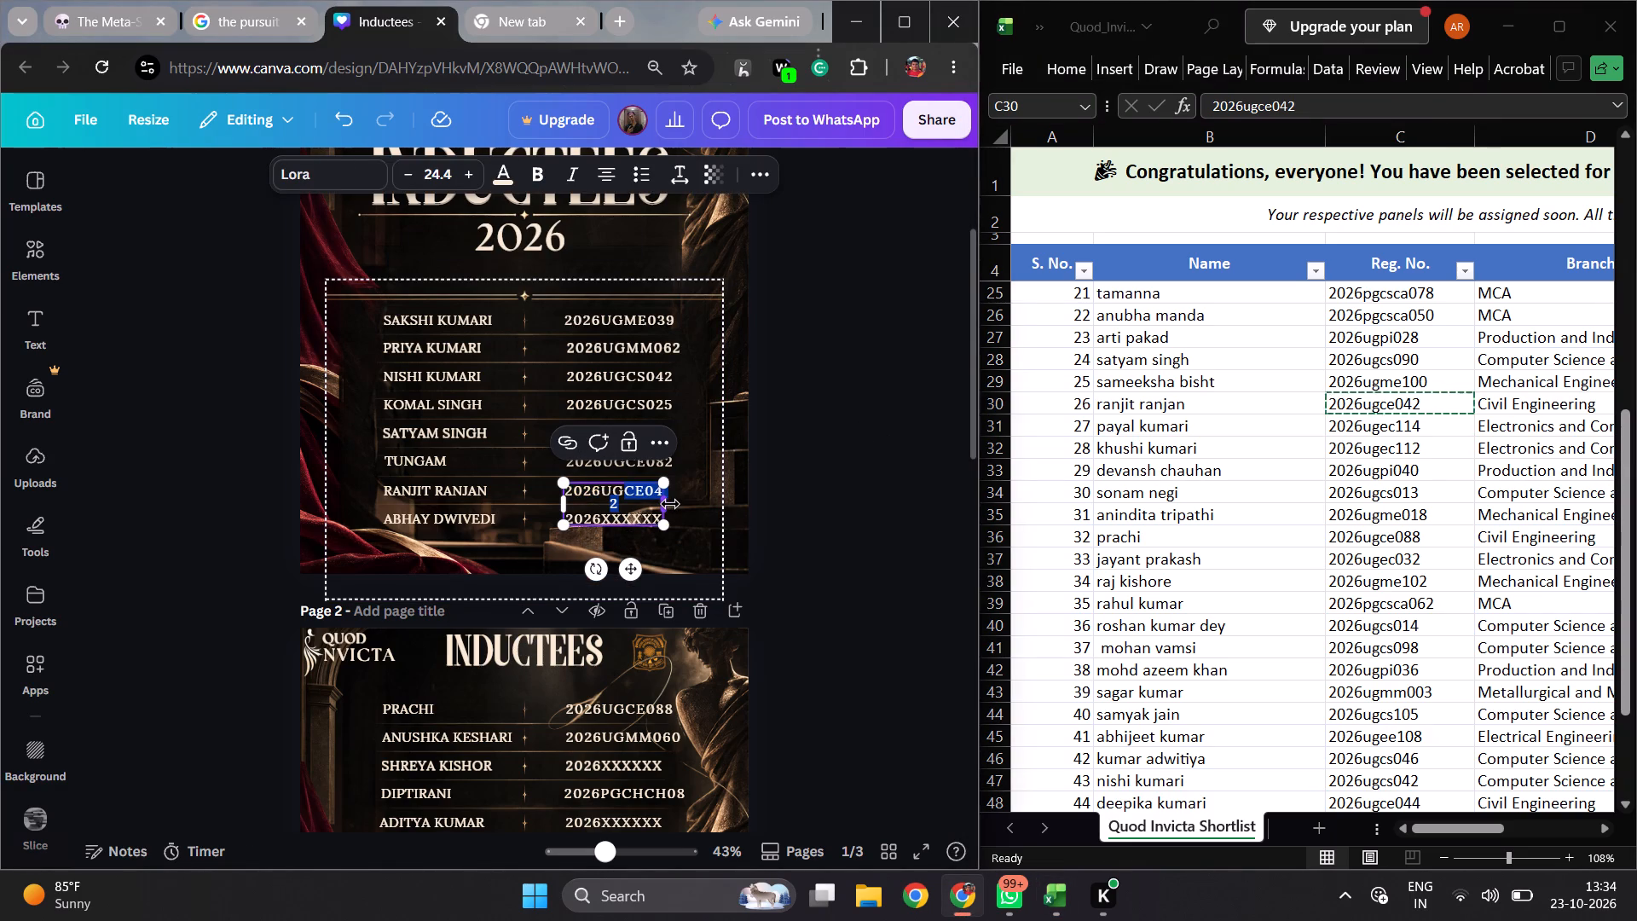
pyautogui.moveTo(670, 504); pyautogui.dragTo(683, 503)
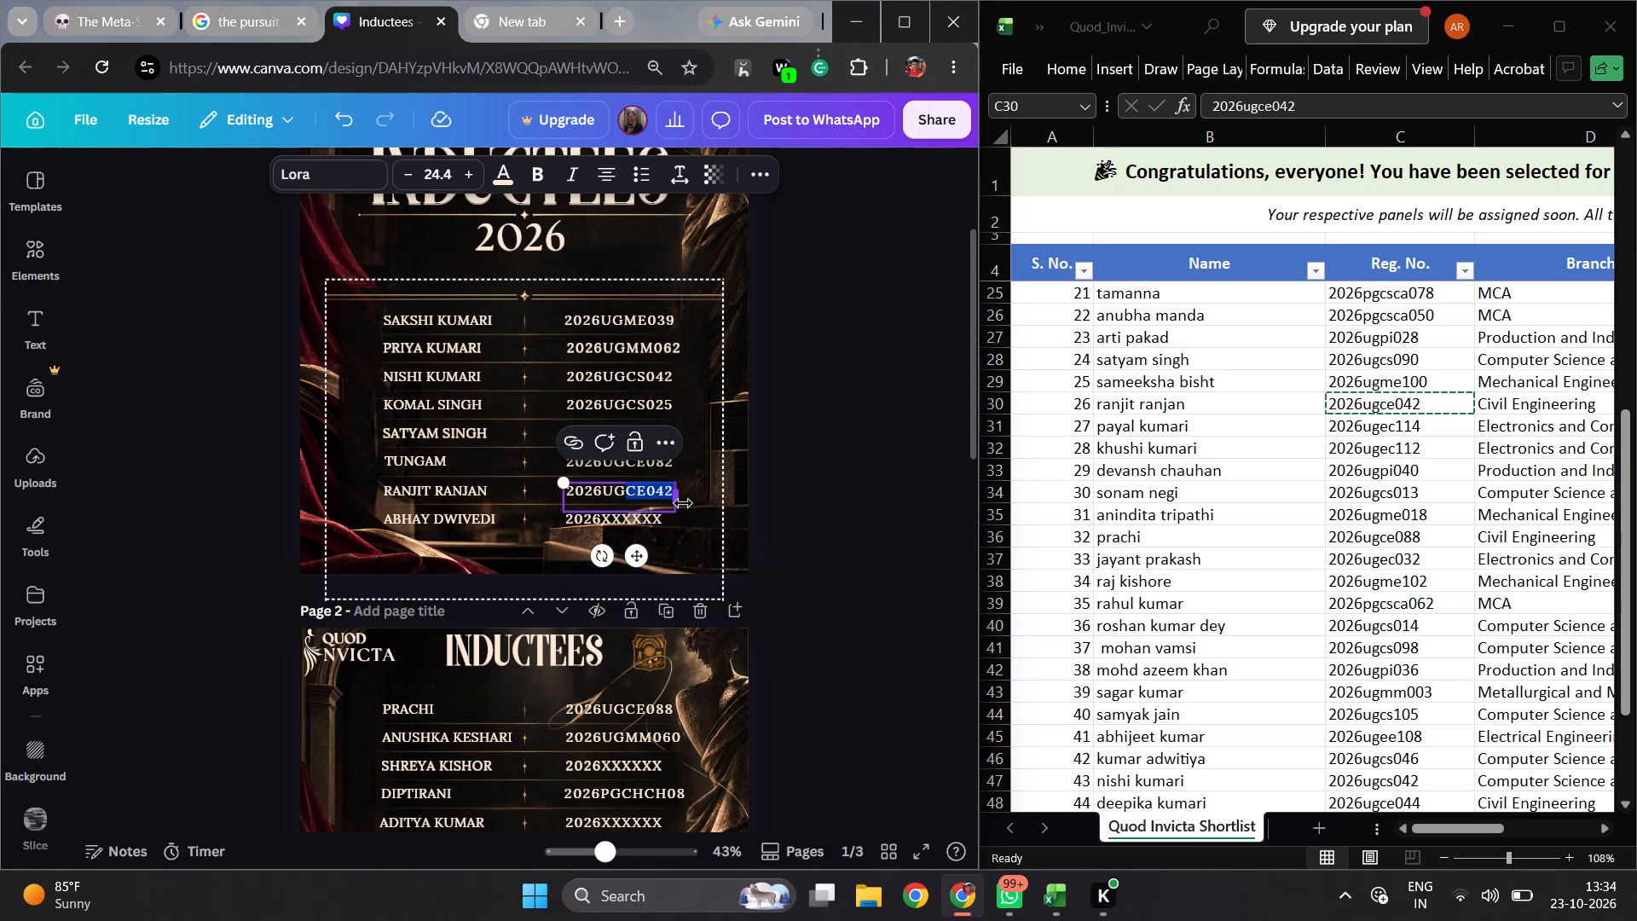
pyautogui.click(846, 533)
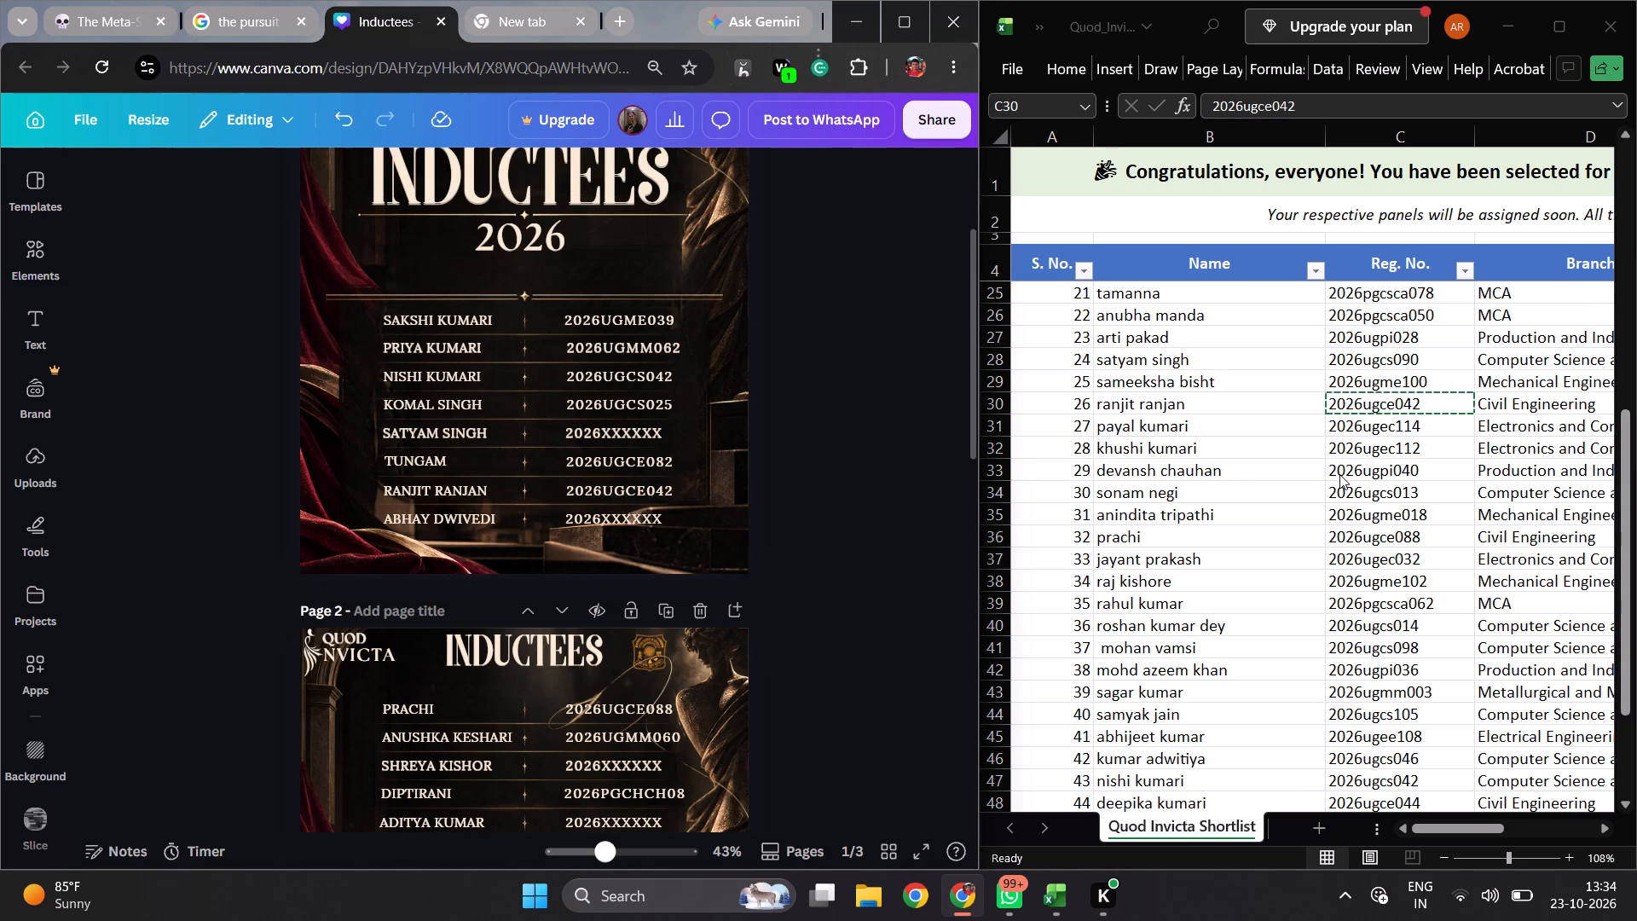
# Replace page 1's eighth-row placeholder with the registration number from shortlist cell C18, widening its text box to fit it on one line.
pyautogui.scroll(2, 1339, 474)
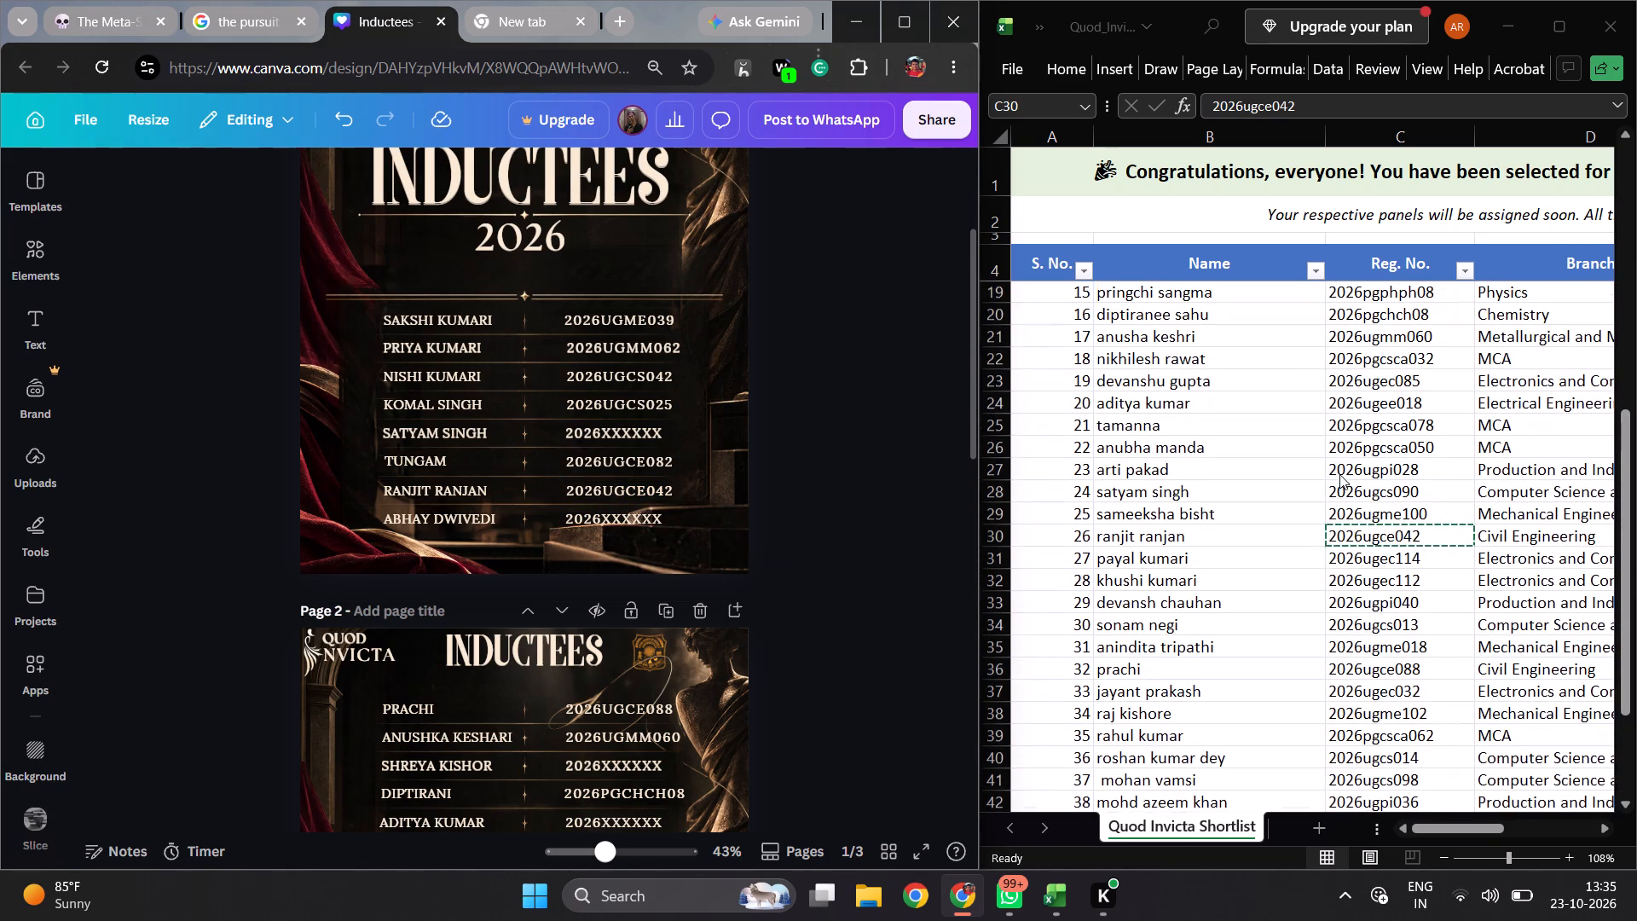
pyautogui.scroll(2, 1339, 474)
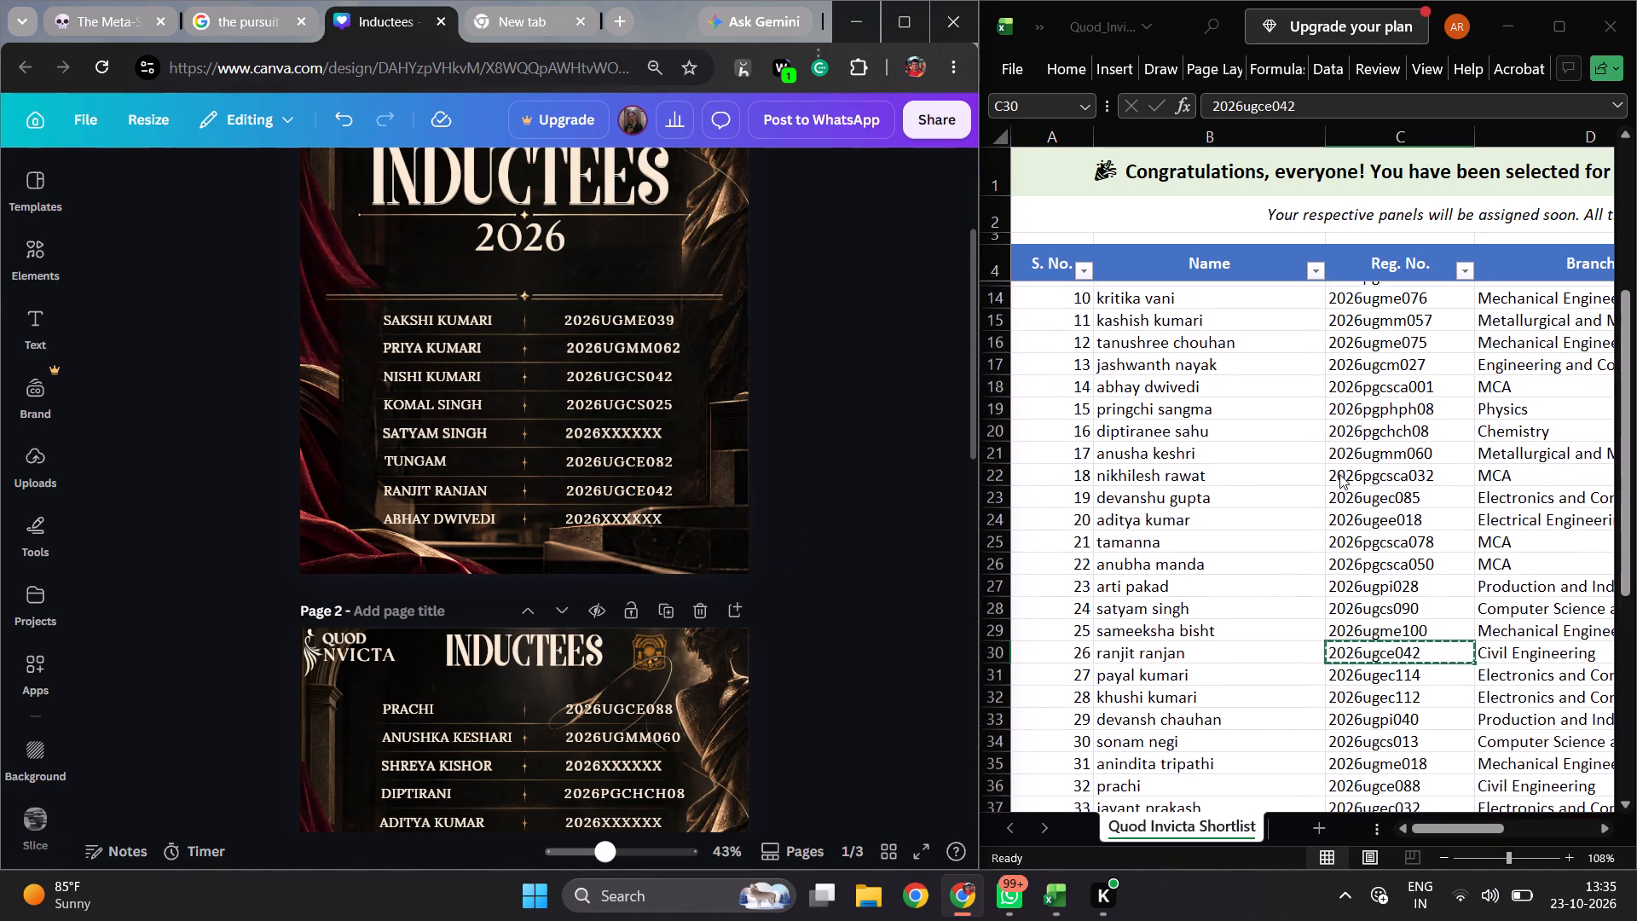
pyautogui.scroll(2, 1339, 474)
pyautogui.doubleClick(1374, 494)
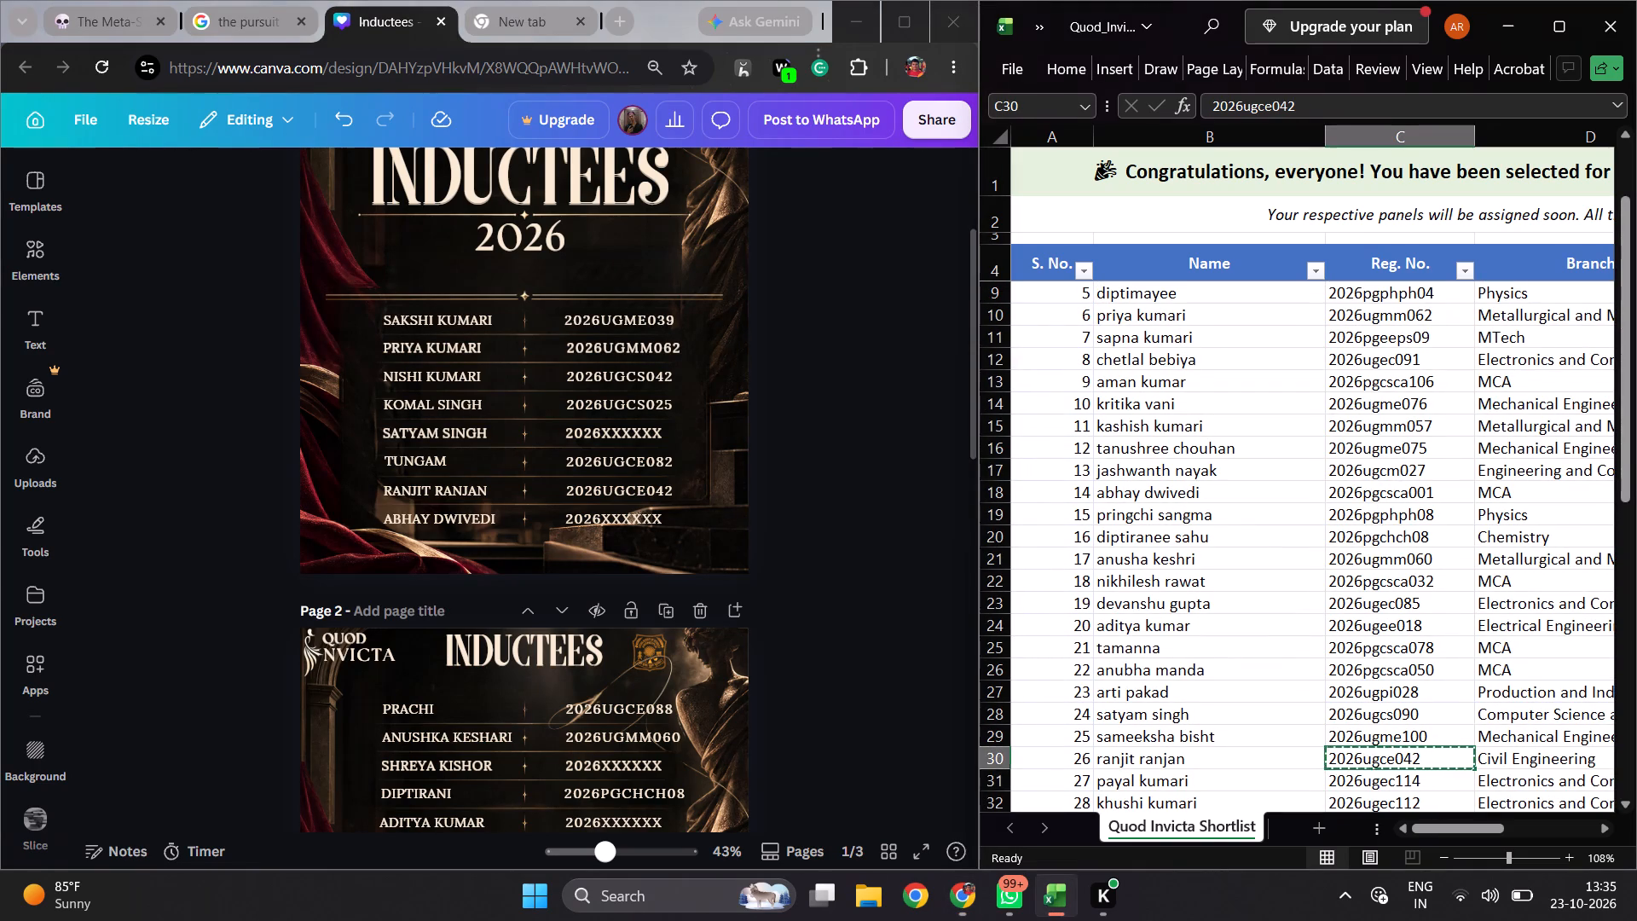
pyautogui.hotkey('ctrl', 'c')
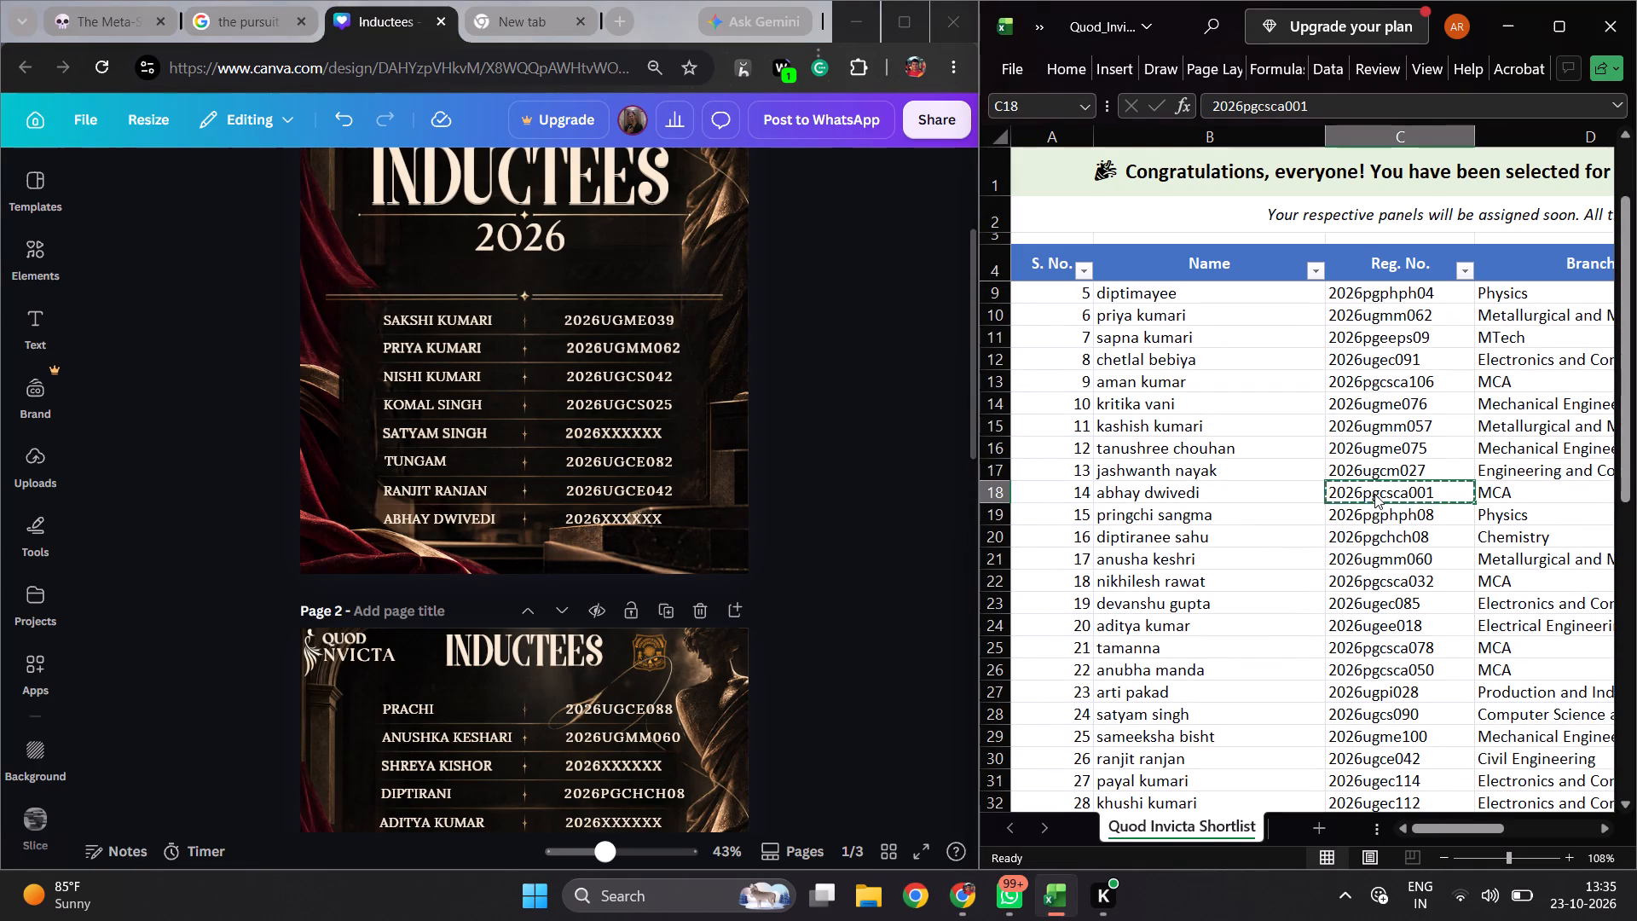
pyautogui.doubleClick(610, 512)
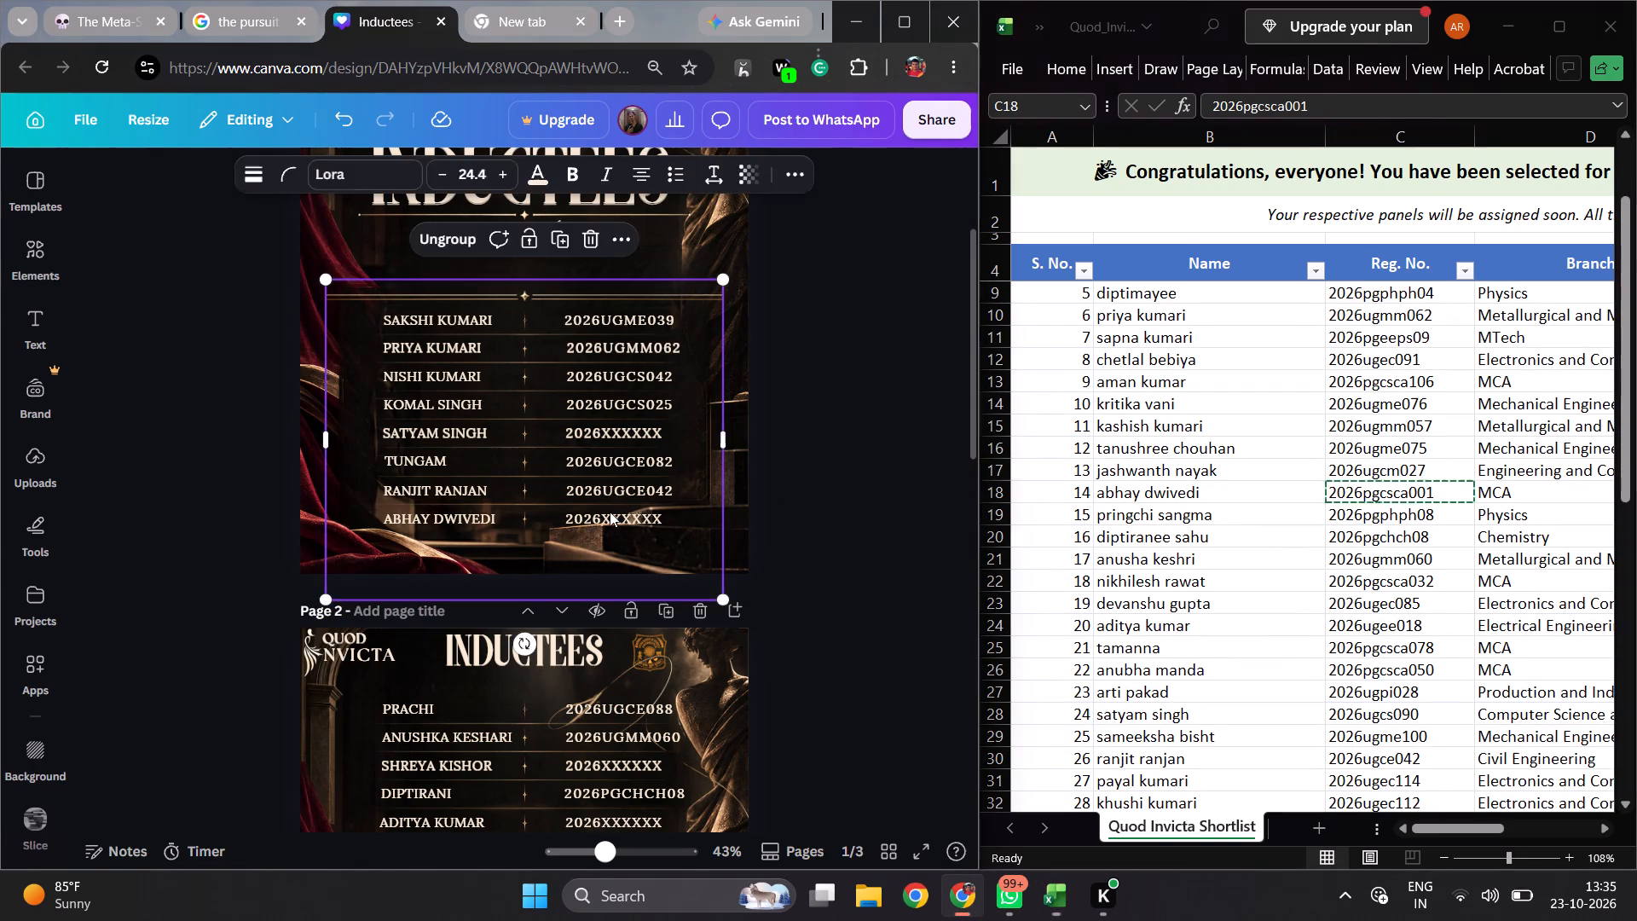
pyautogui.hotkey('ctrl', 'v')
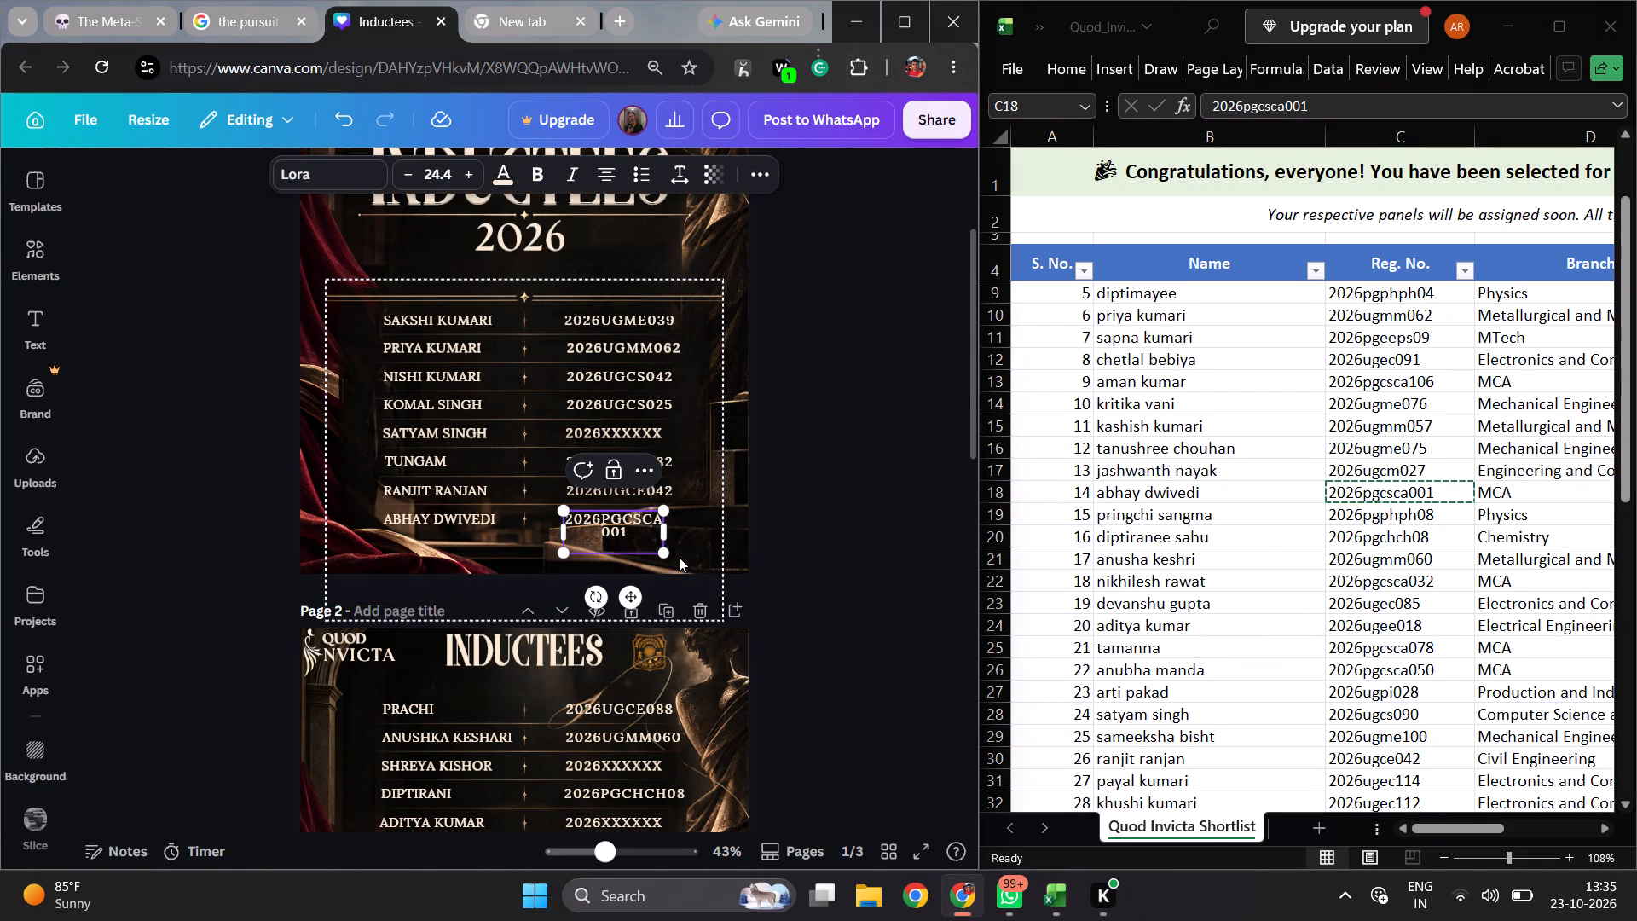
pyautogui.moveTo(664, 532); pyautogui.dragTo(671, 532)
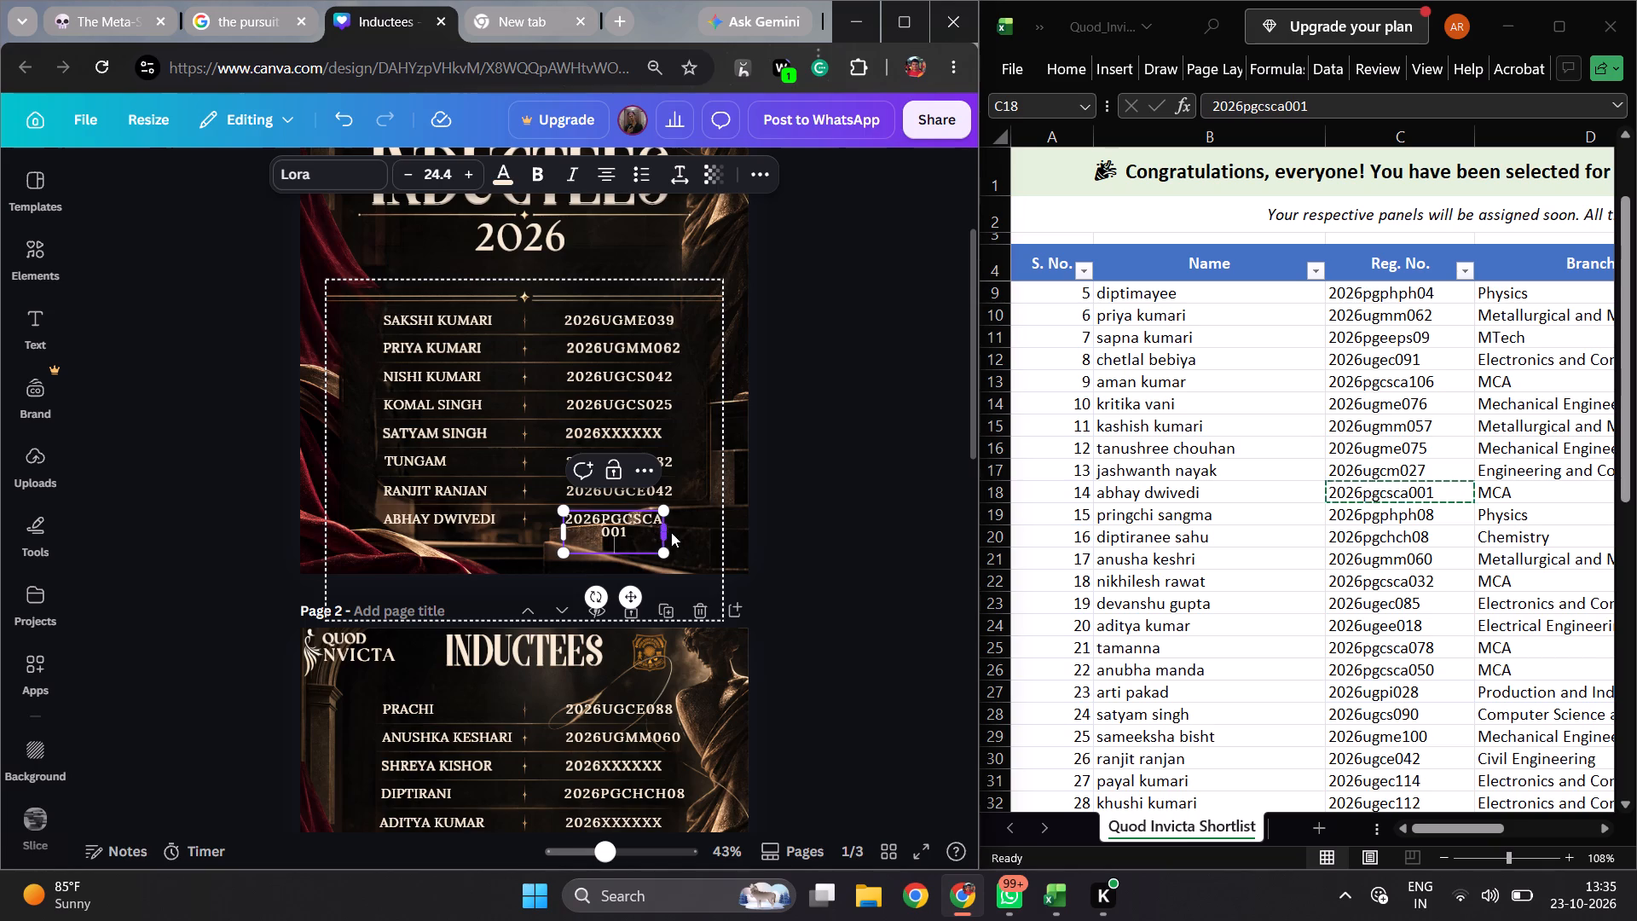
pyautogui.moveTo(671, 532); pyautogui.dragTo(693, 530)
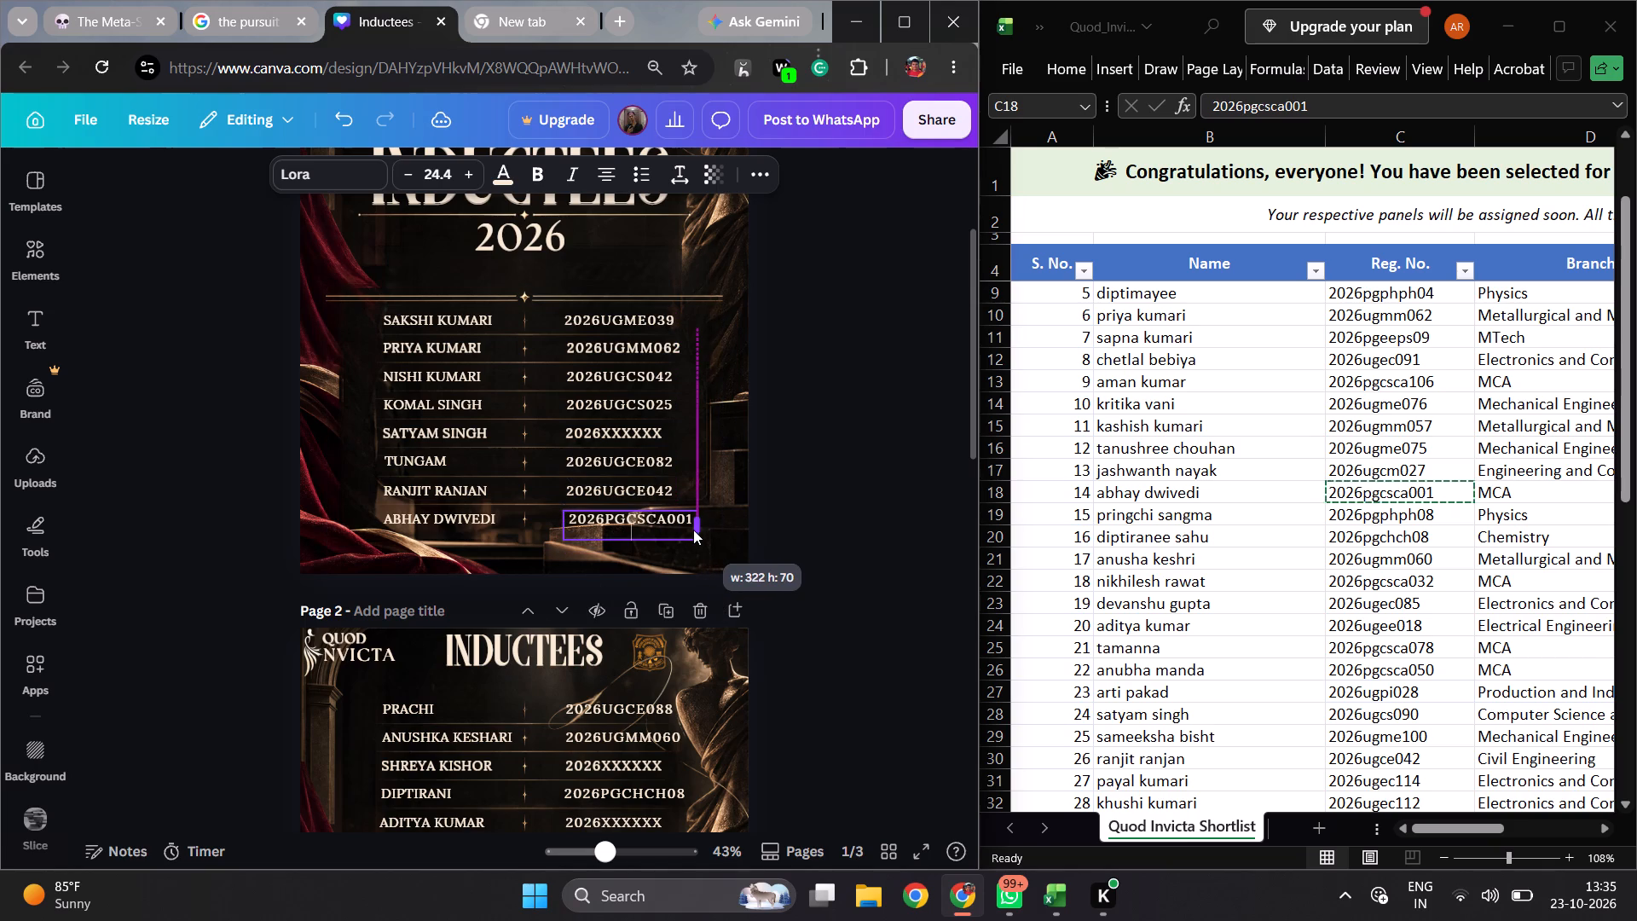
pyautogui.moveTo(693, 530); pyautogui.dragTo(688, 531)
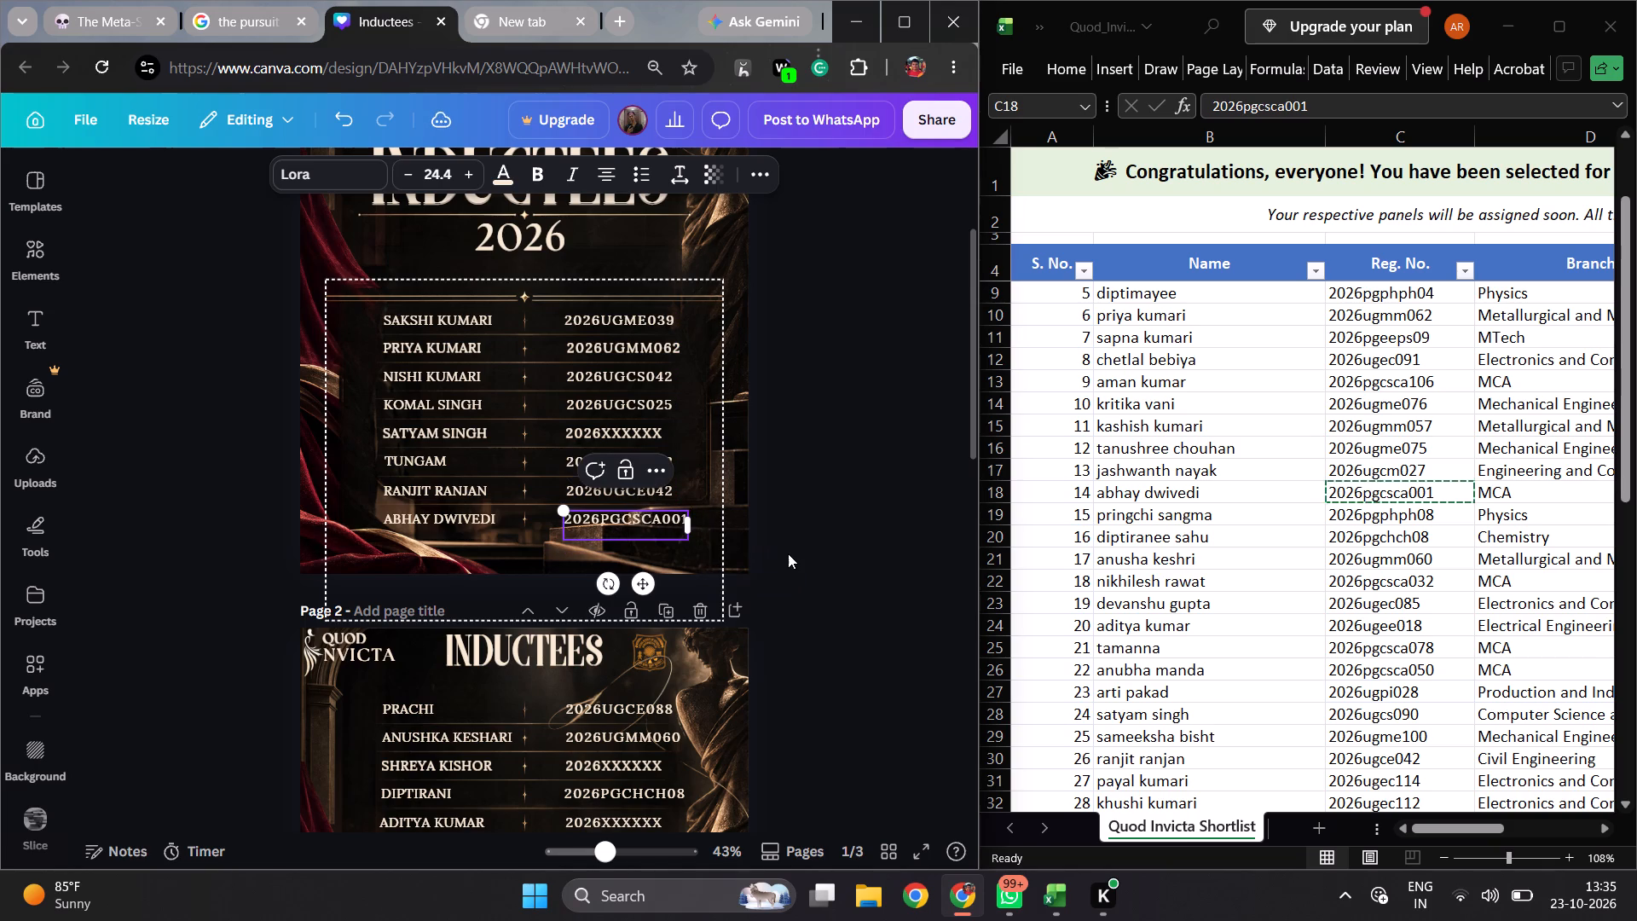
# Replace page 1's fifth-row placeholder with the registration number from shortlist cell C28, widening its text box to keep it on one line.
pyautogui.click(789, 555)
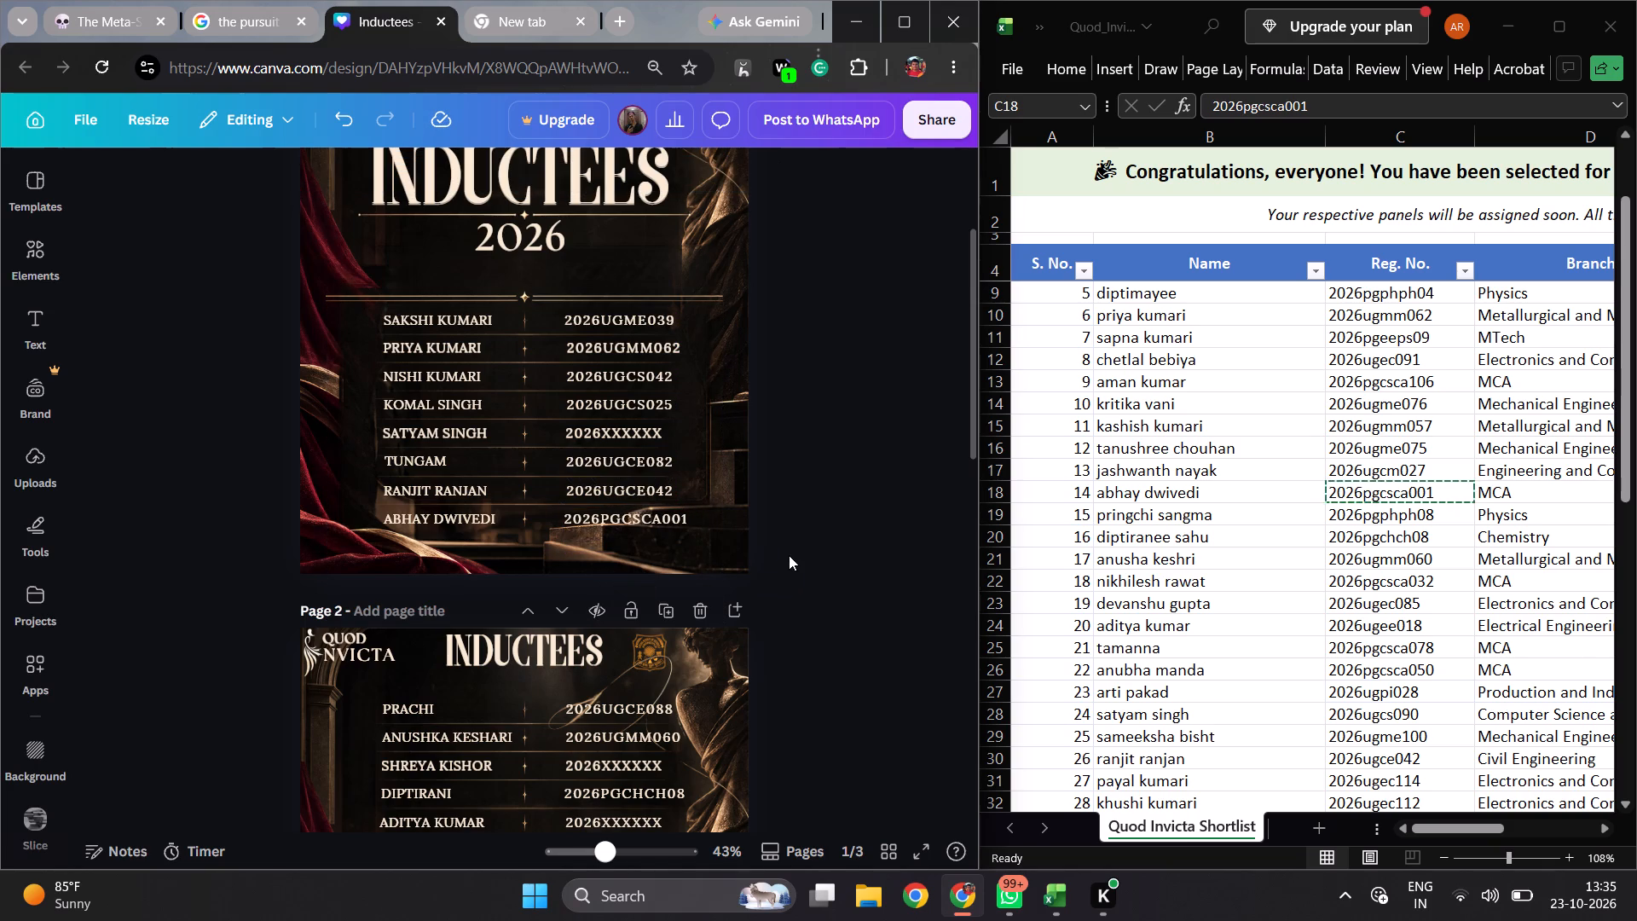
pyautogui.click(849, 655)
pyautogui.scroll(-1, 849, 655)
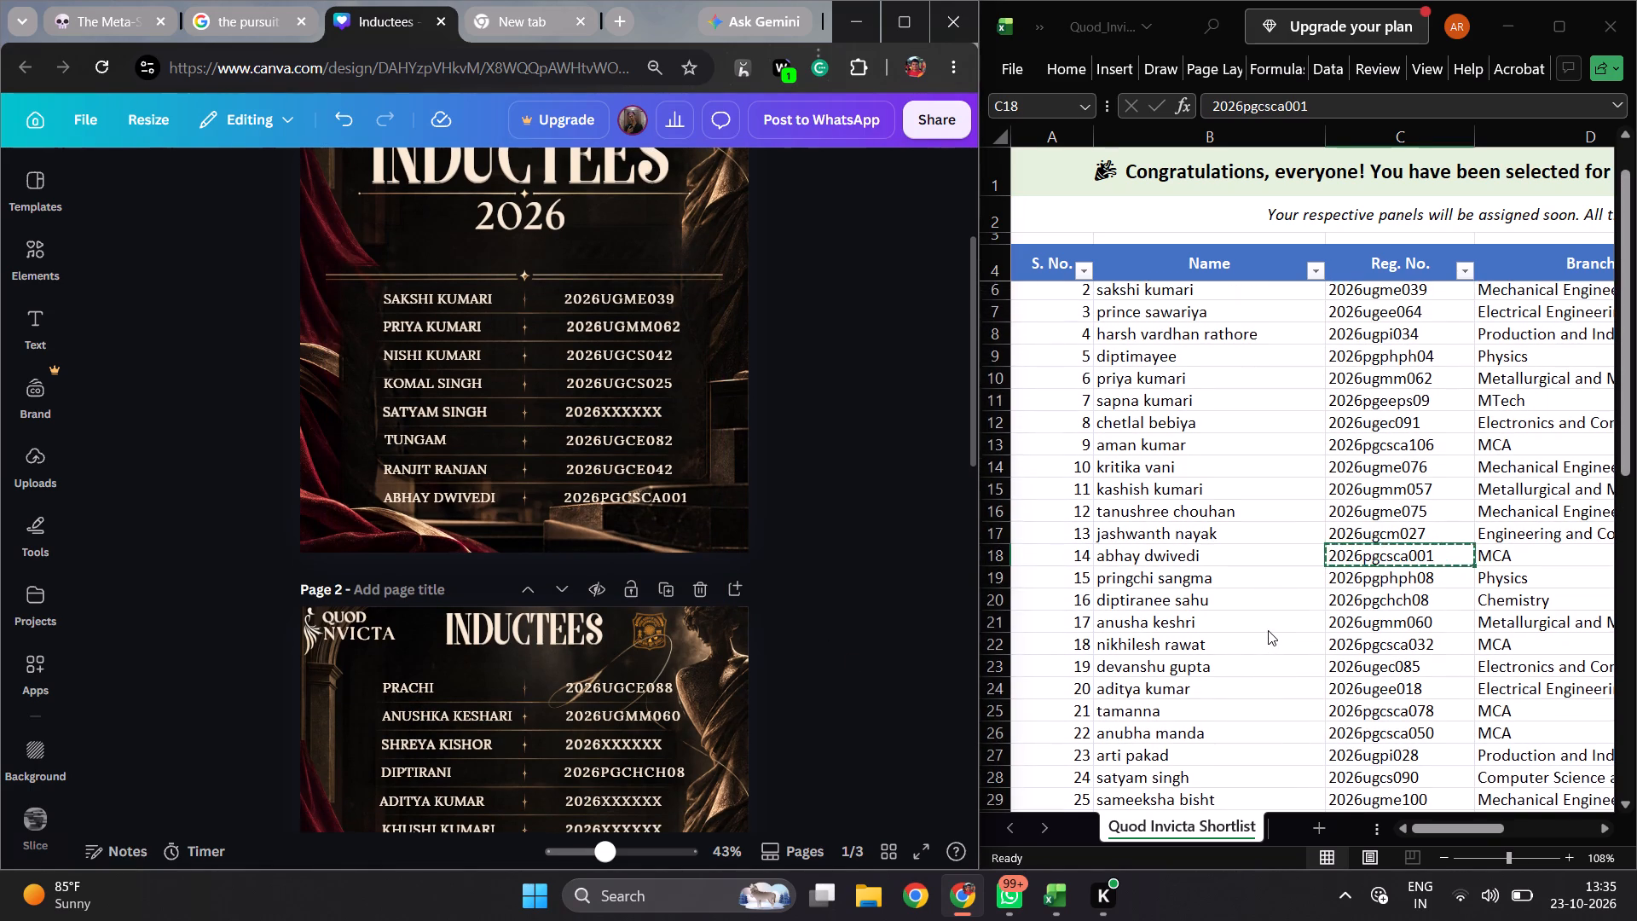
pyautogui.click(1373, 727)
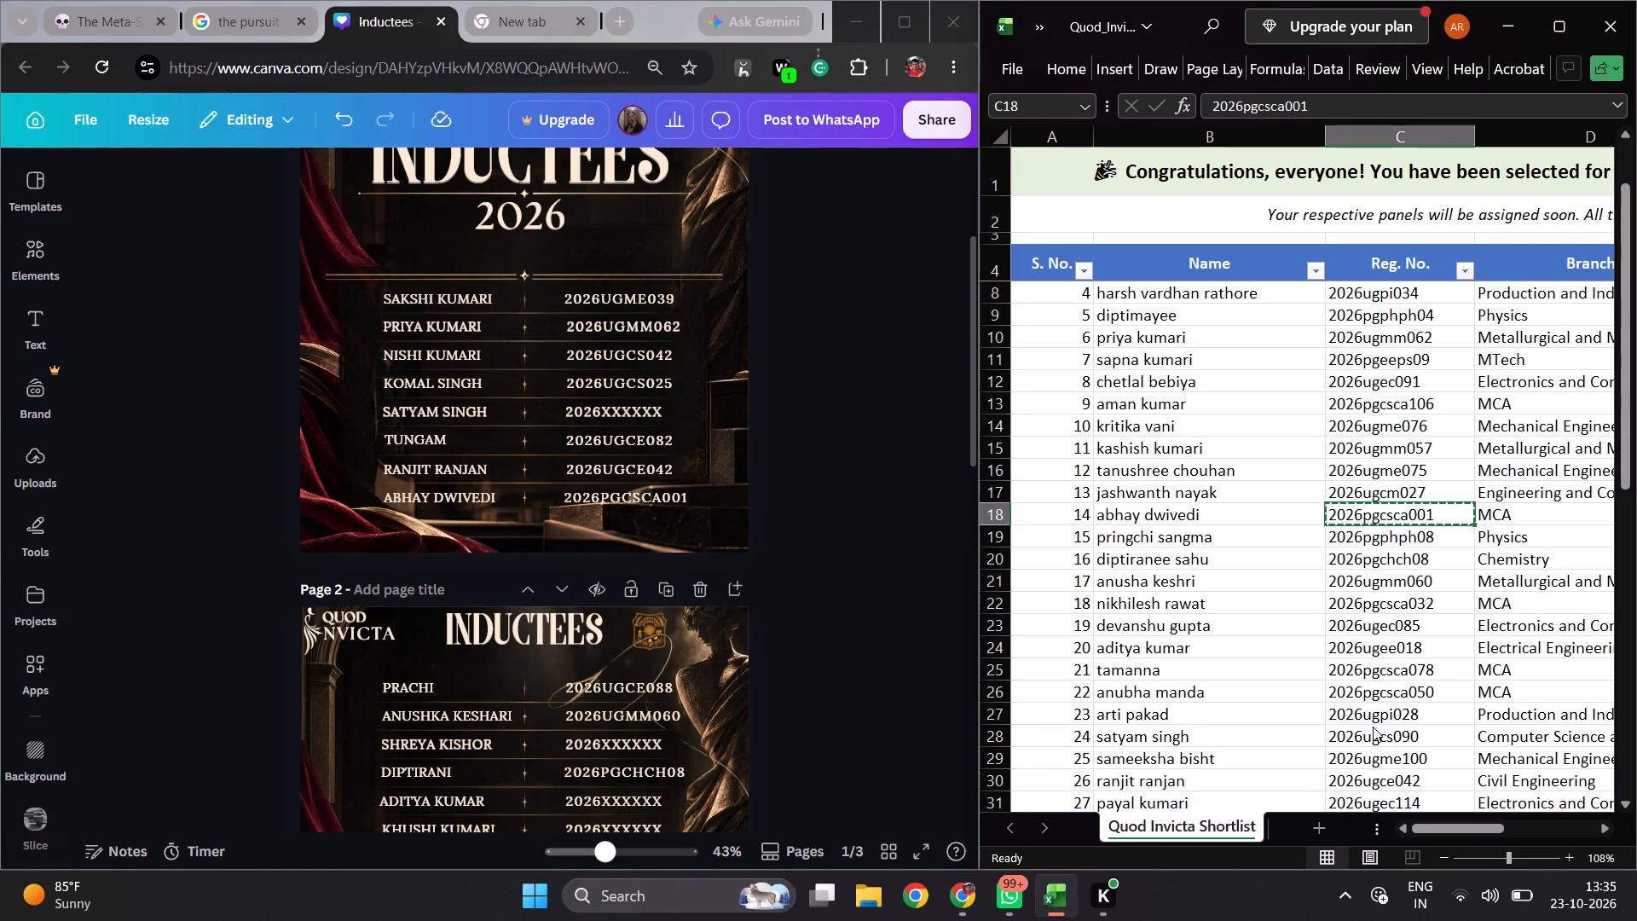
pyautogui.click(1373, 737)
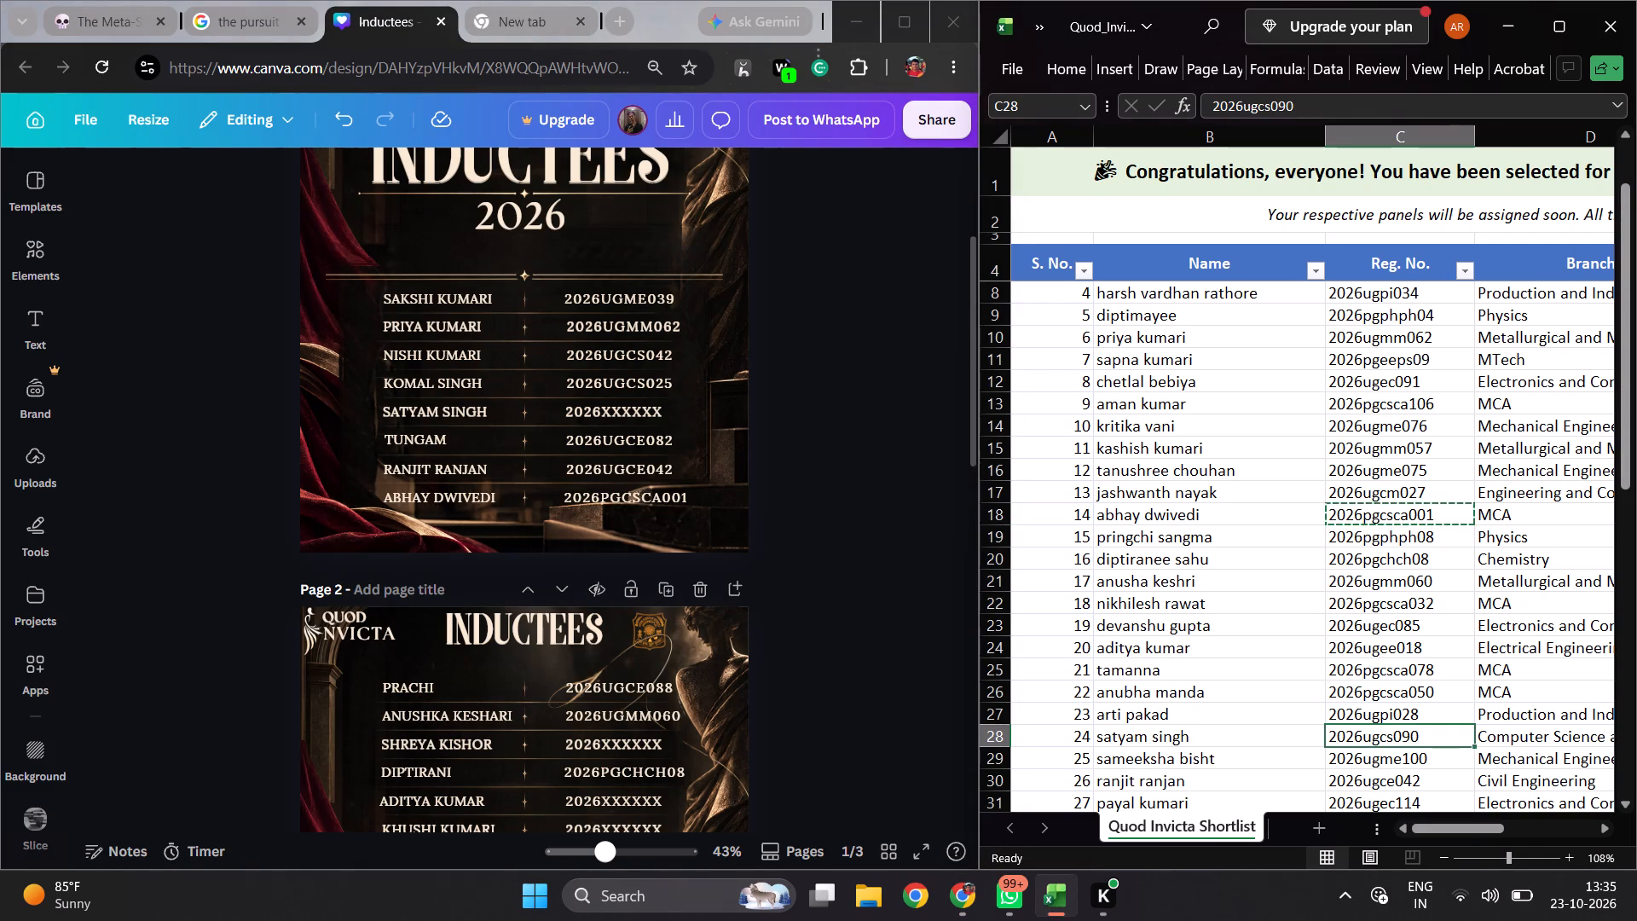
pyautogui.hotkey('ctrl', 'c')
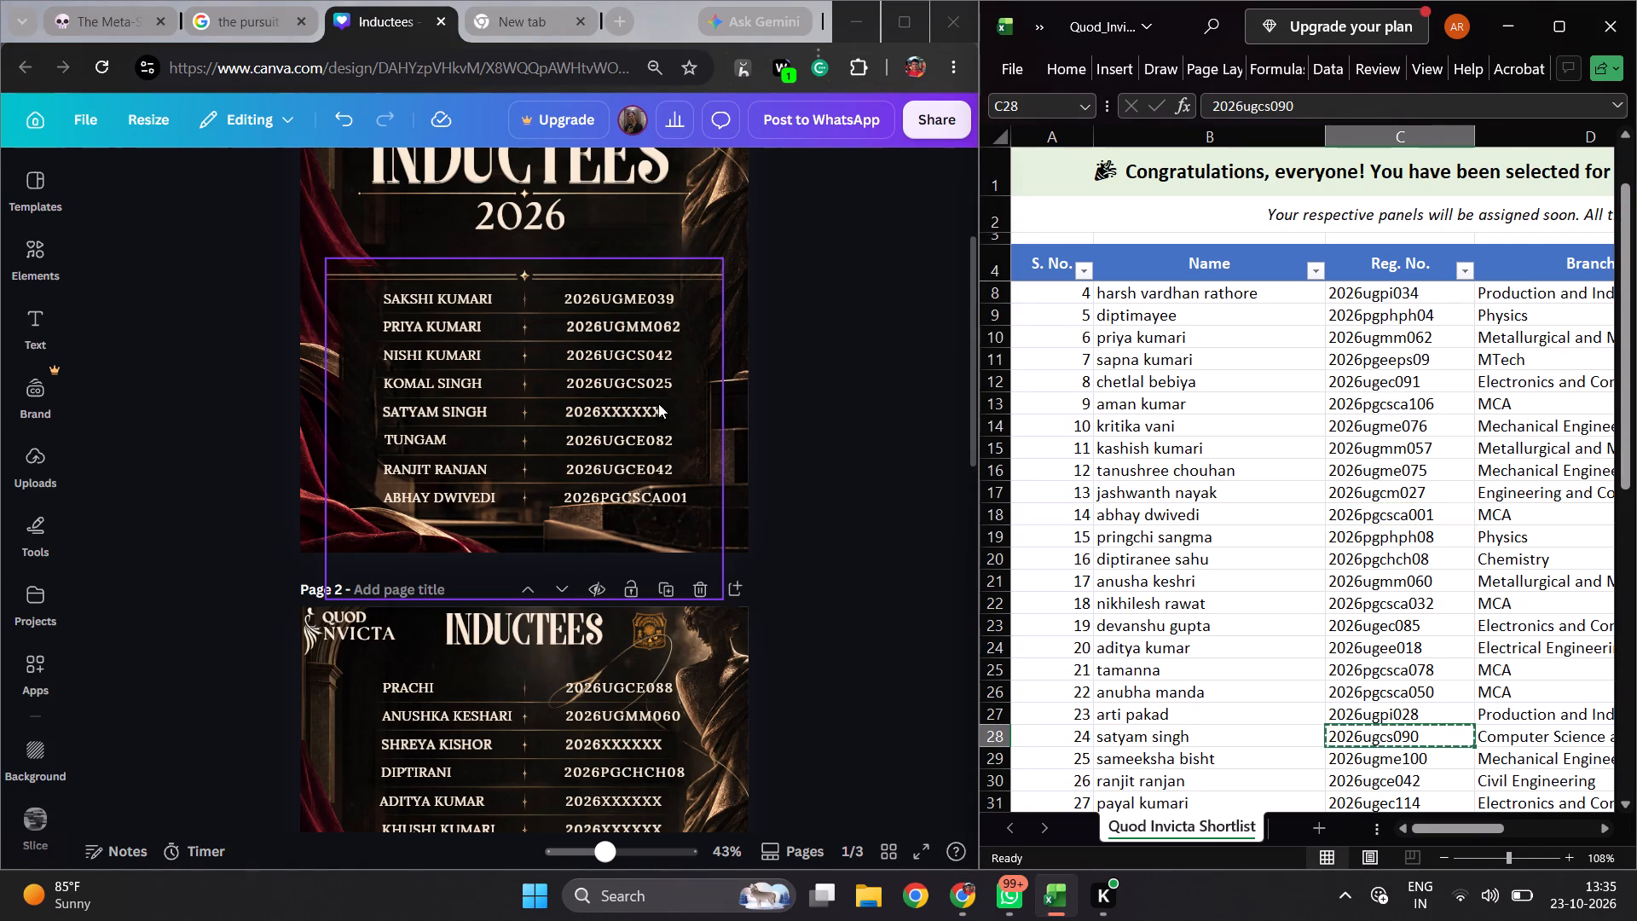
pyautogui.doubleClick(639, 409)
pyautogui.hotkey('ctrl', 'v')
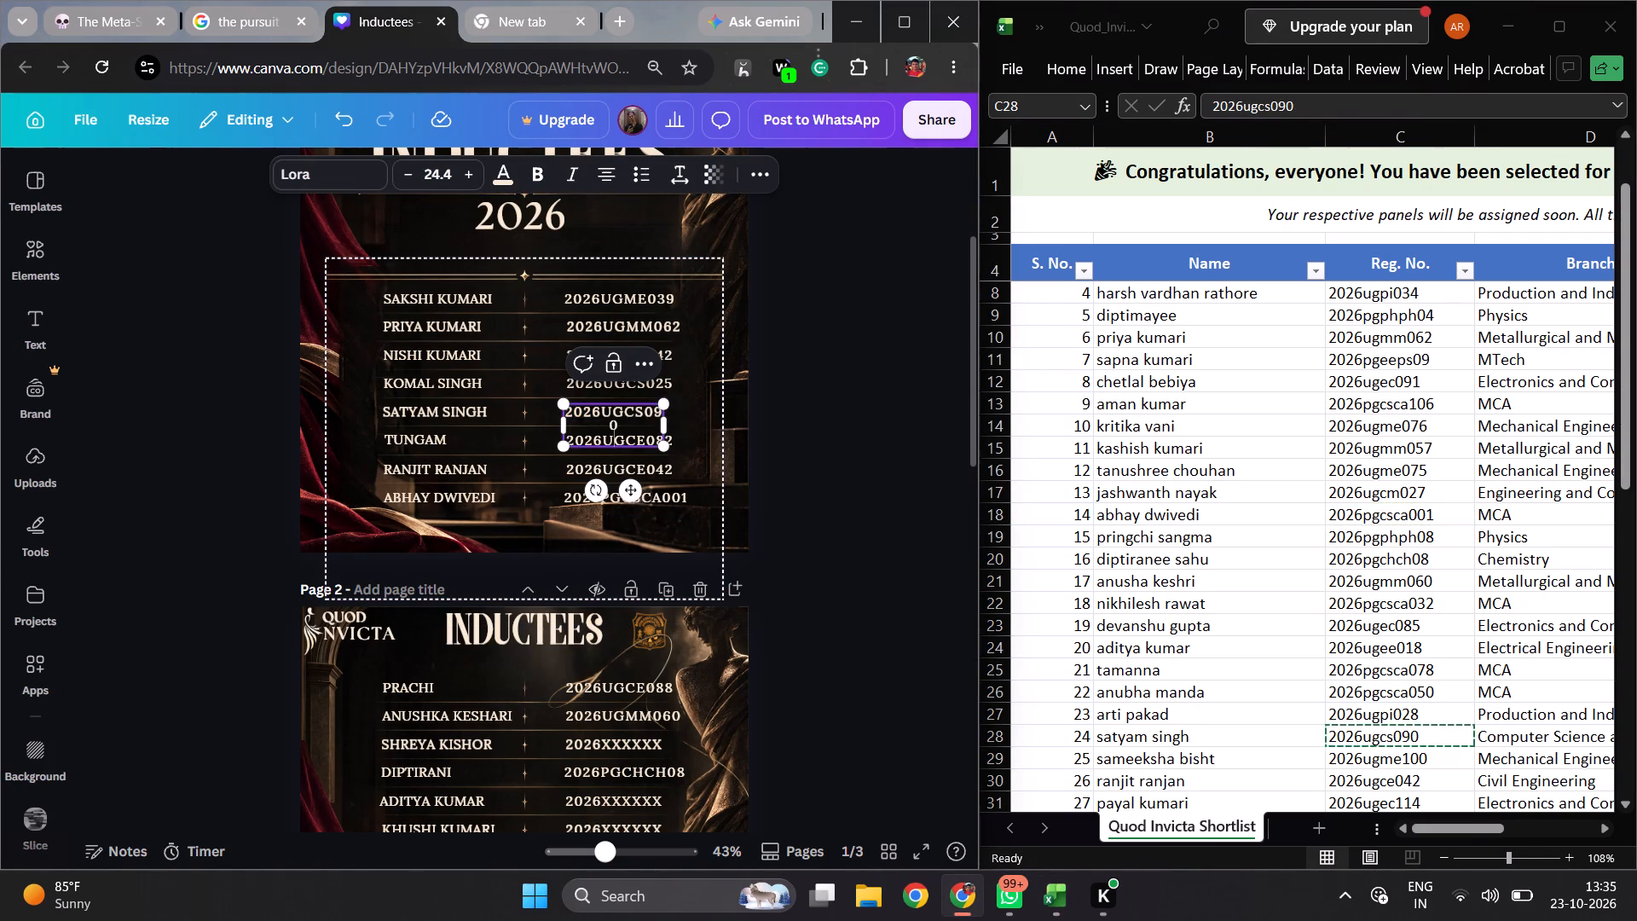
pyautogui.moveTo(666, 429); pyautogui.dragTo(669, 428)
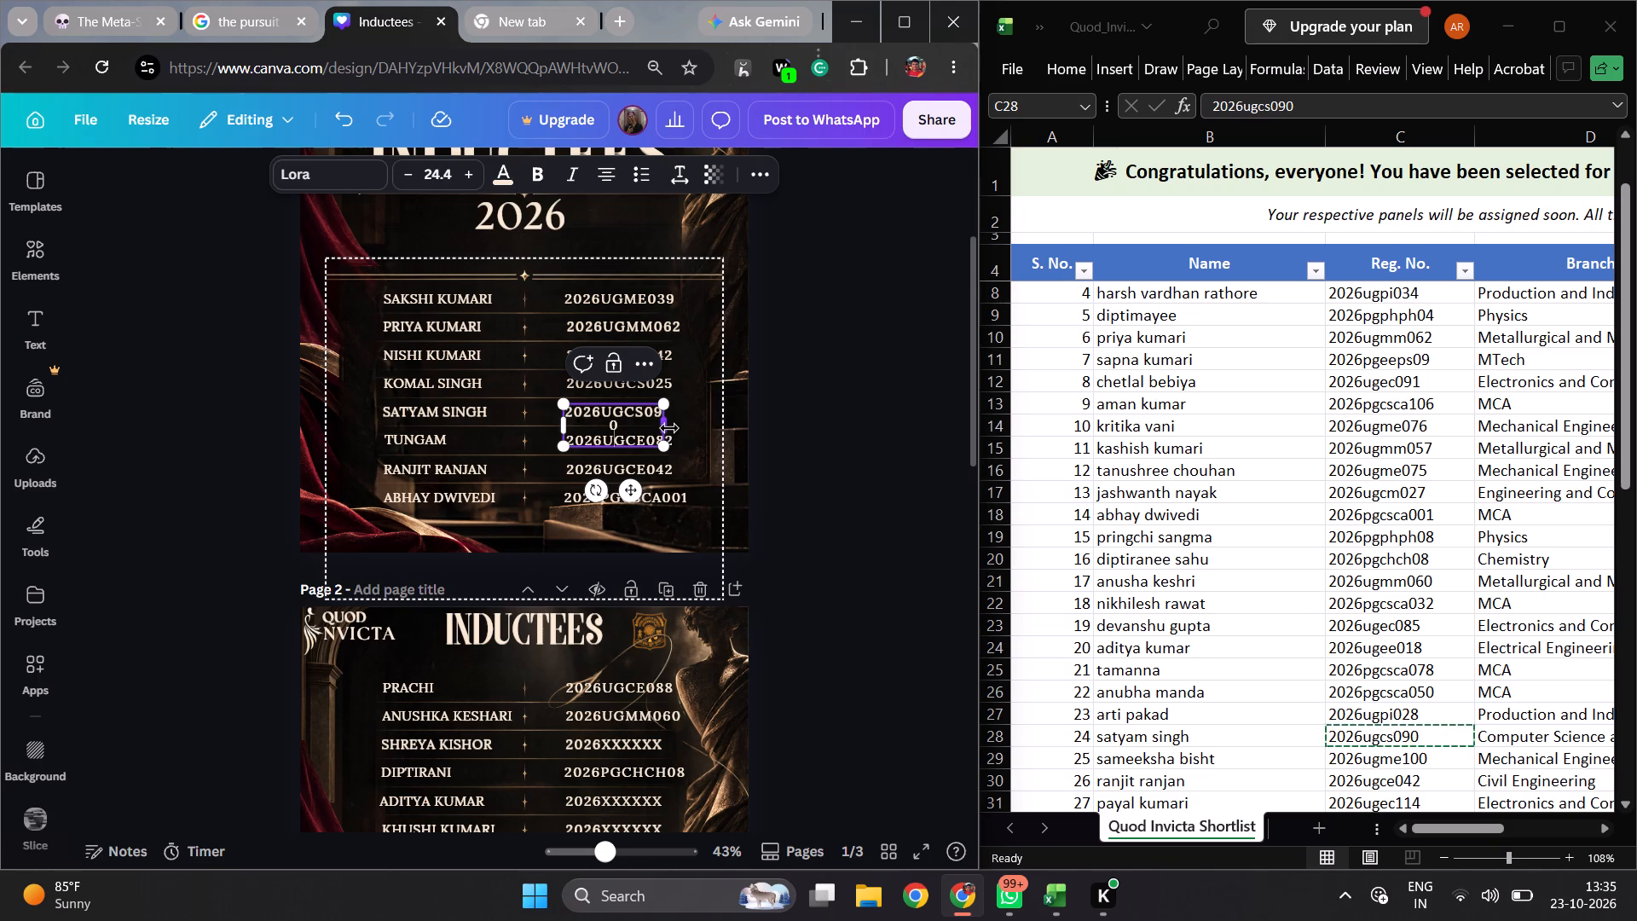
pyautogui.moveTo(669, 428); pyautogui.dragTo(674, 426)
pyautogui.click(770, 480)
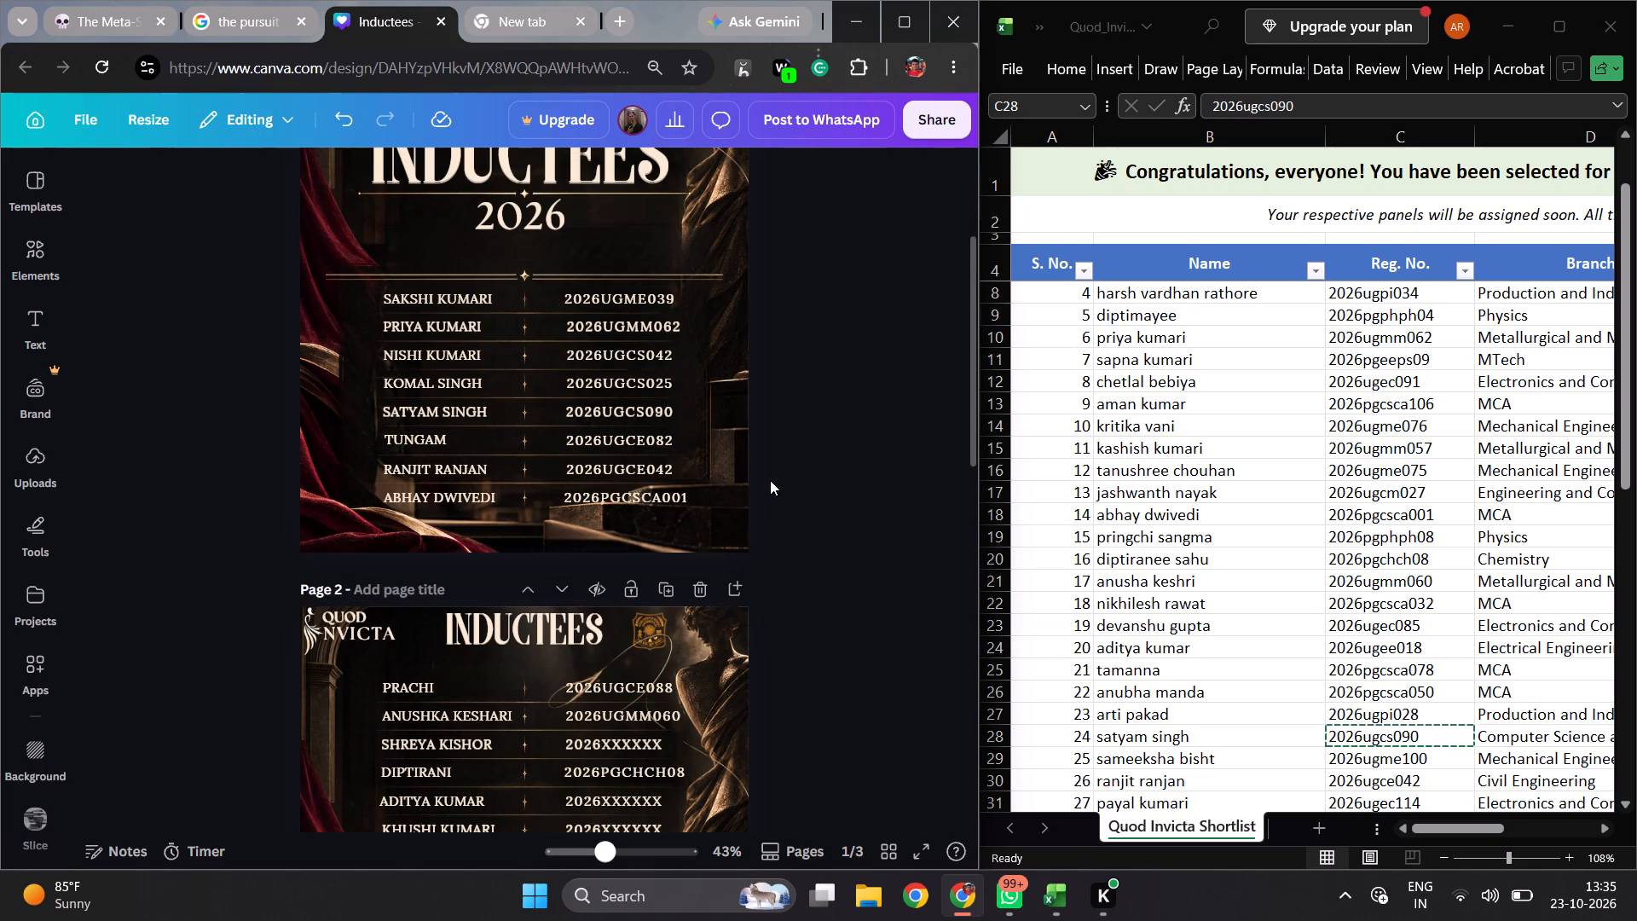
# Replace page 2's third-row placeholder with the registration number from shortlist cell C50, widening its text box to keep it on one line.
pyautogui.scroll(-3, 770, 480)
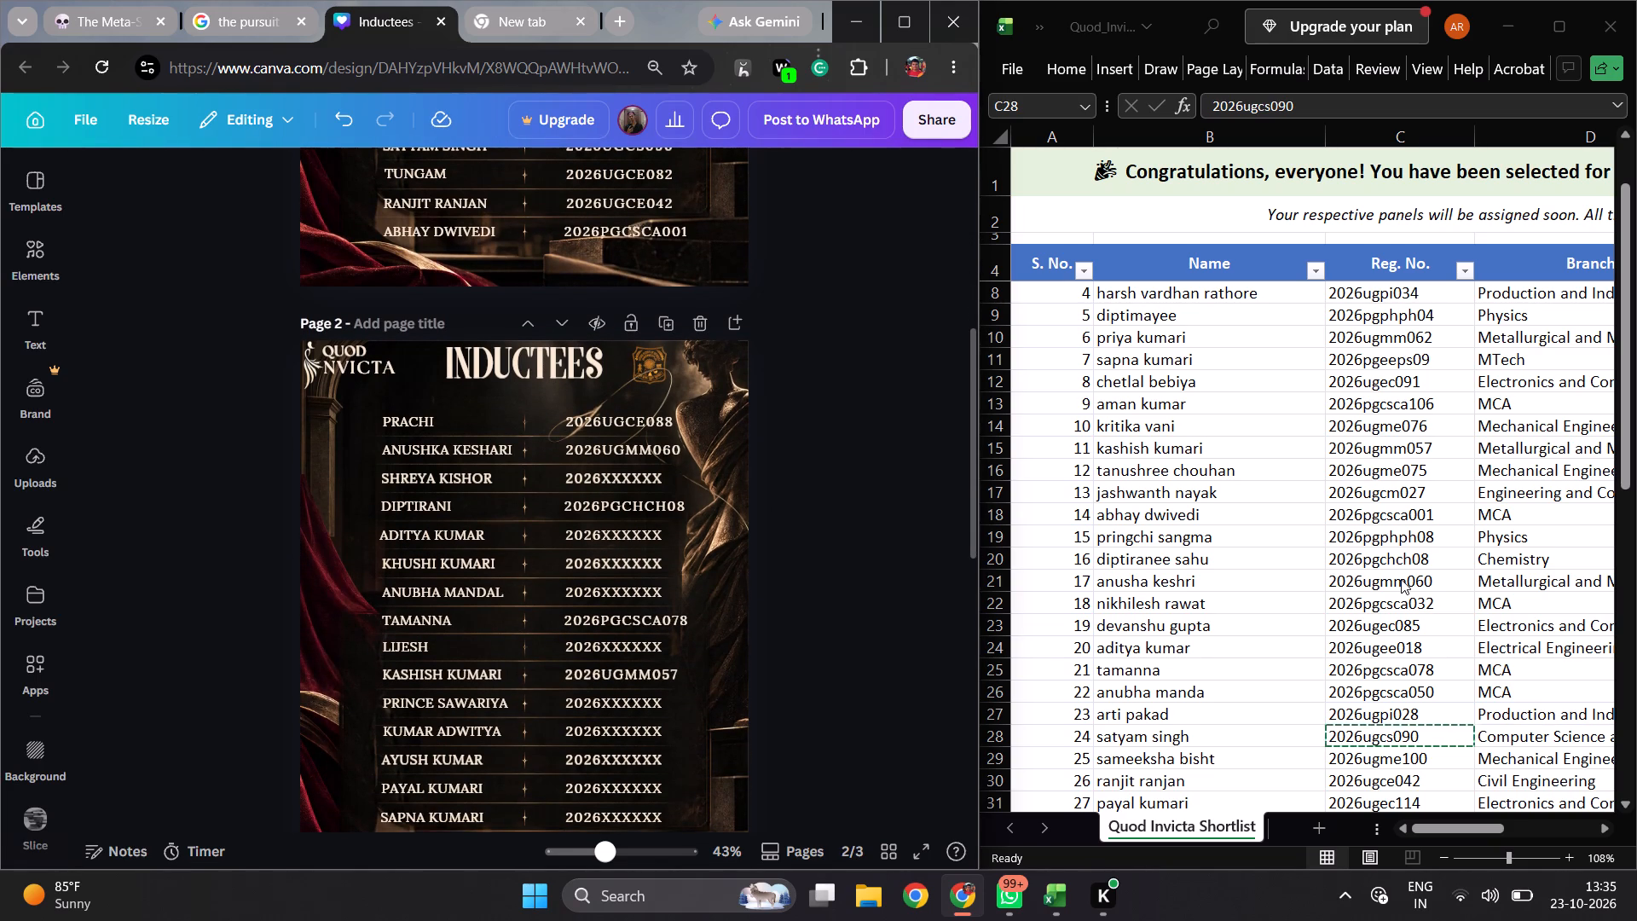
pyautogui.scroll(-1, 1401, 579)
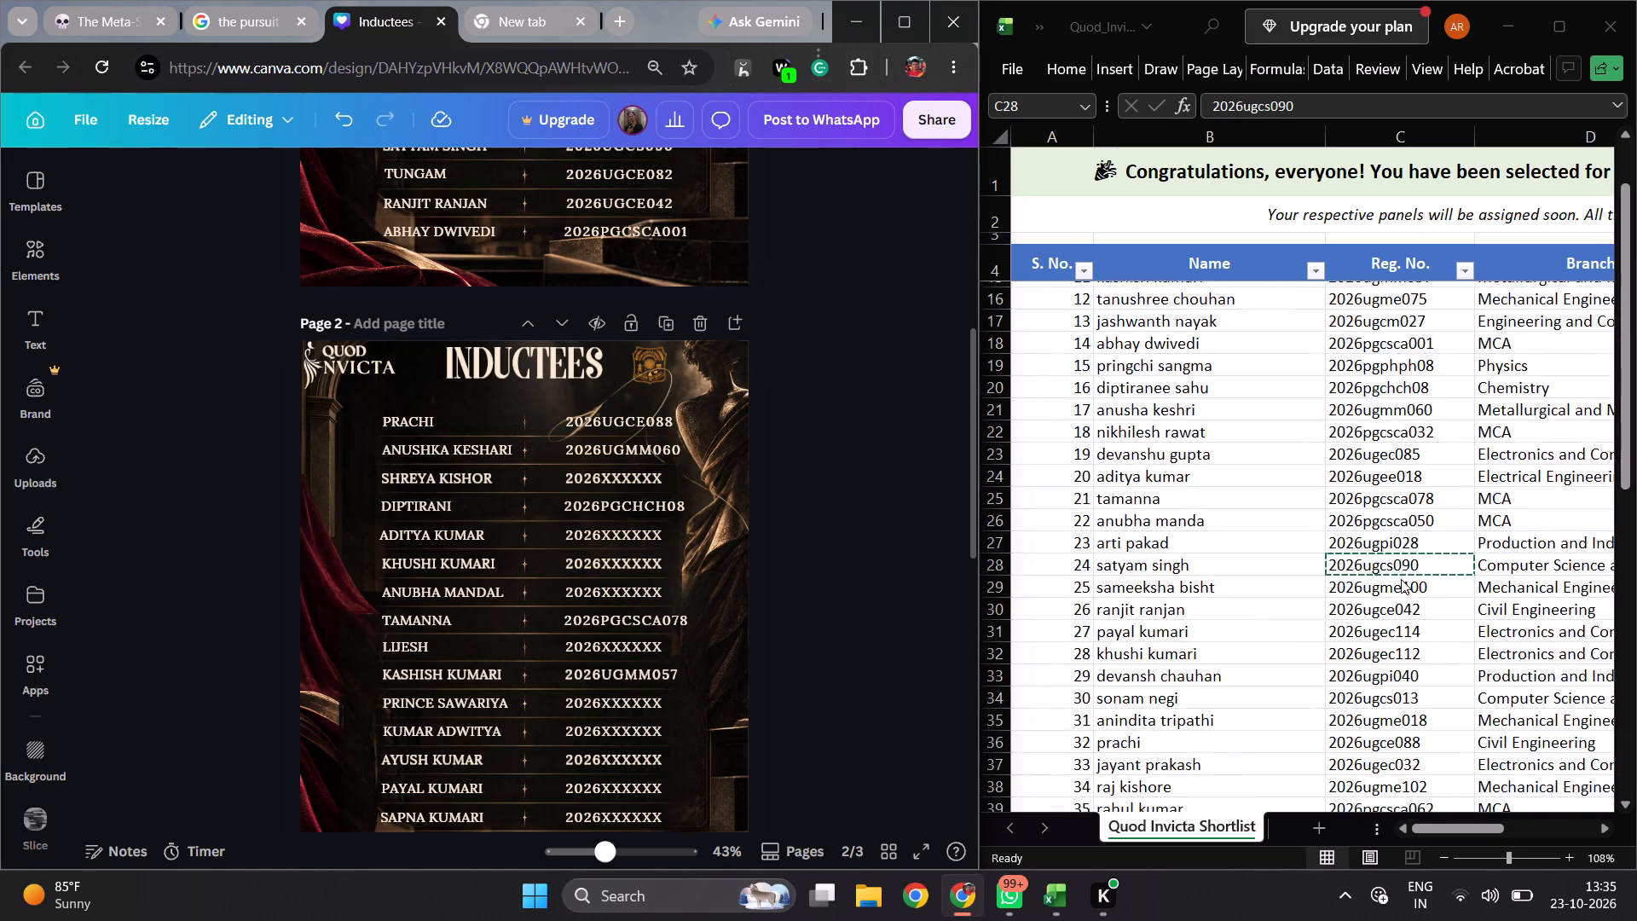
pyautogui.scroll(-2, 1401, 579)
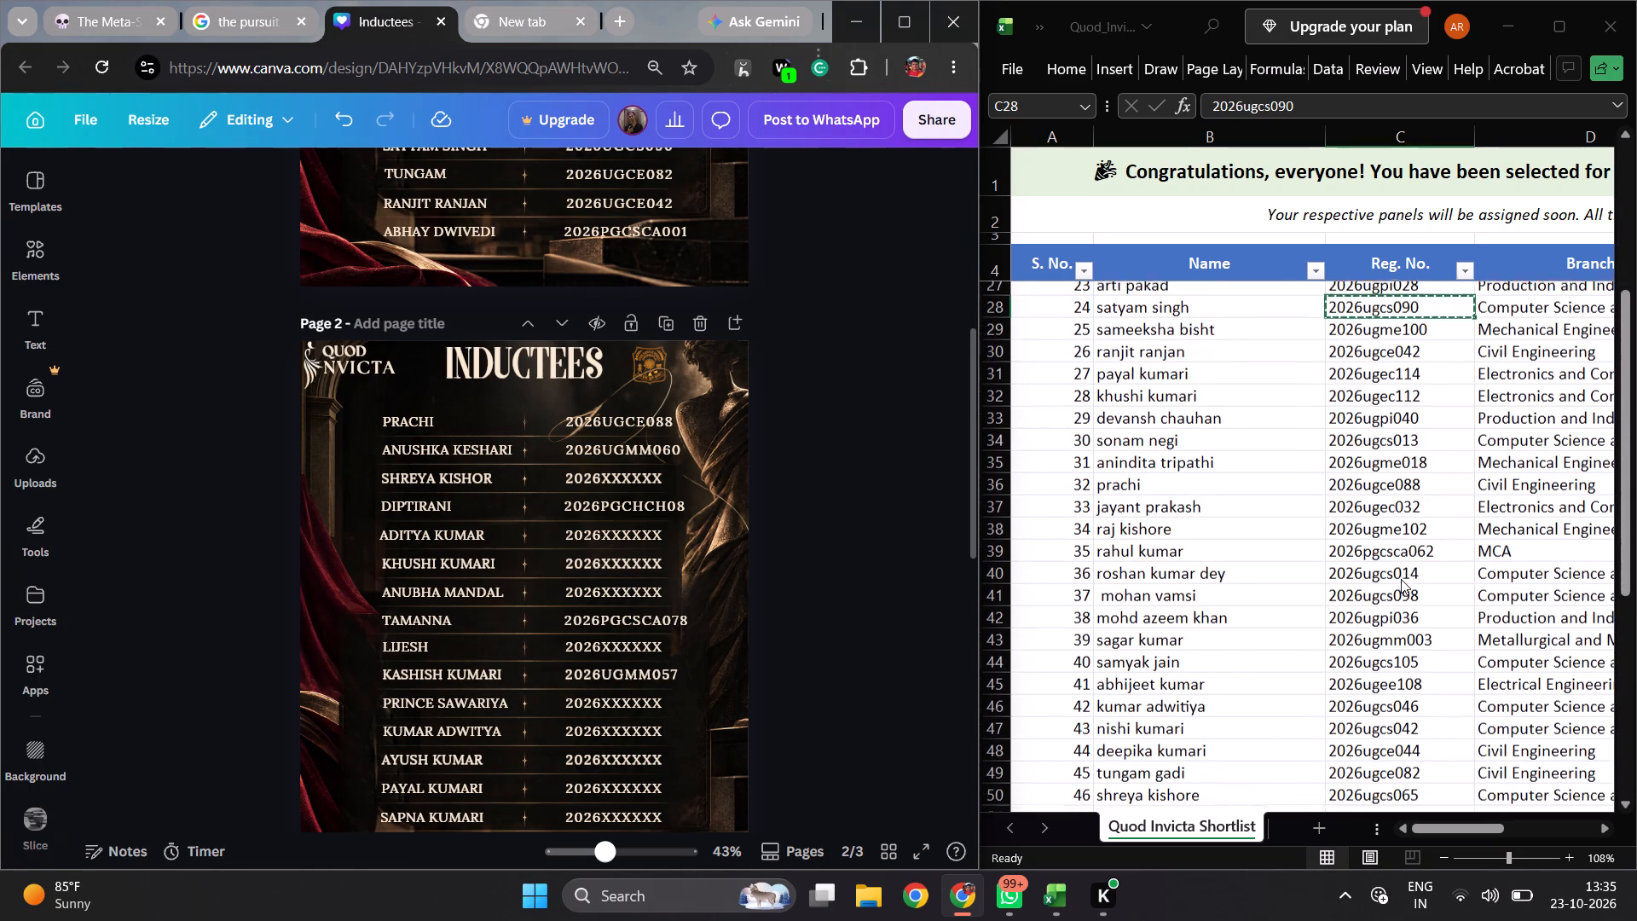
pyautogui.scroll(-1, 1401, 579)
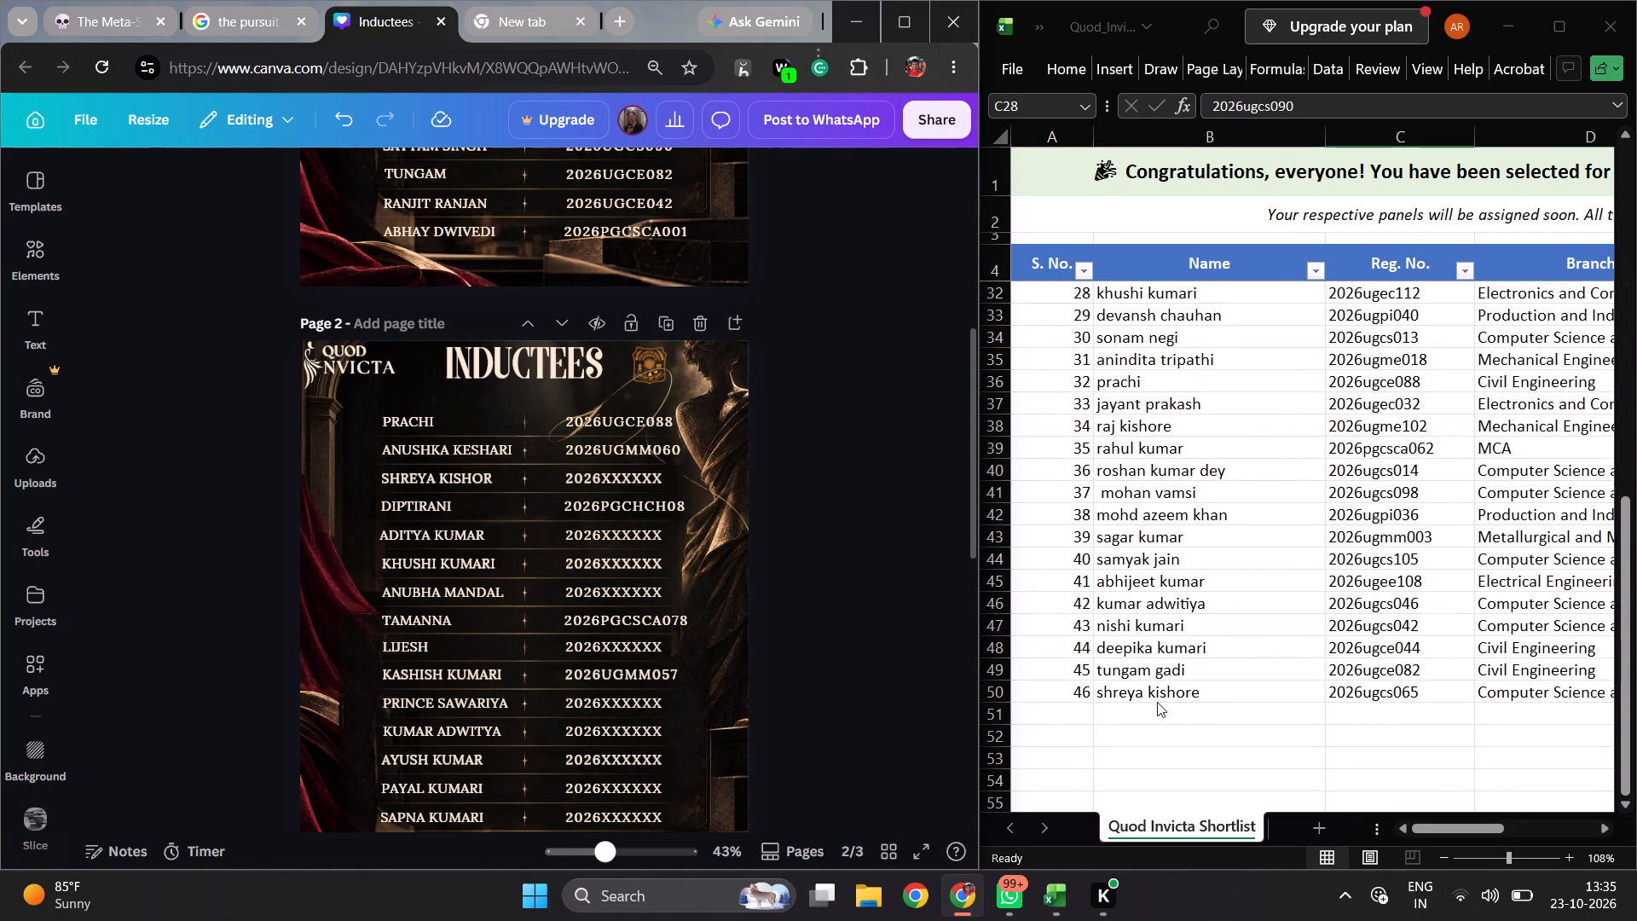
pyautogui.click(1363, 691)
pyautogui.click(1363, 691)
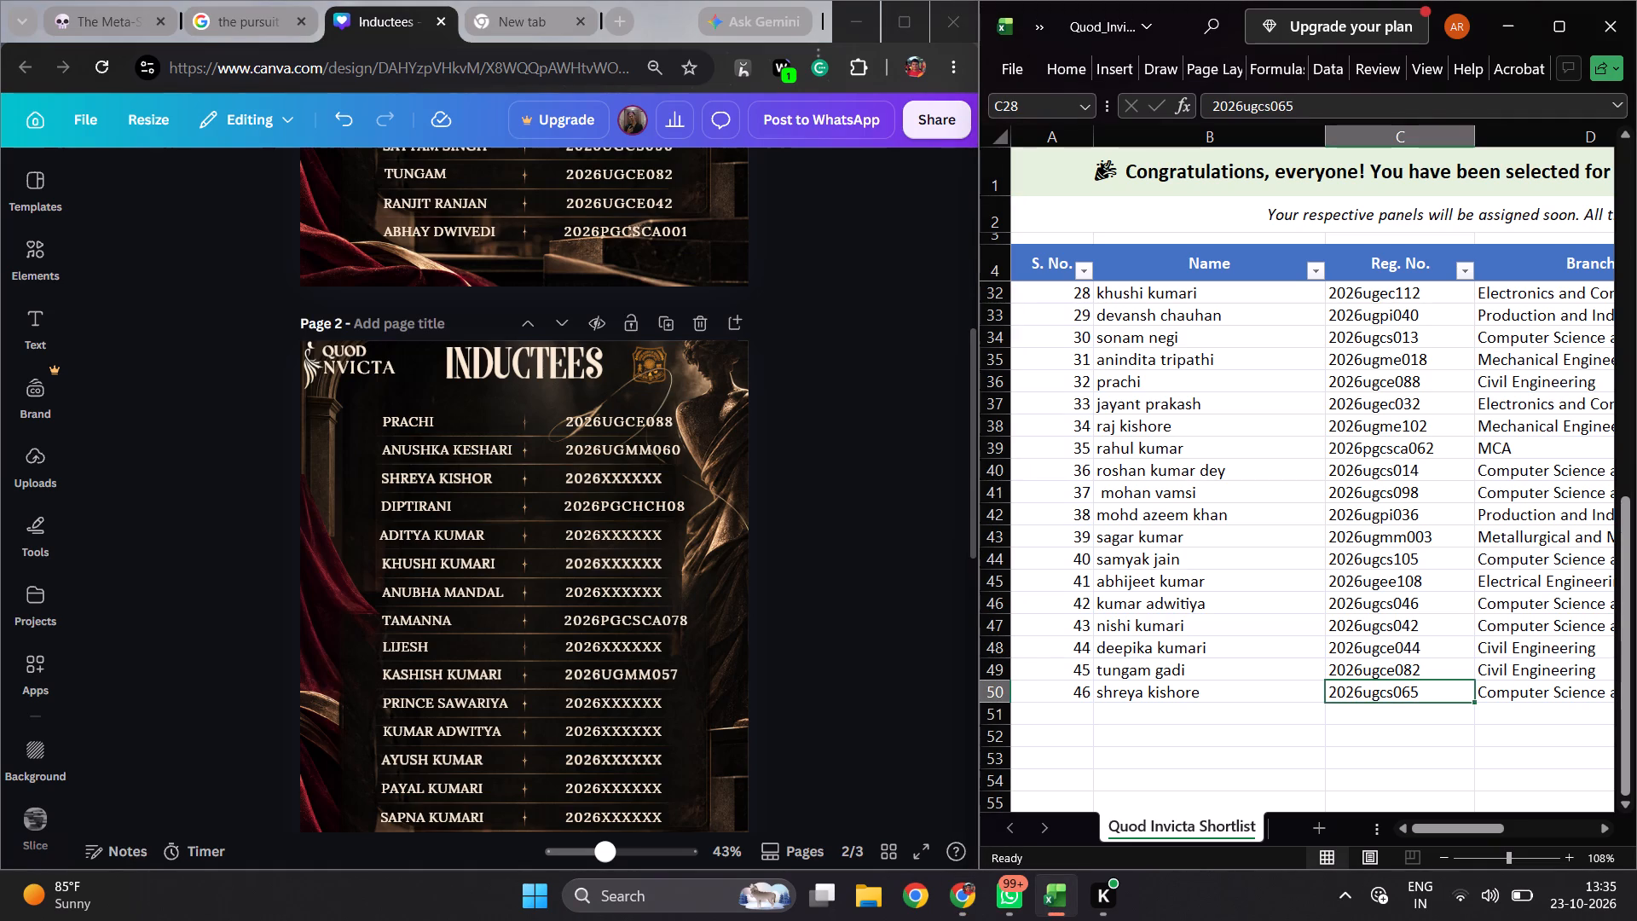
pyautogui.hotkey('ctrl', 'c')
pyautogui.doubleClick(623, 474)
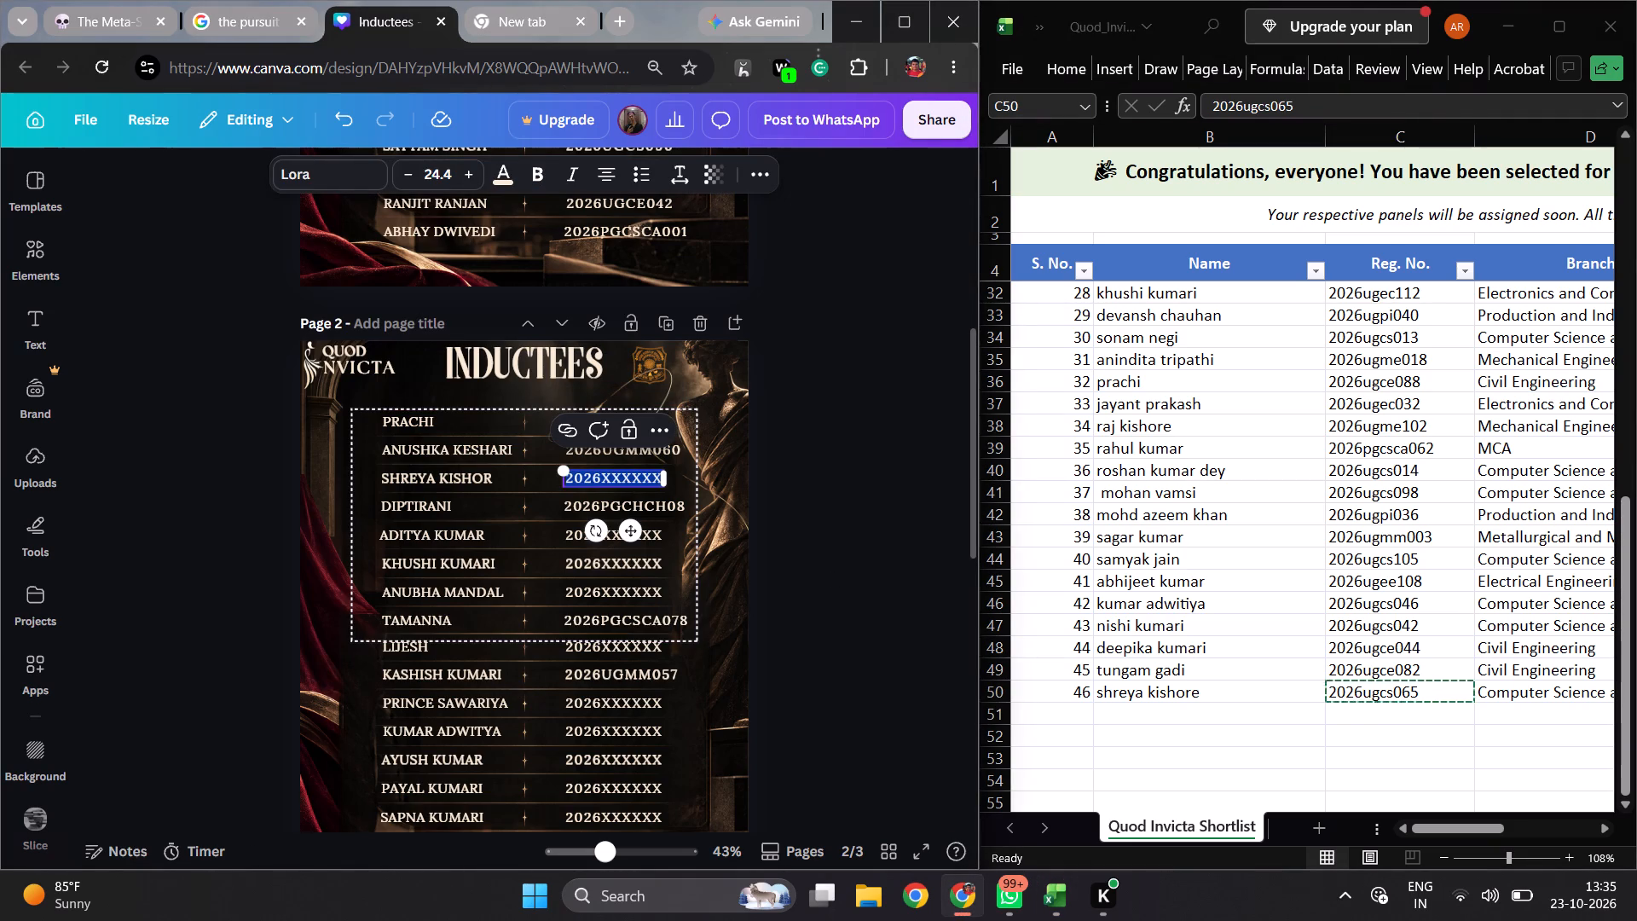
pyautogui.hotkey('ctrl', 'v')
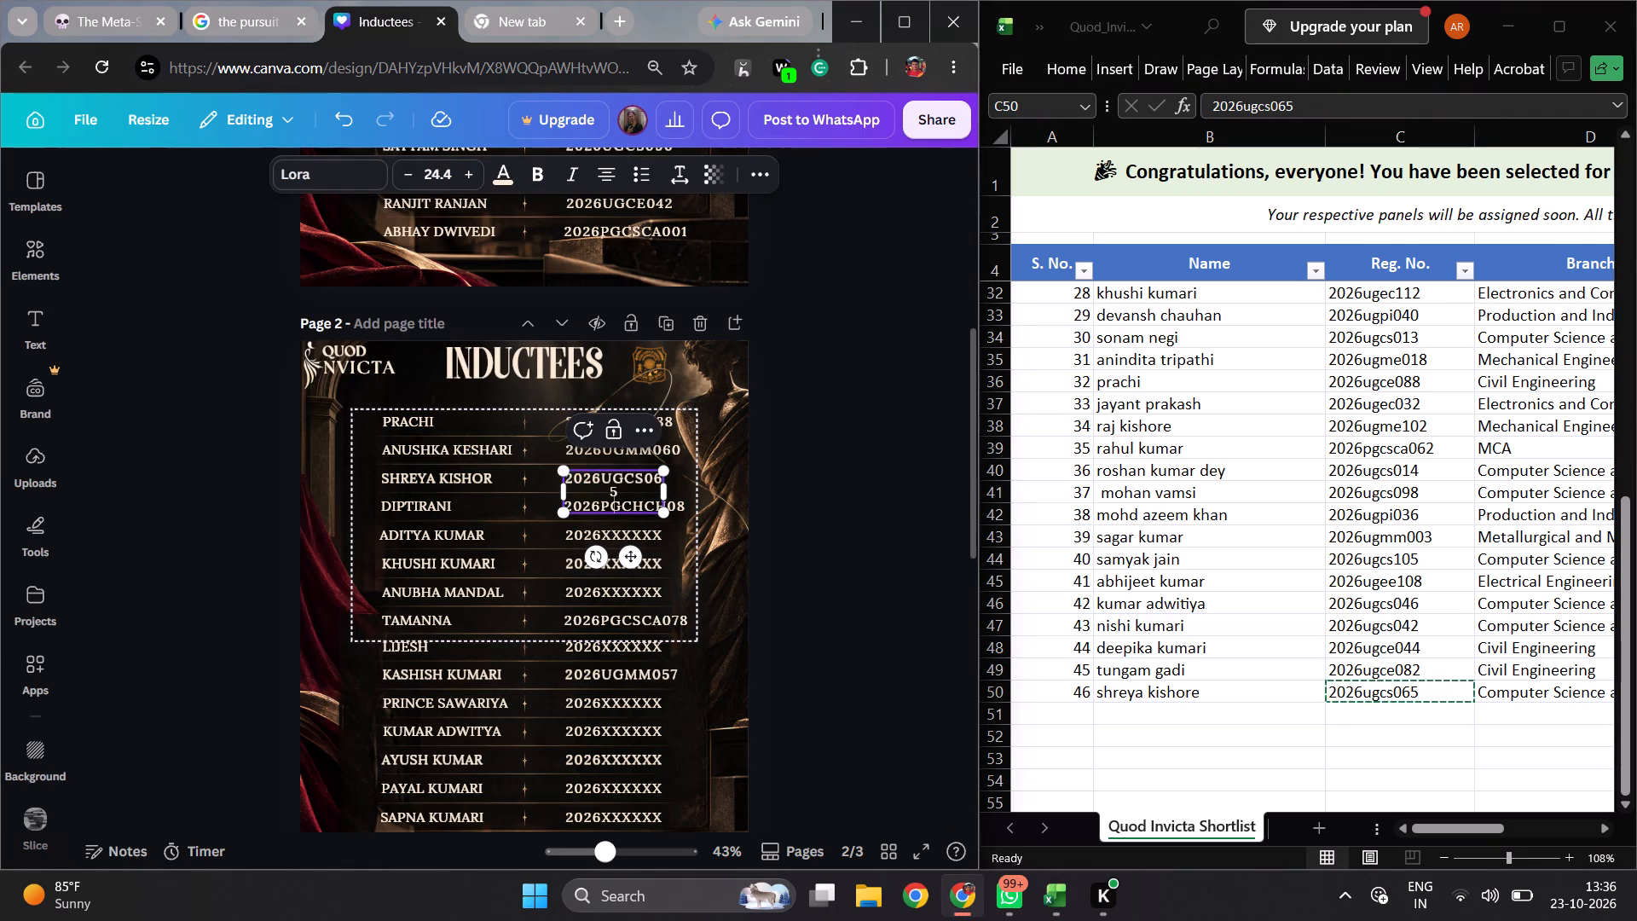
pyautogui.moveTo(665, 491); pyautogui.dragTo(674, 489)
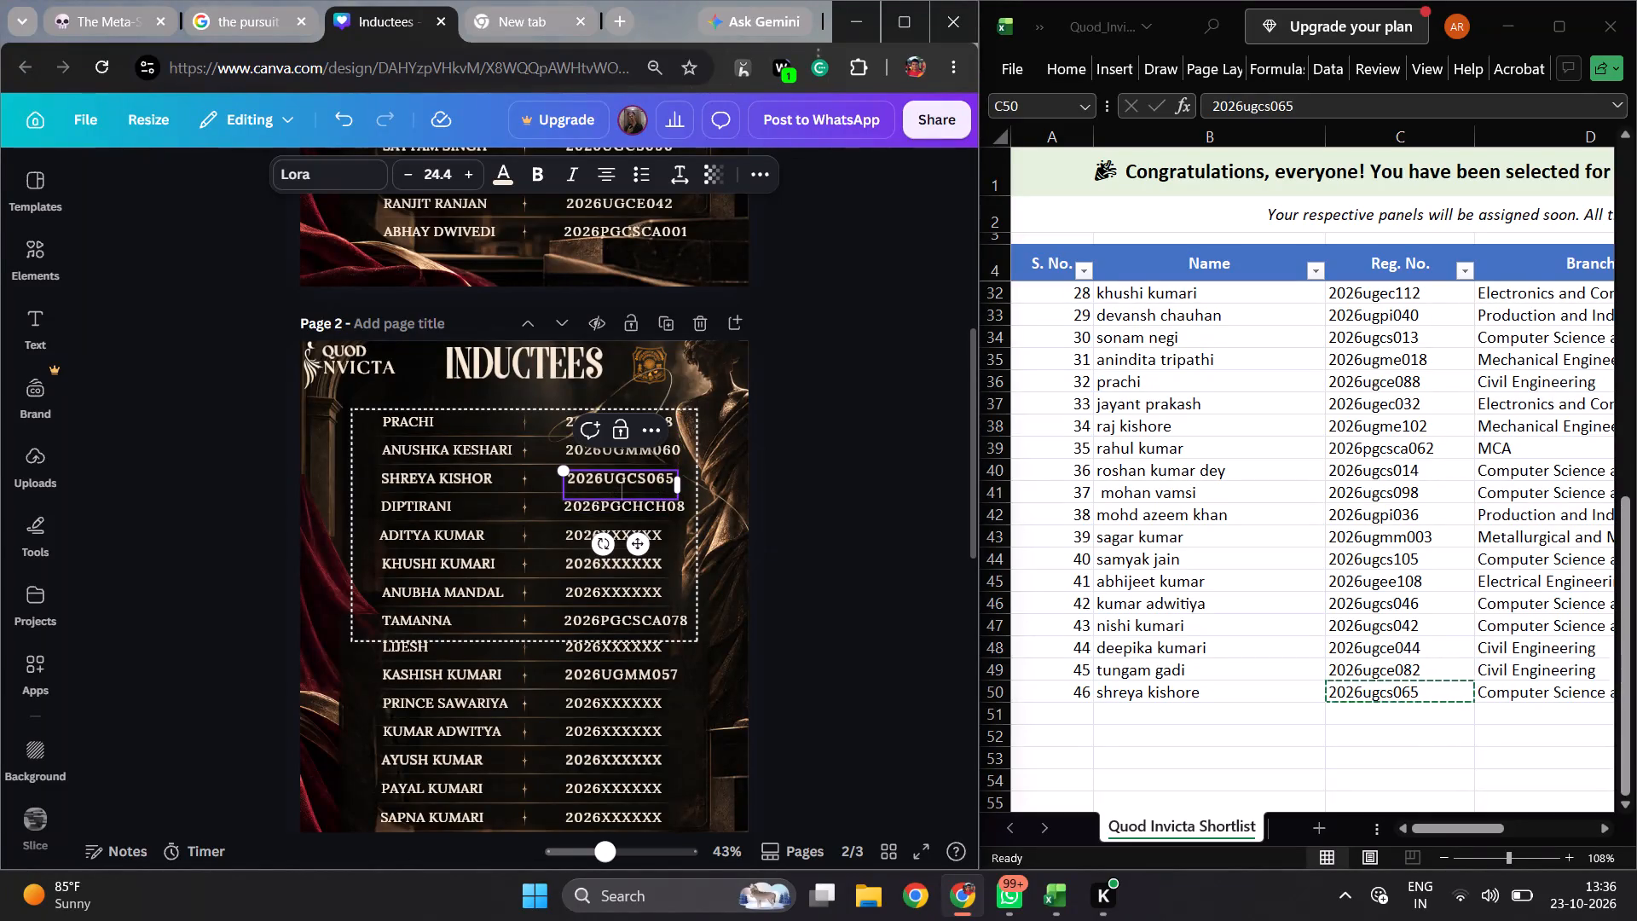
pyautogui.click(775, 542)
# Review the remaining placeholders on pages 2 and 3 and look through the Excel shortlist for the matching inductees.
pyautogui.scroll(-1, 775, 542)
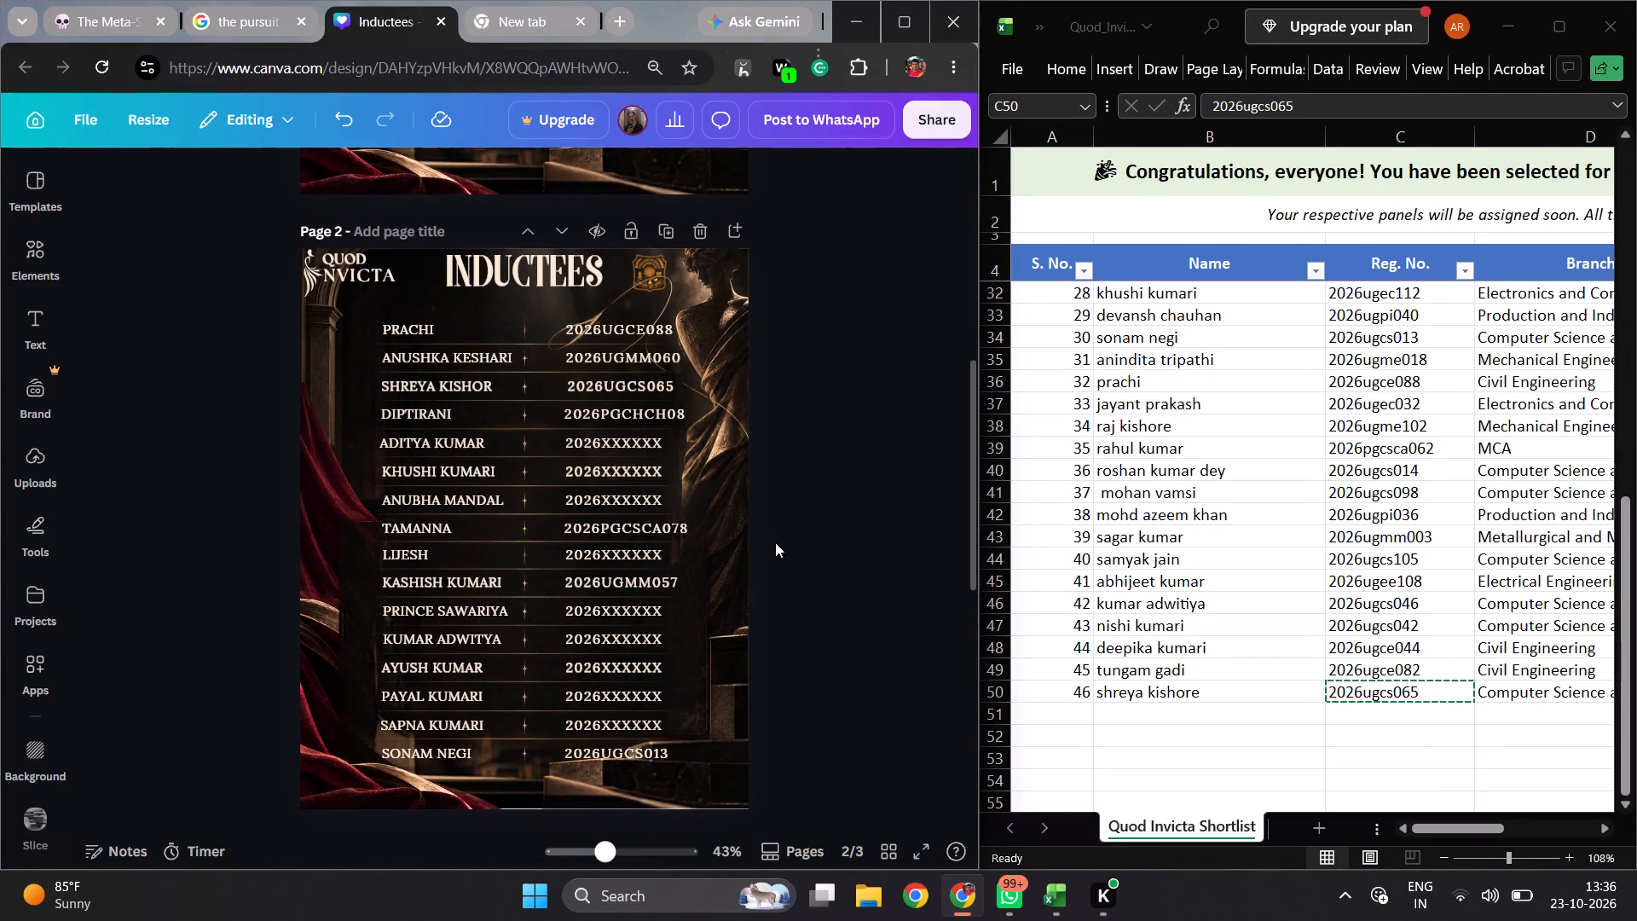
pyautogui.scroll(-2, 775, 542)
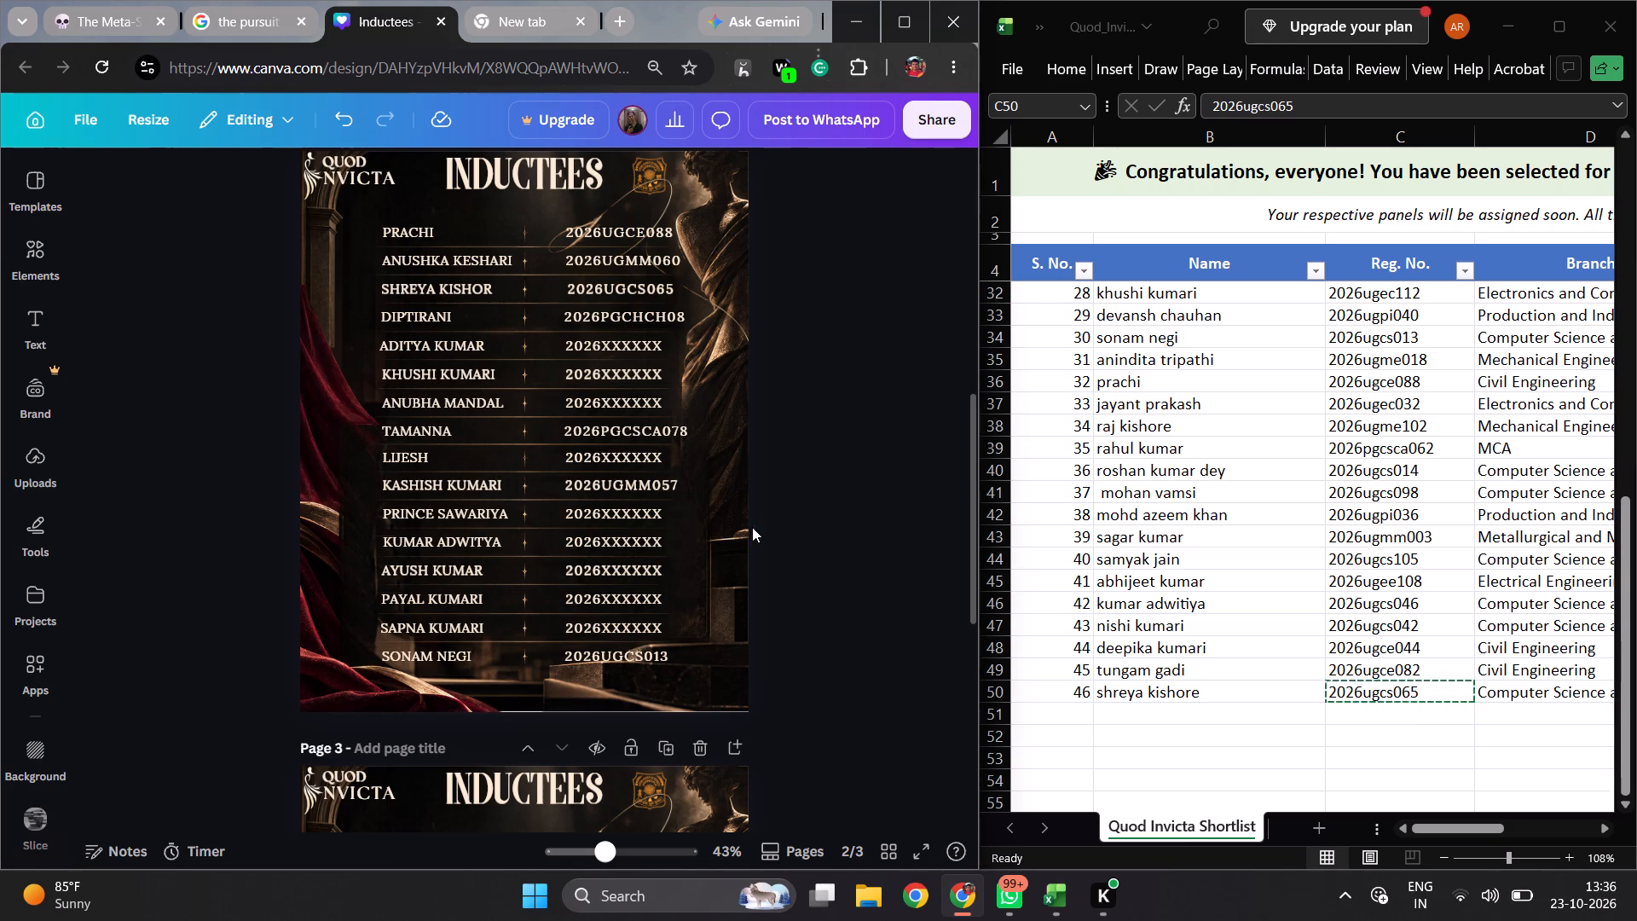
pyautogui.scroll(-3, 748, 519)
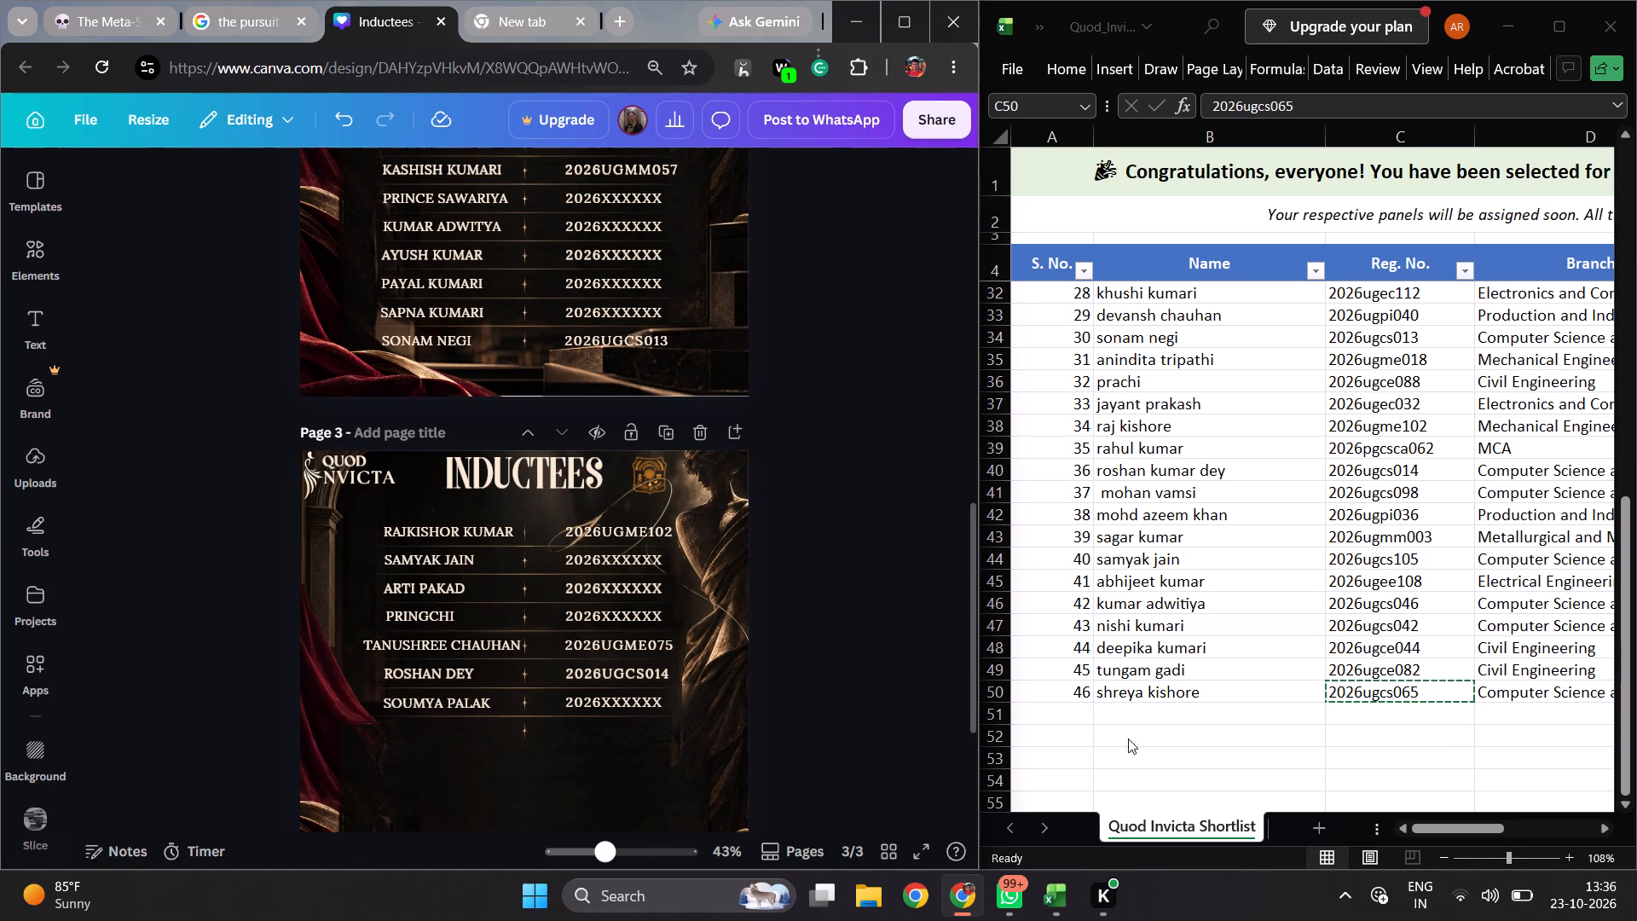
pyautogui.scroll(1, 1245, 410)
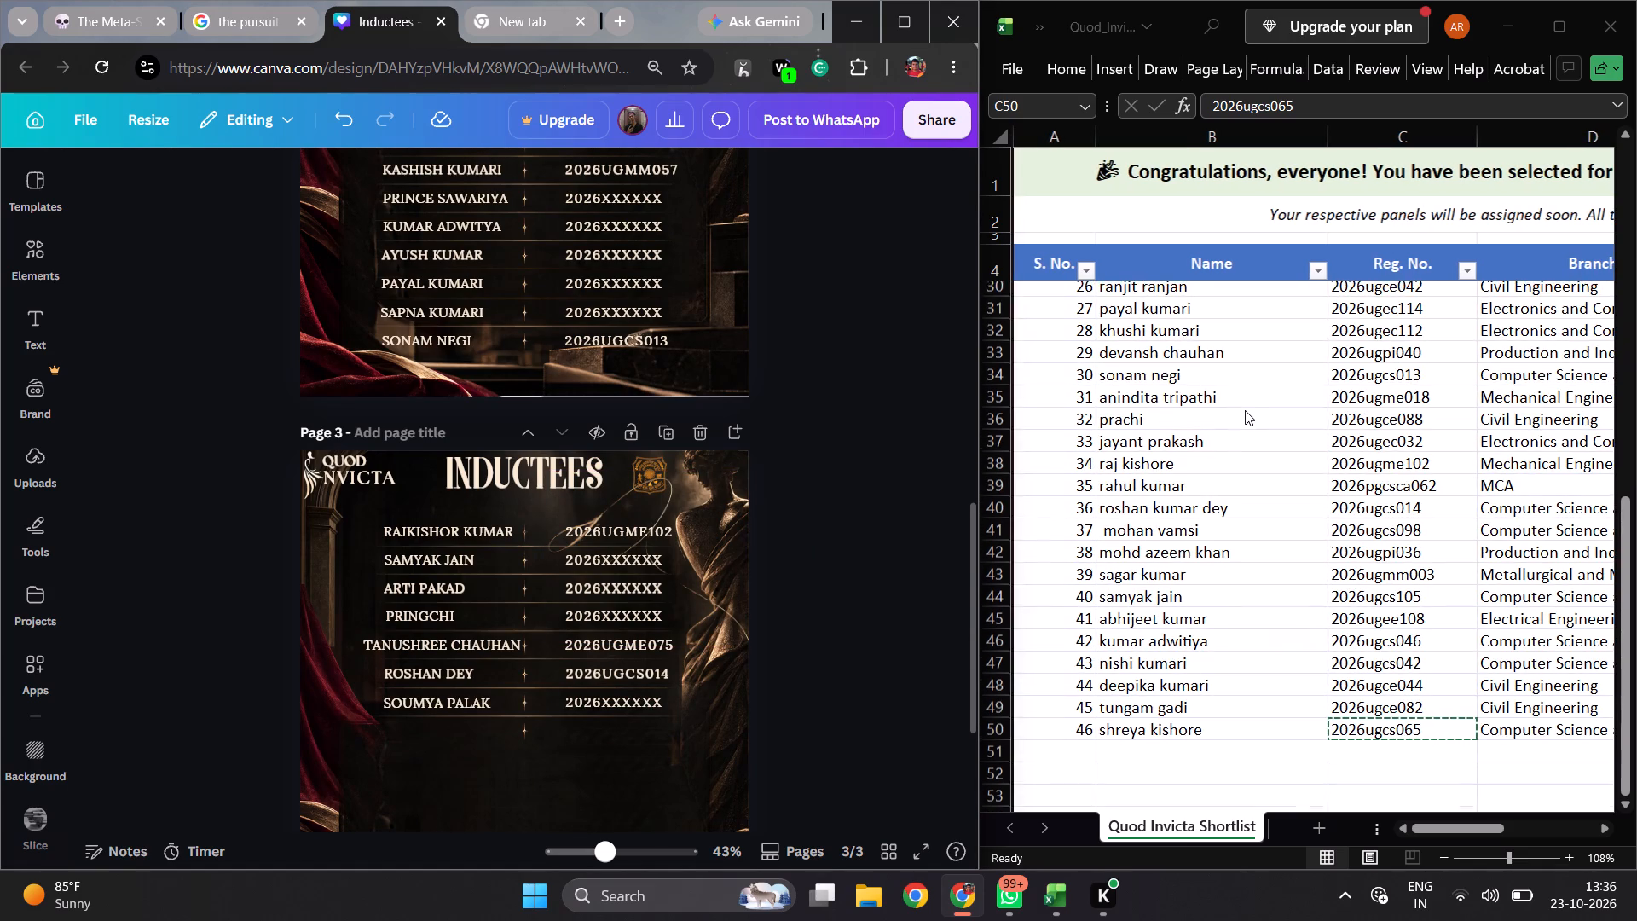
pyautogui.scroll(1, 1245, 410)
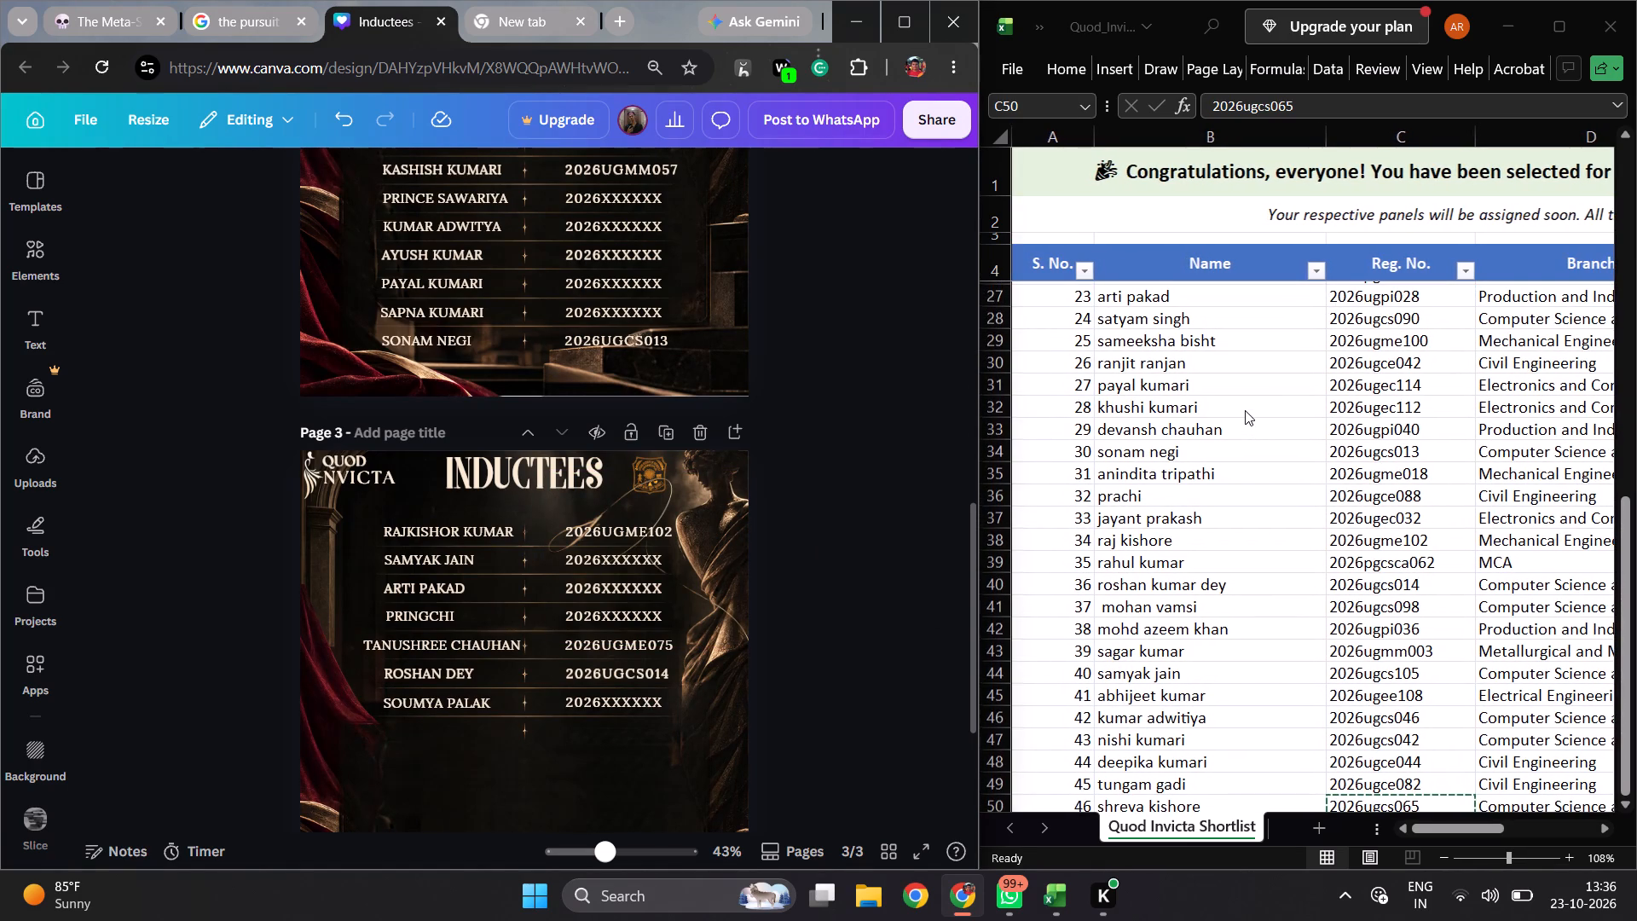
pyautogui.scroll(2, 1245, 410)
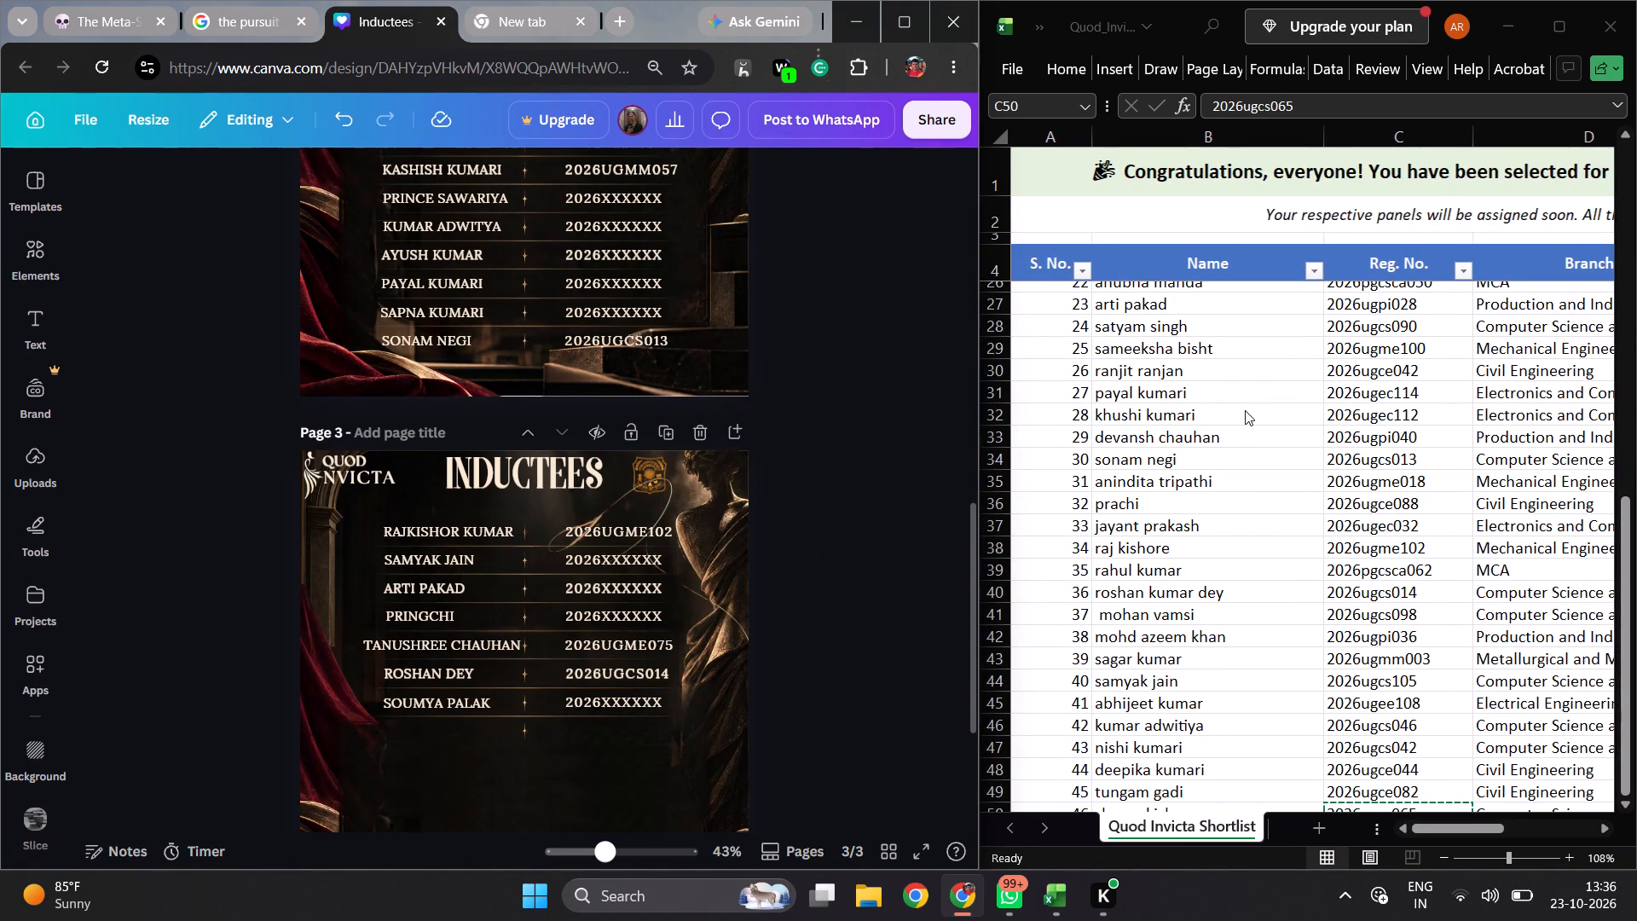
pyautogui.scroll(1, 1245, 410)
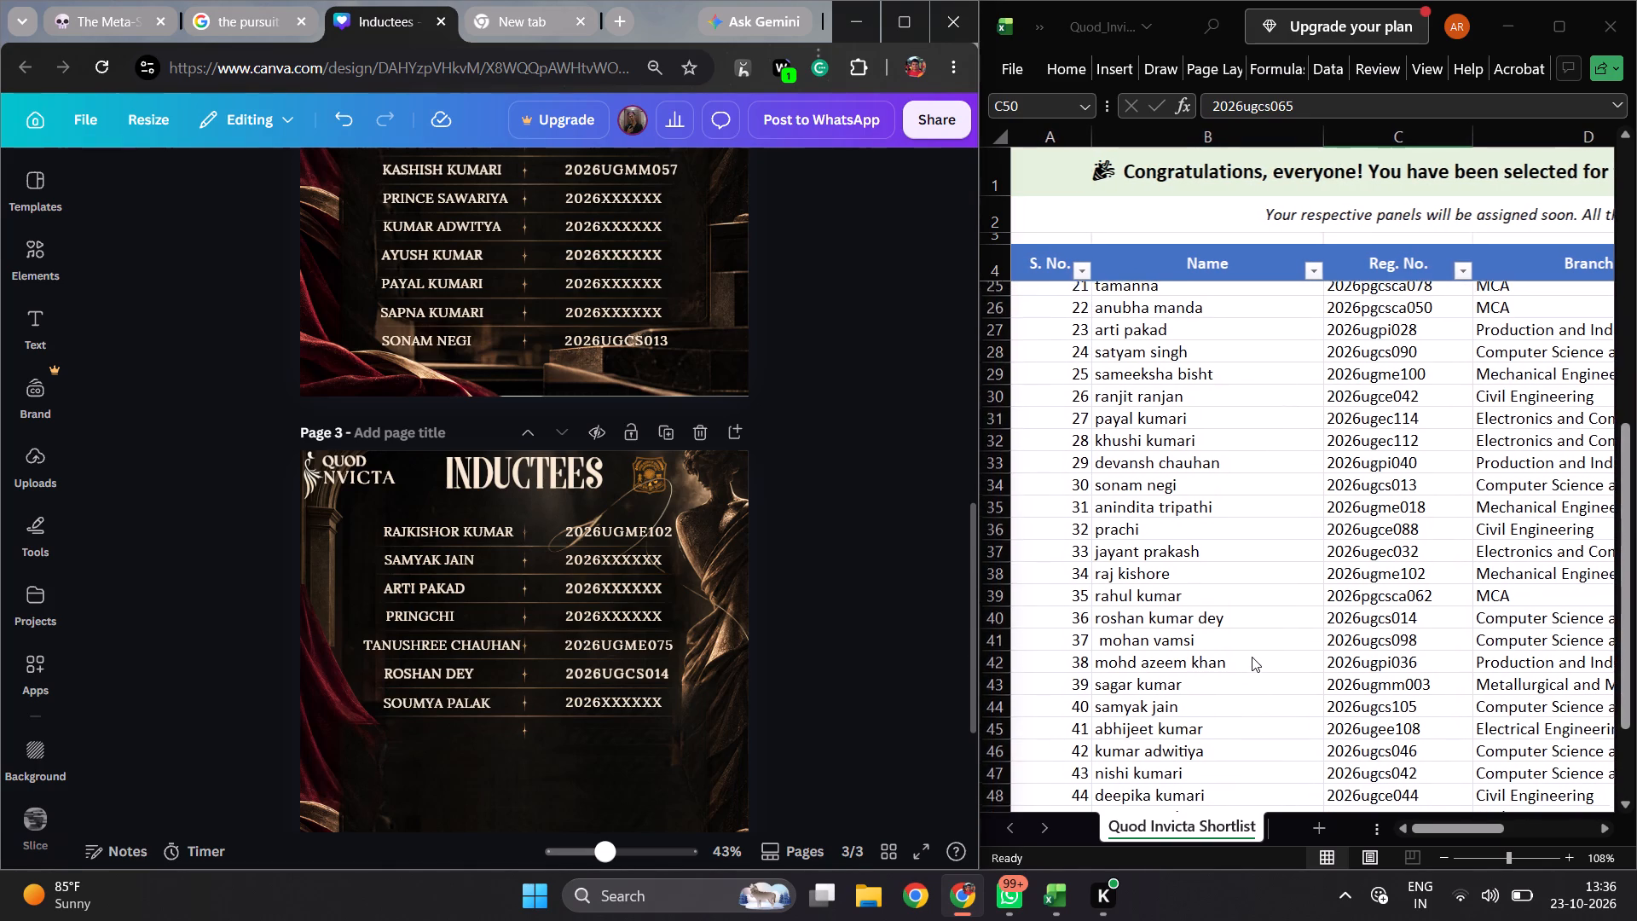
pyautogui.scroll(1, 1252, 657)
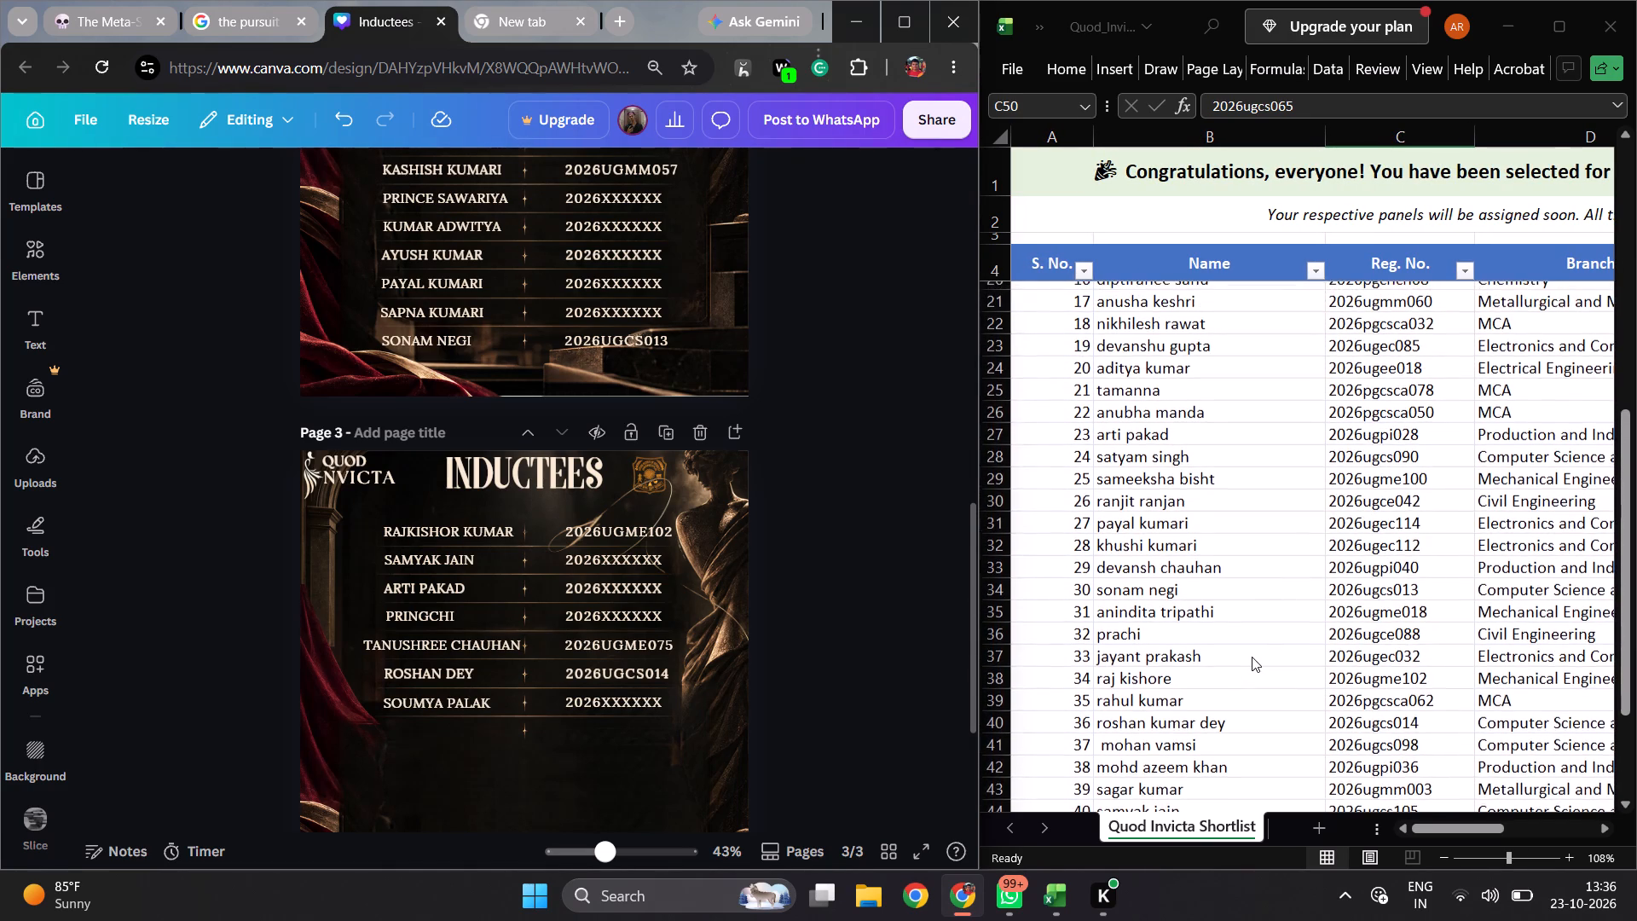
pyautogui.scroll(2, 1252, 657)
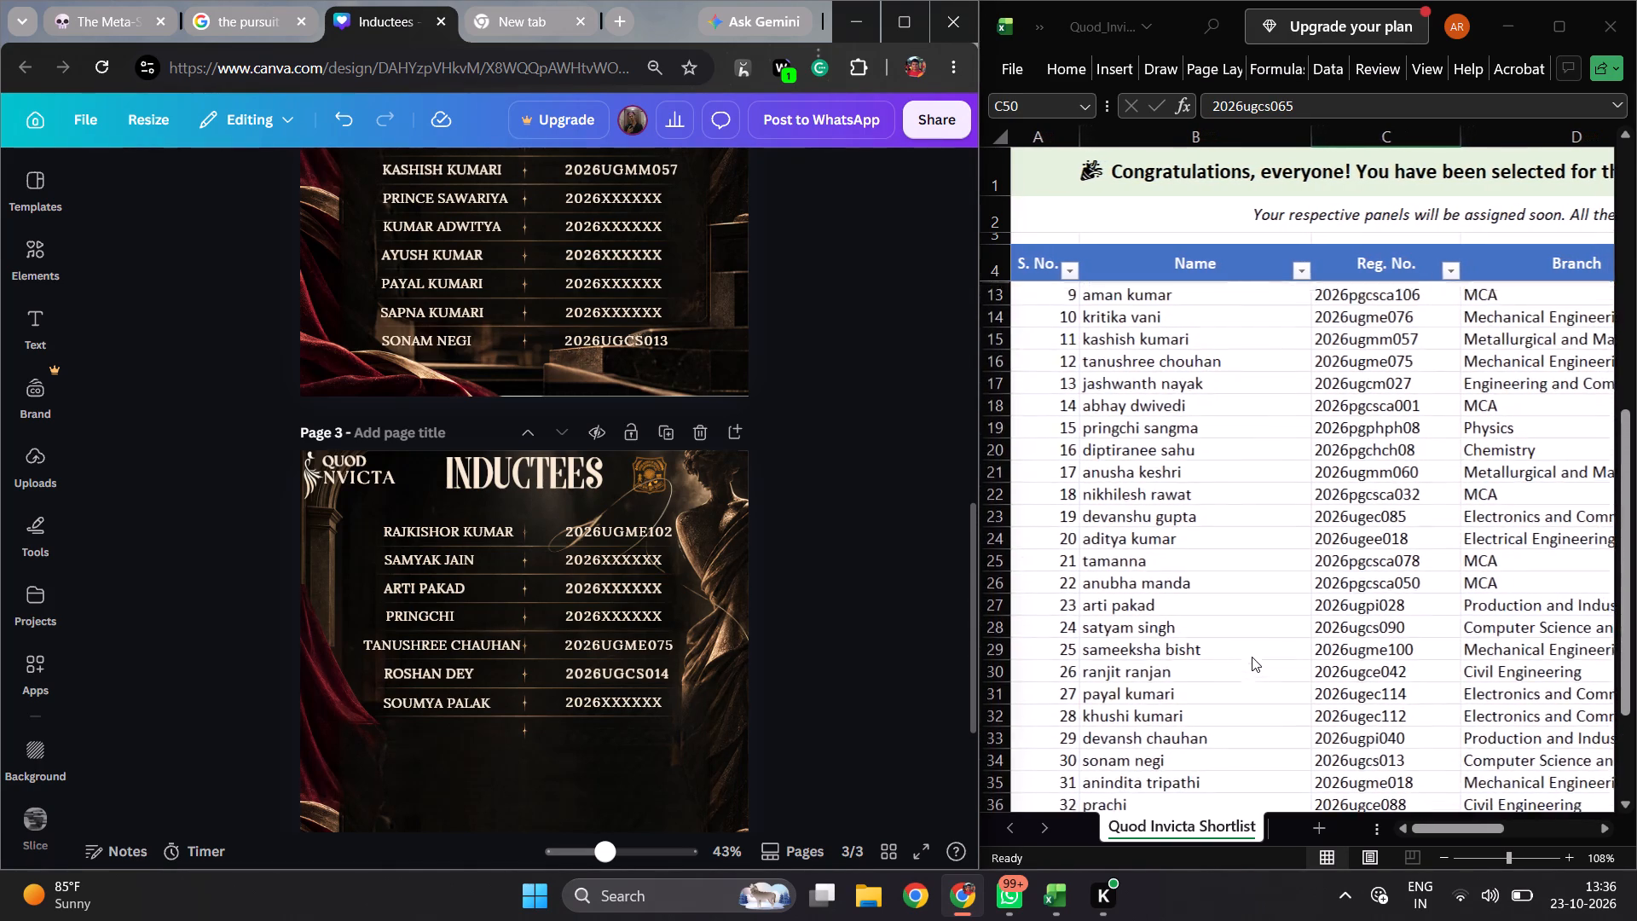
pyautogui.scroll(1, 1252, 657)
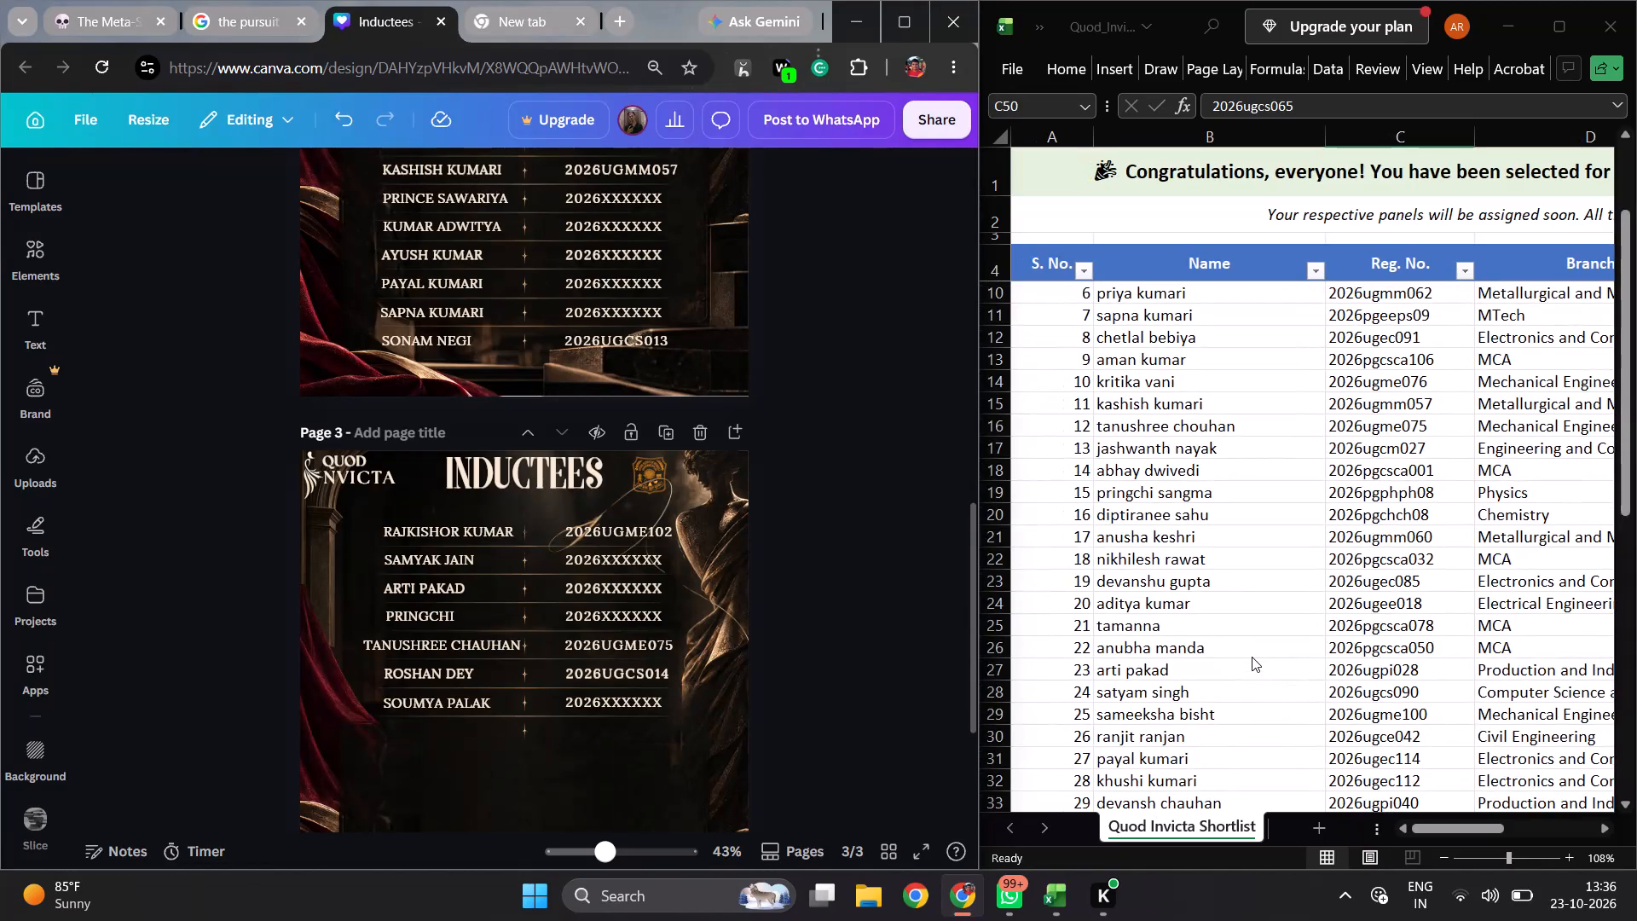
pyautogui.scroll(1, 1252, 657)
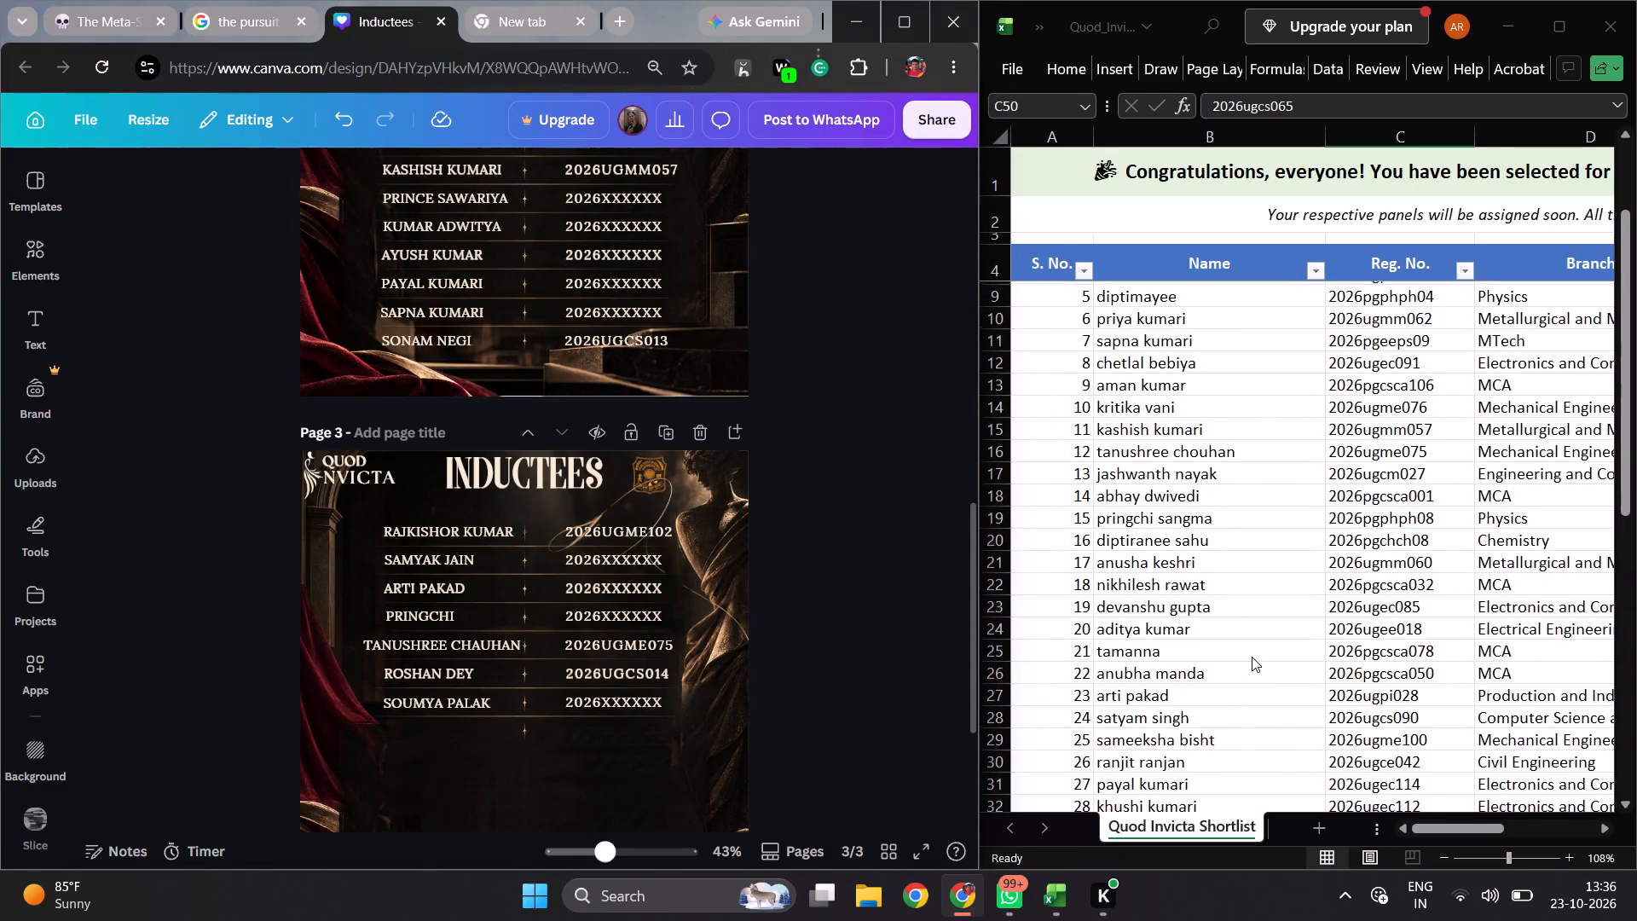
pyautogui.scroll(1, 1252, 657)
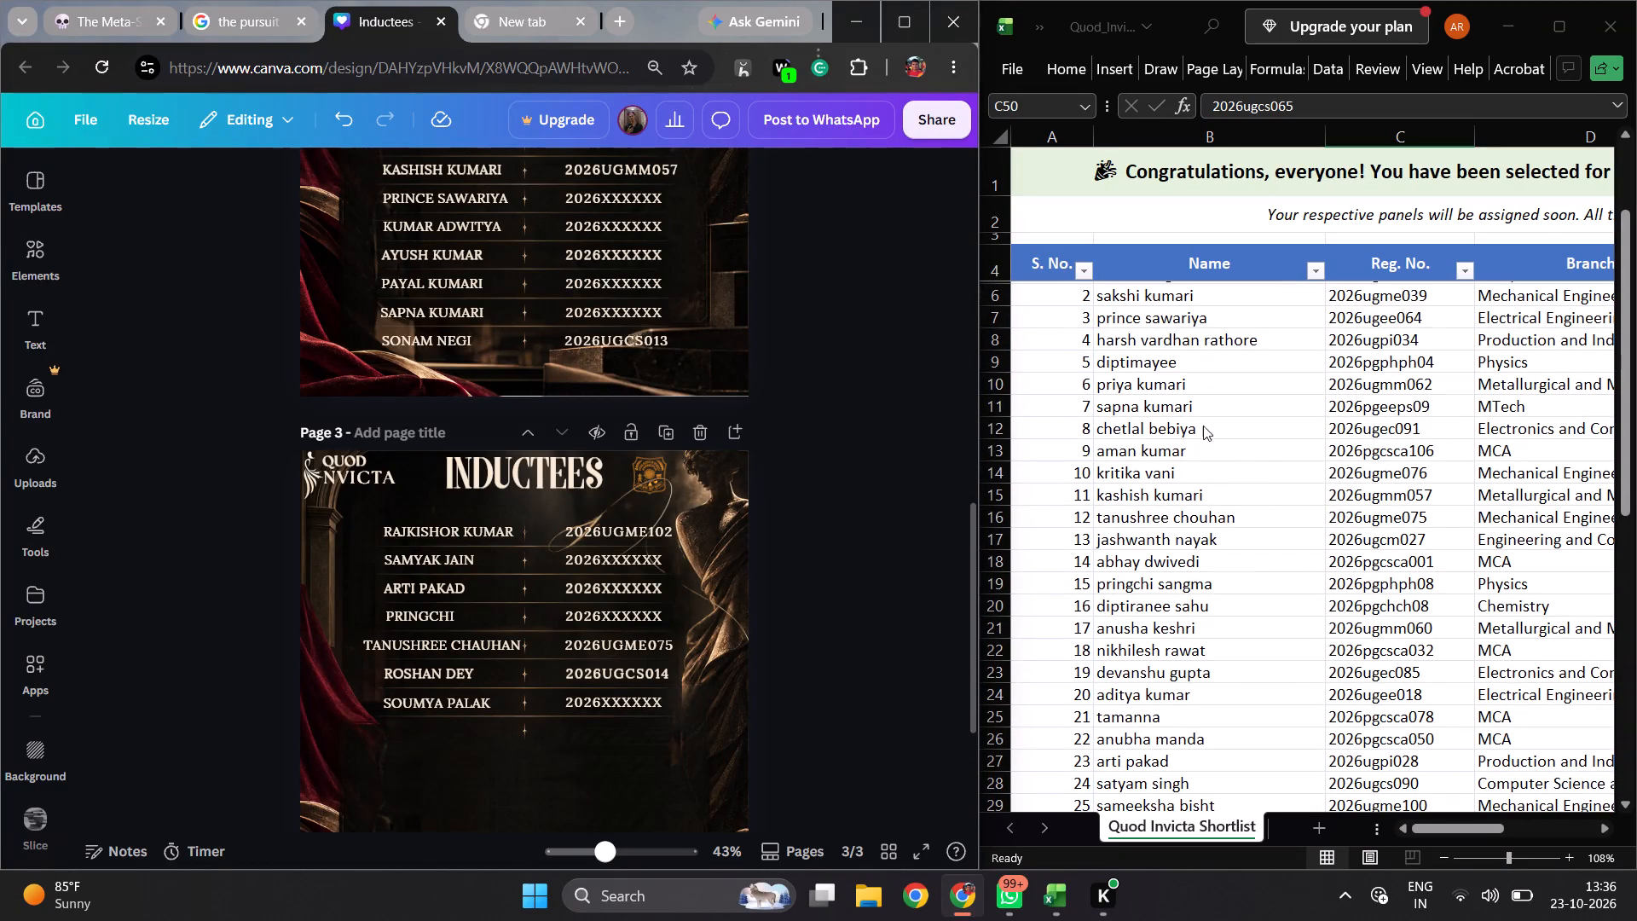
# Replace page 2's second-to-last-row placeholder with the registration number from shortlist cell C11, widening its text box to fit it on one line.
pyautogui.doubleClick(1383, 408)
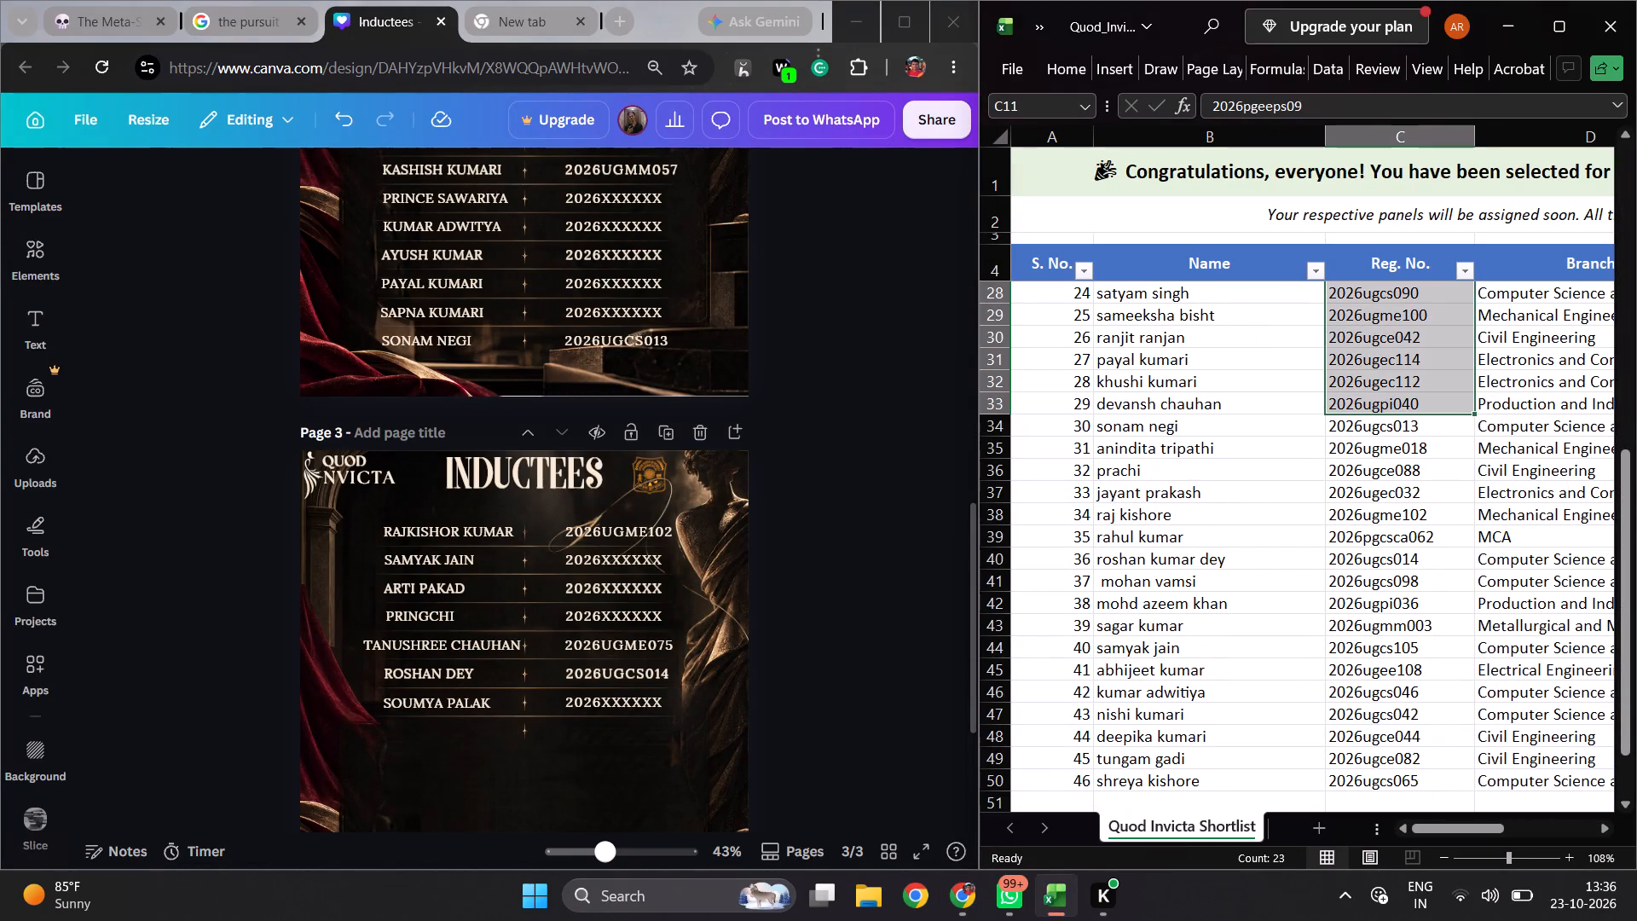
pyautogui.scroll(2, 1303, 439)
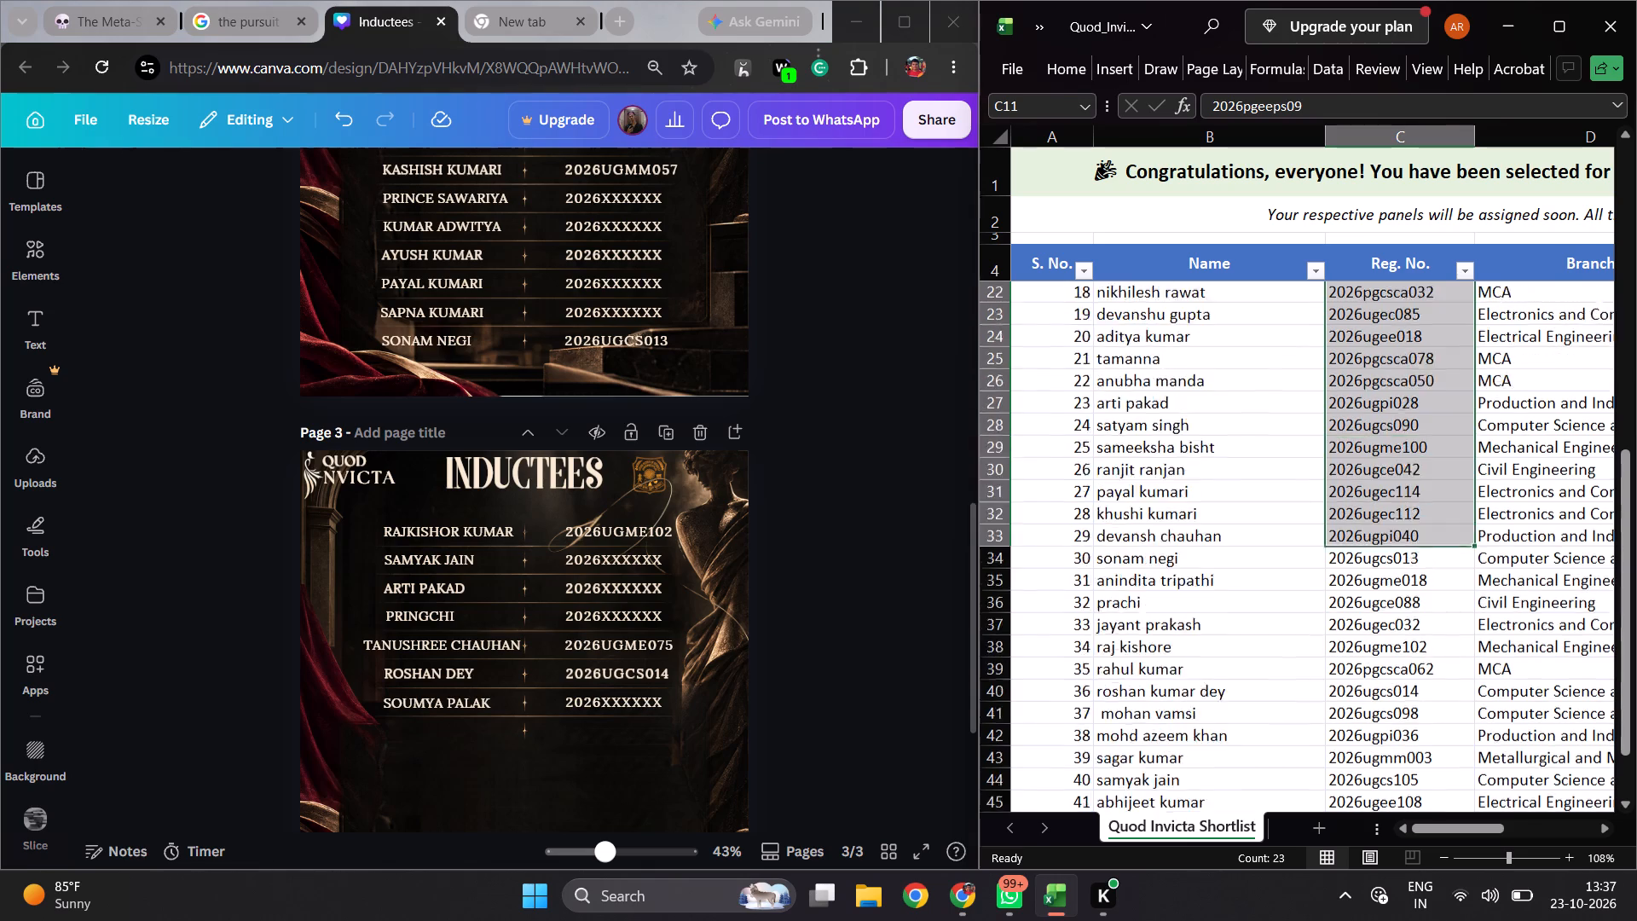
pyautogui.scroll(1, 1303, 439)
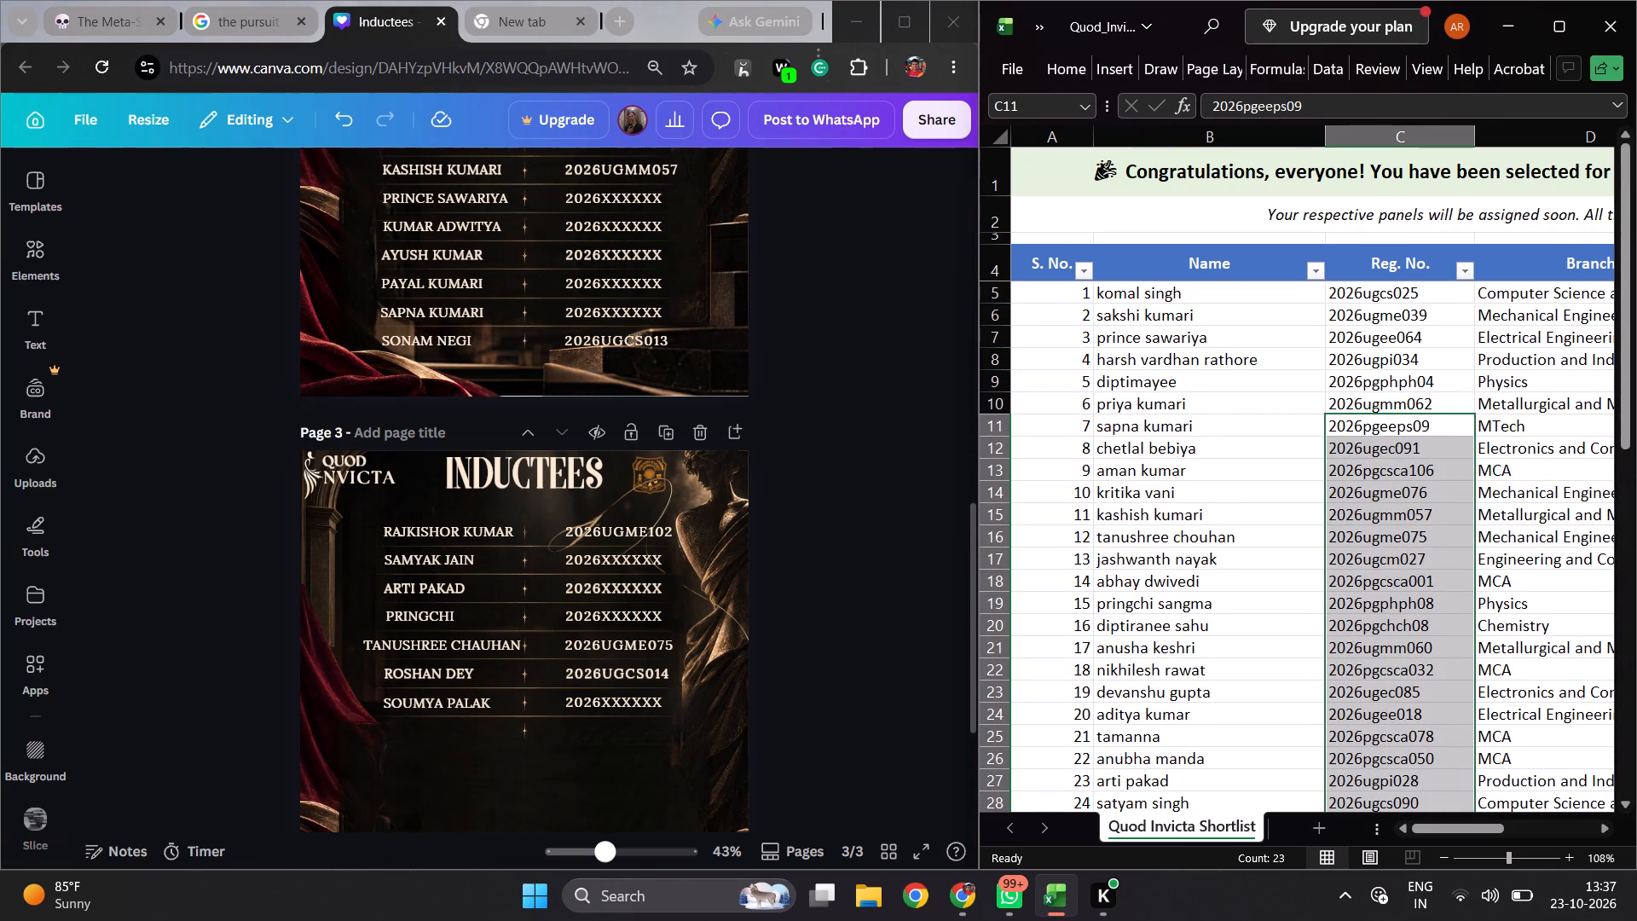
pyautogui.click(1394, 423)
pyautogui.hotkey('ctrl', 'c')
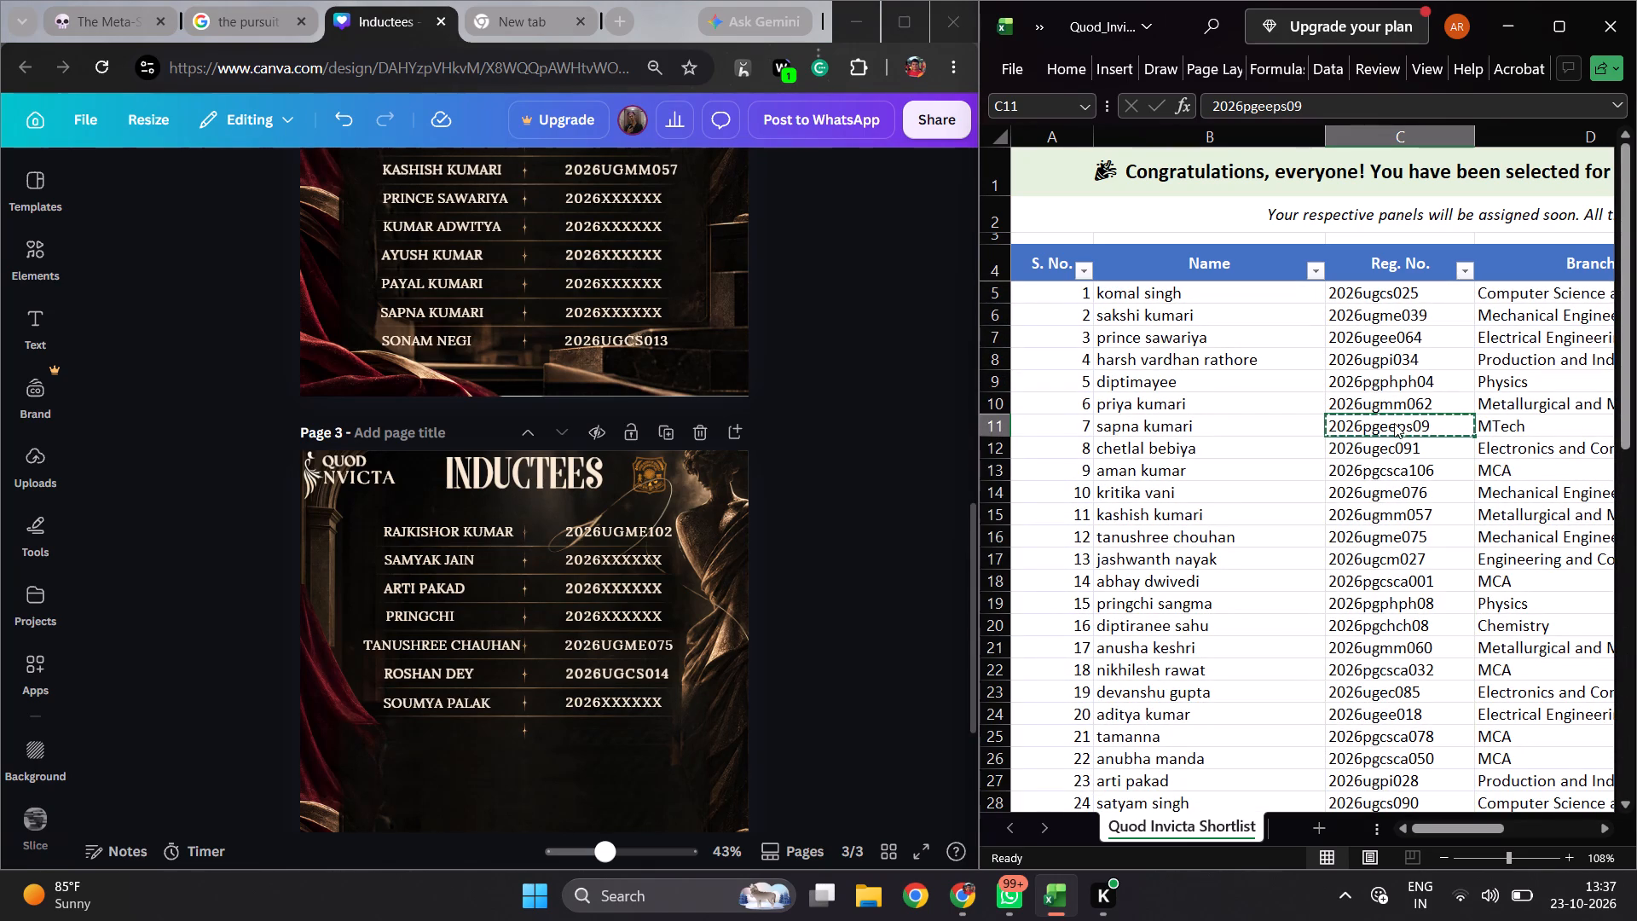
pyautogui.doubleClick(602, 316)
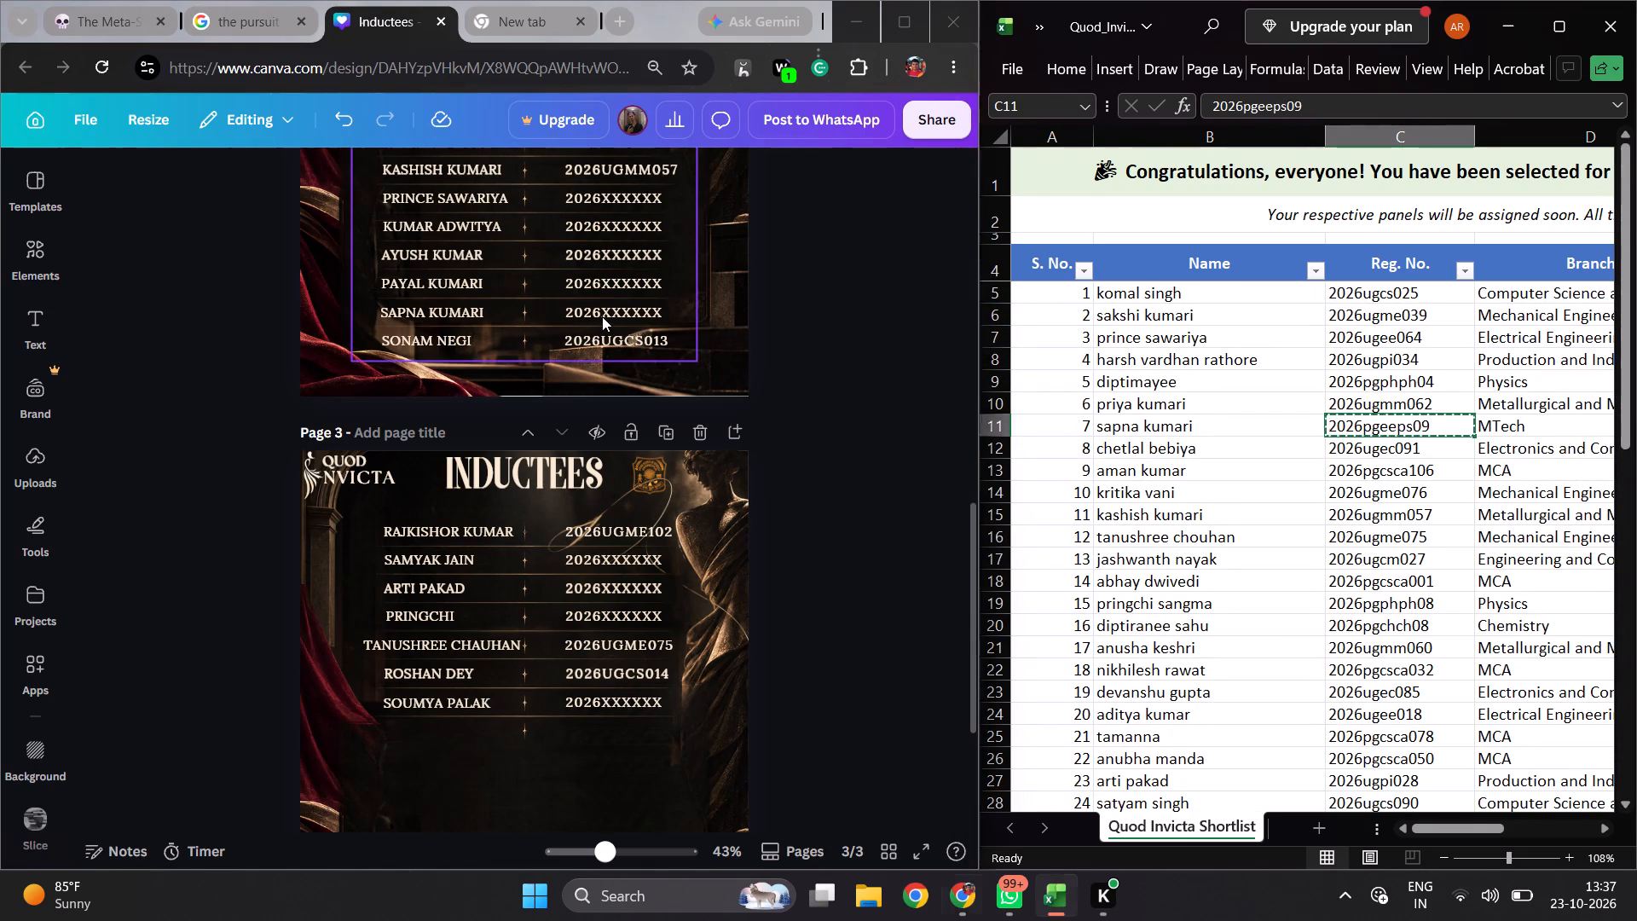
pyautogui.hotkey('ctrl', 'v')
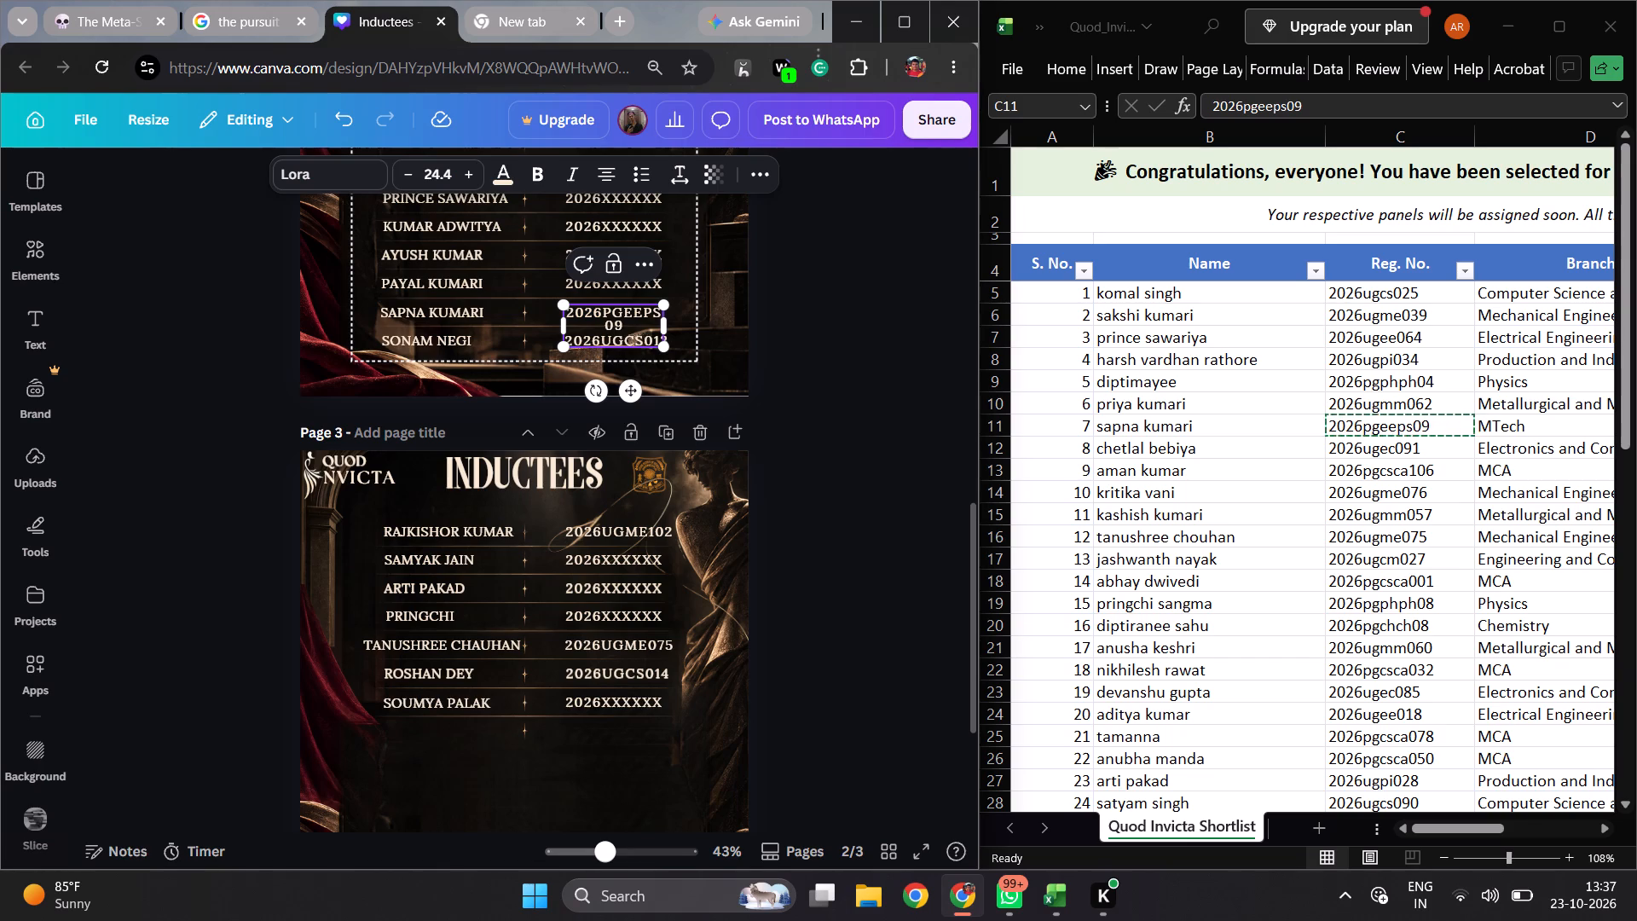
pyautogui.moveTo(666, 327); pyautogui.dragTo(673, 327)
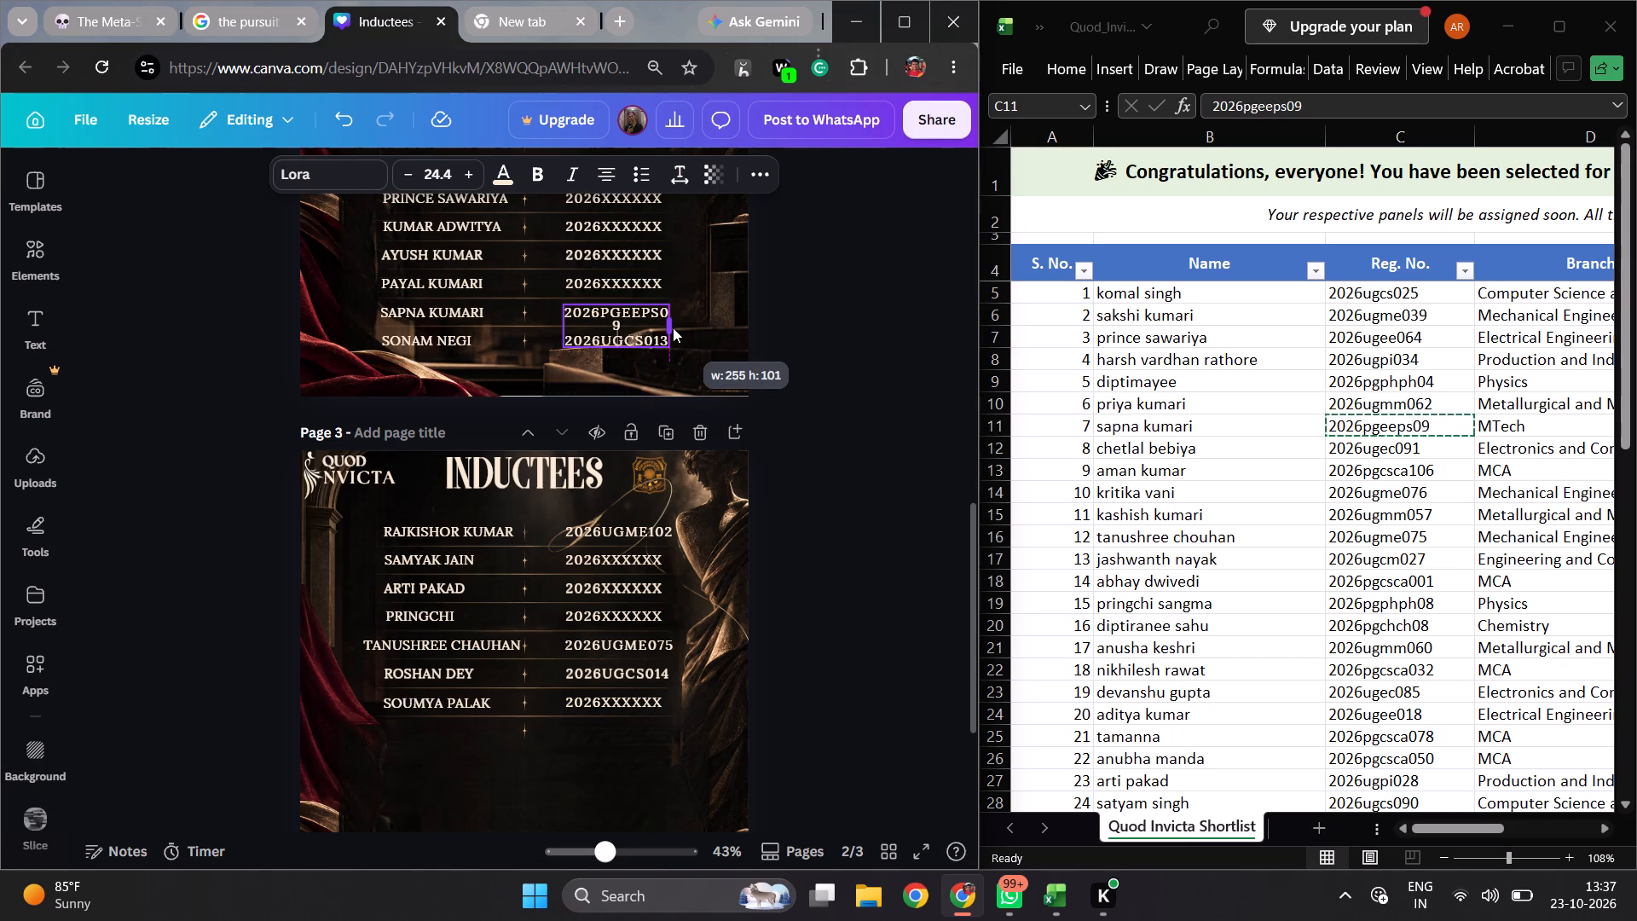
pyautogui.moveTo(673, 327); pyautogui.dragTo(679, 327)
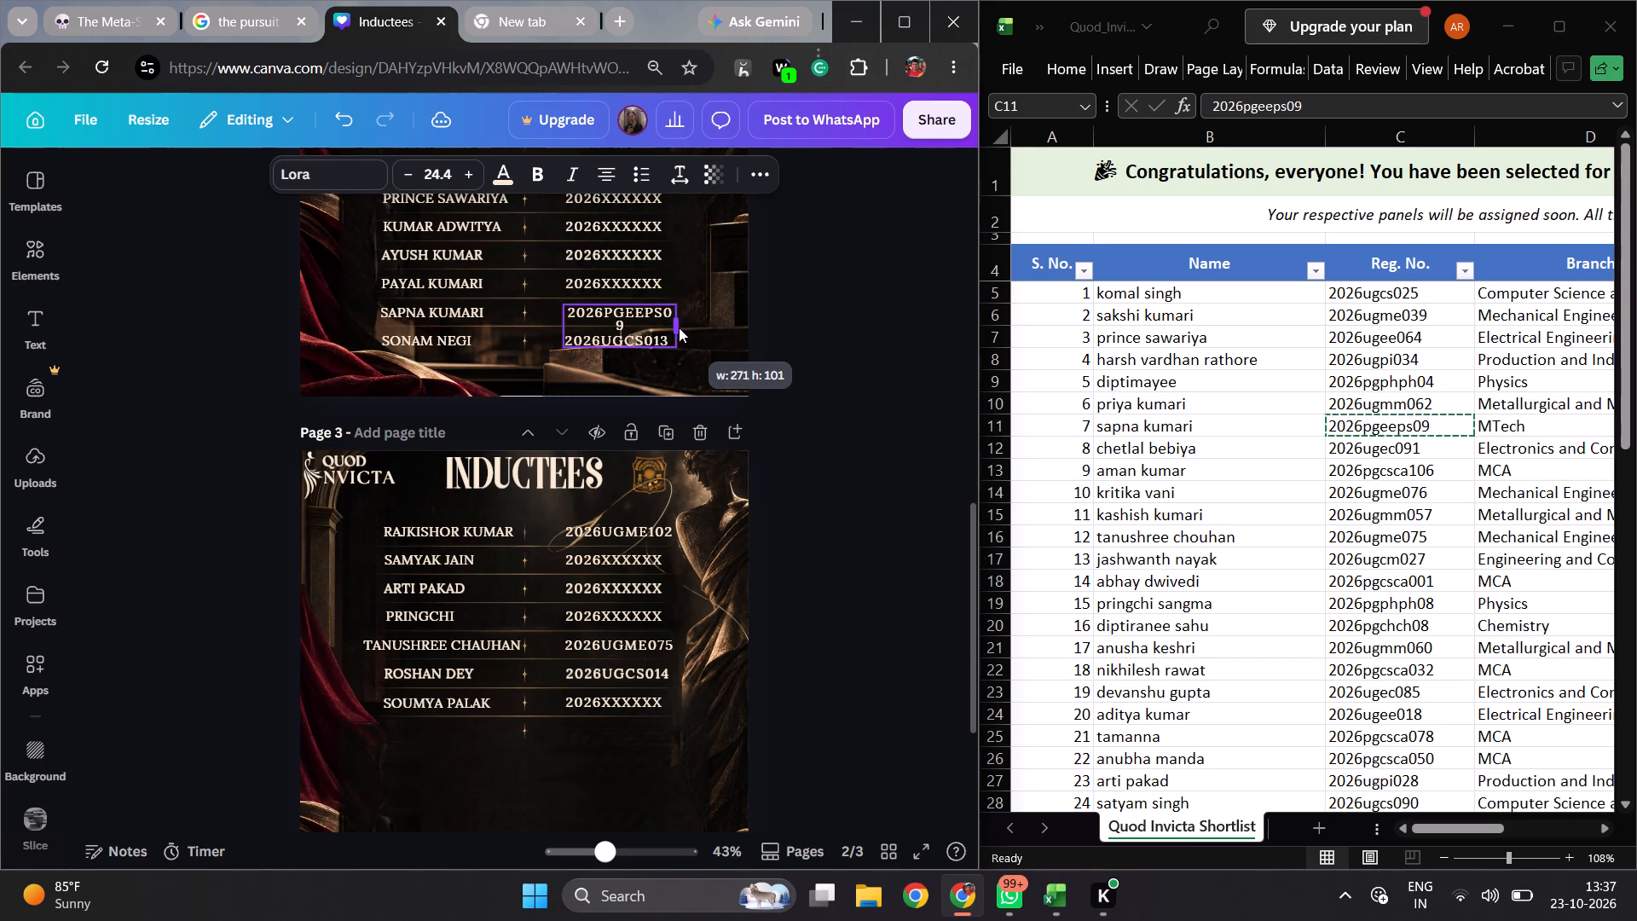
pyautogui.moveTo(679, 327); pyautogui.dragTo(681, 327)
pyautogui.click(778, 369)
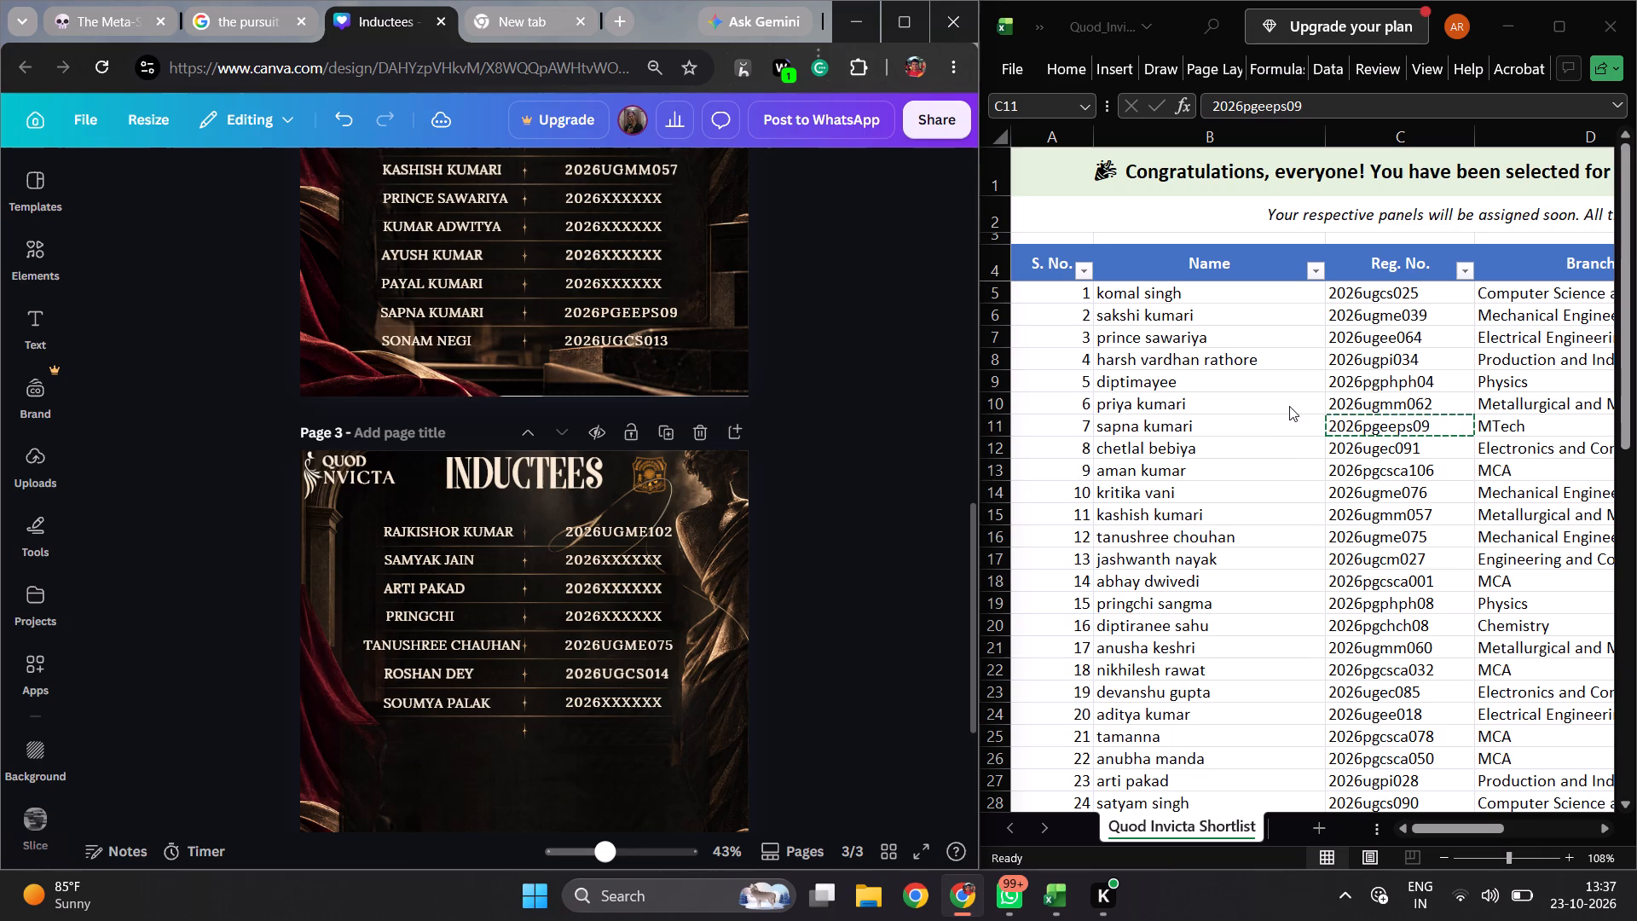
# Replace page 2's fifth-row placeholder with the registration number from shortlist cell C24, widening its text box to fit it on one line.
pyautogui.scroll(1, 1307, 495)
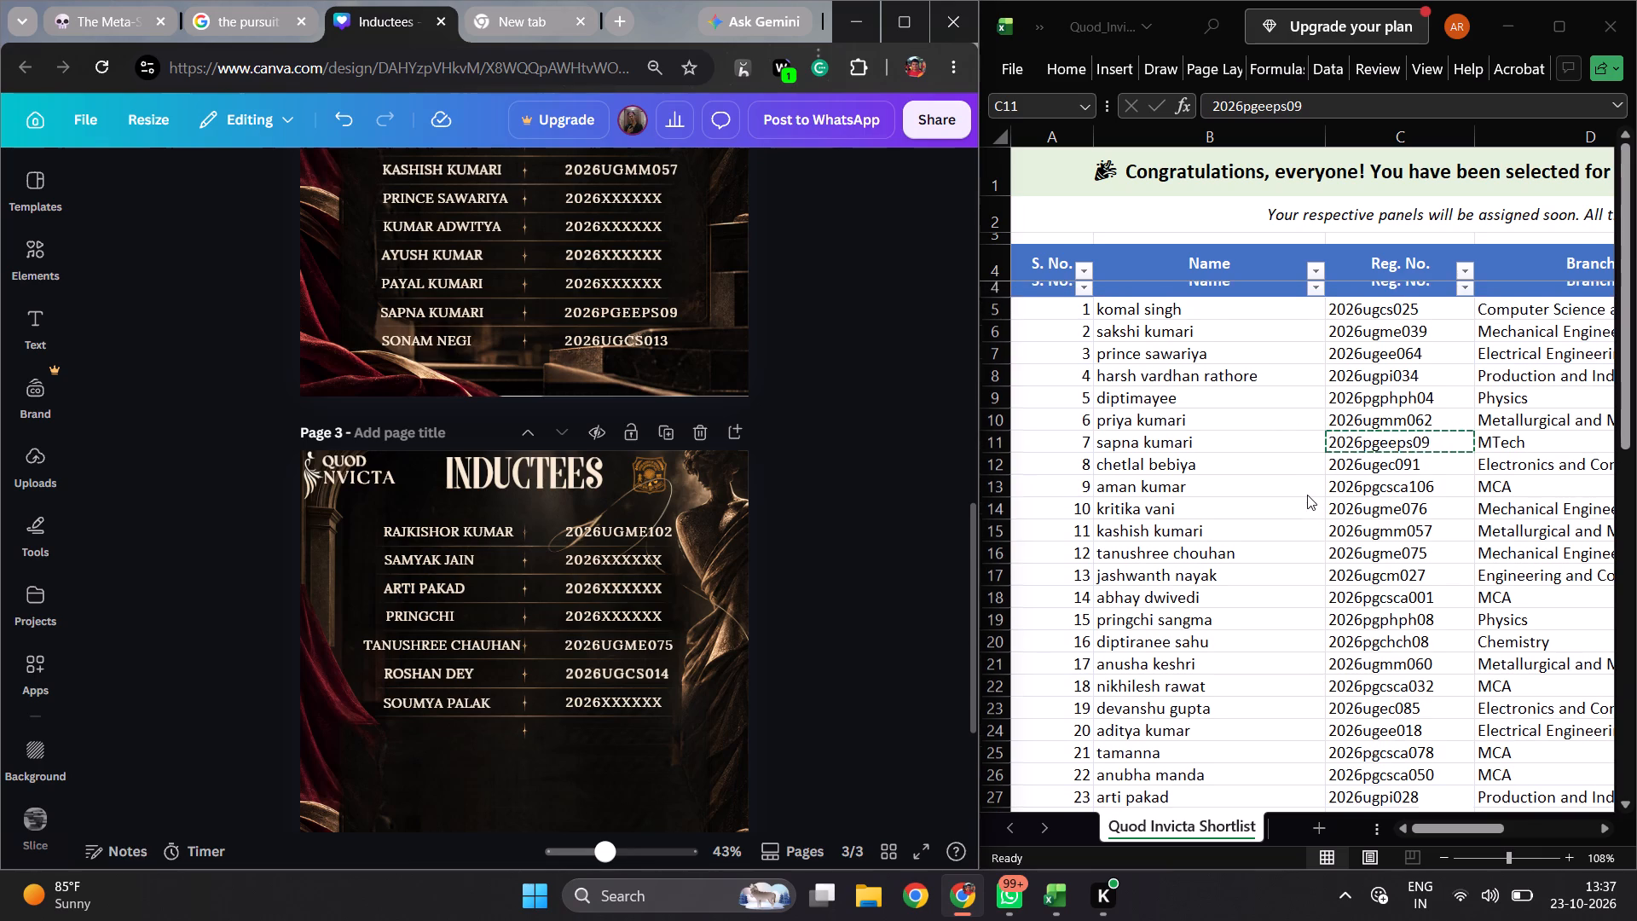
pyautogui.scroll(1, 1307, 495)
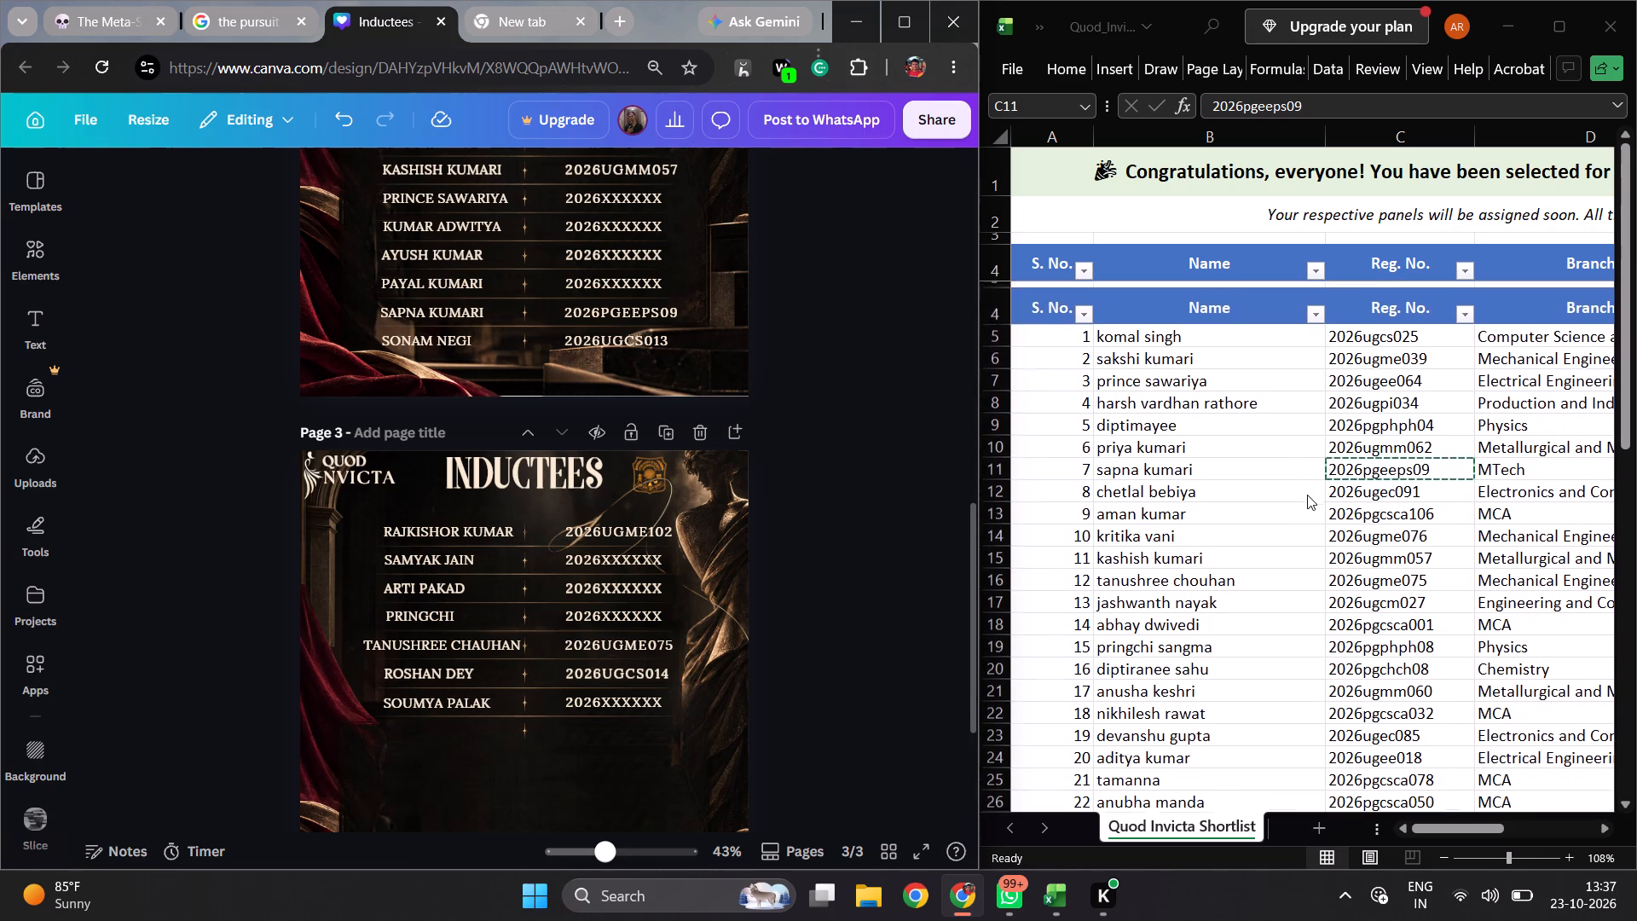
pyautogui.scroll(1, 1307, 495)
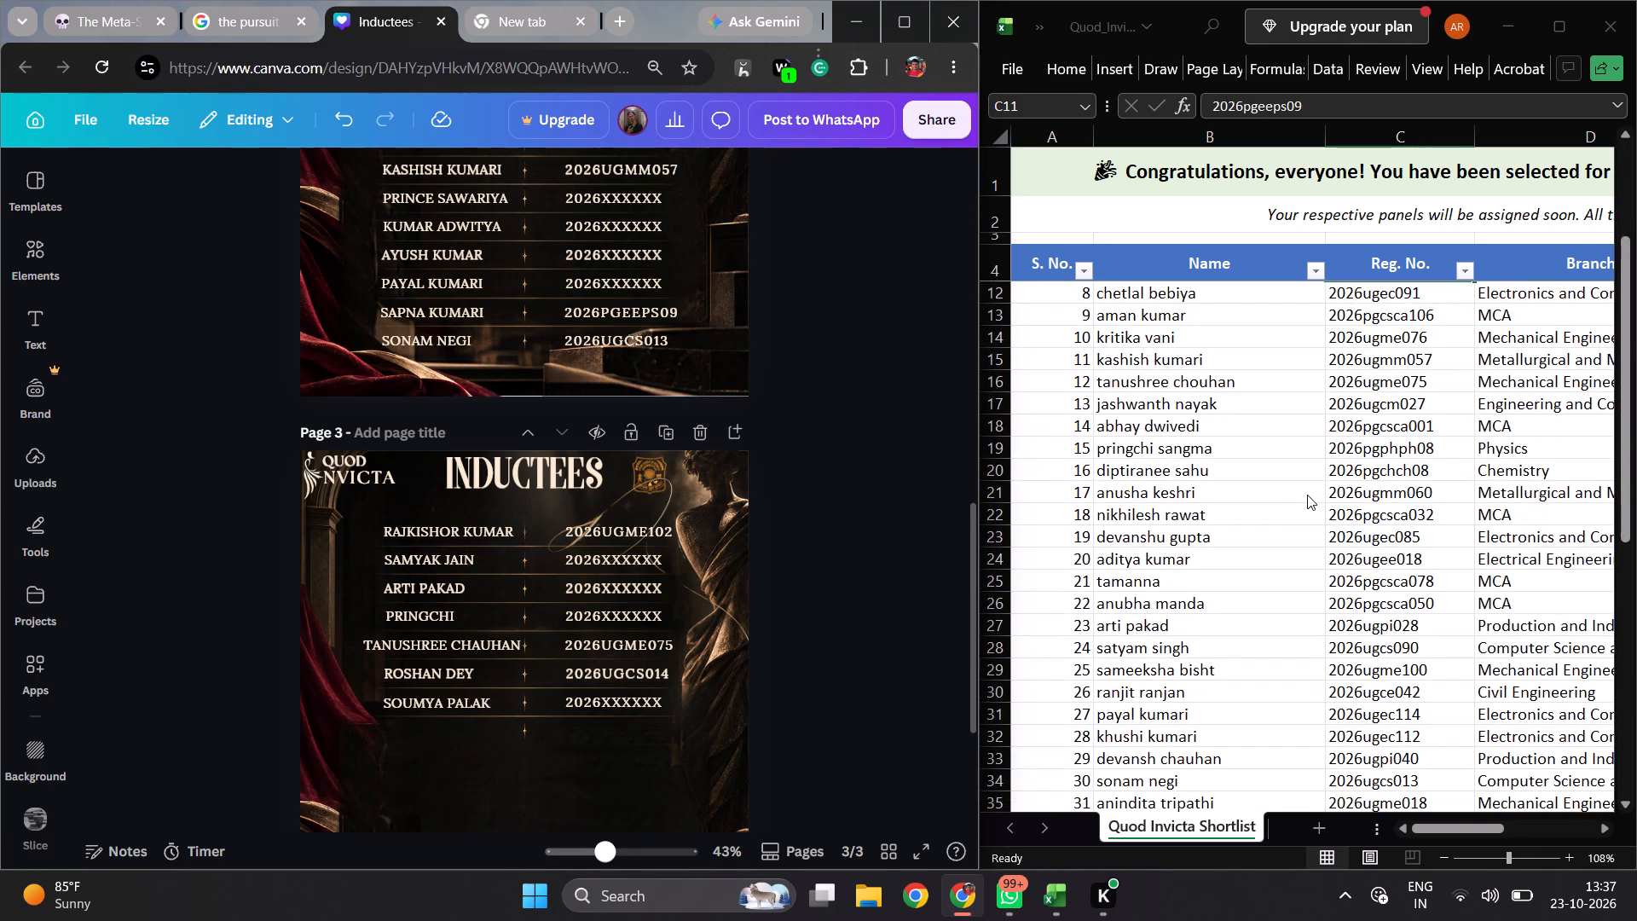
pyautogui.scroll(-1, 1307, 495)
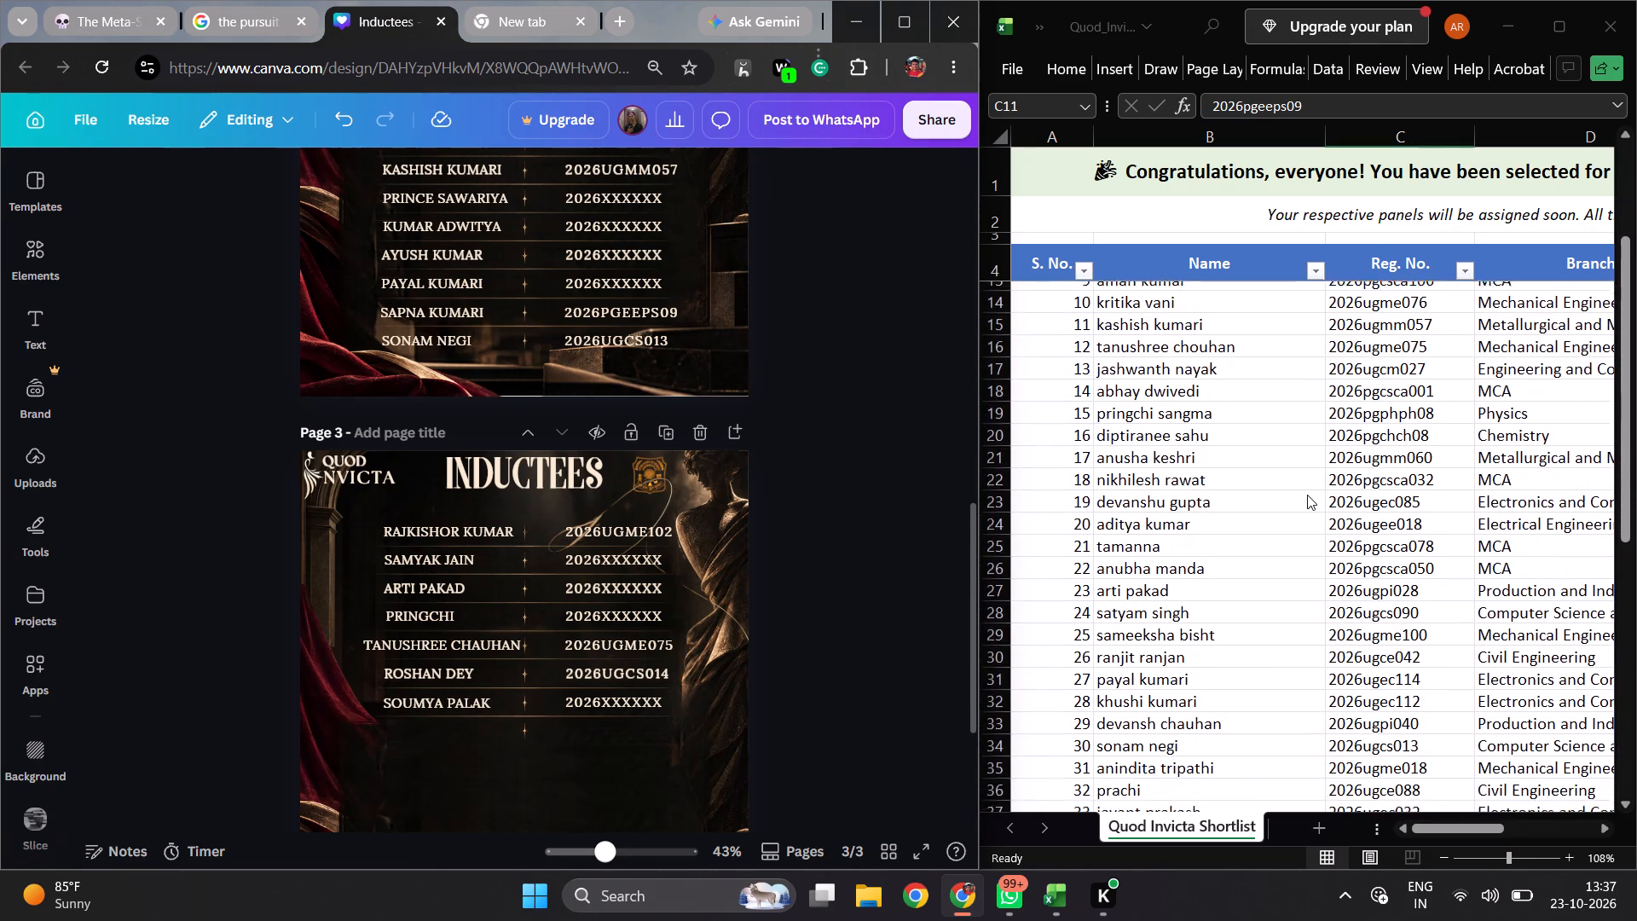
pyautogui.scroll(-1, 1307, 495)
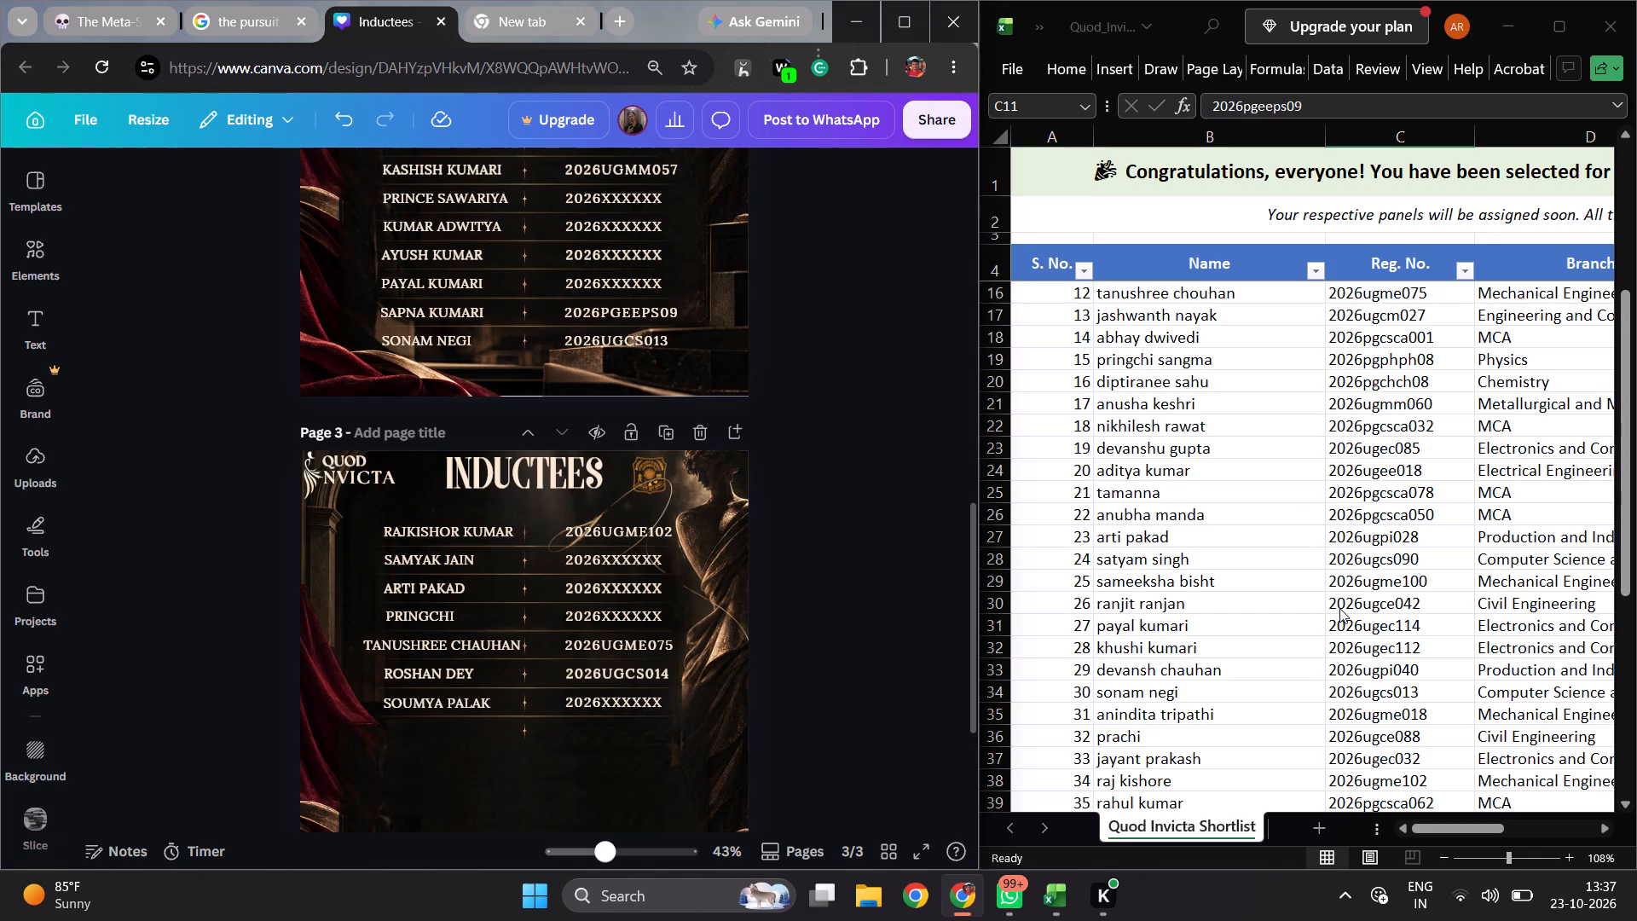
pyautogui.scroll(-1, 1339, 608)
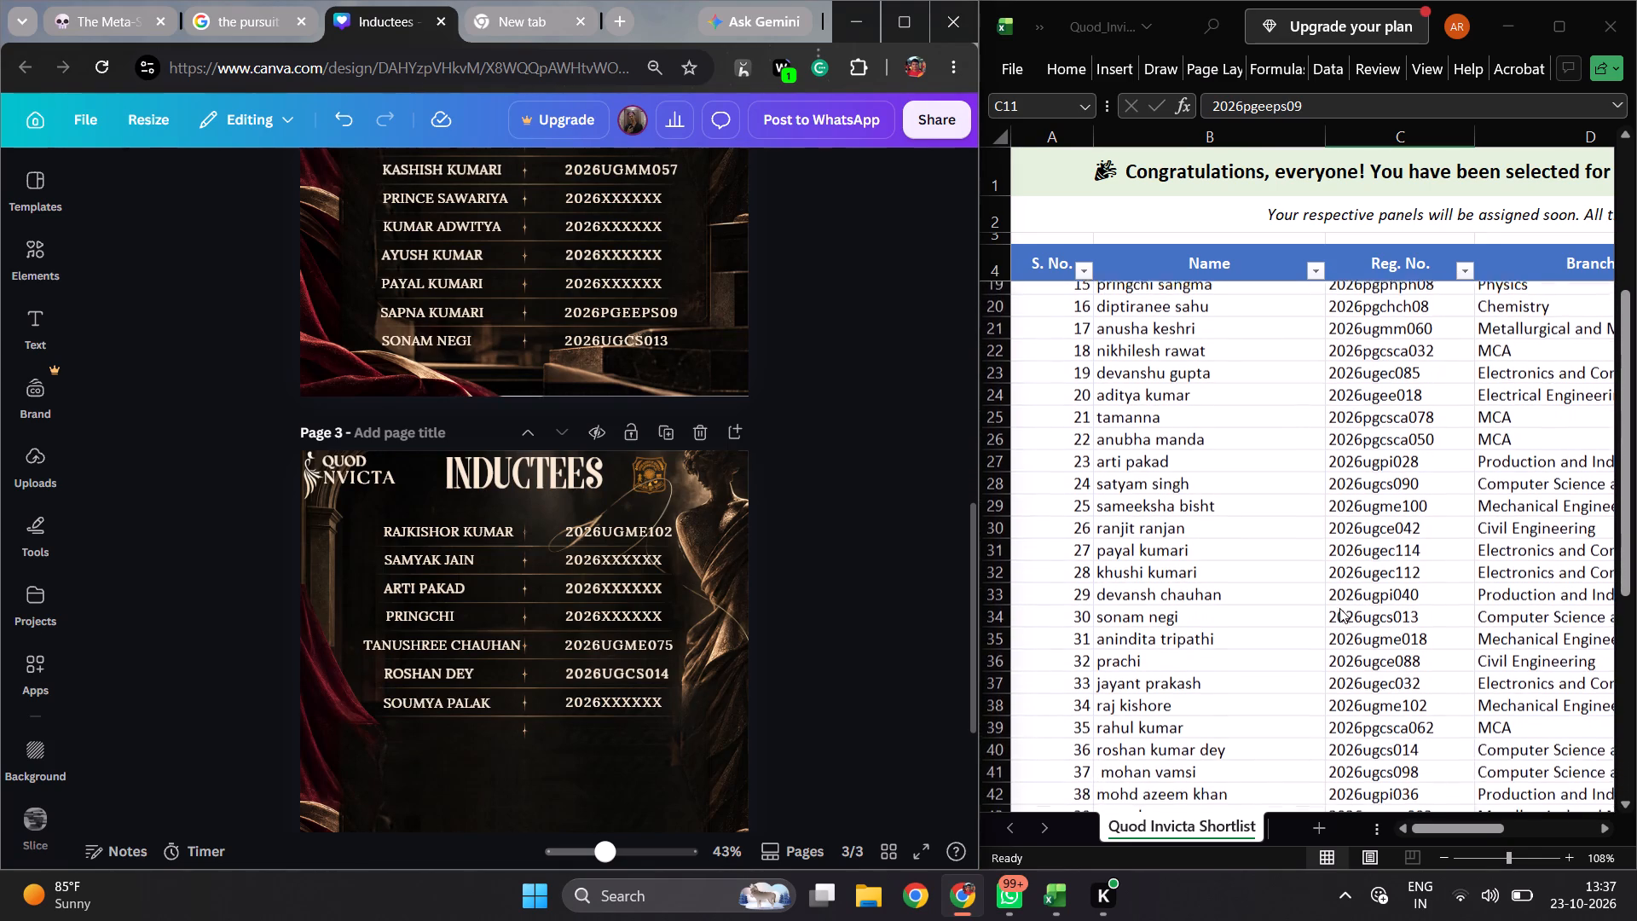
pyautogui.scroll(-1, 1339, 608)
pyautogui.scroll(1, 1339, 608)
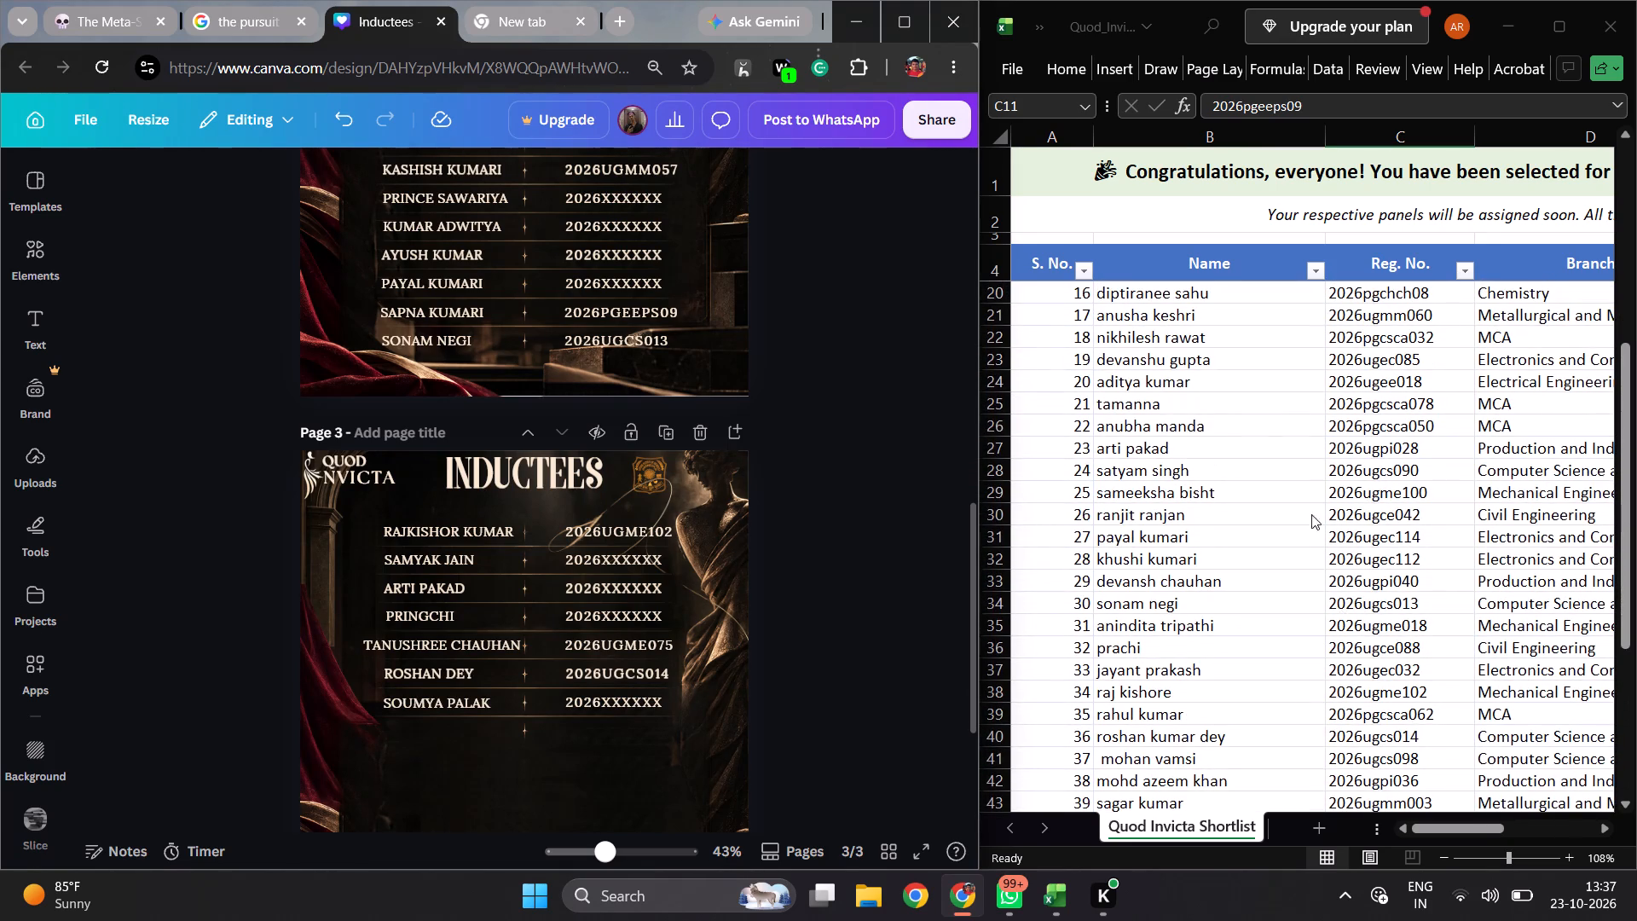
pyautogui.click(1380, 384)
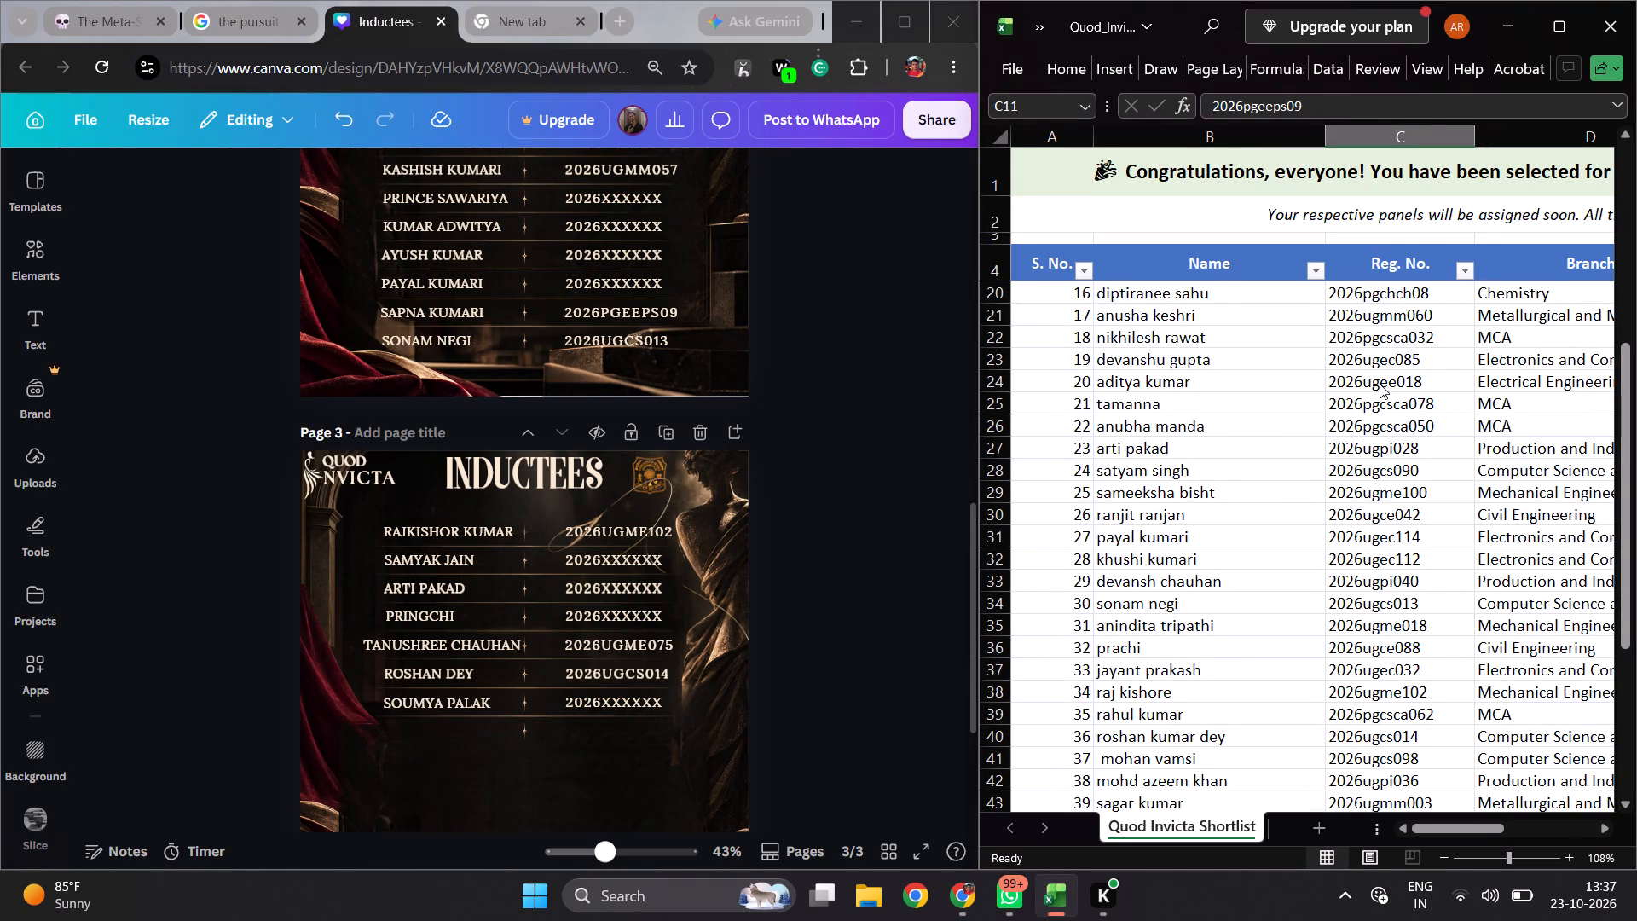
pyautogui.click(1380, 384)
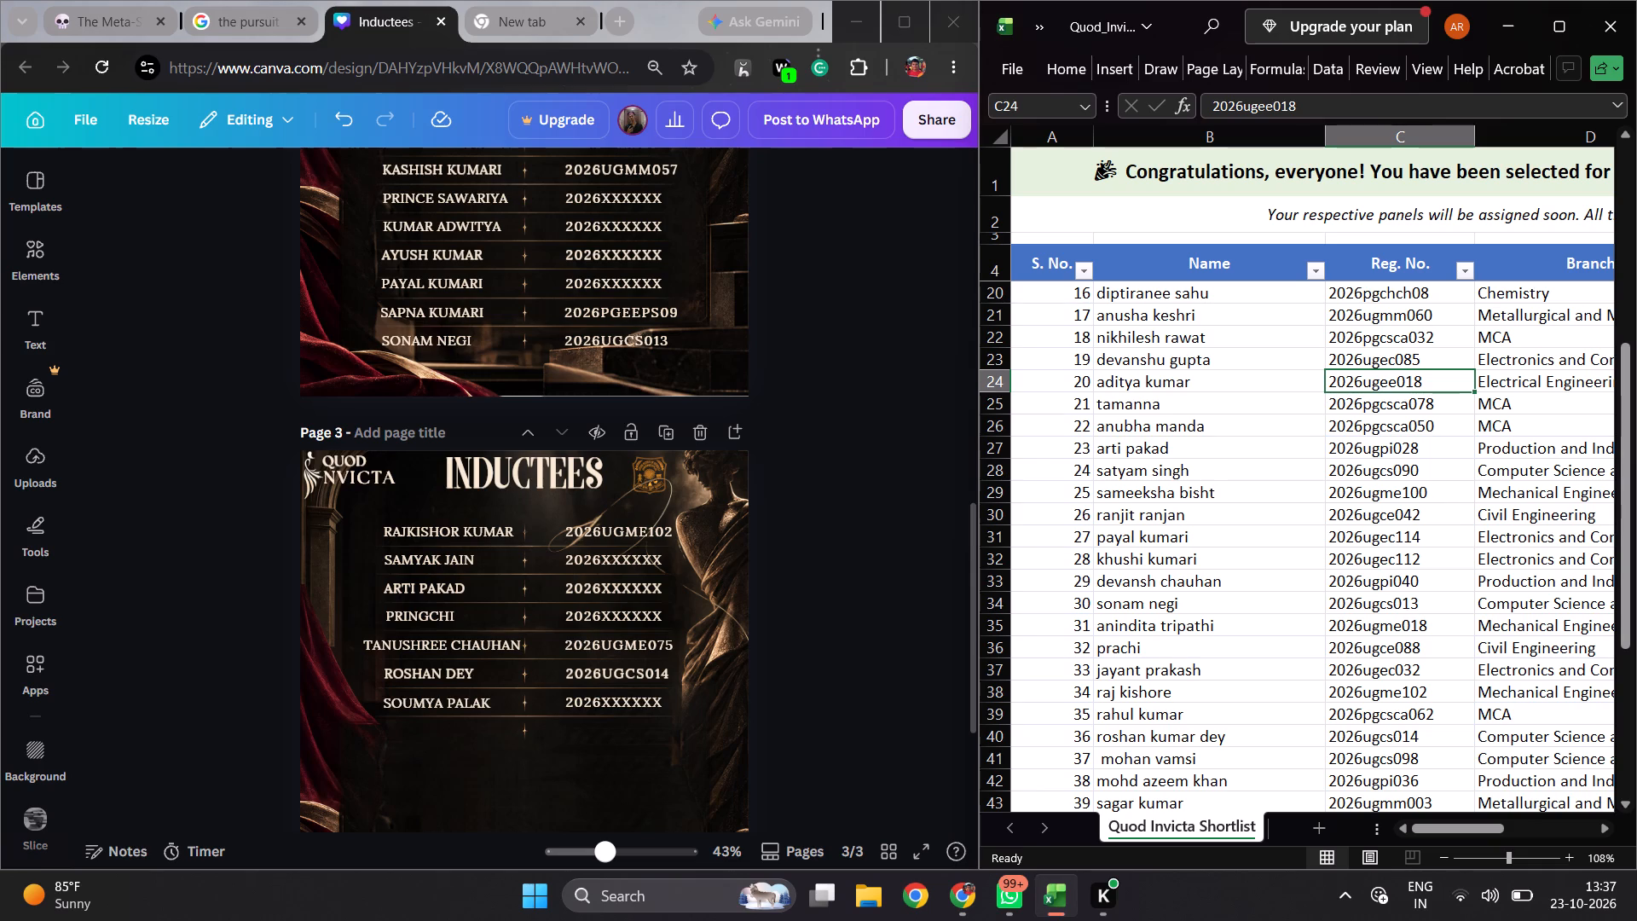
pyautogui.hotkey('ctrl', 'c')
pyautogui.scroll(4, 876, 369)
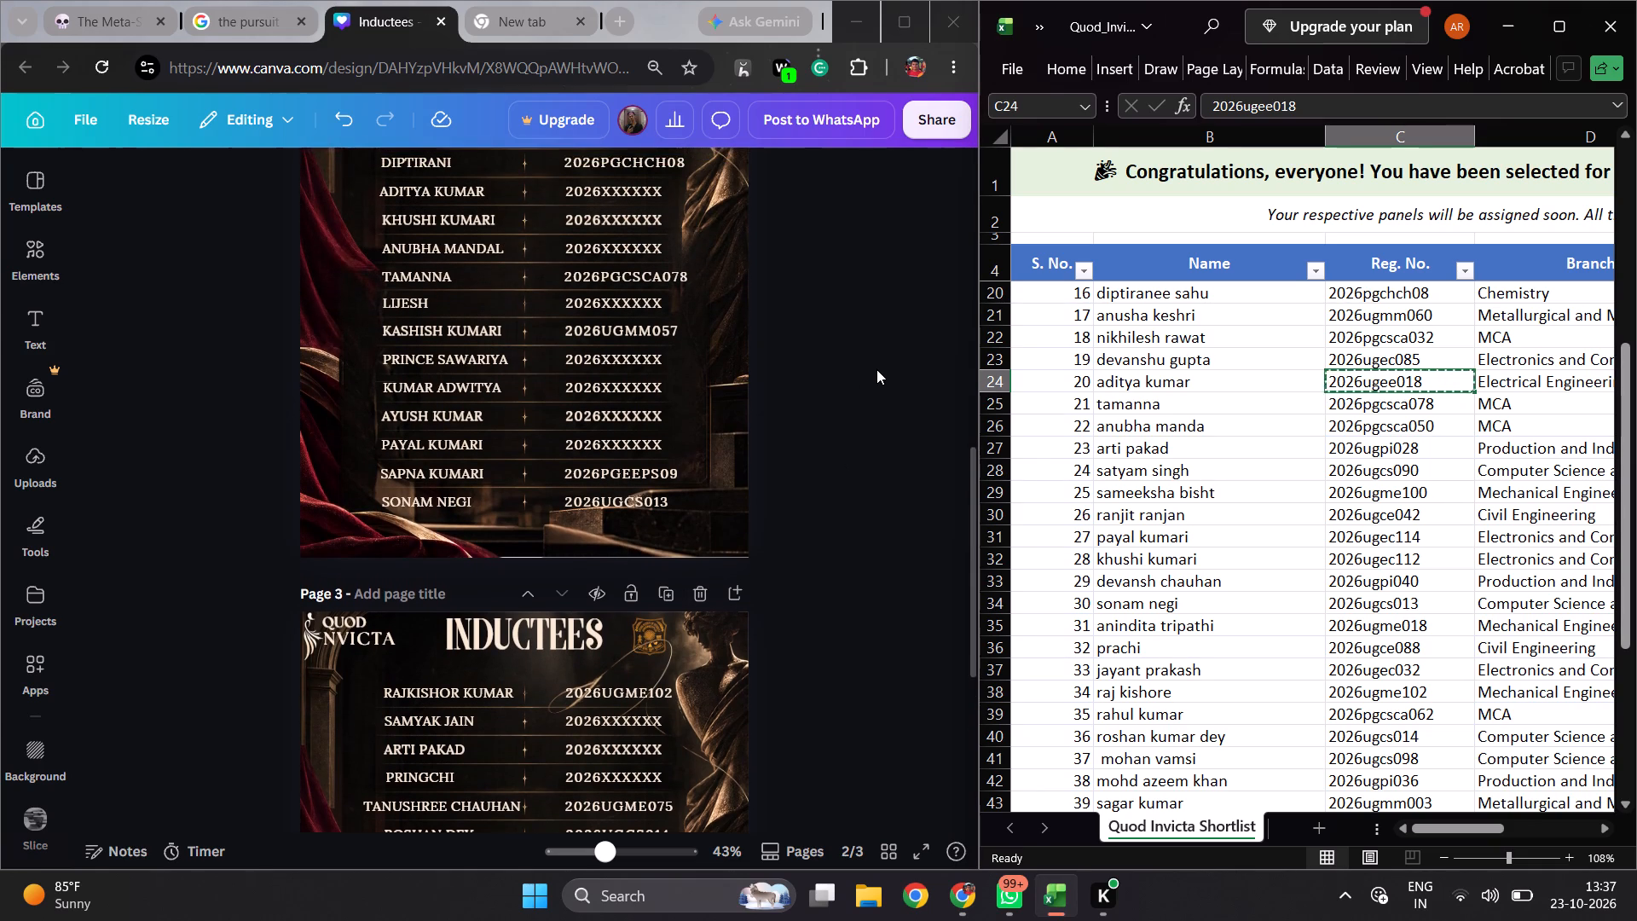
pyautogui.scroll(1, 876, 369)
pyautogui.doubleClick(603, 252)
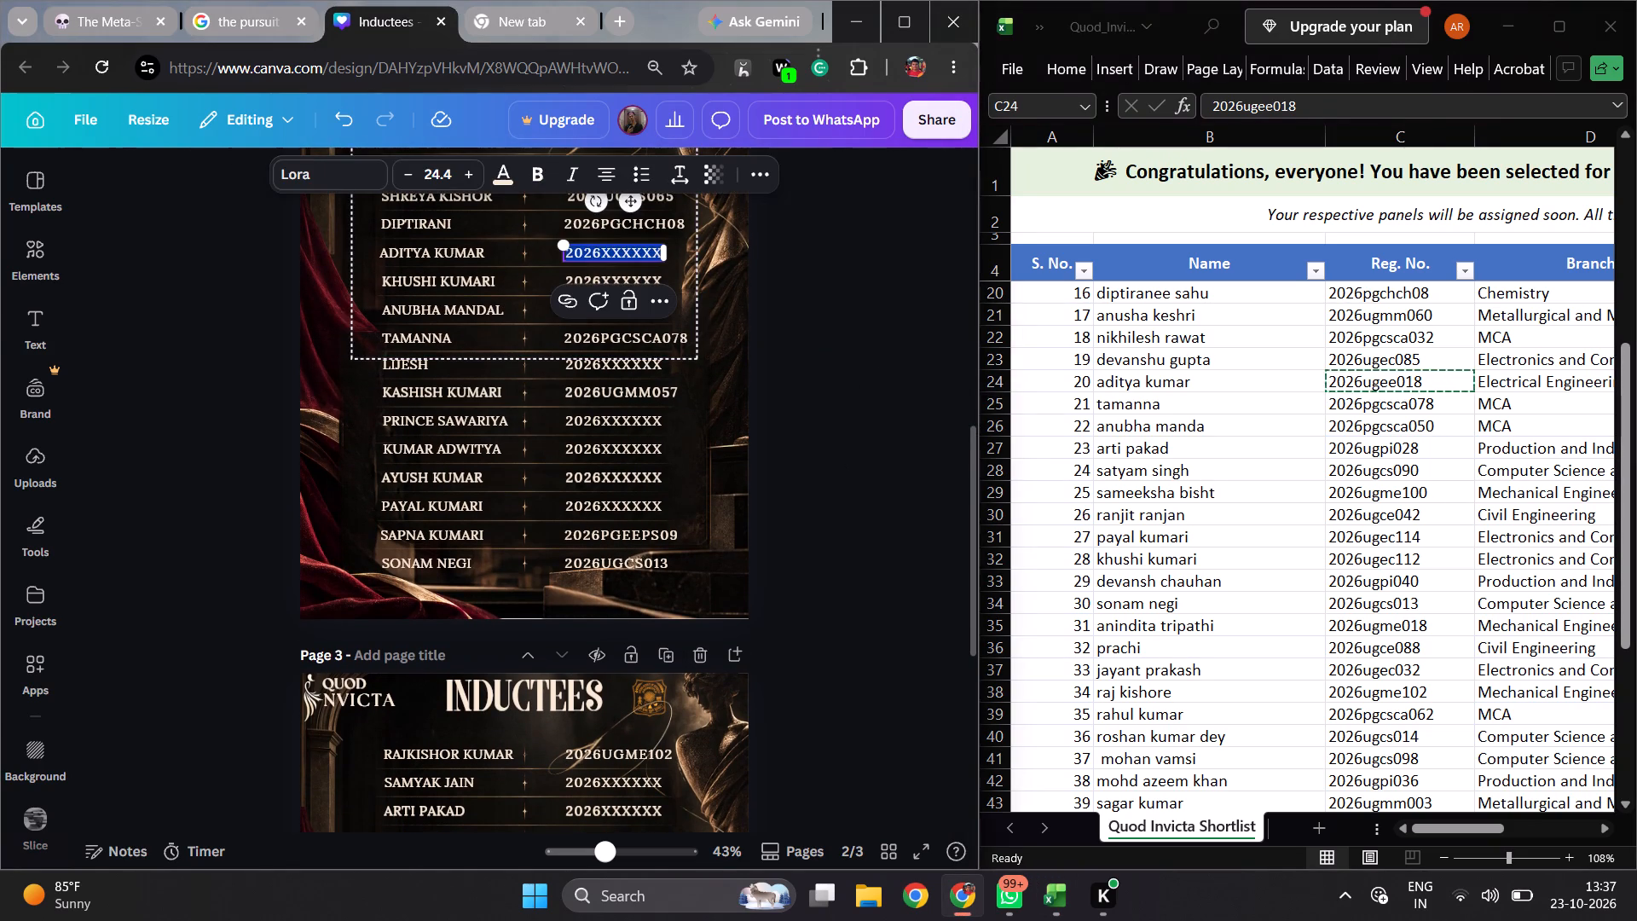
pyautogui.hotkey('ctrl', 'v')
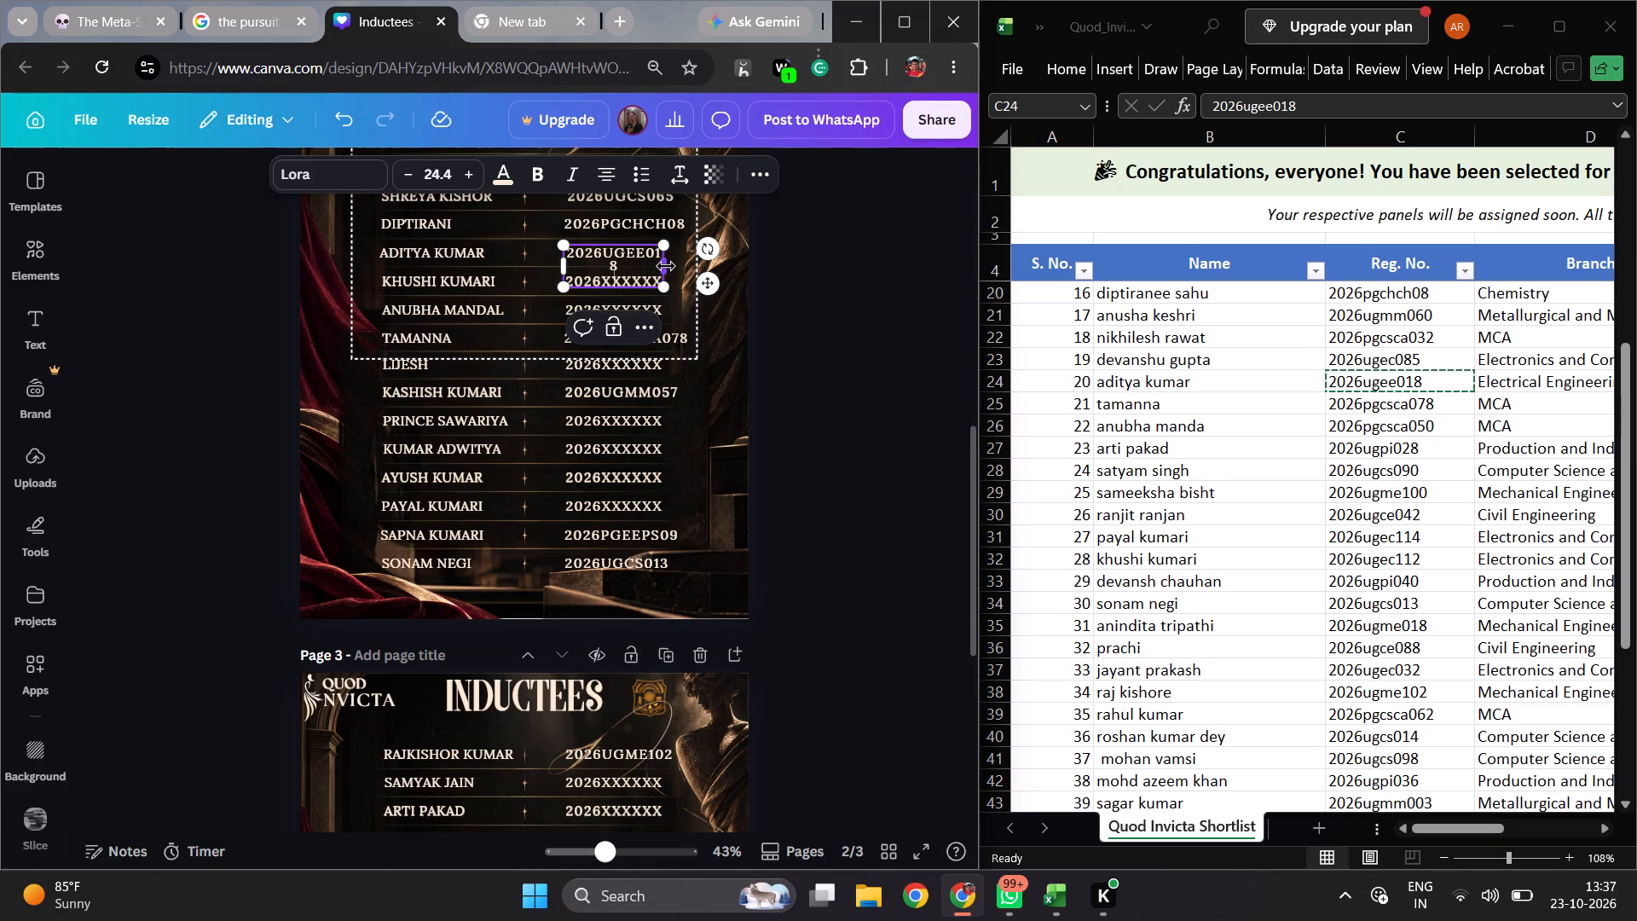
pyautogui.moveTo(666, 266); pyautogui.dragTo(674, 266)
pyautogui.click(790, 363)
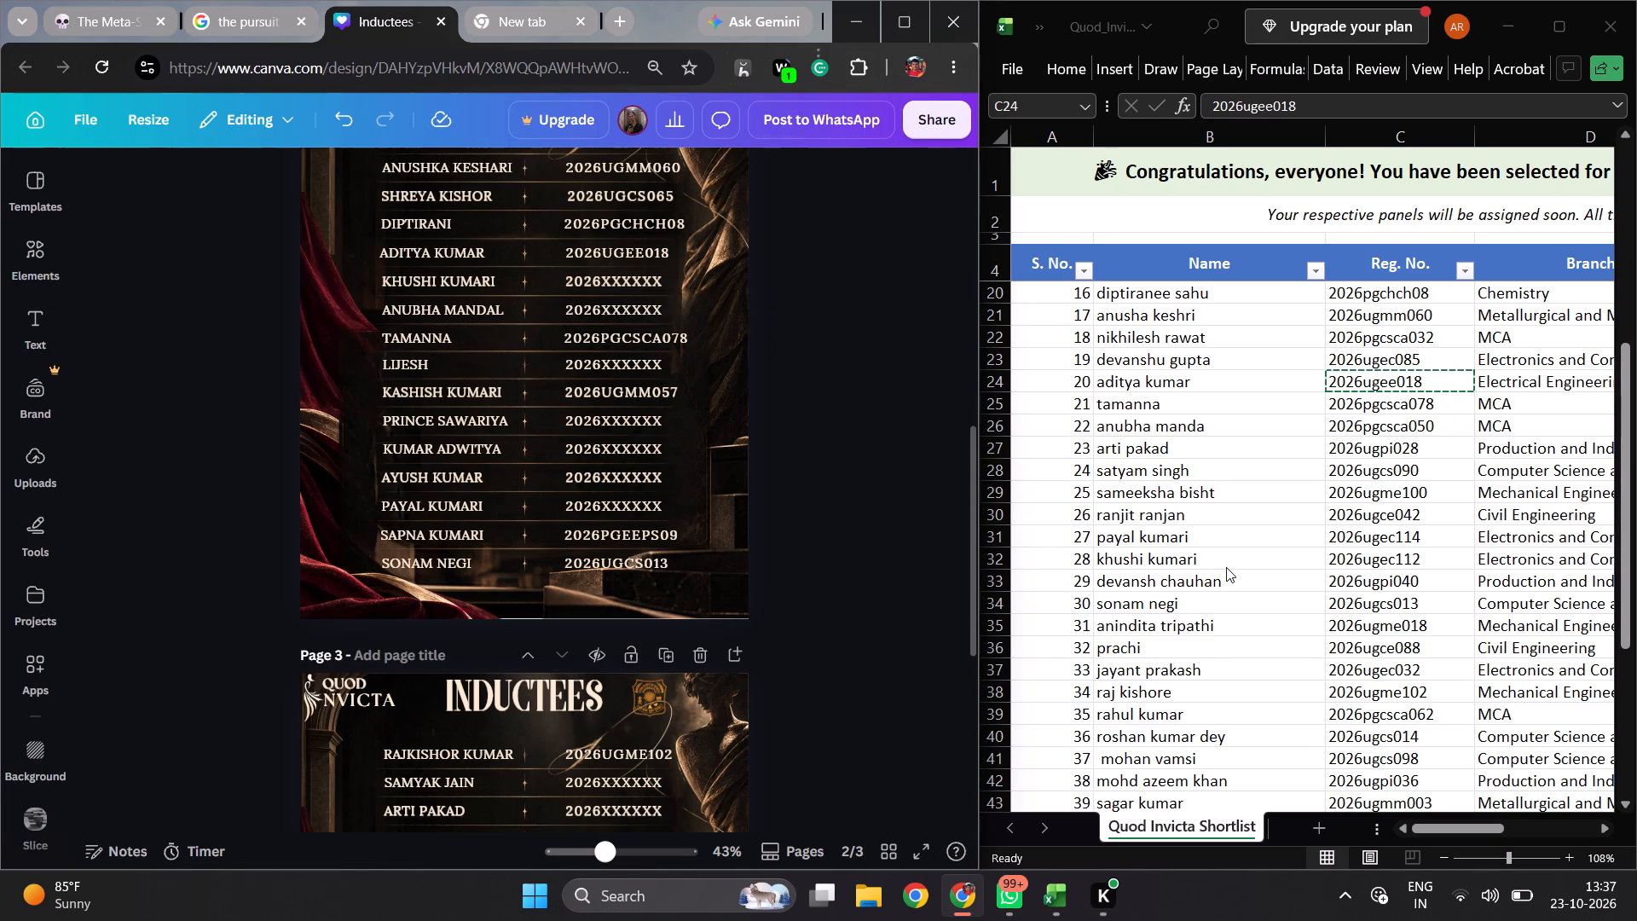
# Replace page 2's sixth-row placeholder with the registration number from shortlist cell C32, widening its text box to fit it on one line.
pyautogui.scroll(-1, 722, 691)
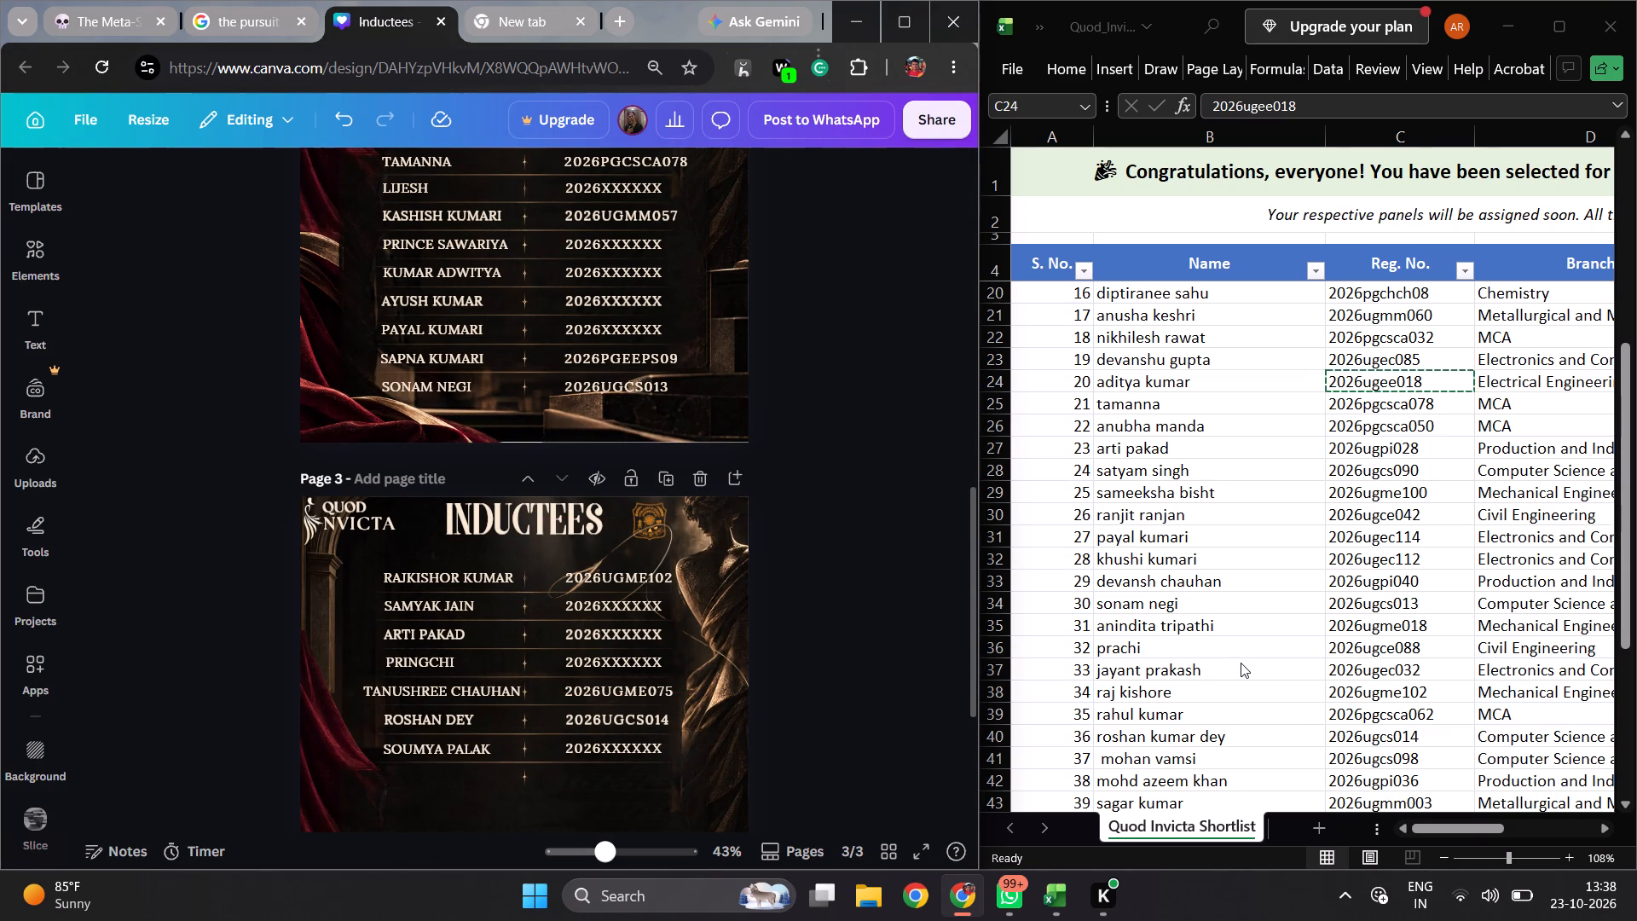
pyautogui.click(1356, 563)
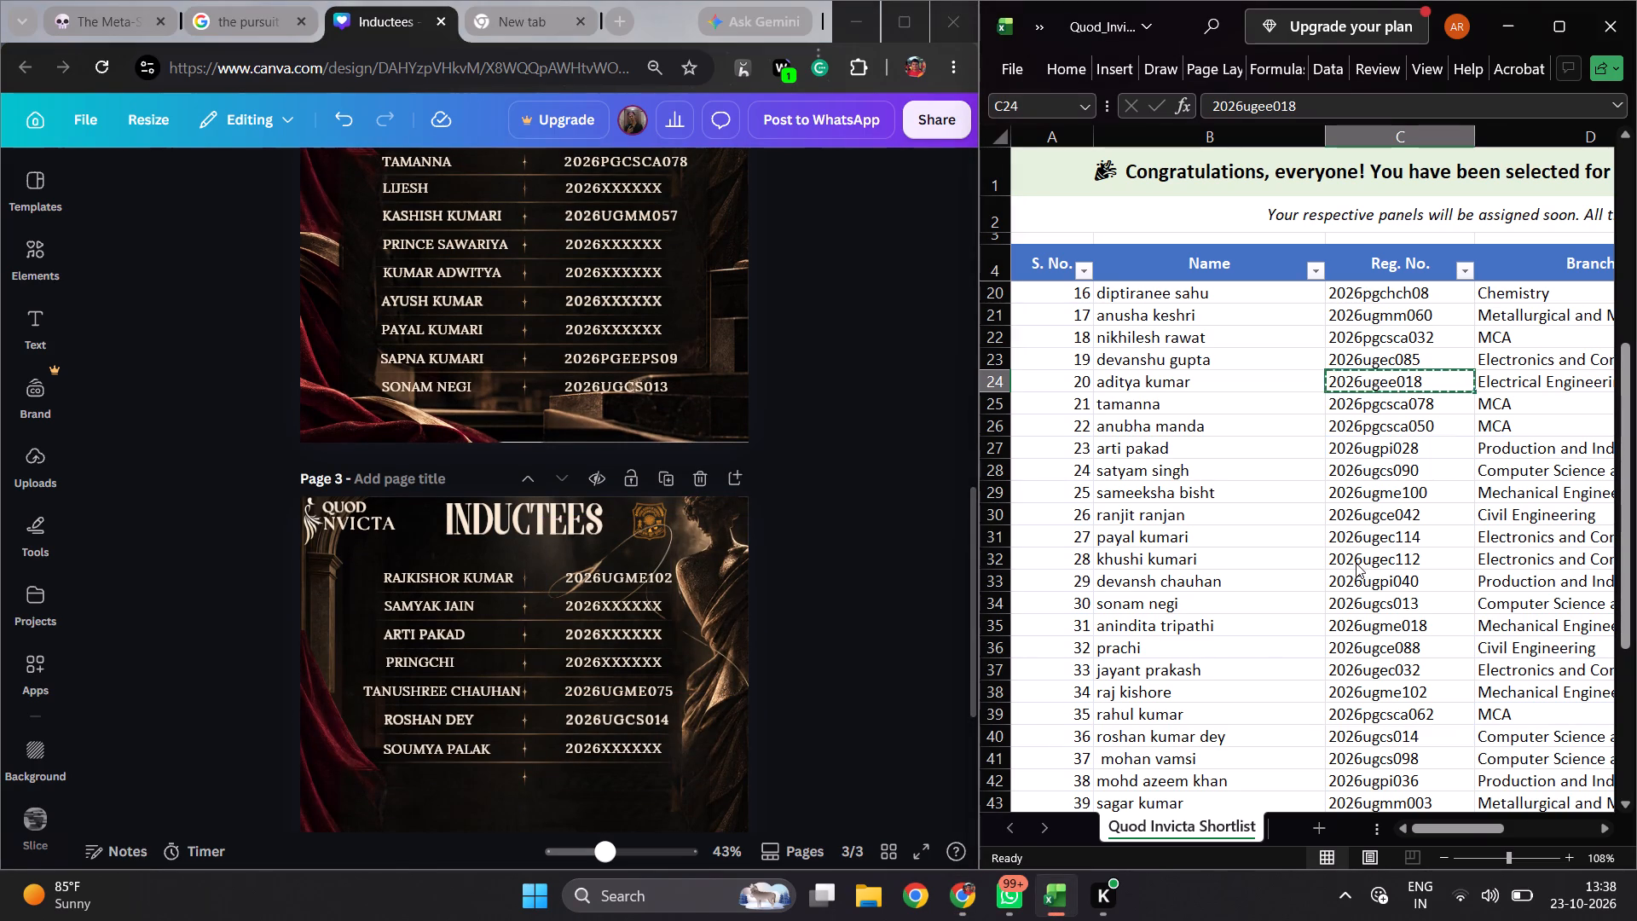
pyautogui.click(1356, 563)
pyautogui.hotkey('ctrl', 'c')
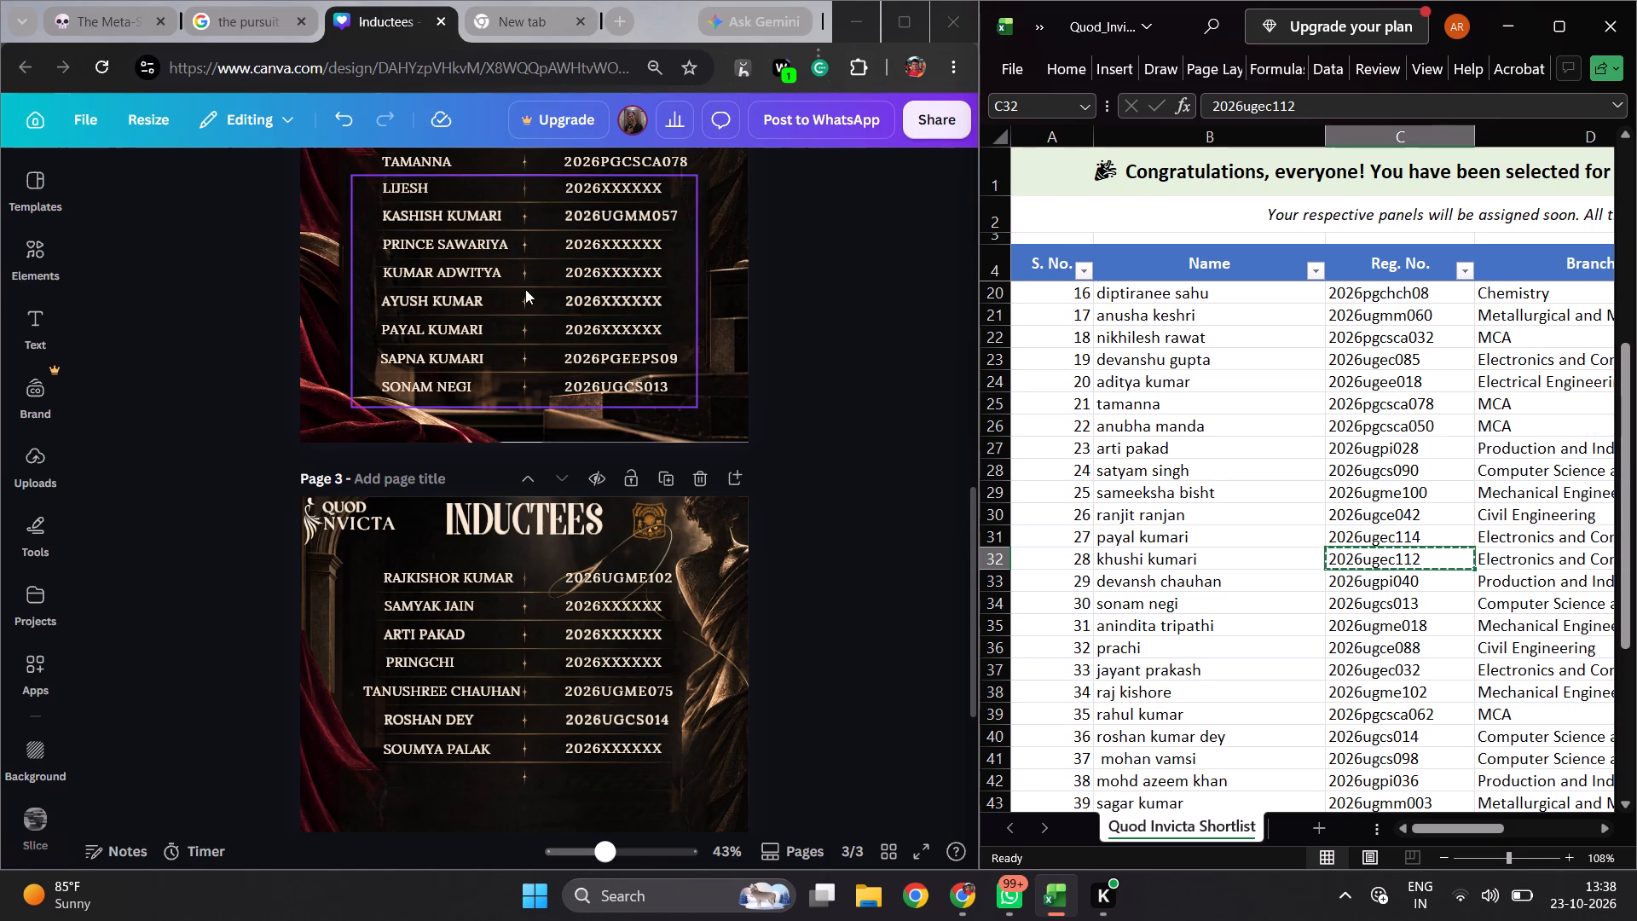
pyautogui.scroll(1, 755, 370)
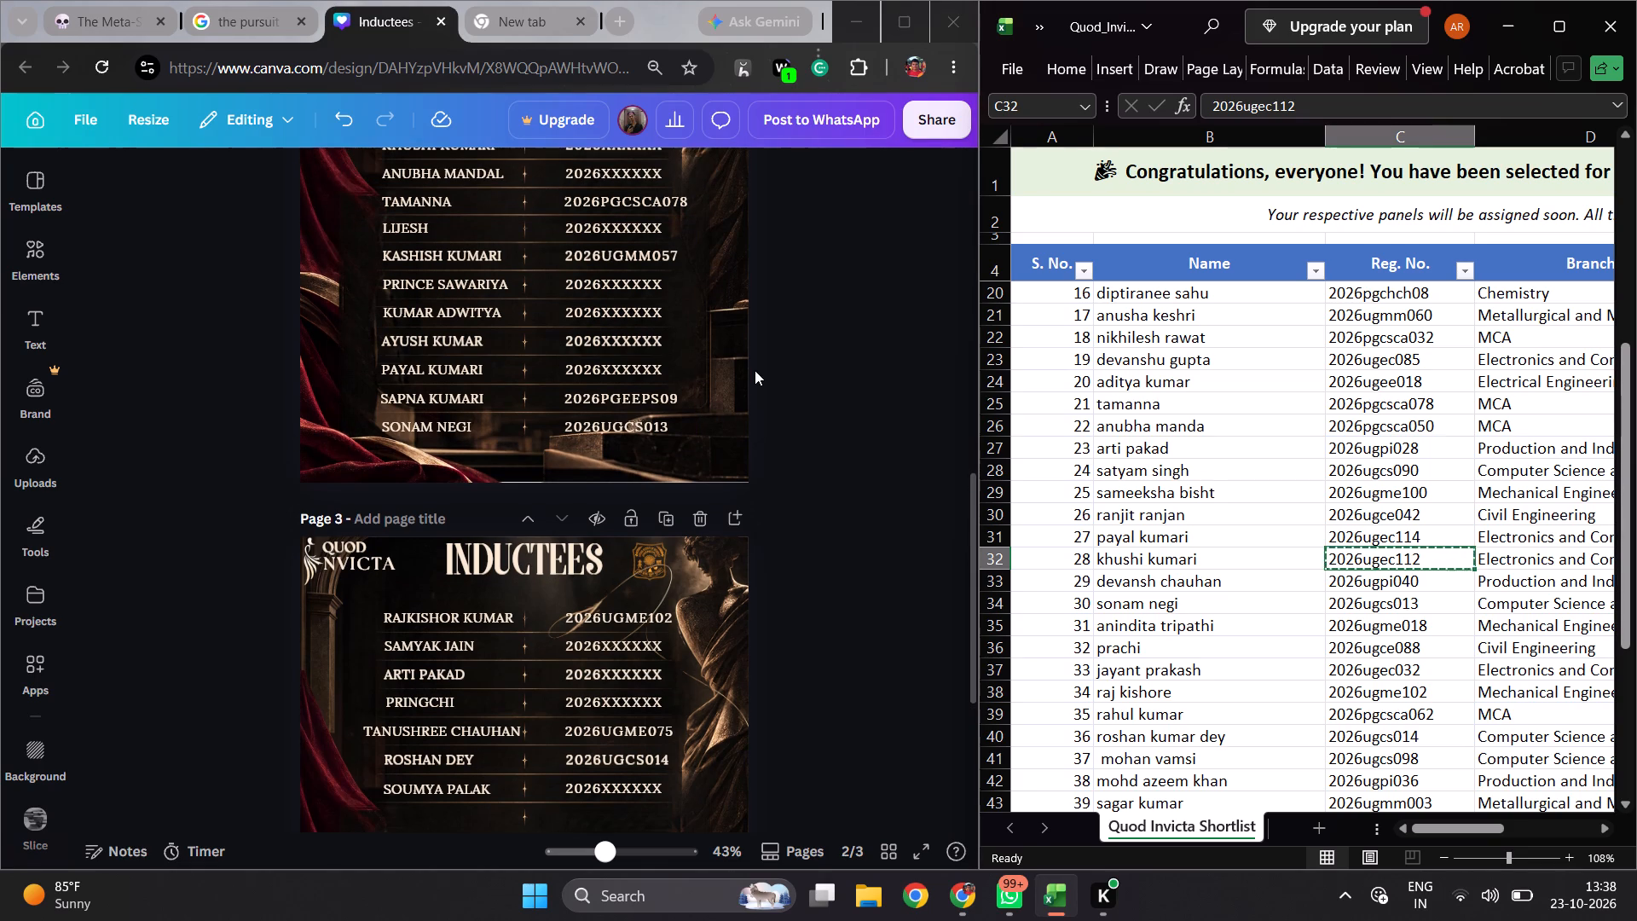
pyautogui.scroll(1, 755, 370)
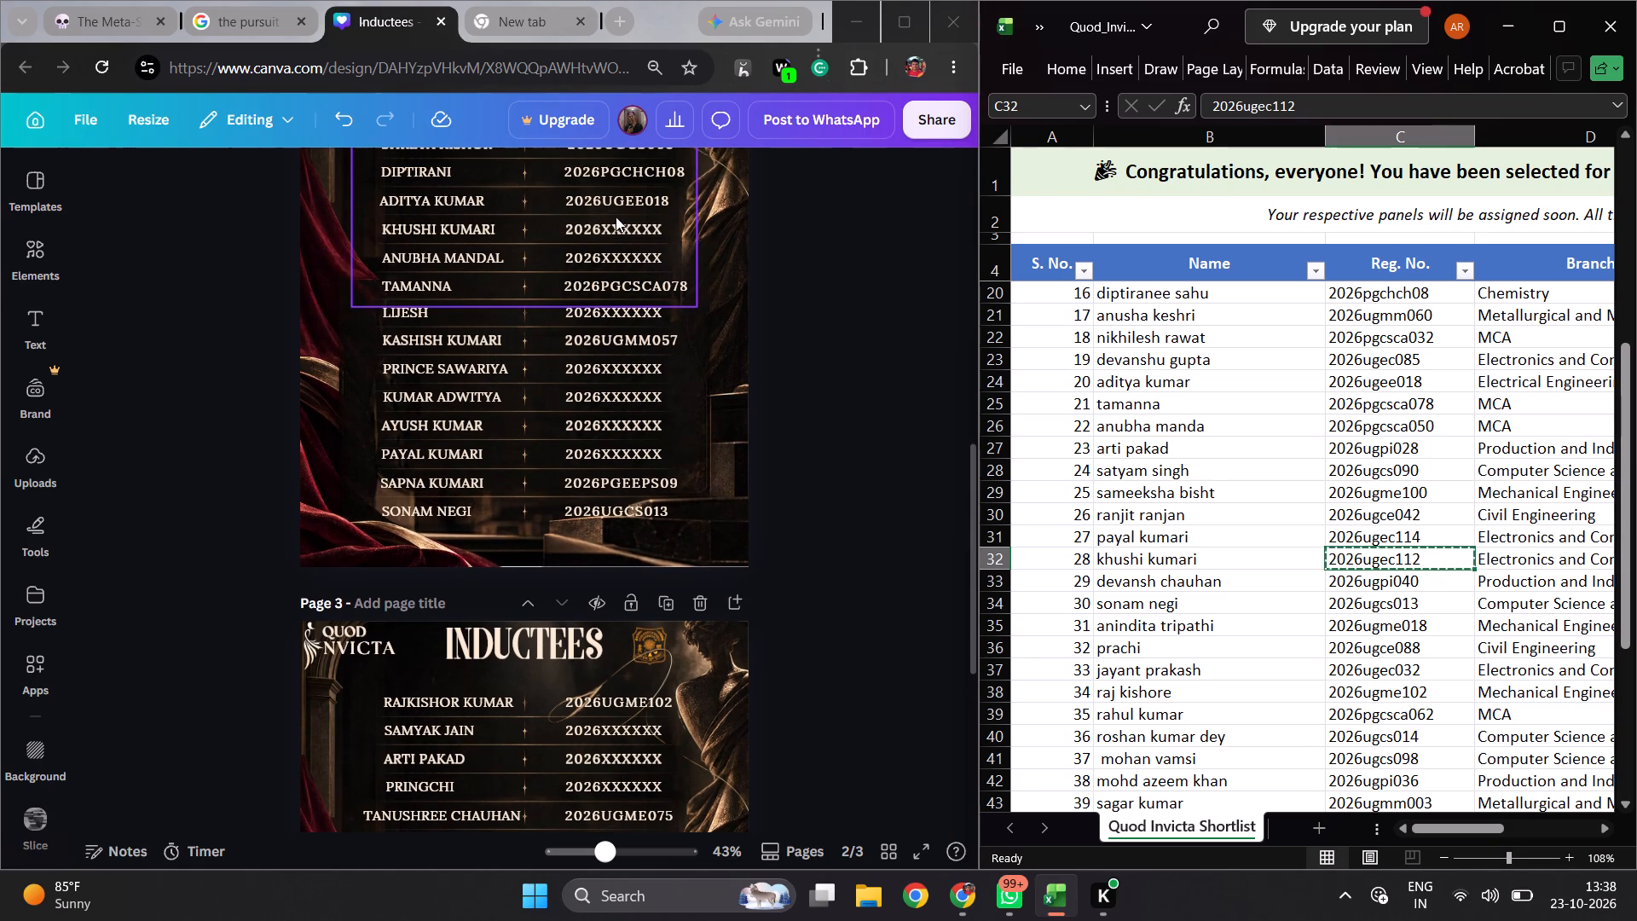
pyautogui.doubleClick(616, 230)
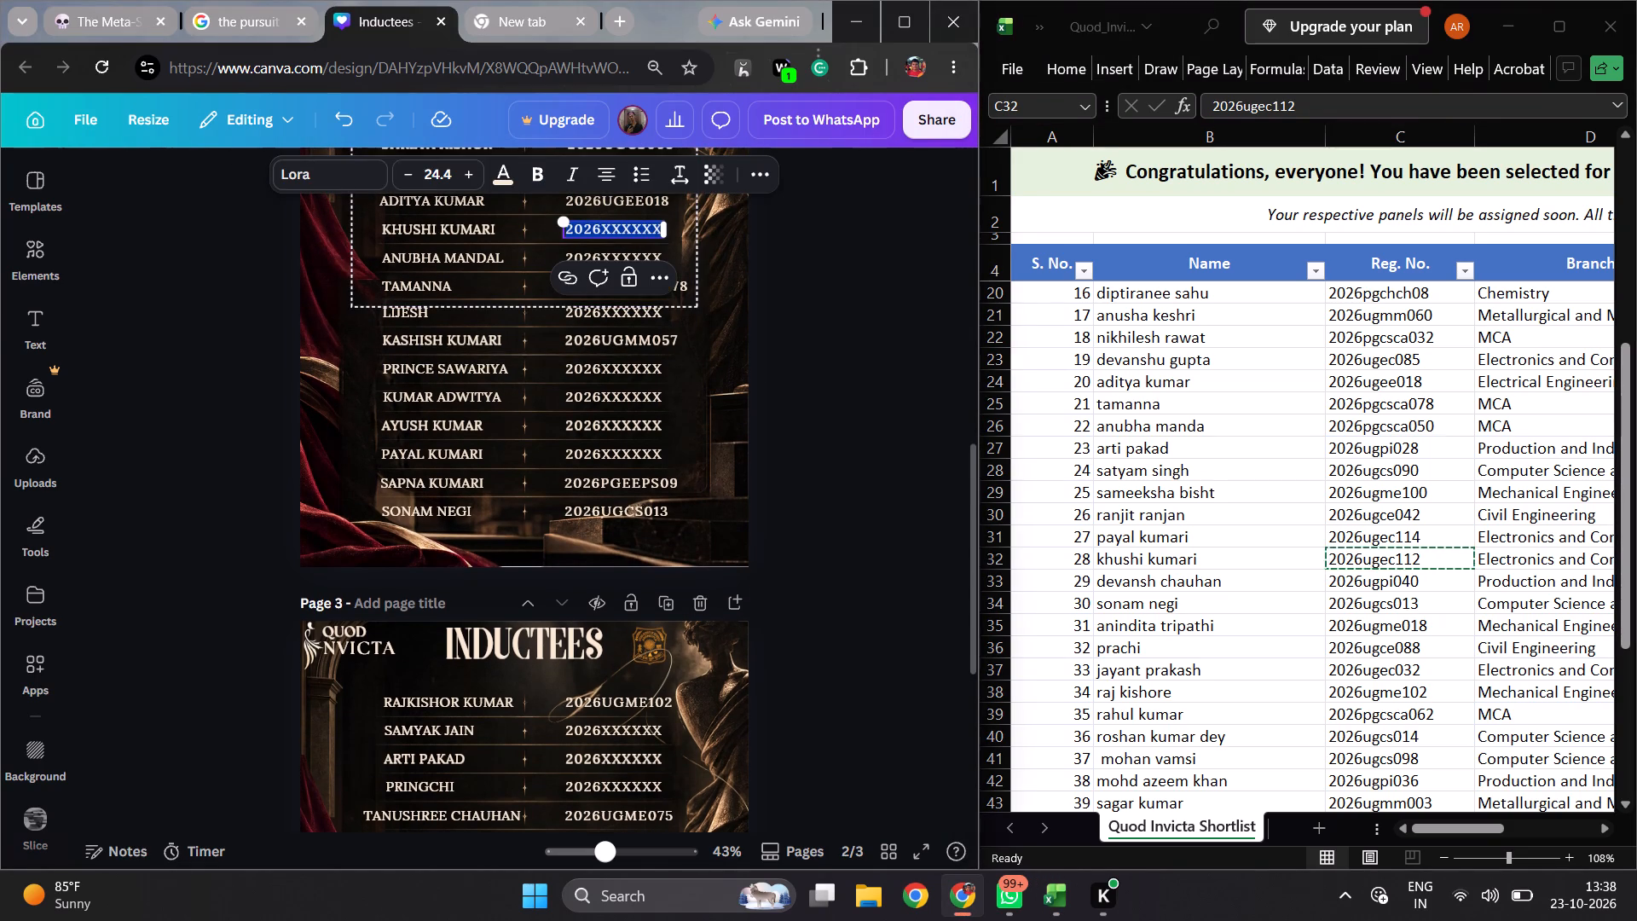
pyautogui.hotkey('ctrl', 'v')
pyautogui.moveTo(667, 240); pyautogui.dragTo(676, 241)
pyautogui.click(829, 393)
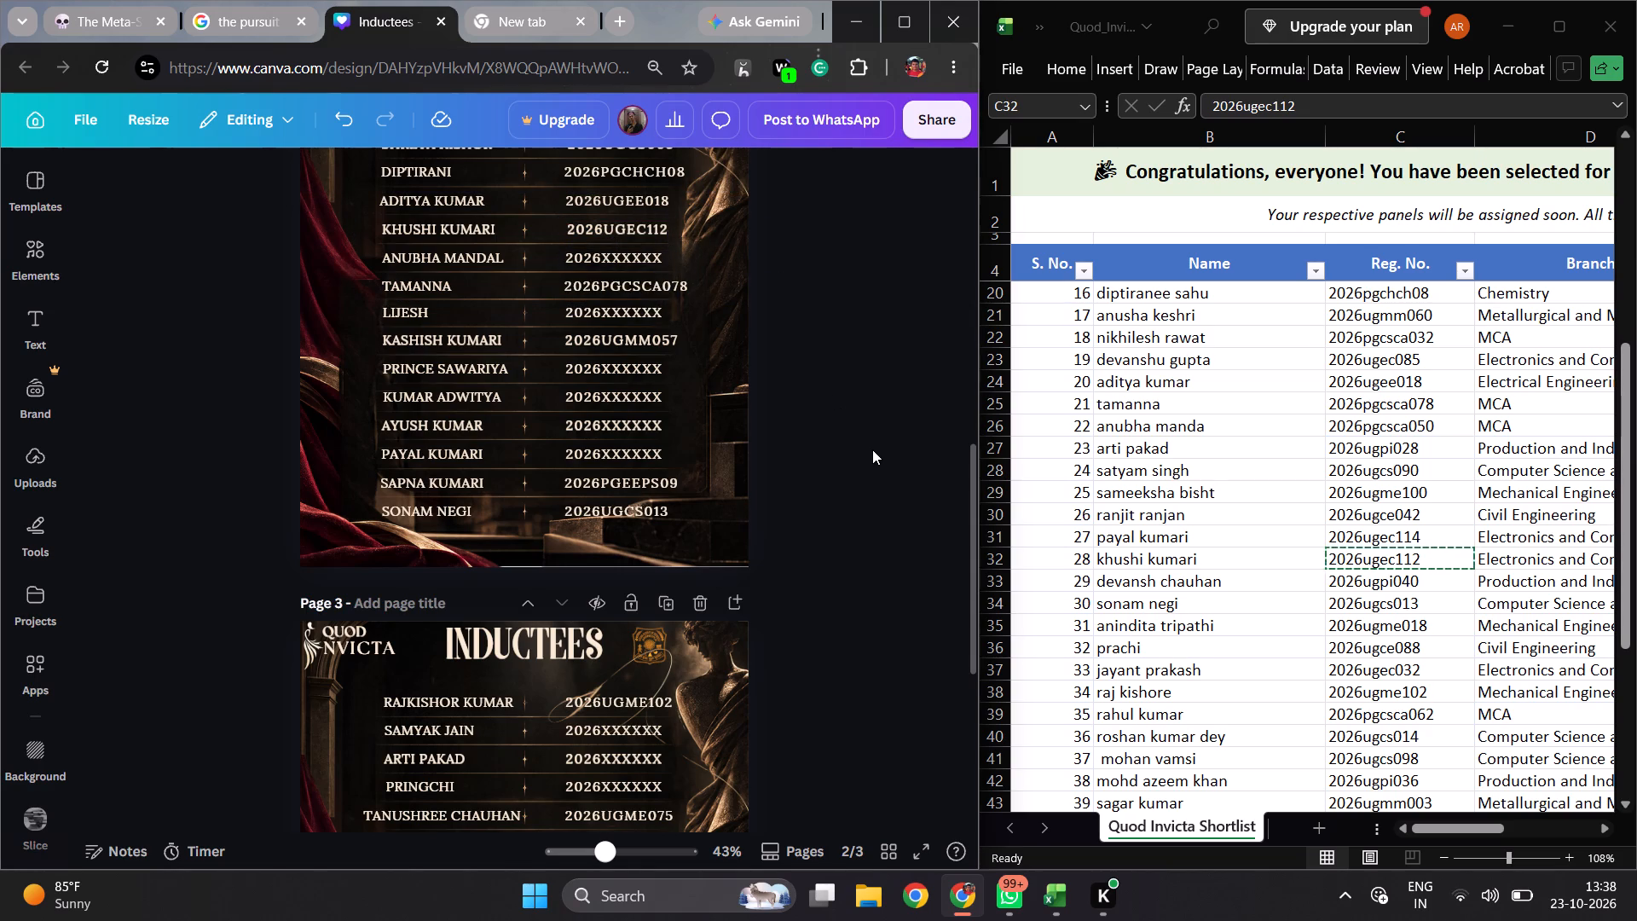
# Replace page 2's third-to-last-row placeholder with the registration number from shortlist cell C31, widening its text box to fit it on one line.
pyautogui.scroll(-2, 818, 586)
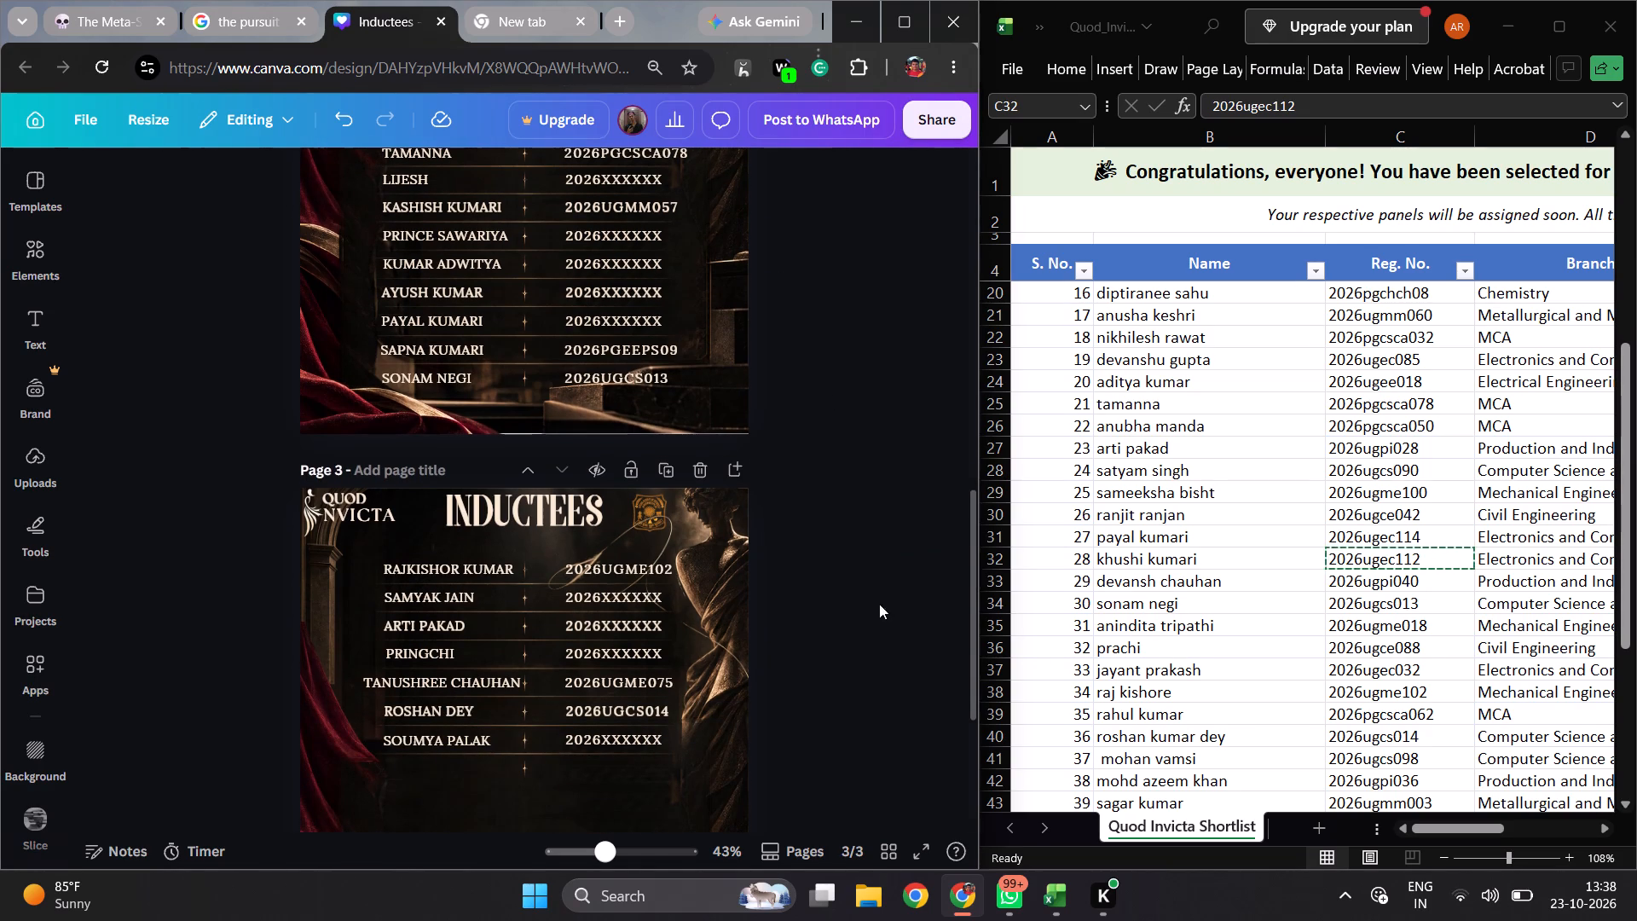
pyautogui.scroll(1, 1226, 637)
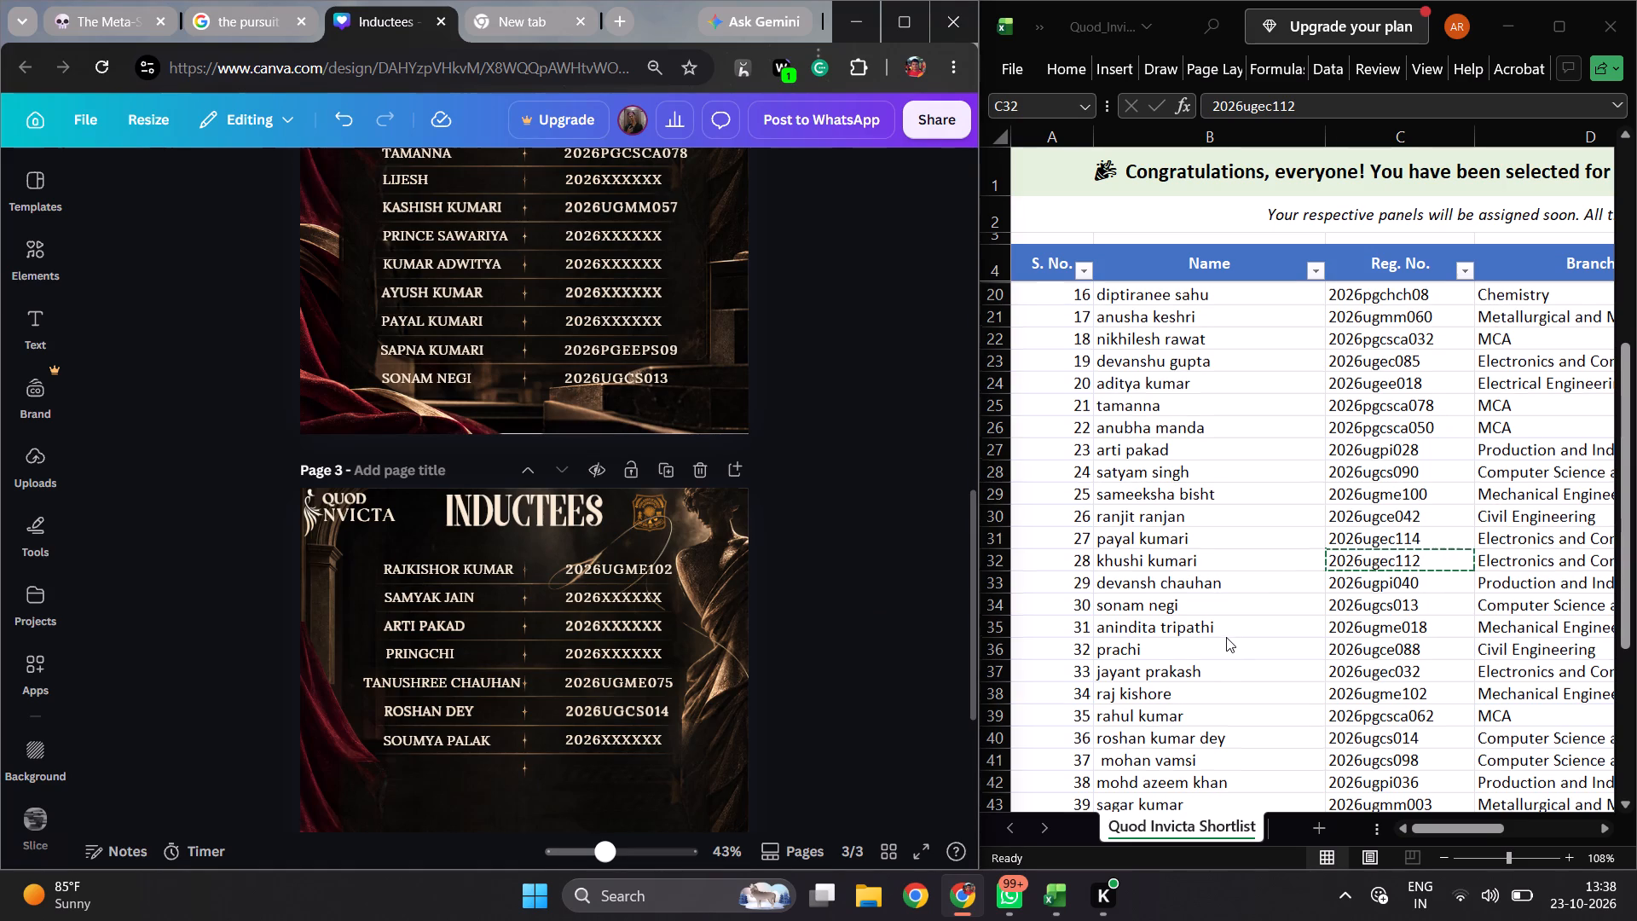
pyautogui.scroll(1, 1226, 637)
pyautogui.click(1394, 553)
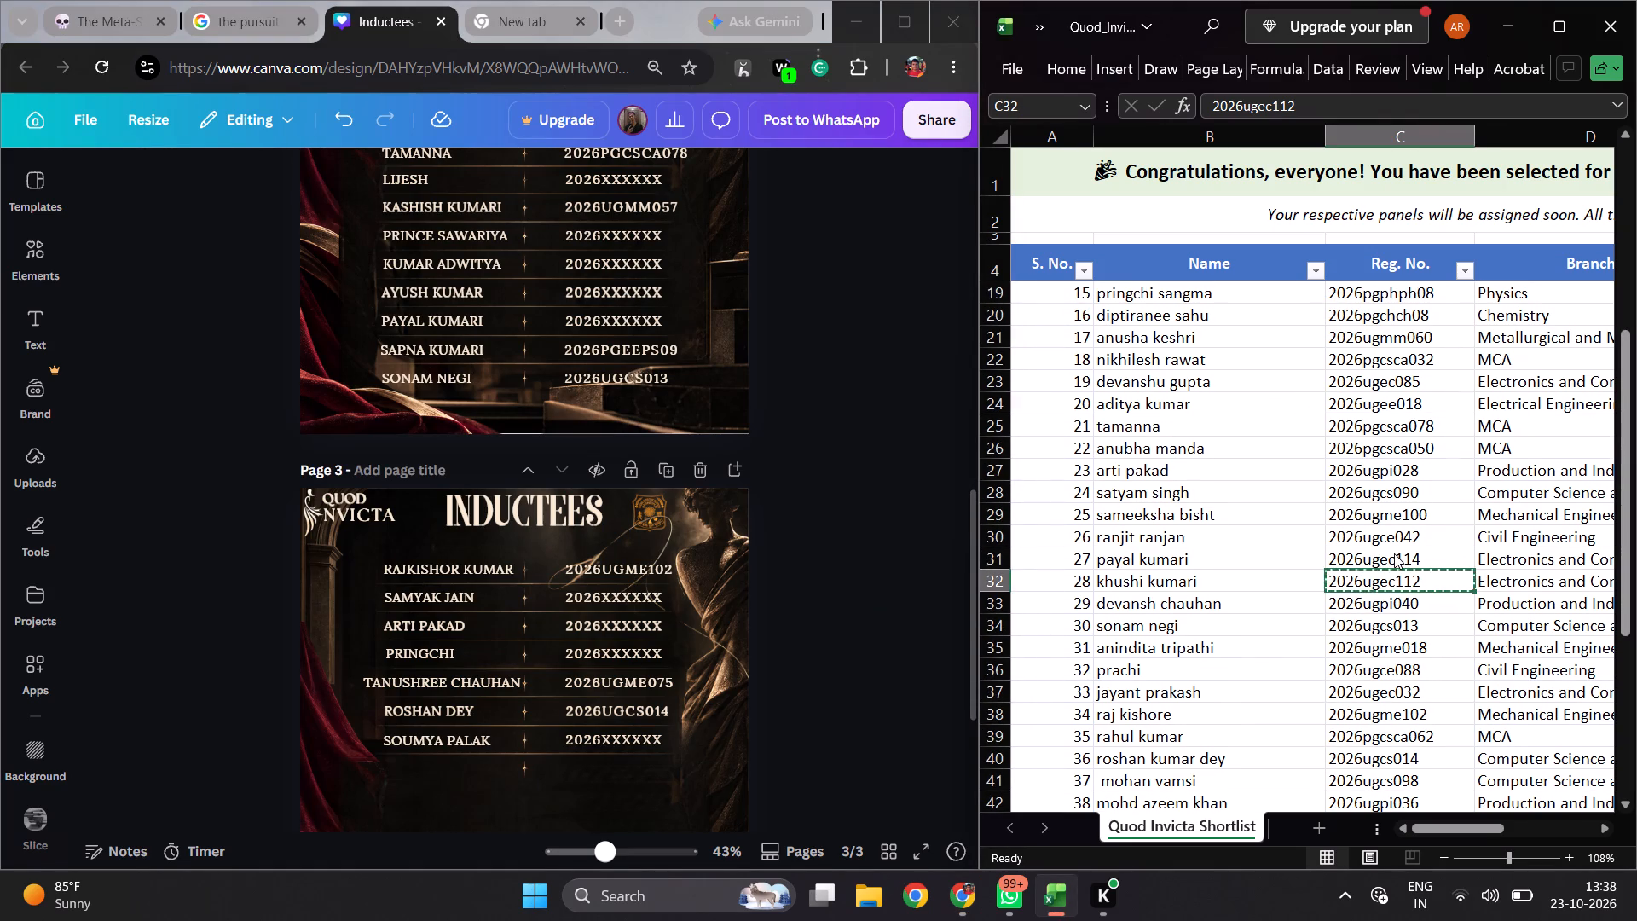
pyautogui.click(1394, 553)
pyautogui.click(1394, 553)
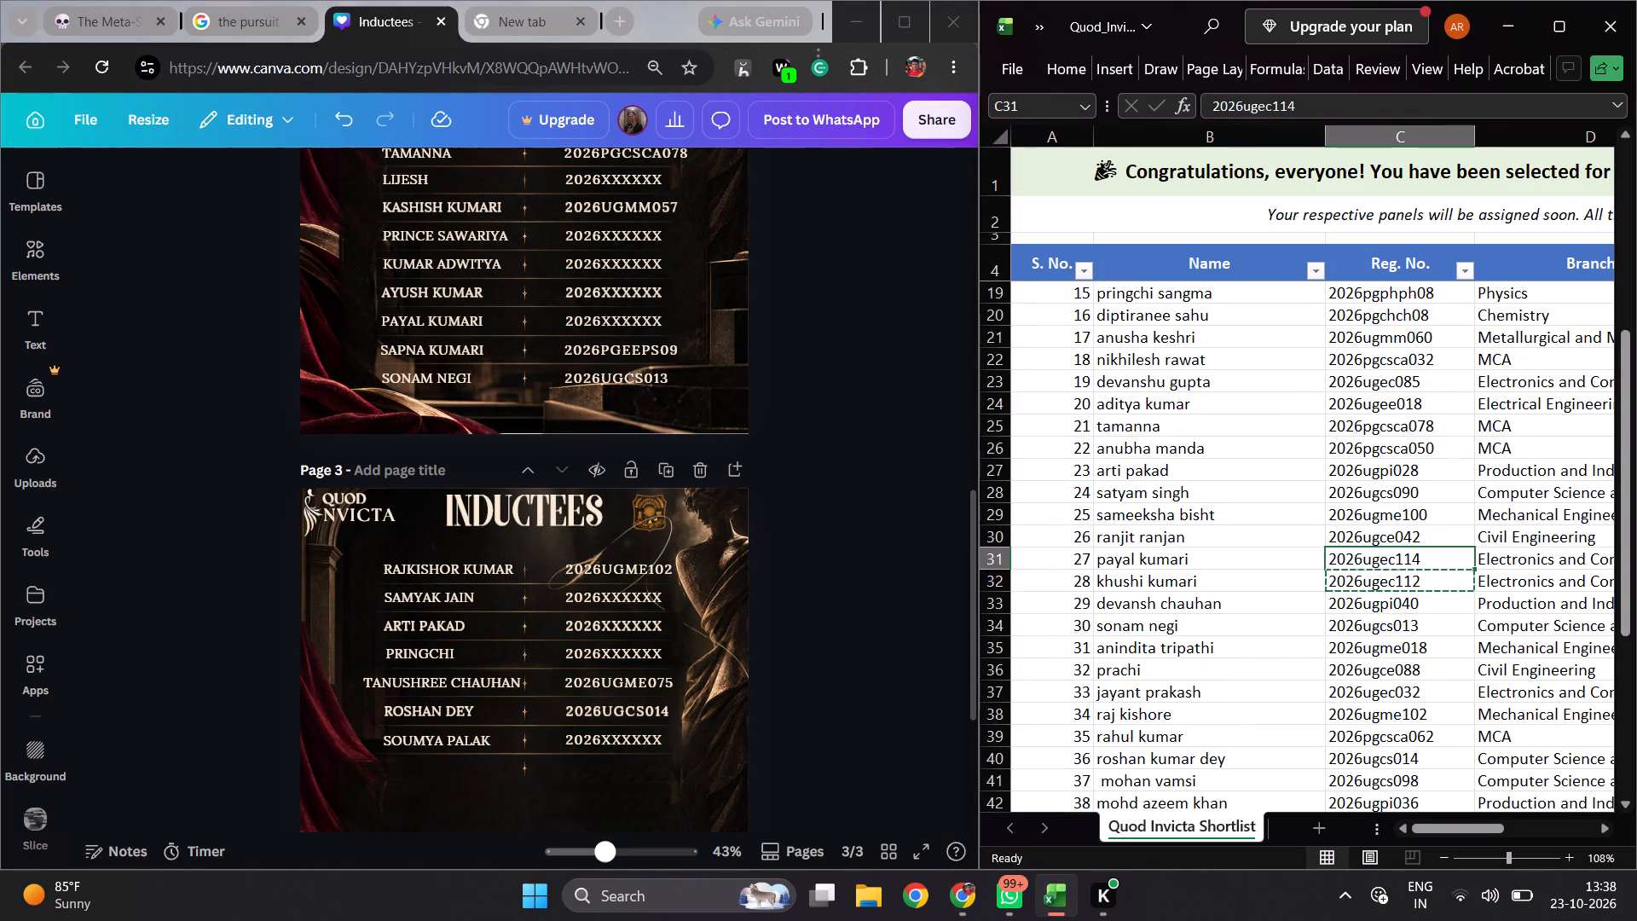
pyautogui.doubleClick(1394, 553)
pyautogui.hotkey('ctrl', 'c')
pyautogui.doubleClick(604, 324)
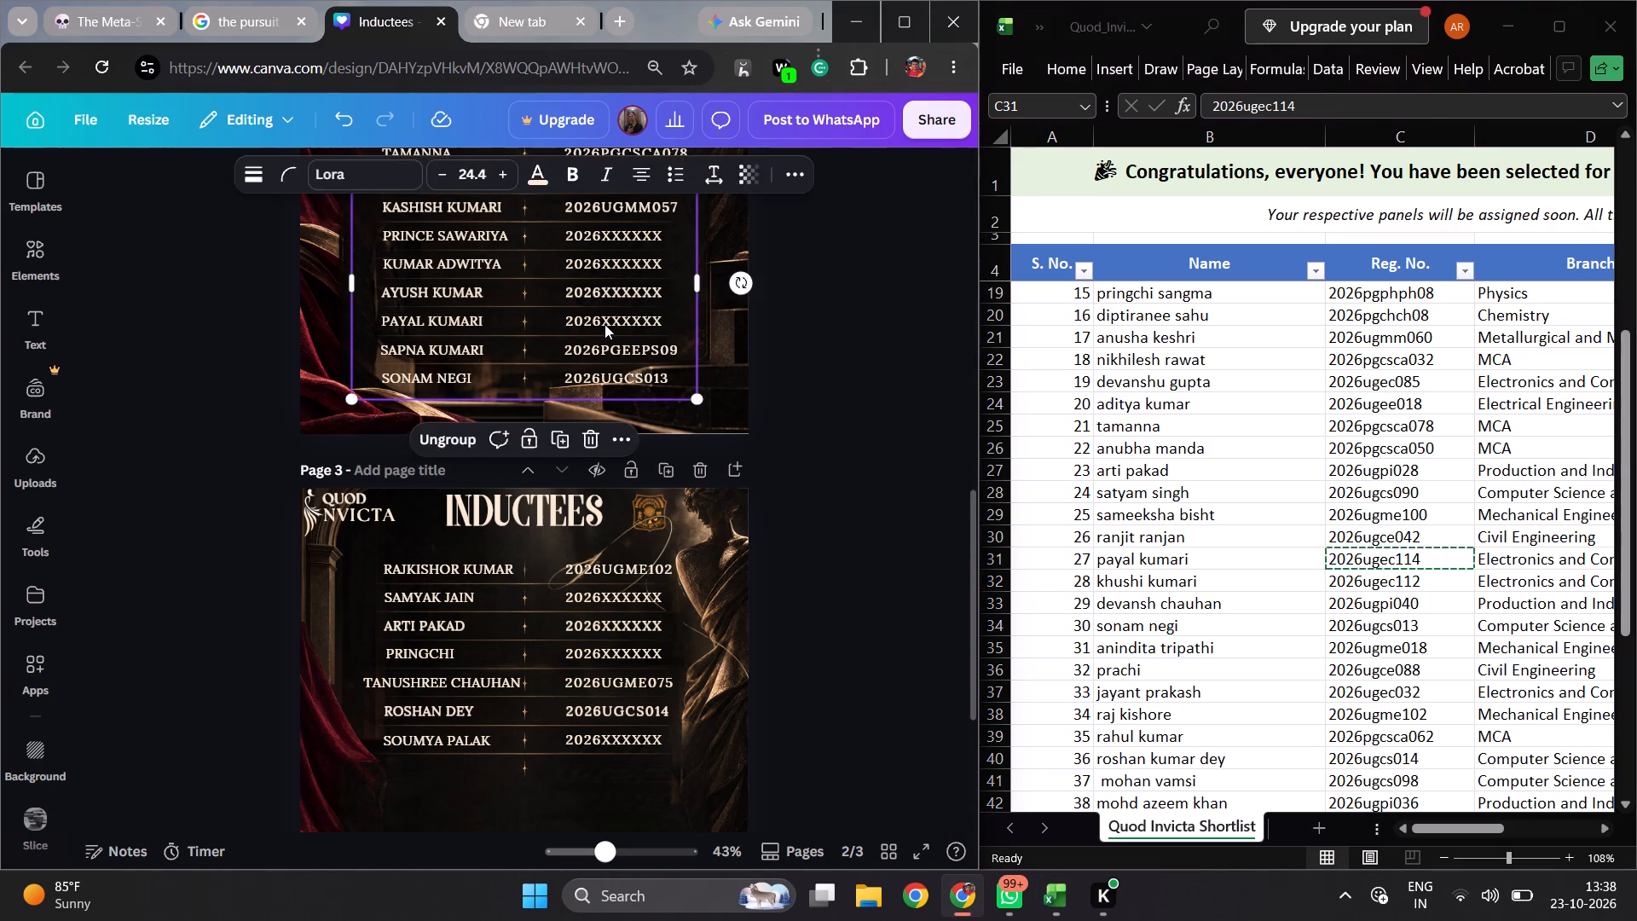
pyautogui.hotkey('ctrl', 'v')
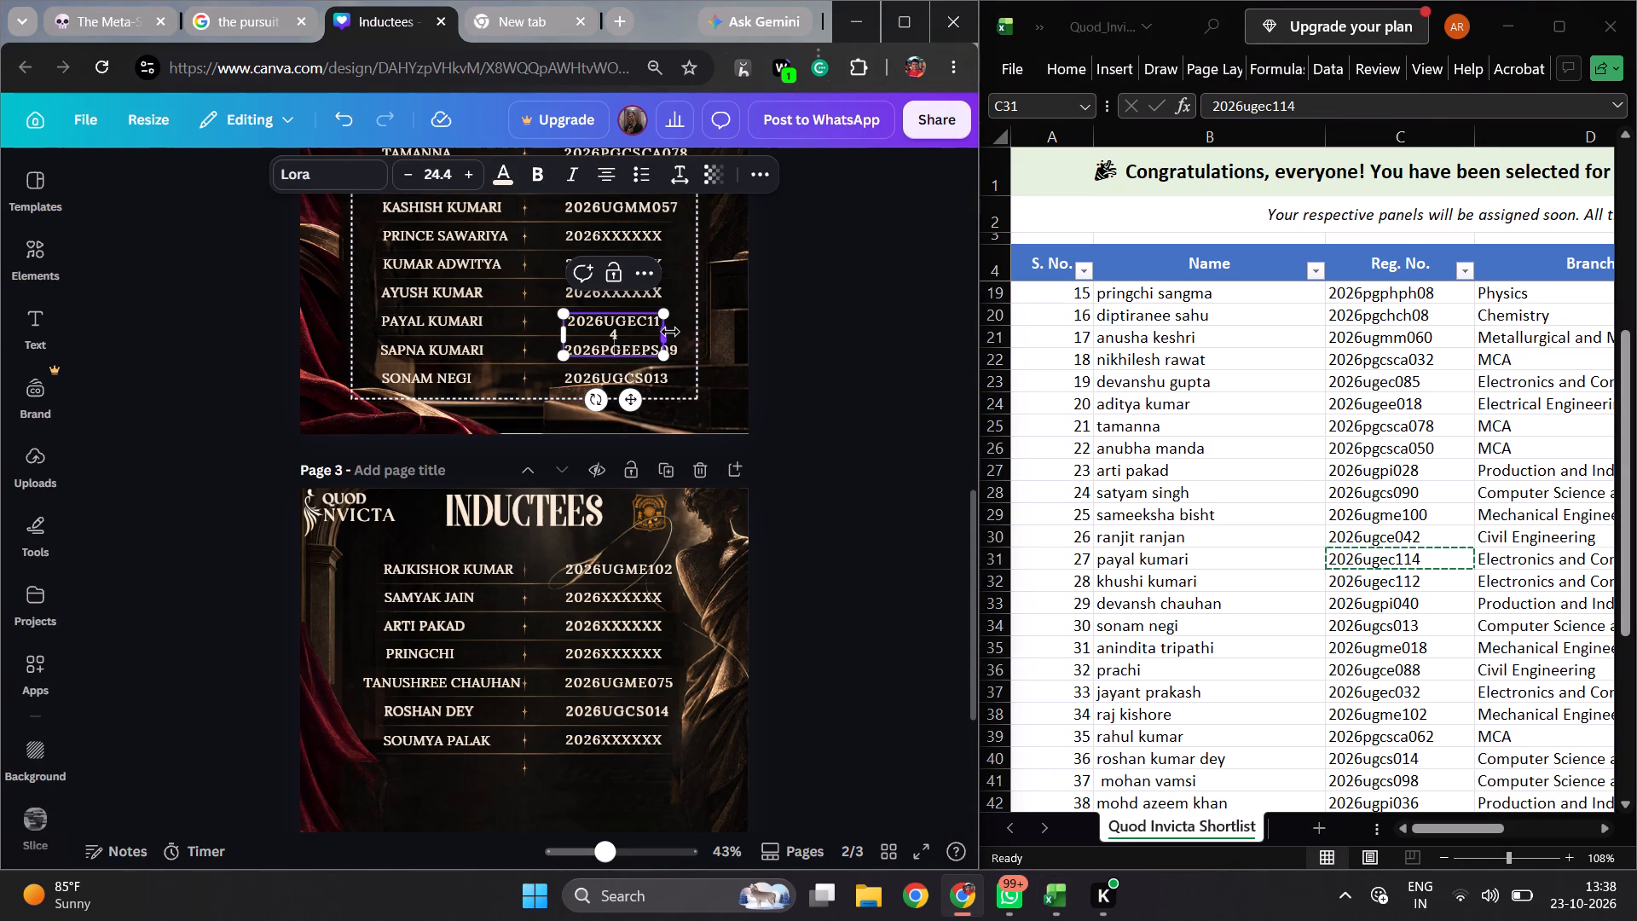
pyautogui.moveTo(670, 332); pyautogui.dragTo(680, 330)
pyautogui.click(863, 434)
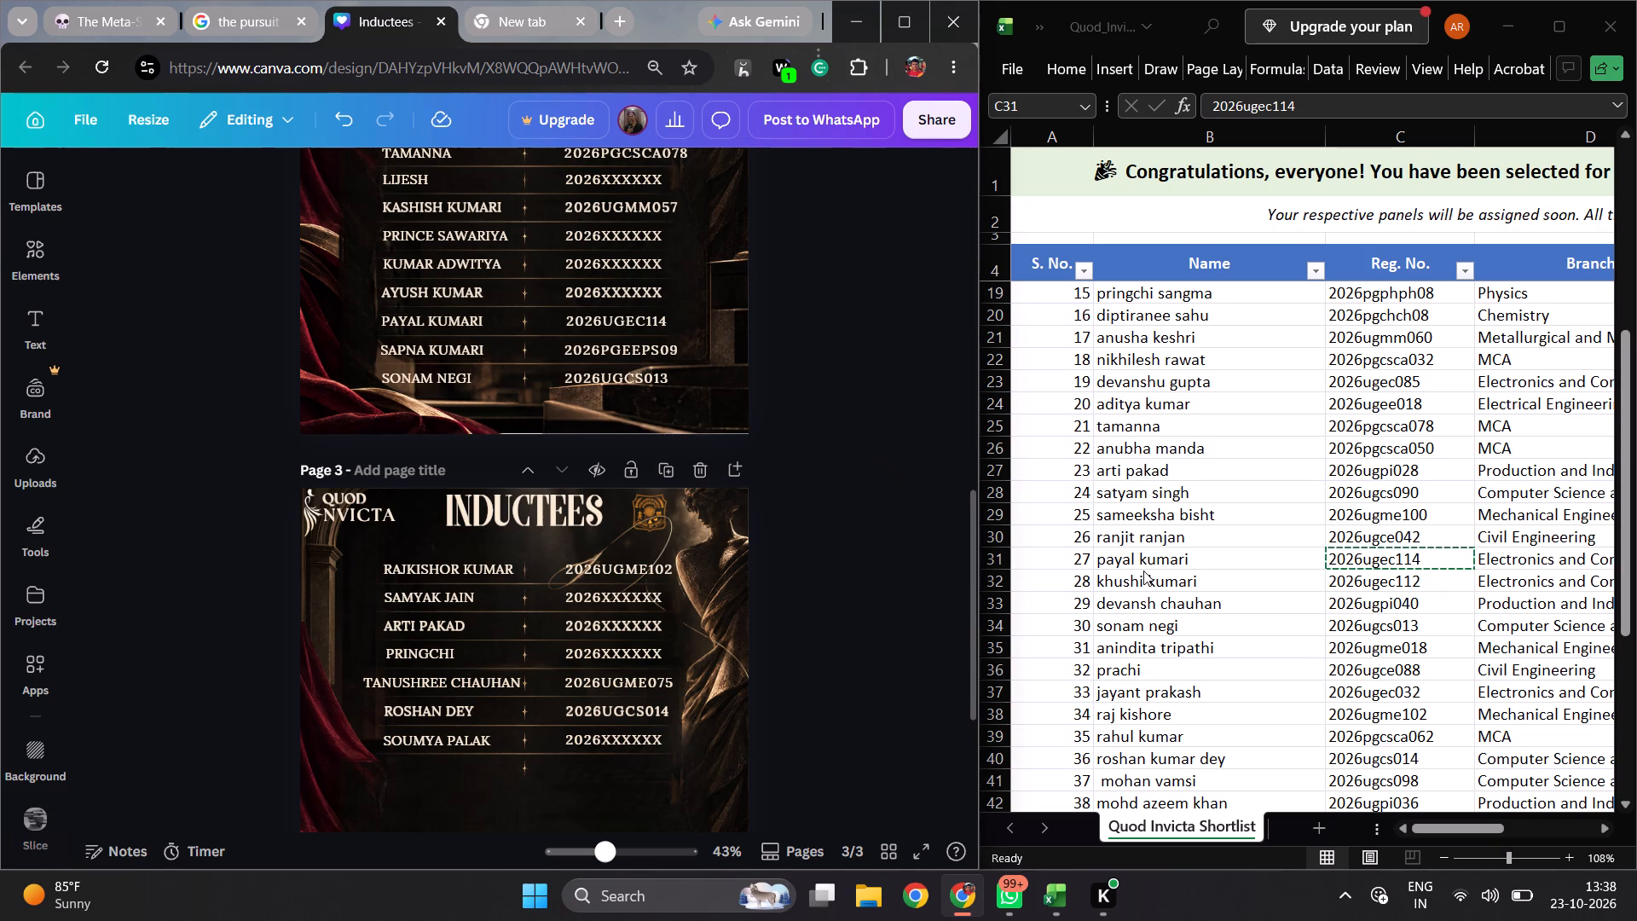
# Look through the whole Excel shortlist for inductees whose rows on pages 2 and 3 still hold placeholders.
pyautogui.scroll(-1, 1304, 686)
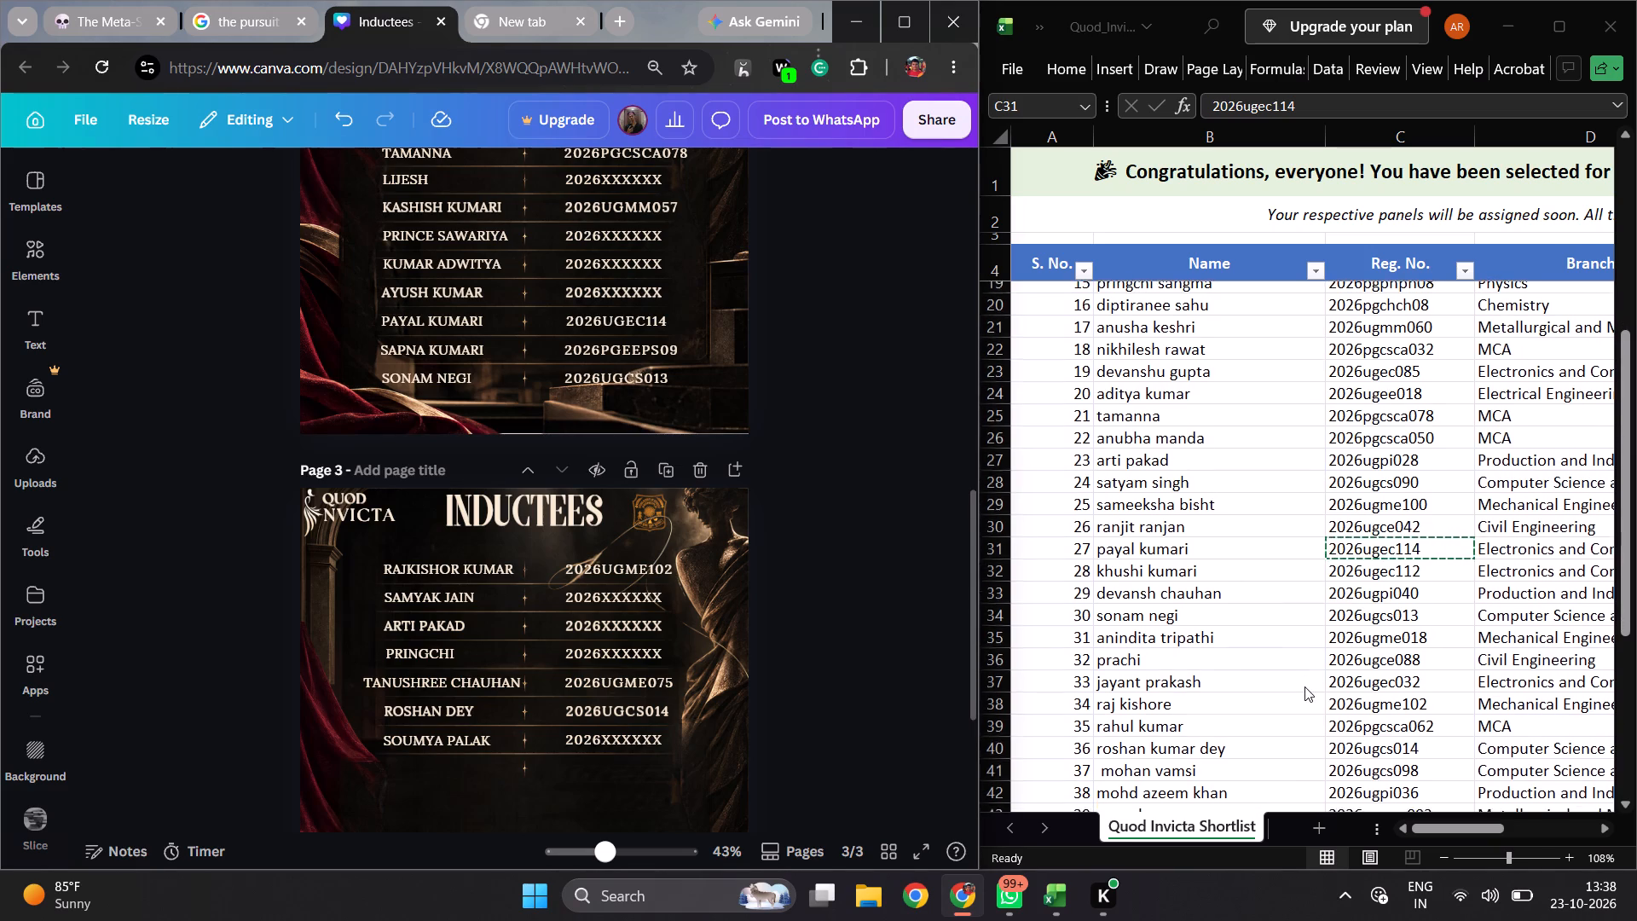
pyautogui.scroll(-2, 1304, 686)
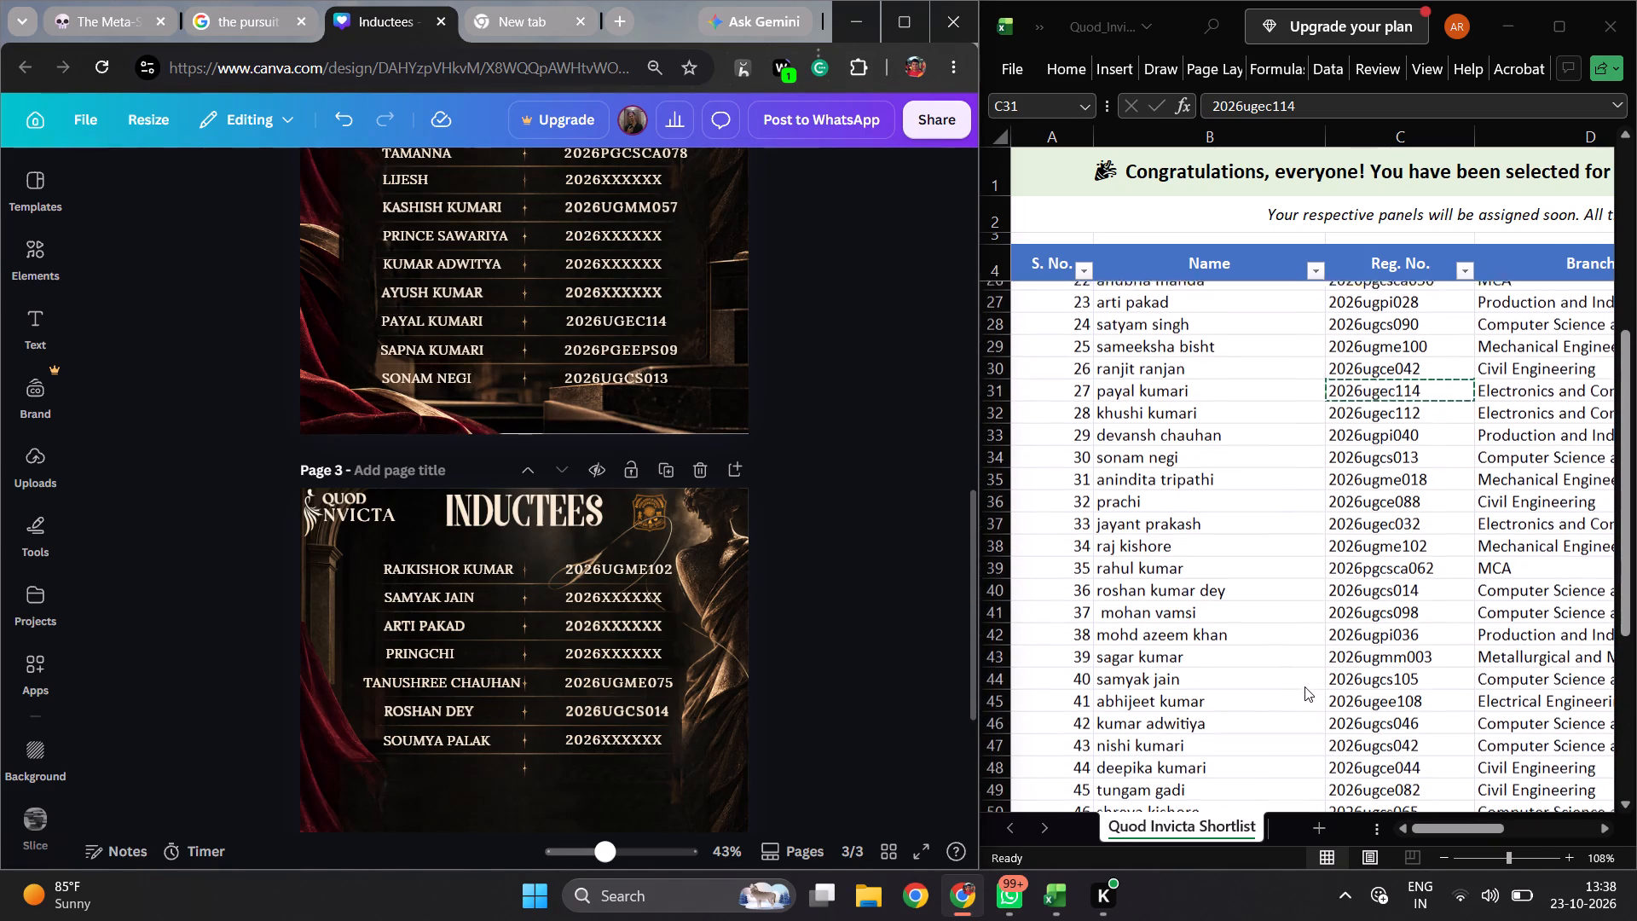
pyautogui.scroll(-1, 1304, 686)
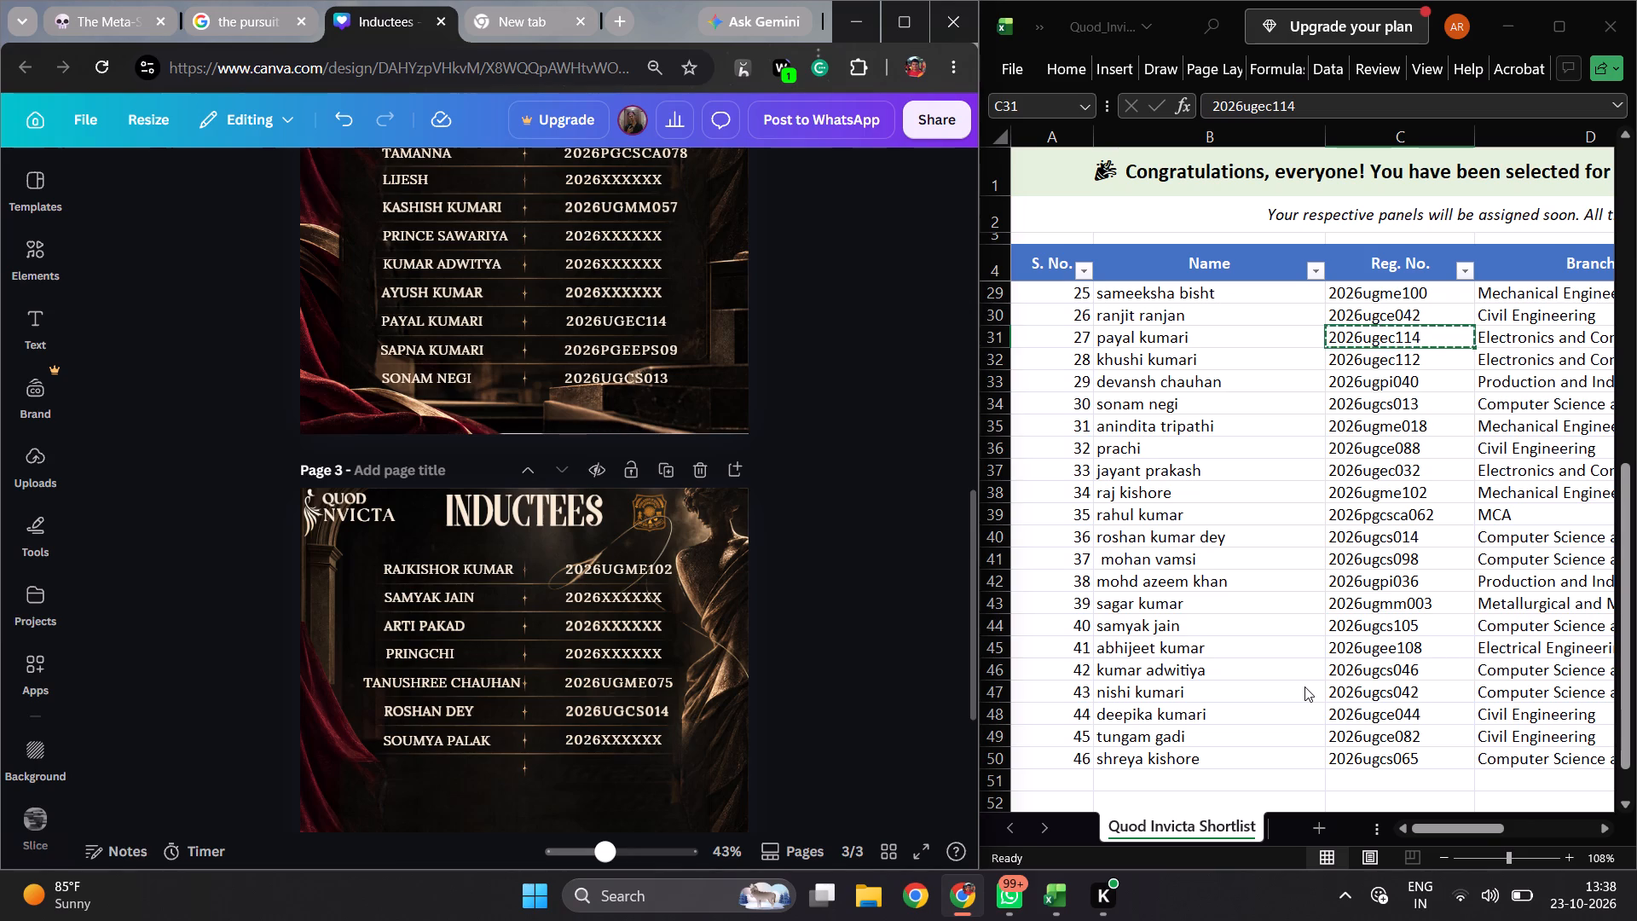
pyautogui.scroll(3, 1304, 686)
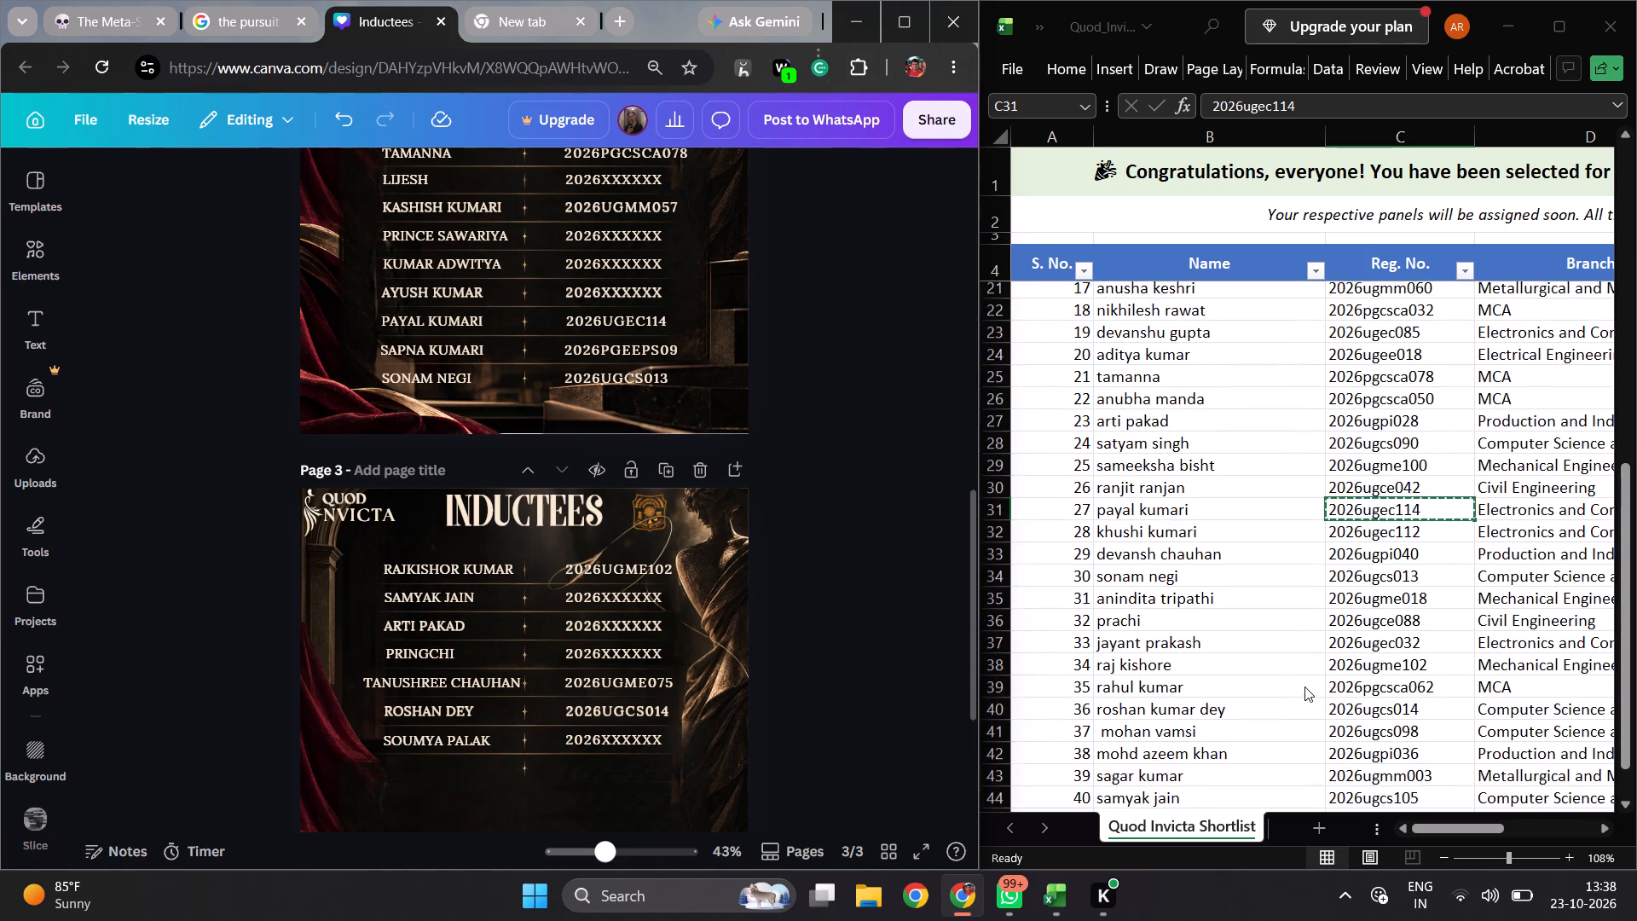
pyautogui.scroll(2, 1304, 686)
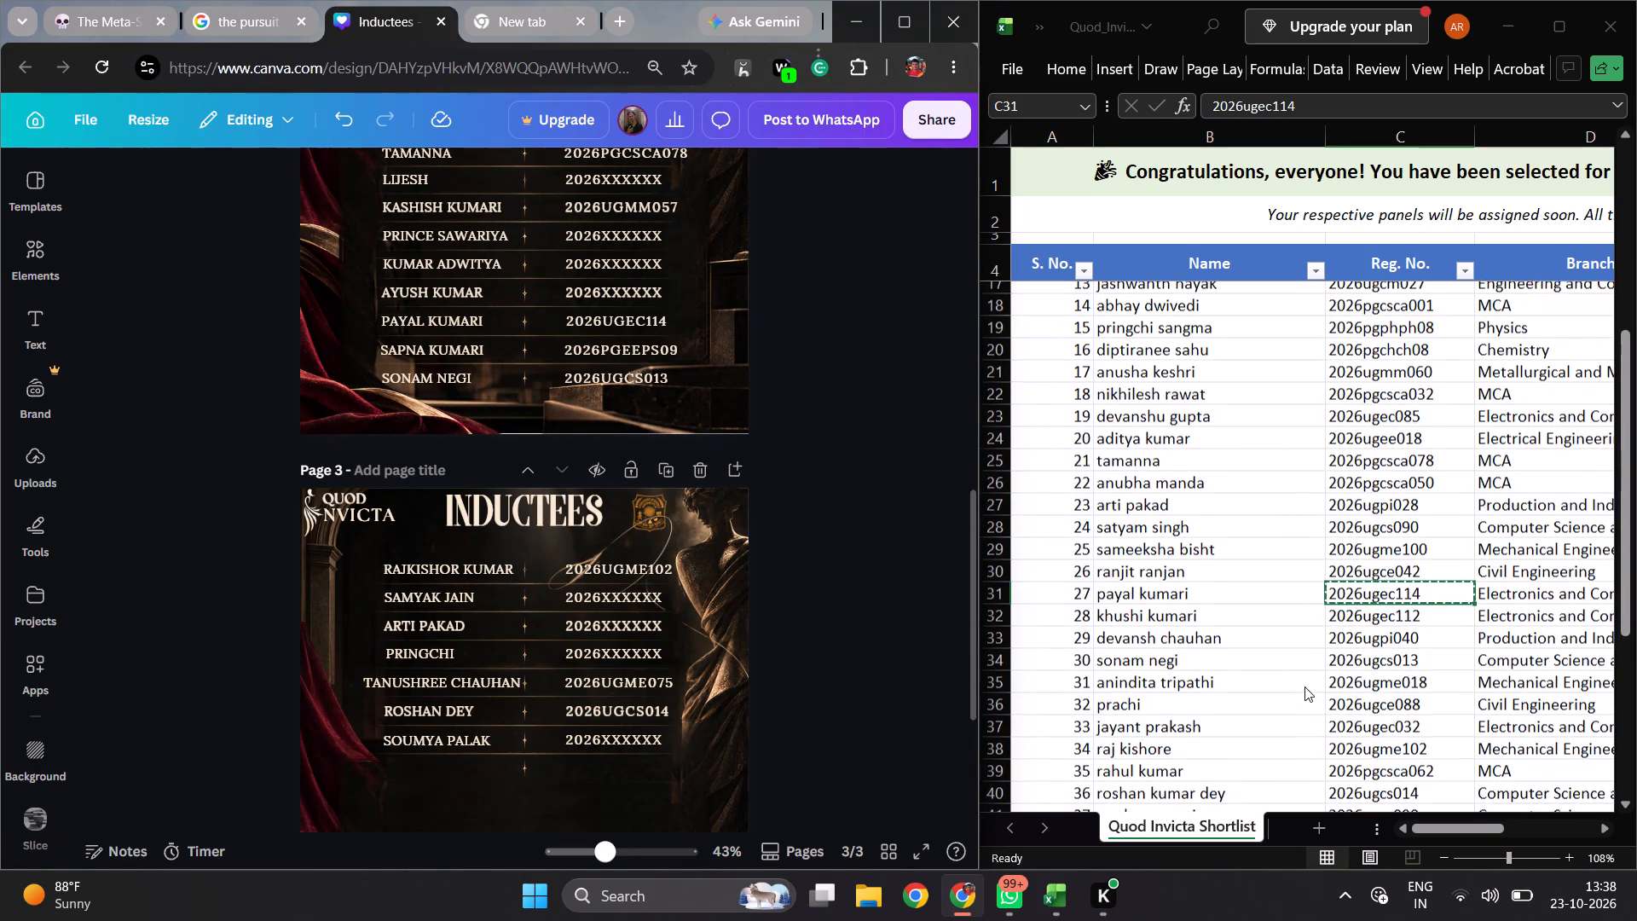
pyautogui.scroll(2, 1304, 686)
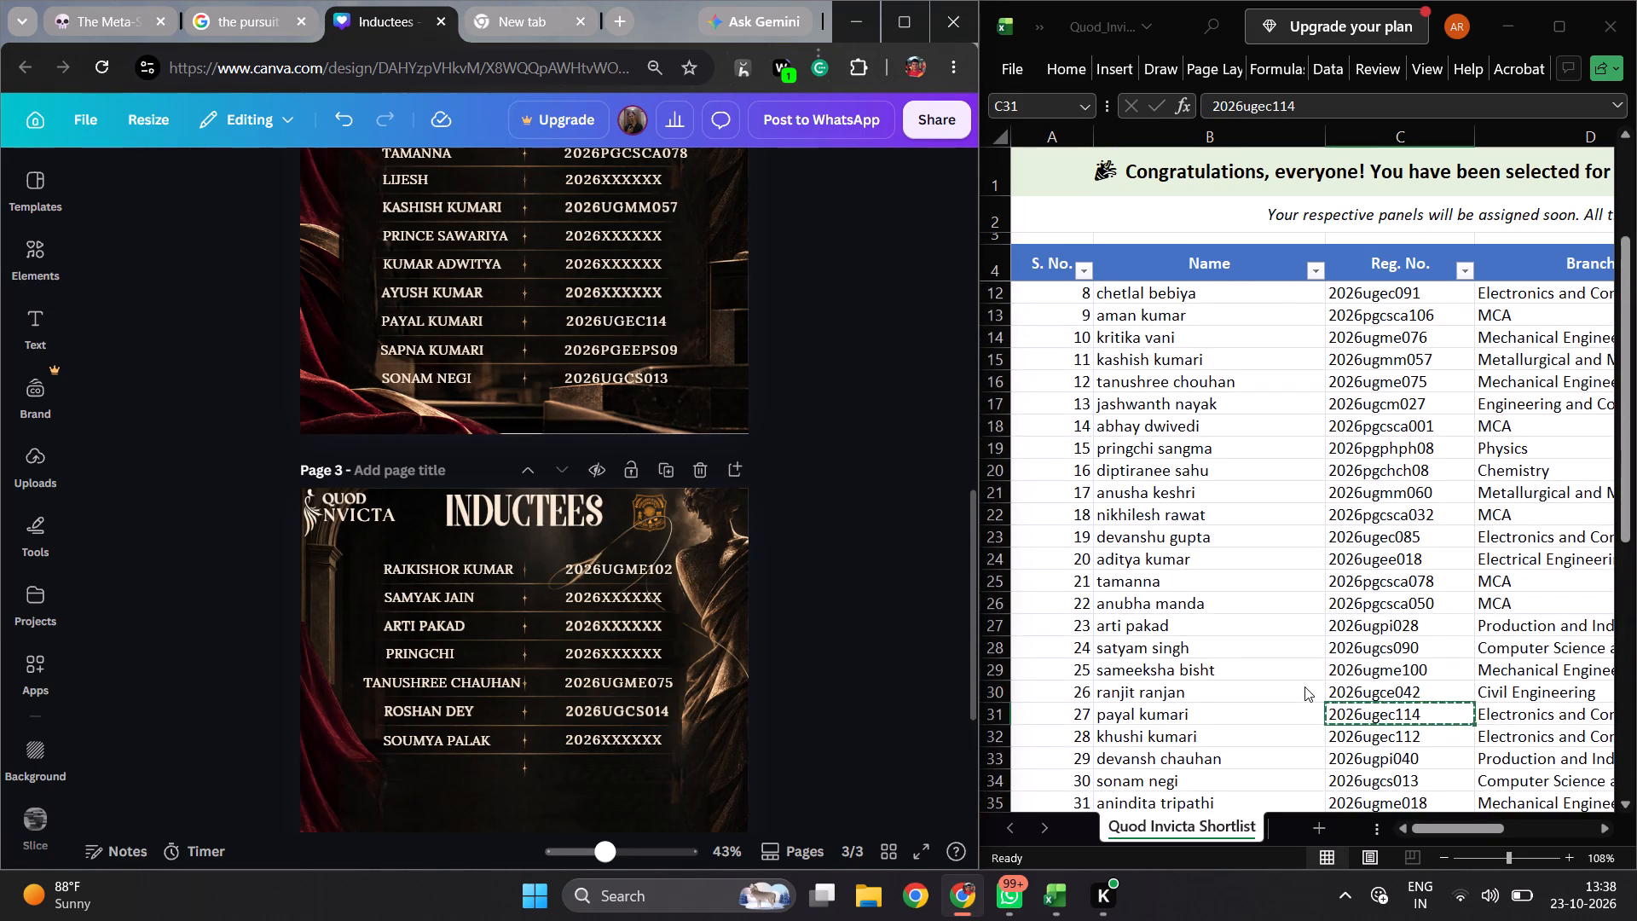
pyautogui.scroll(2, 1304, 686)
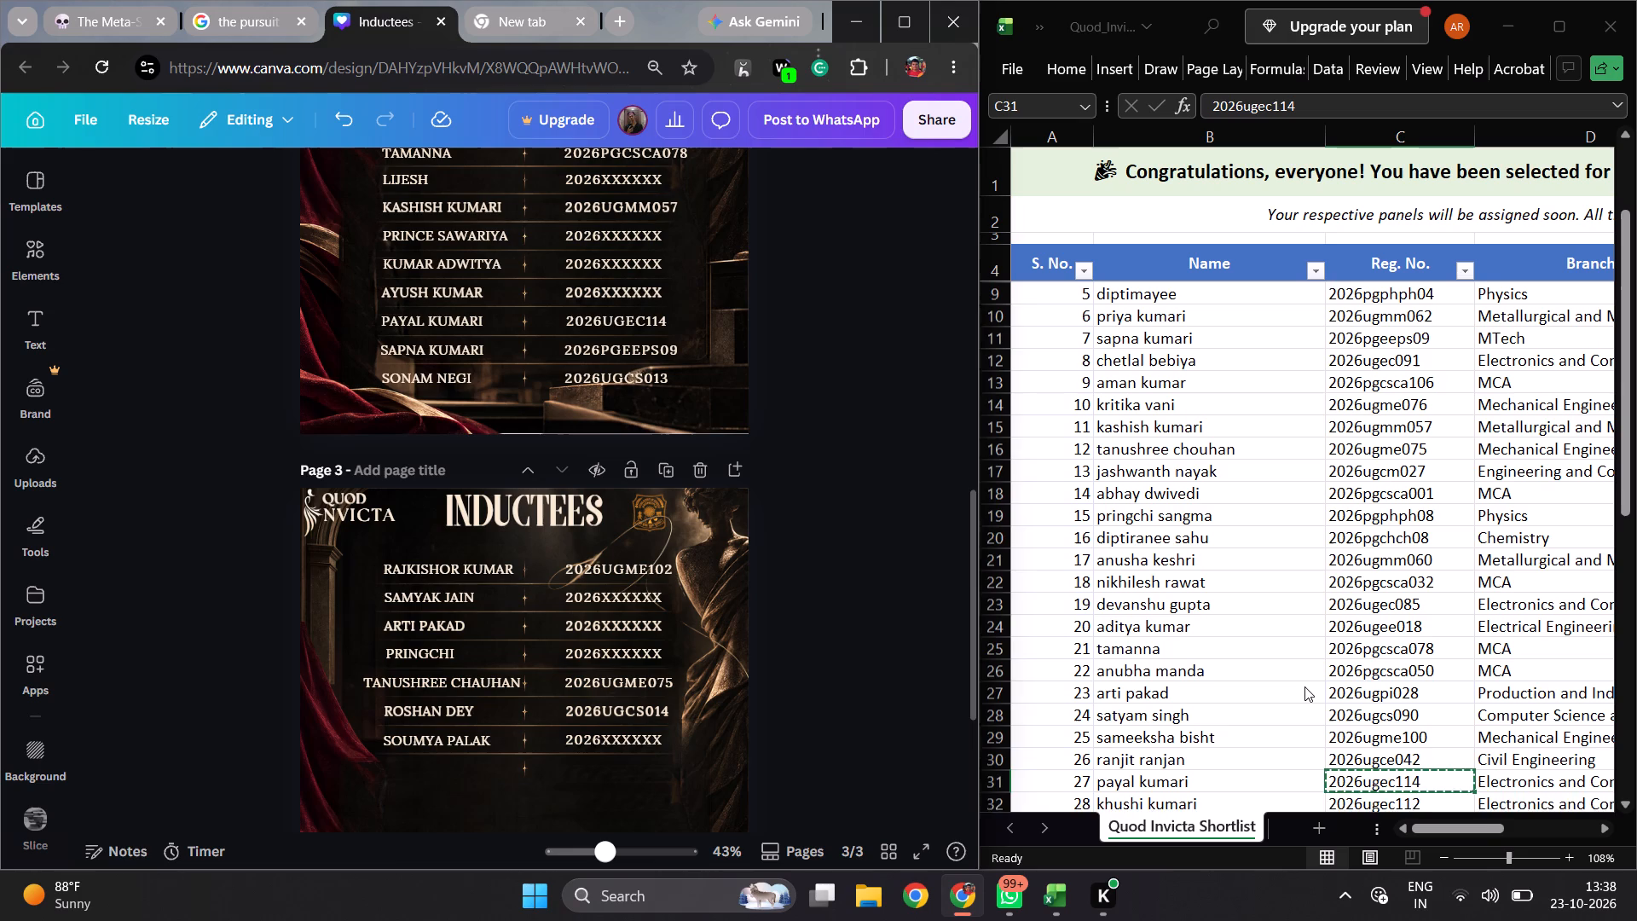
pyautogui.scroll(1, 1304, 686)
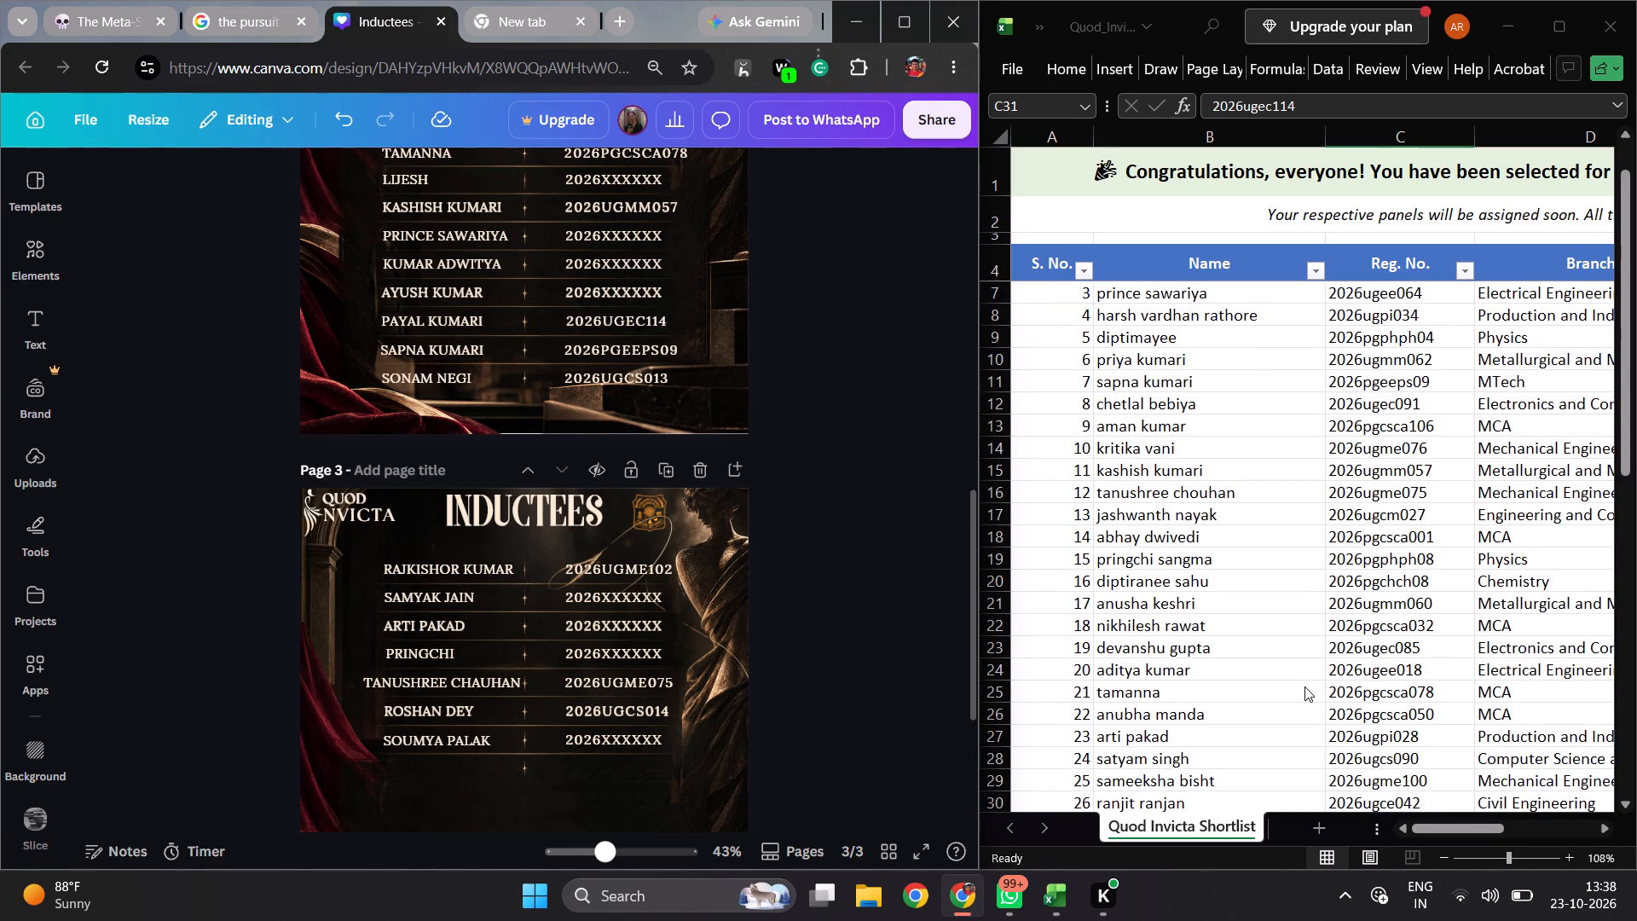
pyautogui.scroll(2, 1304, 686)
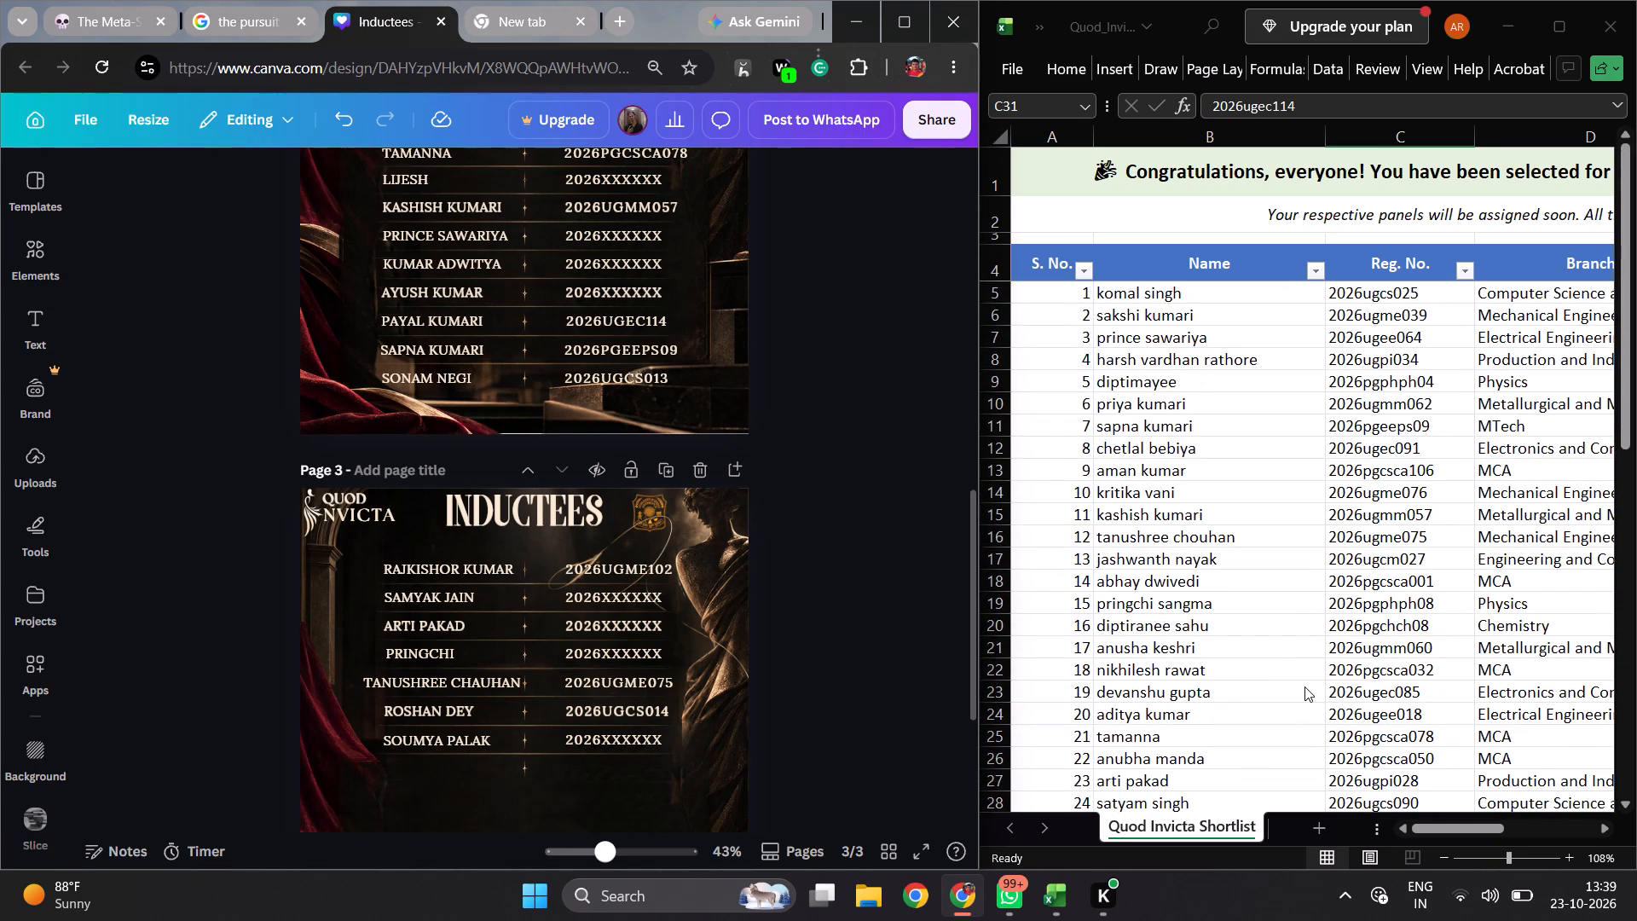
pyautogui.scroll(1, 1304, 686)
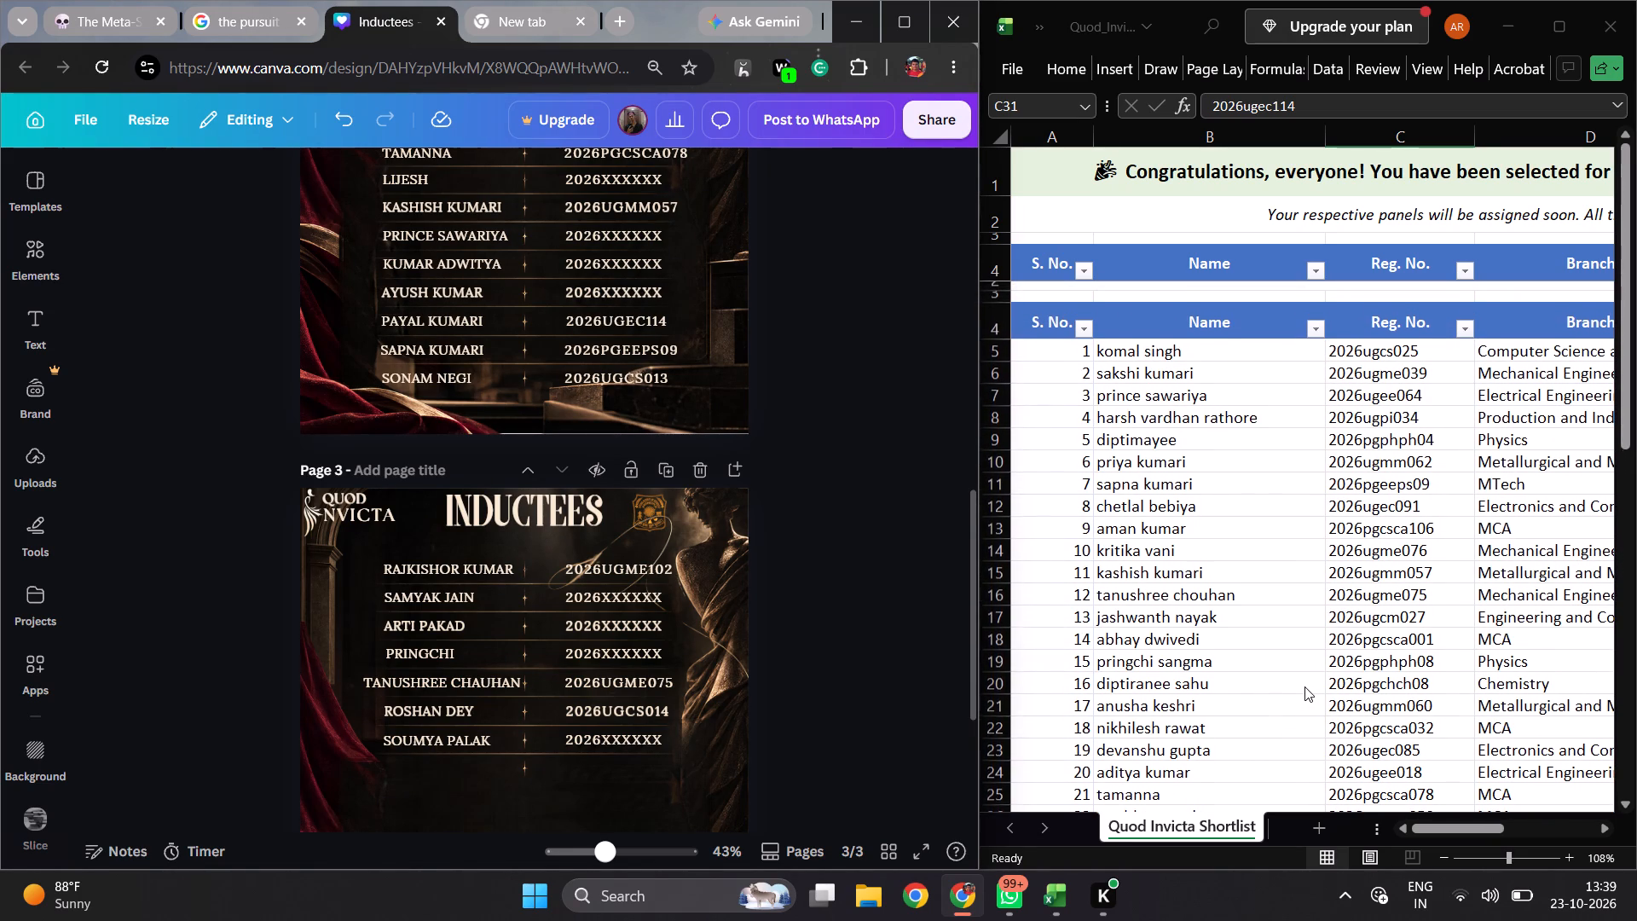
pyautogui.scroll(1, 1304, 686)
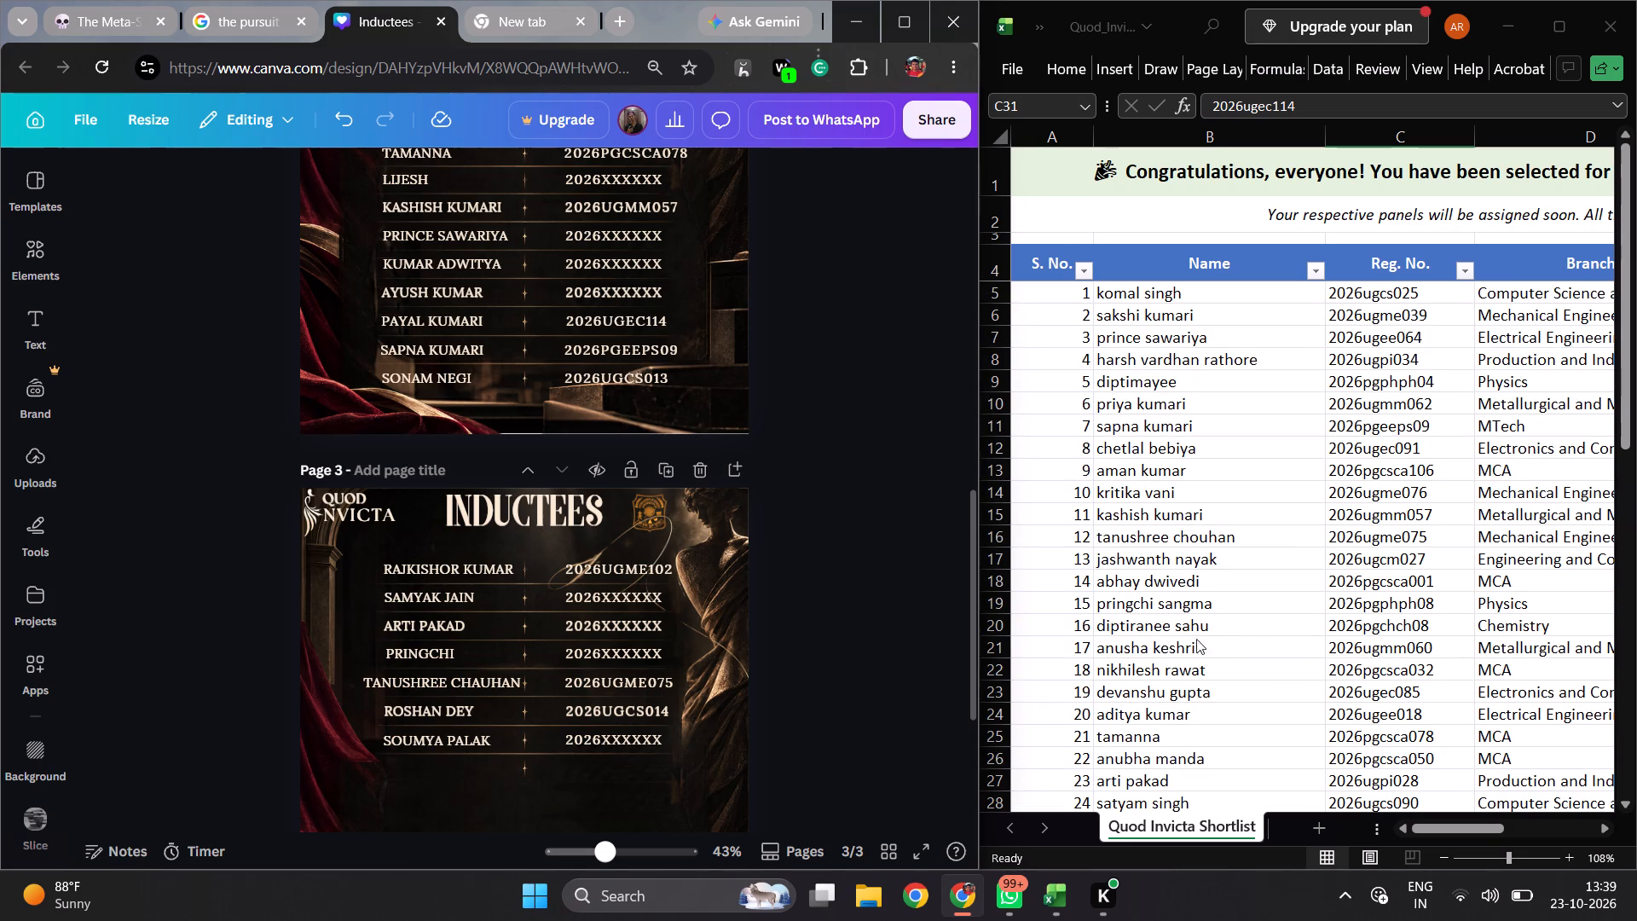
# Replace page 3's fourth-row placeholder with the registration number from shortlist cell C19, widening its text box to fit it on one line.
pyautogui.click(1370, 605)
pyautogui.click(1370, 605)
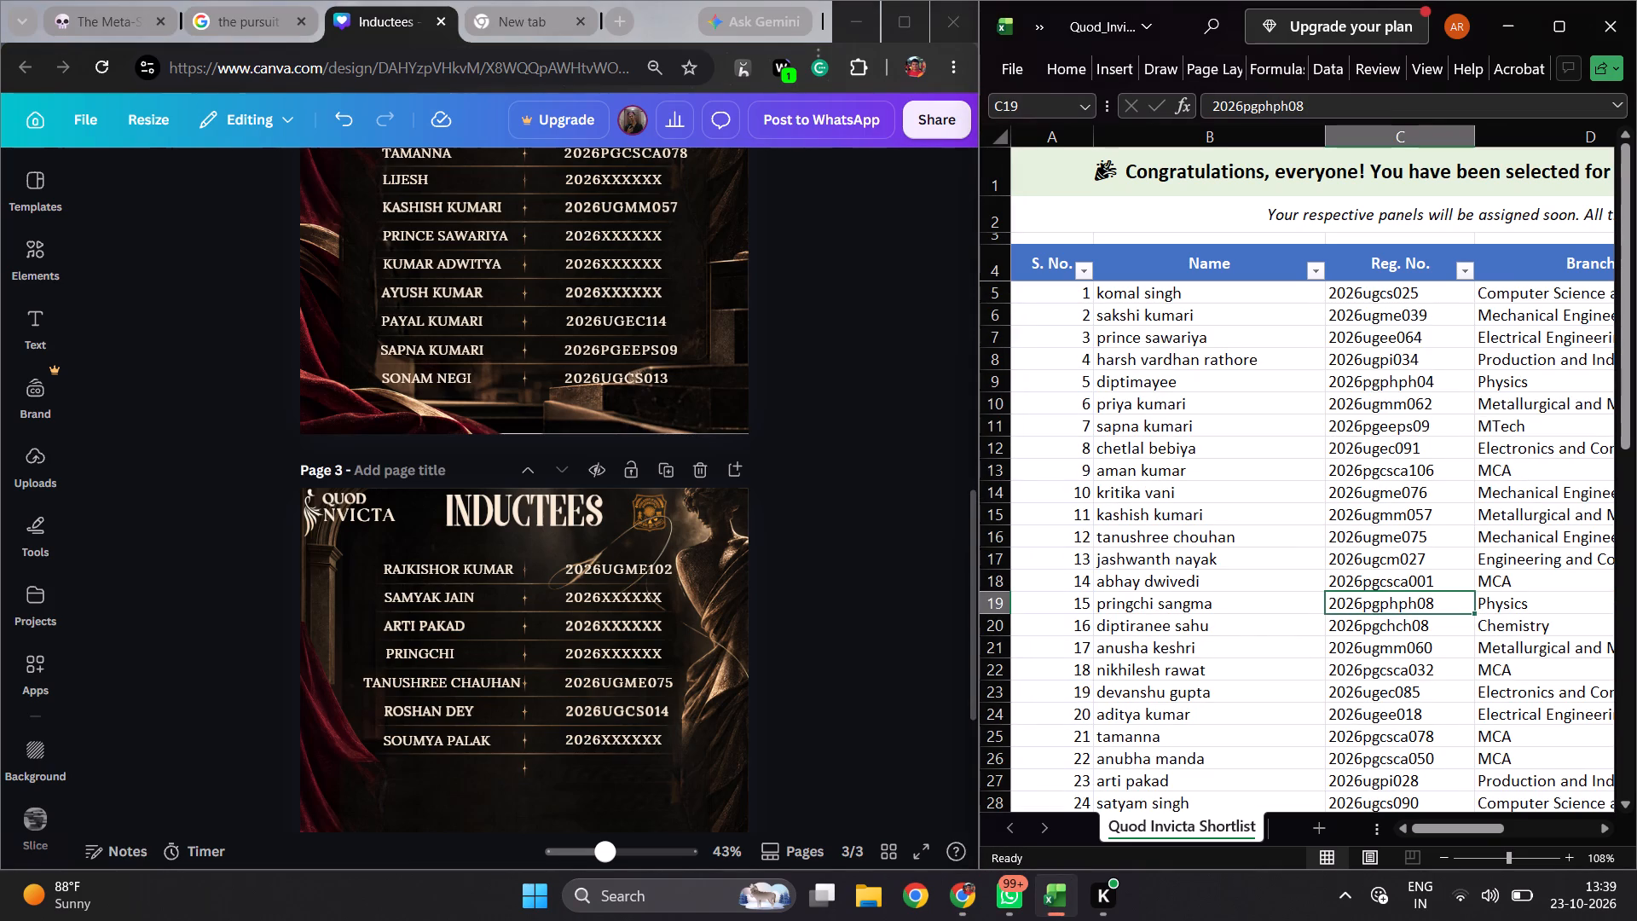
pyautogui.hotkey('ctrl', 'c')
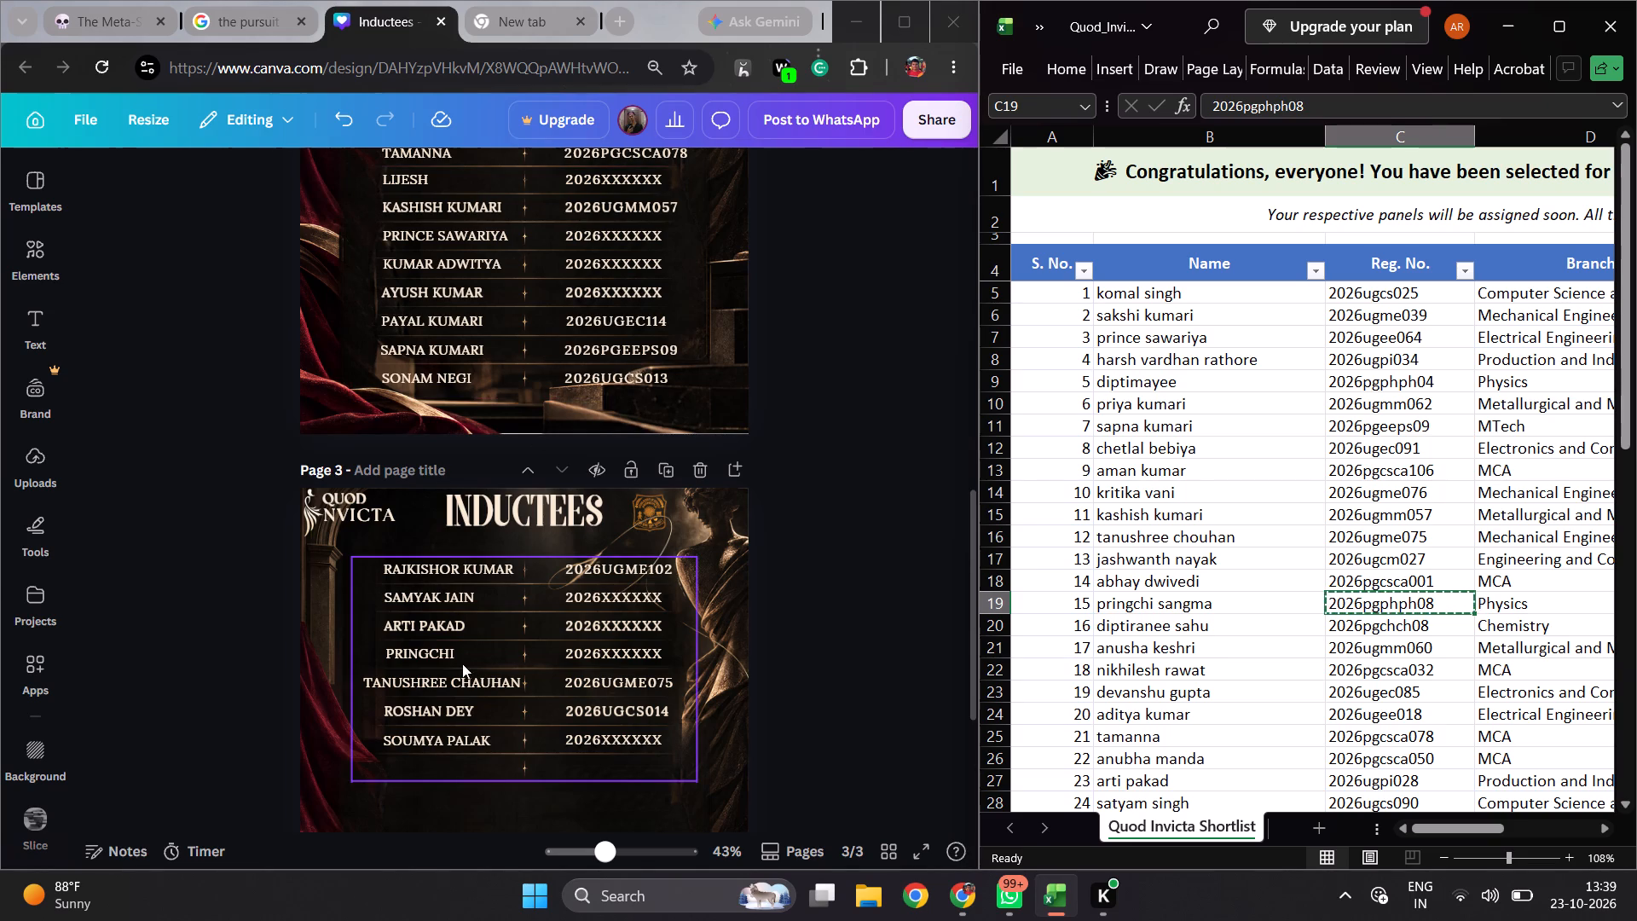
pyautogui.doubleClick(615, 652)
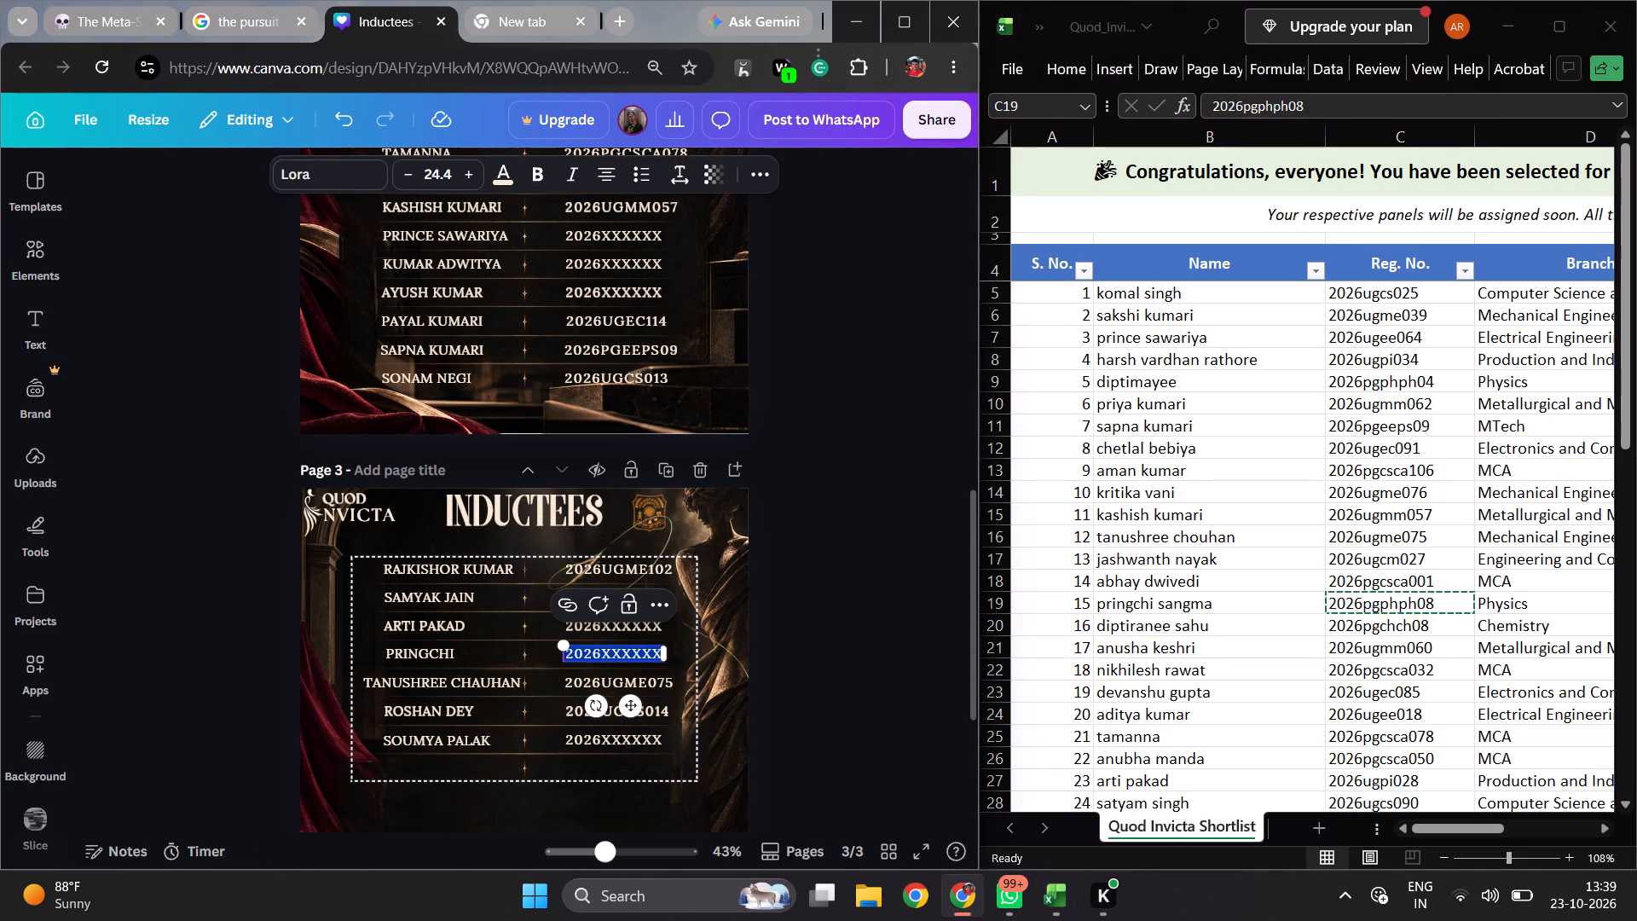
pyautogui.hotkey('ctrl', 'v')
pyautogui.moveTo(671, 663); pyautogui.dragTo(693, 663)
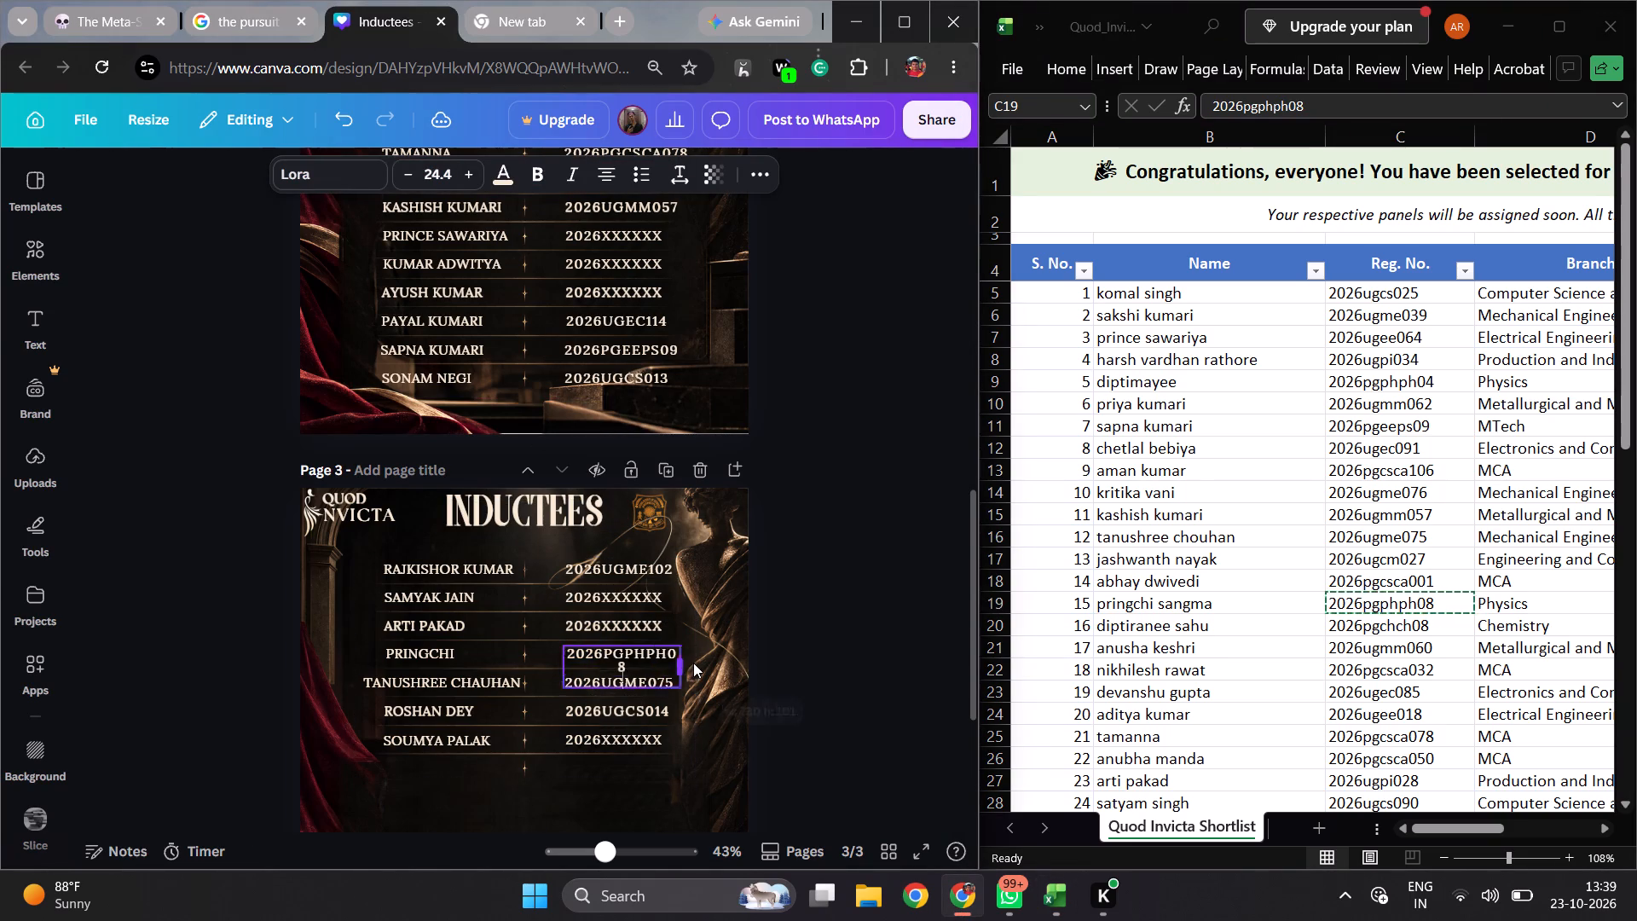
pyautogui.moveTo(693, 663); pyautogui.dragTo(695, 663)
pyautogui.click(783, 679)
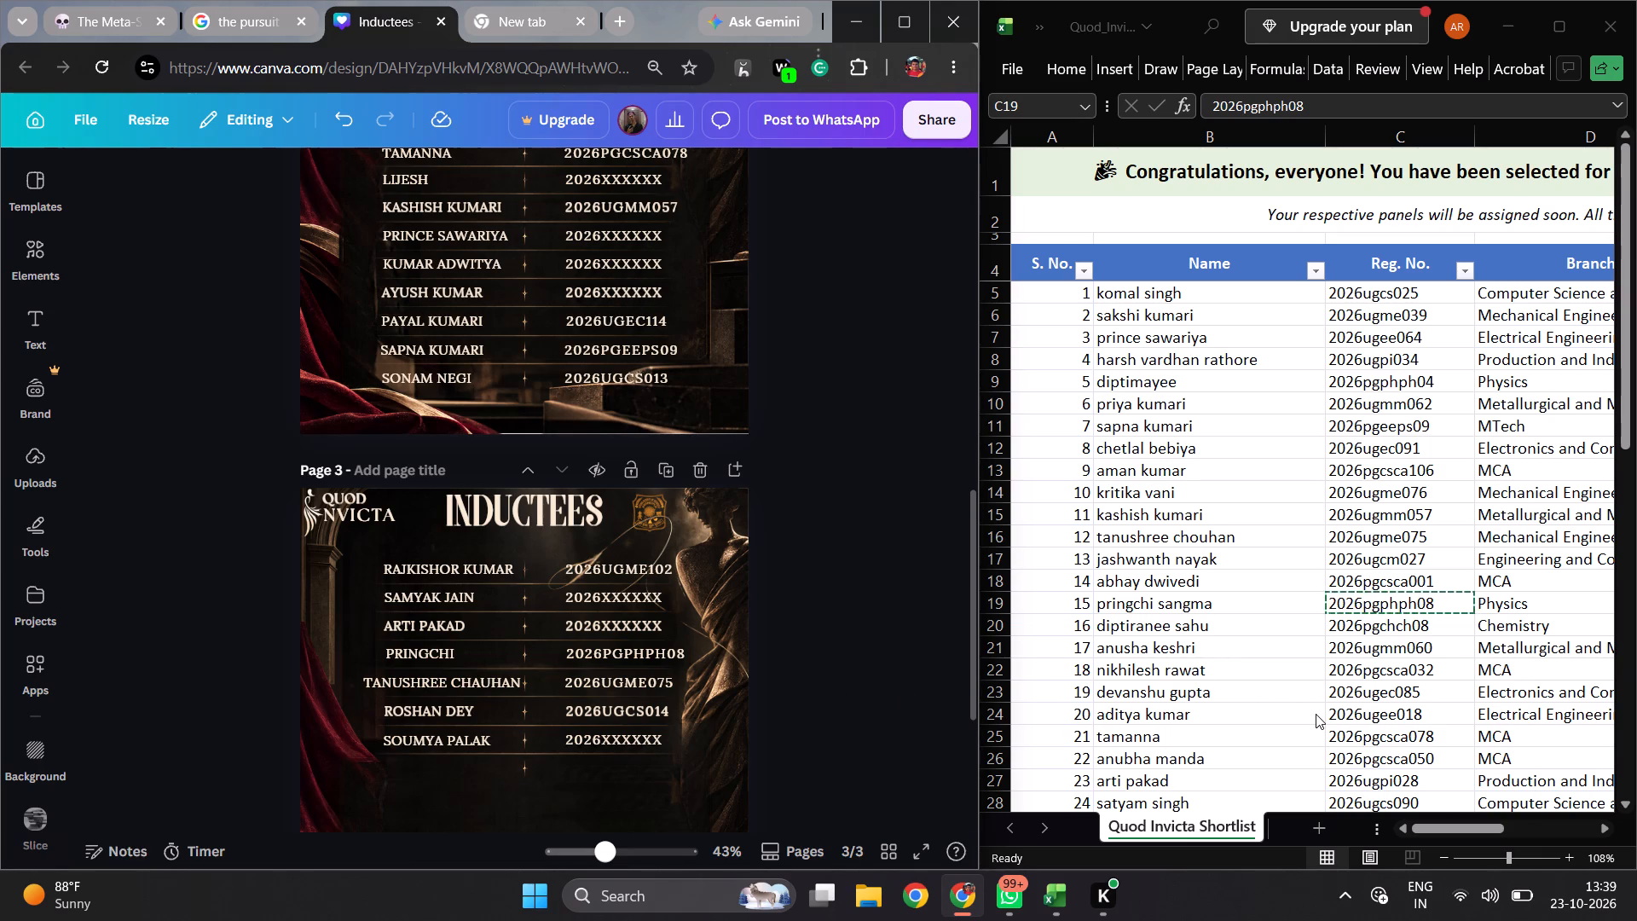
# Replace page 3's third-row placeholder with the registration number from shortlist cell C27, widening its text box to fit it on one line.
pyautogui.scroll(-1, 1316, 714)
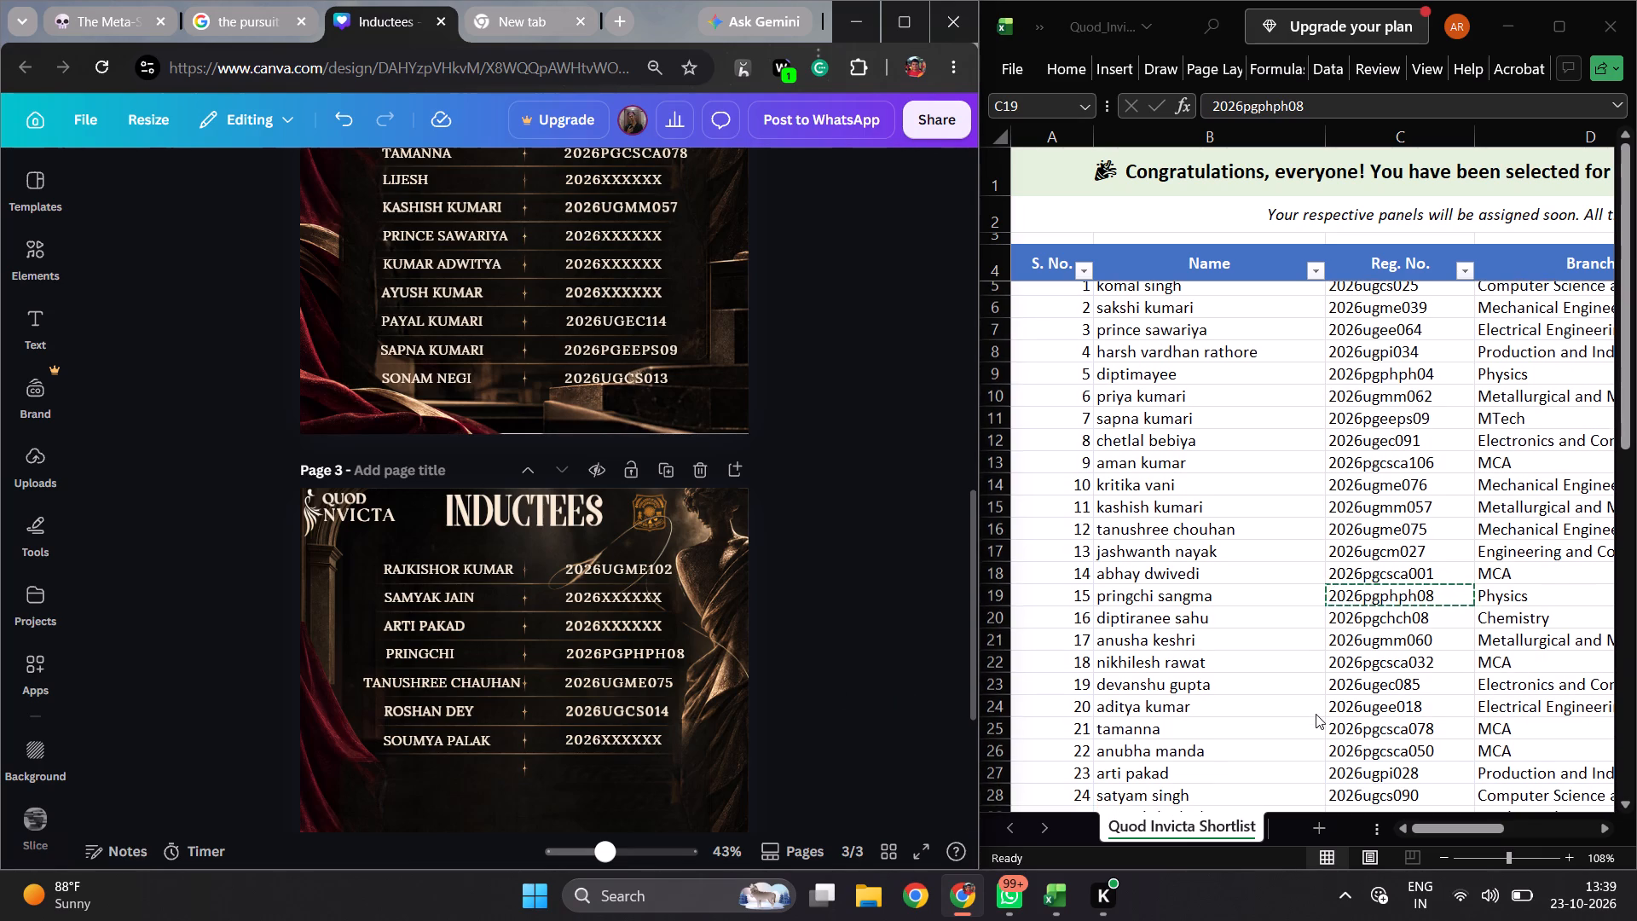
pyautogui.scroll(-2, 1316, 714)
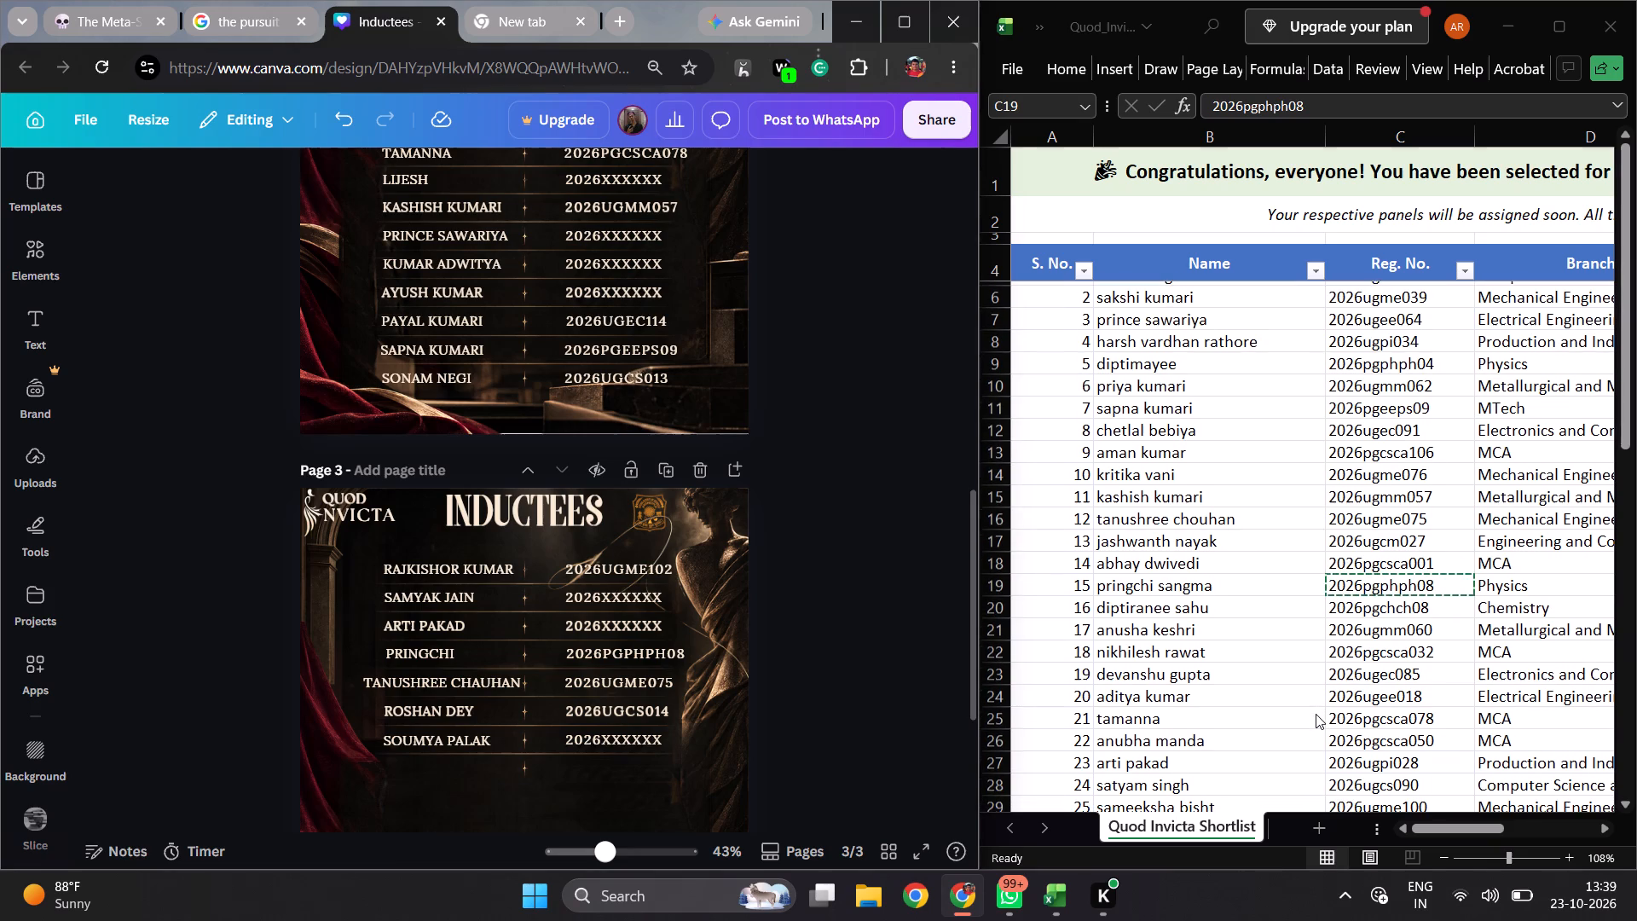
pyautogui.scroll(-3, 1316, 714)
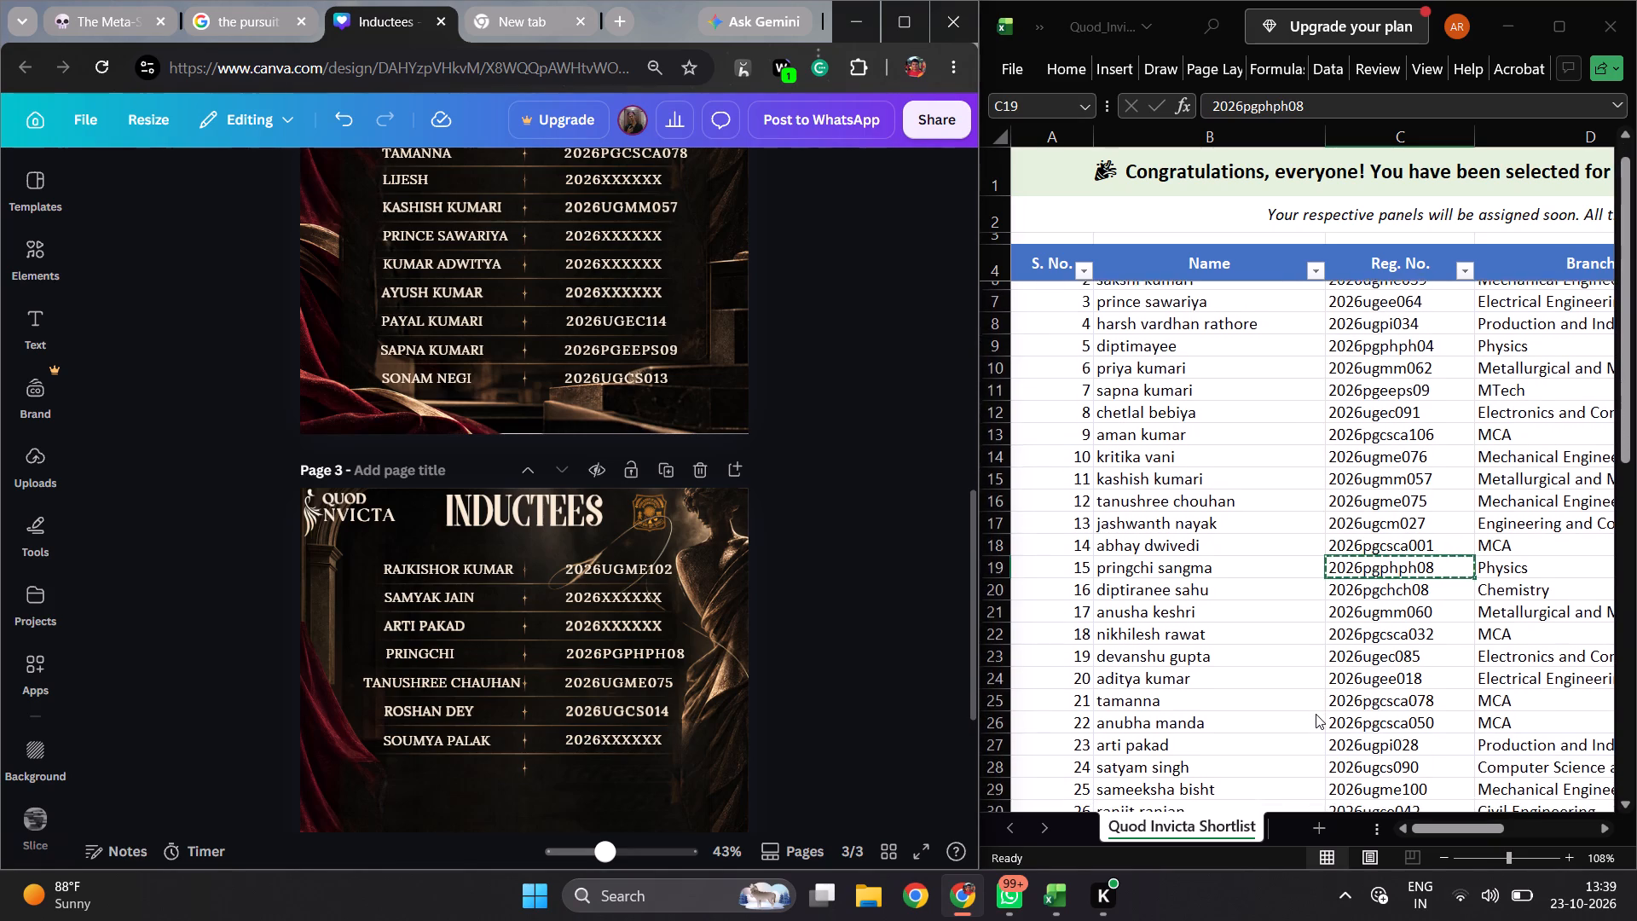
pyautogui.scroll(-3, 1316, 714)
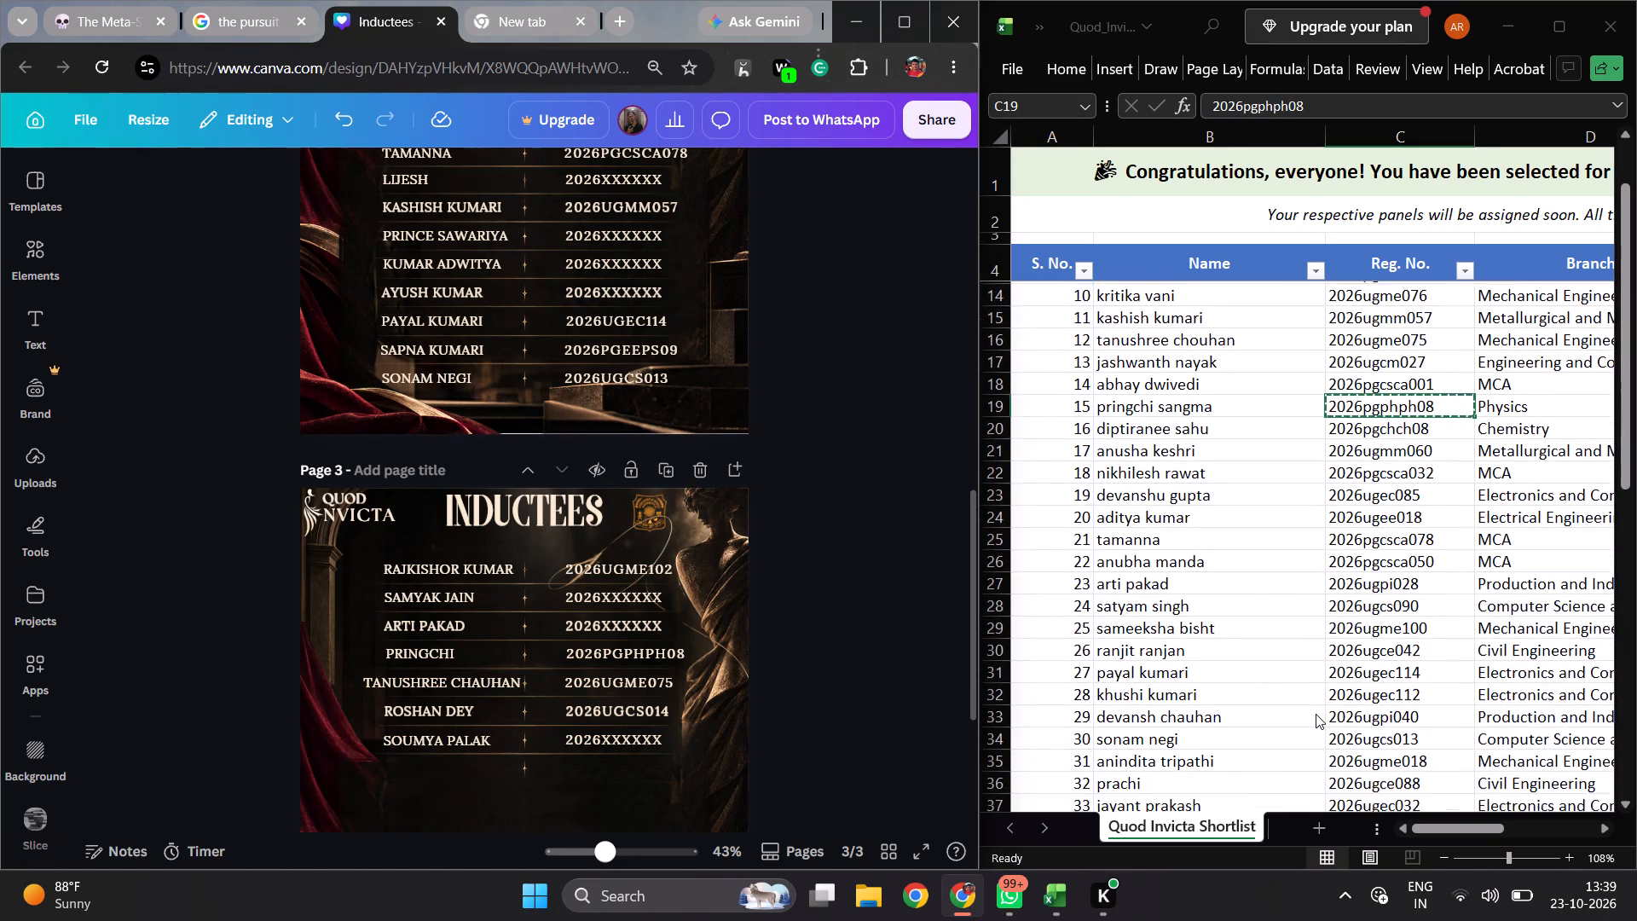
pyautogui.scroll(-1, 1316, 714)
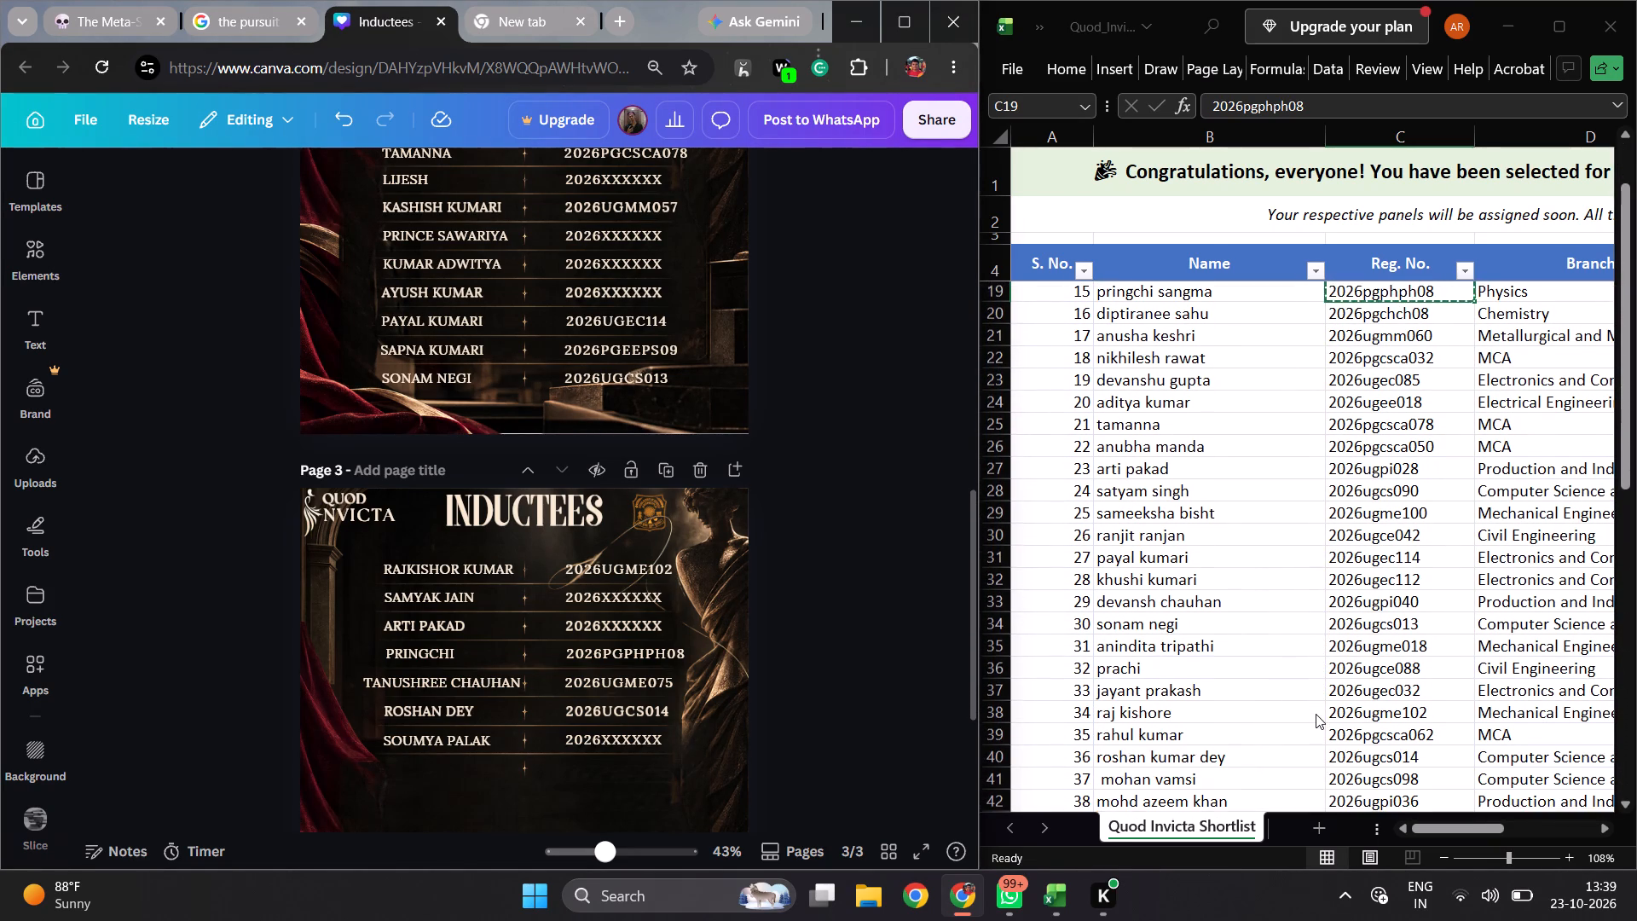
pyautogui.scroll(-1, 1316, 714)
pyautogui.click(1362, 464)
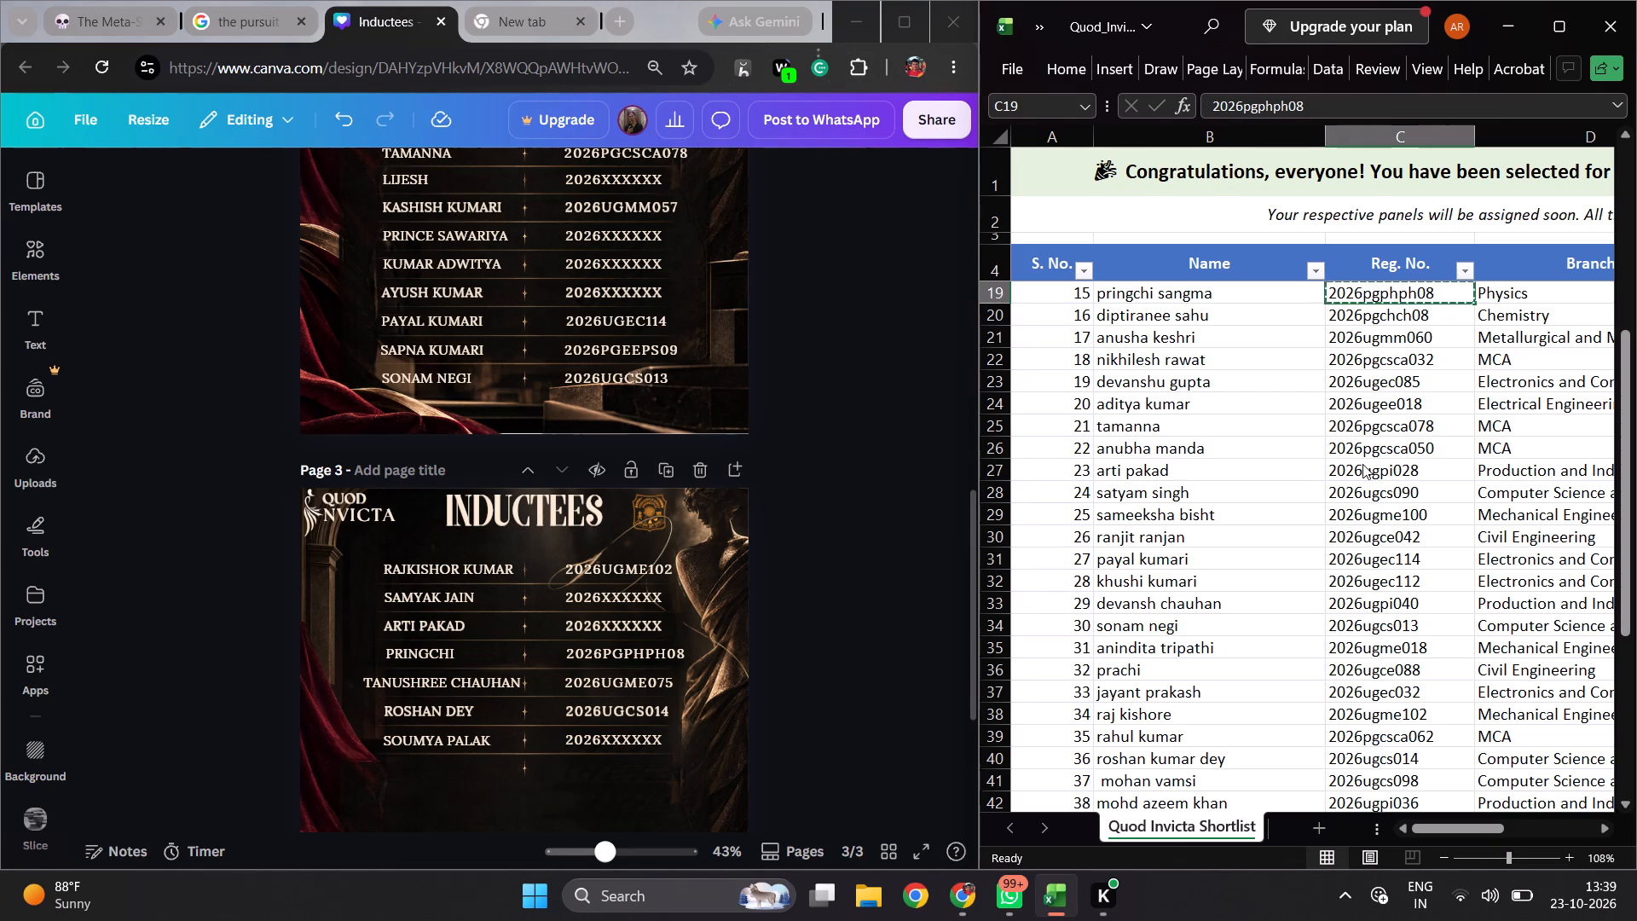
pyautogui.click(1362, 472)
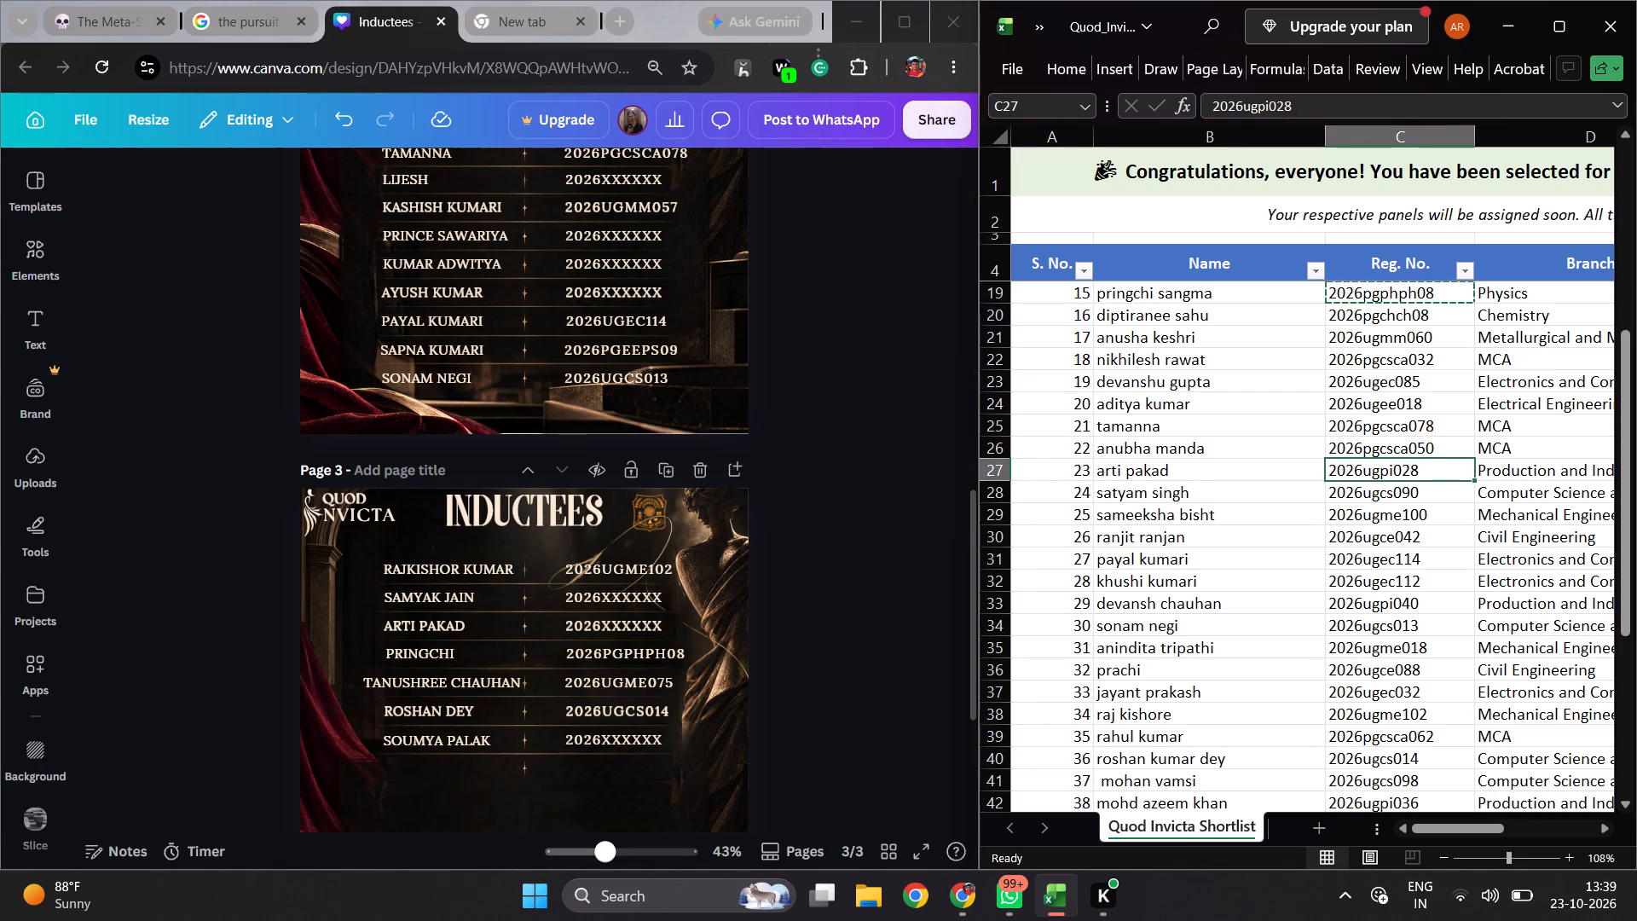
pyautogui.hotkey('ctrl', 'c')
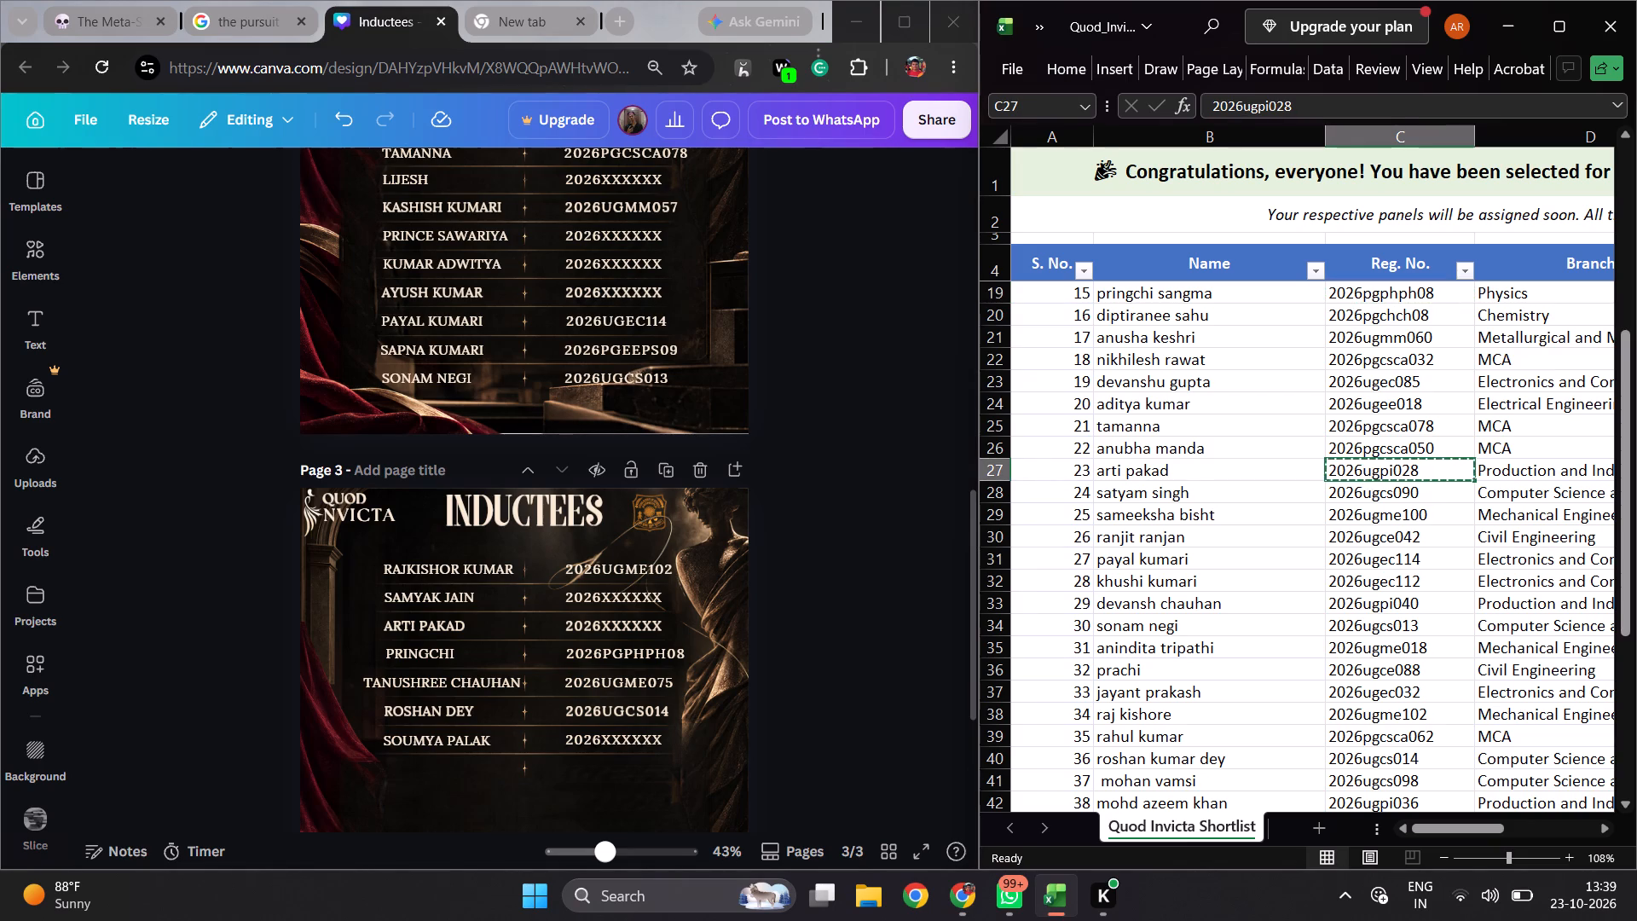
pyautogui.doubleClick(588, 628)
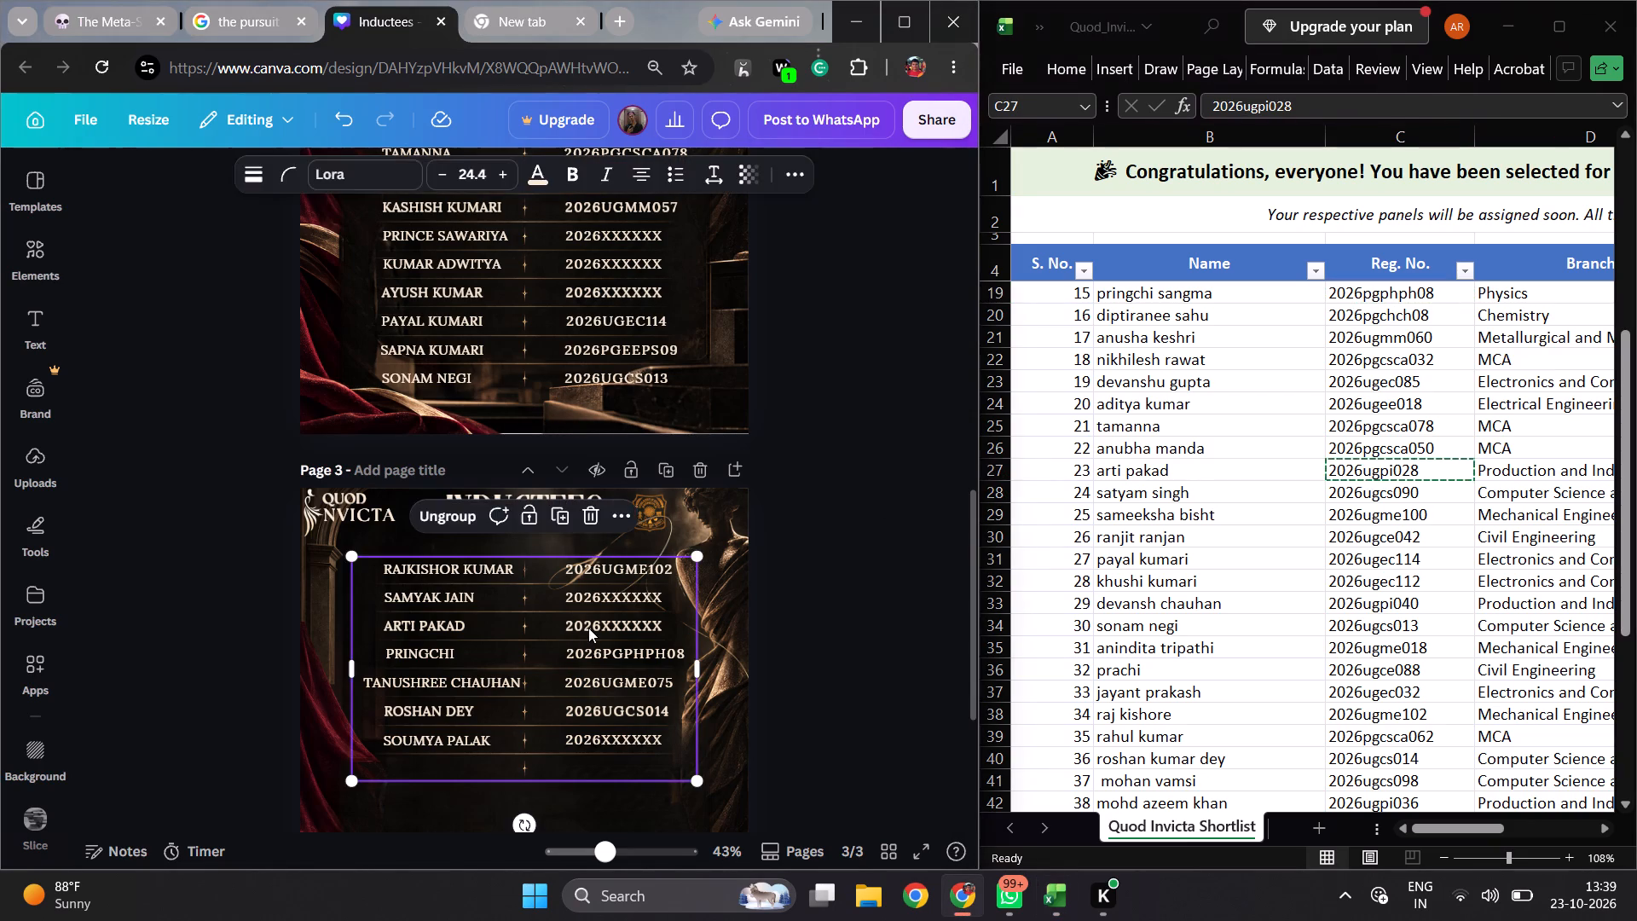
pyautogui.hotkey('ctrl', 'v')
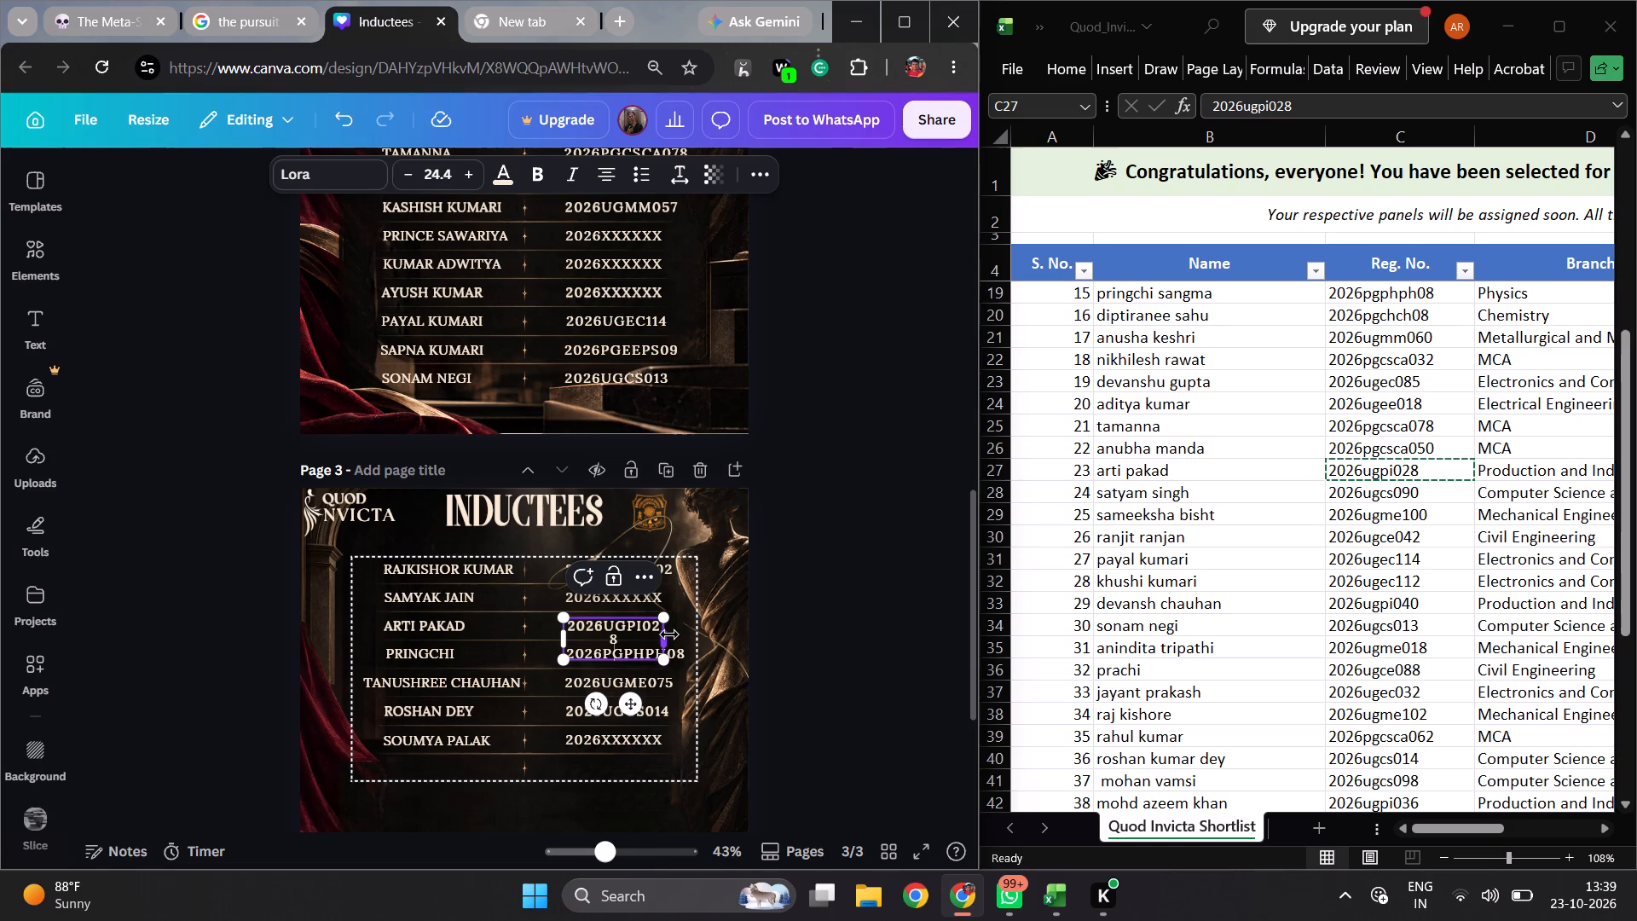
pyautogui.click(669, 634)
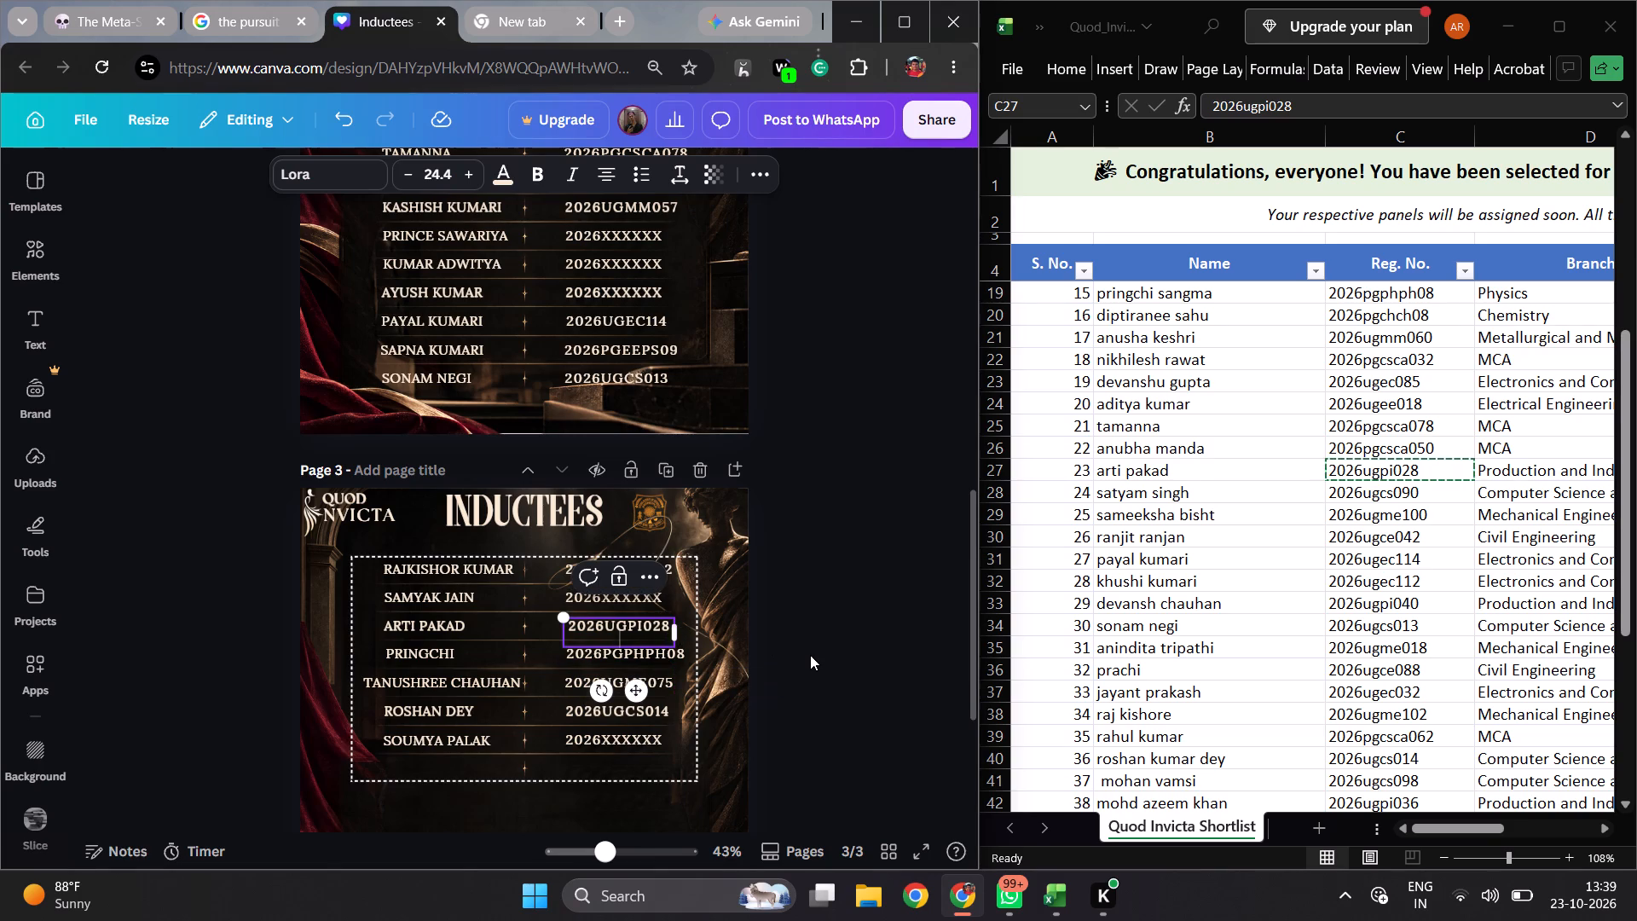
# Replace page 3's second-row placeholder with the registration number from shortlist cell C44, widening its text box to fit it on one line.
pyautogui.click(810, 655)
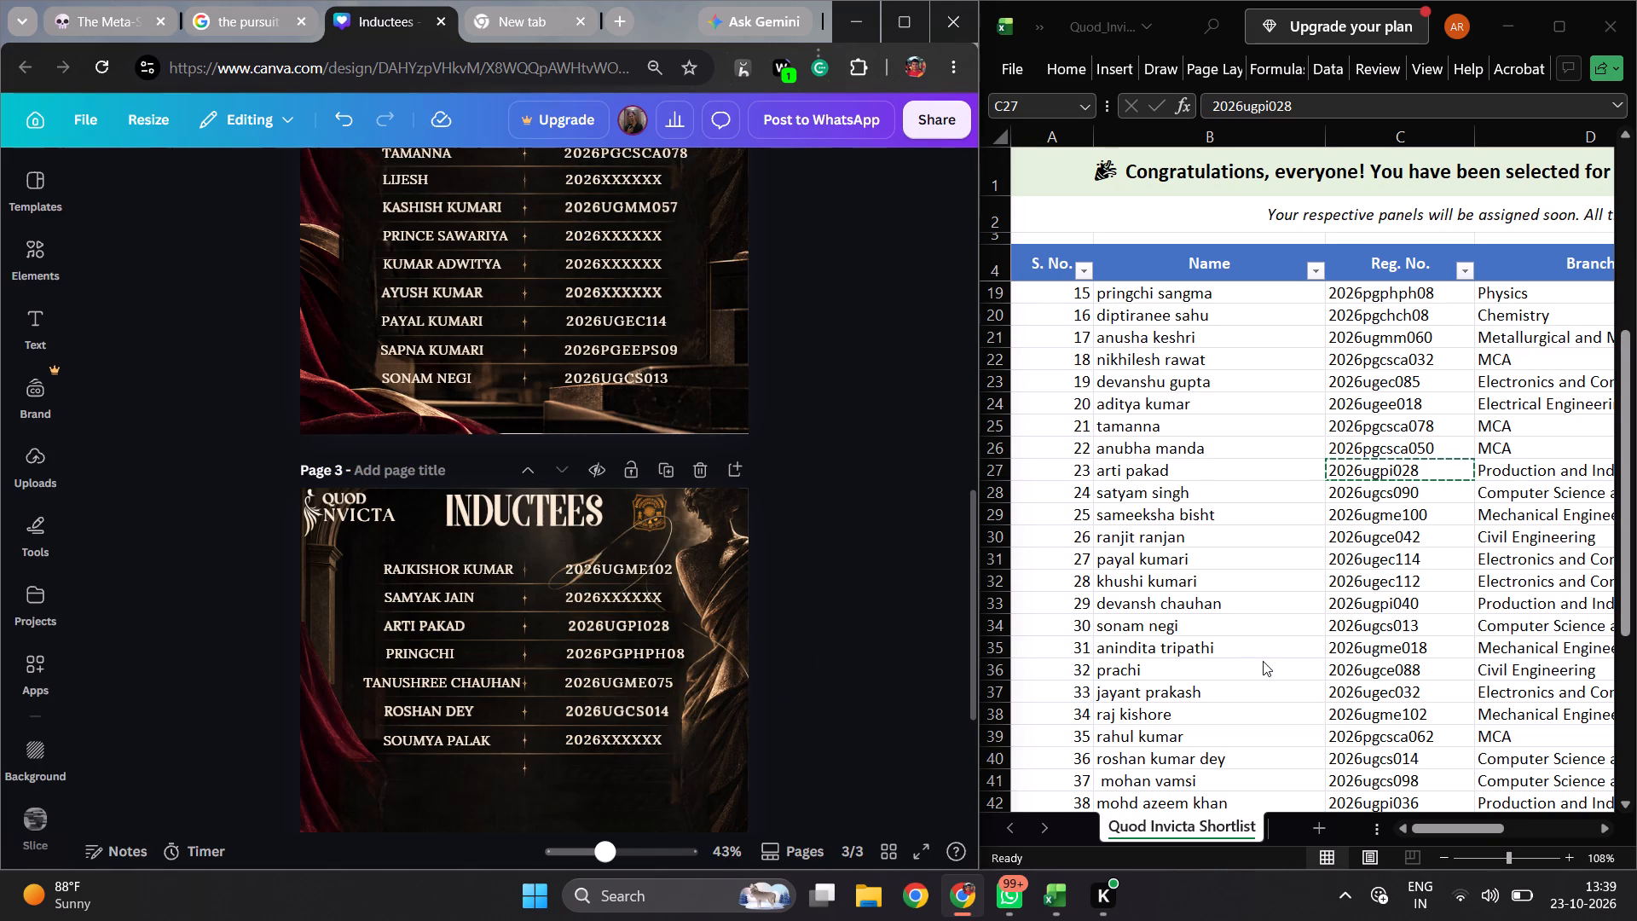
pyautogui.scroll(-2, 1263, 661)
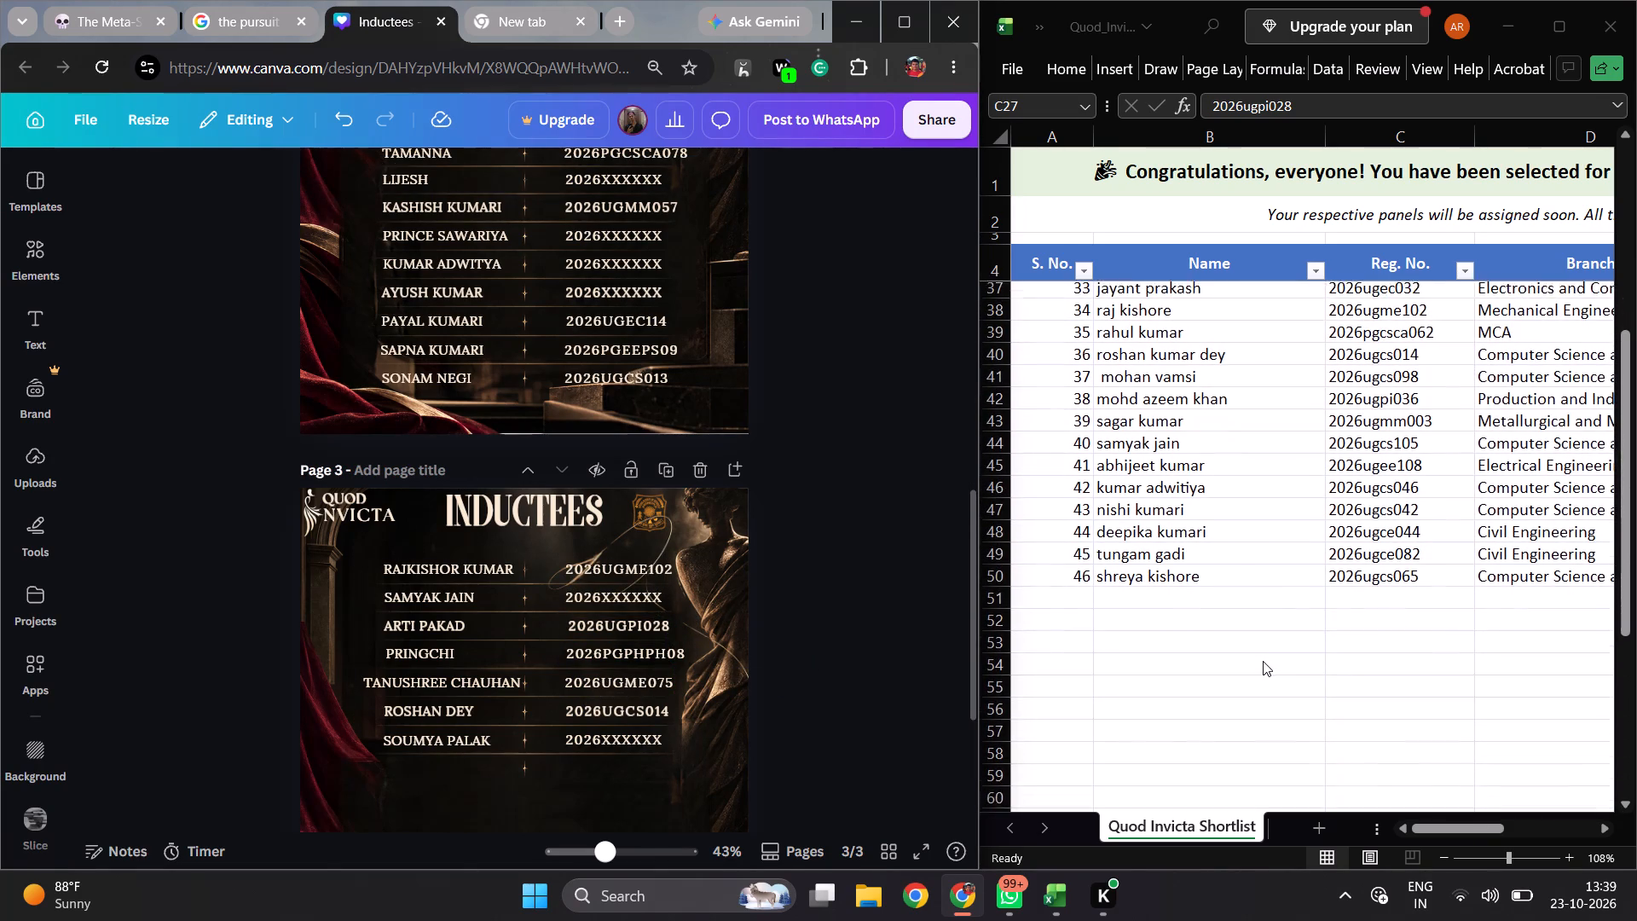
pyautogui.click(1365, 426)
pyautogui.doubleClick(1365, 426)
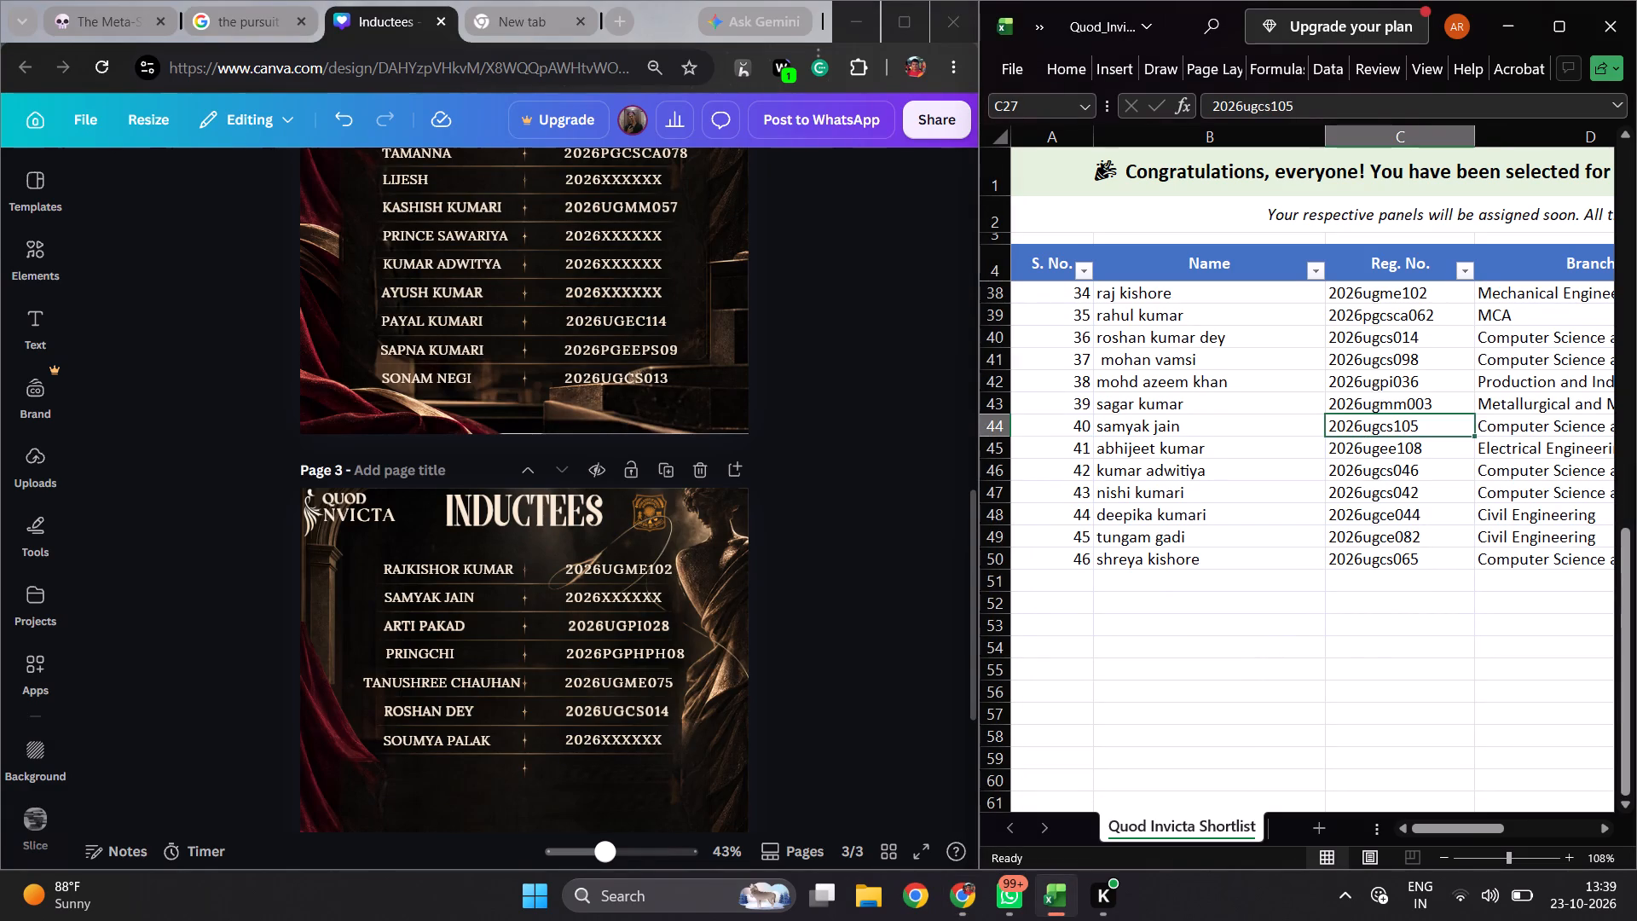
pyautogui.hotkey('ctrl', 'c')
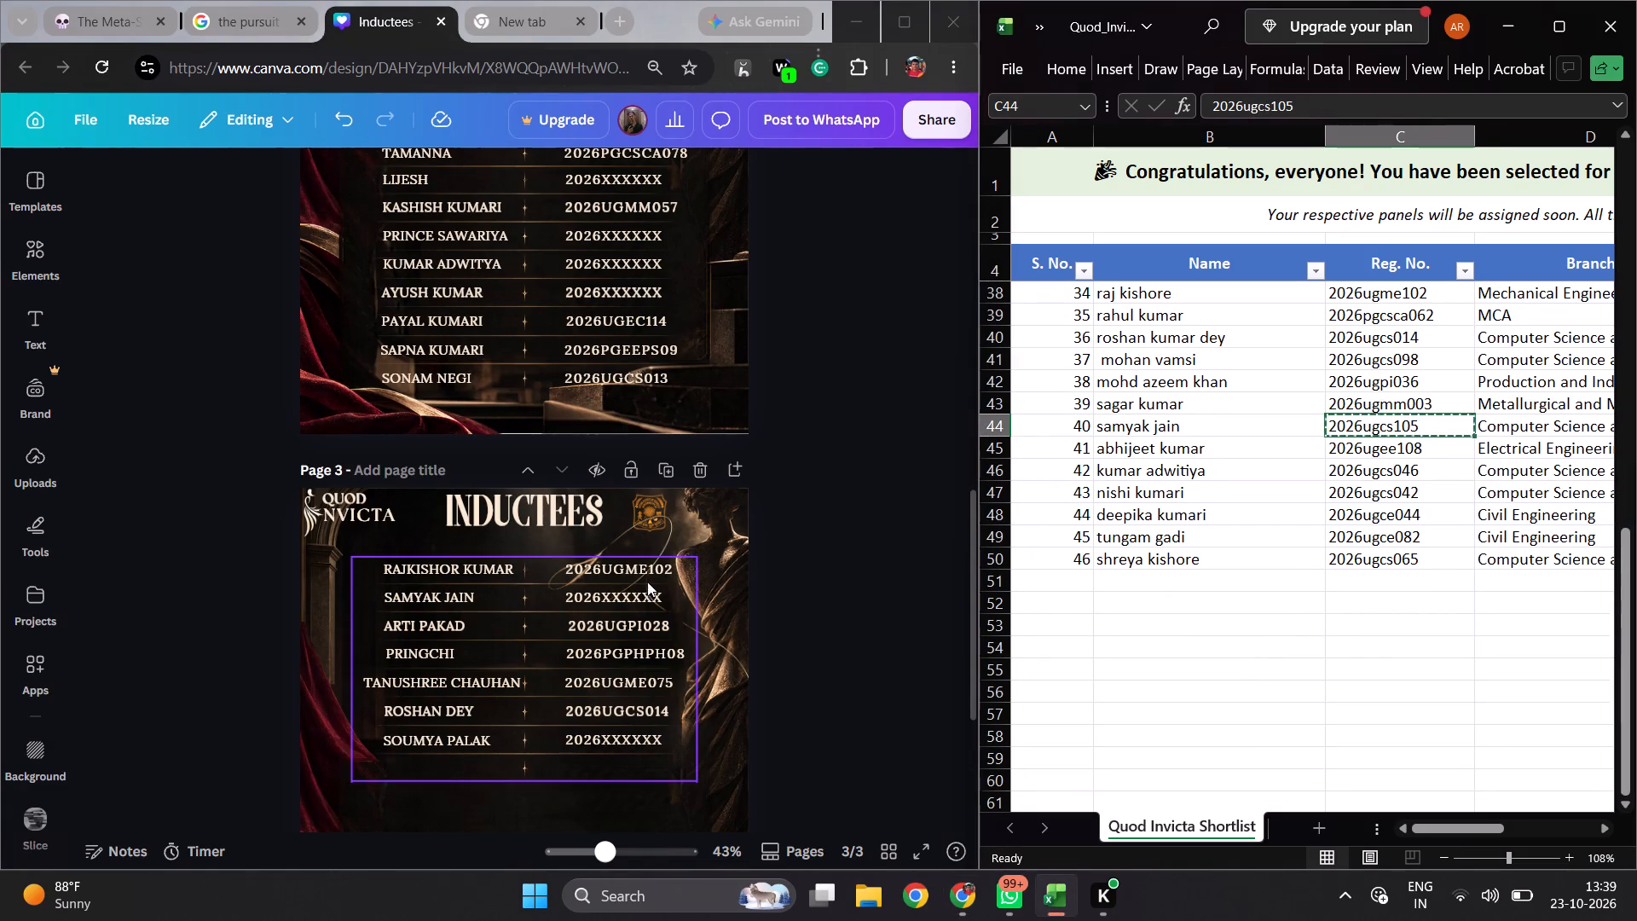
pyautogui.doubleClick(604, 596)
pyautogui.hotkey('ctrl', 'v')
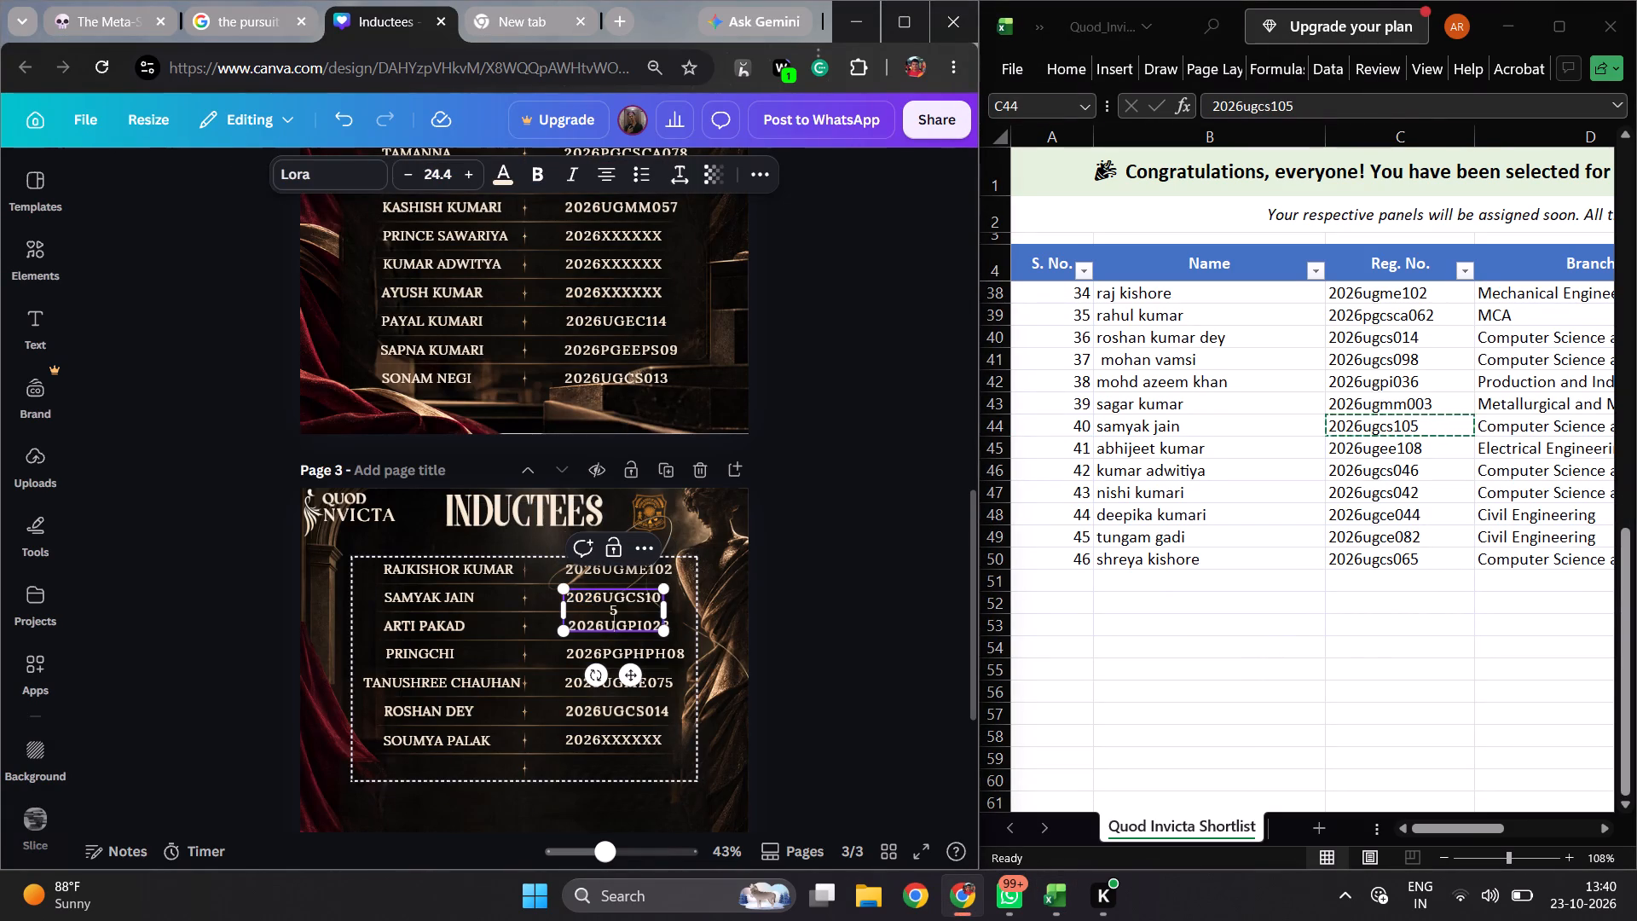
pyautogui.moveTo(670, 613); pyautogui.dragTo(680, 613)
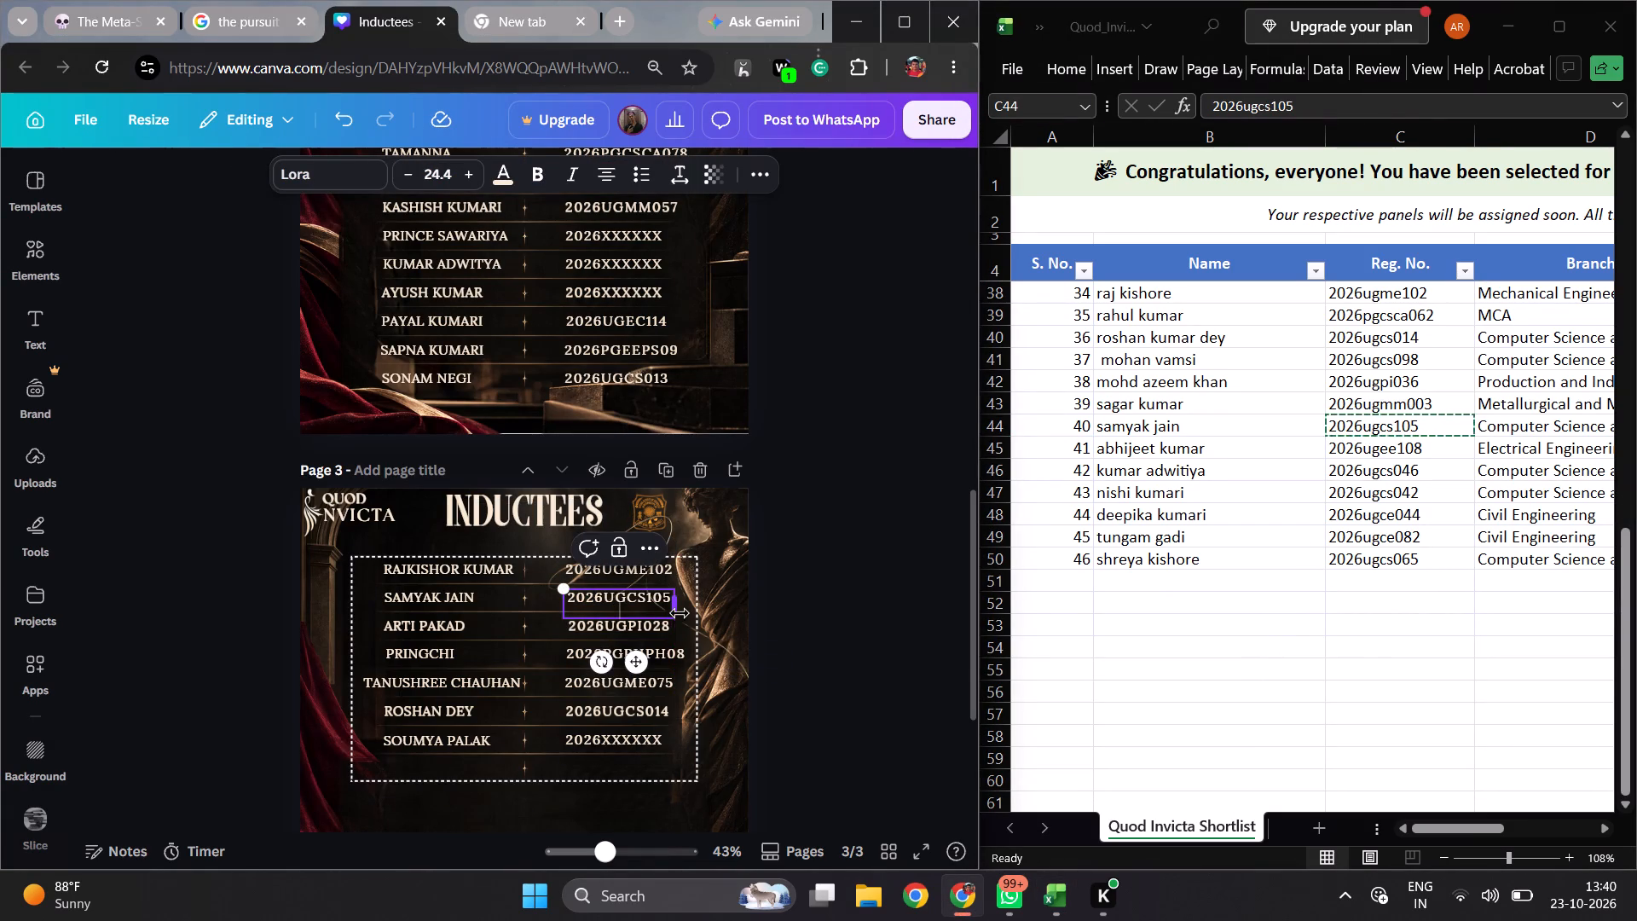
pyautogui.click(894, 724)
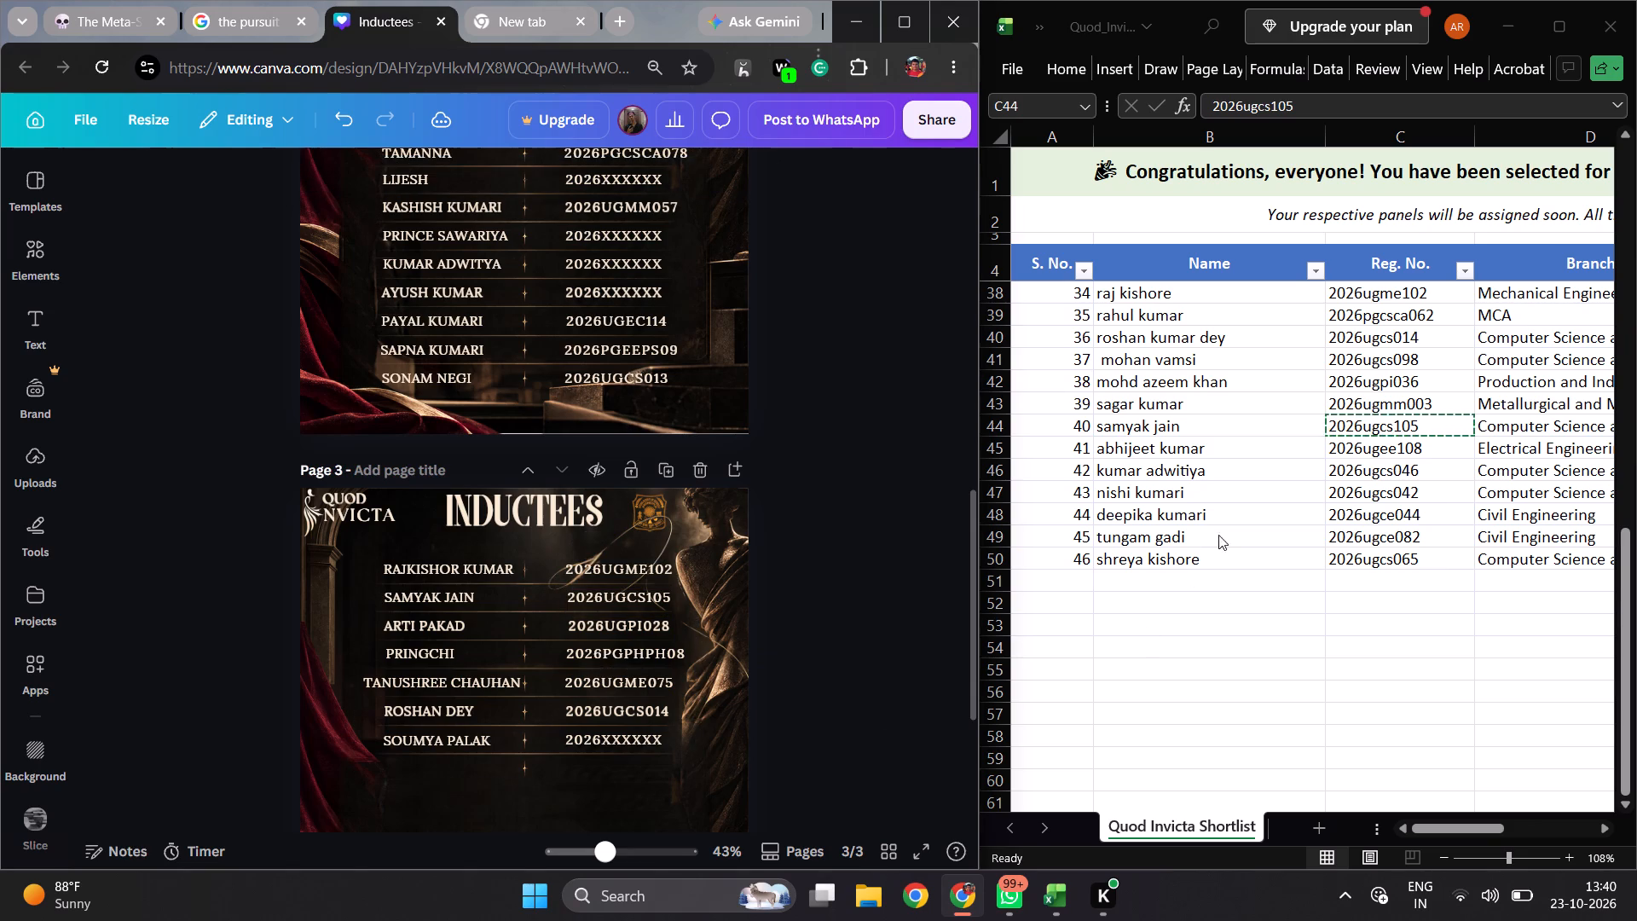
# Check the whole Excel shortlist, zoomed out to fit, against the rows on pages 2 and 3 that still hold placeholders.
pyautogui.scroll(3, 1237, 615)
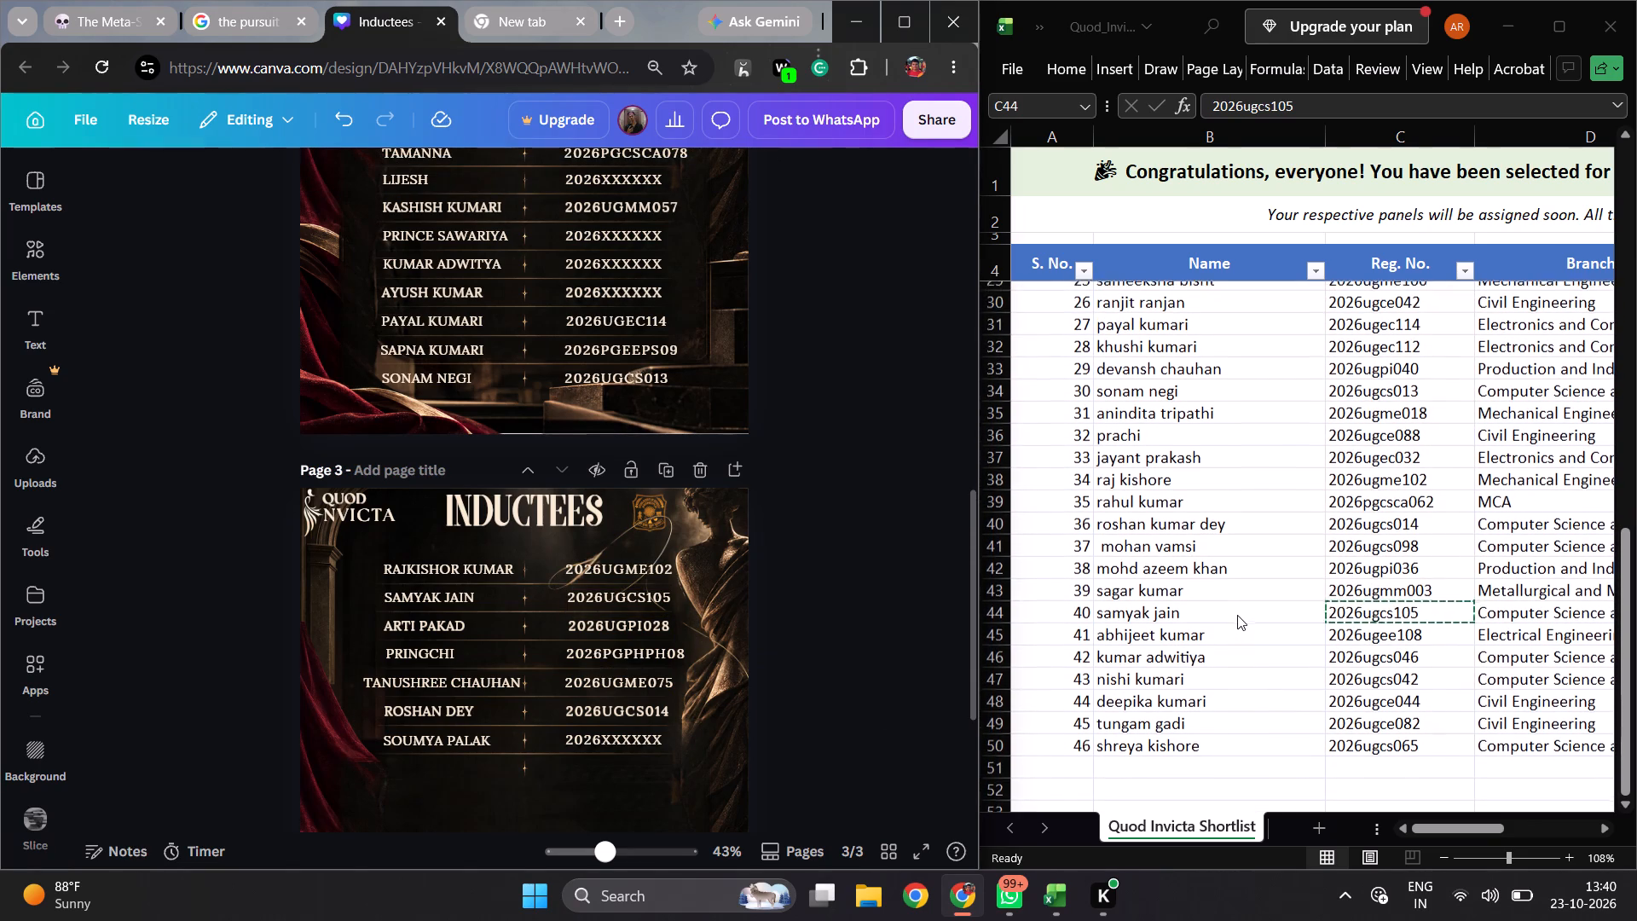
pyautogui.scroll(1, 1237, 615)
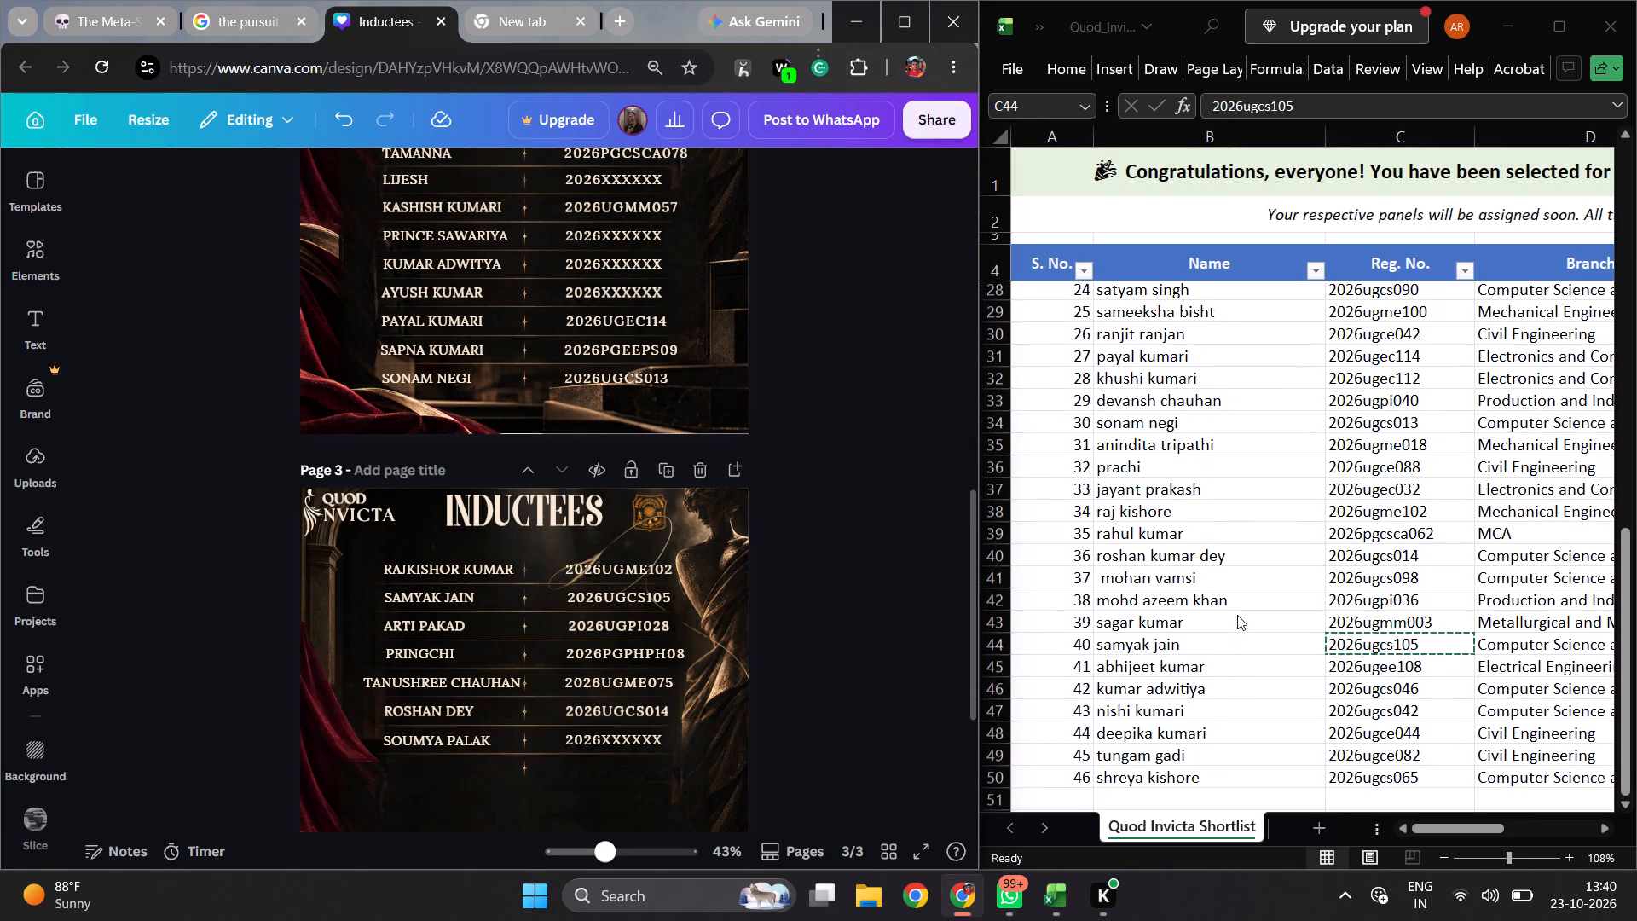
pyautogui.scroll(3, 1237, 615)
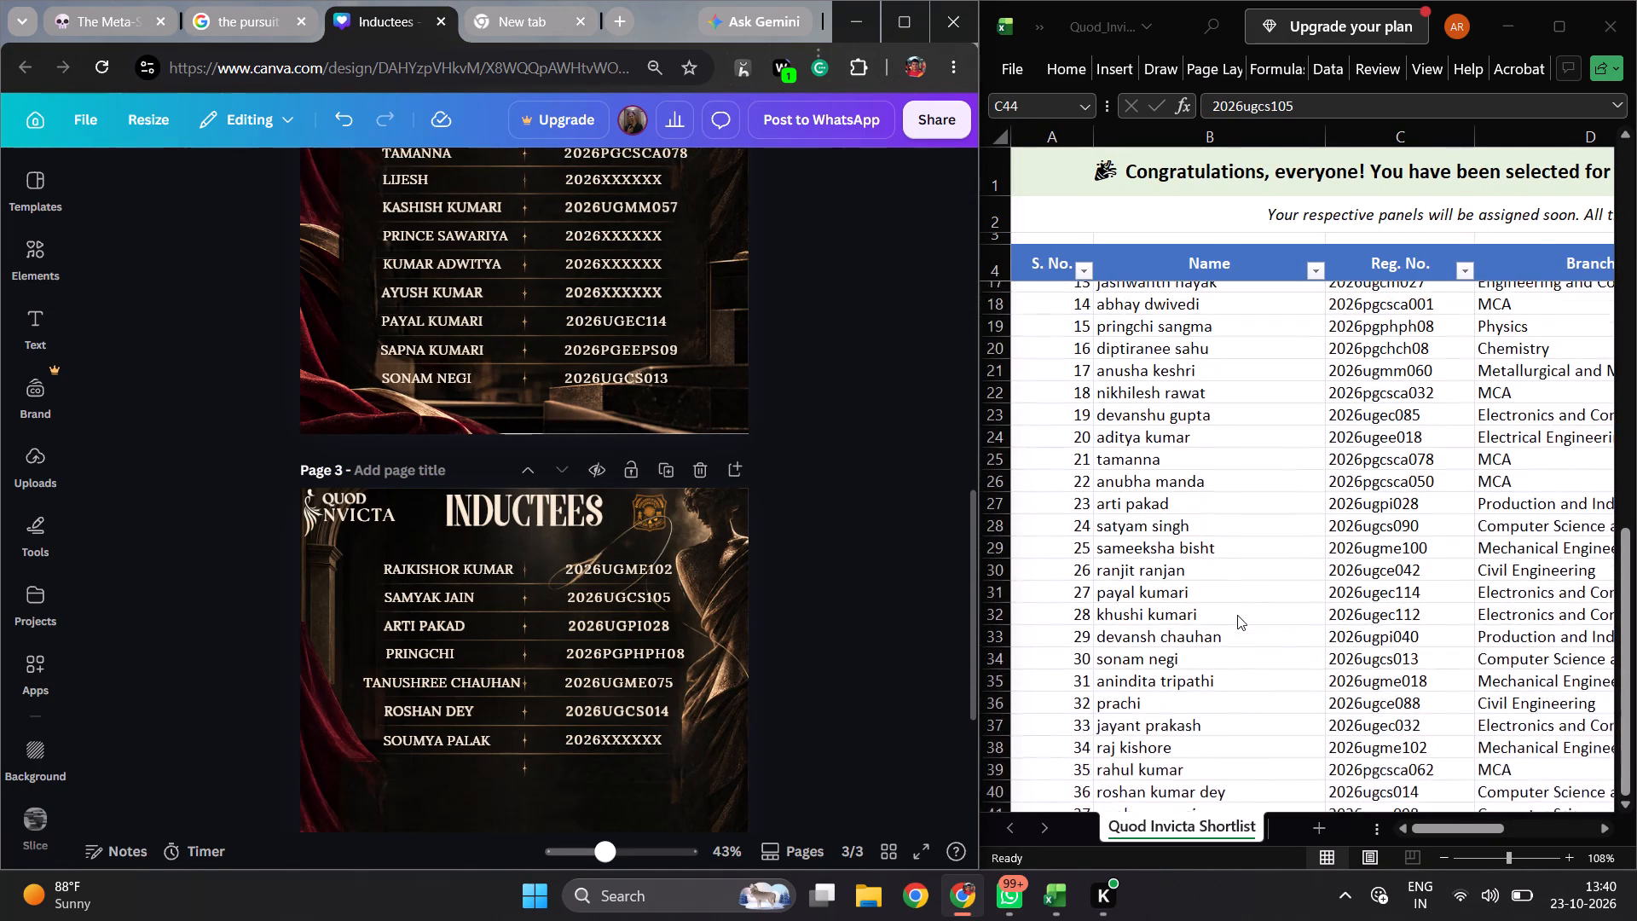
pyautogui.scroll(1, 1237, 615)
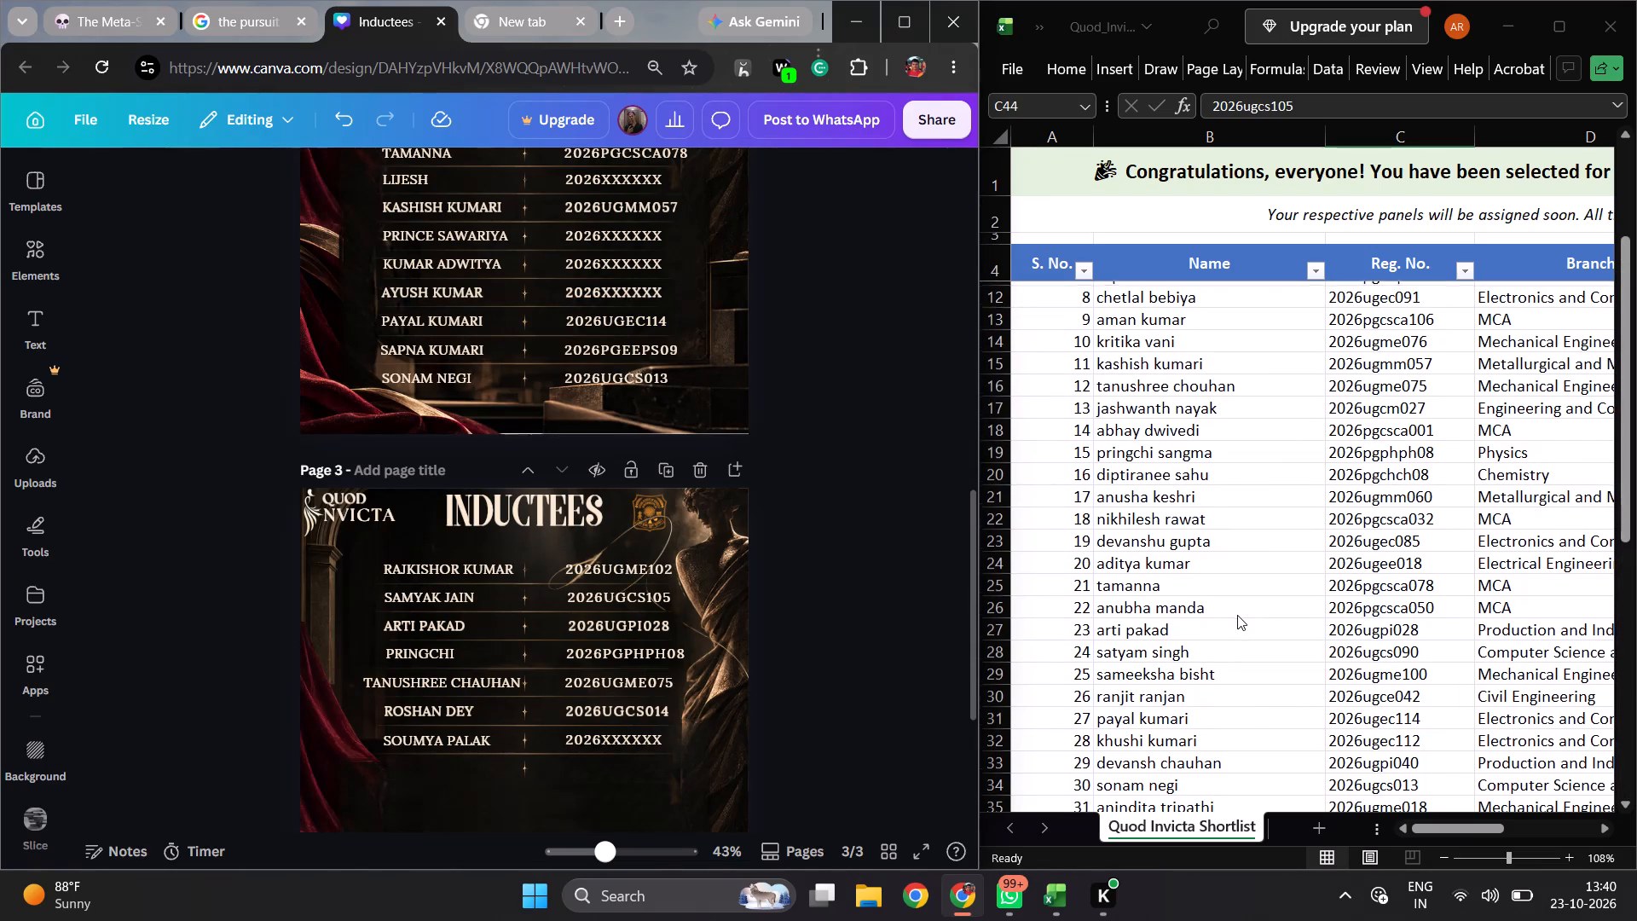
pyautogui.scroll(2, 1237, 615)
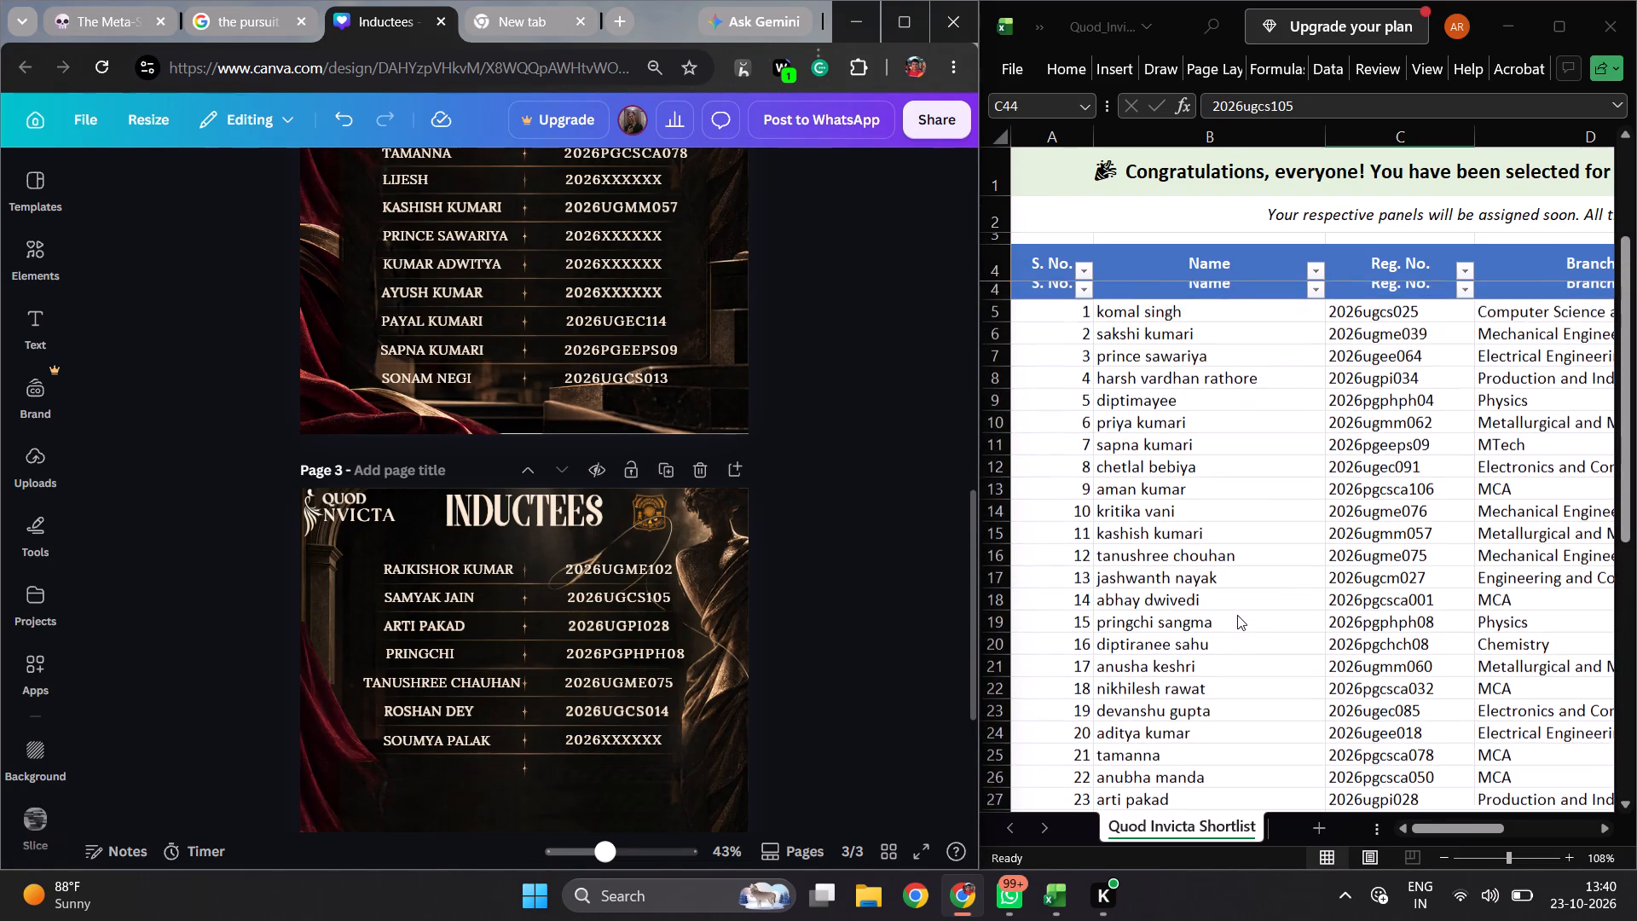
pyautogui.scroll(1, 1237, 615)
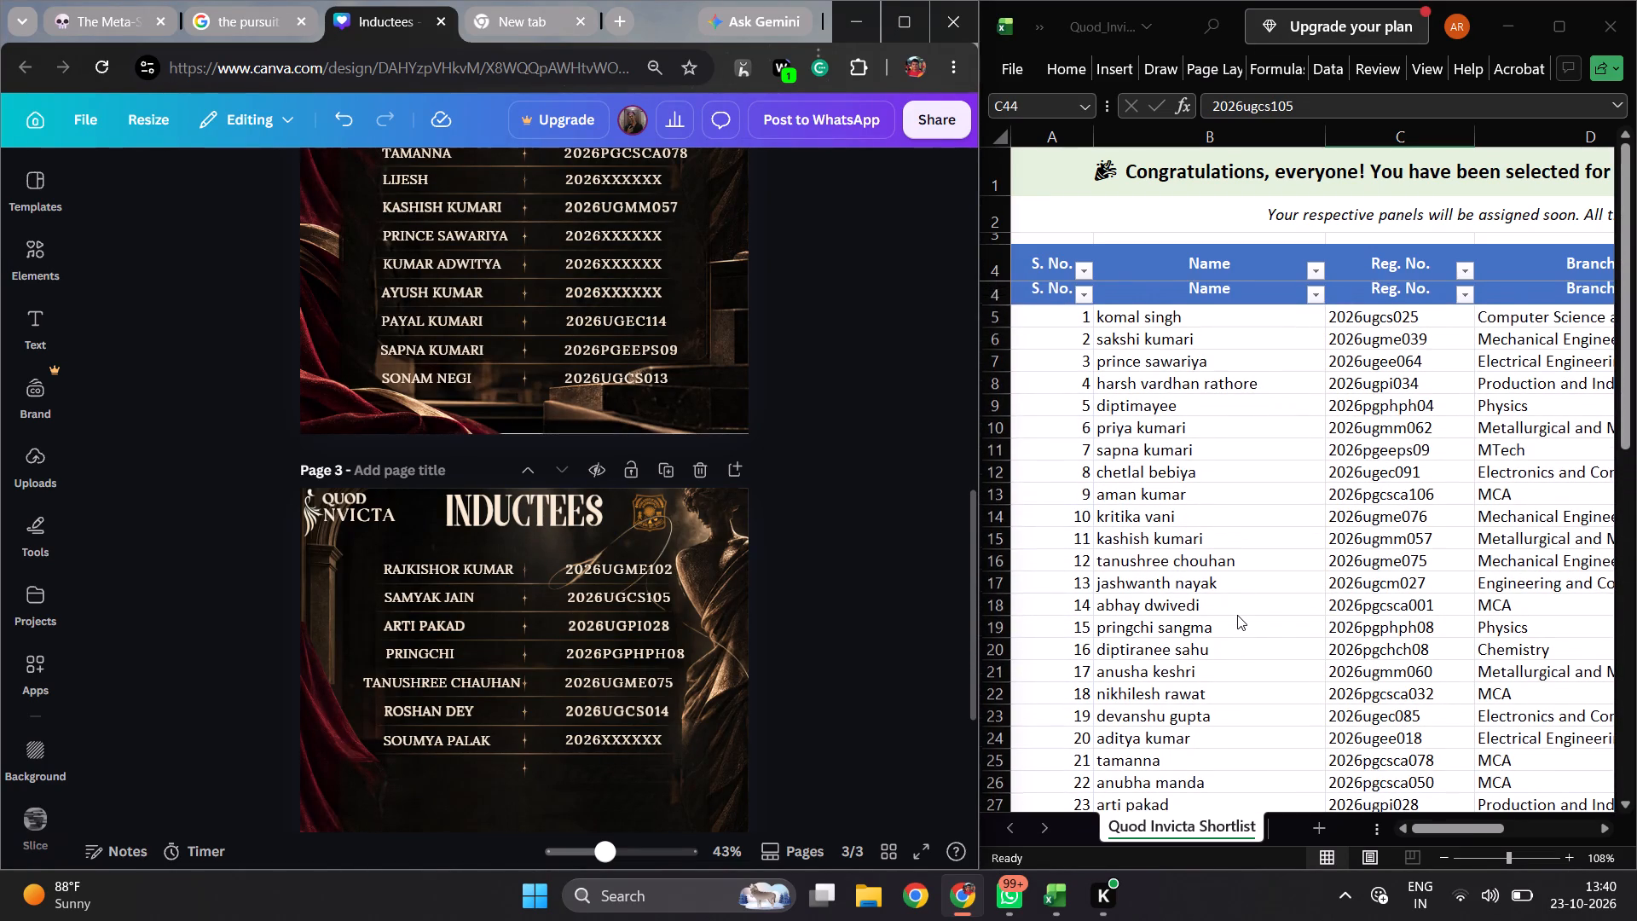
pyautogui.scroll(2, 1237, 615)
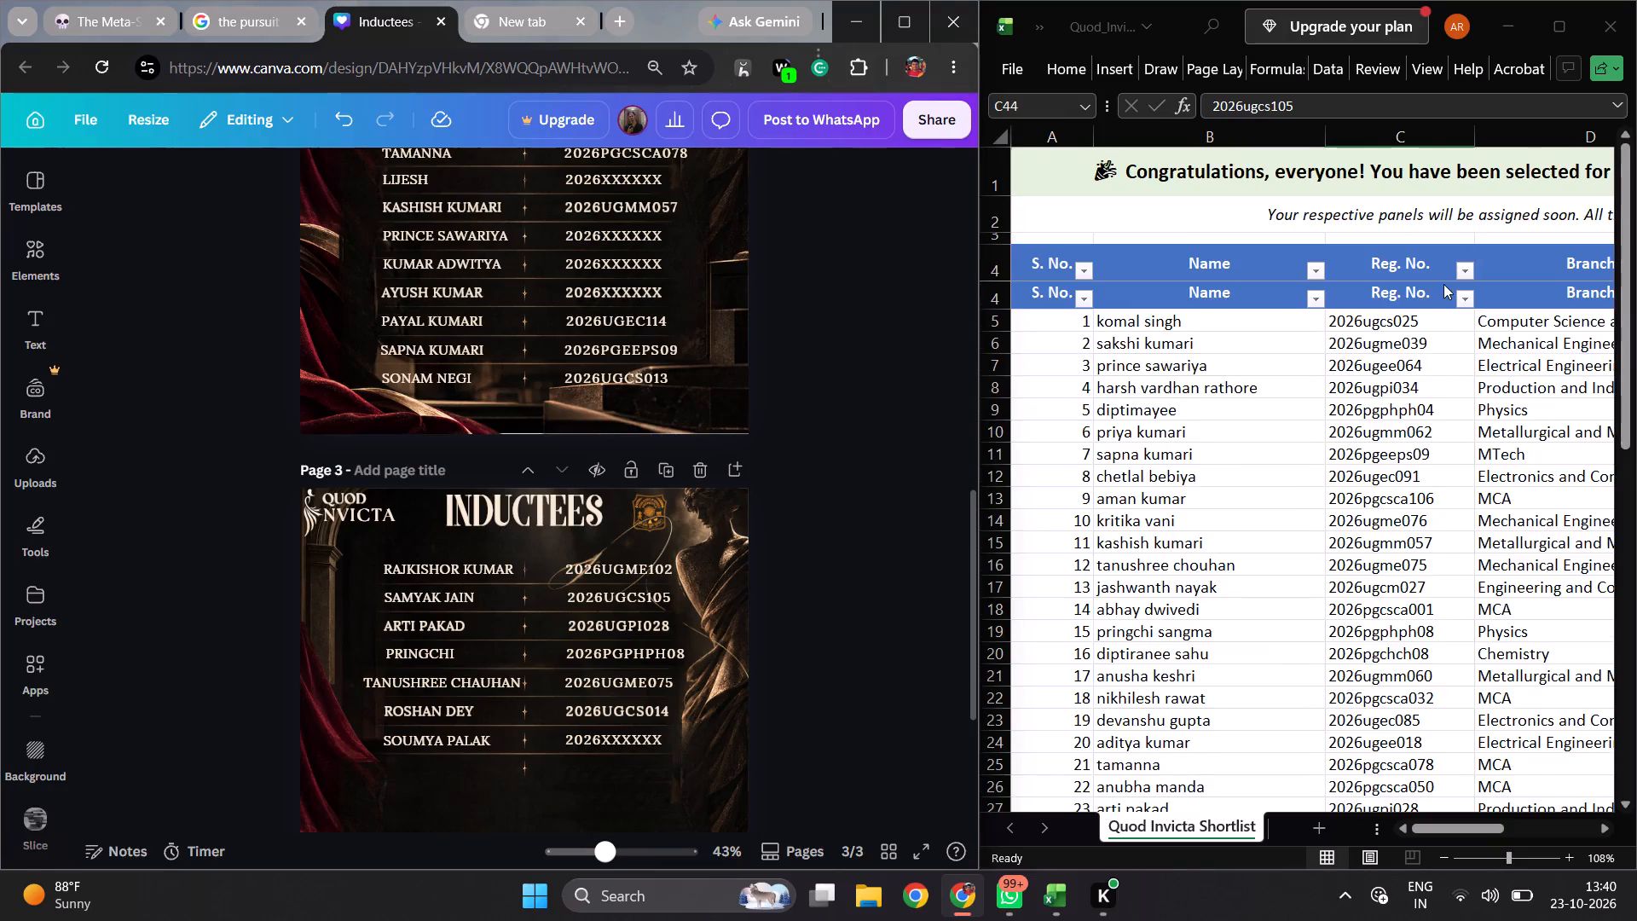
pyautogui.scroll(2, 1443, 284)
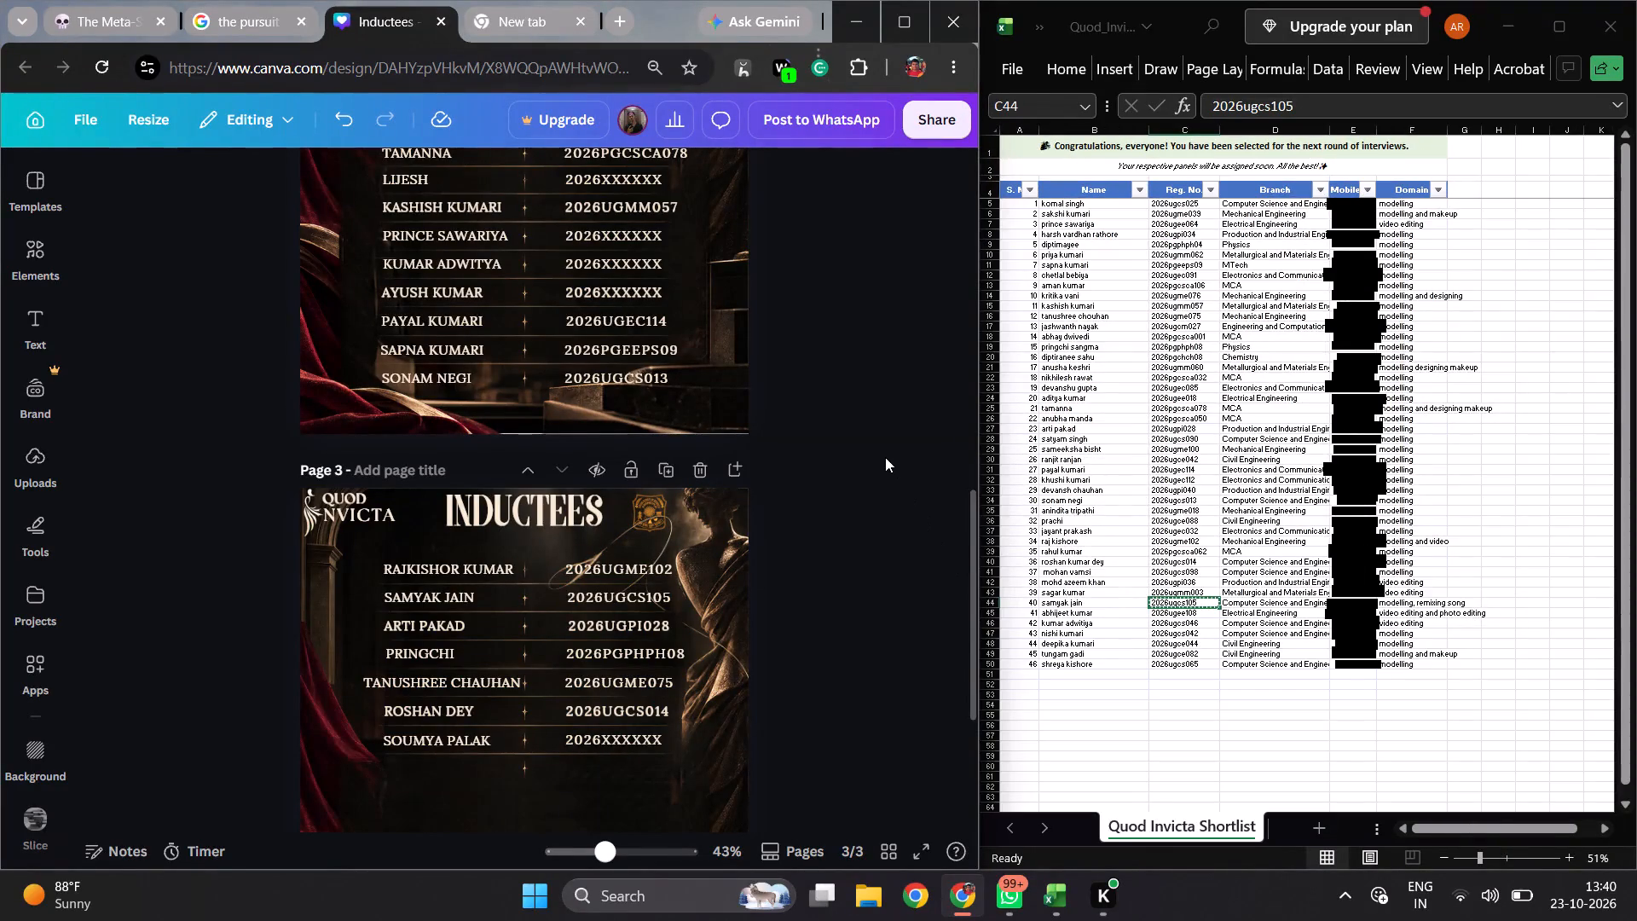
pyautogui.scroll(2, 884, 457)
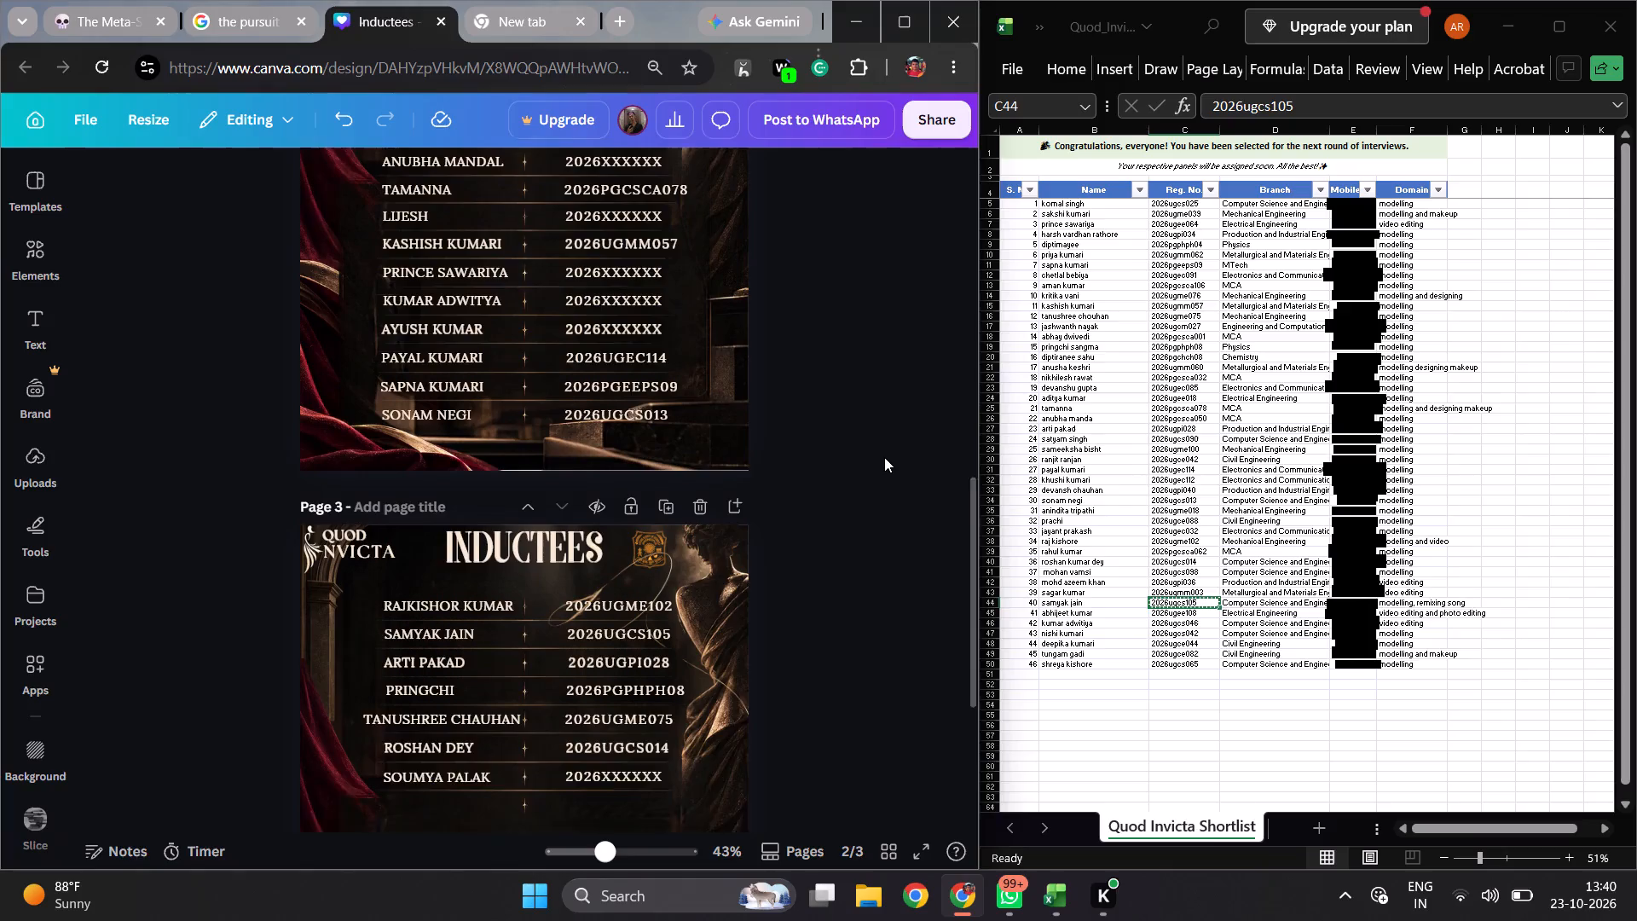
pyautogui.scroll(5, 884, 457)
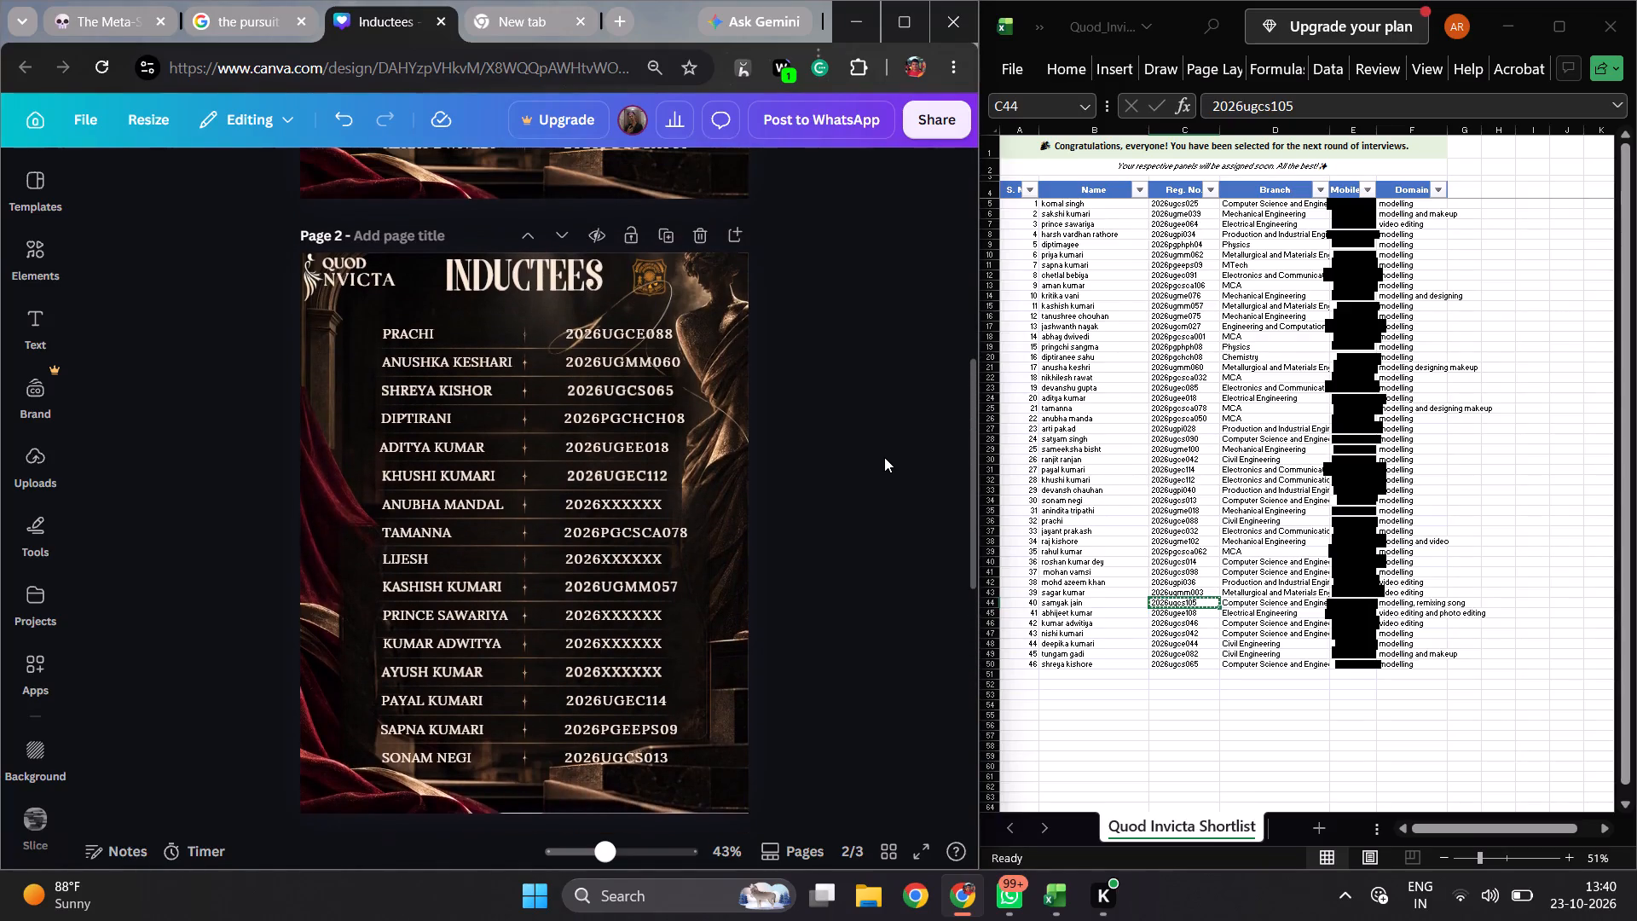
pyautogui.scroll(-1, 884, 457)
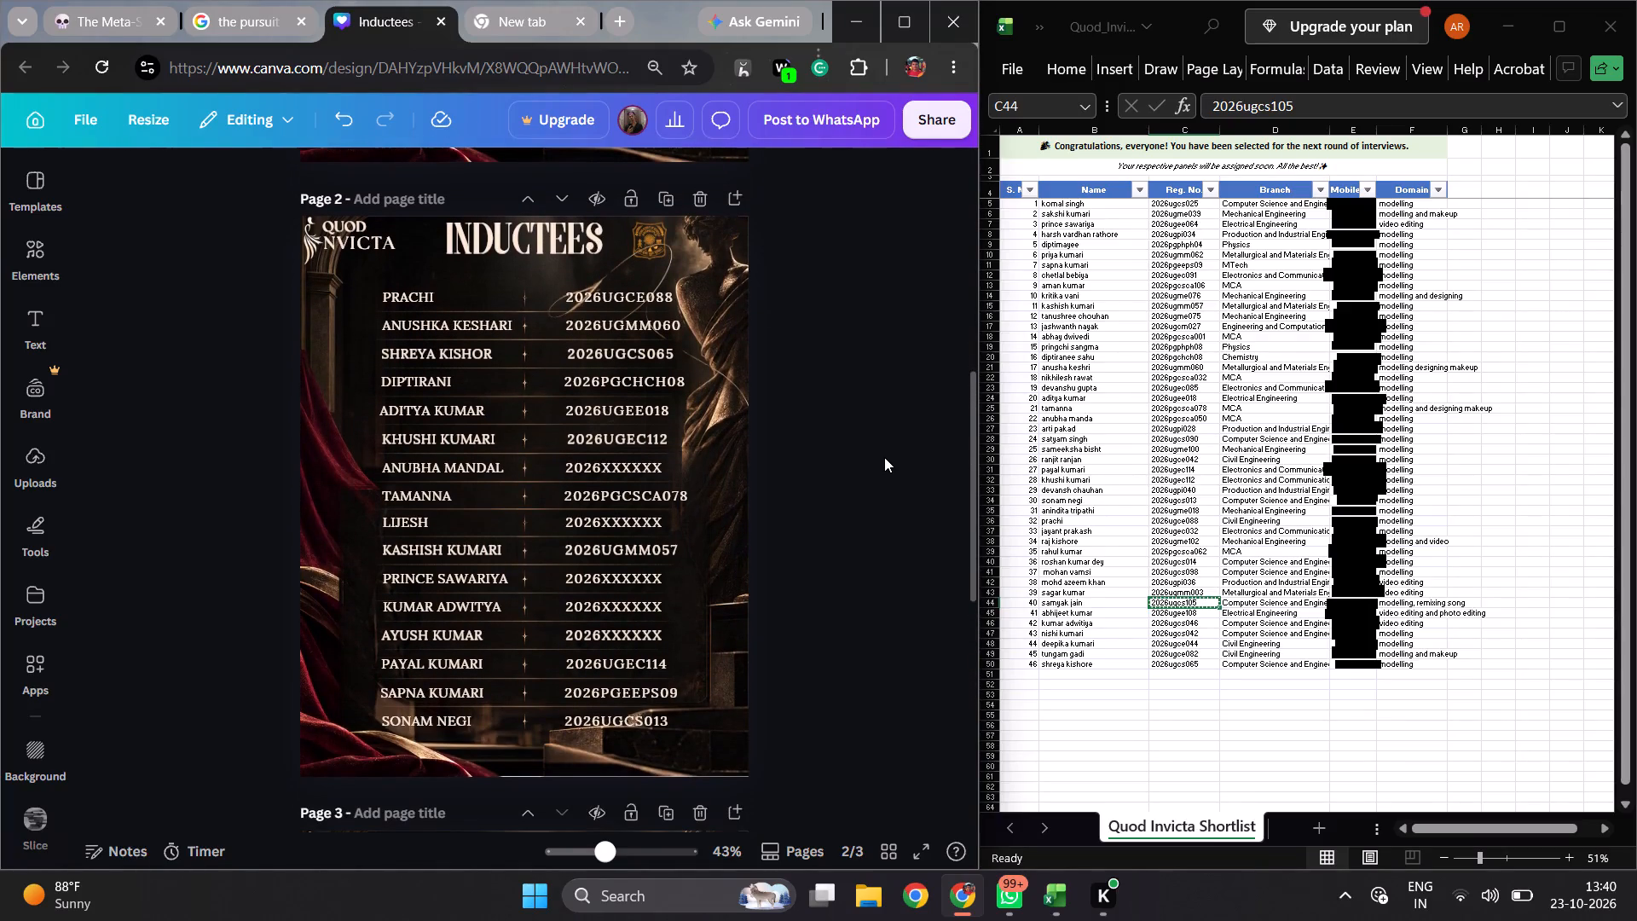
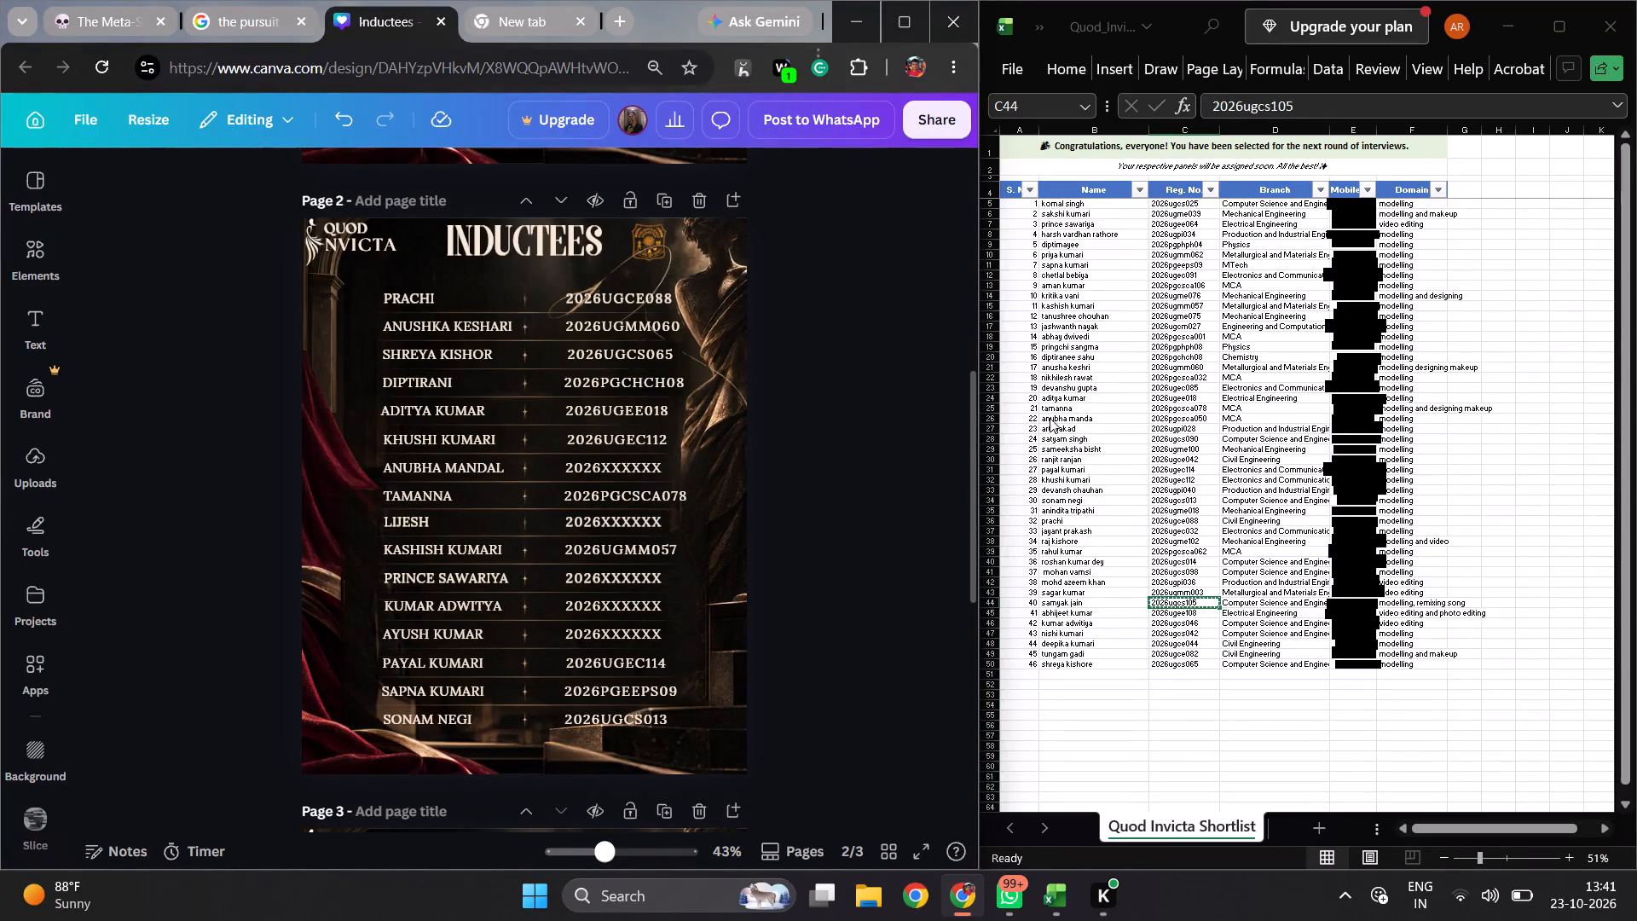
# In the Excel shortlist, copy the registration number in cell C24, and return to the Inductees design in Canva.
pyautogui.click(1175, 394)
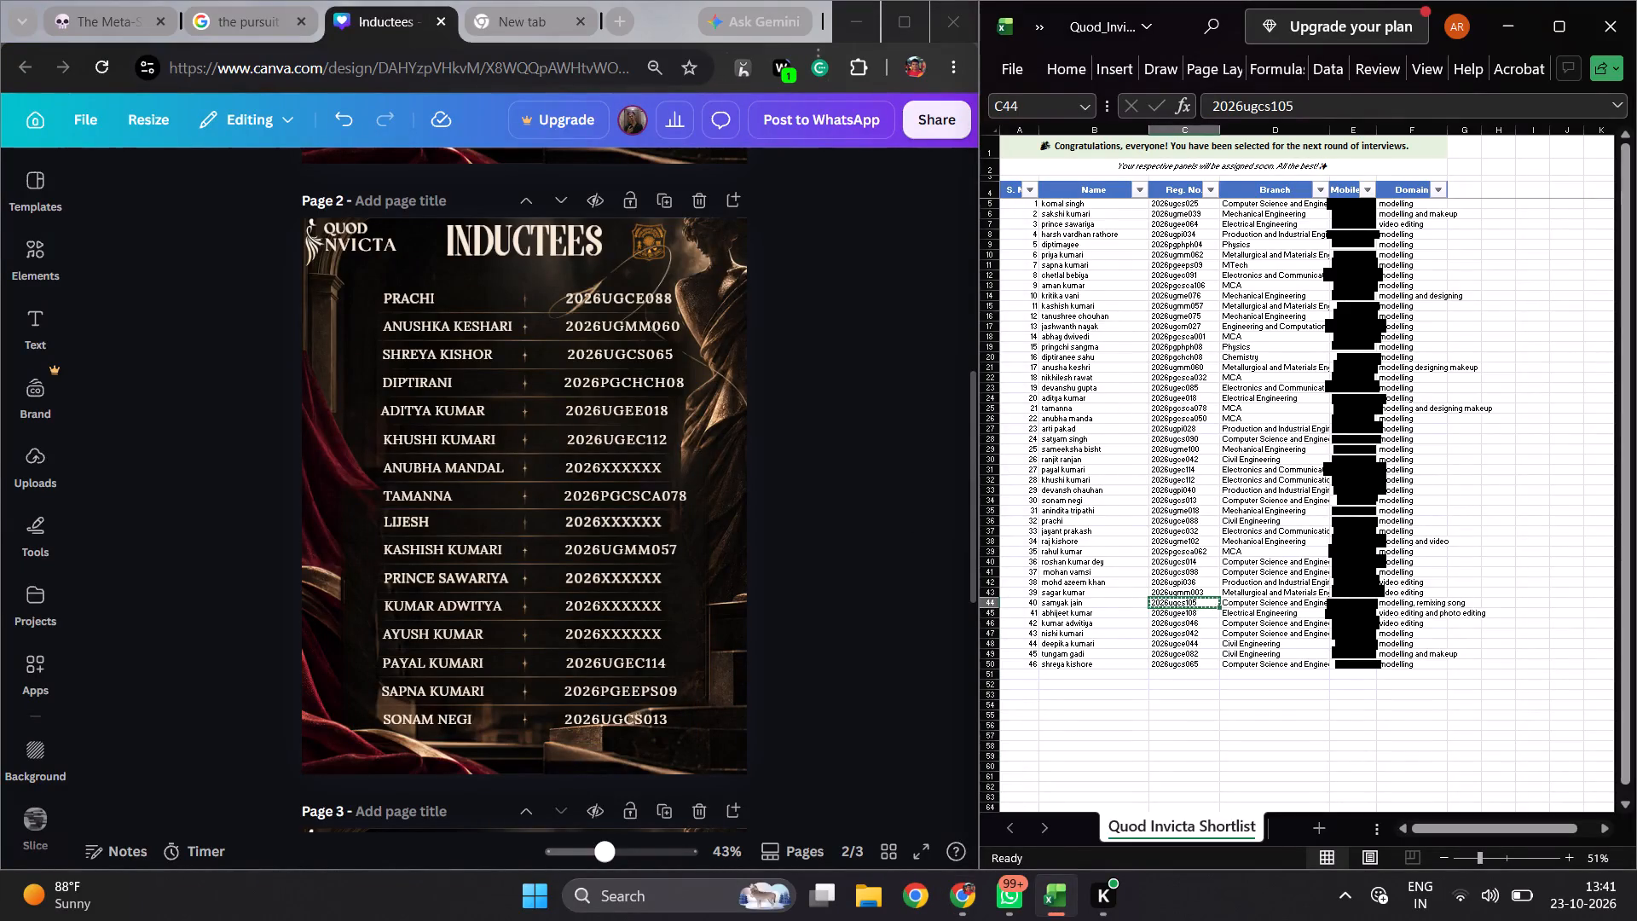
pyautogui.click(1177, 399)
pyautogui.hotkey('ctrl', 'c')
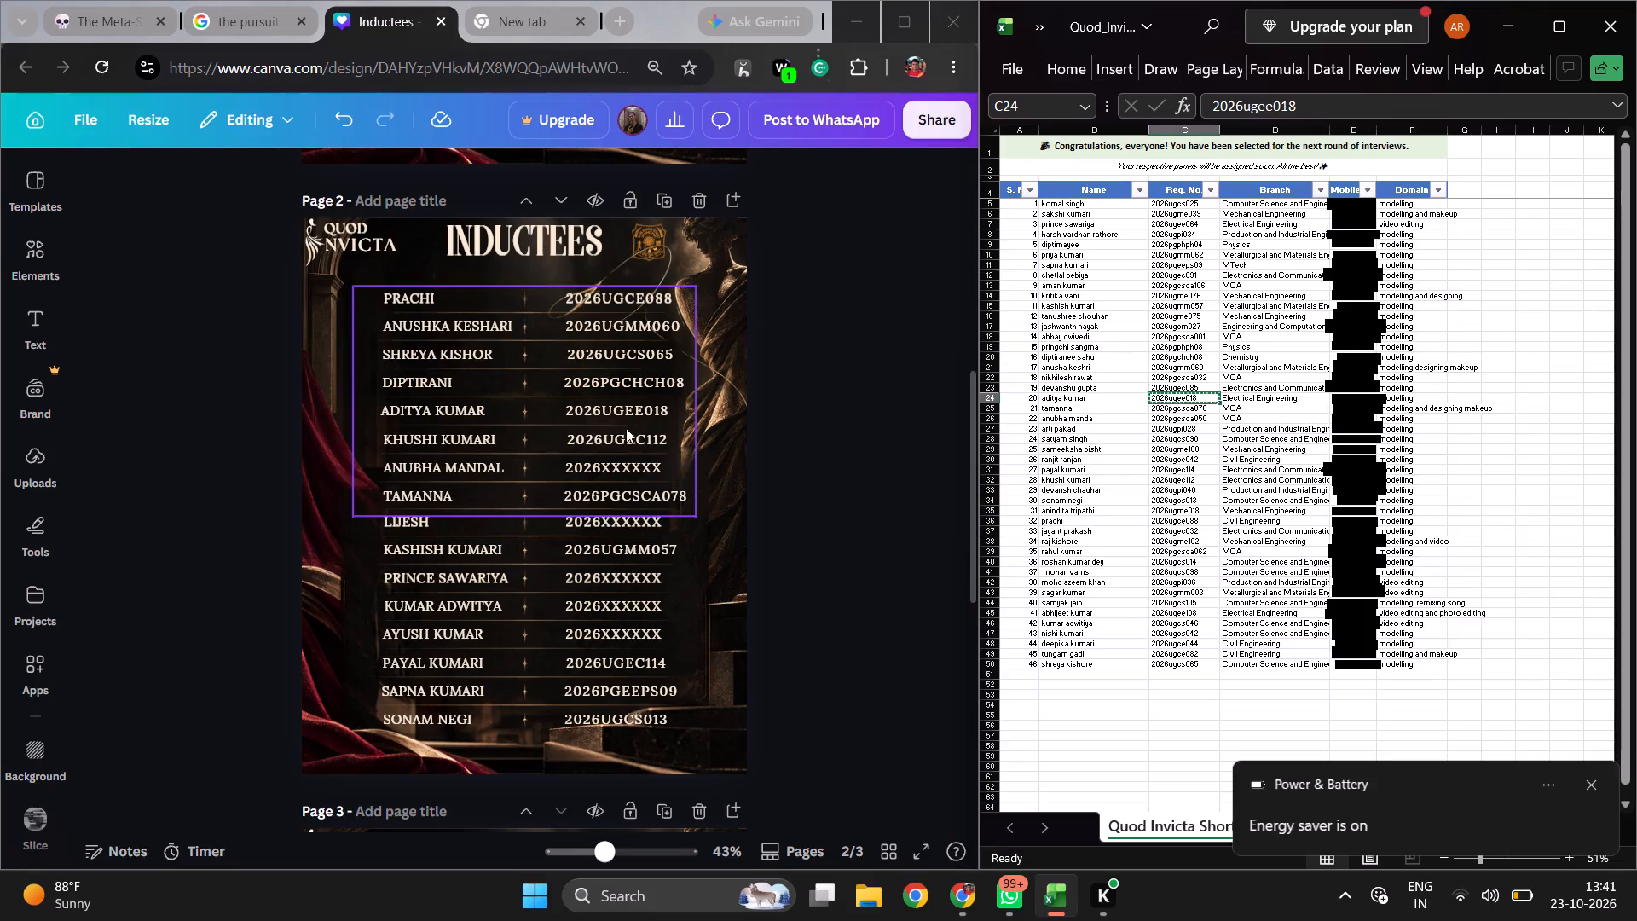
pyautogui.click(836, 495)
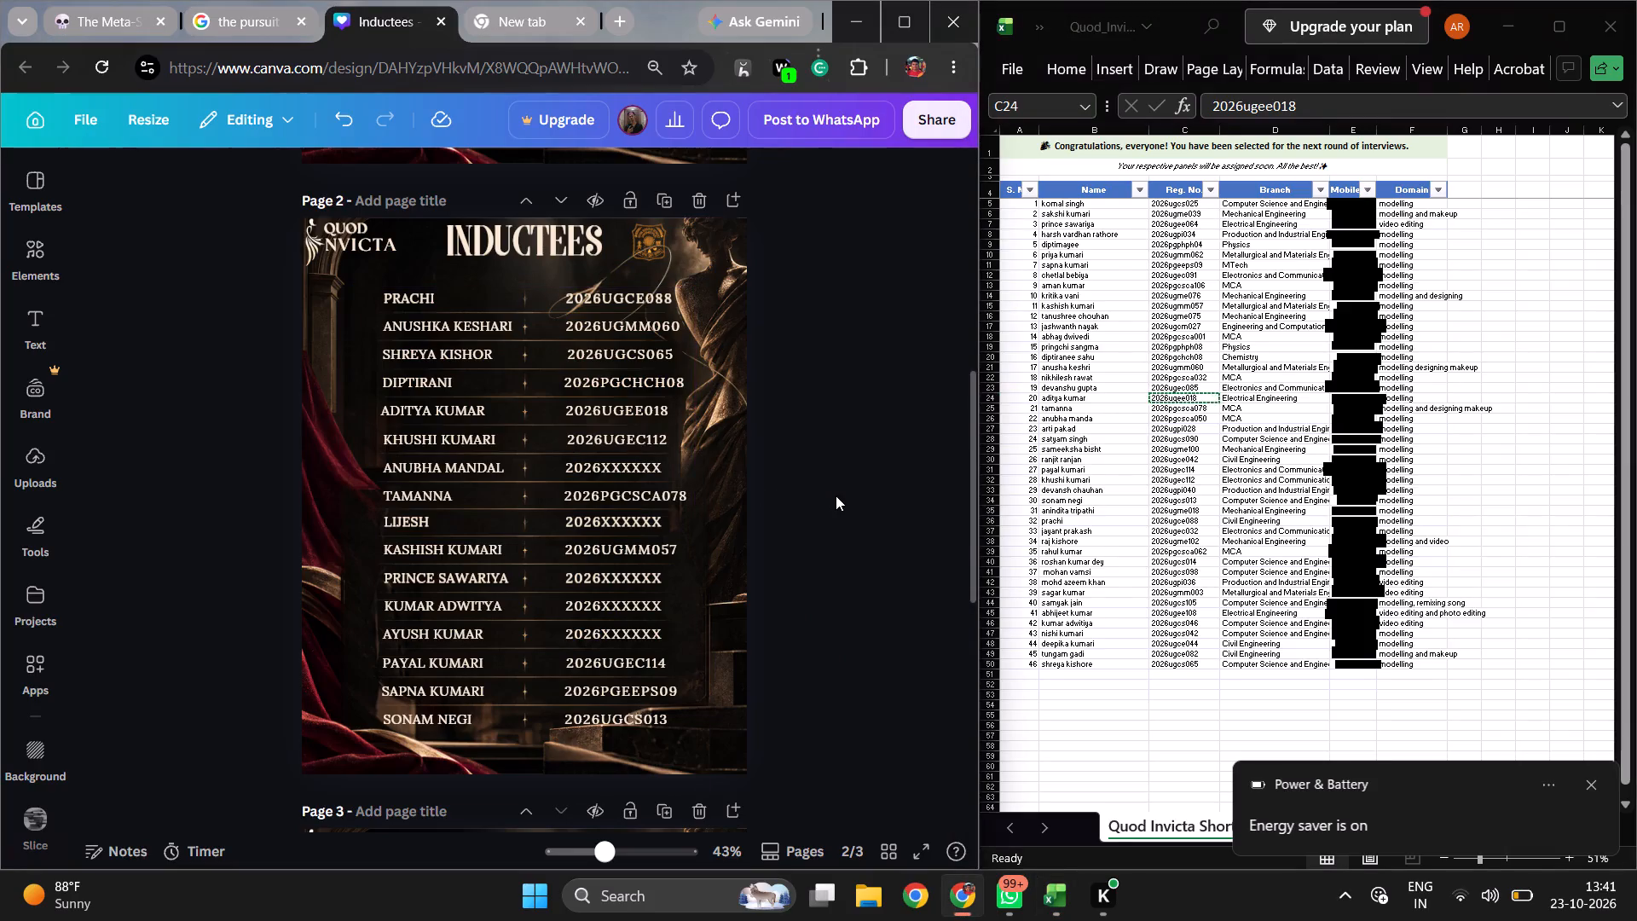
# Switch back to the Excel shortlist and dismiss the Power & Battery notification.
pyautogui.click(1178, 733)
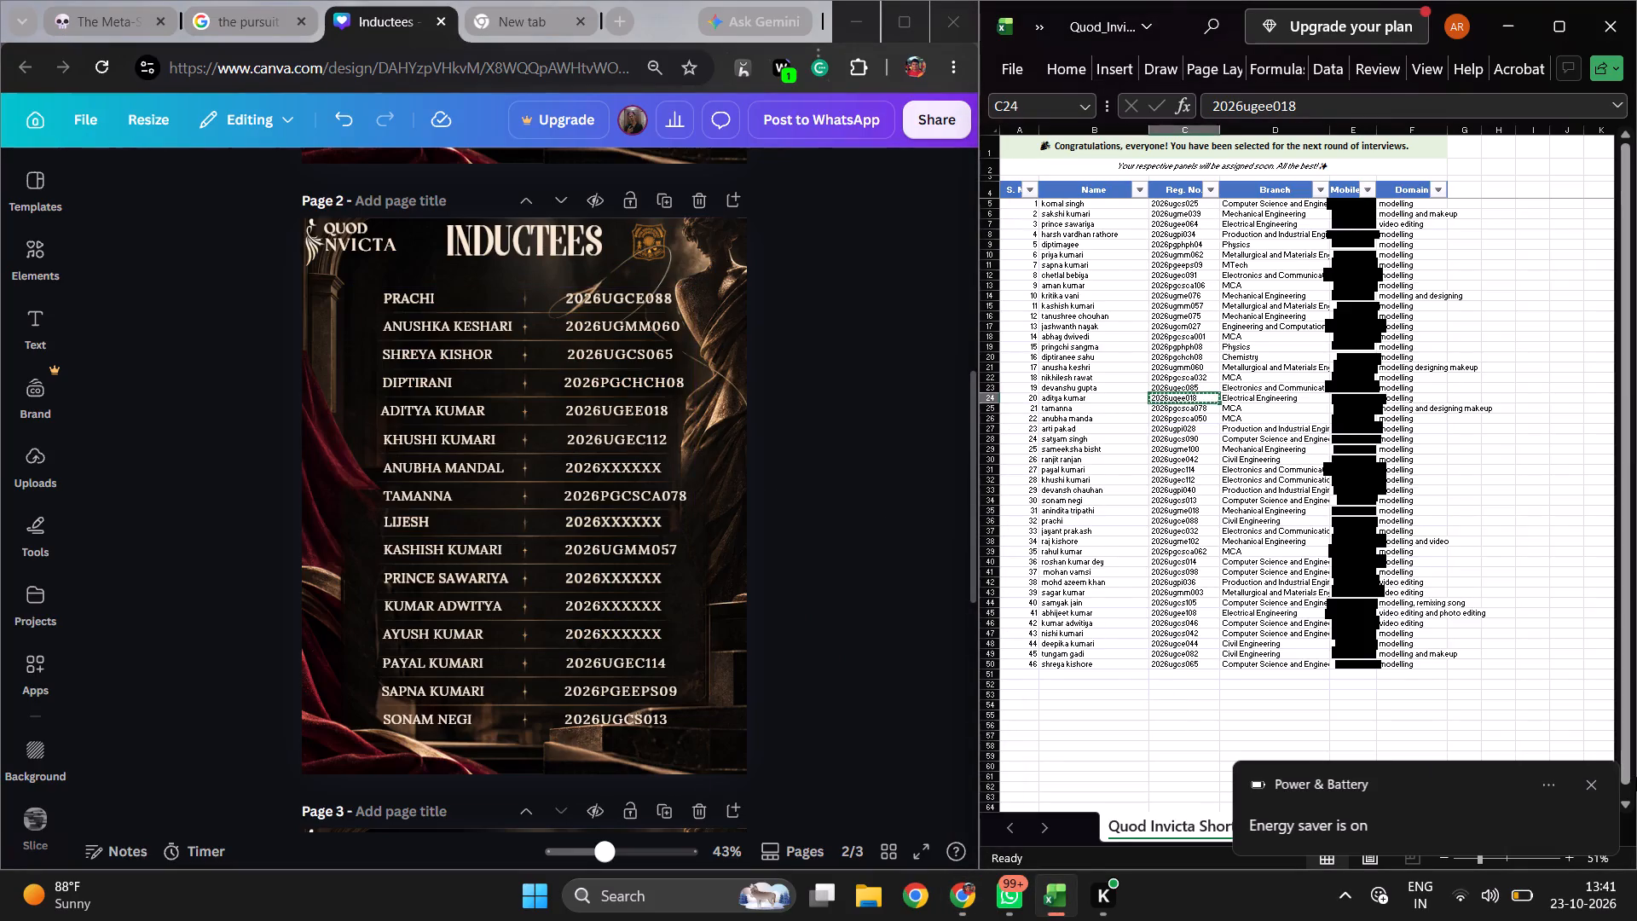
pyautogui.click(1592, 784)
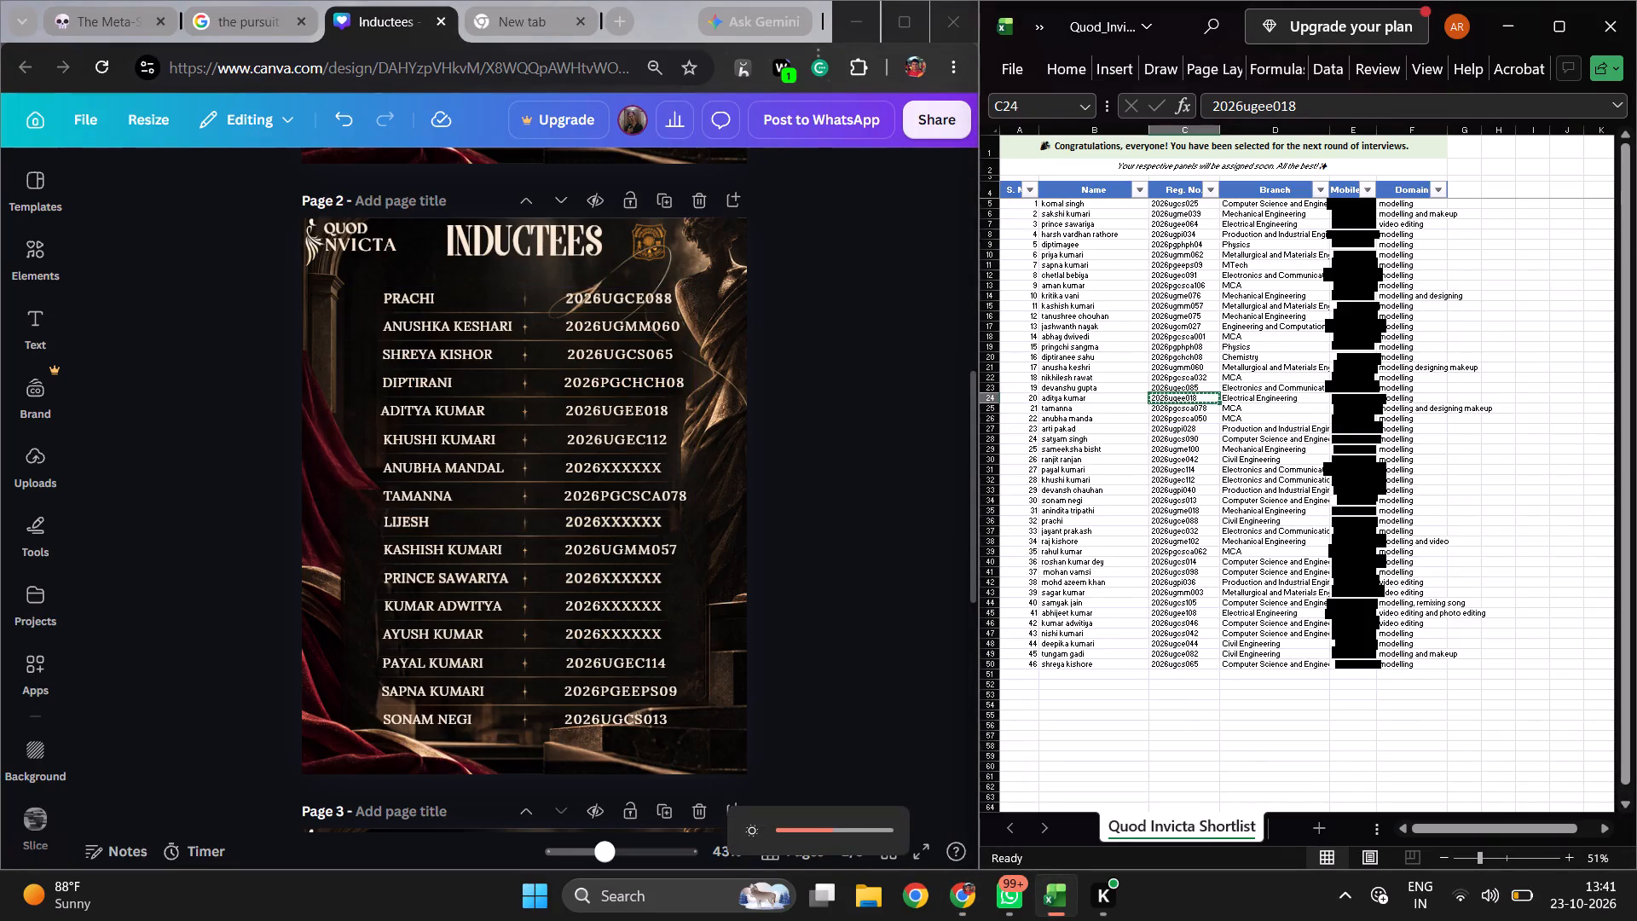
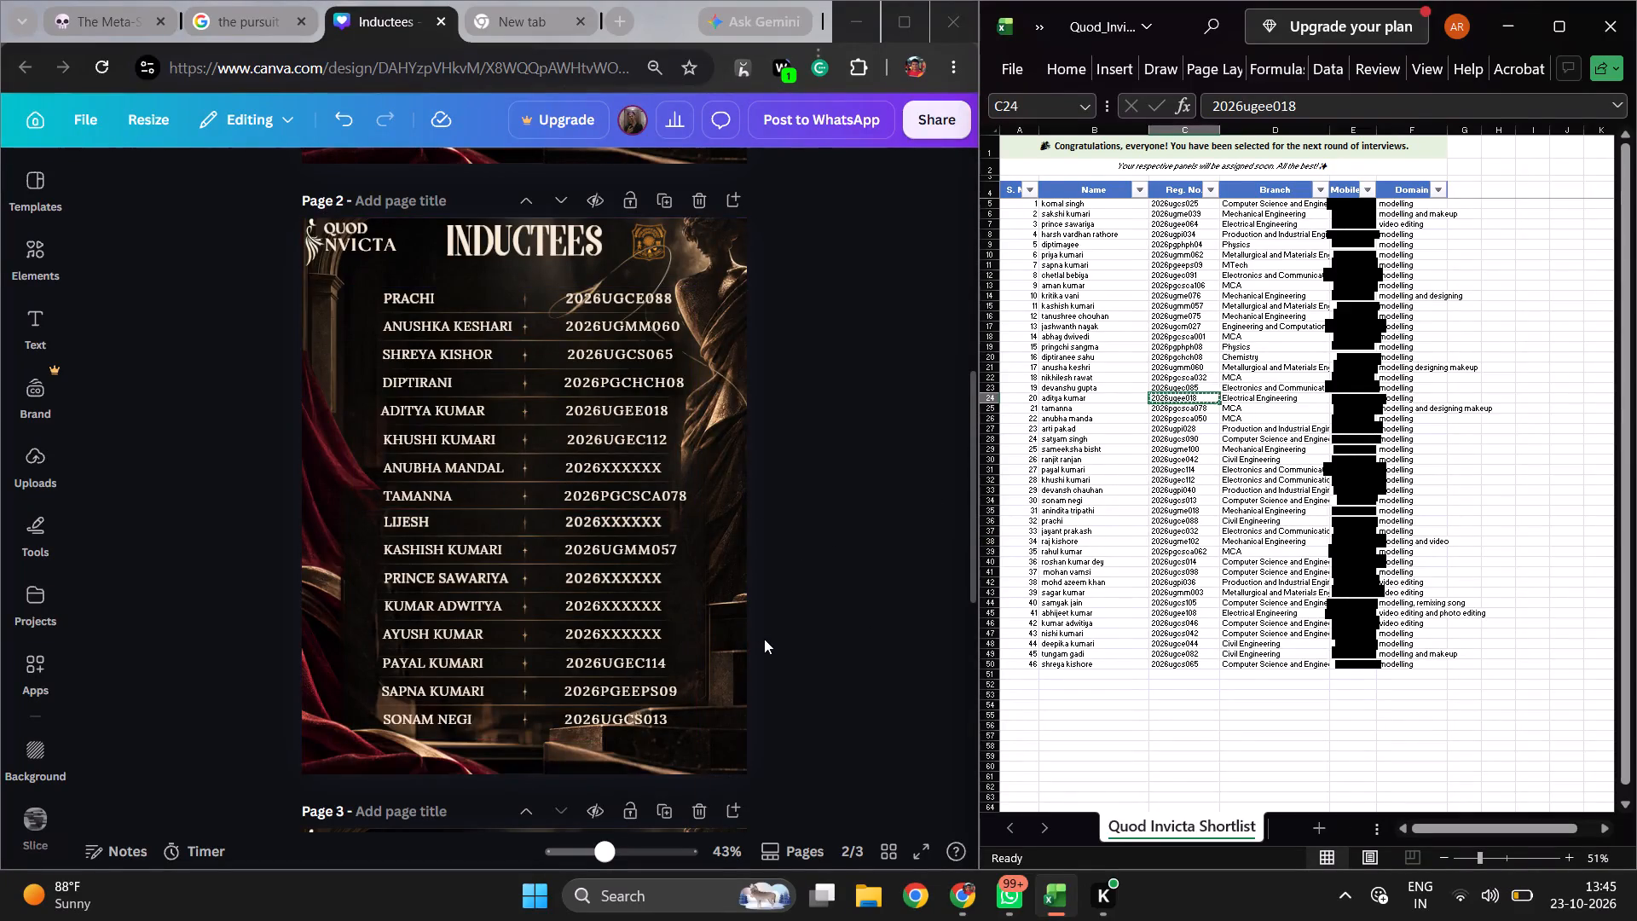
# Check the inductee names and registration numbers on pages 2 and 3 of the poster for entries still to fill in.
pyautogui.scroll(-2, 764, 639)
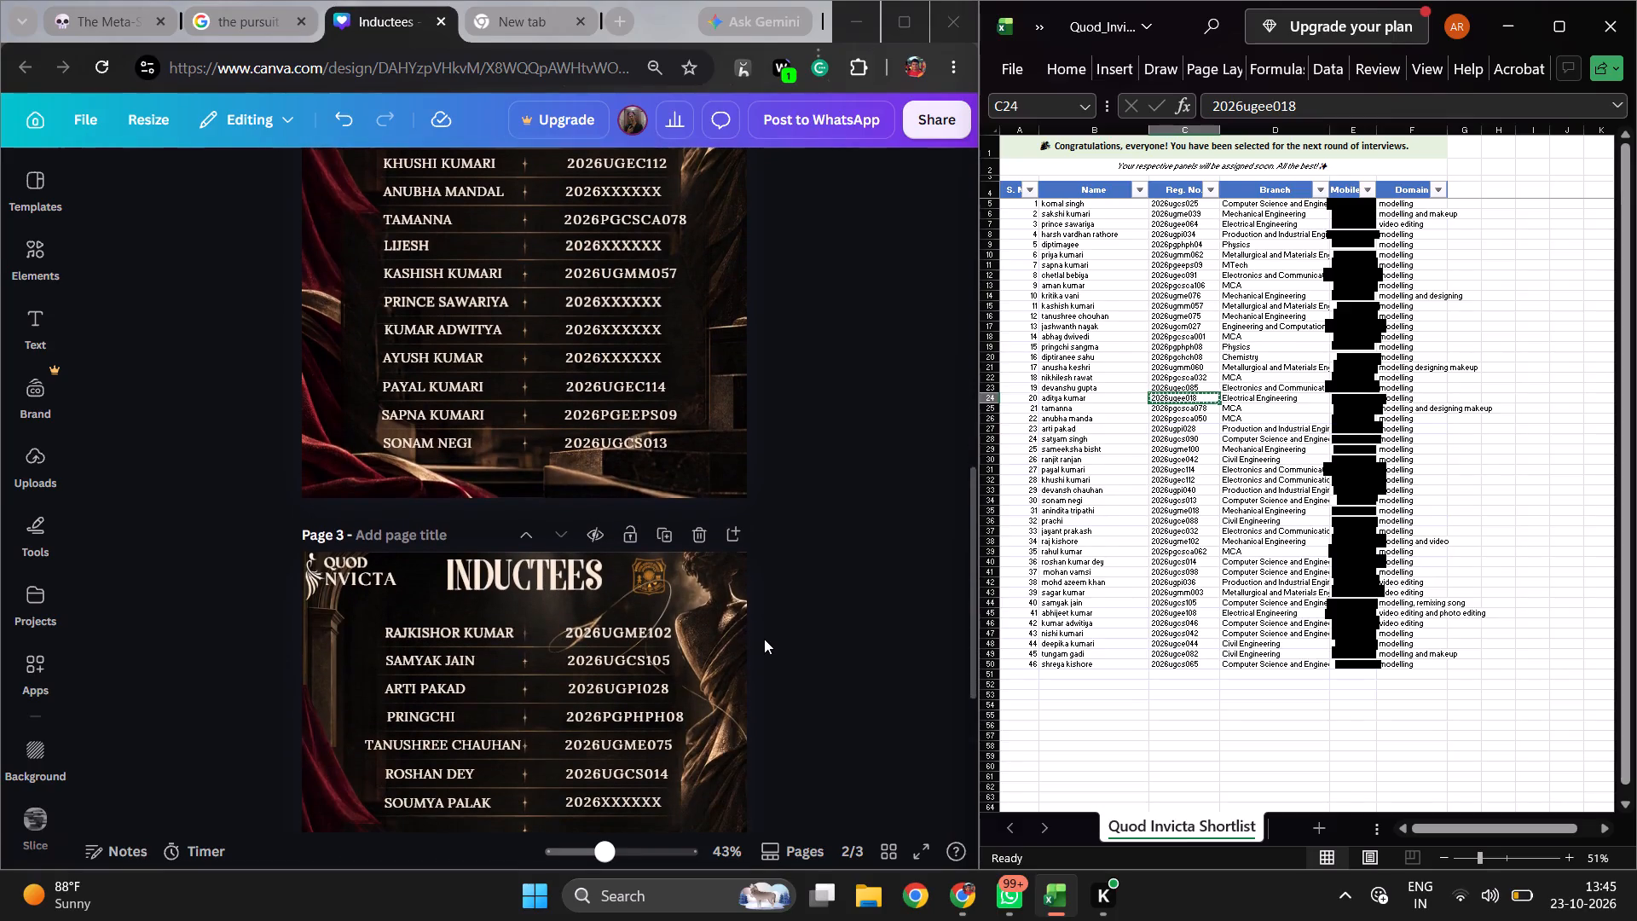
pyautogui.scroll(-1, 764, 639)
pyautogui.scroll(1, 764, 639)
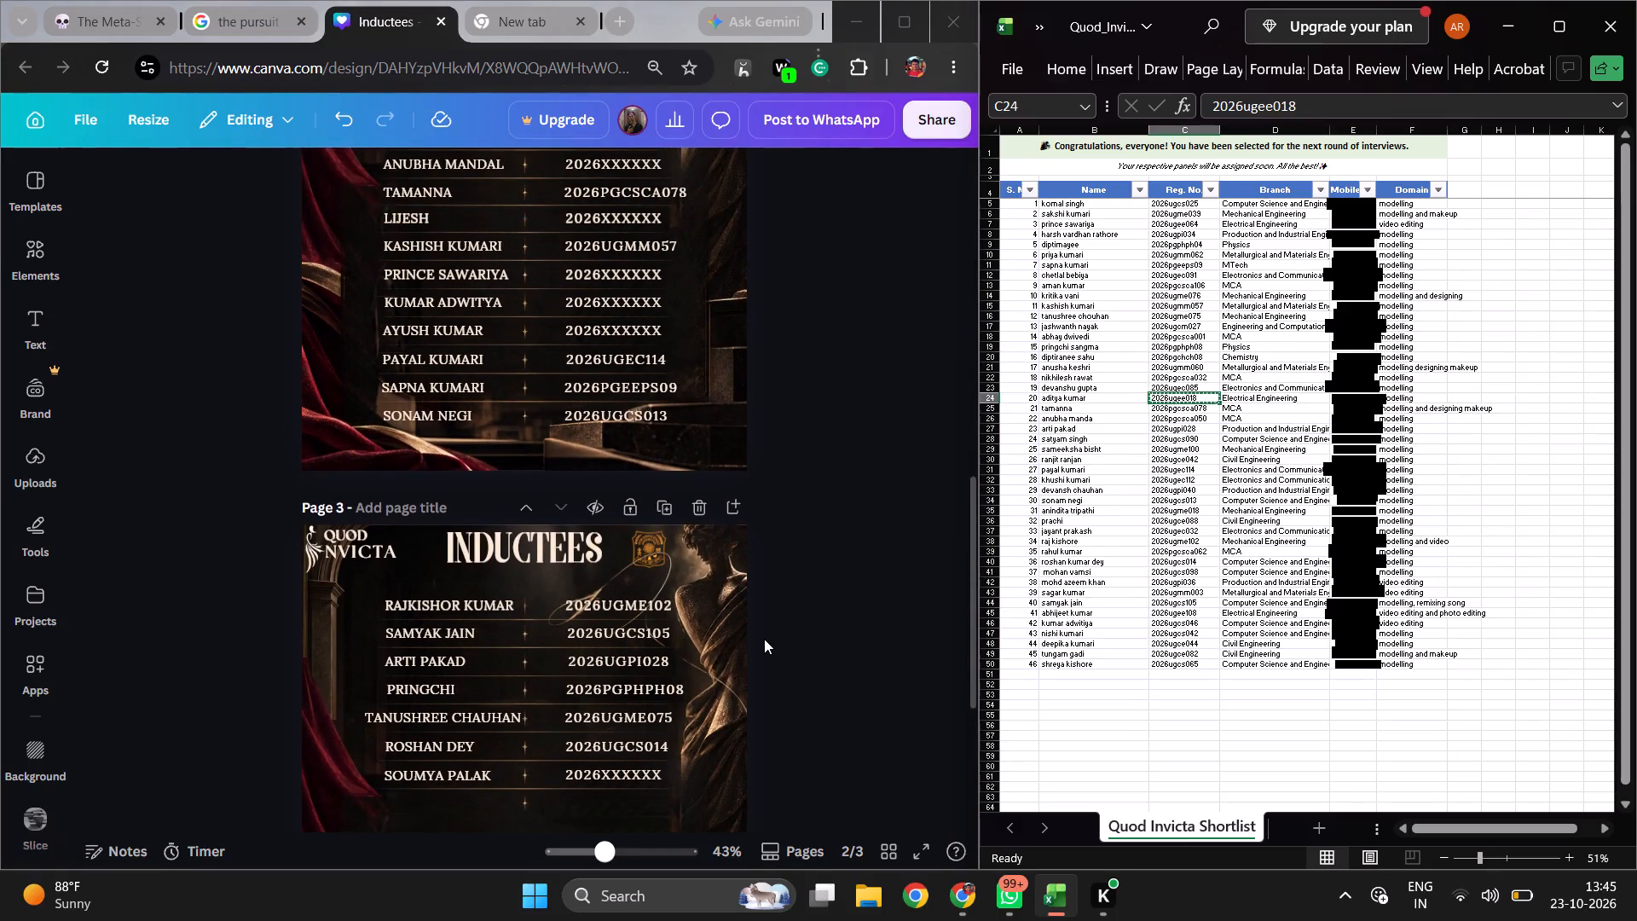